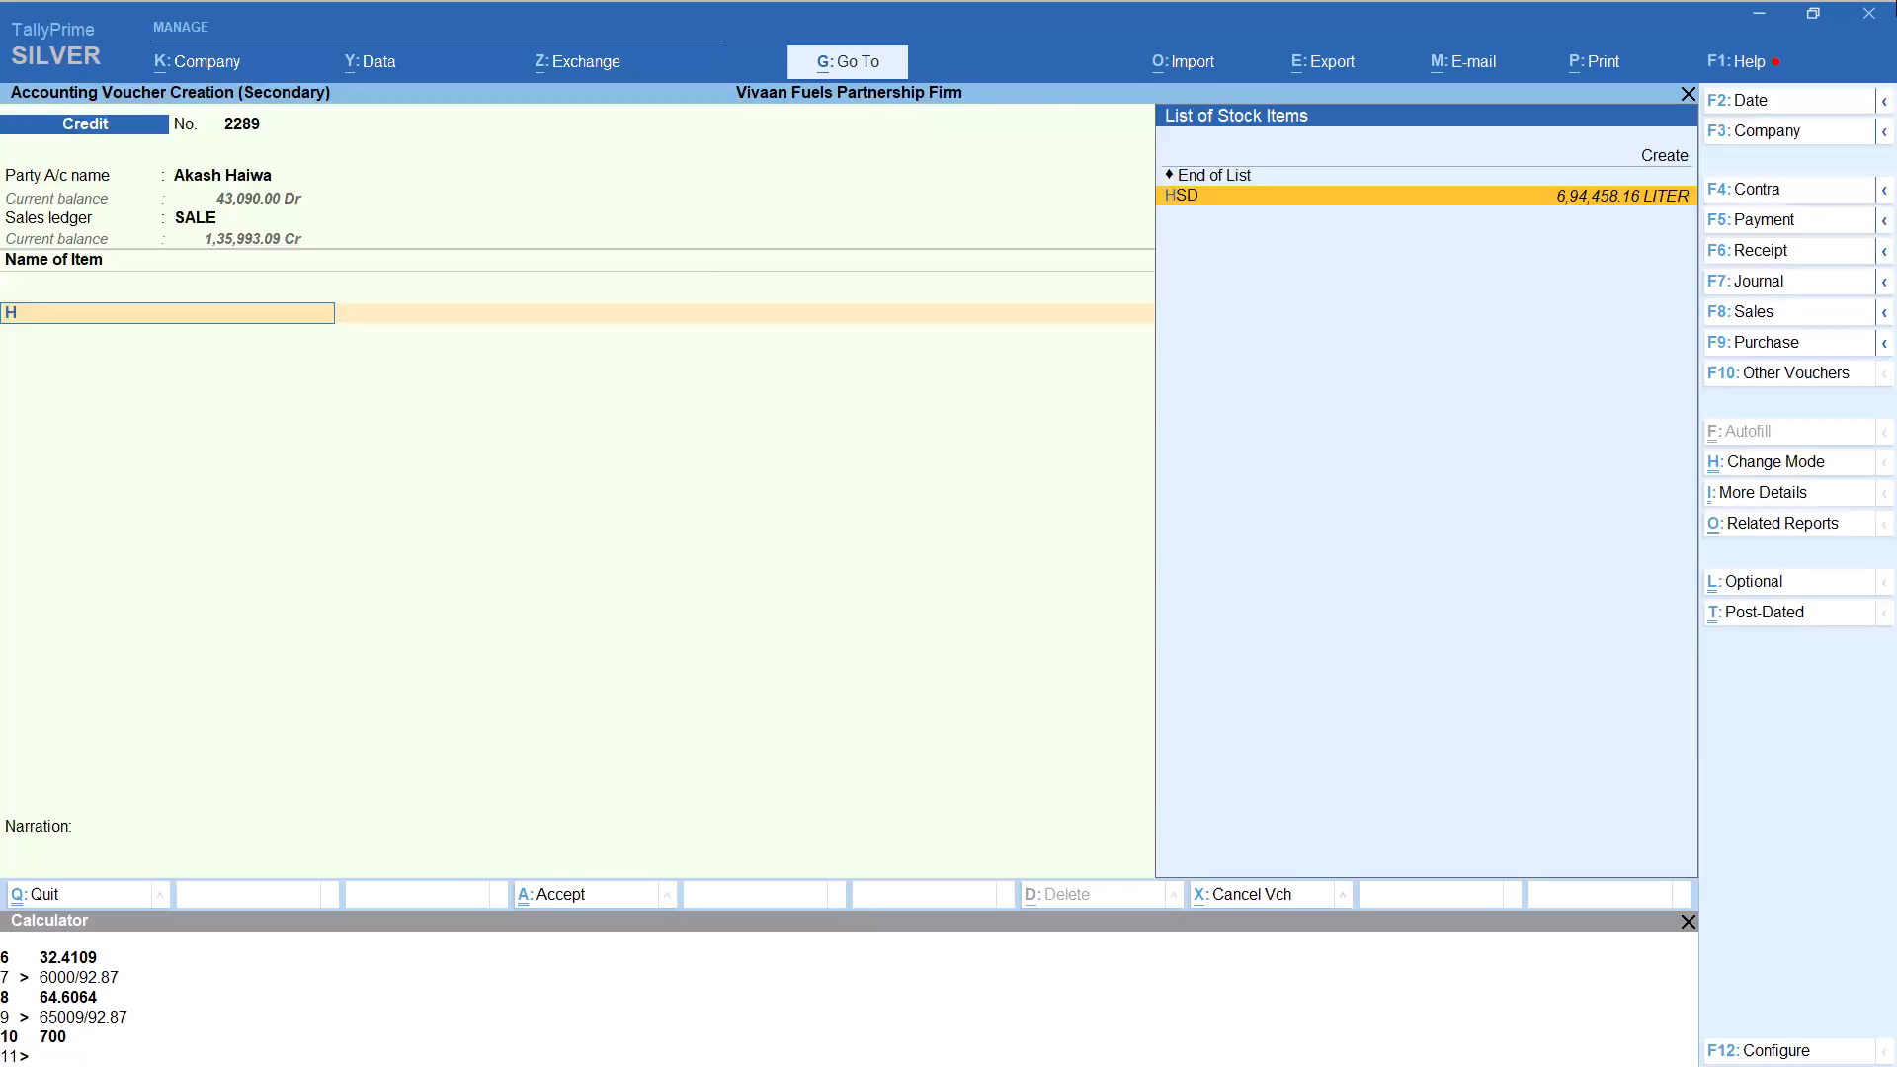
# Allocate HSD with tracking number Not Applicable and a quantity of 10.77 LITER, calculated as 1000/92.87.
pyautogui.press('Up')
pyautogui.press('Return')
pyautogui.hotkey('alt', 'c')
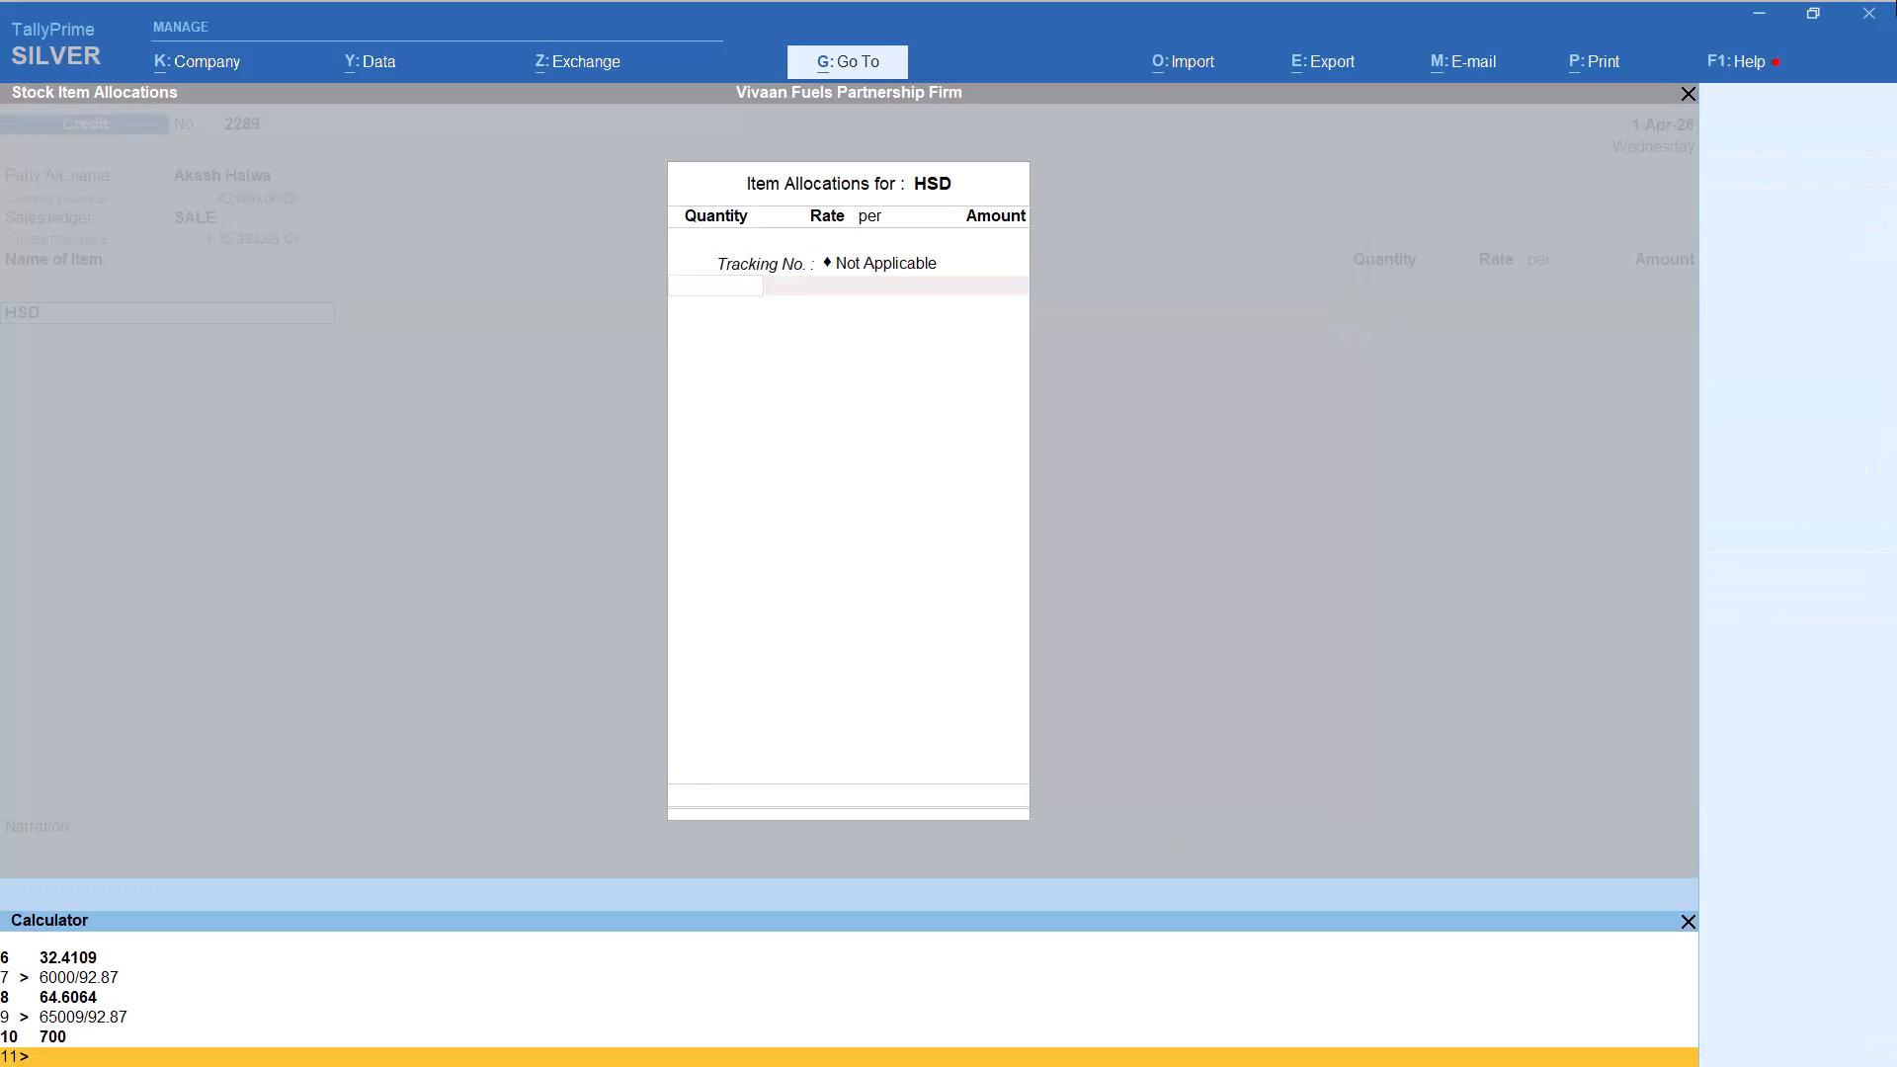
pyautogui.write('1000')
pyautogui.write('/92.087')
pyautogui.press('BackSpace')
pyautogui.press('BackSpace')
pyautogui.press('BackSpace')
pyautogui.write('87')
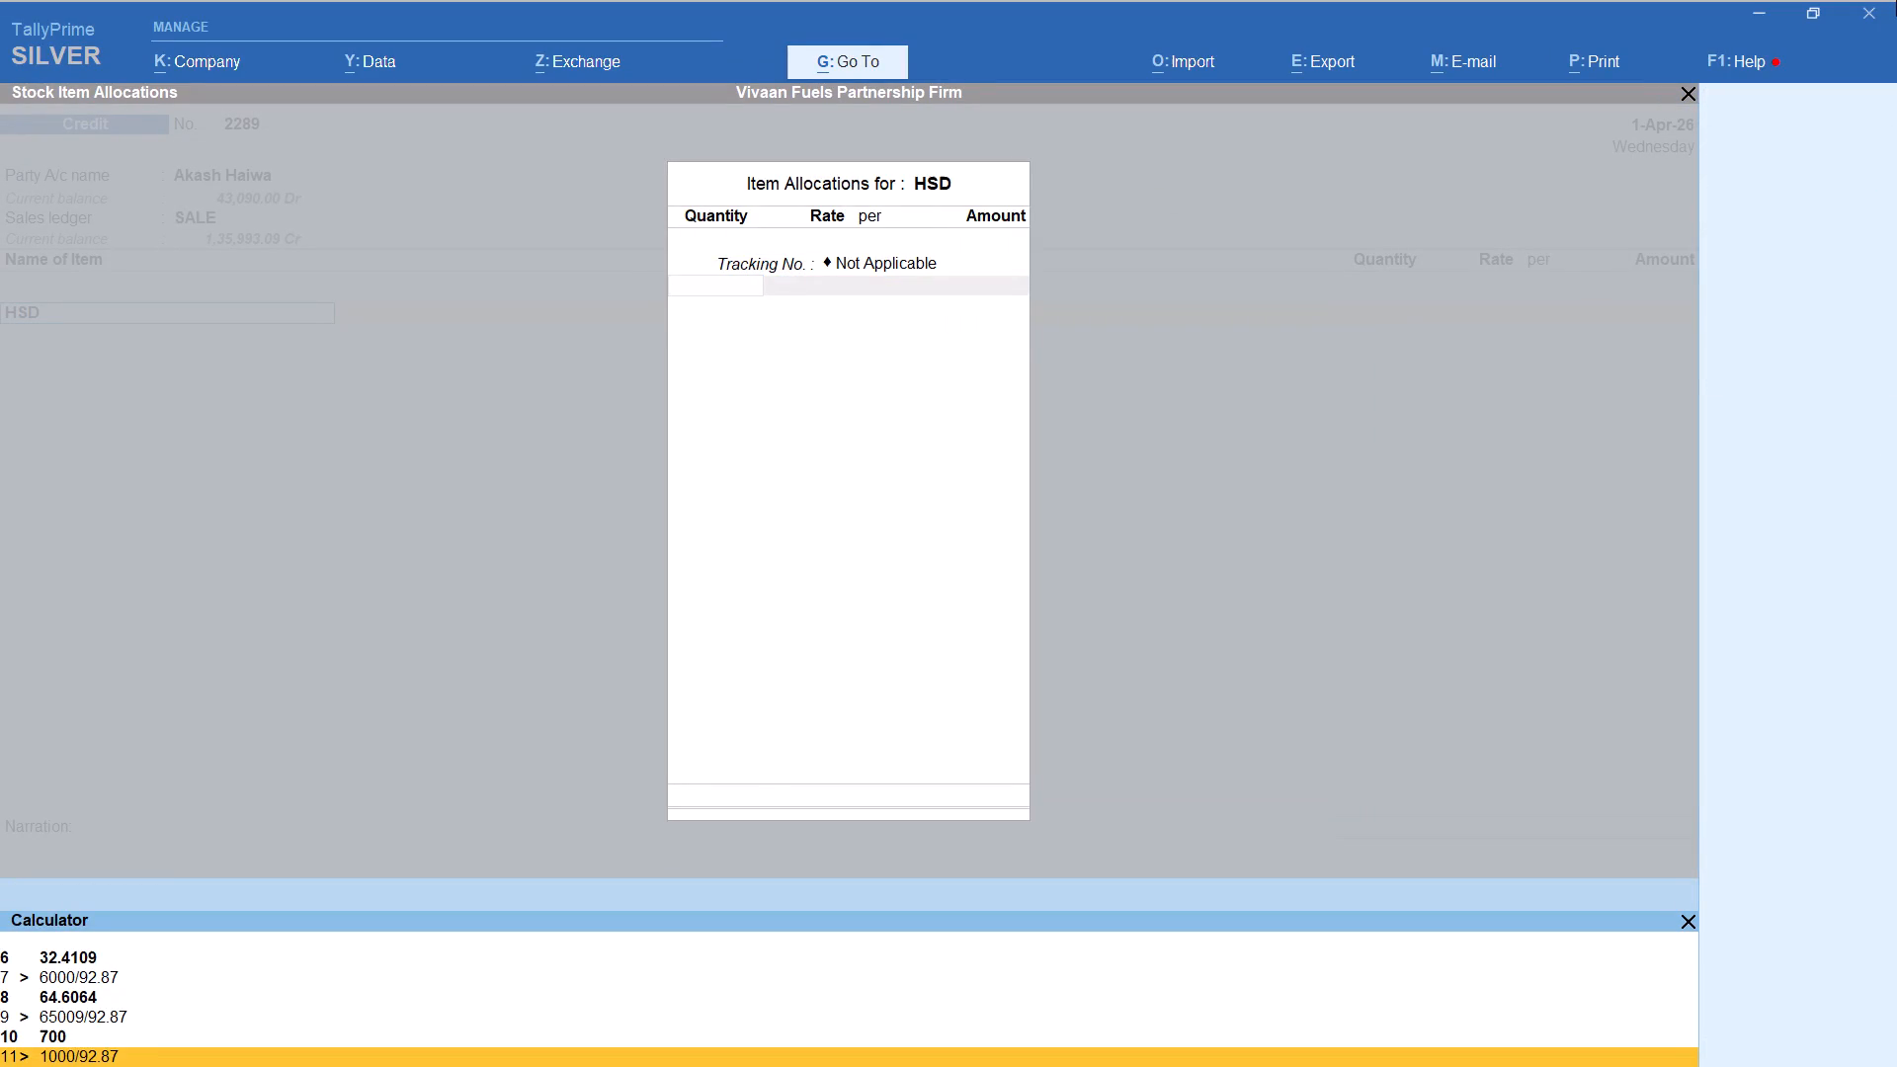
pyautogui.press('Return')
pyautogui.press('Return')
pyautogui.press('Return')
pyautogui.press('Return')
pyautogui.press('Return')
pyautogui.press('Return')
pyautogui.press('Return')
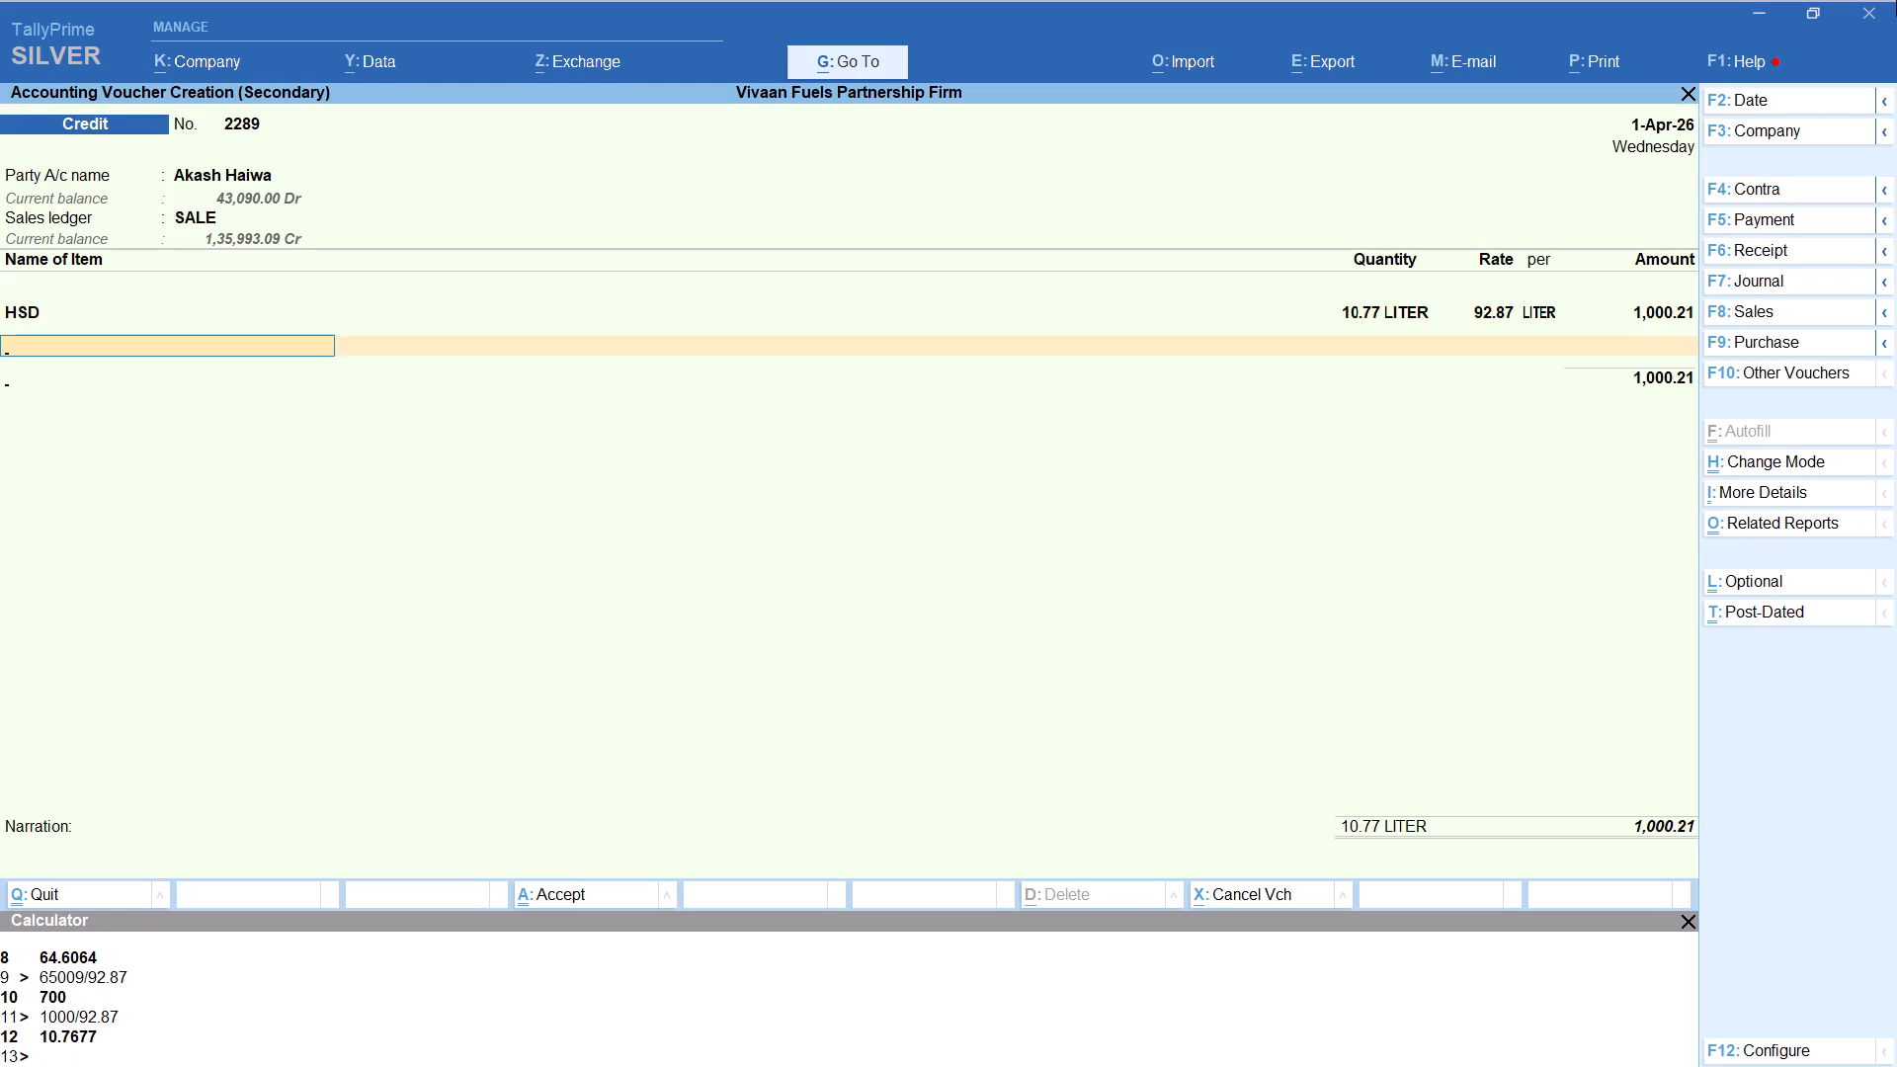
# Add the Round Off ledger under the HSD item and save the voucher.
pyautogui.write('rou')
pyautogui.press('Return')
pyautogui.hotkey('ctrl', 'a')
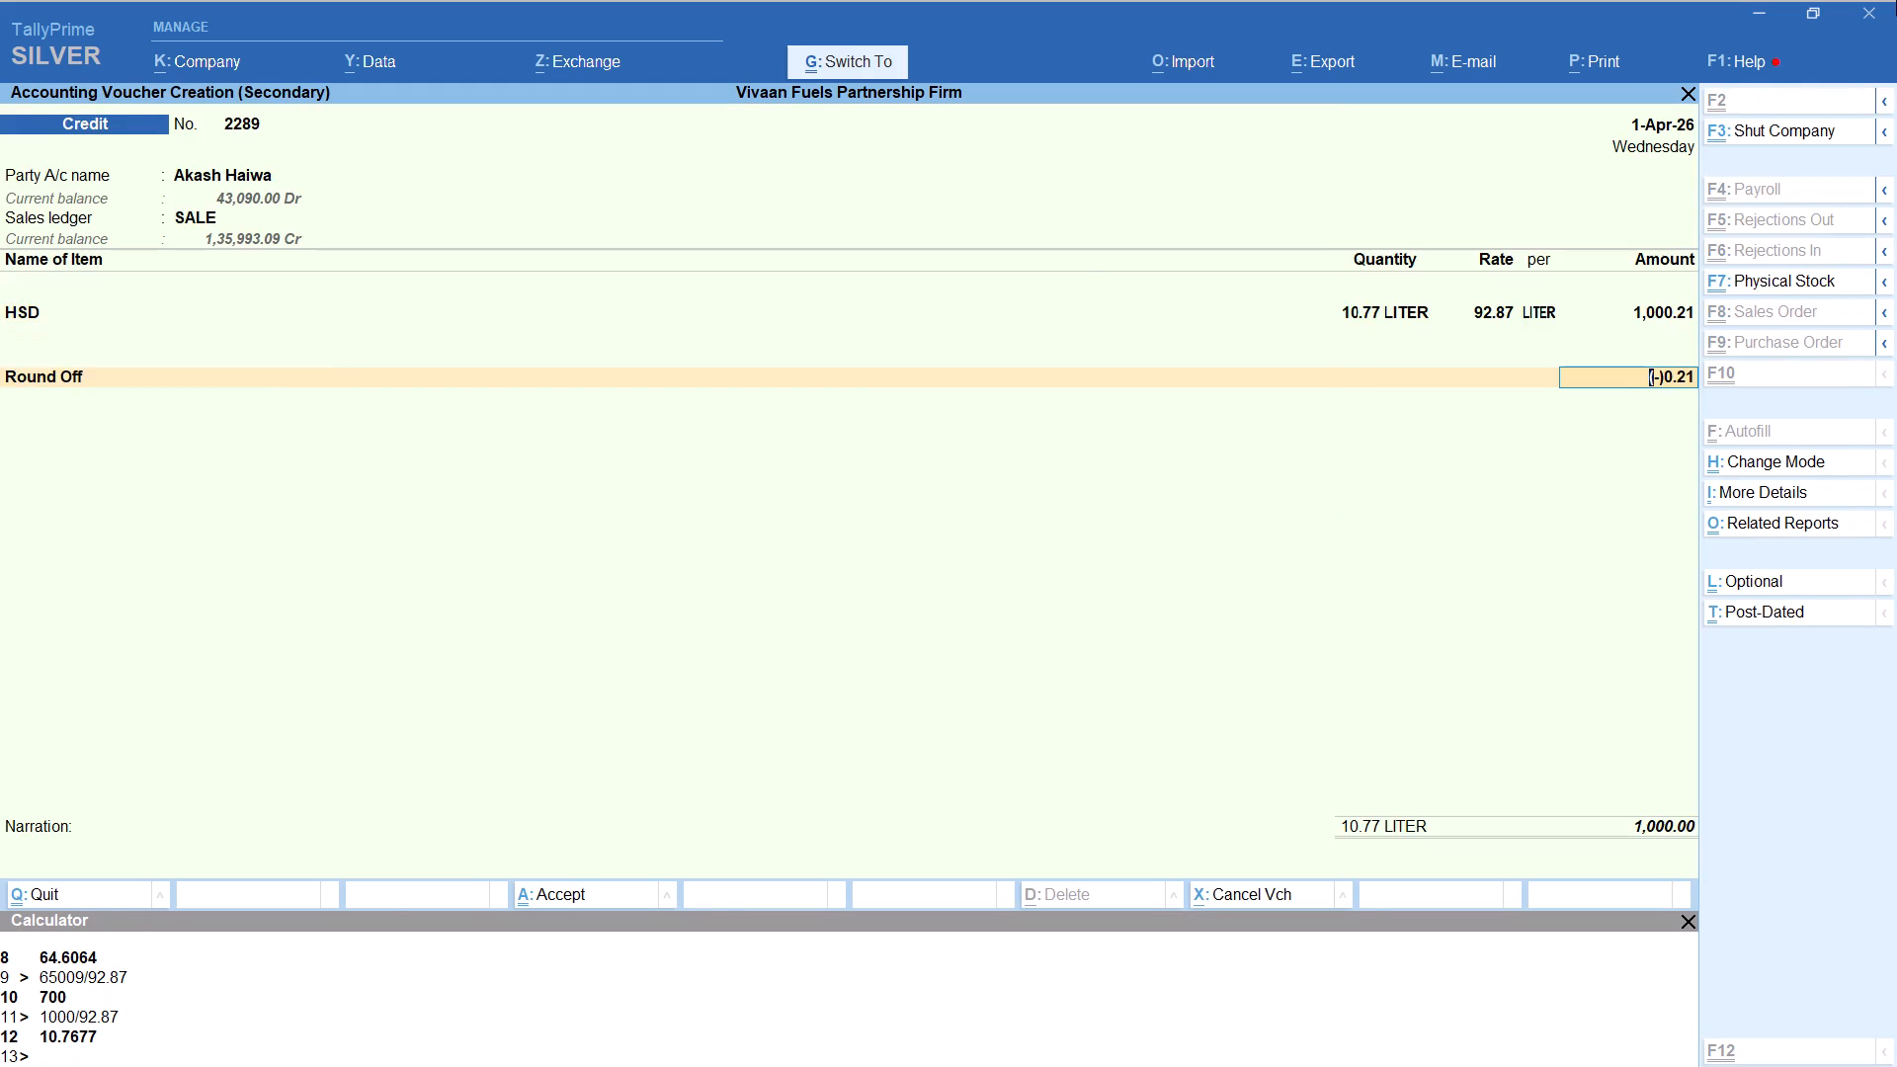
# Start a new credit sales voucher for party CHINTU, keeping the default party details and the SALE ledger.
pyautogui.hotkey('alt', 'a')
pyautogui.write('chintu')
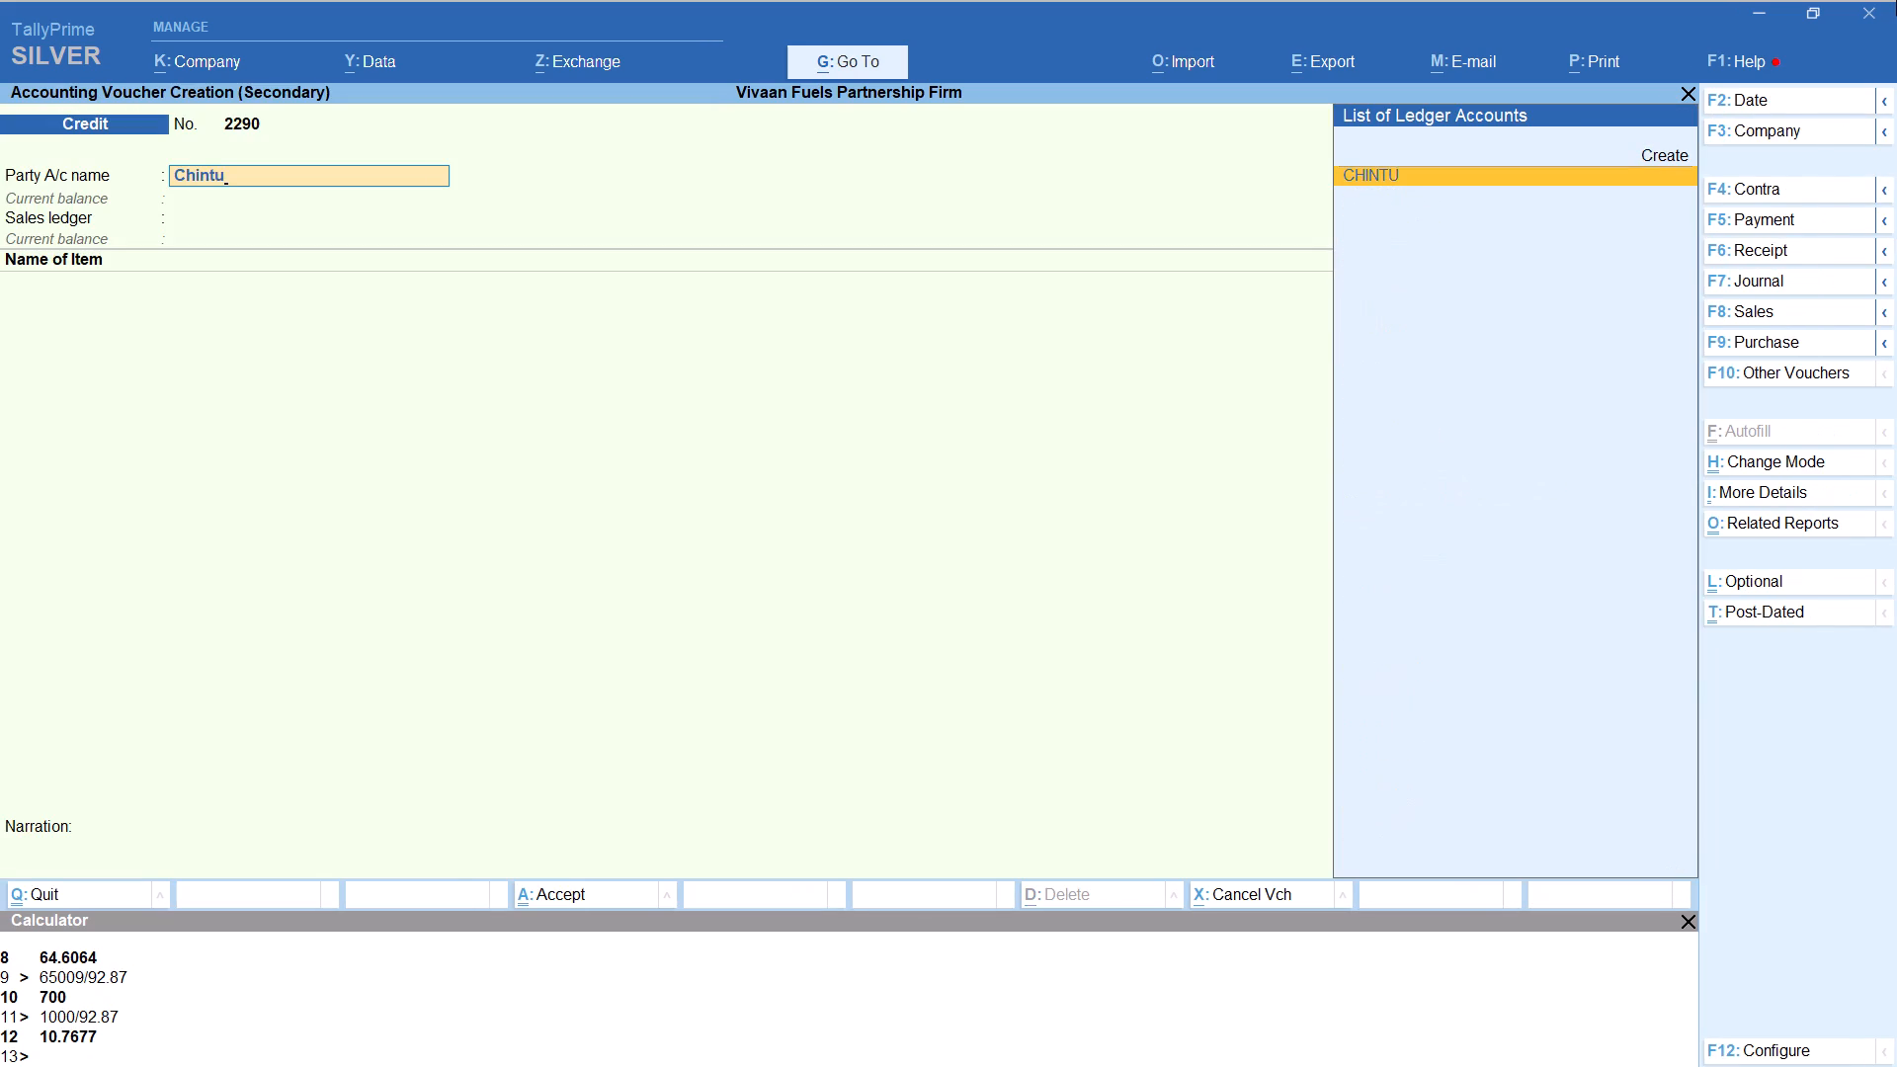
pyautogui.press('Return')
pyautogui.press('Return')
pyautogui.press('Return')
pyautogui.press('Return')
pyautogui.press('Return')
pyautogui.press('Return')
pyautogui.press('Return')
pyautogui.press('Return')
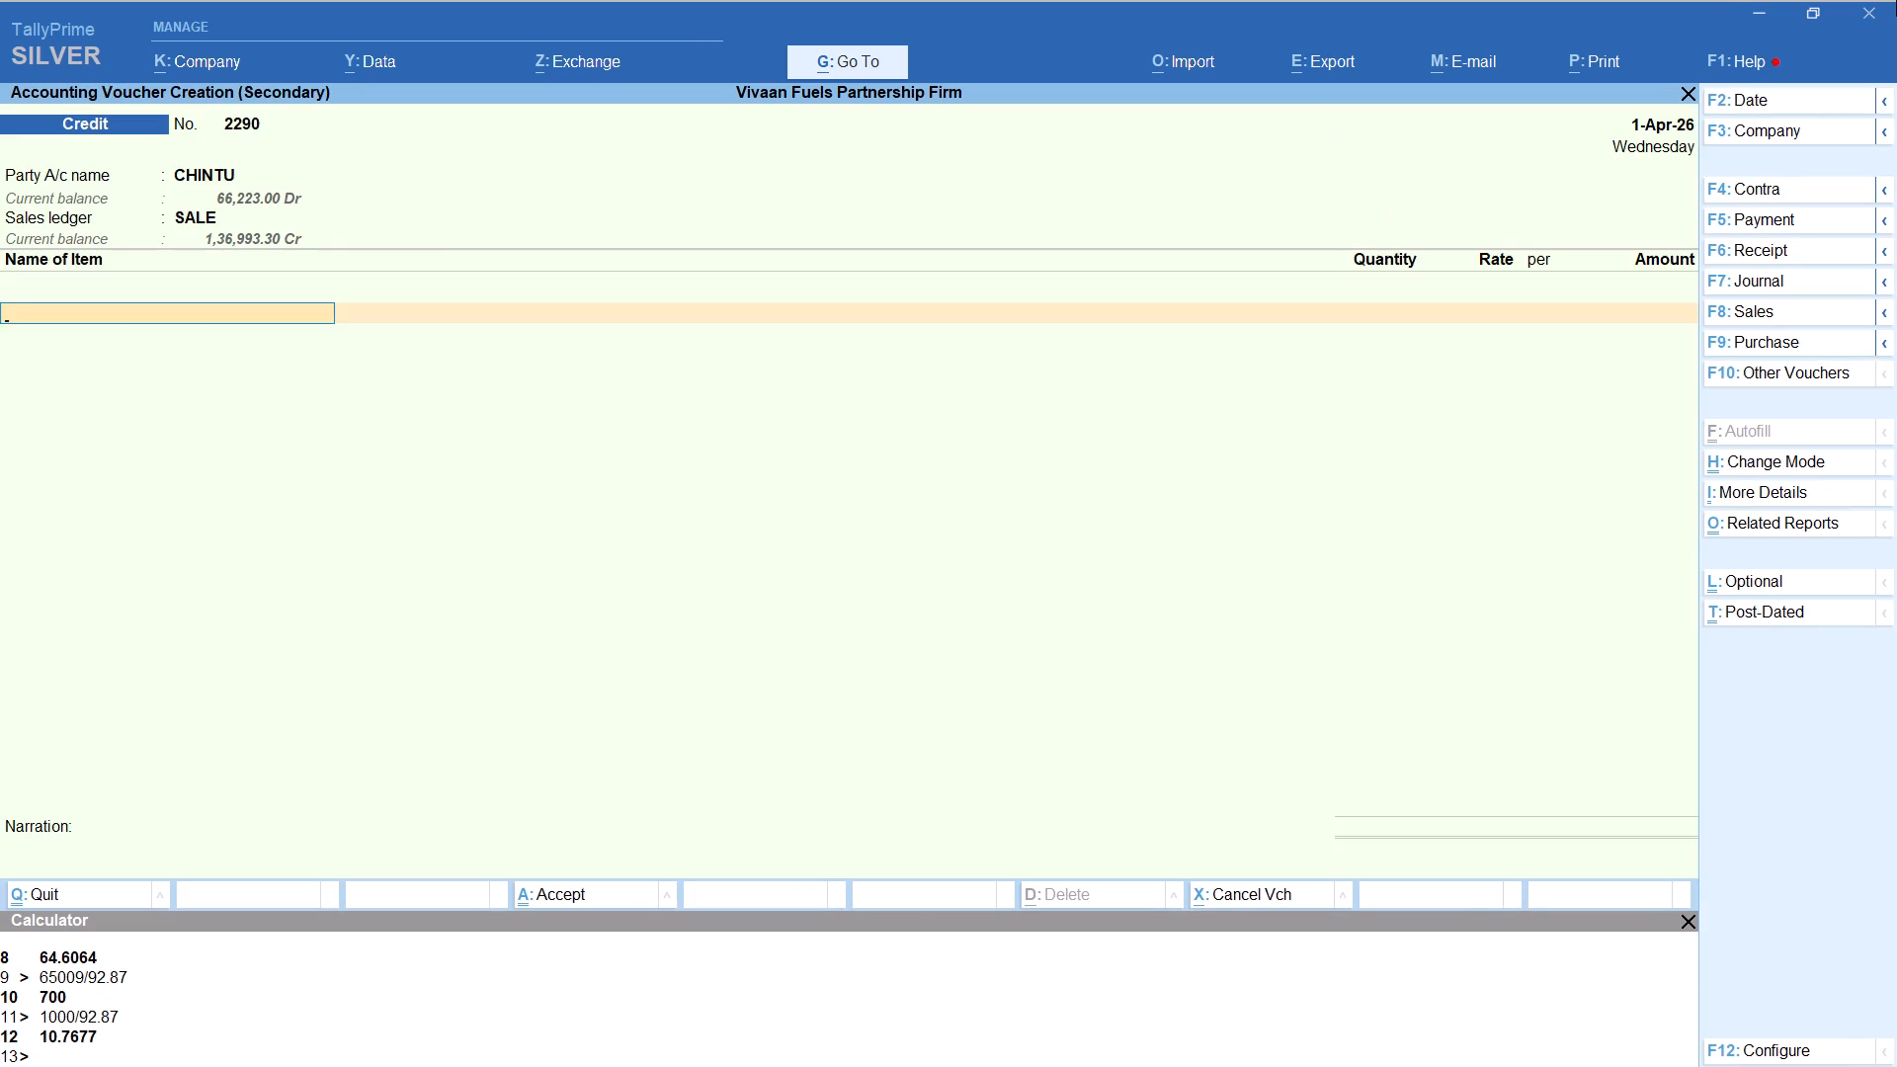
# Add HSD with tracking number Not Applicable and a quantity of 53.85 LITER, calculated as 5000/92.857.
pyautogui.write('hs')
pyautogui.press('Return')
pyautogui.press('Up')
pyautogui.press('Return')
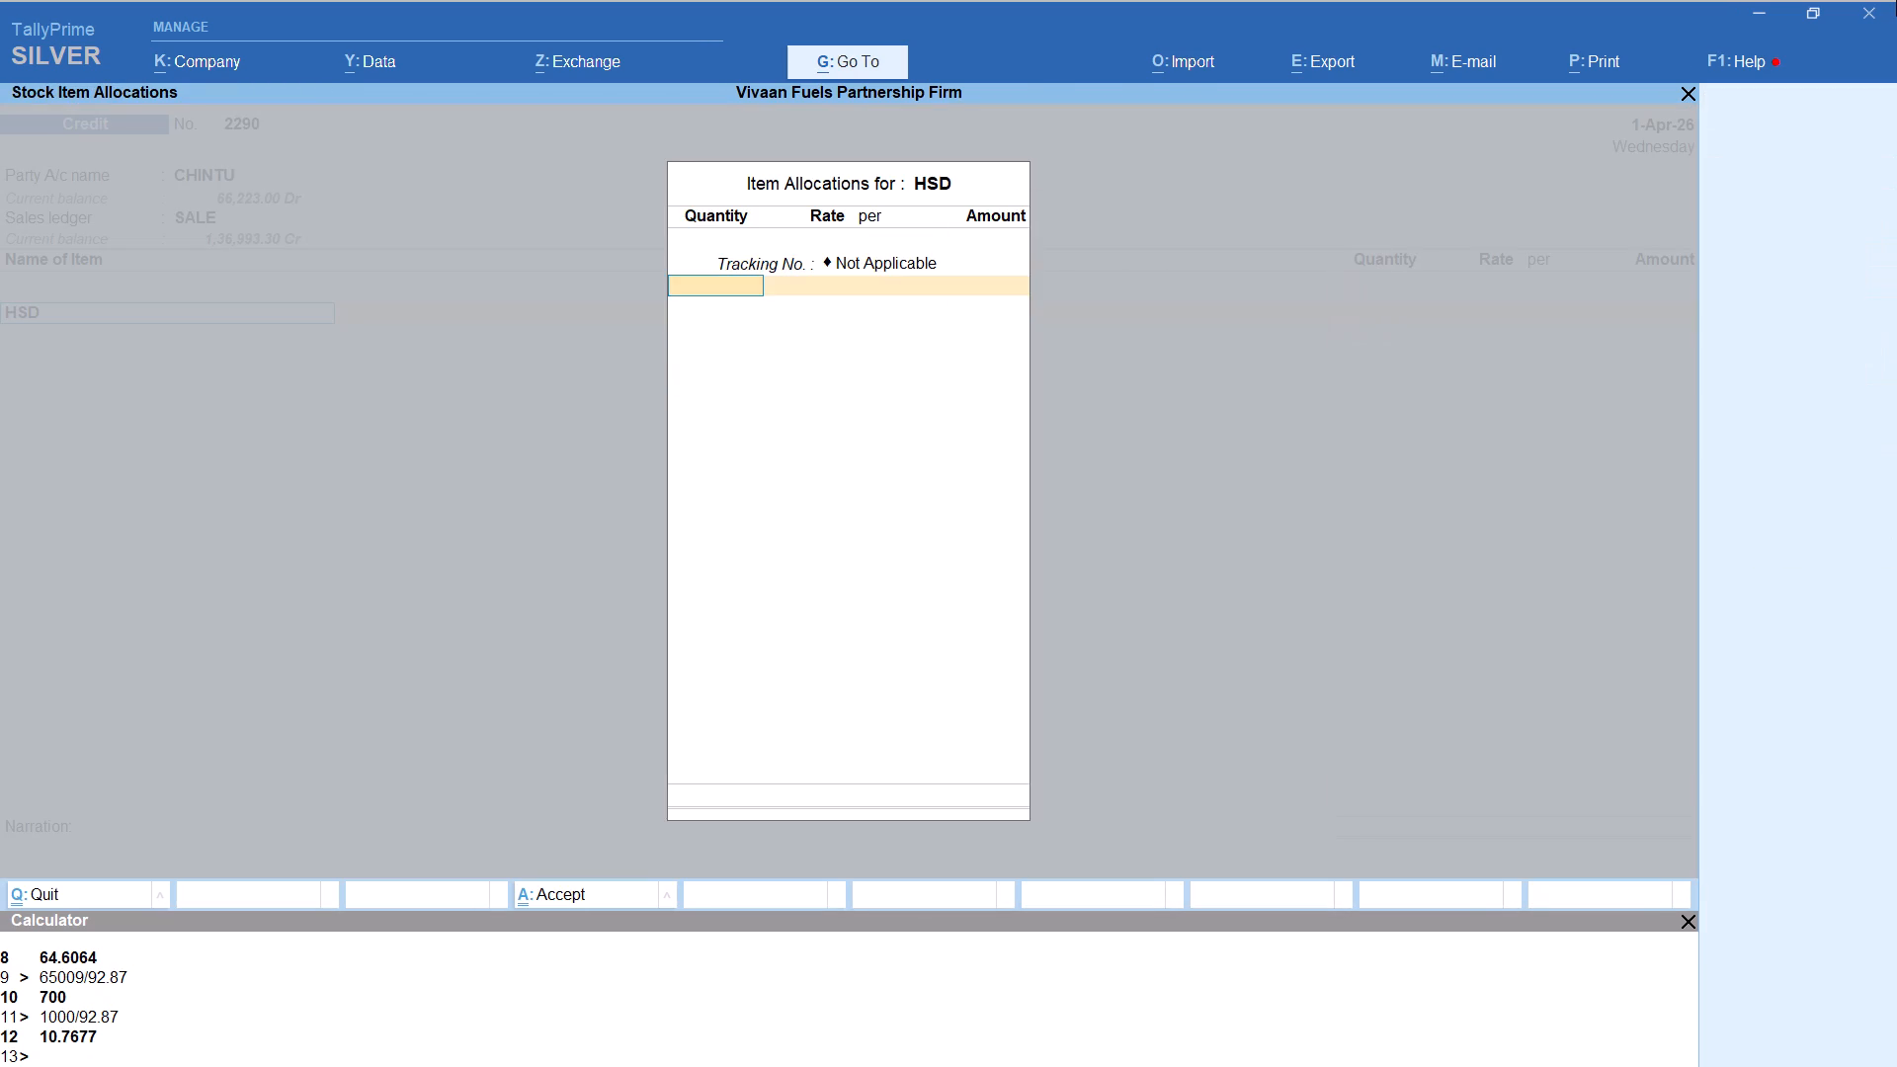
pyautogui.hotkey('alt', 'c')
pyautogui.write('5000')
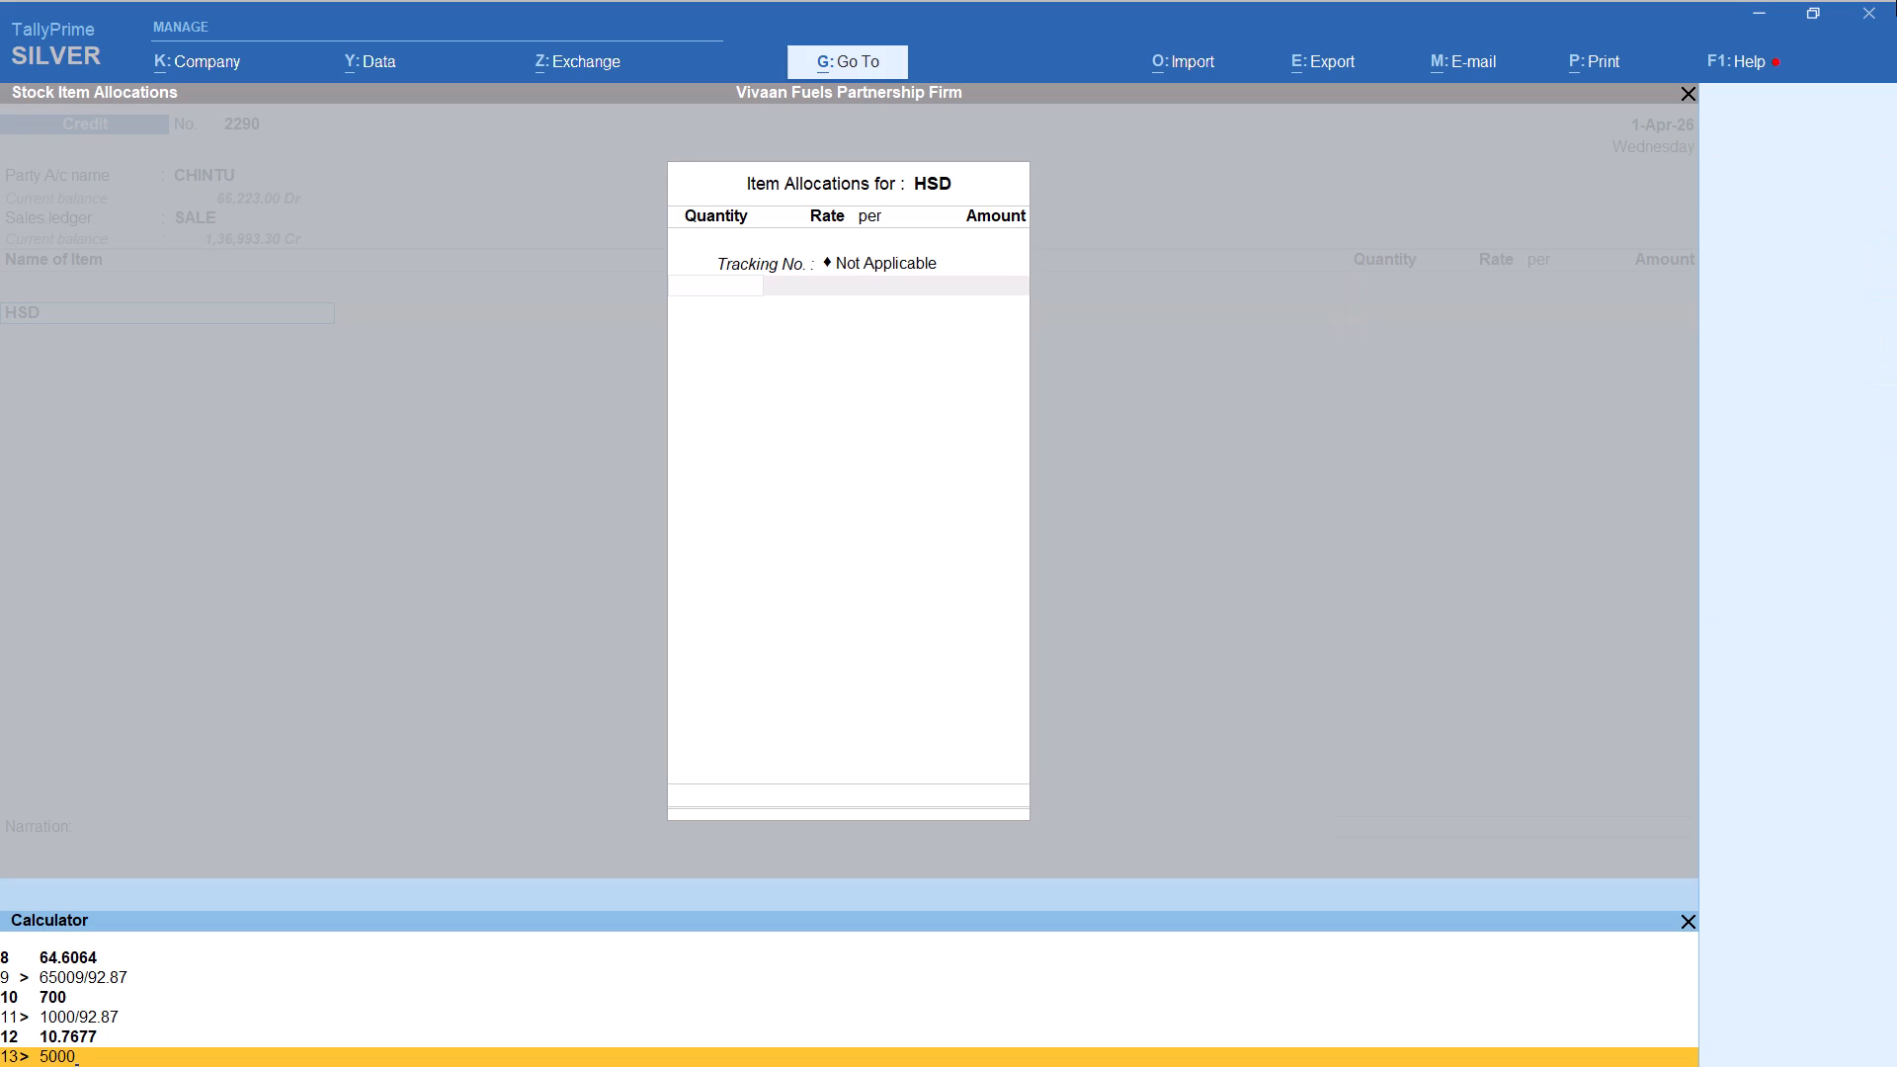
pyautogui.write('/92.857')
pyautogui.press('Return')
pyautogui.press('Return')
pyautogui.press('Return')
pyautogui.press('Return')
pyautogui.press('Return')
pyautogui.press('Return')
pyautogui.press('Return')
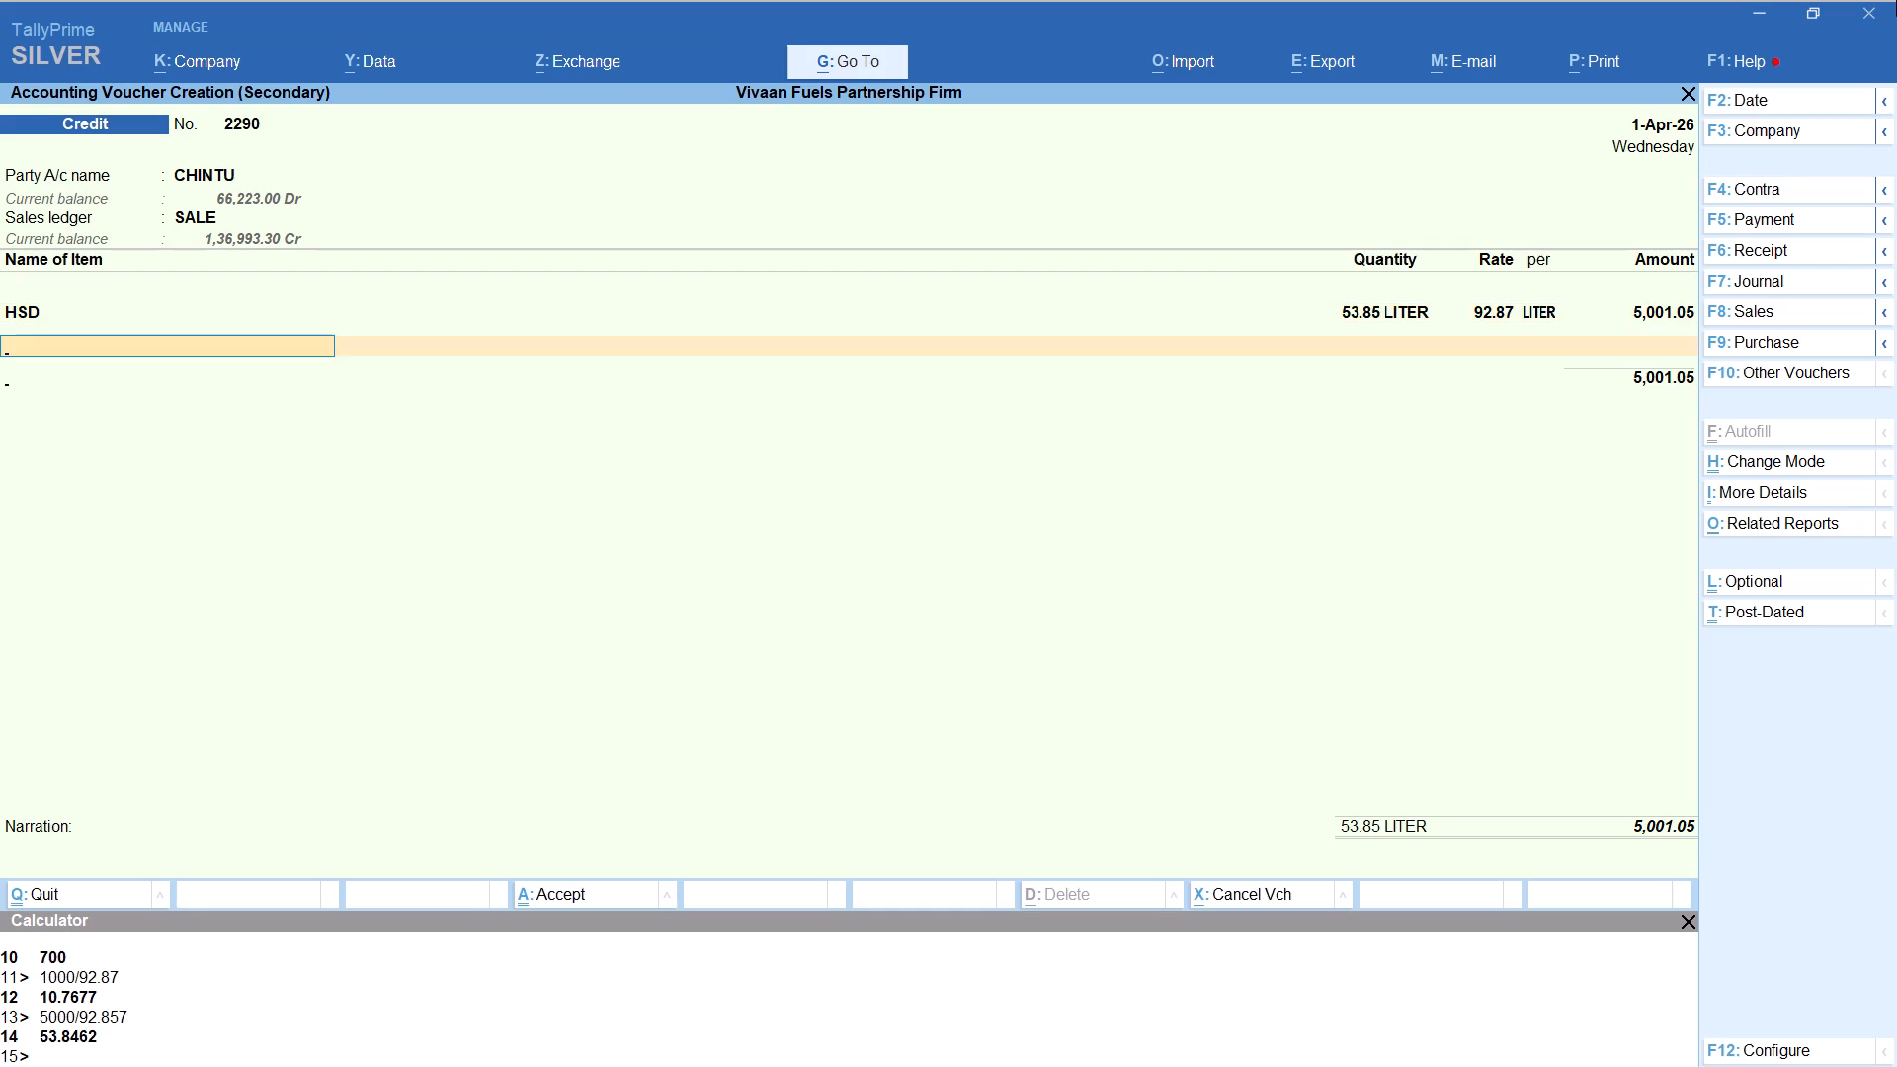
# Add the Round Off ledger to the CHINTU voucher and save it.
pyautogui.write('rou')
pyautogui.press('Return')
pyautogui.hotkey('ctrl', 'a')
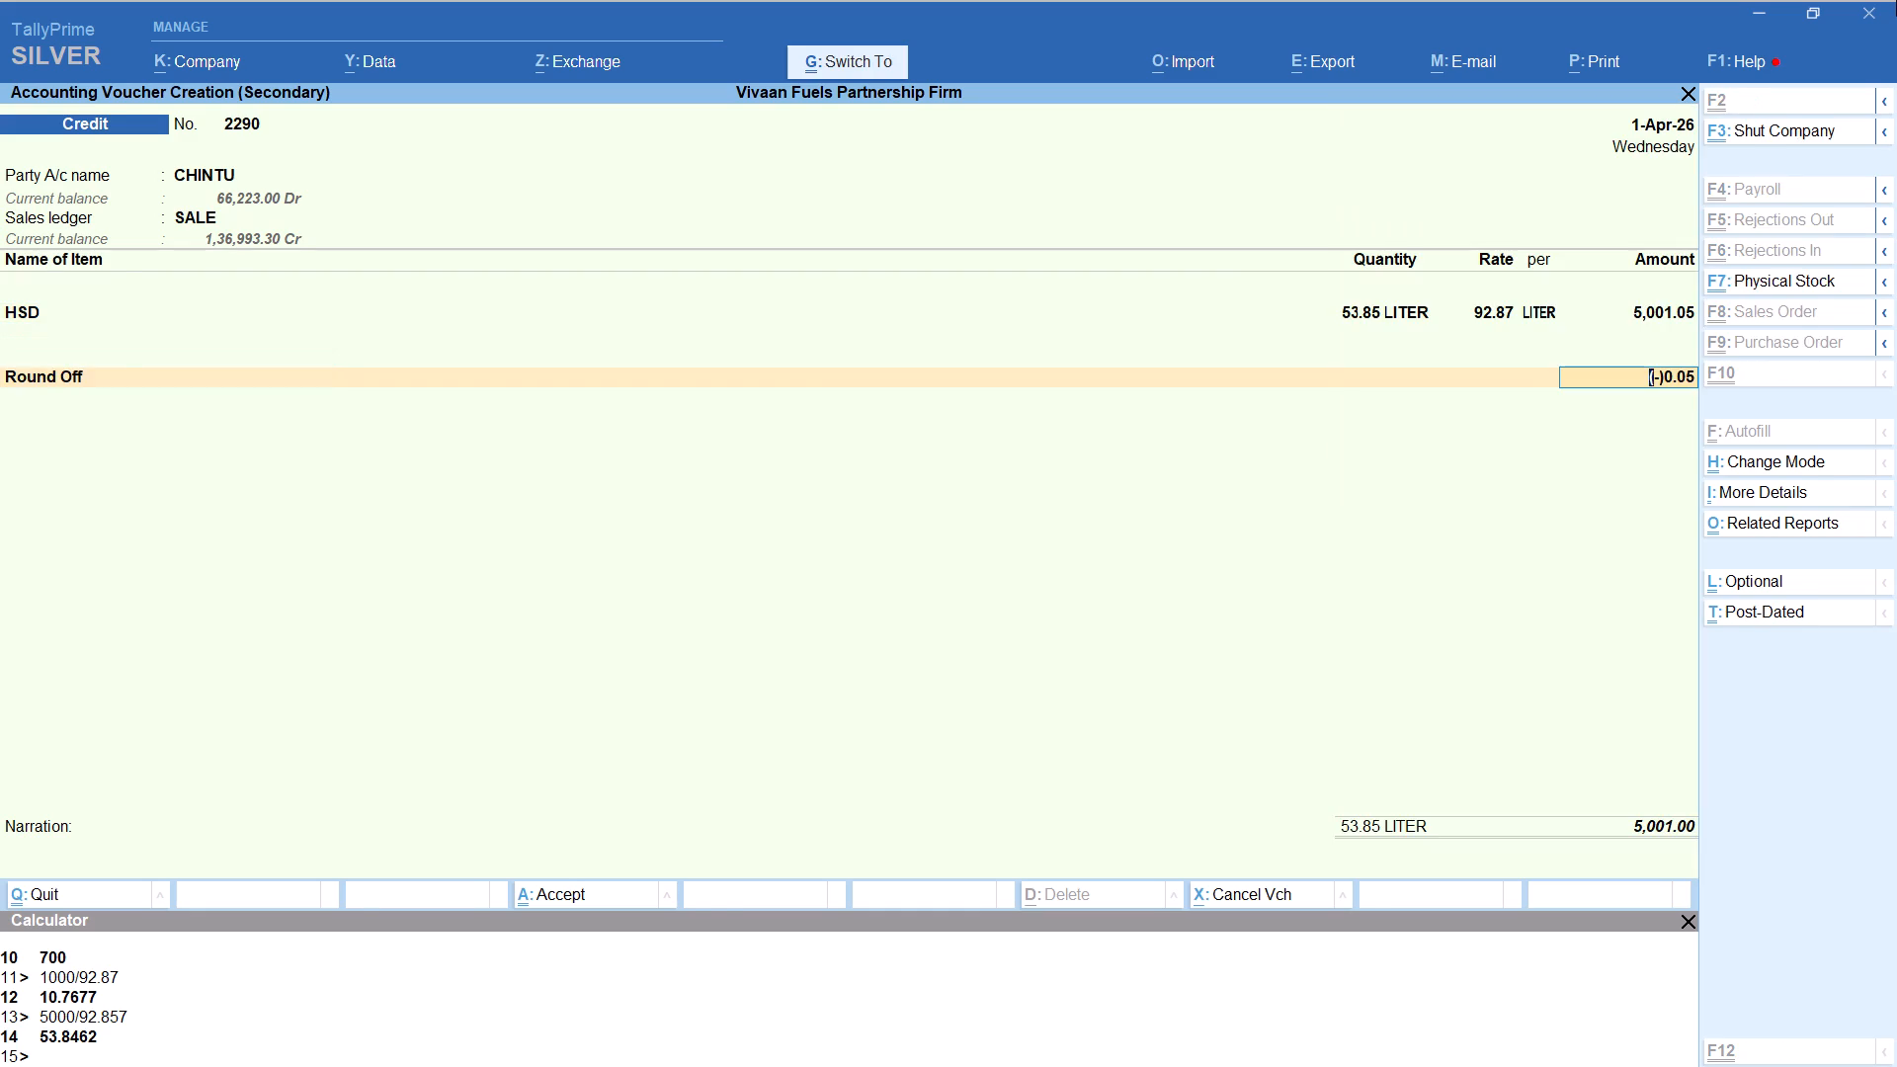
# Start a new credit sales voucher for the party Surendra, keeping the default party details and the SALE ledger.
pyautogui.hotkey('alt', 'a')
pyautogui.write('sur')
pyautogui.press('Return')
pyautogui.press('Return')
pyautogui.press('Return')
pyautogui.press('Return')
pyautogui.press('Return')
pyautogui.press('Return')
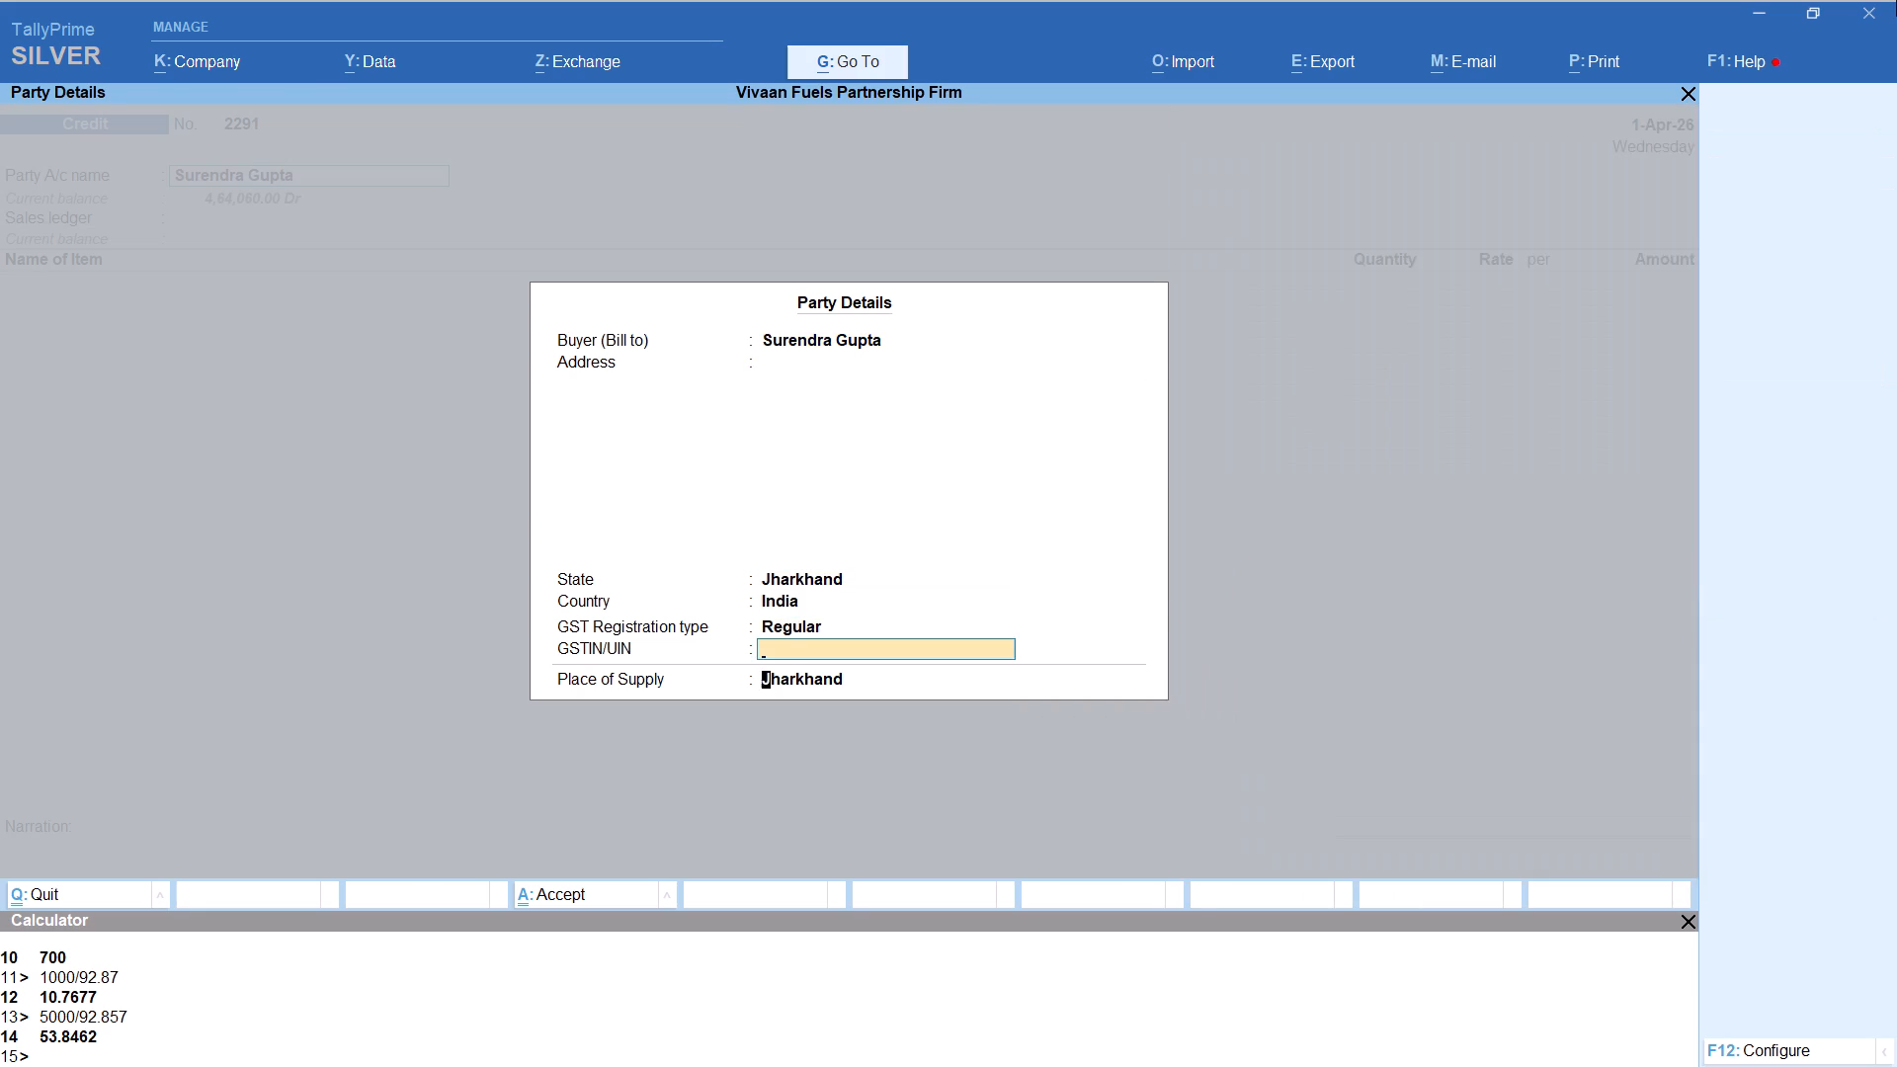
pyautogui.press('Return')
pyautogui.press('Return')
# Add HSD with tracking number Not Applicable and a quantity of 247.66 LITER, calculated as 23000/92.87.
pyautogui.write('hs')
pyautogui.press('Return')
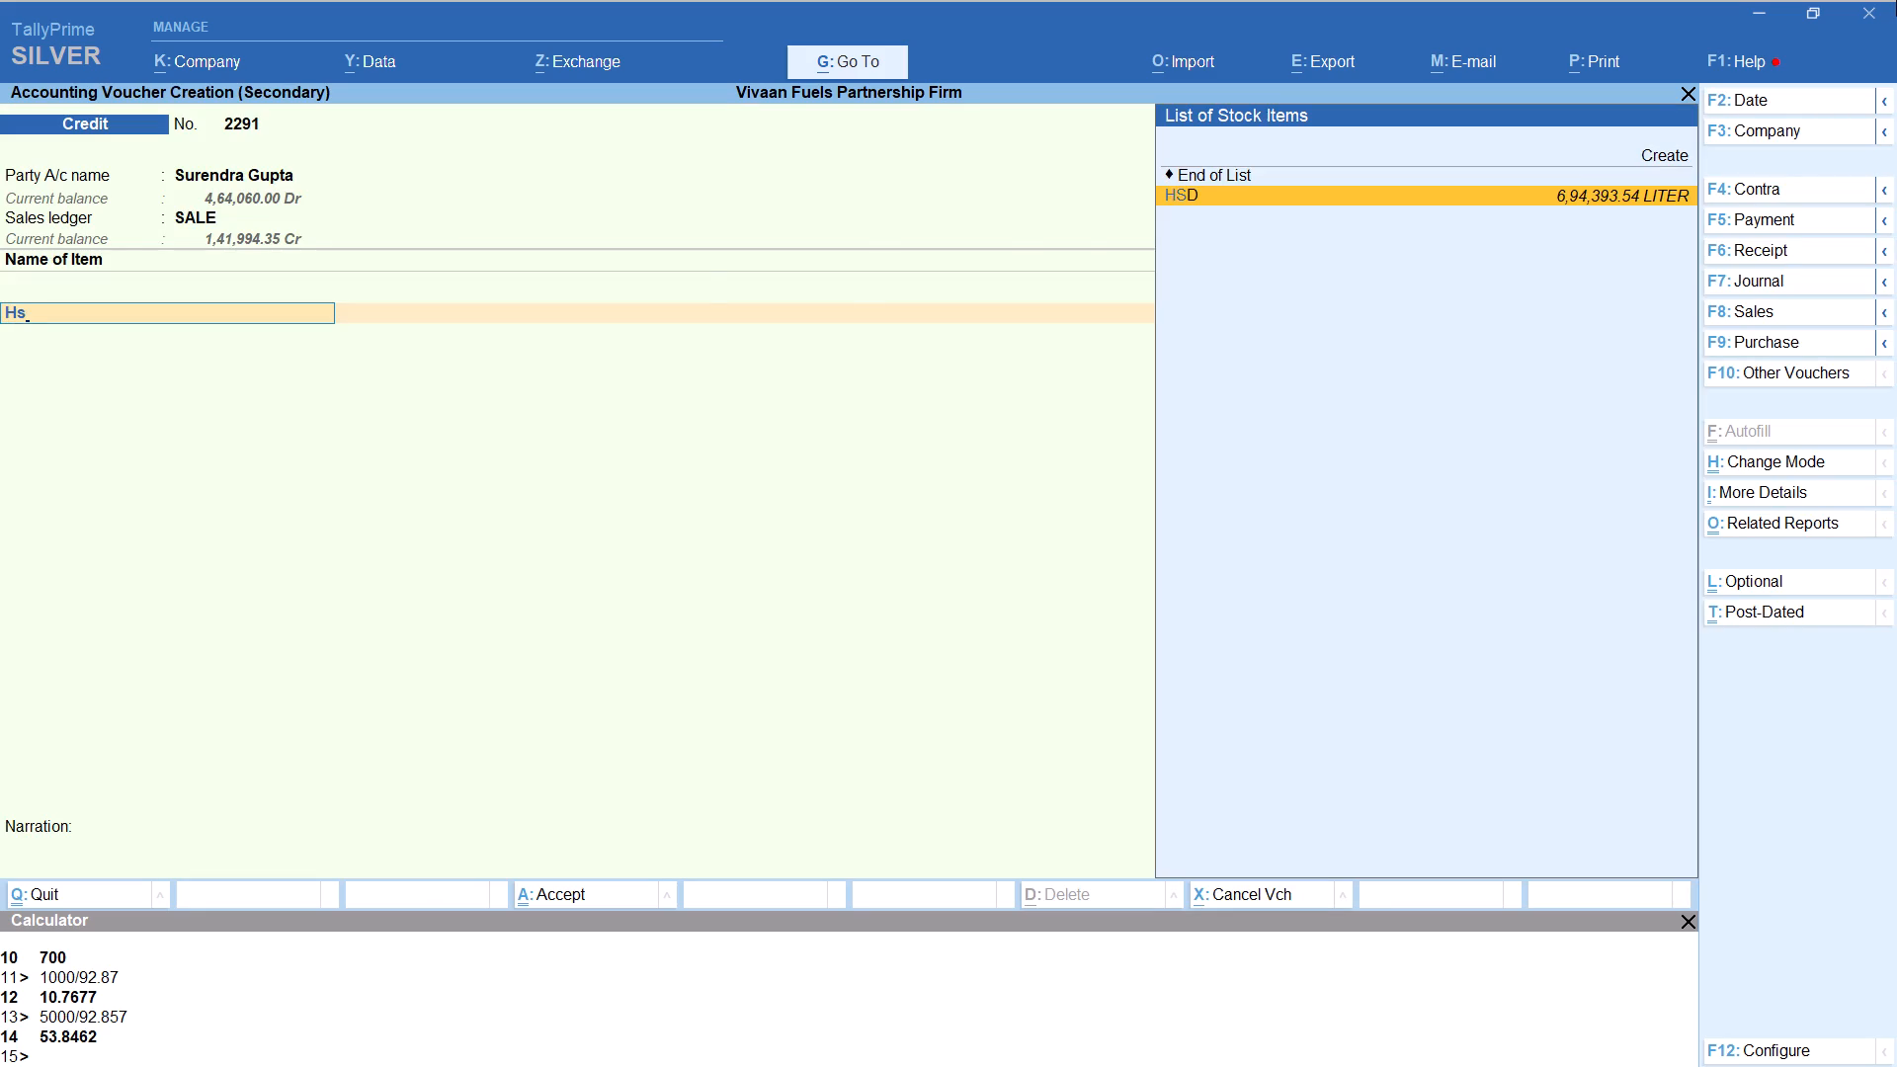
pyautogui.press('Up')
pyautogui.press('Return')
pyautogui.hotkey('alt', 'c')
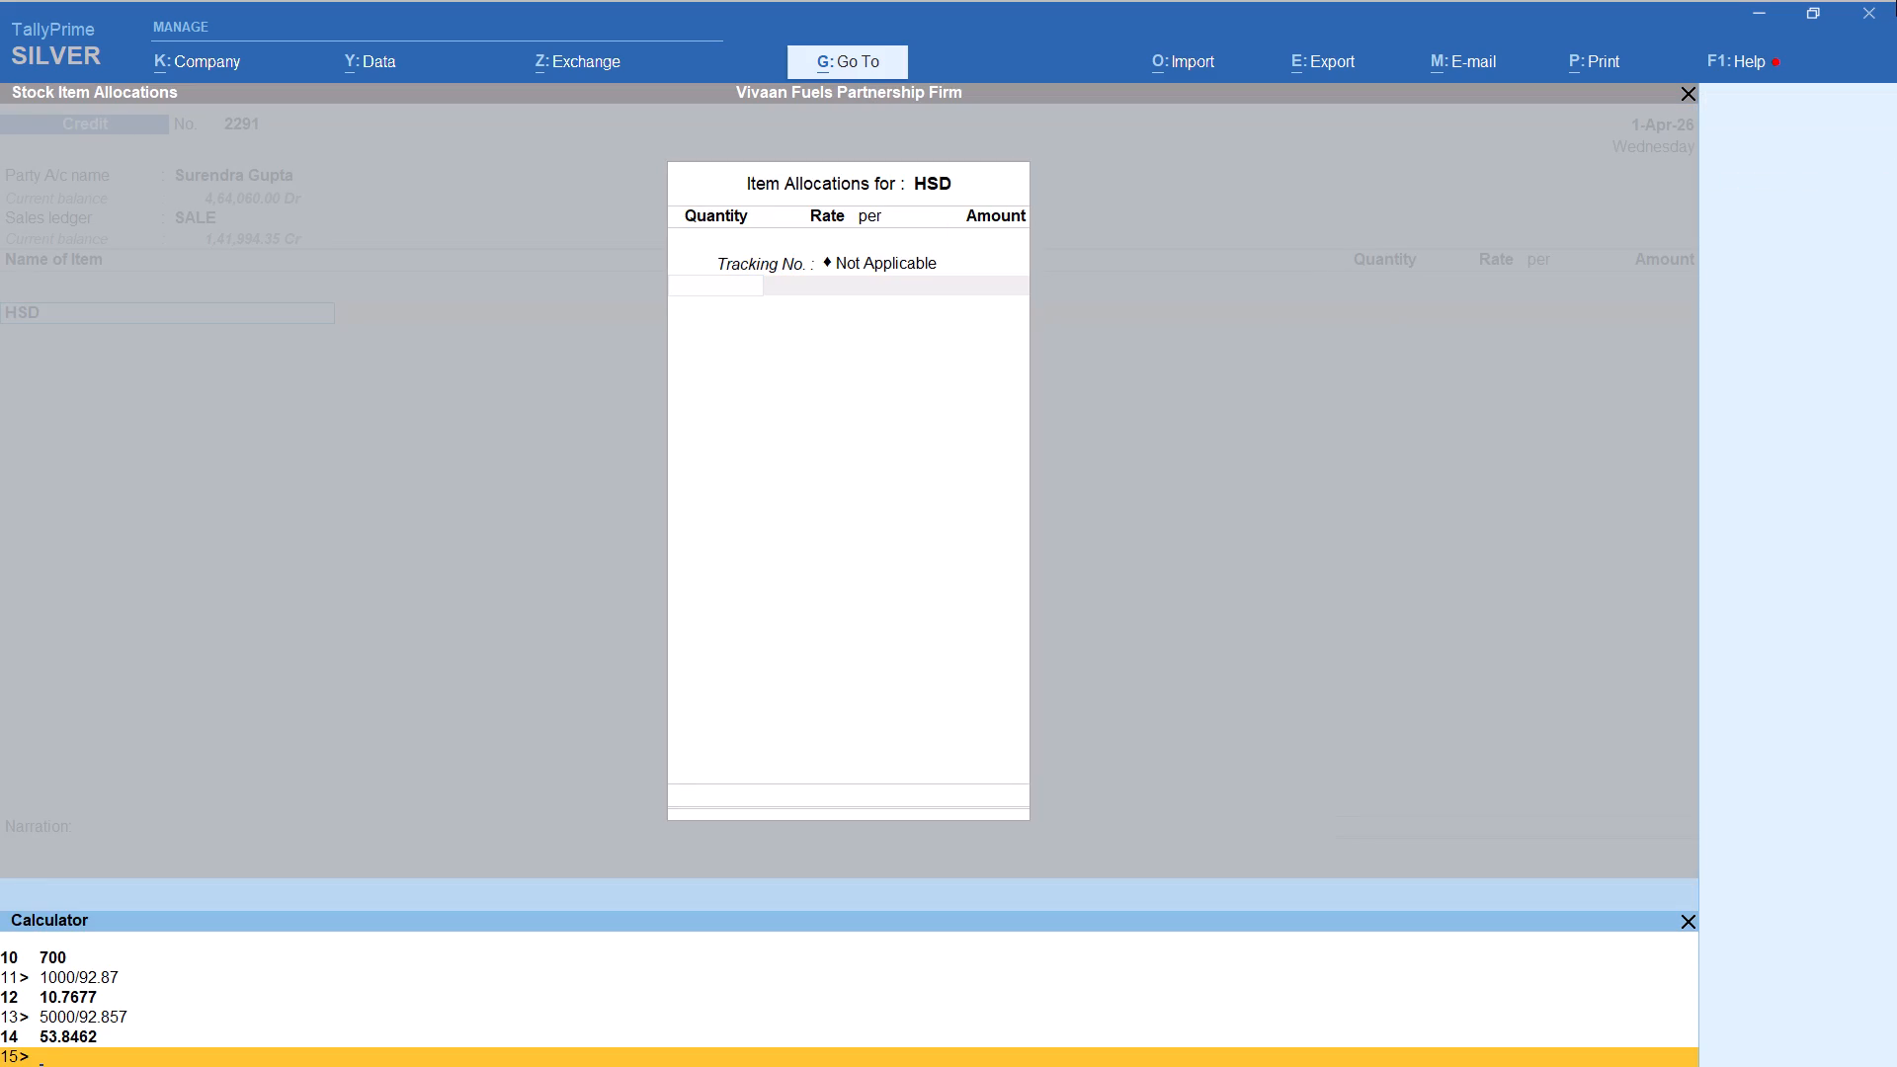
pyautogui.write('23000/92.87')
pyautogui.press('Return')
pyautogui.press('Return')
pyautogui.press('Return')
pyautogui.press('Return')
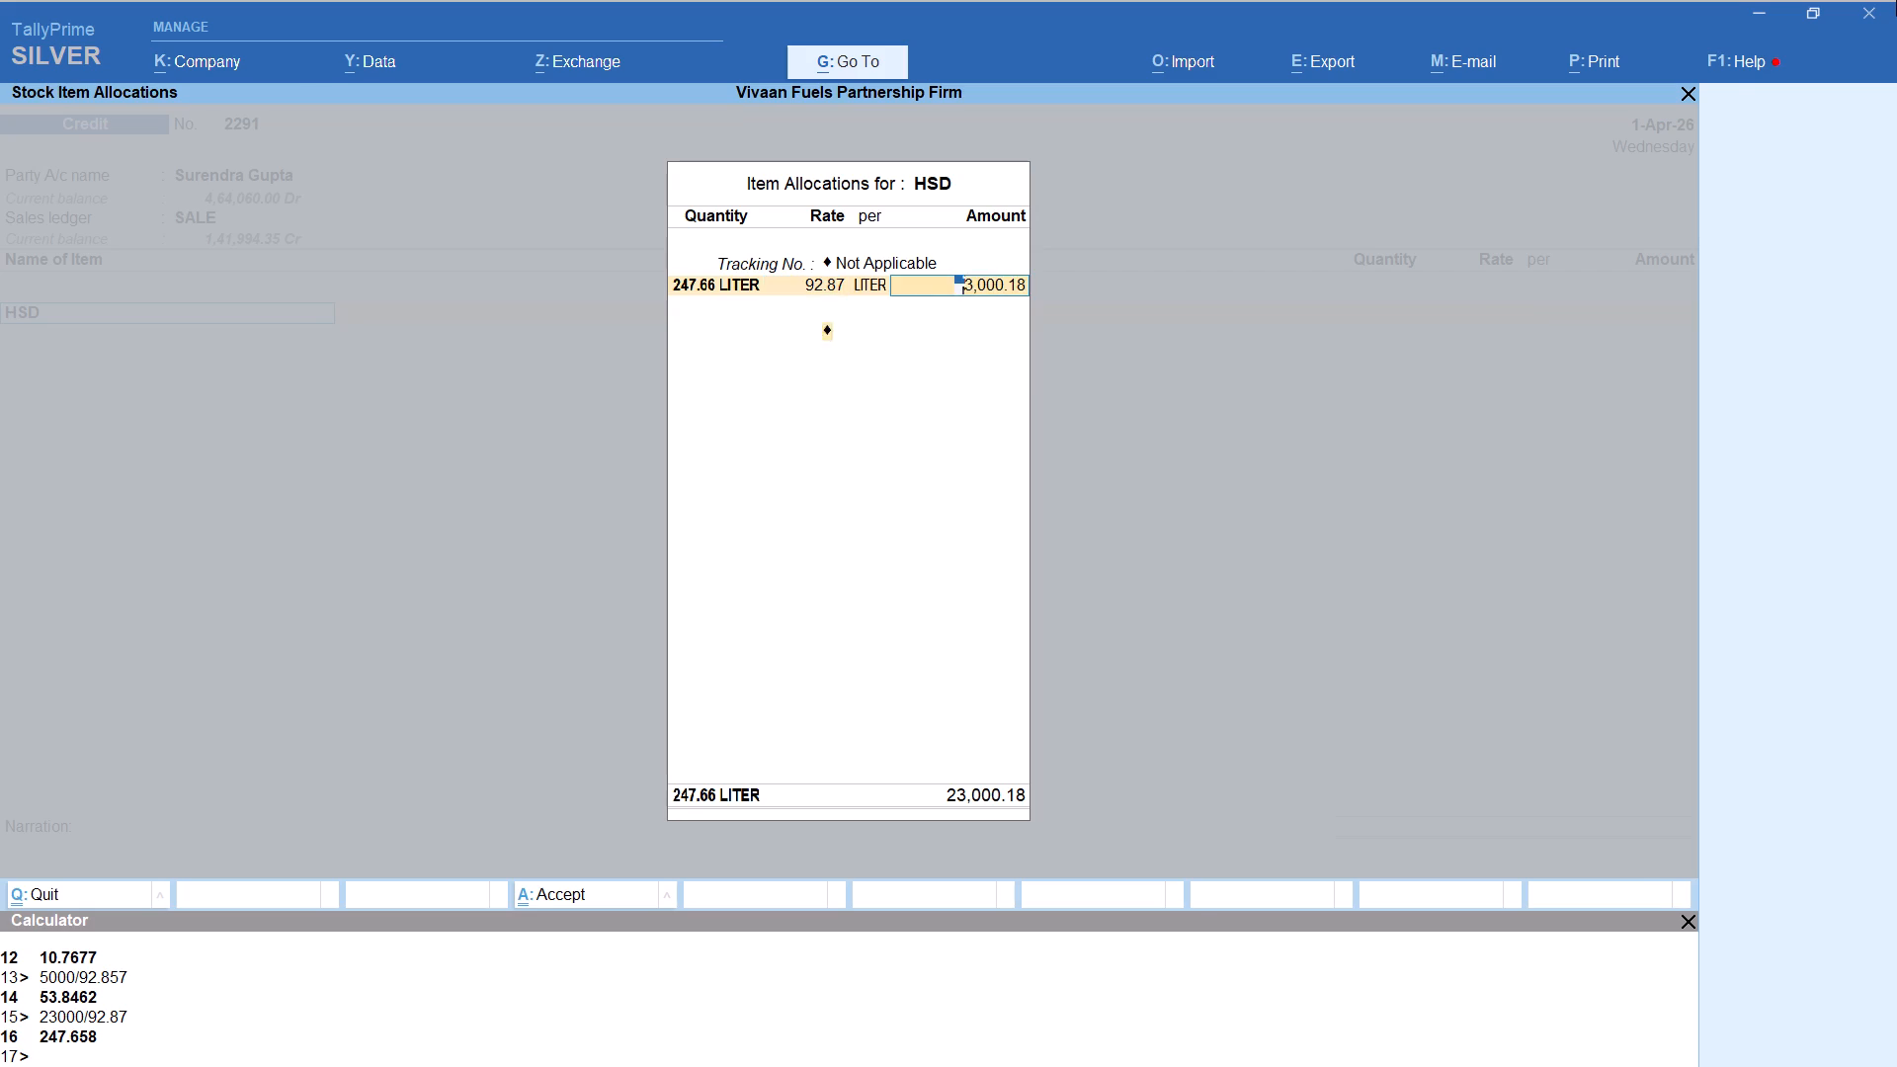
pyautogui.press('Return')
pyautogui.press('Return')
pyautogui.press('Return')
# Add the Round Off ledger to the Surendra voucher and save it.
pyautogui.write('rou')
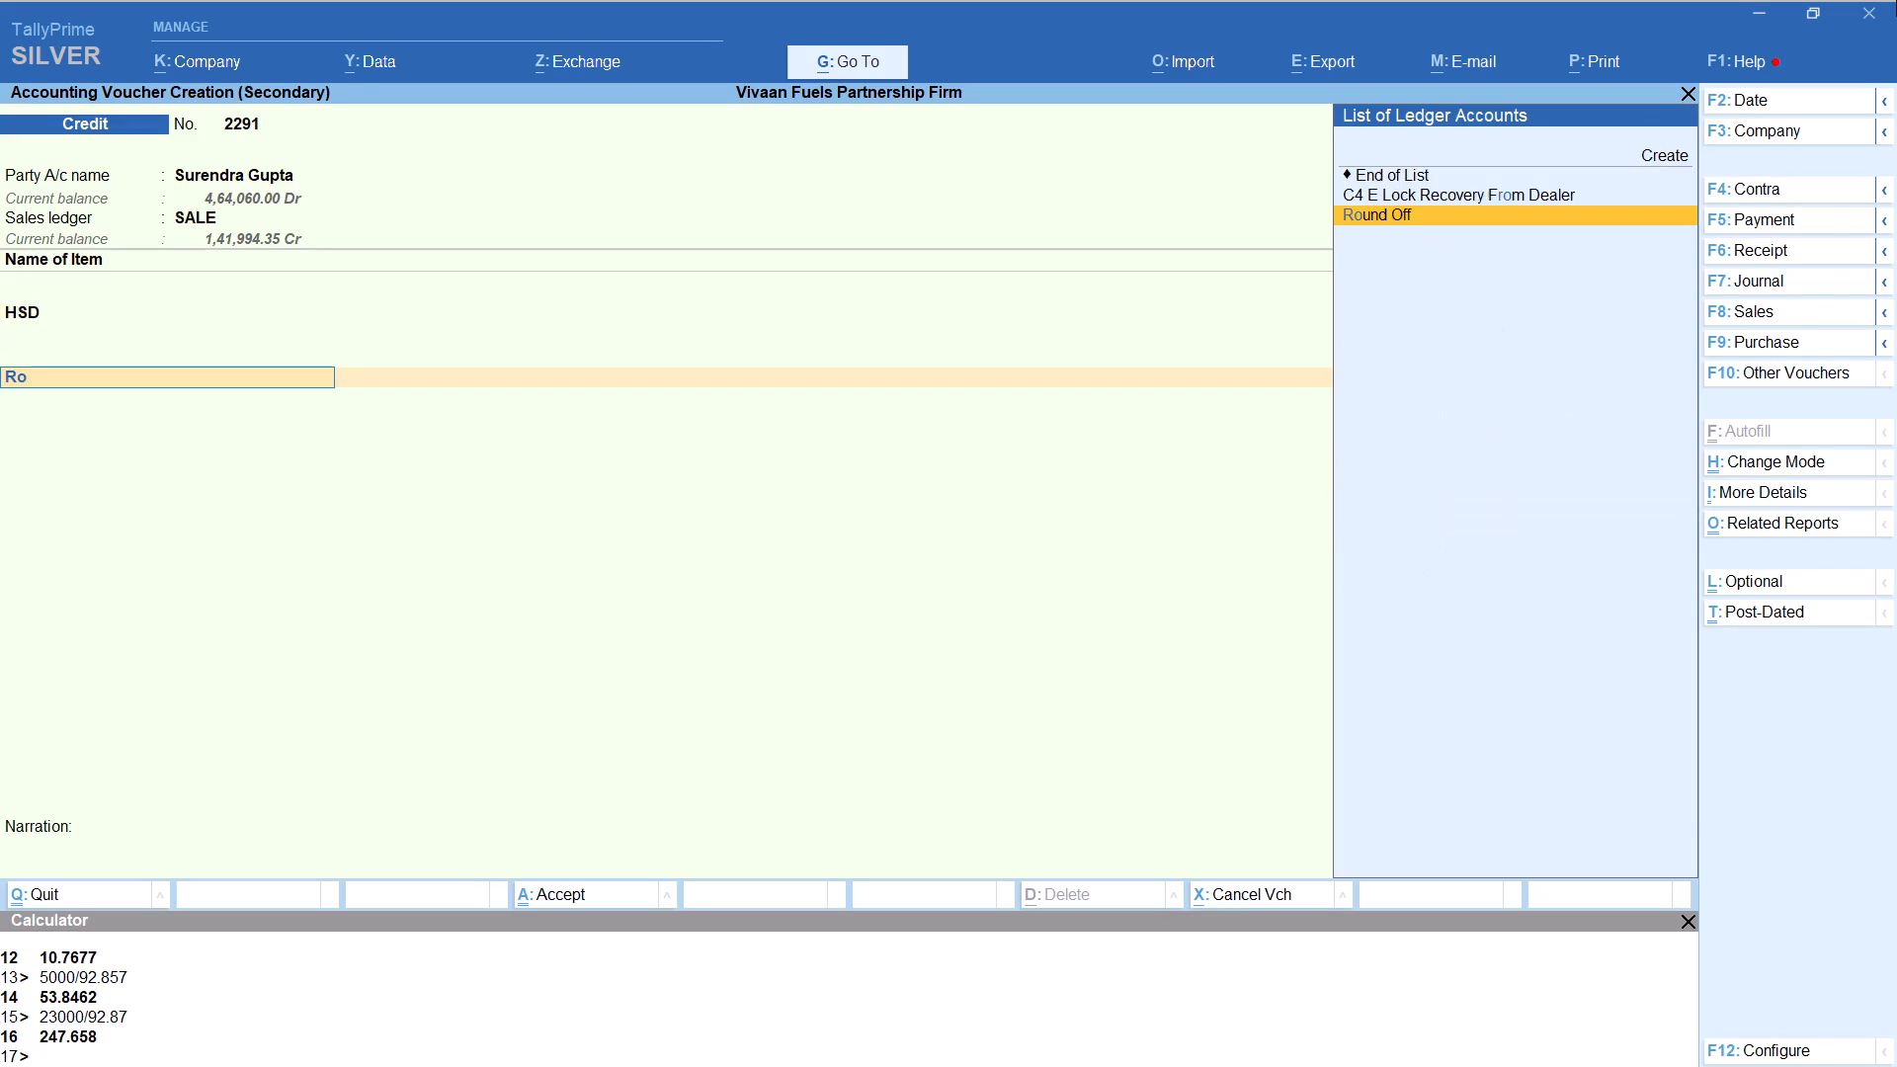
pyautogui.press('Return')
pyautogui.hotkey('ctrl', 'a')
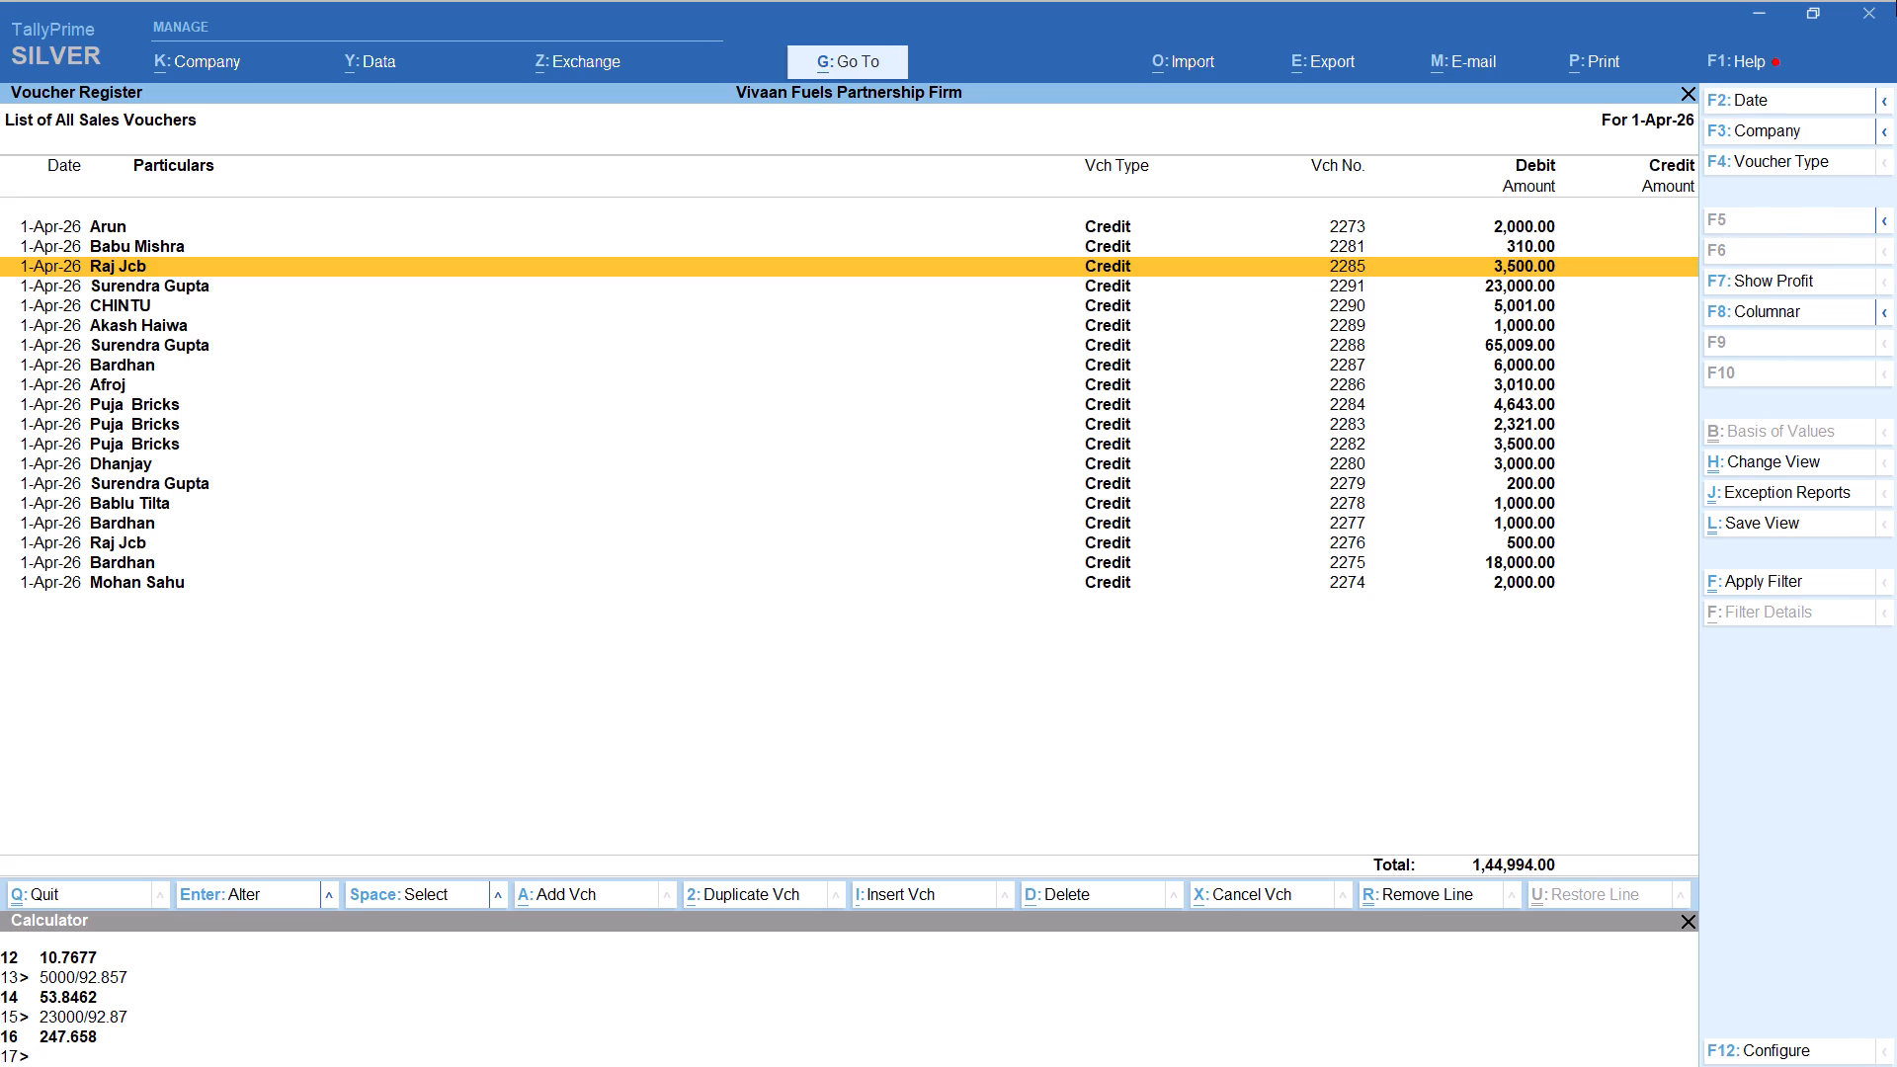
# Start a new credit sales voucher for the Ravindra ledger that is not Ravindra Jcb, keeping the default party details and the SALE ledger.
pyautogui.hotkey('alt', 'a')
pyautogui.write('ravindra')
pyautogui.press('Down')
pyautogui.press('Down')
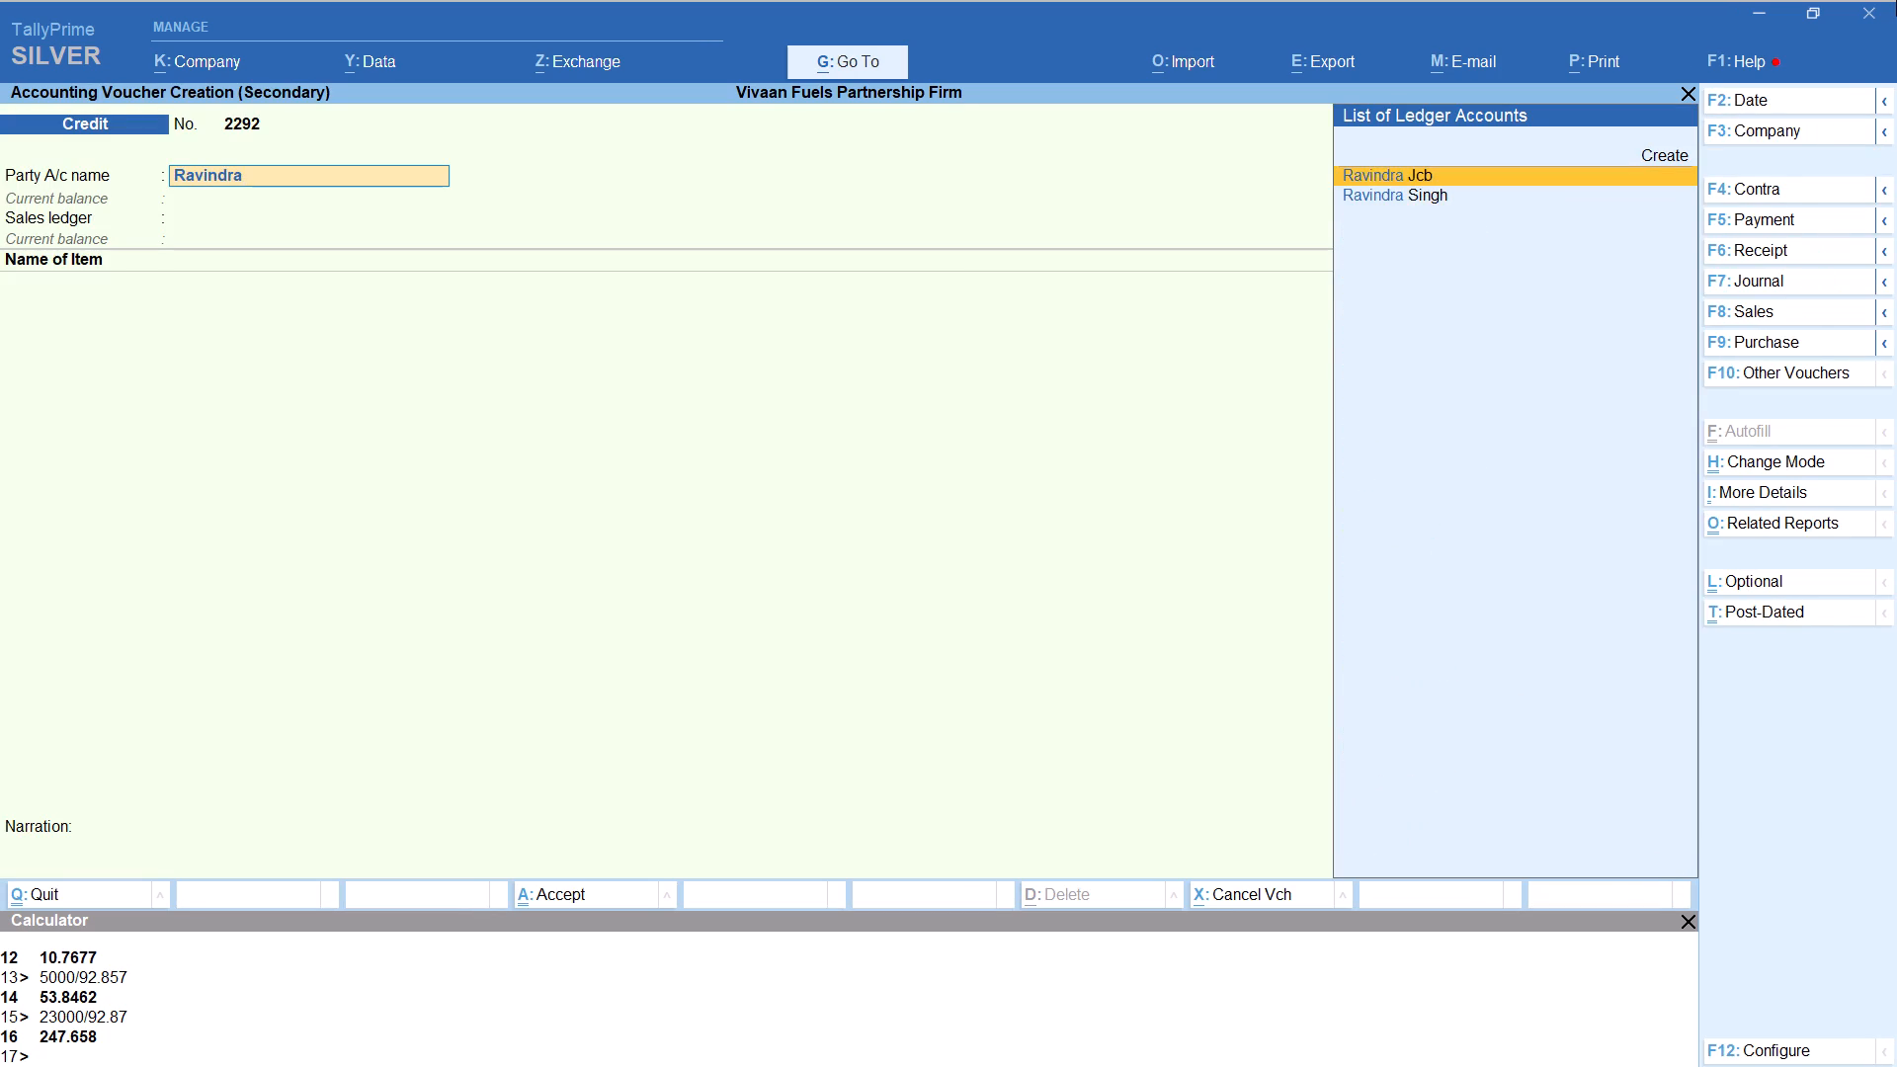
pyautogui.press('Return')
pyautogui.press('Return')
pyautogui.press('Return')
pyautogui.press('Return')
pyautogui.press('Return')
pyautogui.press('Return')
pyautogui.press('Return')
pyautogui.press('Return')
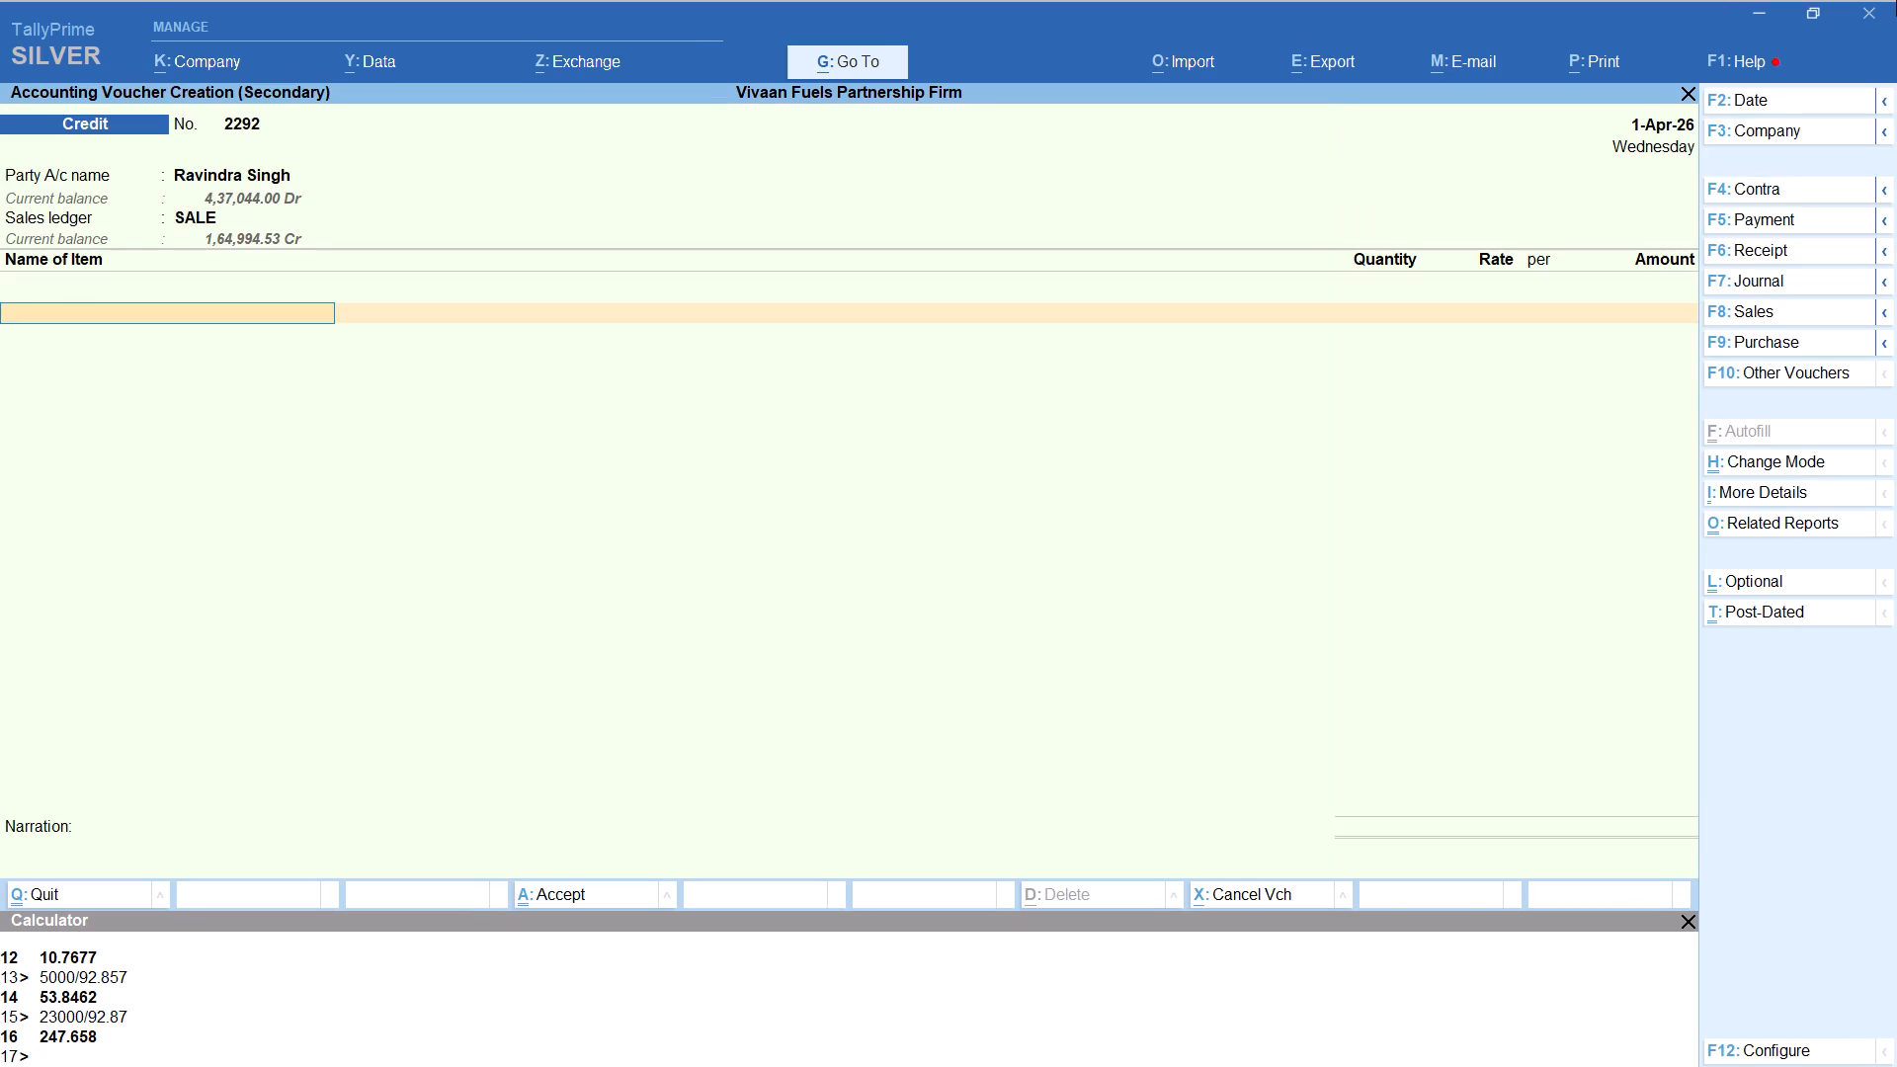
# Add HSD as the voucher's item with tracking number Not Applicable.
pyautogui.write('hs')
pyautogui.press('Return')
pyautogui.press('Up')
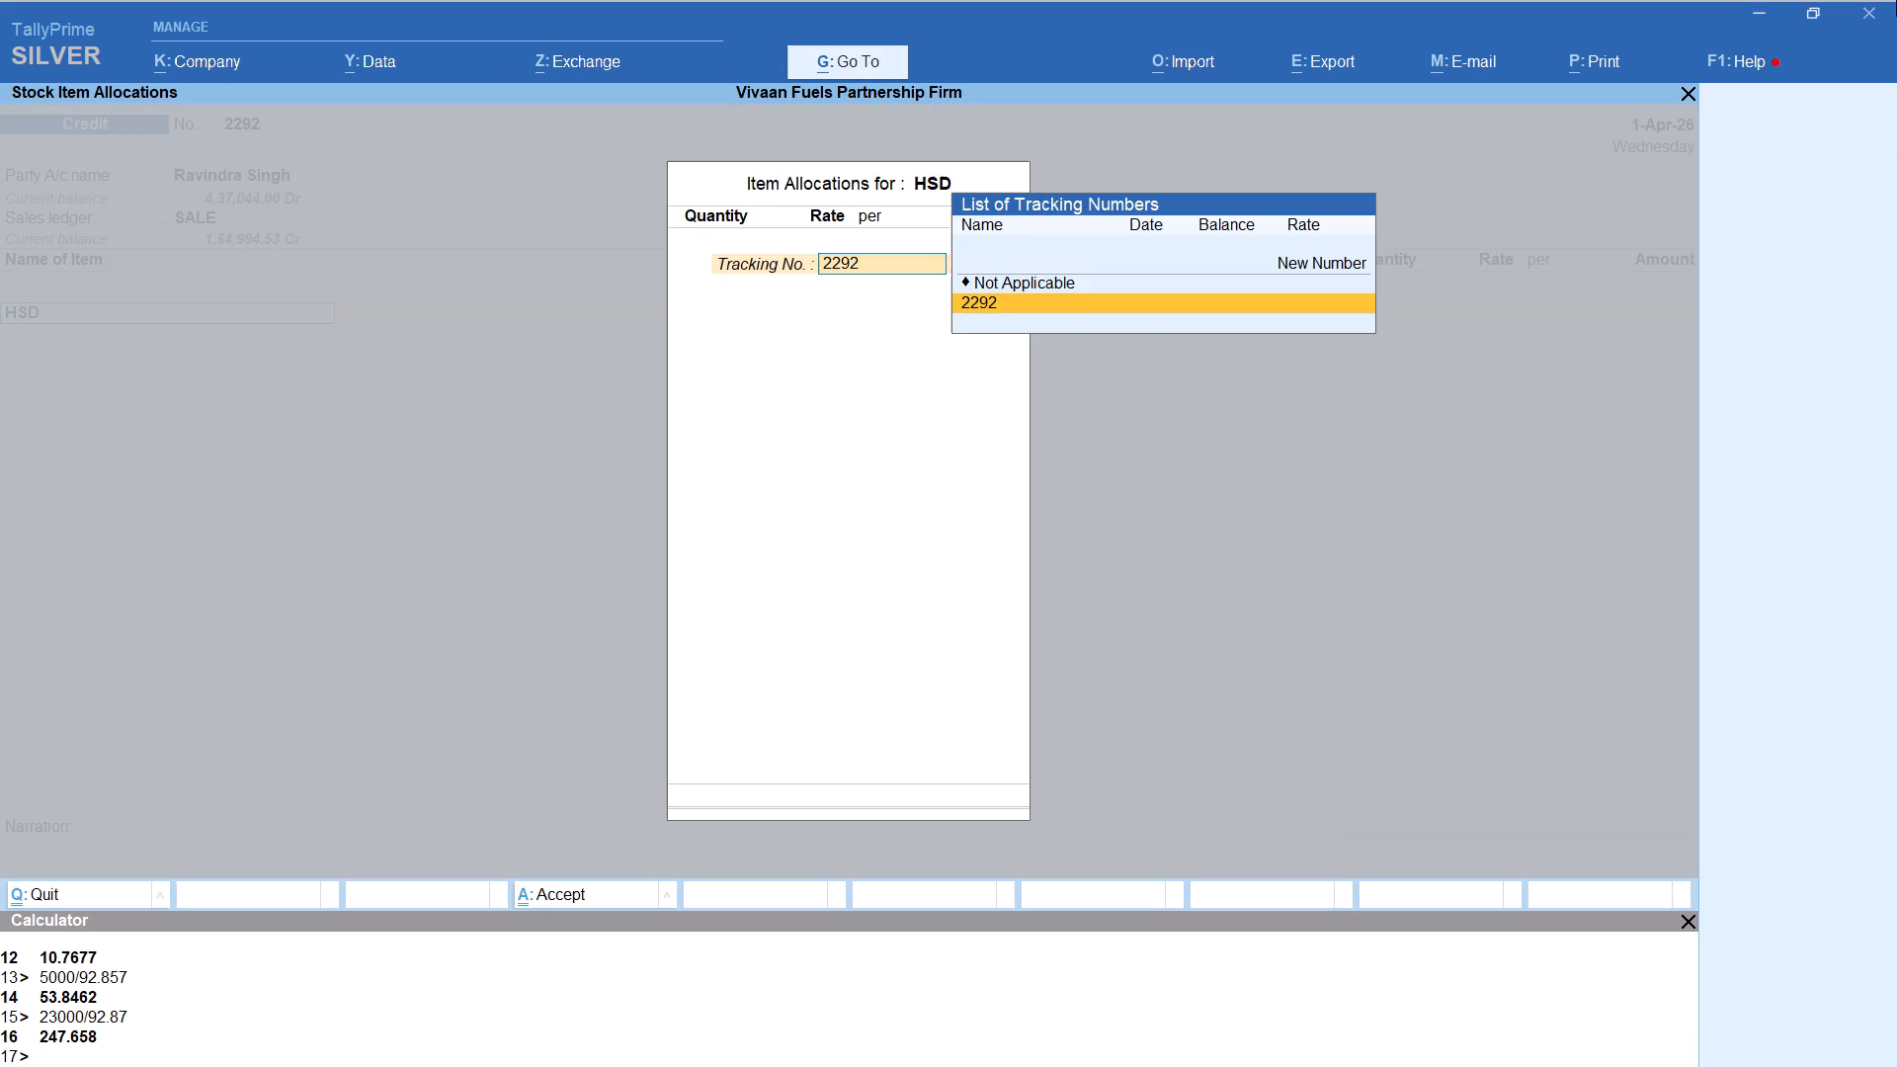
pyautogui.press('Return')
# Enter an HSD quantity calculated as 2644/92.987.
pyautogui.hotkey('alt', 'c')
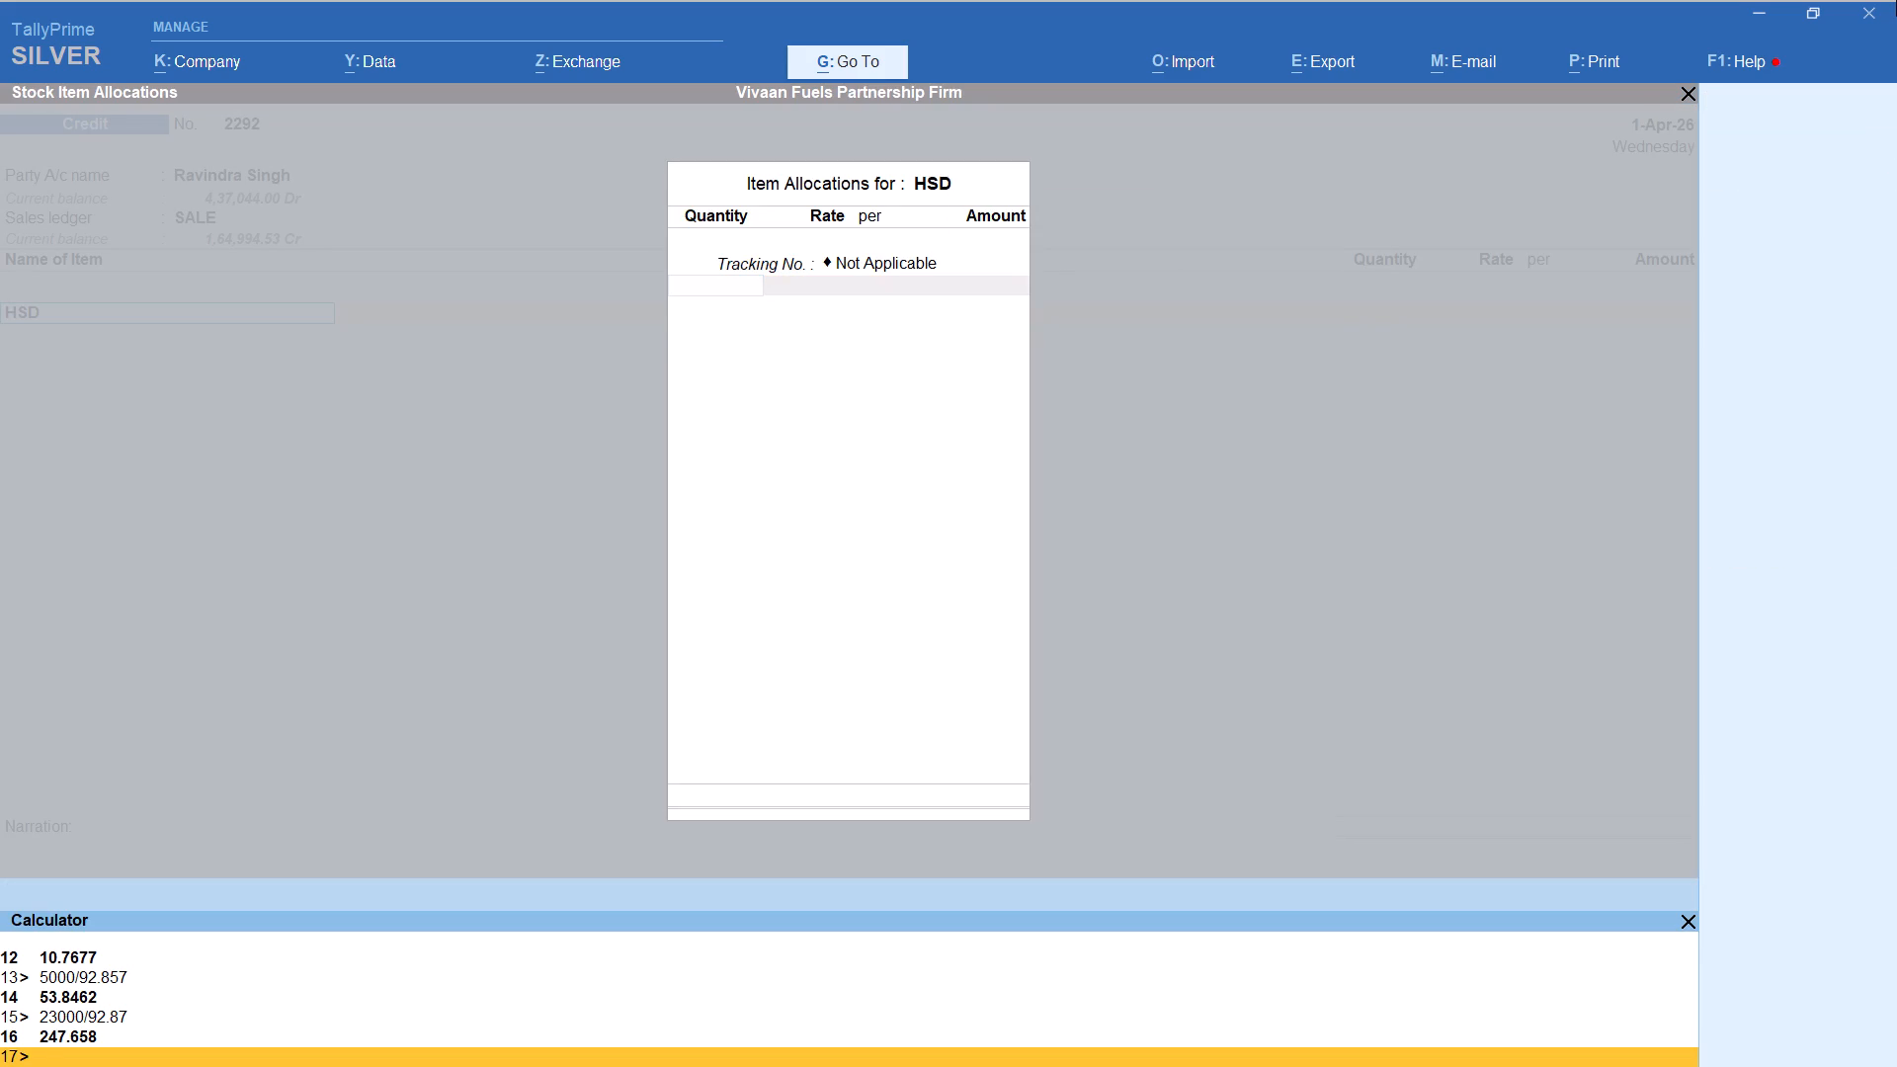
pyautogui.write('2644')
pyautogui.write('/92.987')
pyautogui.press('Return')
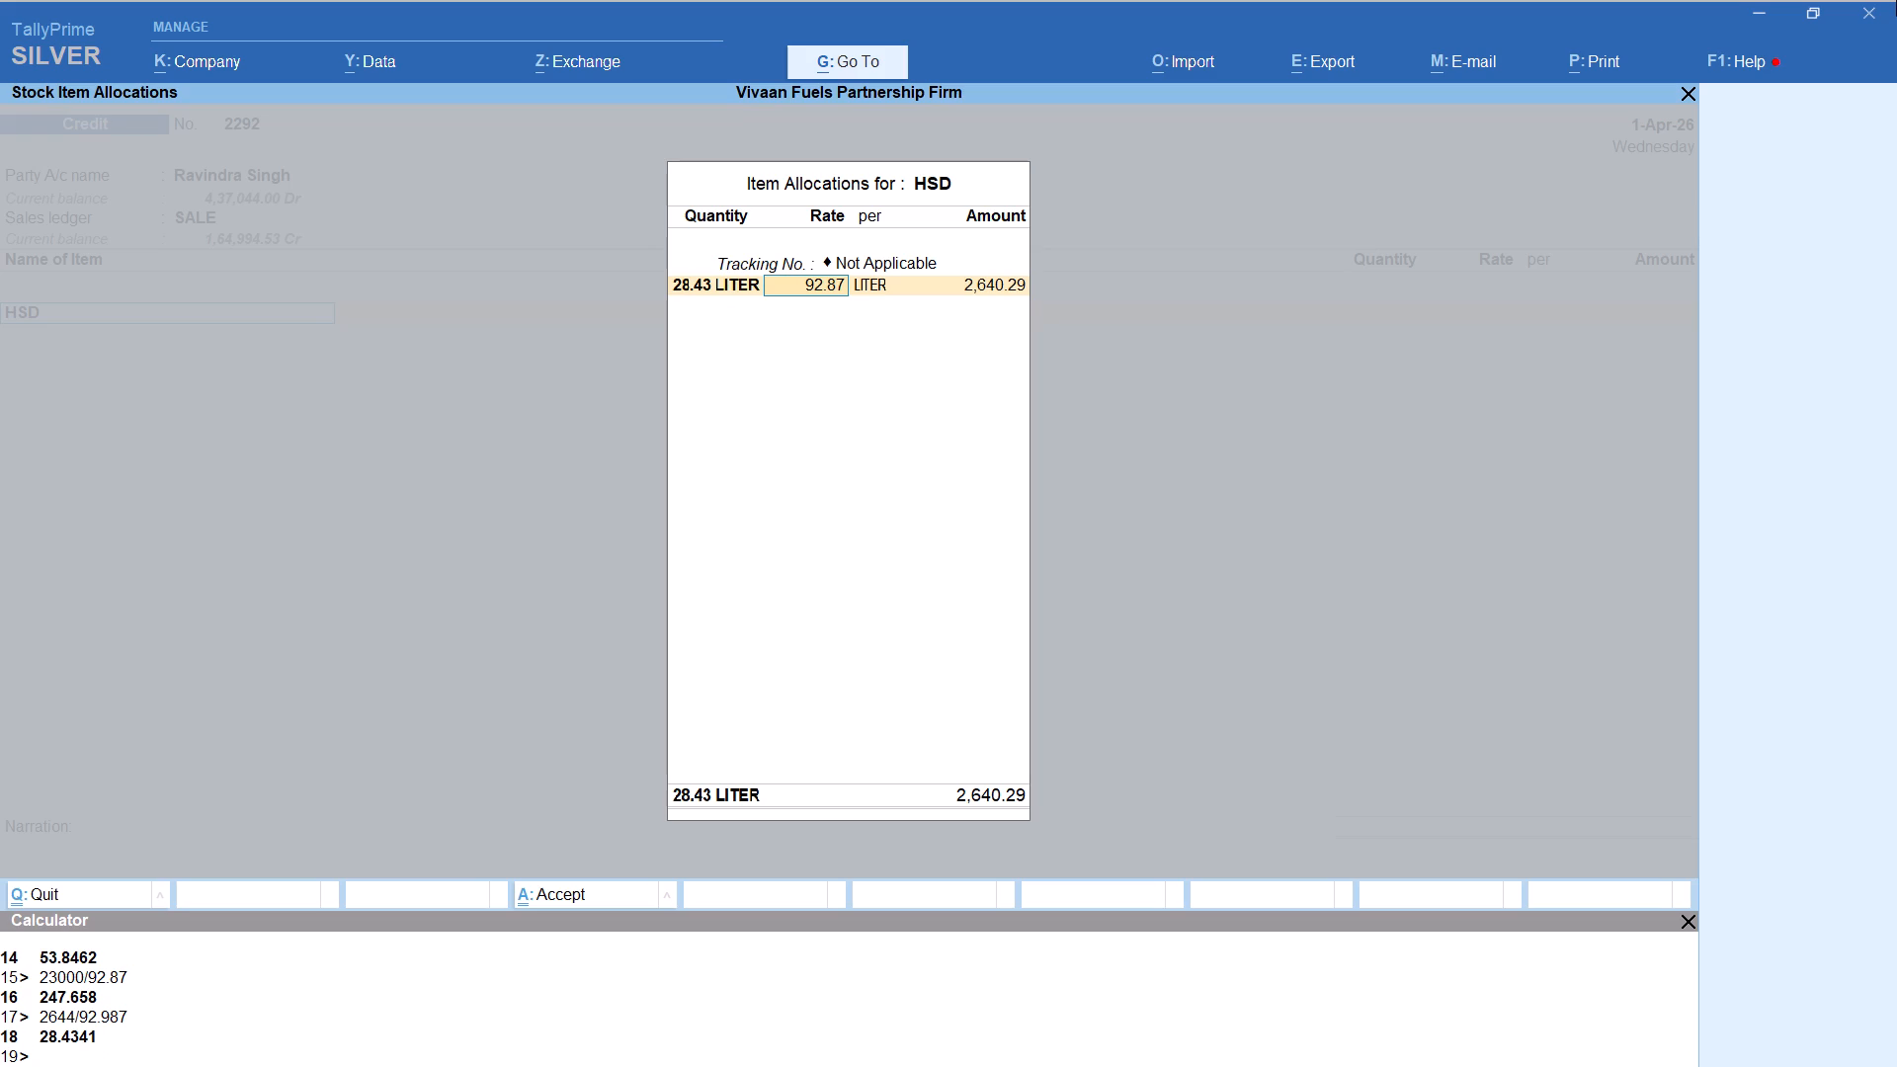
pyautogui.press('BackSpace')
# Set the HSD quantity to 28.47 LITER, calculated as 2644/92.87, and complete the item allocation.
pyautogui.hotkey('alt', 'c')
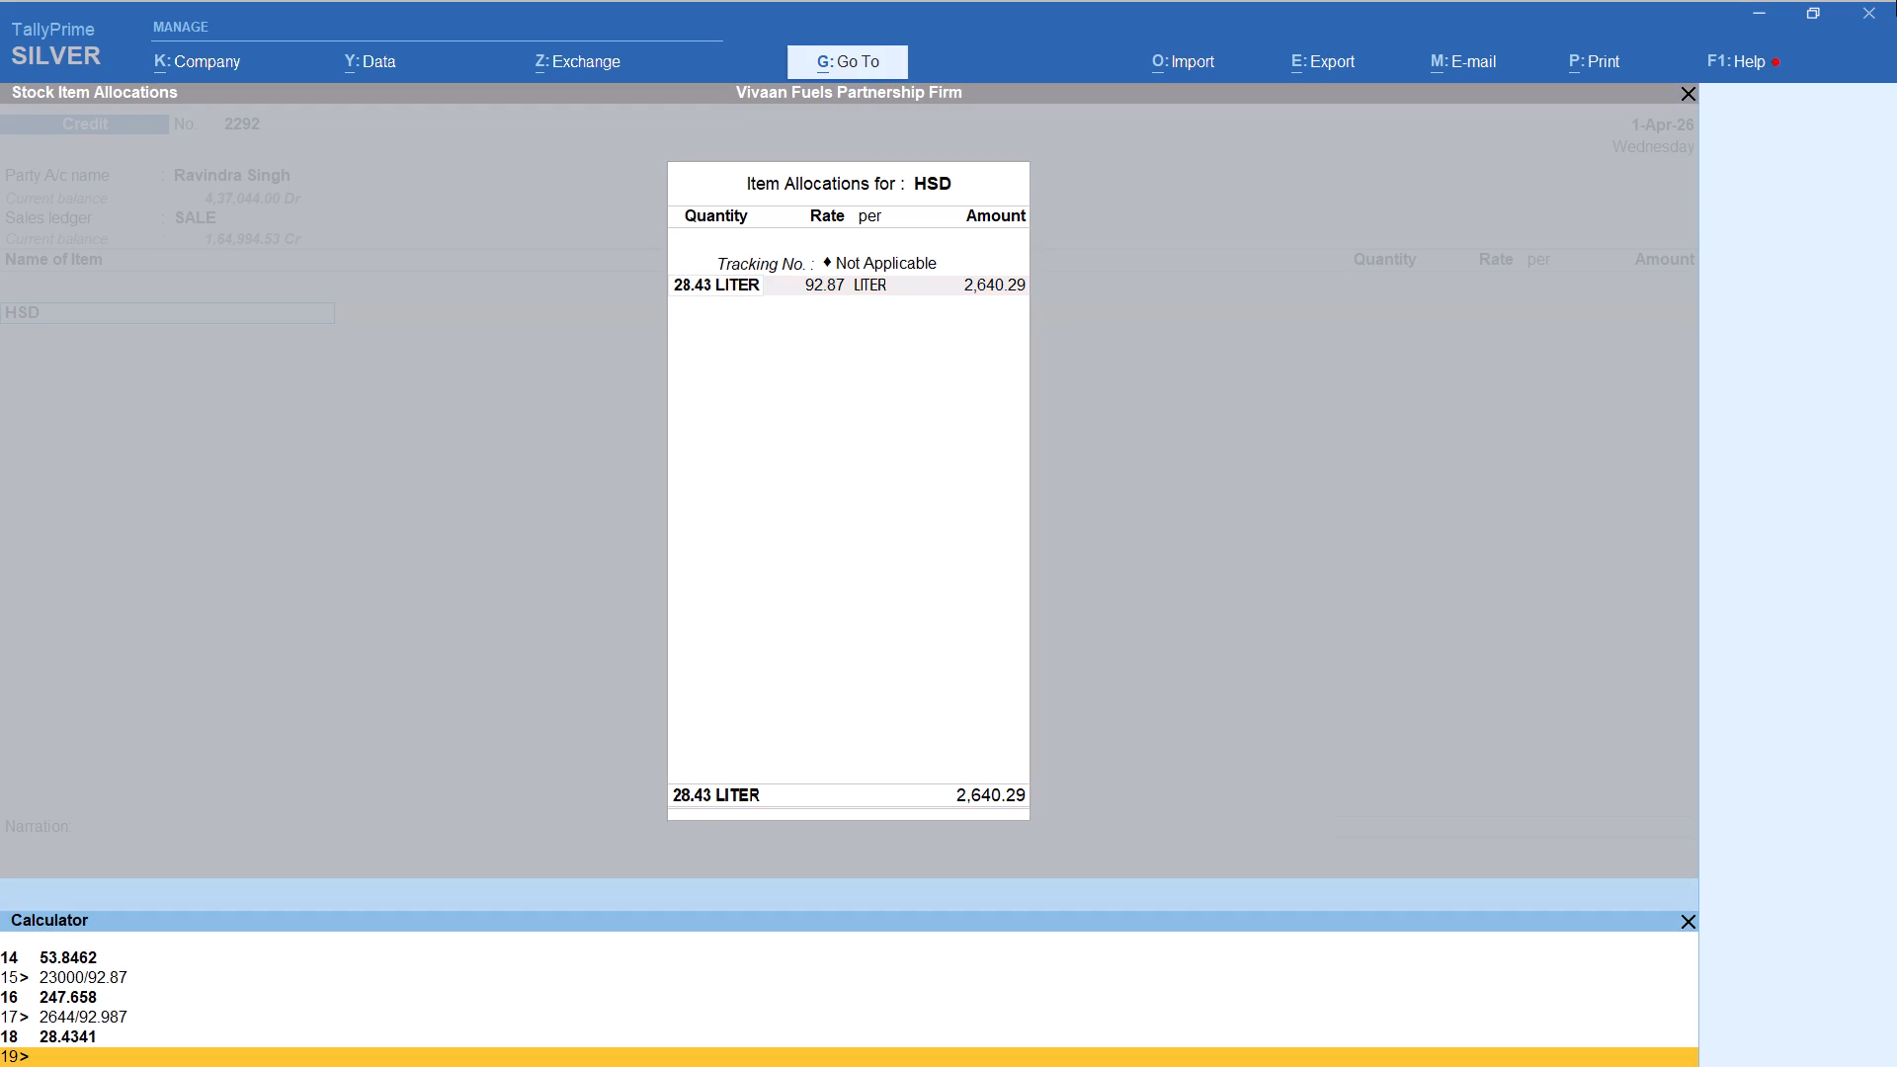
pyautogui.write('2644/92.87')
pyautogui.press('Return')
pyautogui.press('Return')
pyautogui.press('Return')
pyautogui.press('Return')
pyautogui.press('Return')
pyautogui.press('Return')
pyautogui.press('Return')
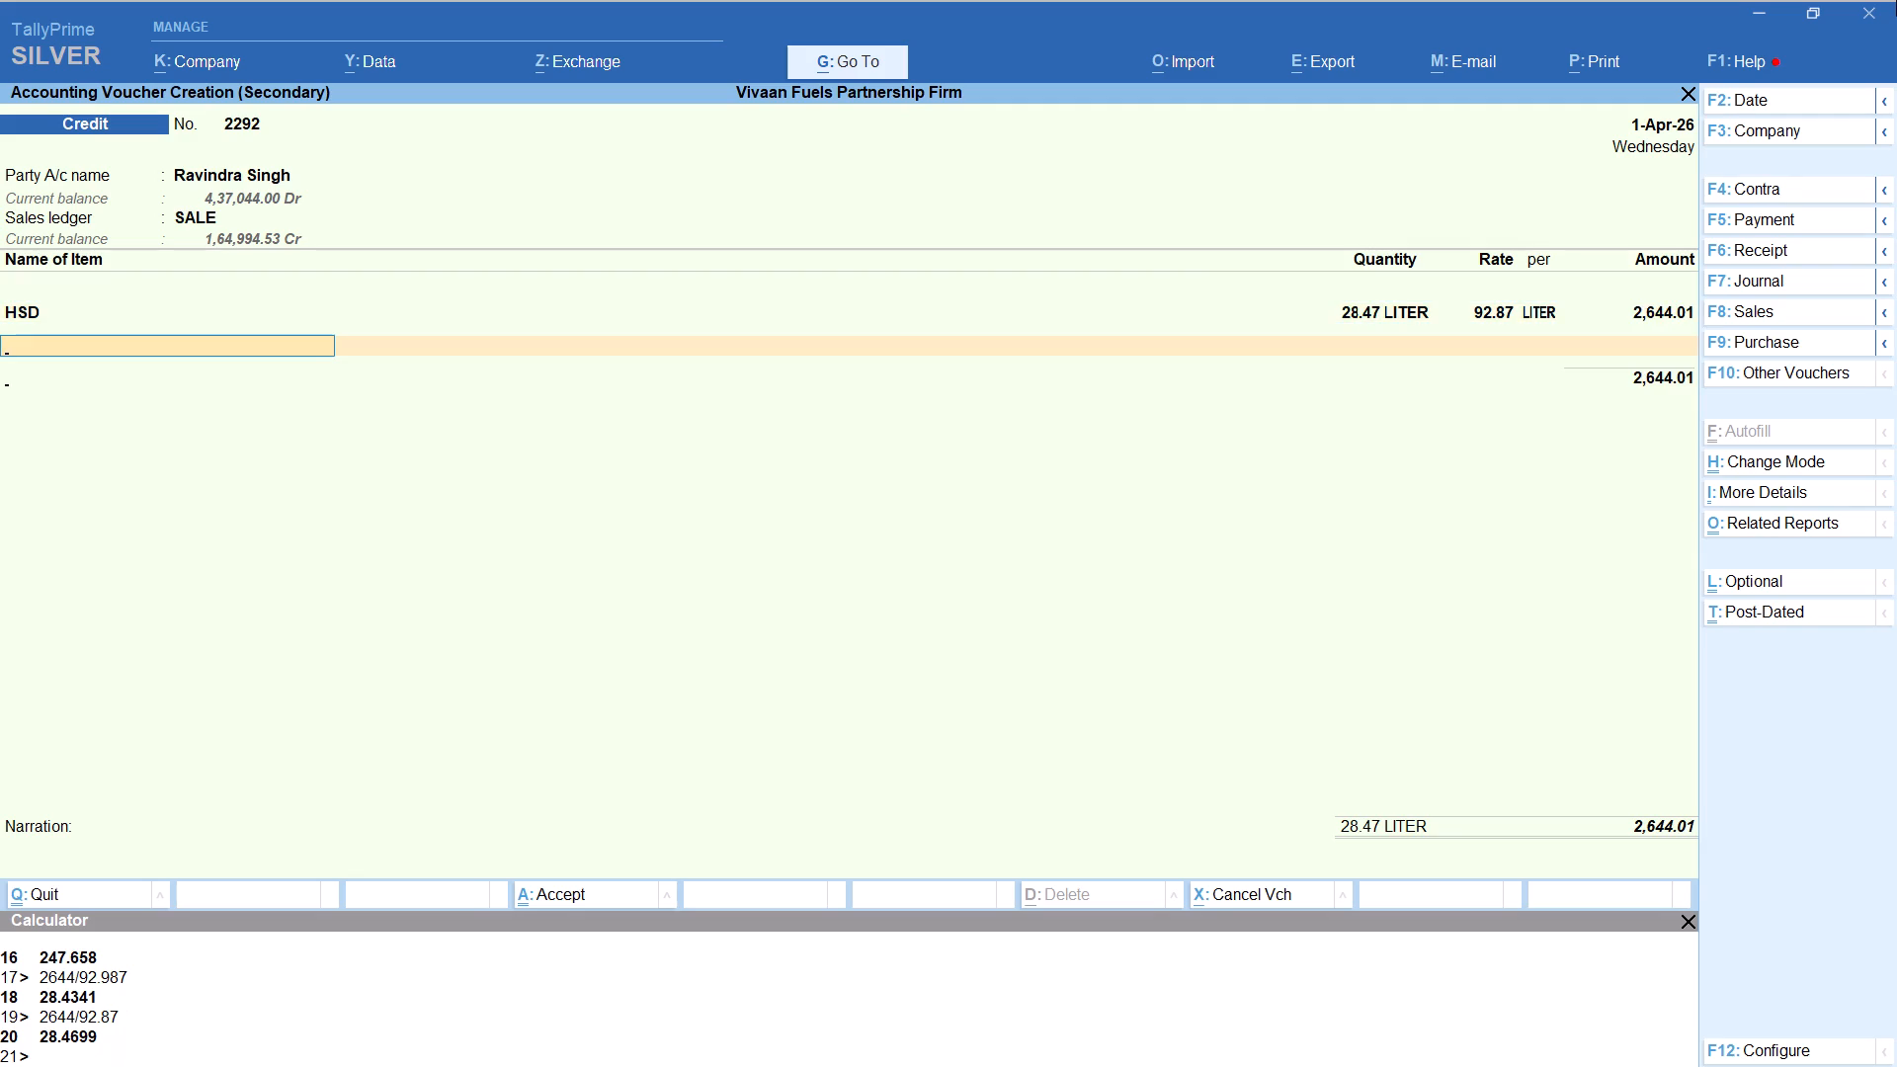
# Add the Round Off ledger to the Ravindra voucher and save it.
pyautogui.write('rou')
pyautogui.press('Return')
pyautogui.hotkey('ctrl', 'a')
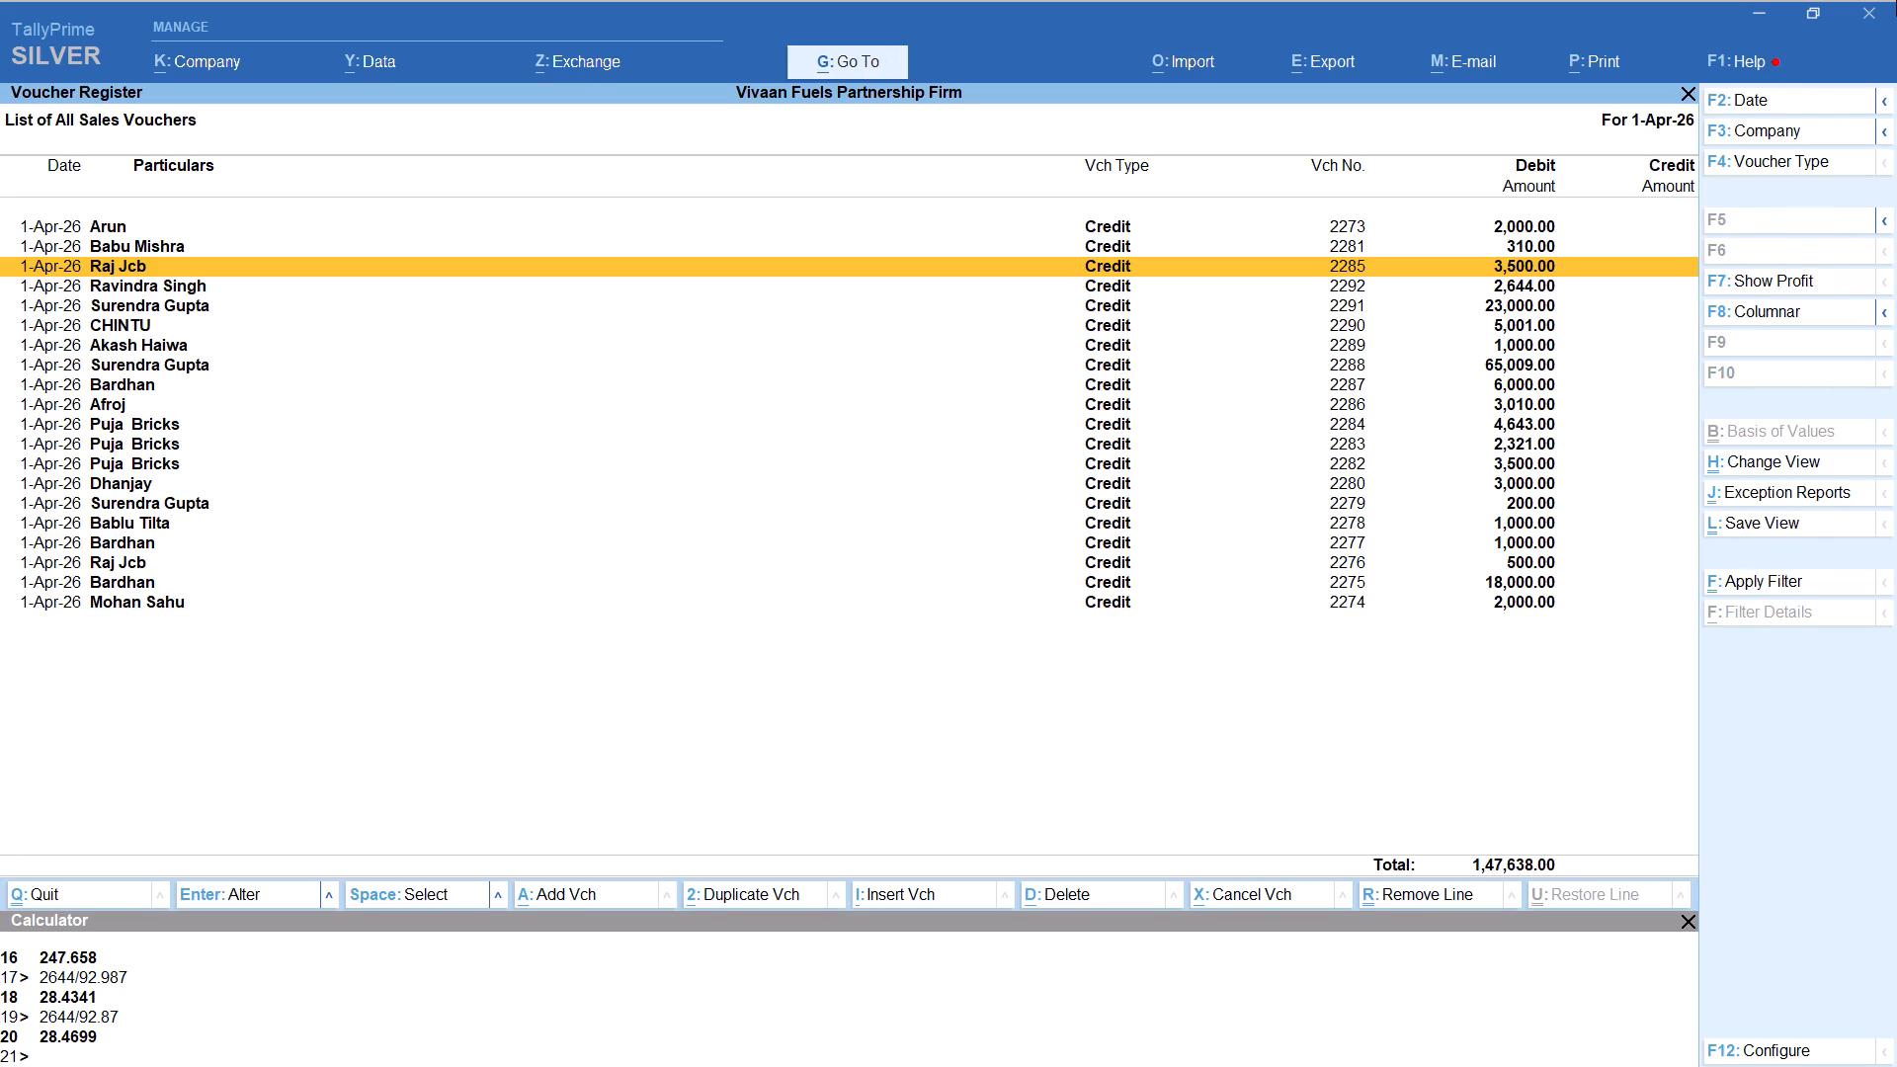
# Start another credit sales voucher for the same Ravindra ledger, not Ravindra Jcb, keeping the default party details and the SALE ledger.
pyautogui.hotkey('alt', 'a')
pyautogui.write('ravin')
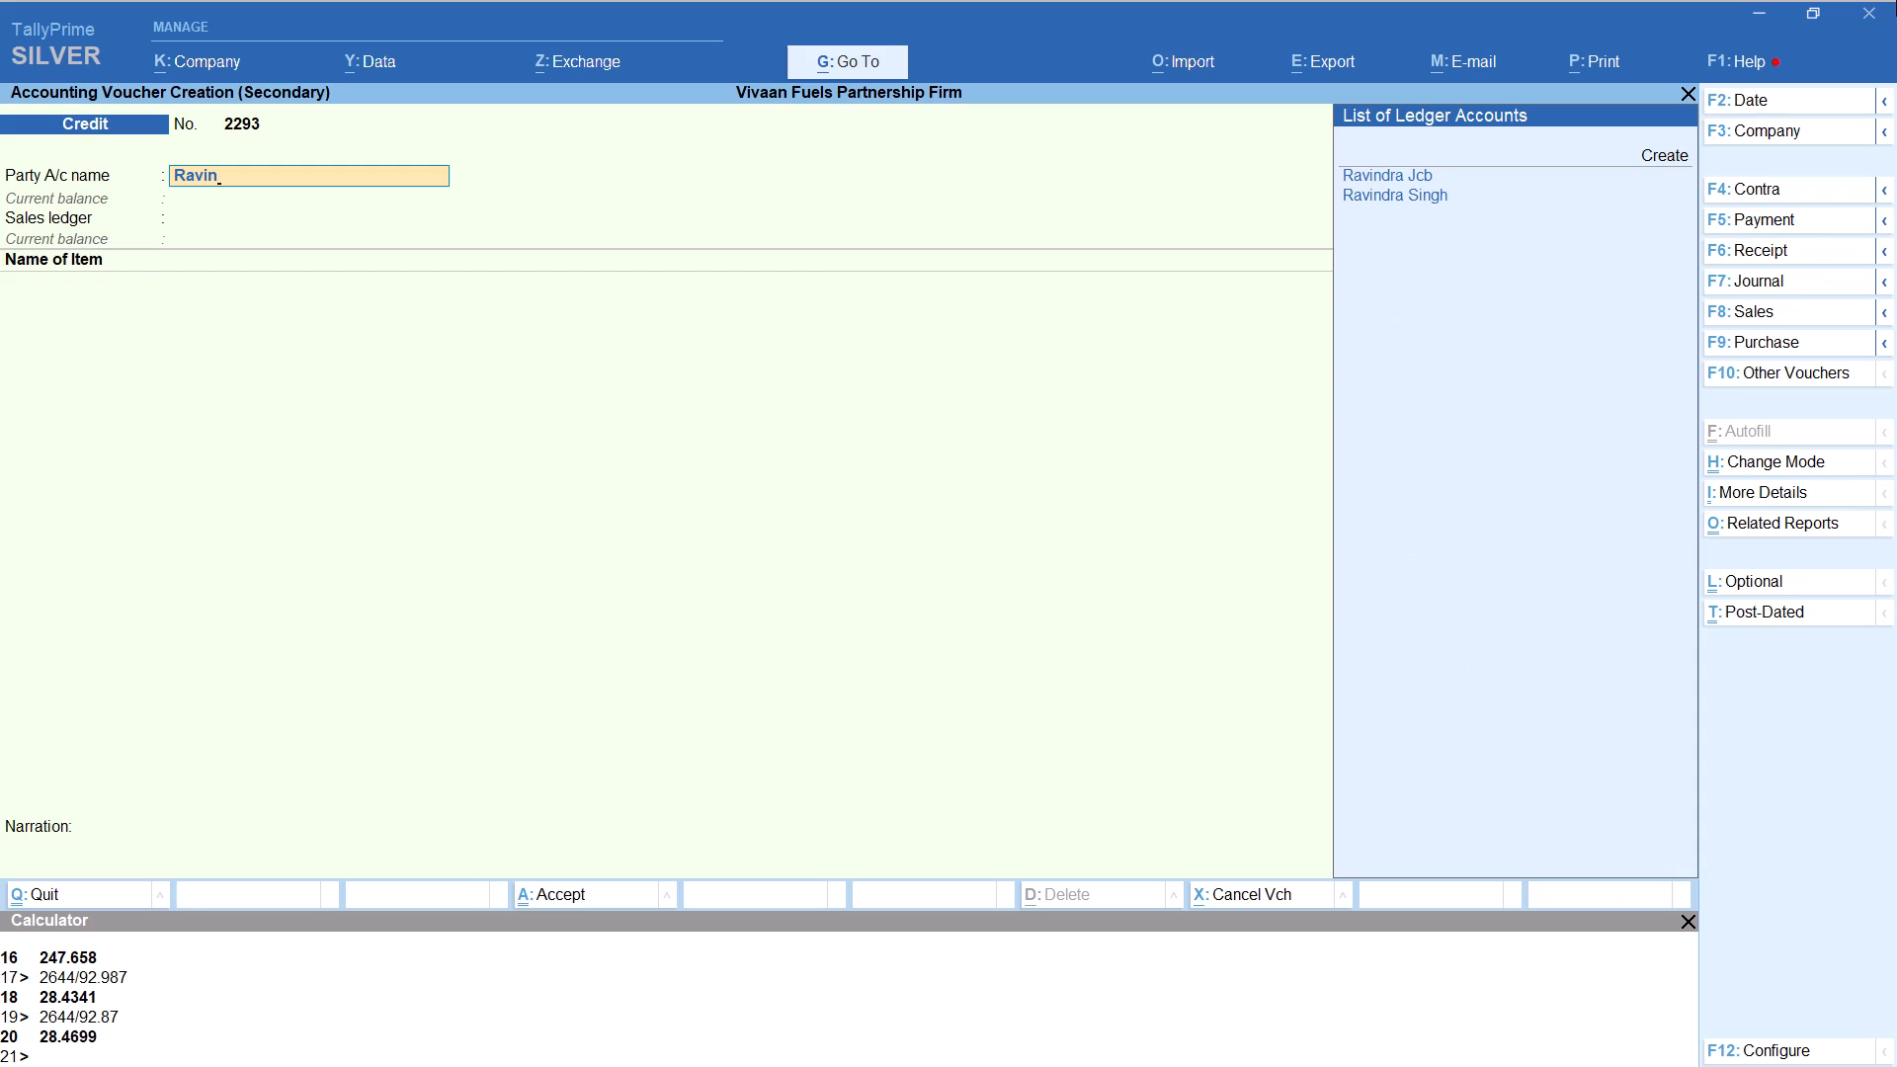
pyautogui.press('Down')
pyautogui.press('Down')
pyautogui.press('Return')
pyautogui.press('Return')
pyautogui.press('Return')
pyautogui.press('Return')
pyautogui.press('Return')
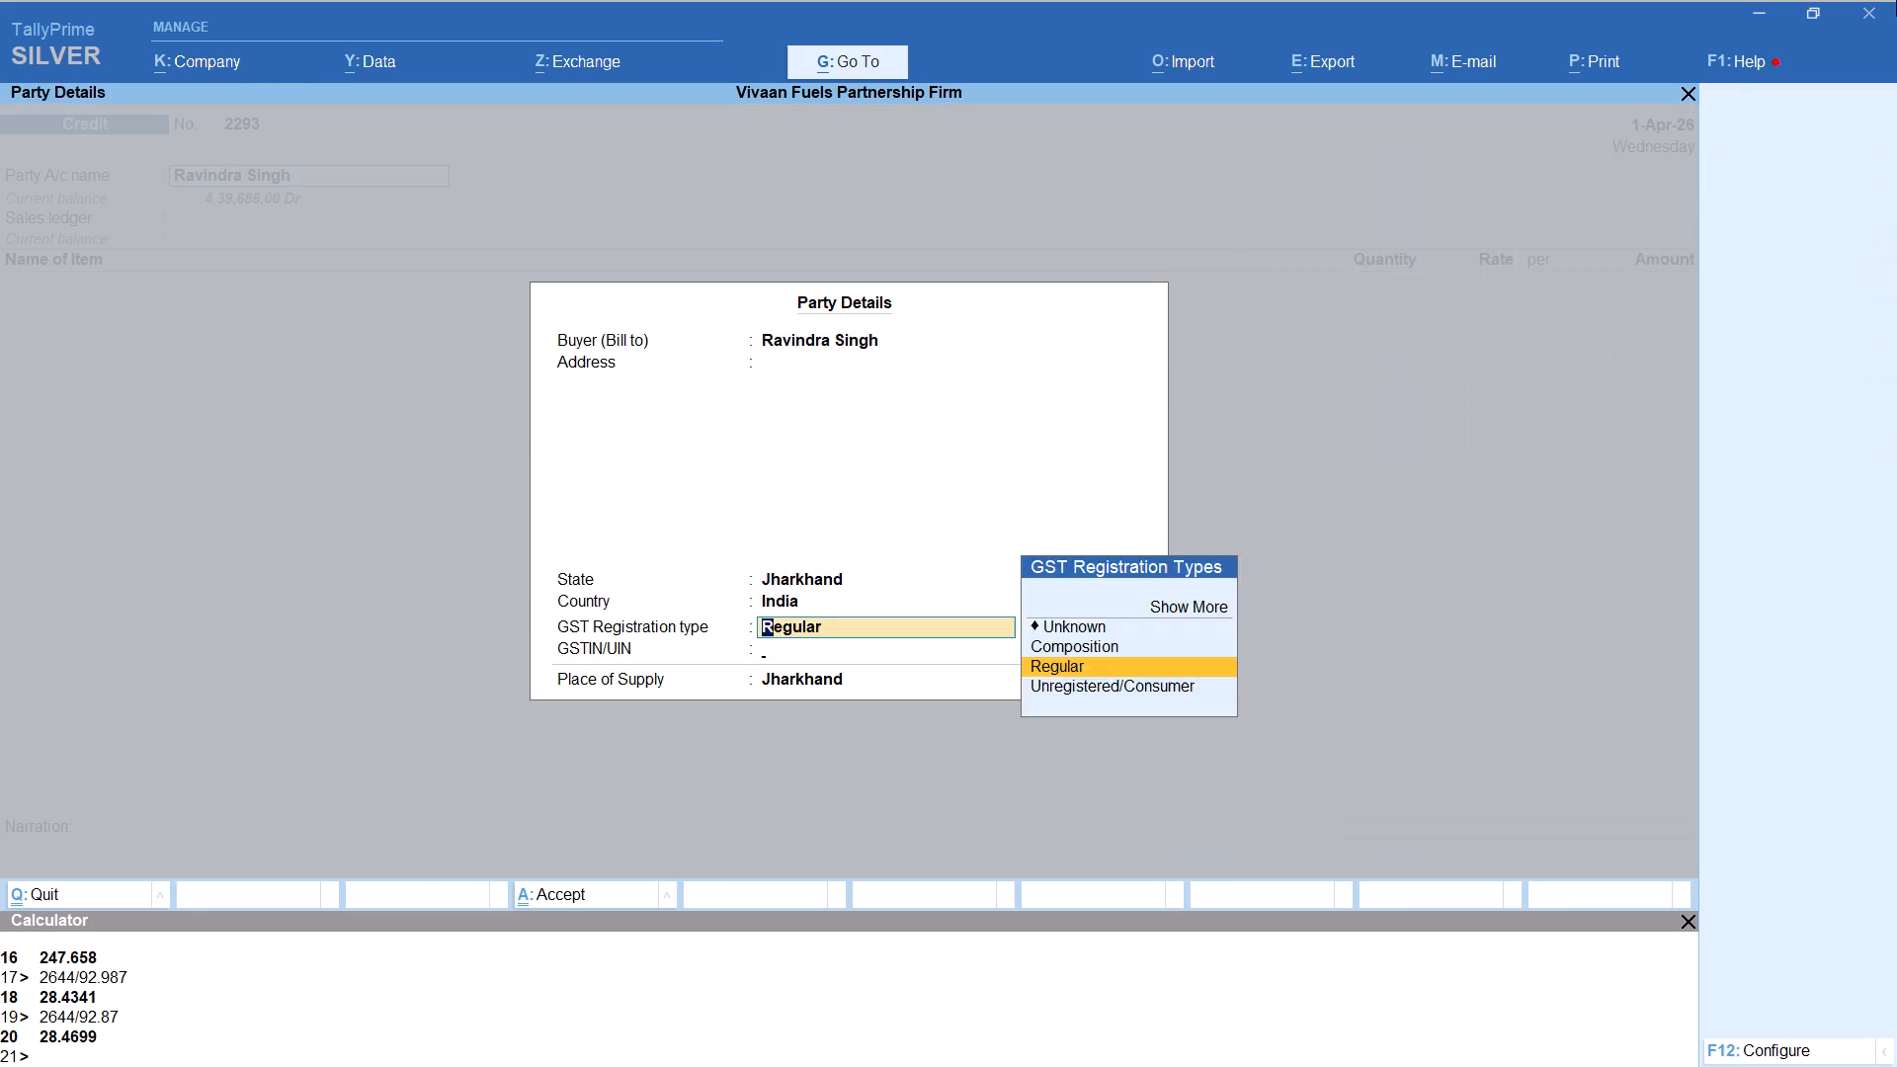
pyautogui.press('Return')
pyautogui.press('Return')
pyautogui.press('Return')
# Add HSD with tracking number Not Applicable and a quantity of 112.61 LITER, calculated as 10458/92.87.
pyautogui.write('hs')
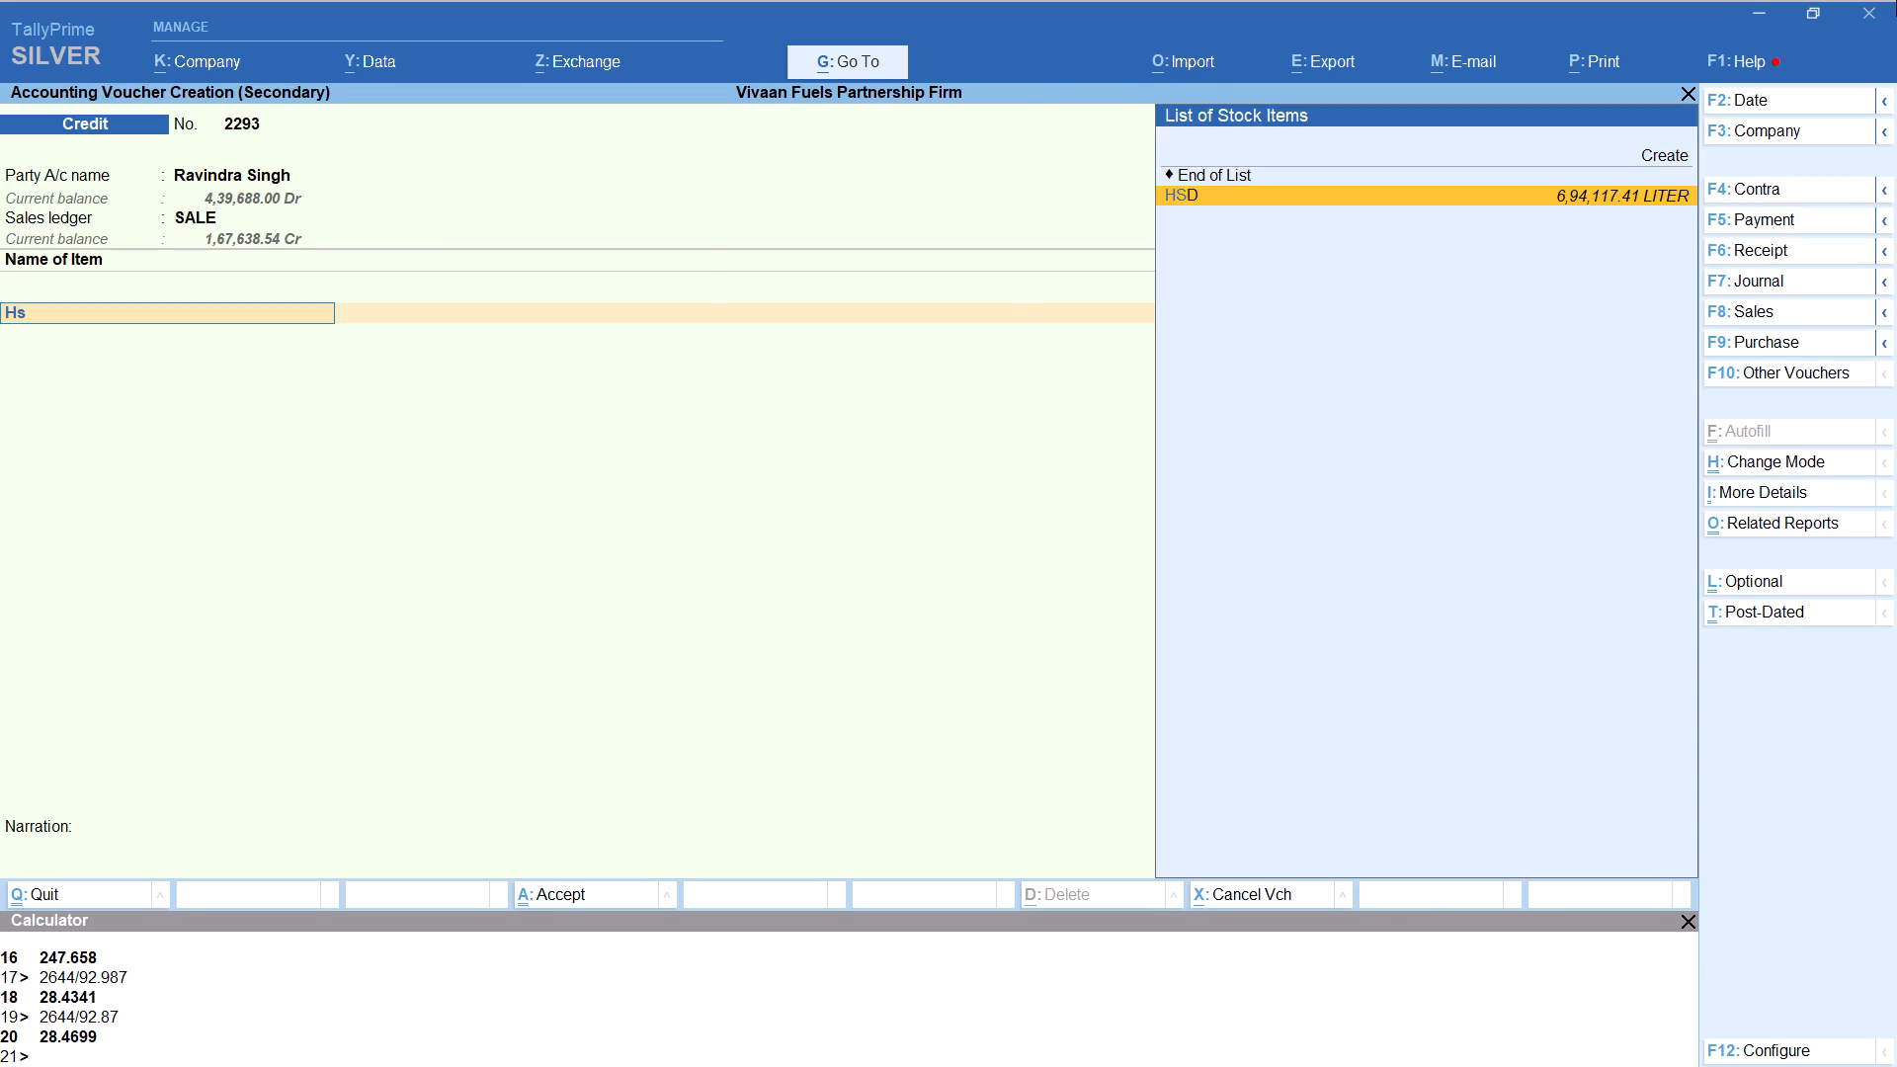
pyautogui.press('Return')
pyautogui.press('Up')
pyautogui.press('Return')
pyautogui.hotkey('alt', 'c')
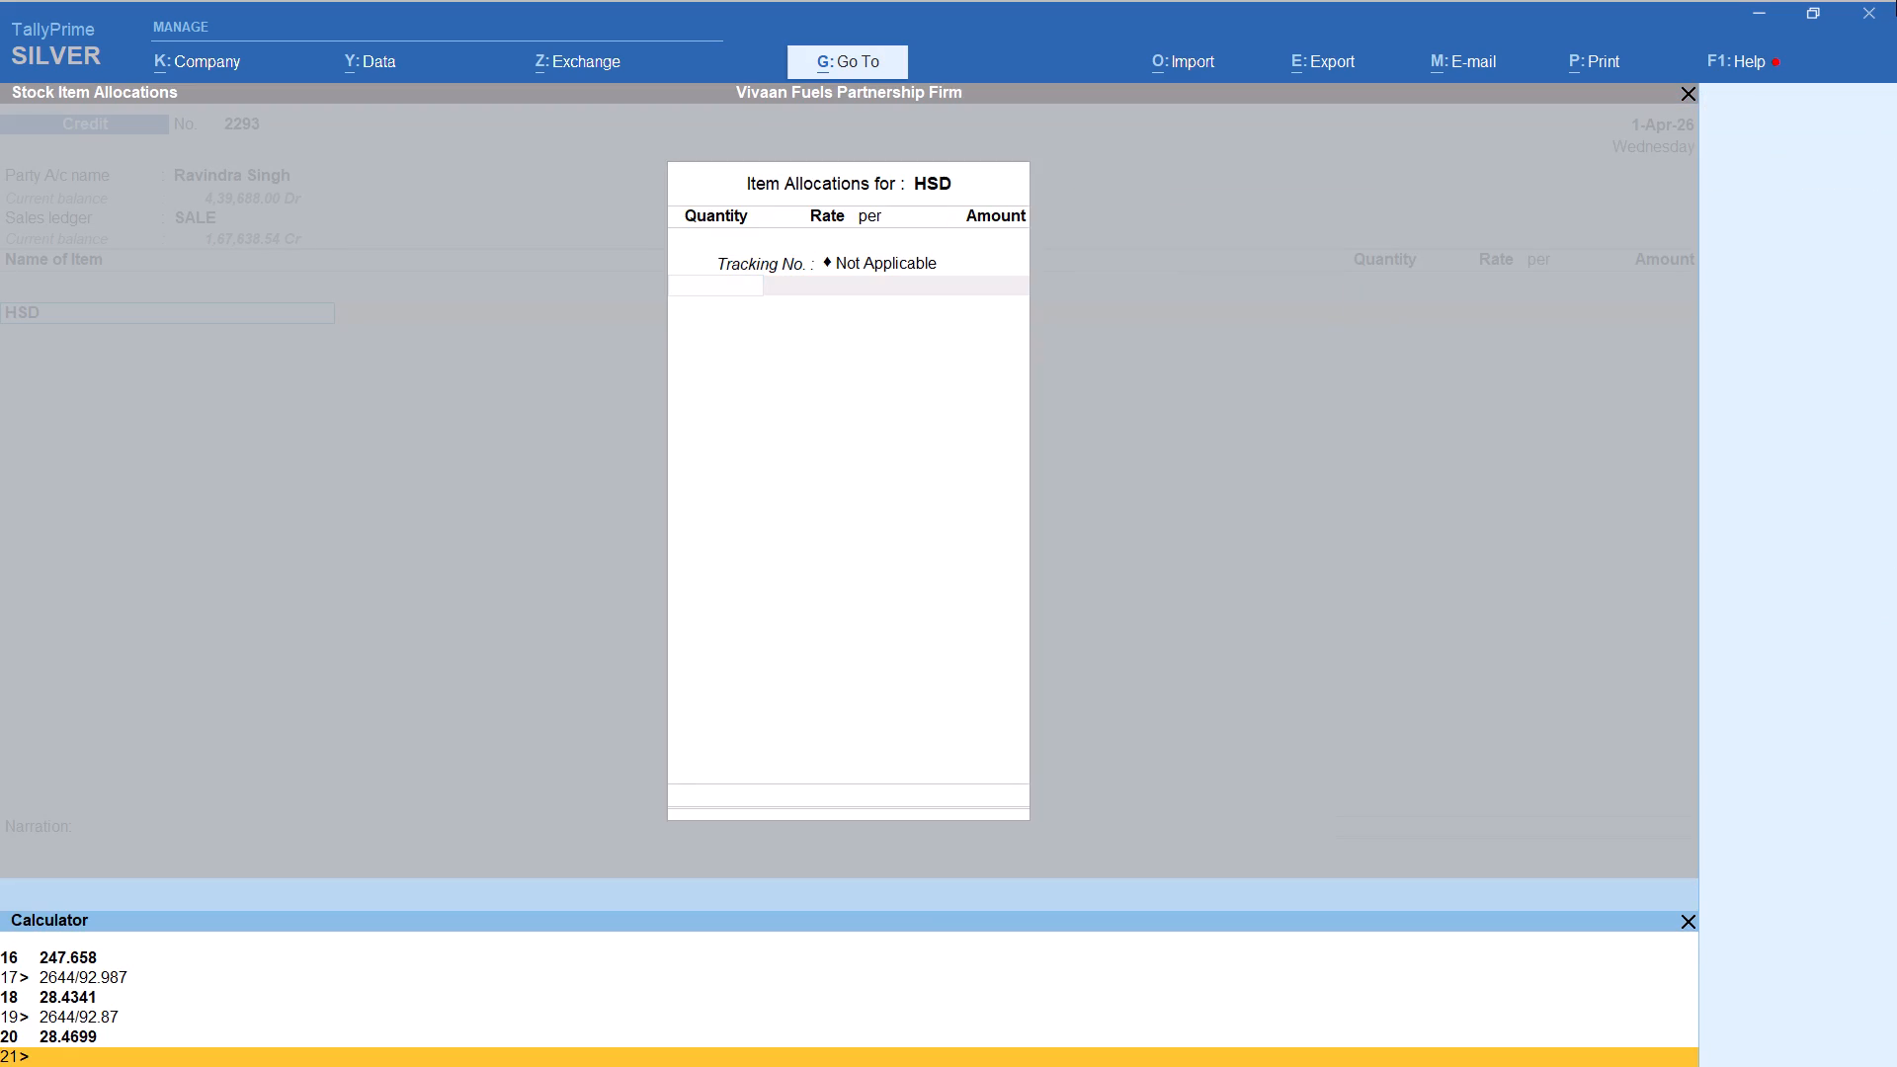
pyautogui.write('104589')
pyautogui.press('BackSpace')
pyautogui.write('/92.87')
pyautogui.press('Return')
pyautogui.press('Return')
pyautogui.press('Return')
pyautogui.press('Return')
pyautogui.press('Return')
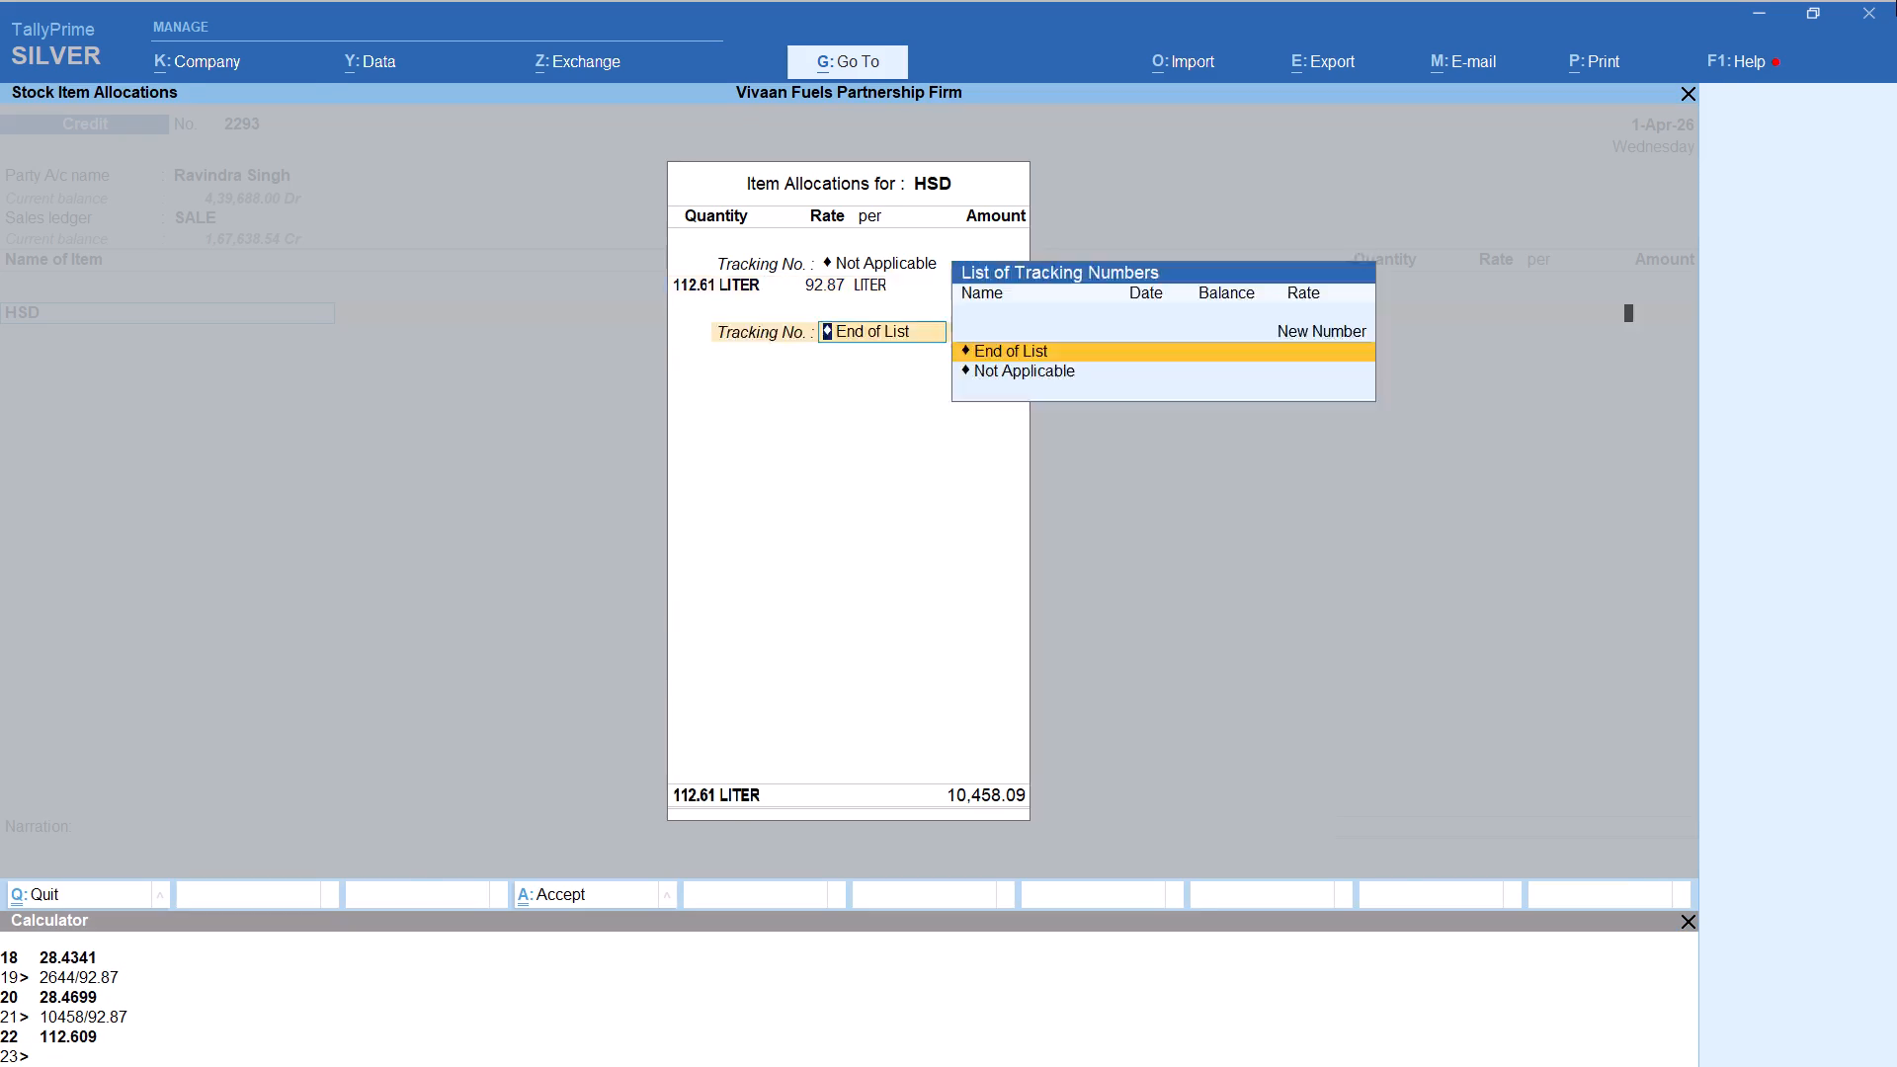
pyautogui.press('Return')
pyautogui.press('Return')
# Add the Round Off ledger to the second Ravindra voucher and save it.
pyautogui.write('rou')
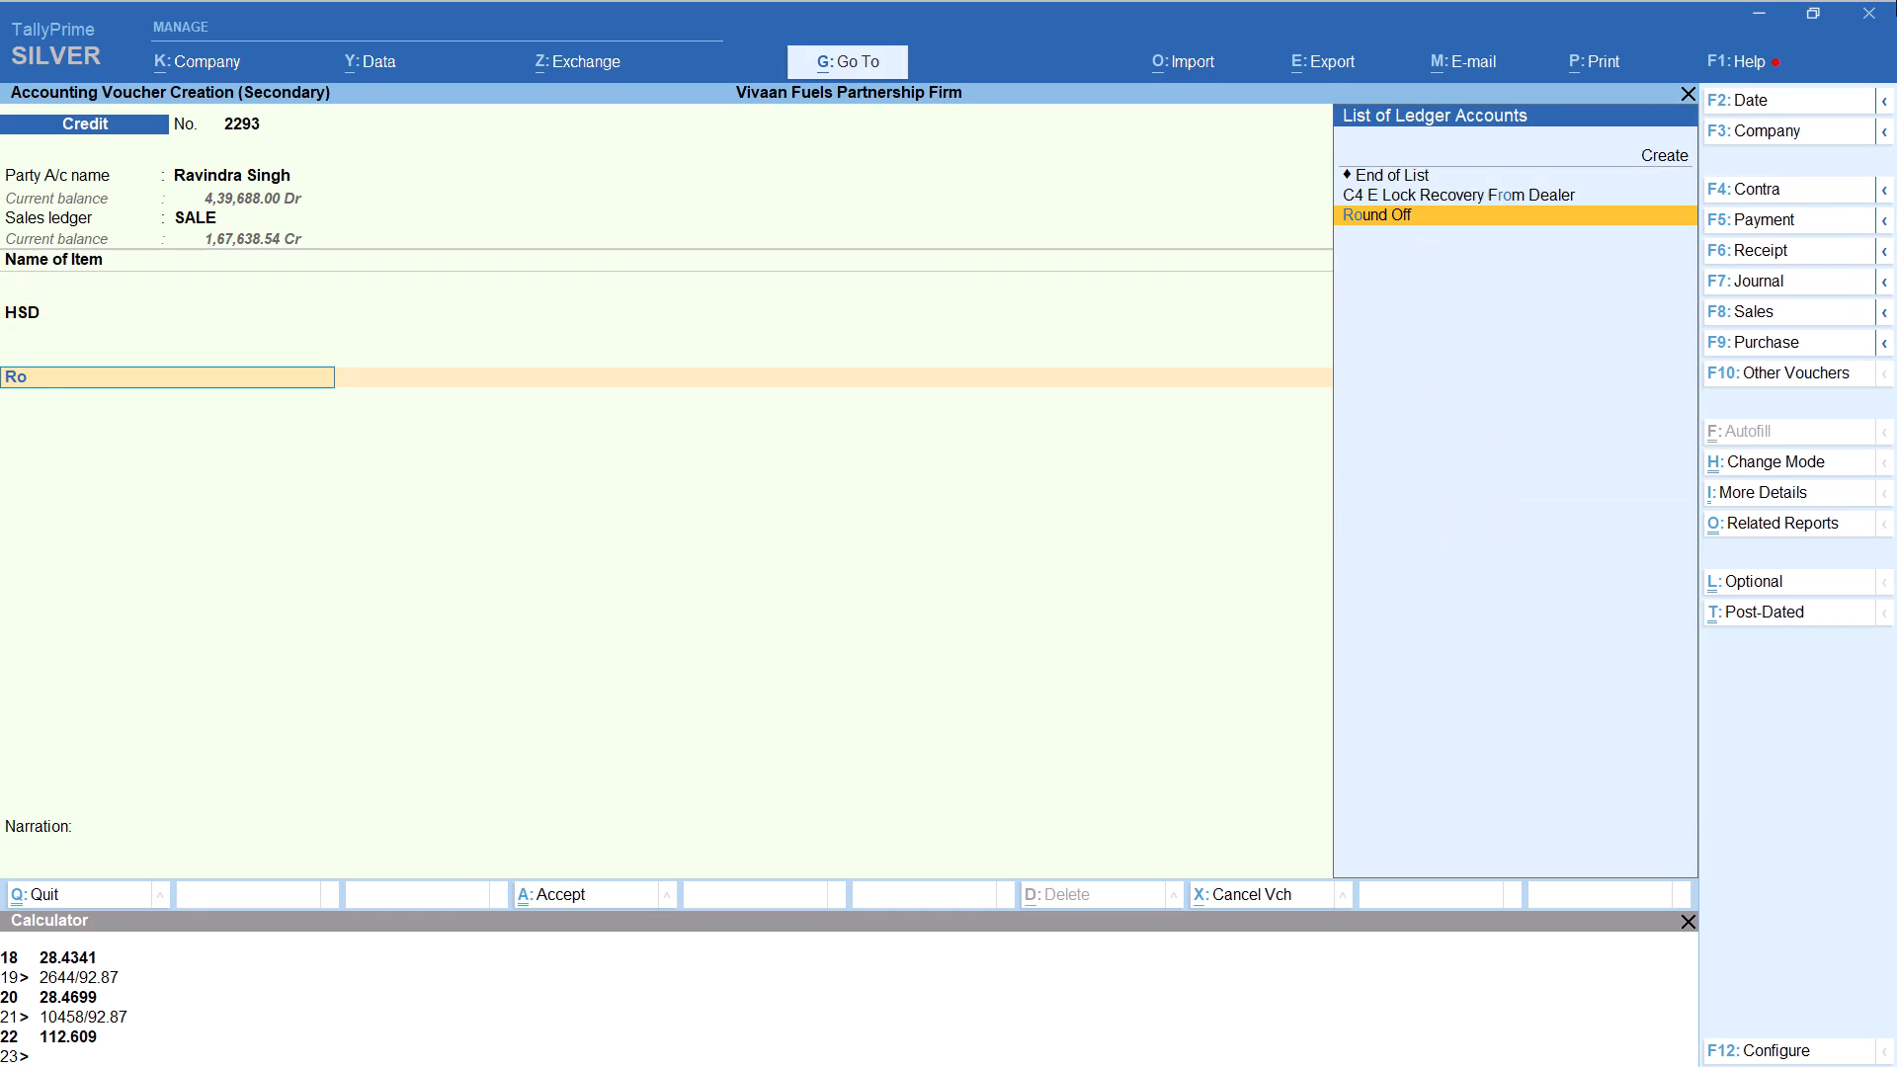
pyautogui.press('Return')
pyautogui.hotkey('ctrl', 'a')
# Start a new credit sales voucher for Pary Bricks, keeping the default party details and the SALE ledger.
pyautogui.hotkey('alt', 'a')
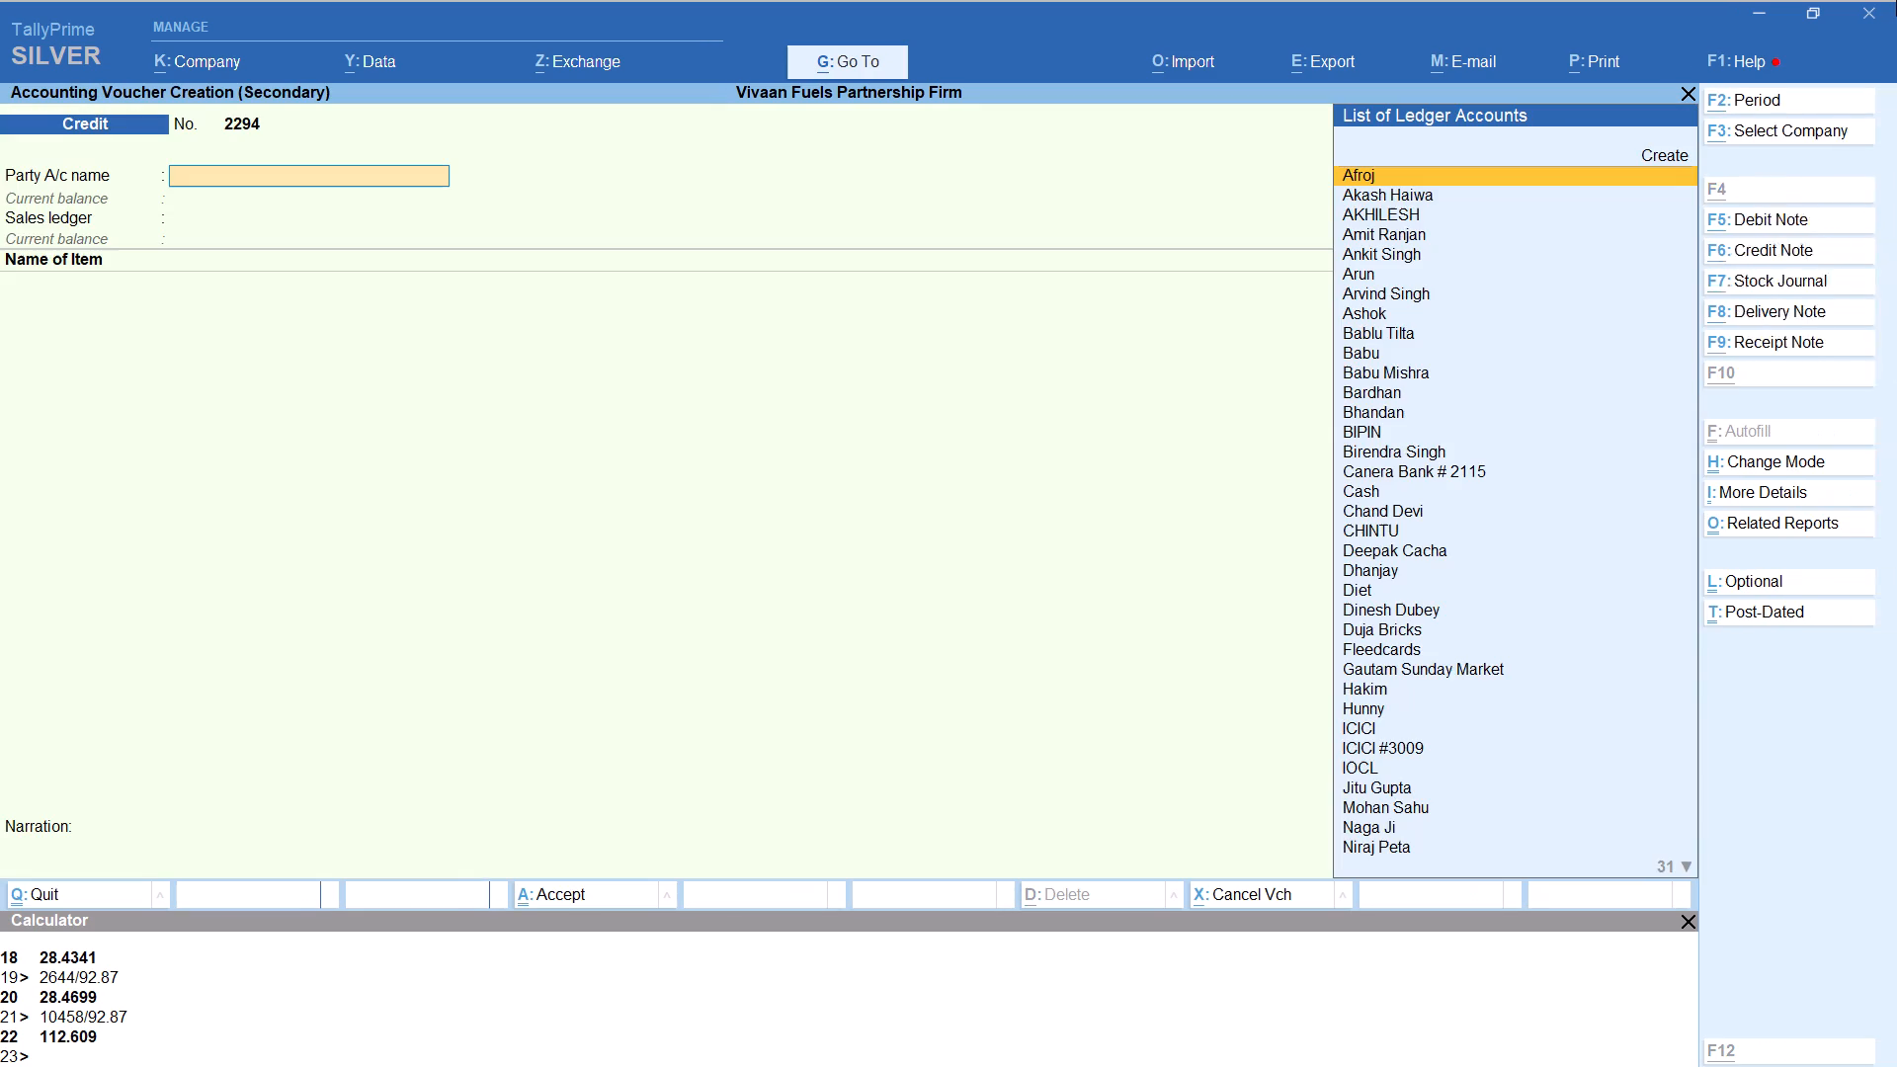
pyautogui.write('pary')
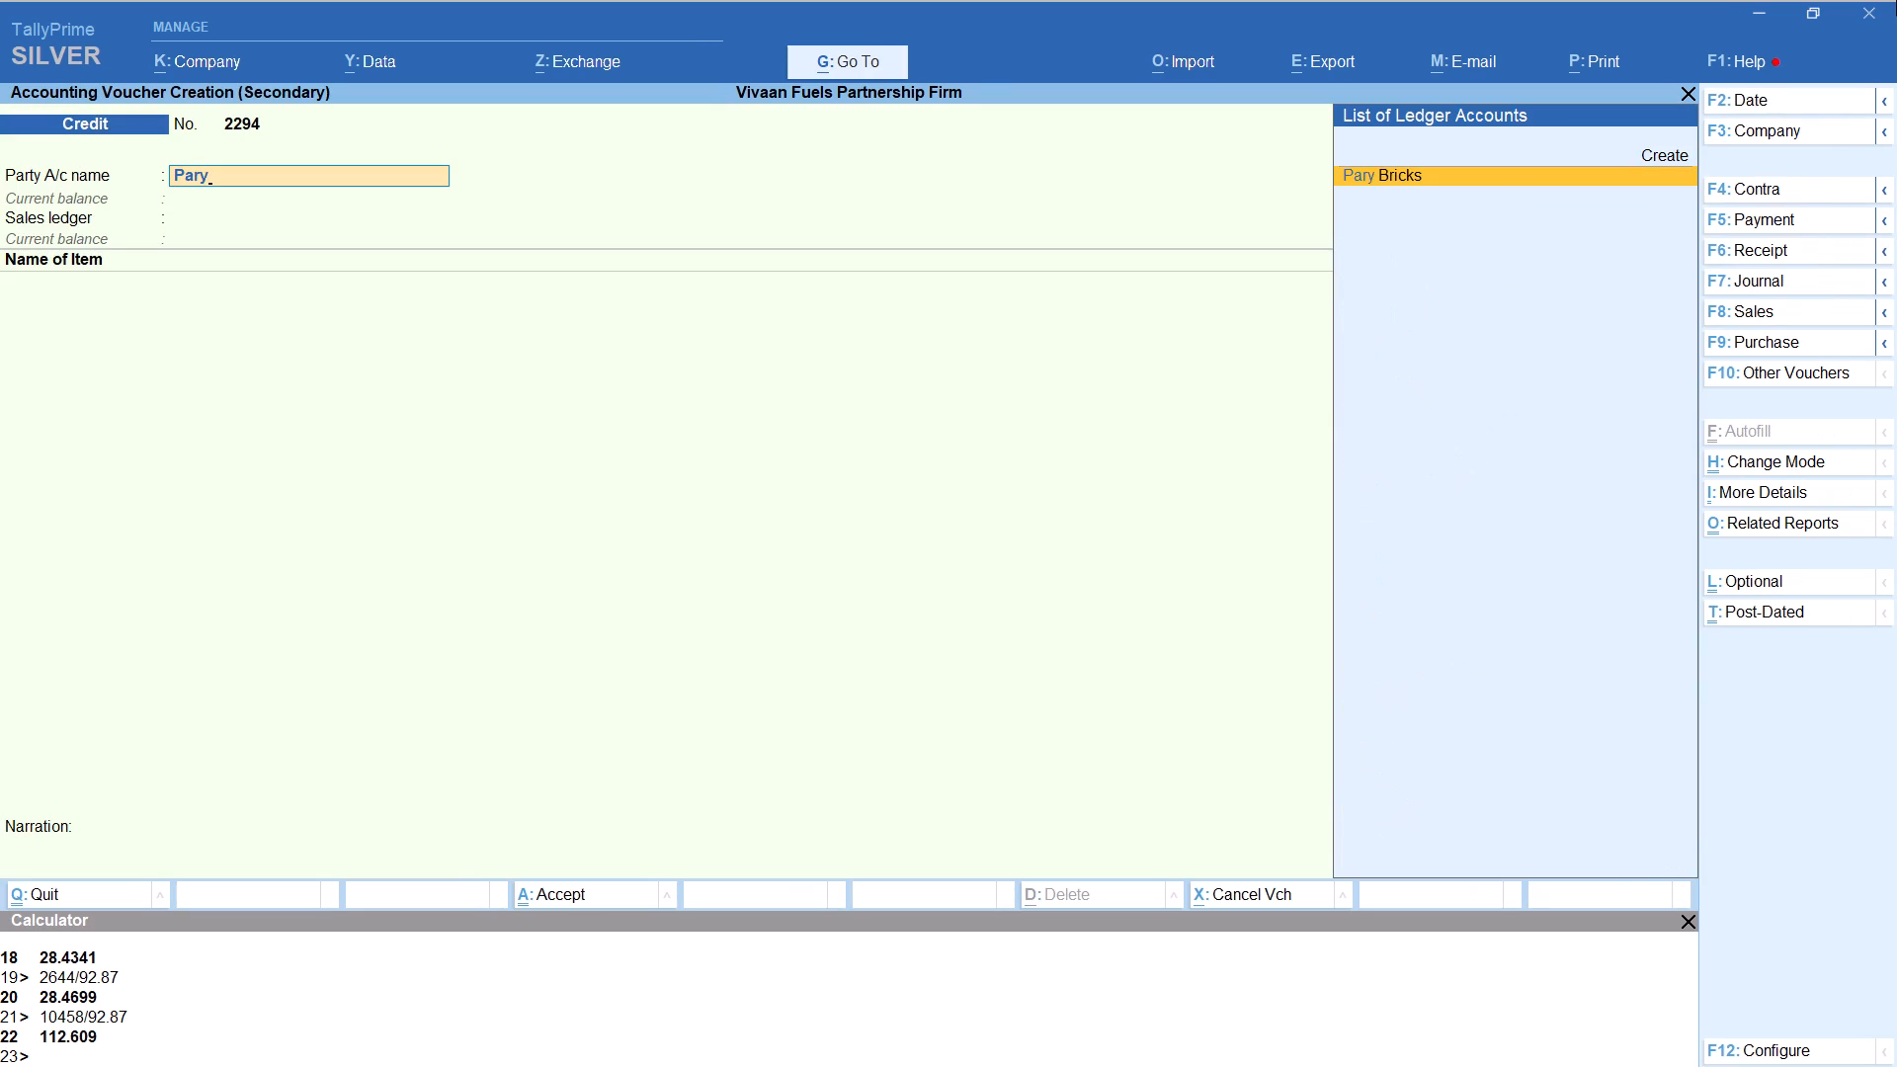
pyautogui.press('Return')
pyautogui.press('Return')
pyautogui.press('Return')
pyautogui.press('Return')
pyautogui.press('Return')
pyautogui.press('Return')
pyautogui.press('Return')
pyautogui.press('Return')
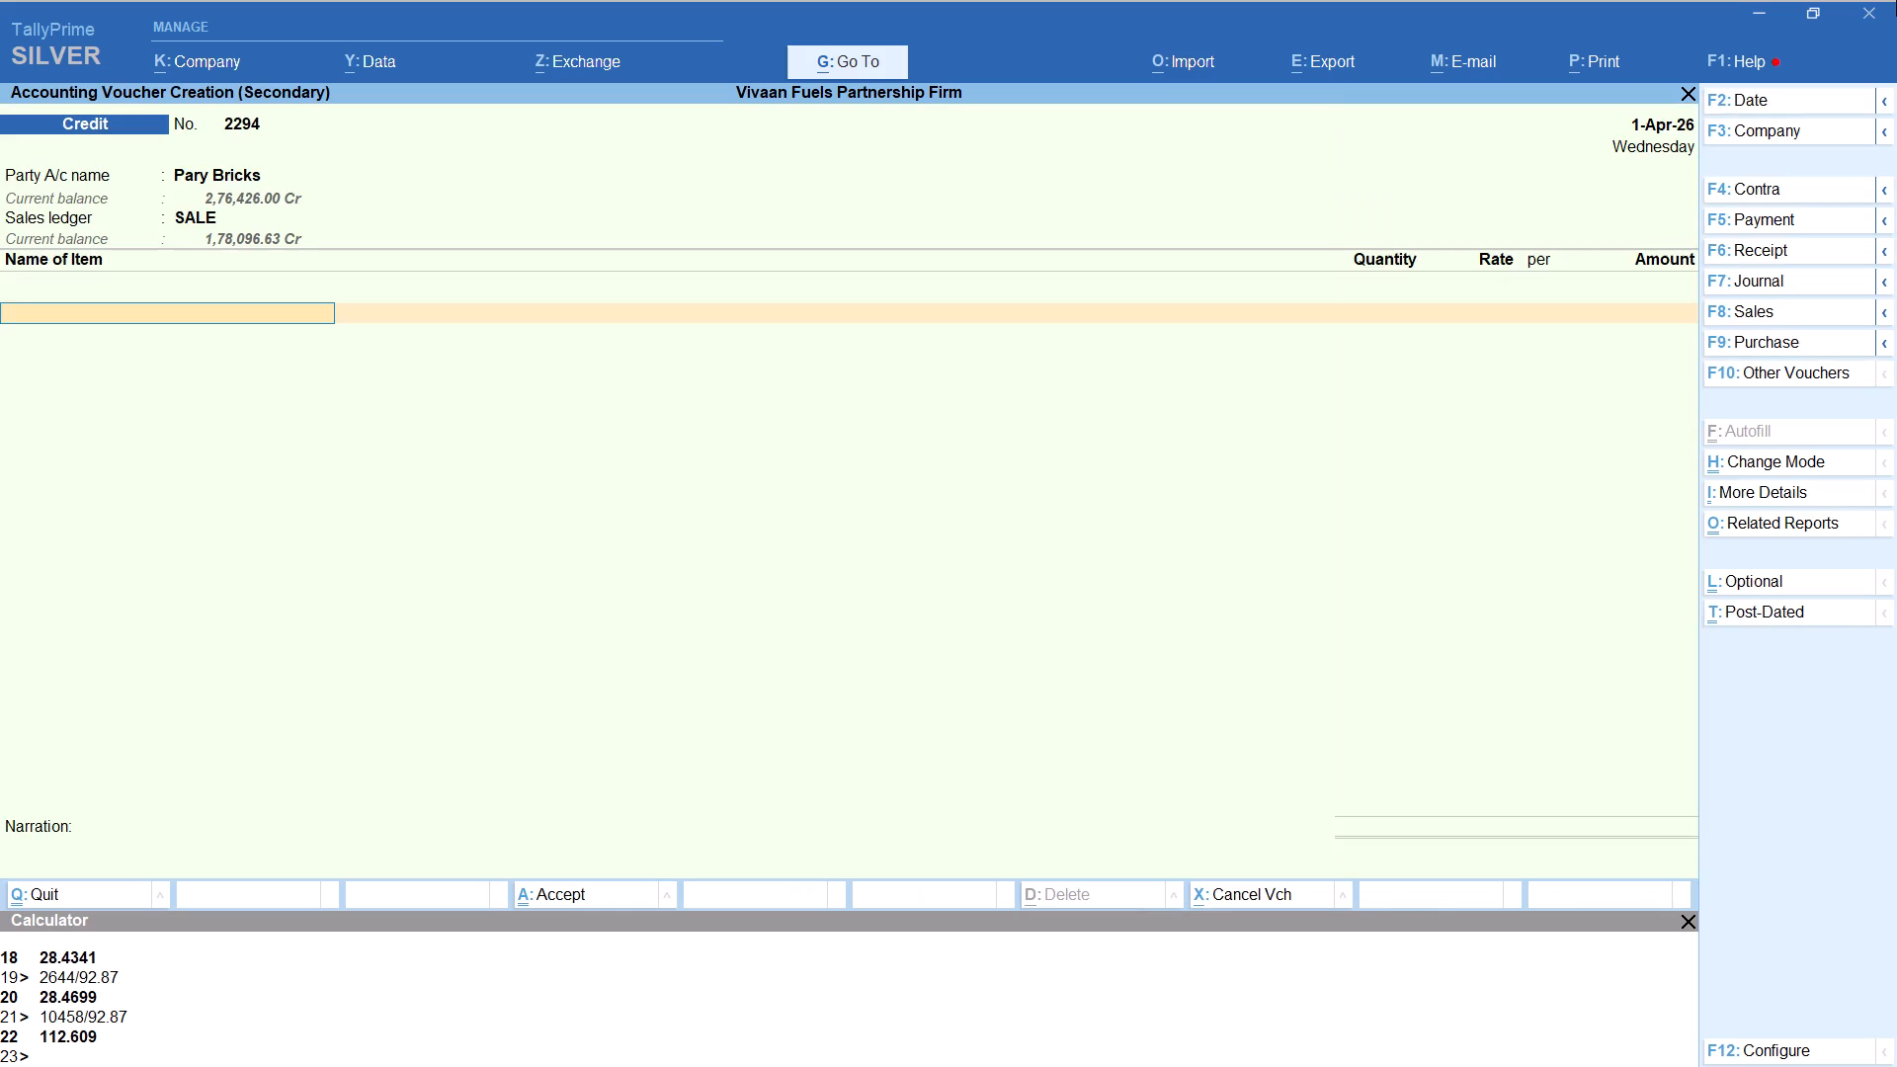
# Add HSD with tracking number Not Applicable and a quantity of 43.18 LITER, calculated as 4010/92.87.
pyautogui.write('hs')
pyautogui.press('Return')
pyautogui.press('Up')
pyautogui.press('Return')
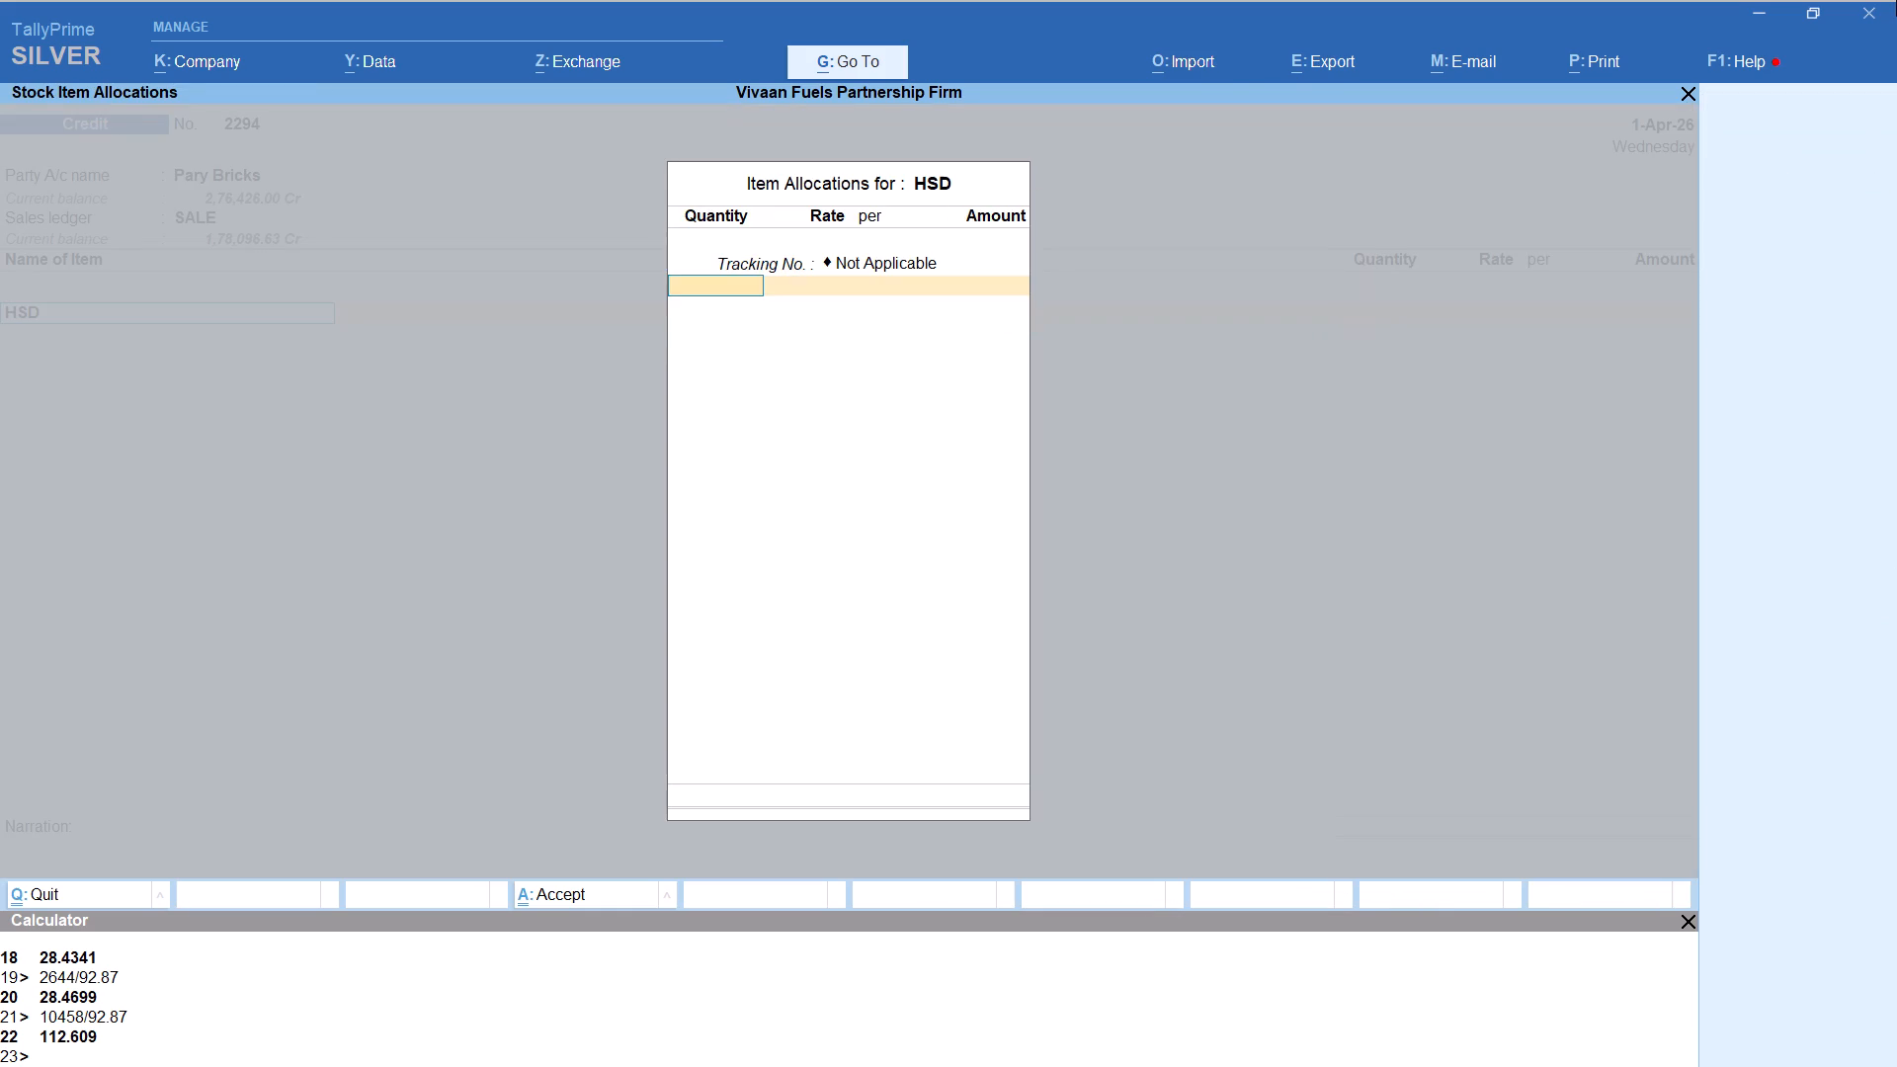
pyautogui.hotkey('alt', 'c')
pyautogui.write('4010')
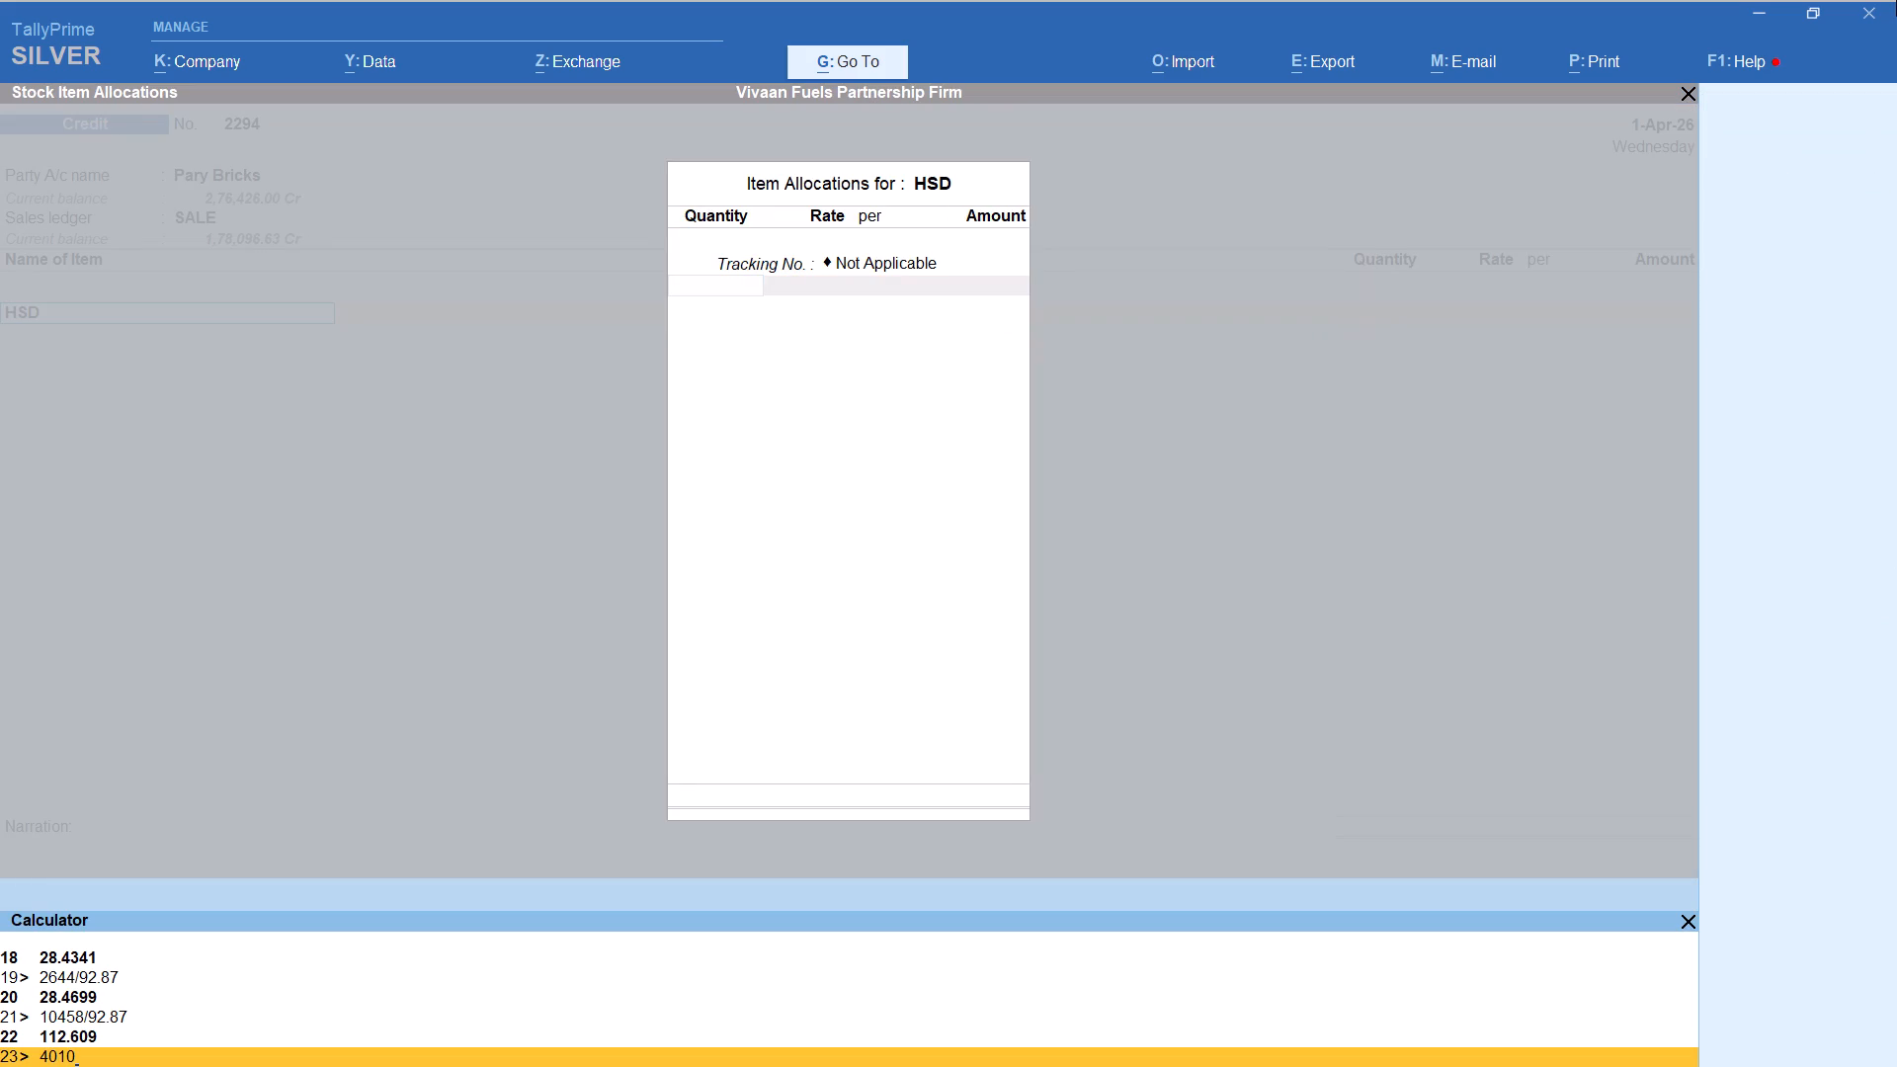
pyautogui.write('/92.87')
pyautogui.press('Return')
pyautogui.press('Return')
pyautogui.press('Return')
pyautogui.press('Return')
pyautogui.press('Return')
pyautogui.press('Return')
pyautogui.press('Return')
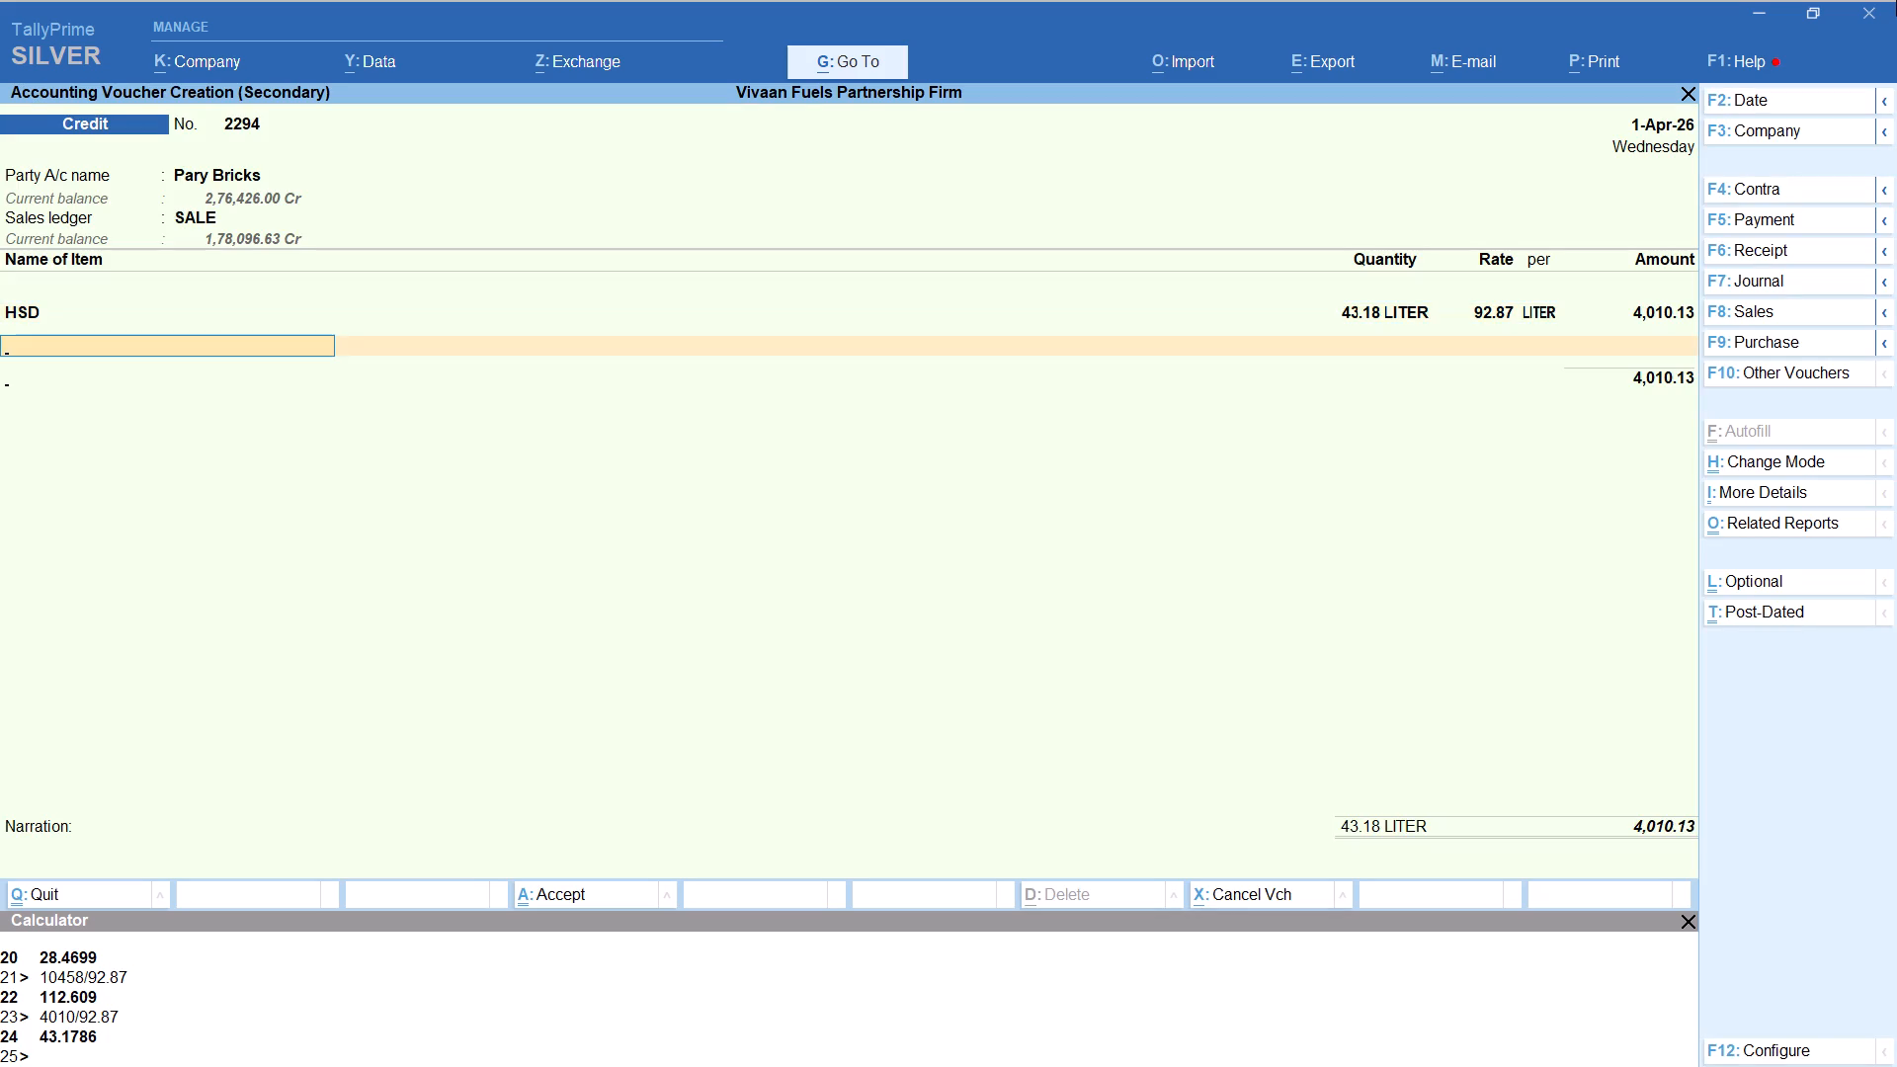
# Add the Round Off ledger to the Pary Bricks voucher and save it.
pyautogui.write('rou')
pyautogui.press('Return')
pyautogui.hotkey('ctrl', 'a')
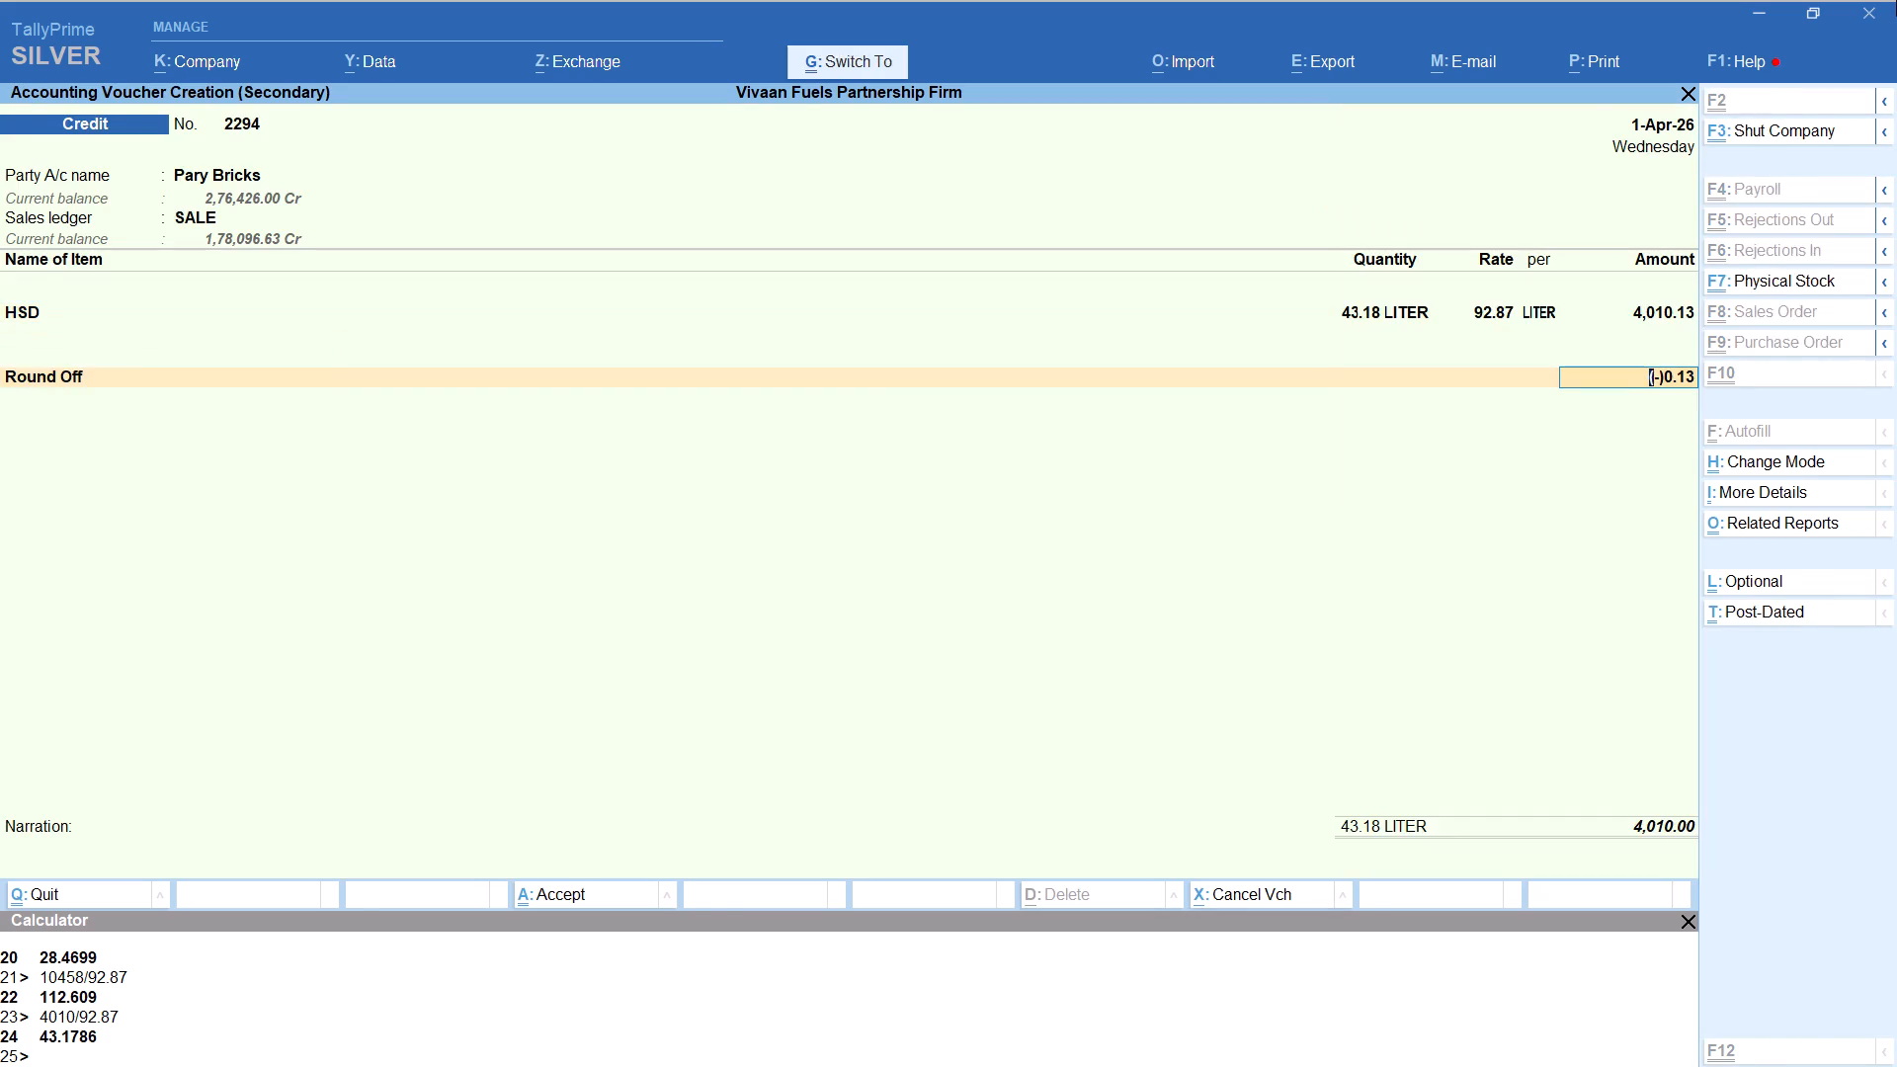
# Start a new credit sales voucher for the Dhanjay ledger, keeping the default party details and the SALE ledger.
pyautogui.hotkey('alt', 'a')
pyautogui.write('dhanjay')
pyautogui.press('Return')
pyautogui.press('Return')
pyautogui.press('Return')
pyautogui.press('Return')
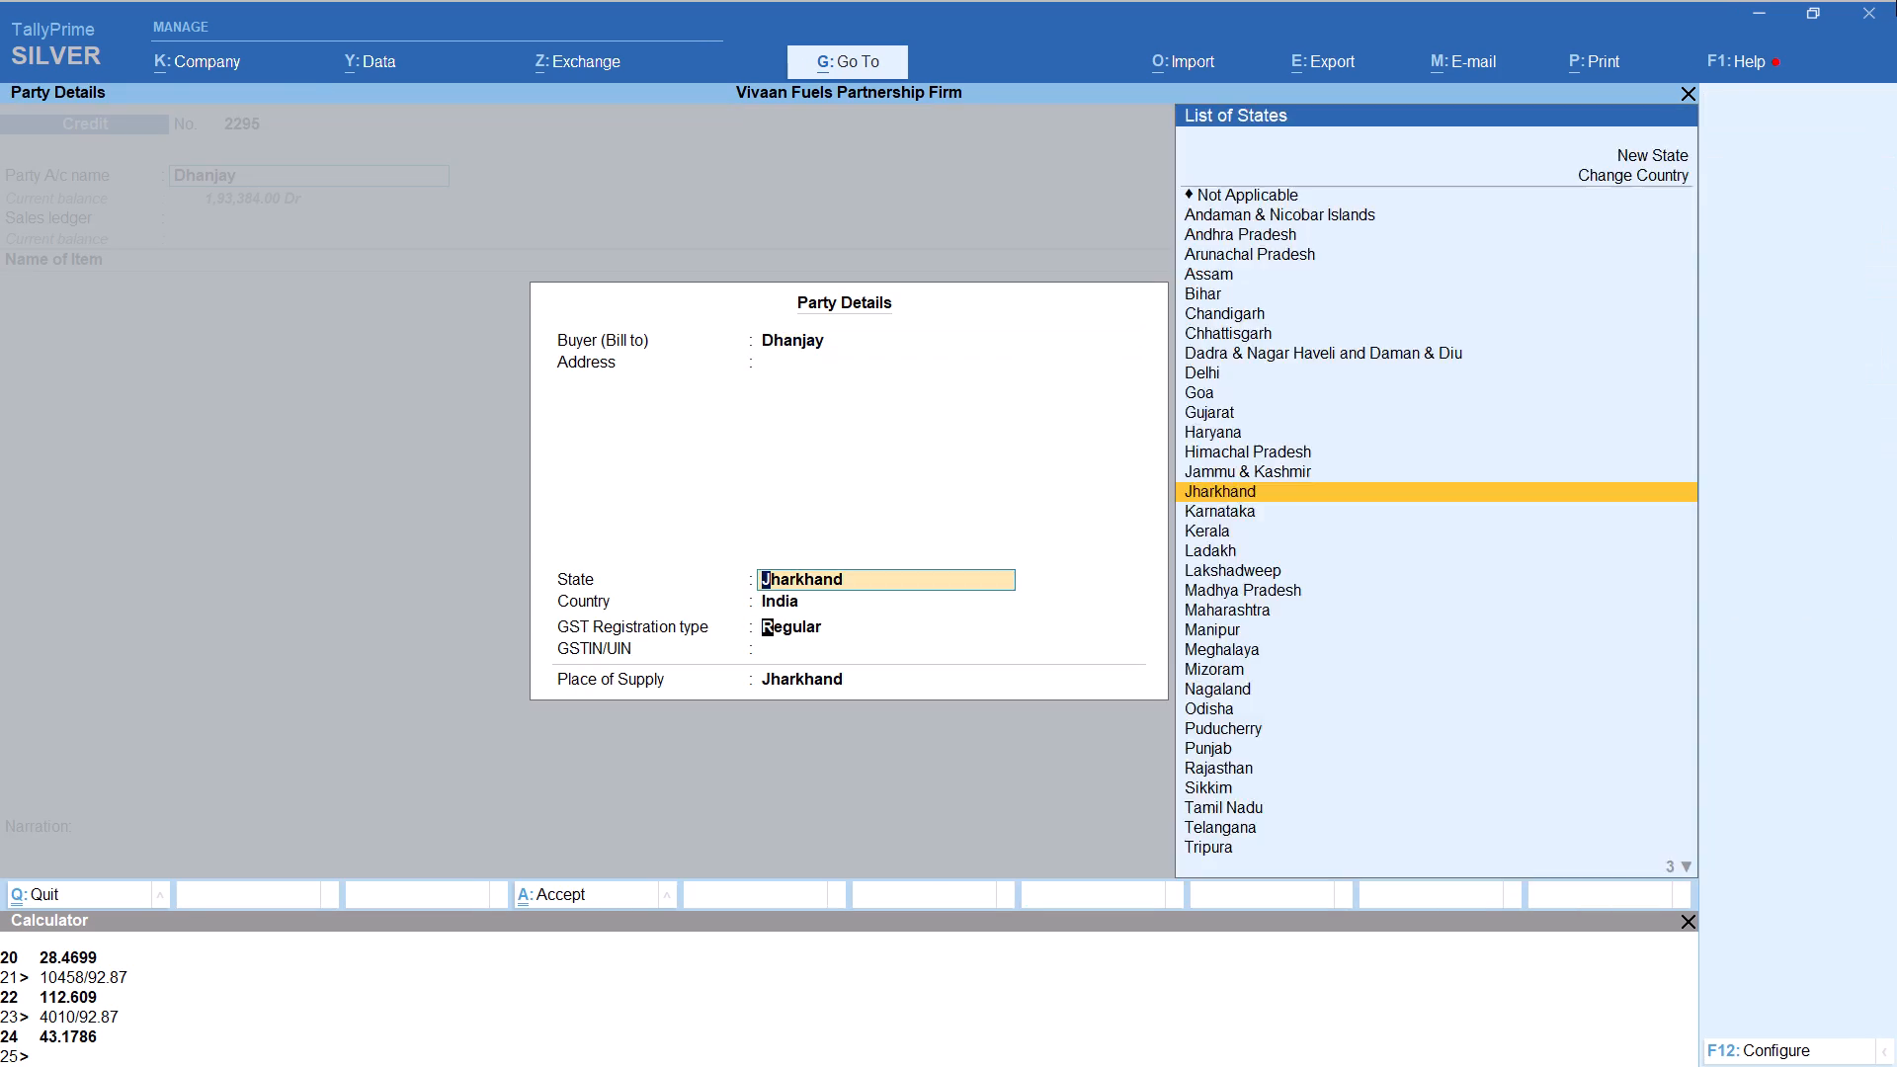
pyautogui.press('Return')
pyautogui.press('Return')
pyautogui.press('Return')
pyautogui.press('Return')
# Add HSD with tracking number Not Applicable and a quantity of 32.30 LITER, calculated as 3000/92.87.
pyautogui.write('hs')
pyautogui.press('Return')
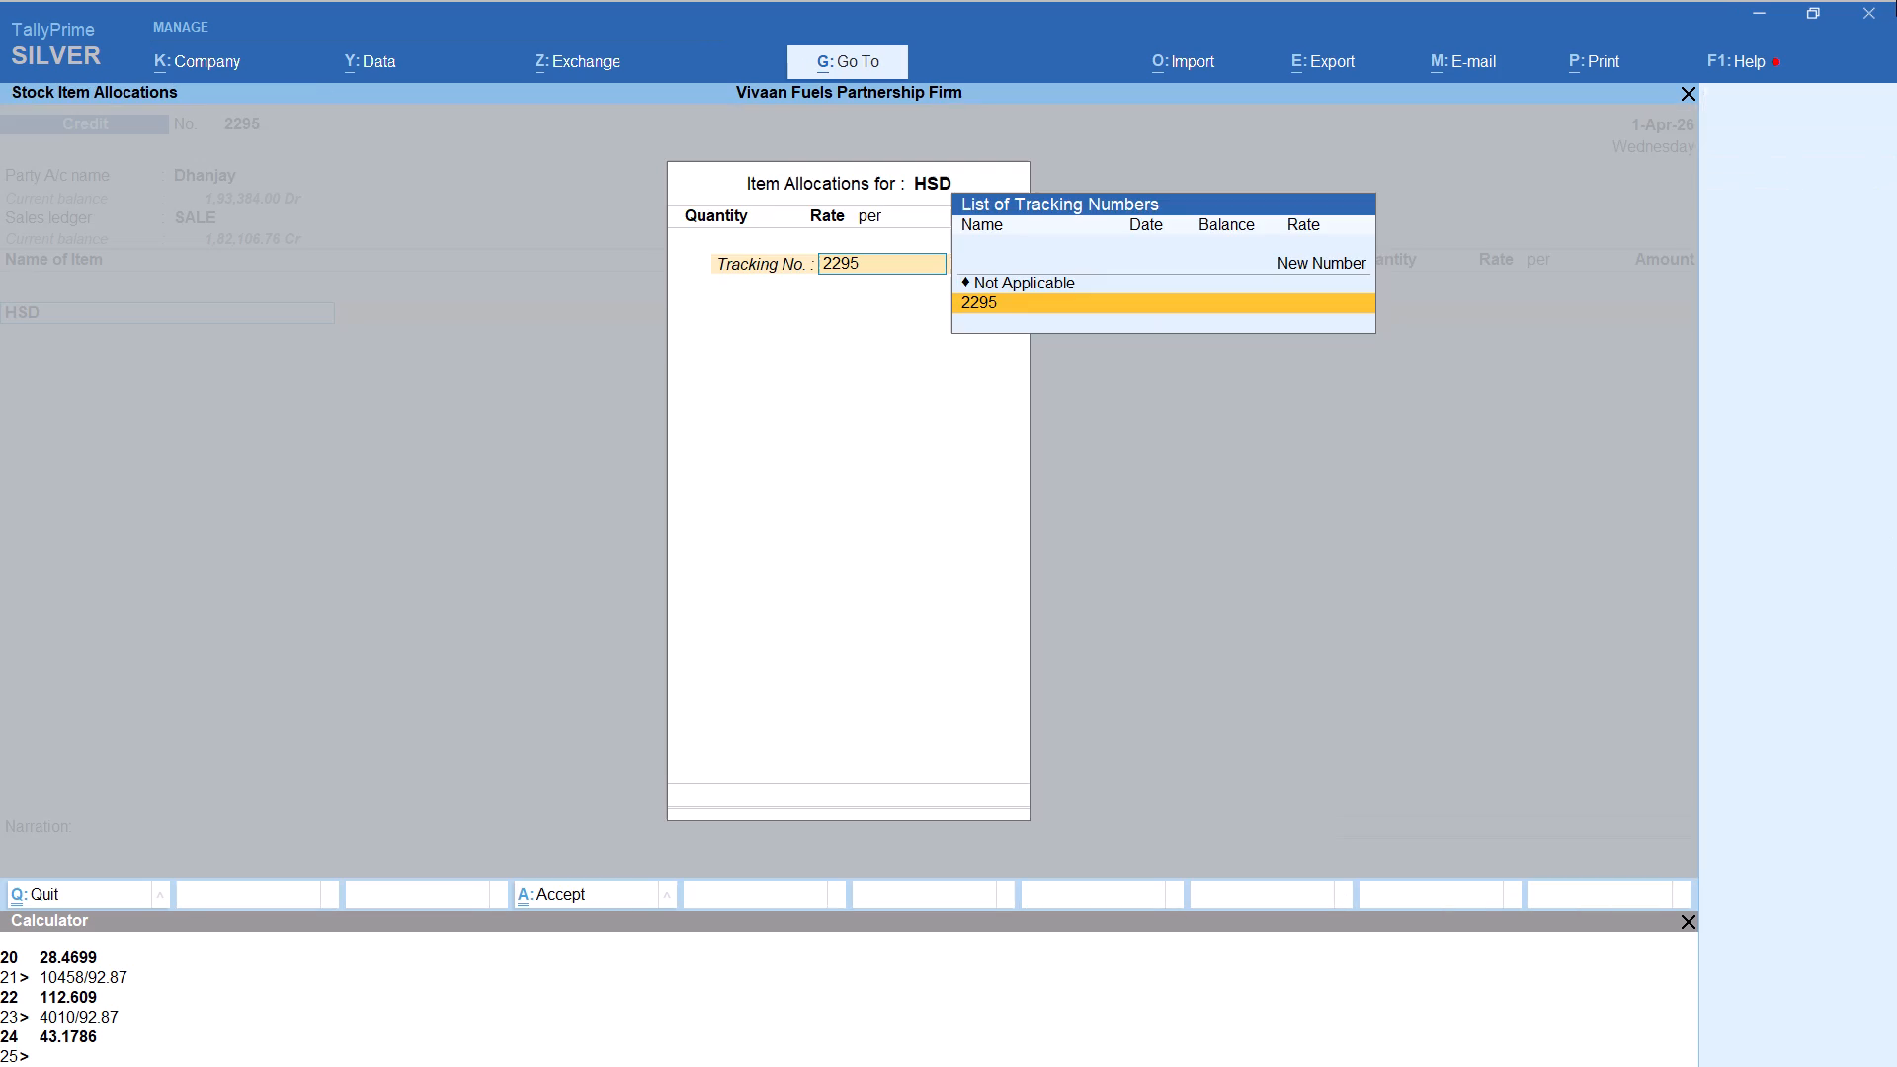
pyautogui.press('Up')
pyautogui.press('Return')
pyautogui.hotkey('alt', 'c')
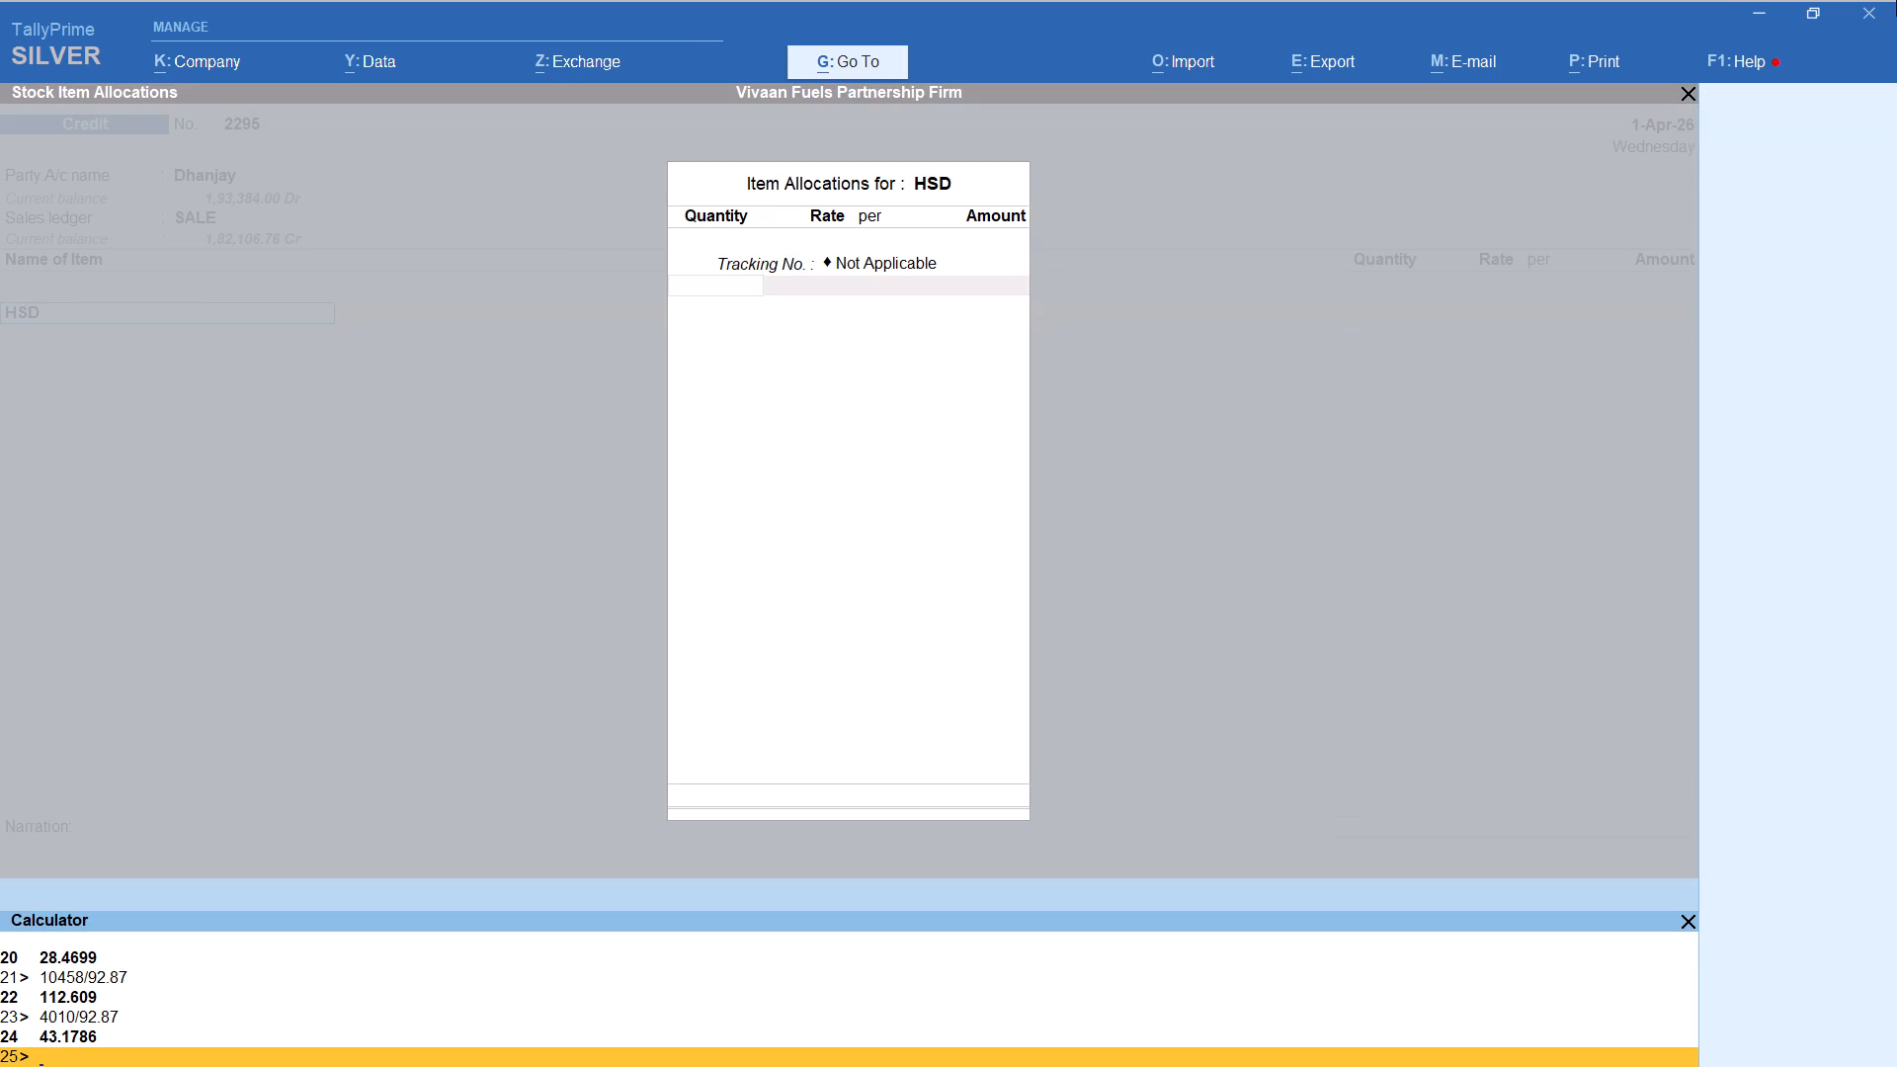
pyautogui.write('3000/92.87')
pyautogui.press('Return')
pyautogui.press('Return')
pyautogui.press('Return')
pyautogui.press('Return')
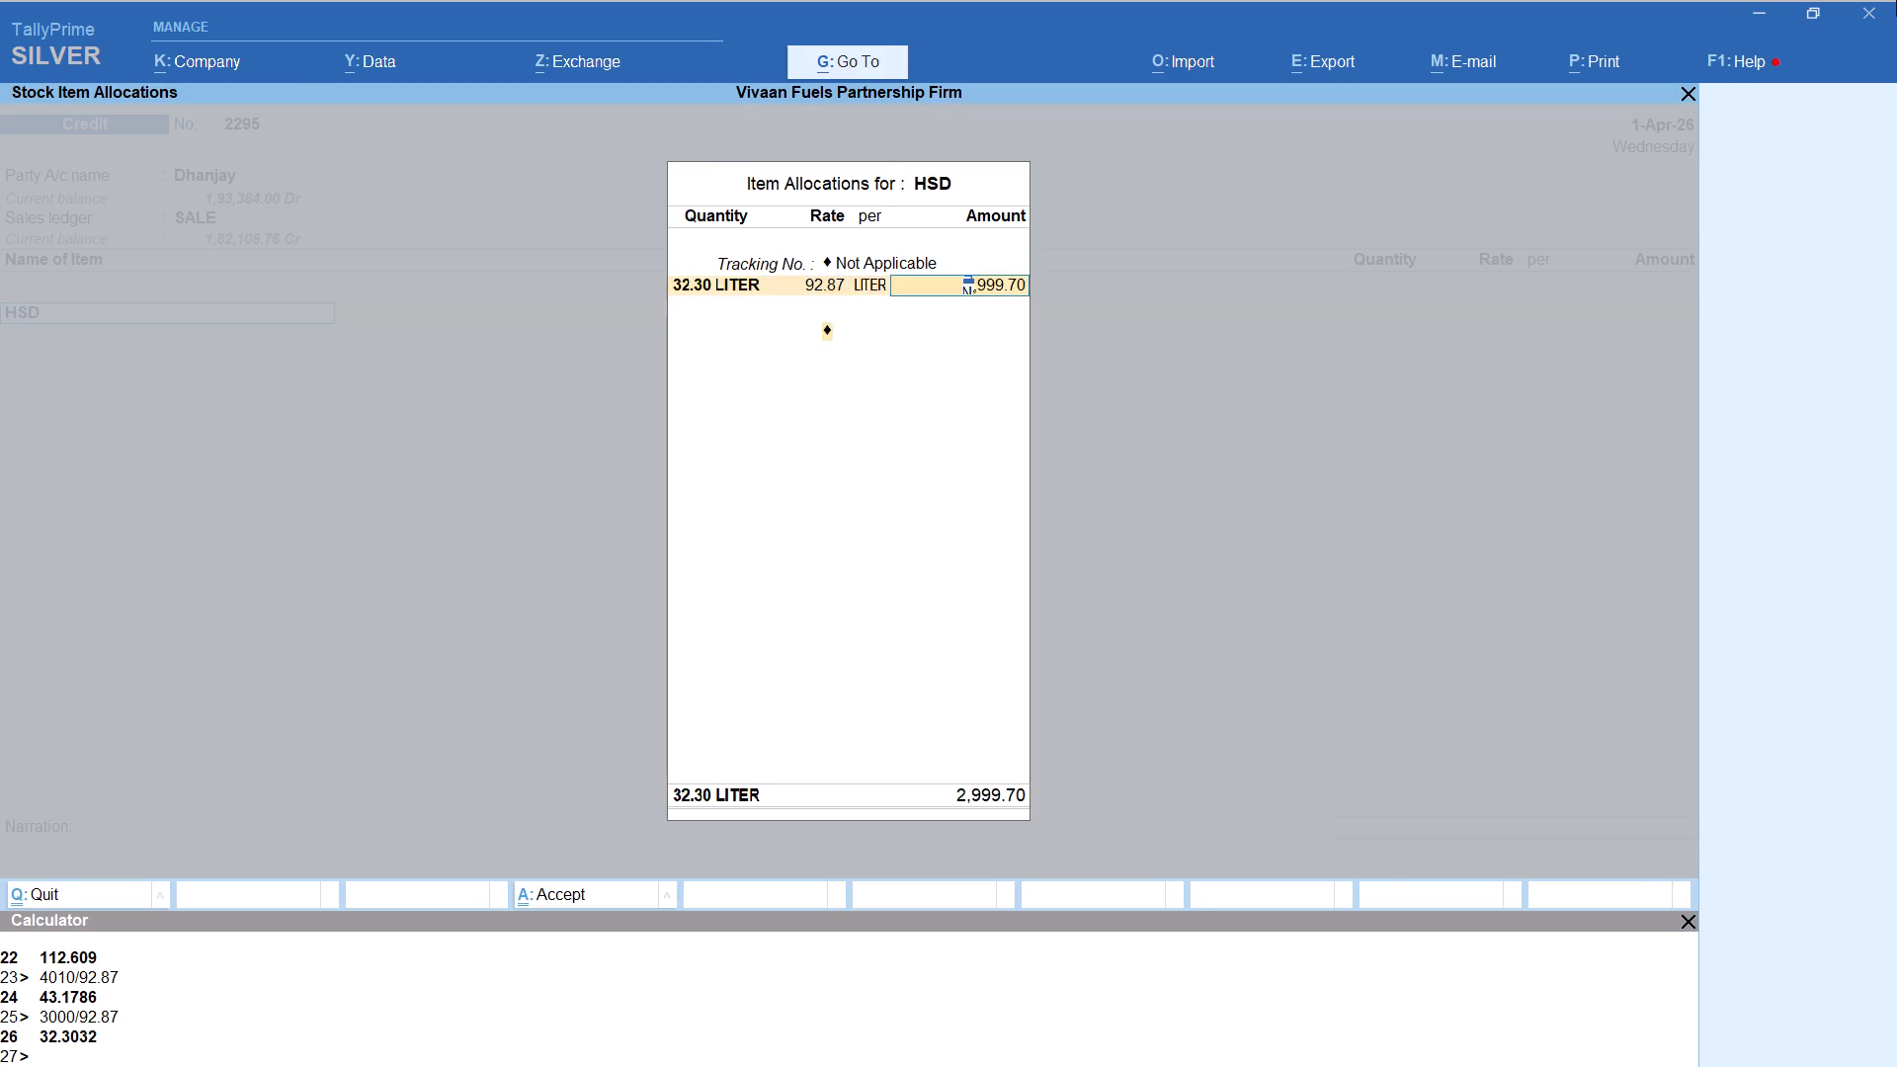
pyautogui.press('Return')
pyautogui.press('Return')
pyautogui.press('Return')
# Add the Round Off ledger to the Dhanjay voucher and save it.
pyautogui.write('rou')
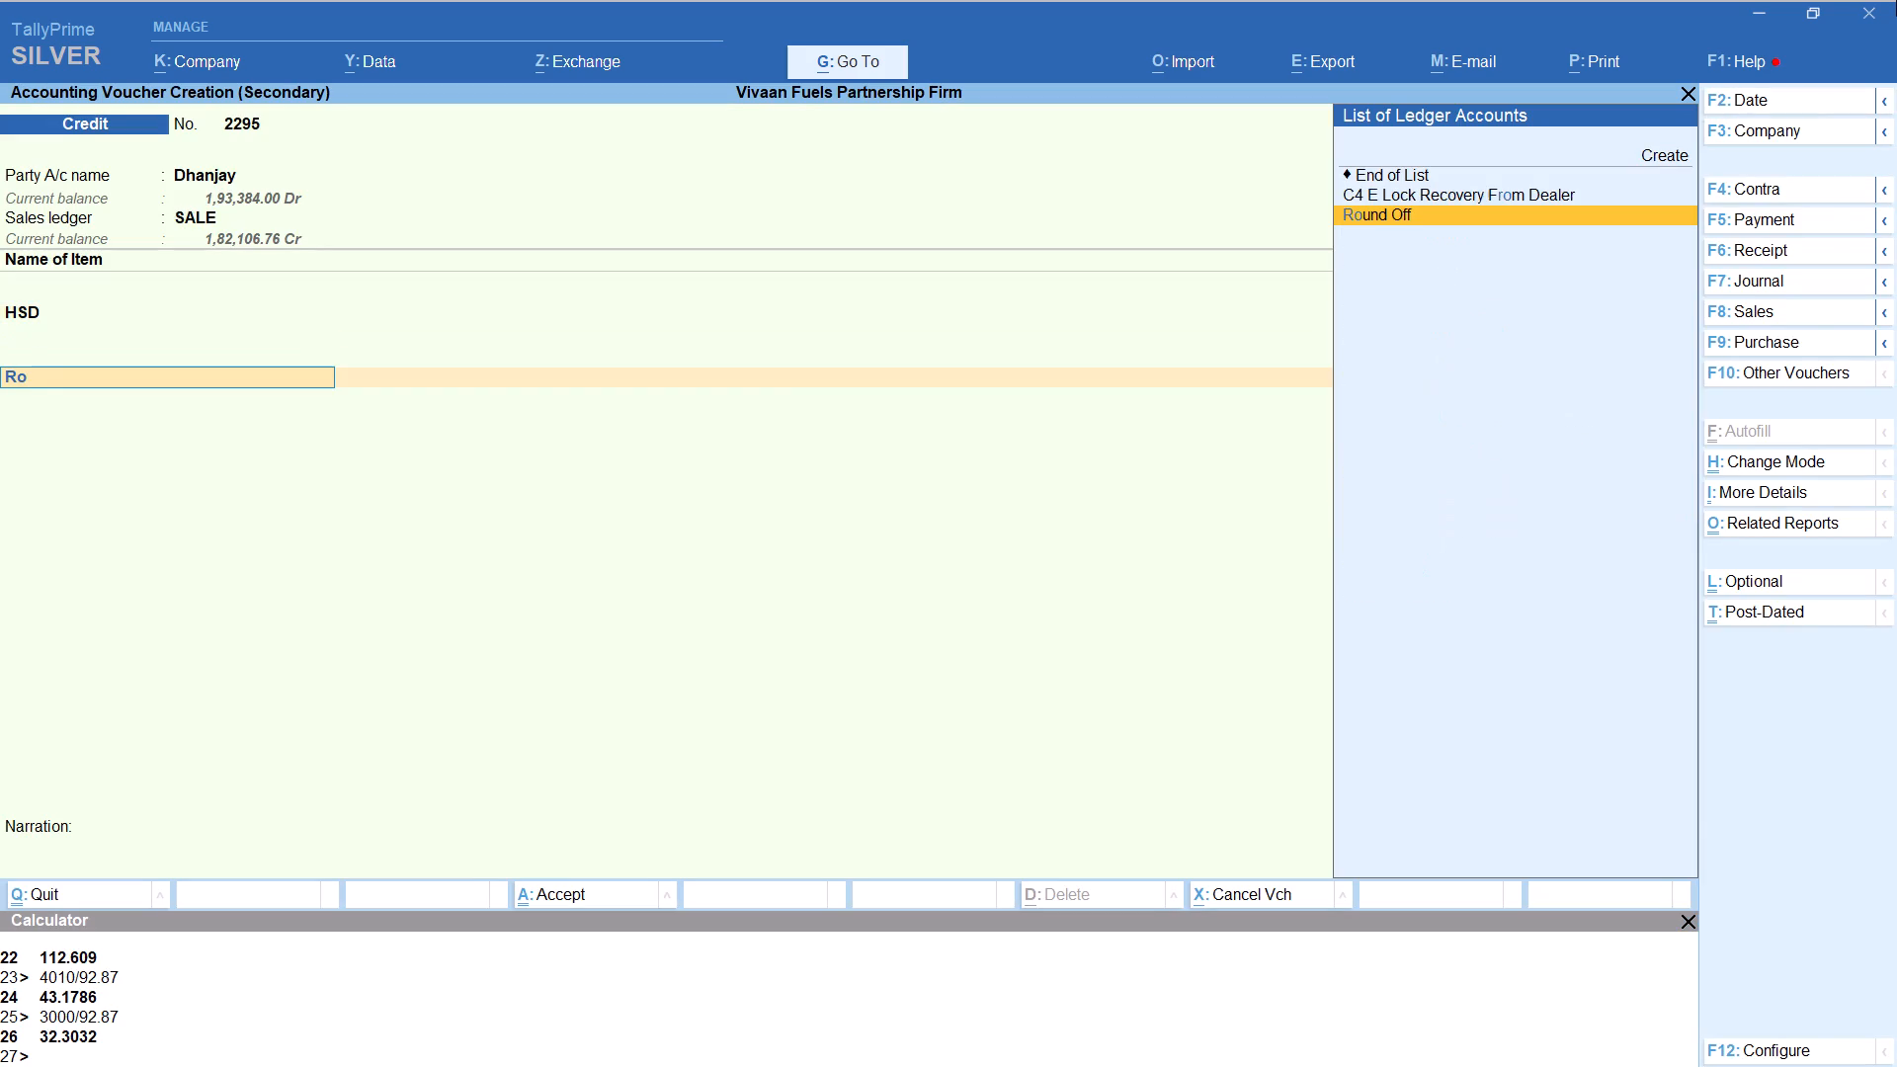
pyautogui.press('Return')
pyautogui.hotkey('ctrl', 'a')
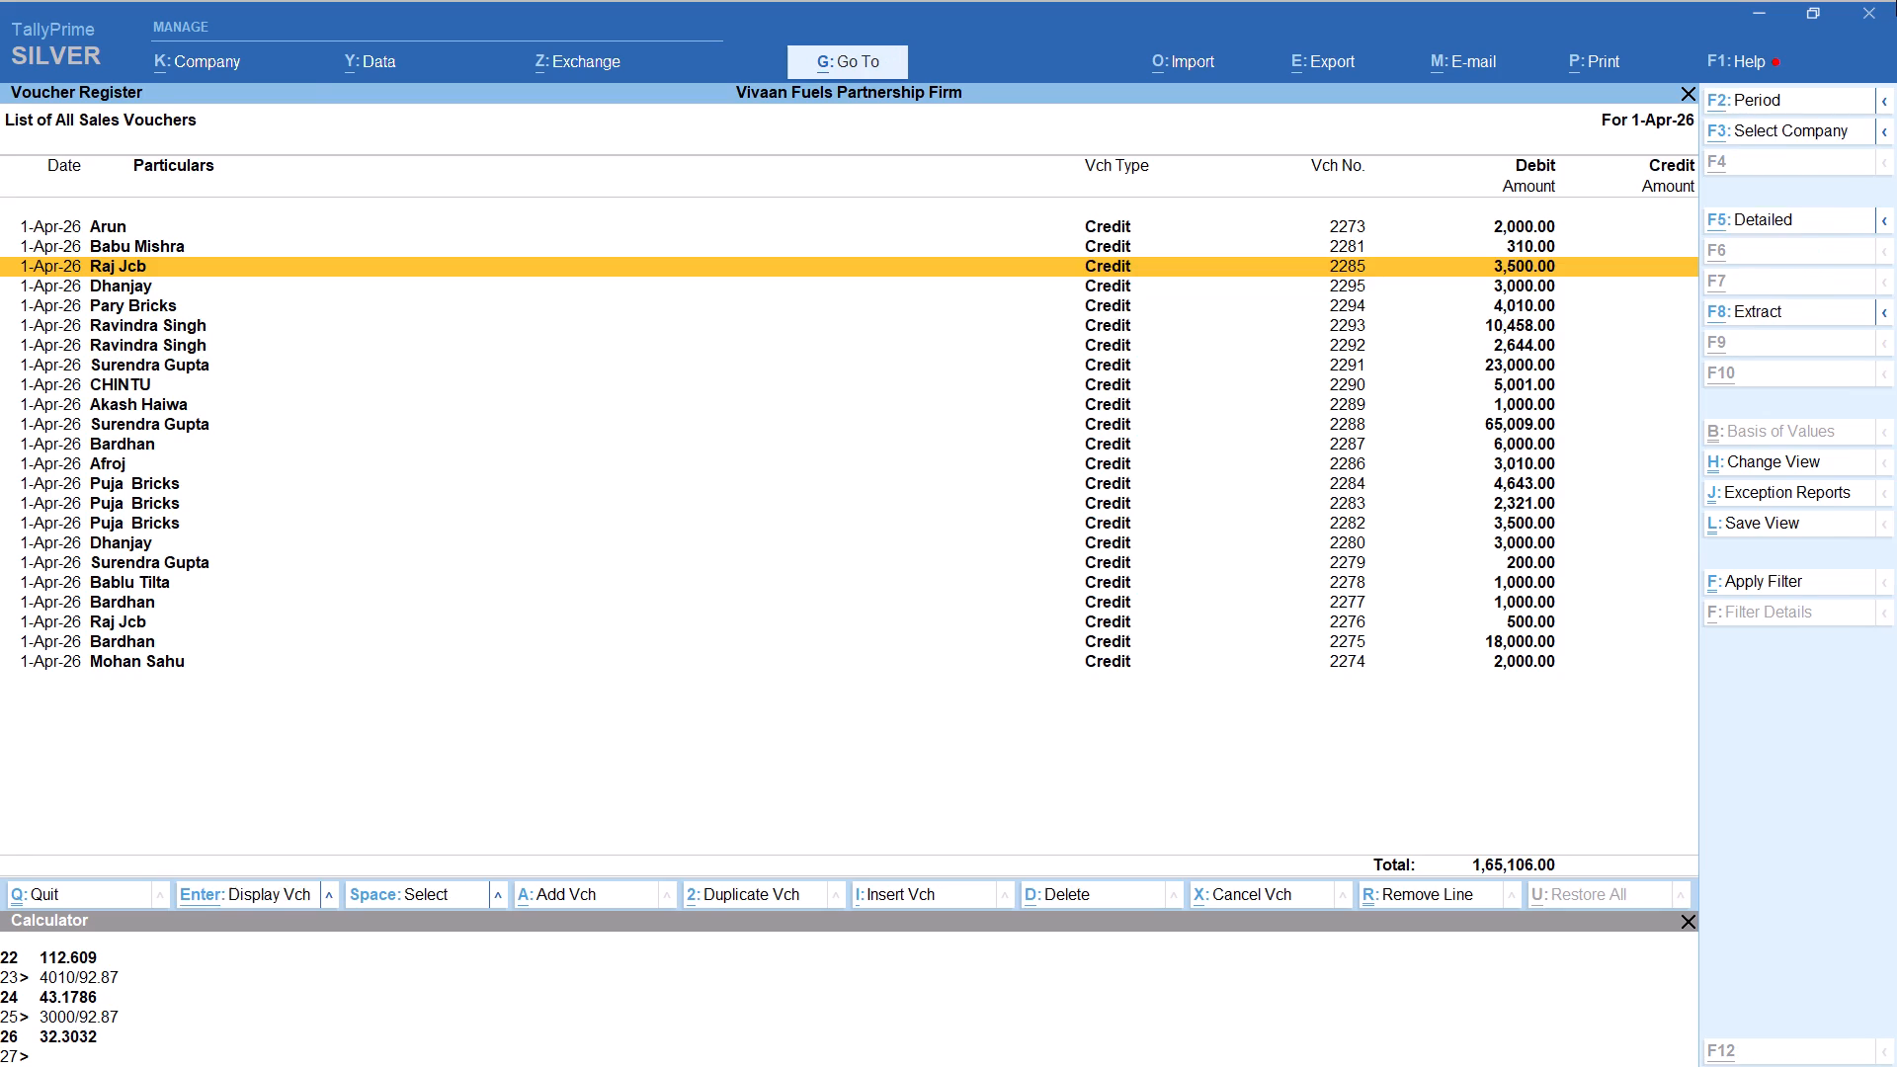
# Start a new credit sales voucher for the Mohan ledger, keeping the default party details and the SALE ledger.
pyautogui.hotkey('alt', 'a')
pyautogui.write('moh')
pyautogui.press('Return')
pyautogui.press('Return')
pyautogui.press('Return')
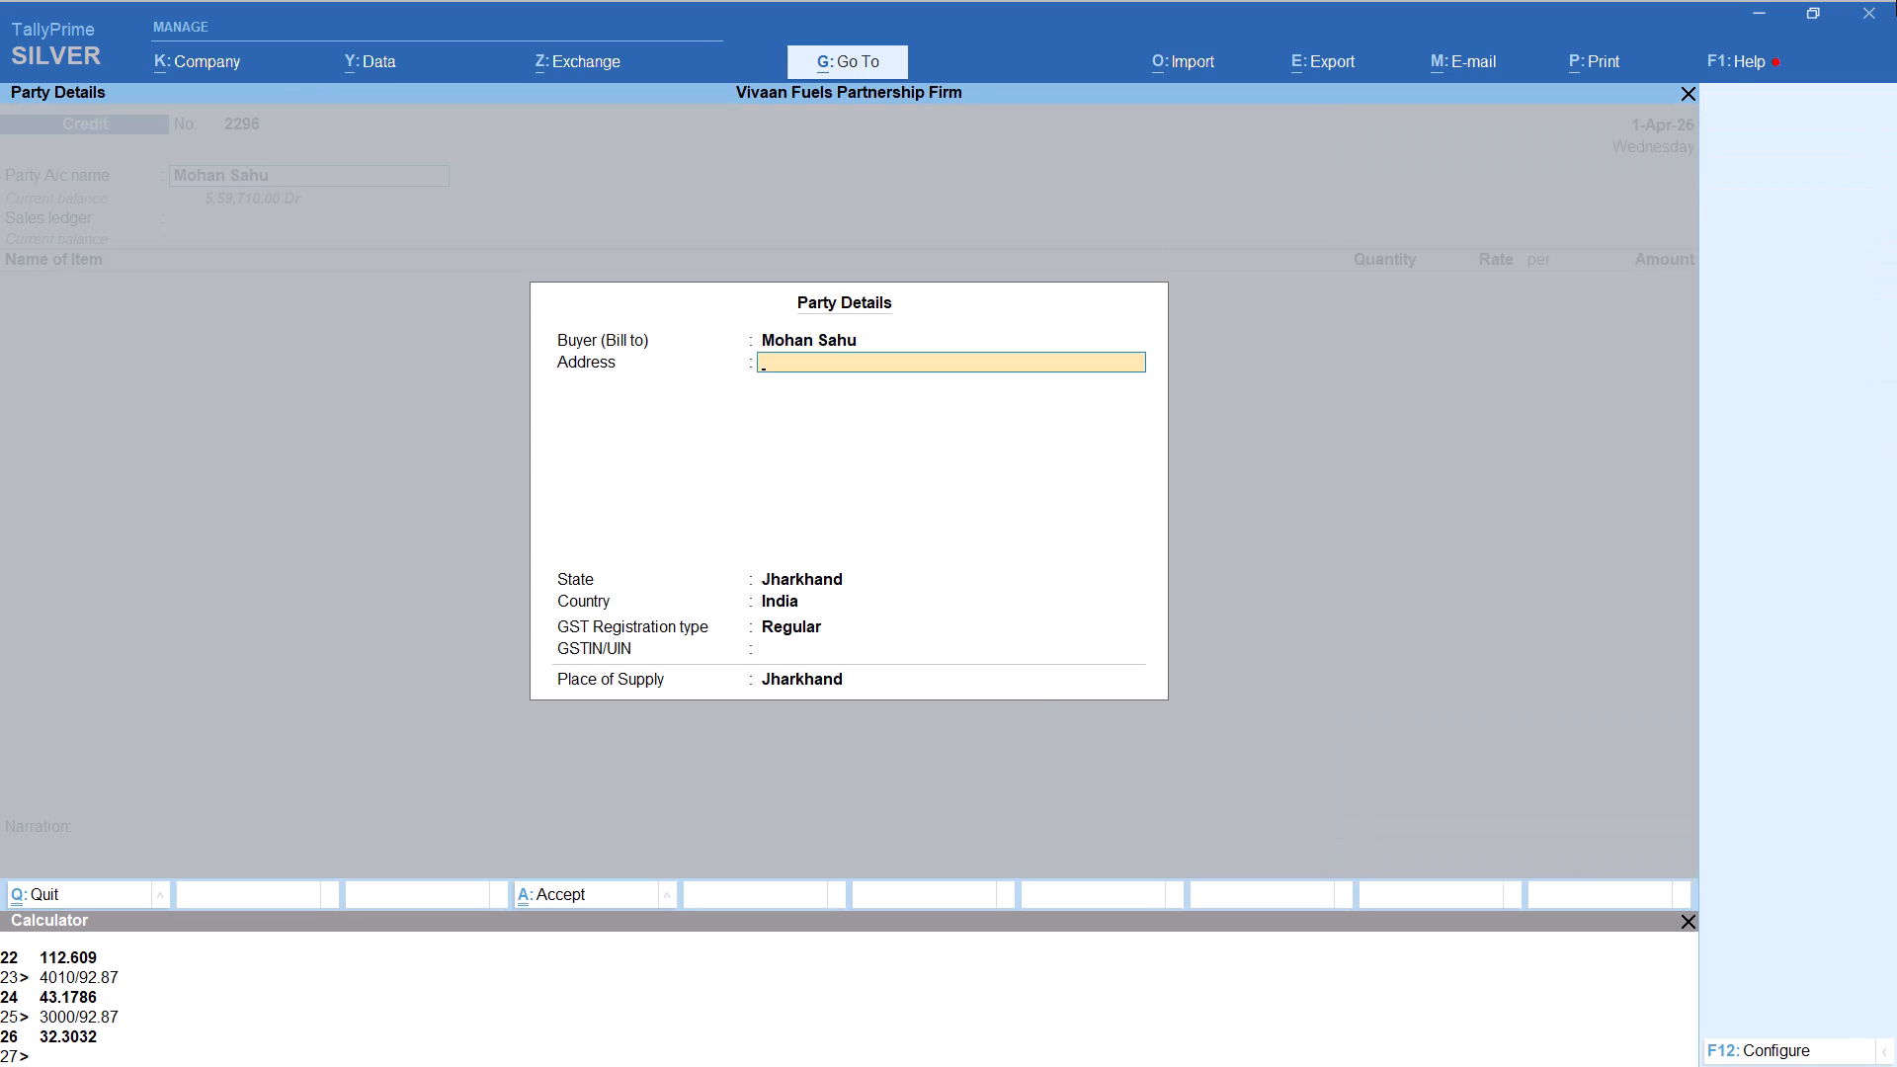
pyautogui.press('Return')
pyautogui.press('Return')
pyautogui.press('Return')
pyautogui.press('Return')
pyautogui.press('Return')
# Add HSD with tracking number Not Applicable and a quantity of 26.92 LITER, calculated as 2500/92.87.
pyautogui.write('hs')
pyautogui.press('Return')
pyautogui.press('Up')
pyautogui.press('Return')
pyautogui.hotkey('alt', 'c')
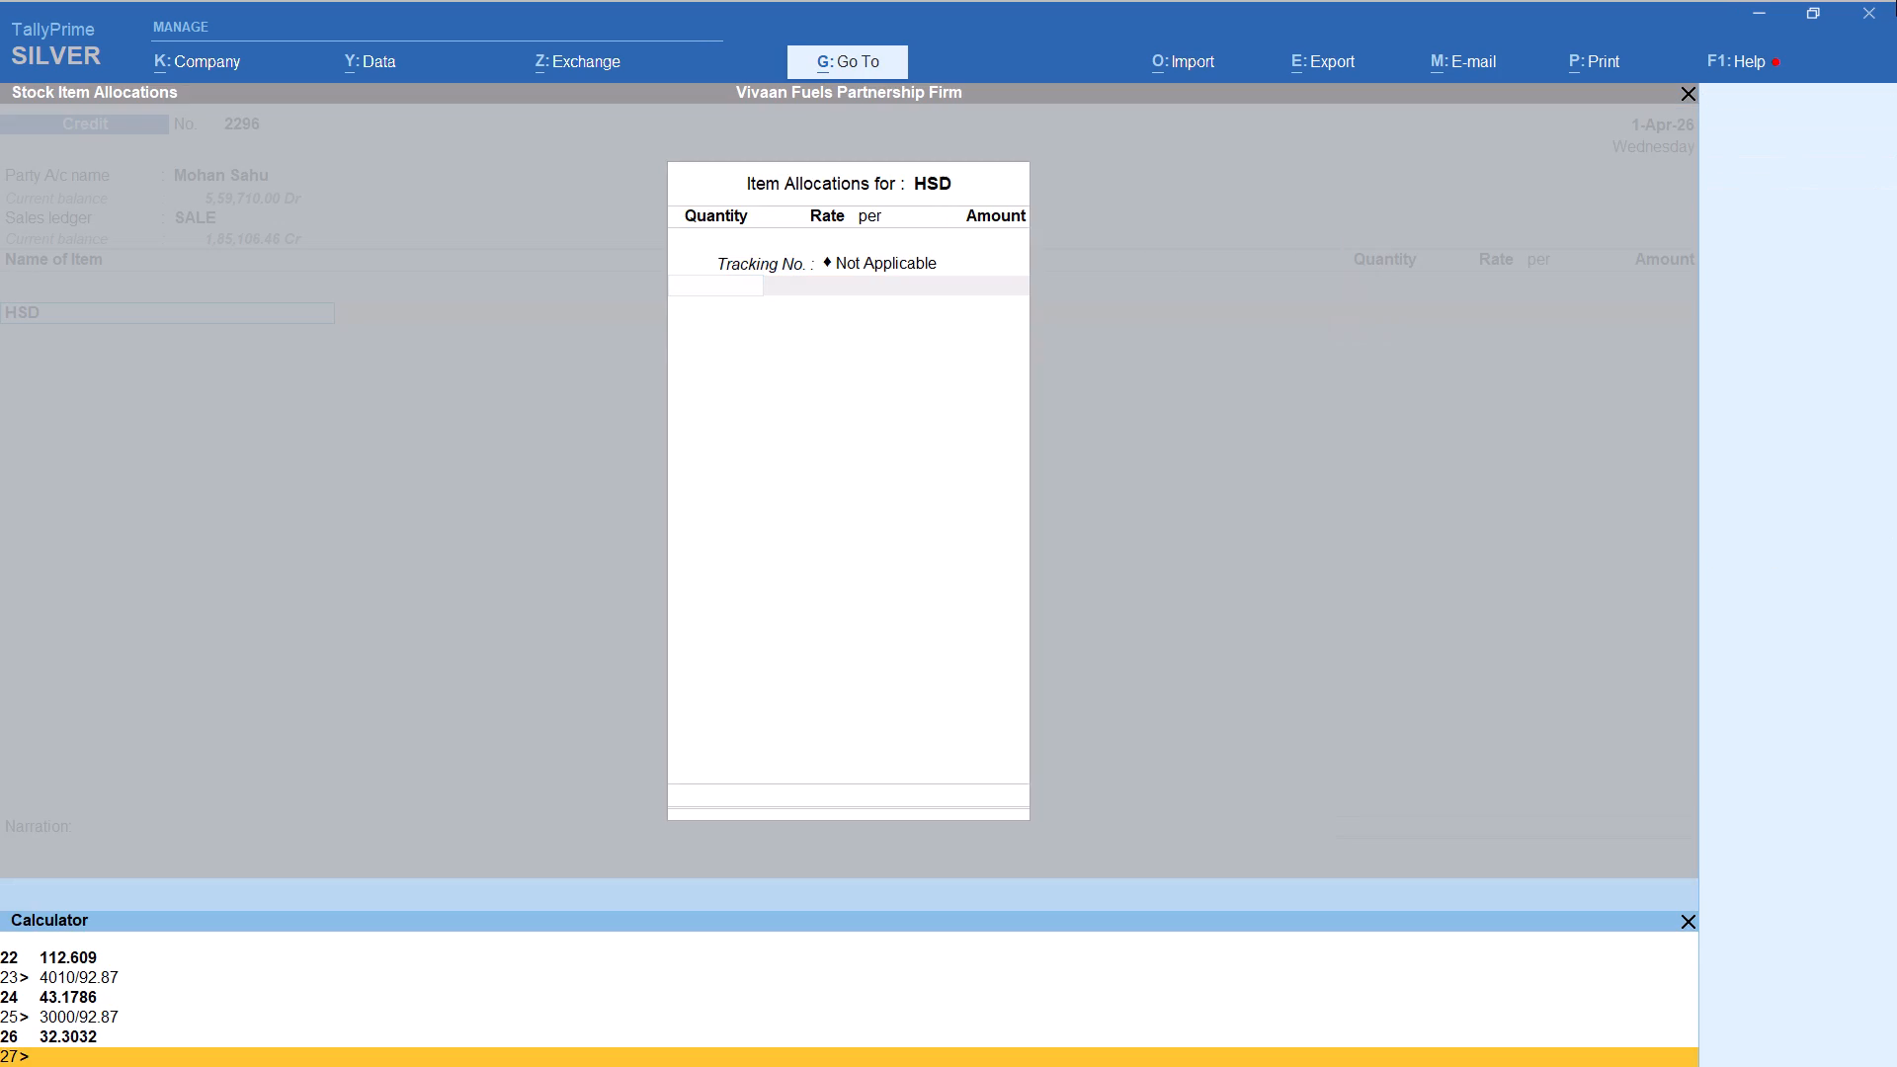
pyautogui.write('2500')
pyautogui.write('/92.87')
pyautogui.press('Return')
pyautogui.press('Return')
pyautogui.press('Return')
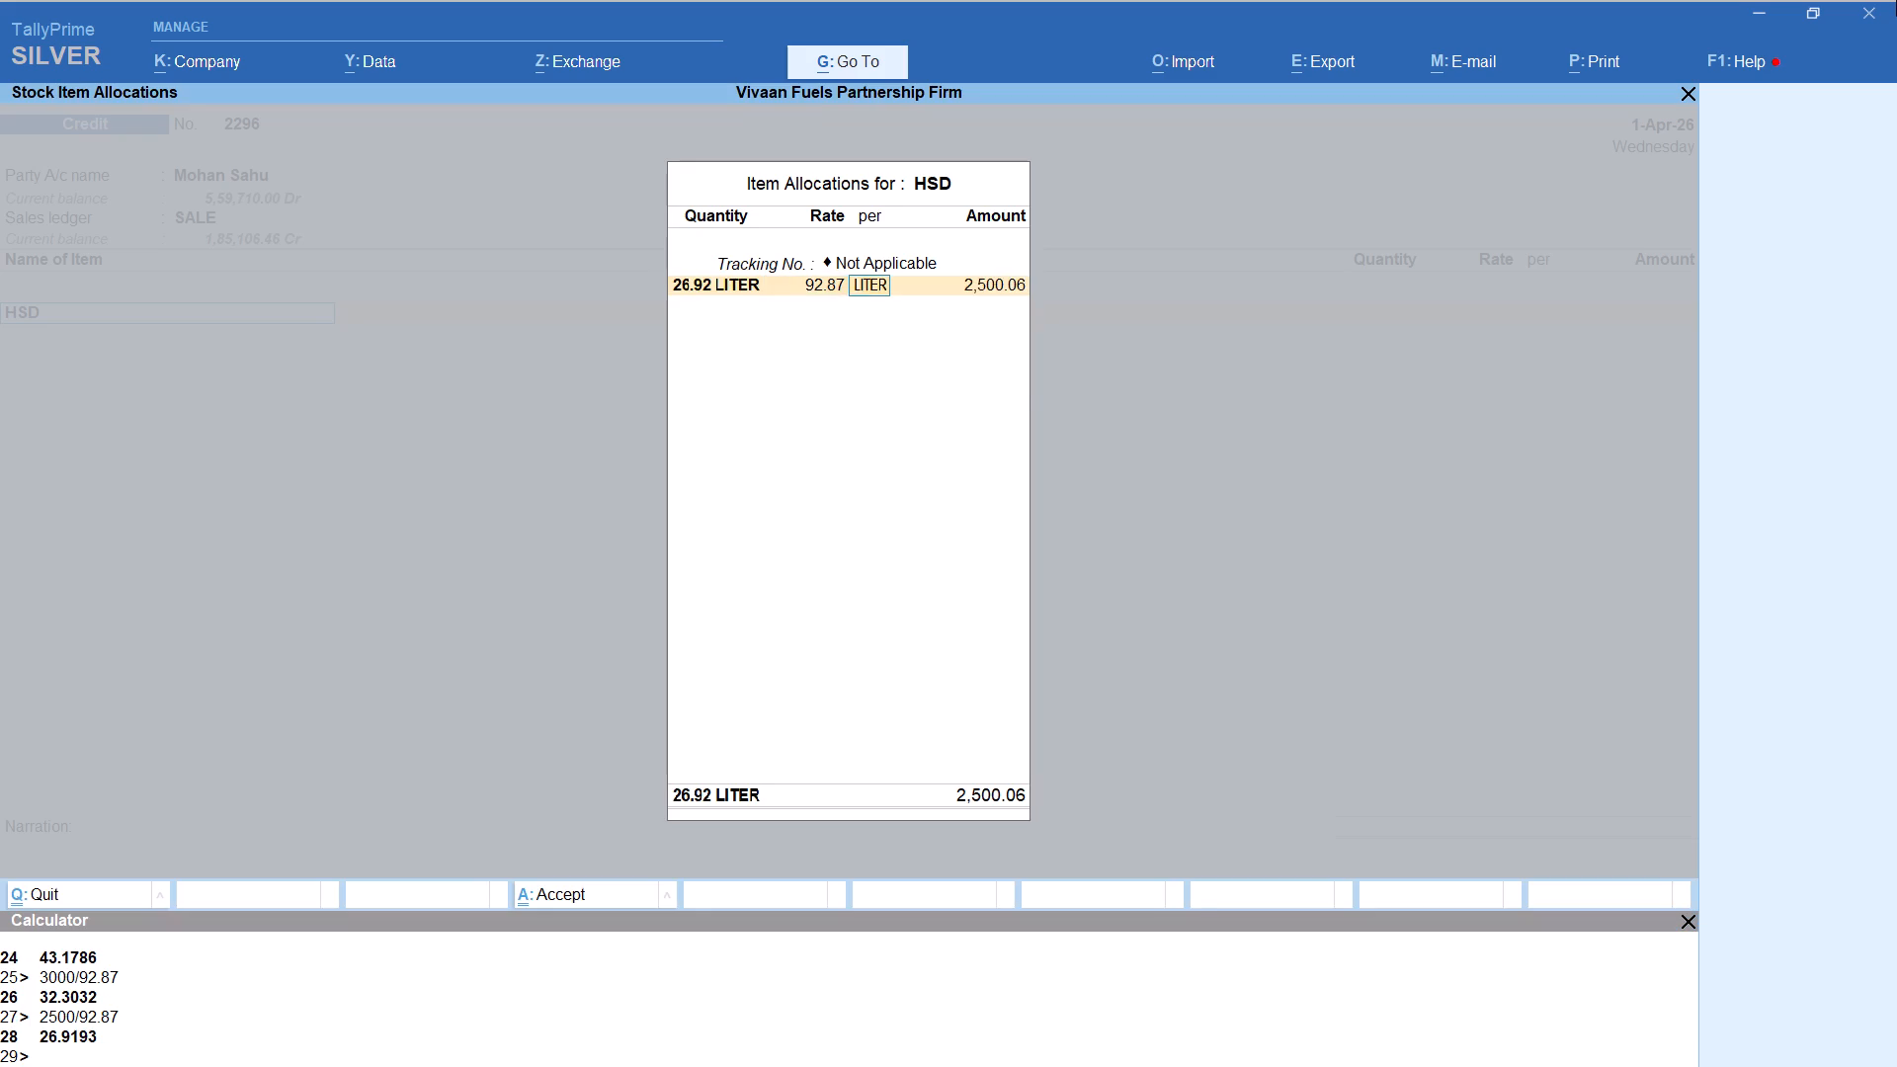
pyautogui.press('Return')
pyautogui.press('Return')
pyautogui.press('Return')
pyautogui.press('Return')
# Add the Round Off ledger to the Mohan voucher and save it.
pyautogui.write('rou')
pyautogui.press('Return')
pyautogui.hotkey('ctrl', 'a')
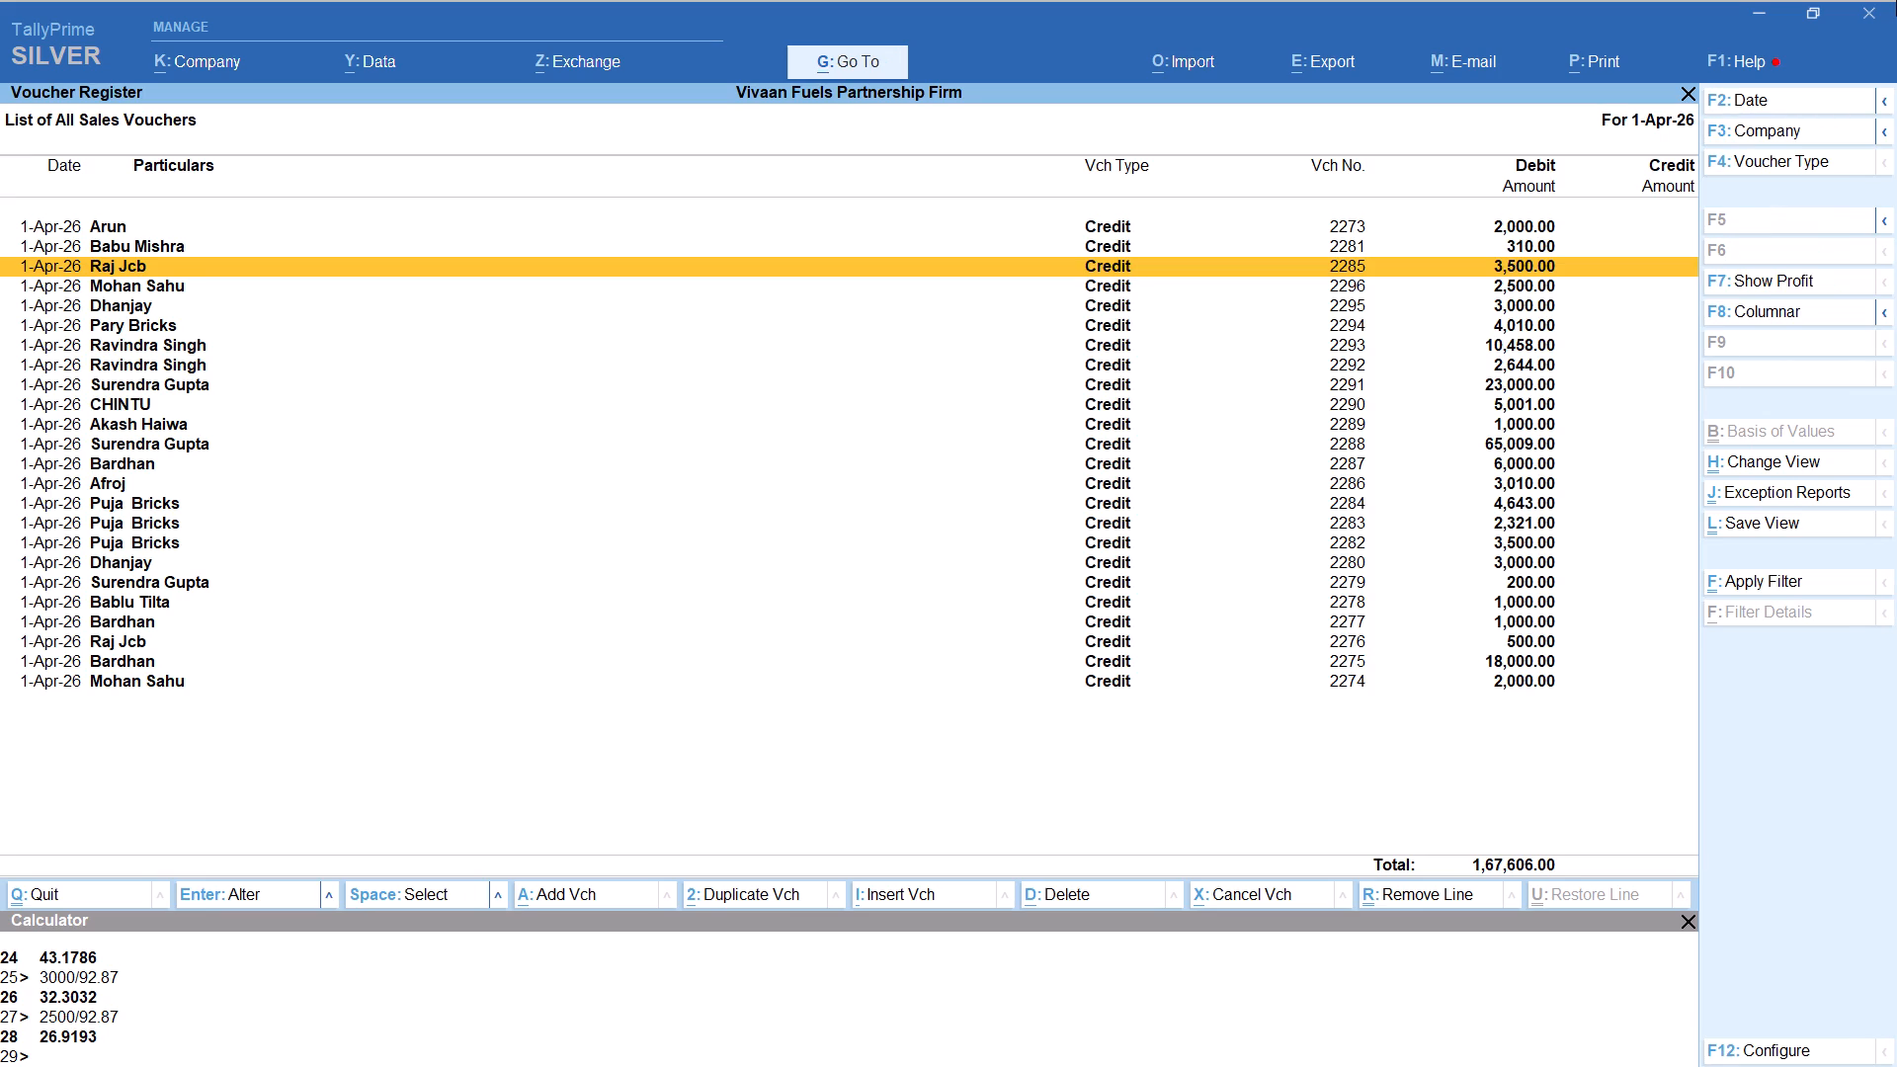
# Check the 1-Apr CREDIT figure in the Excel balance sheet against the sales voucher register total in TallyPrime.
pyautogui.hotkey('alt', 'Tab')
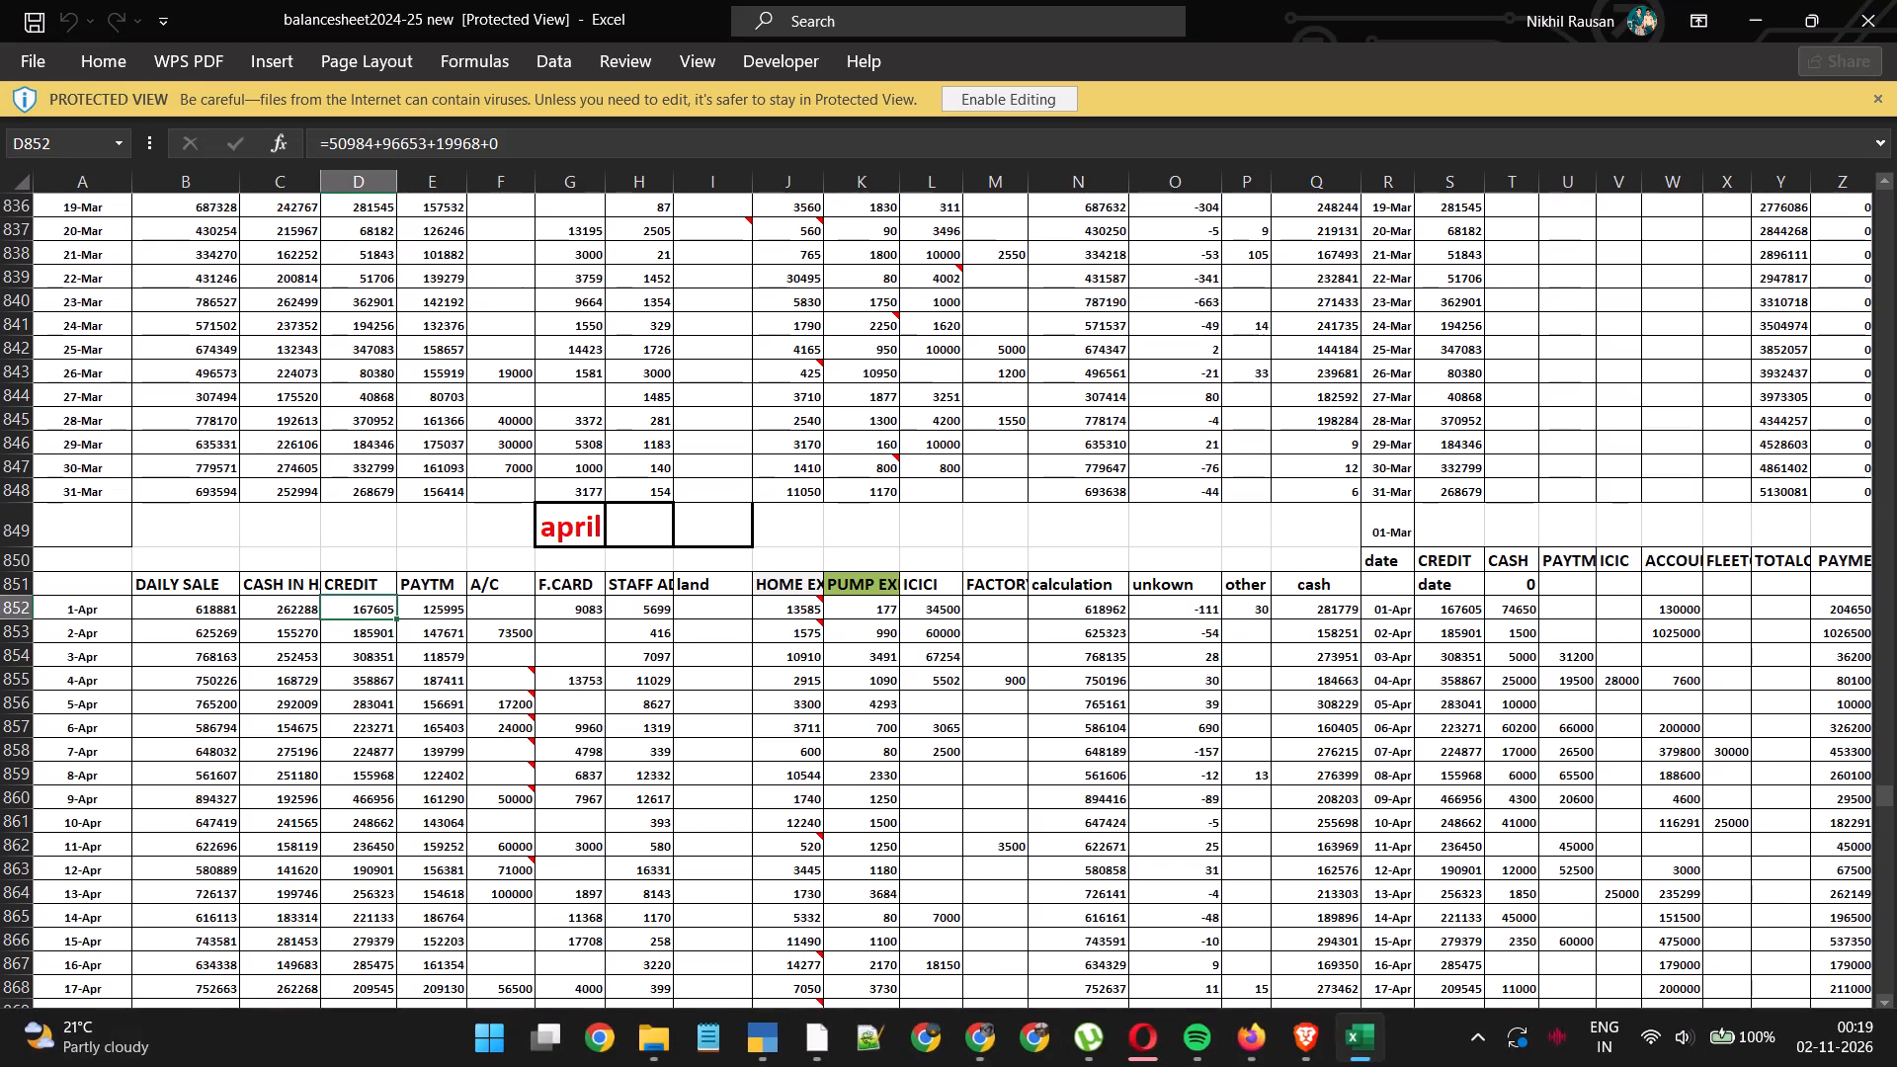
pyautogui.scroll(1, 442, 370)
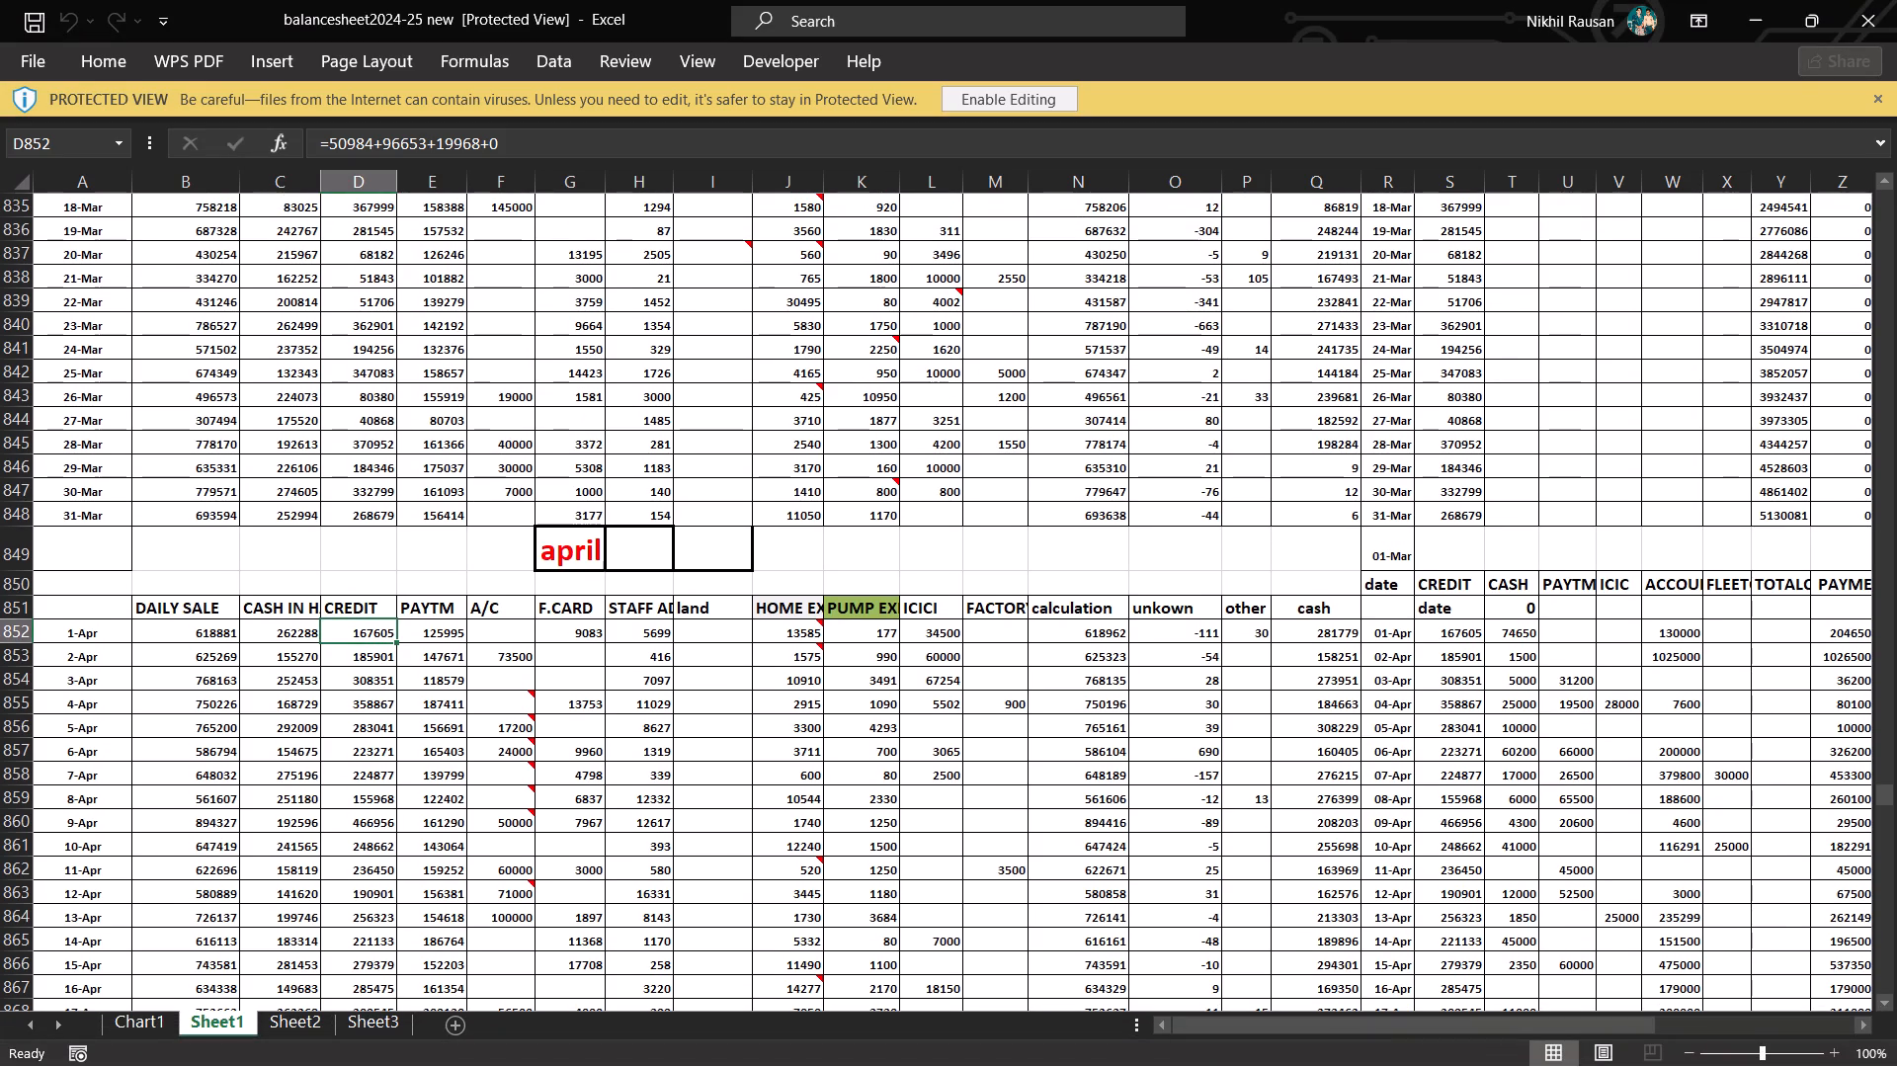
pyautogui.click(368, 635)
pyautogui.hotkey('alt', 'Tab')
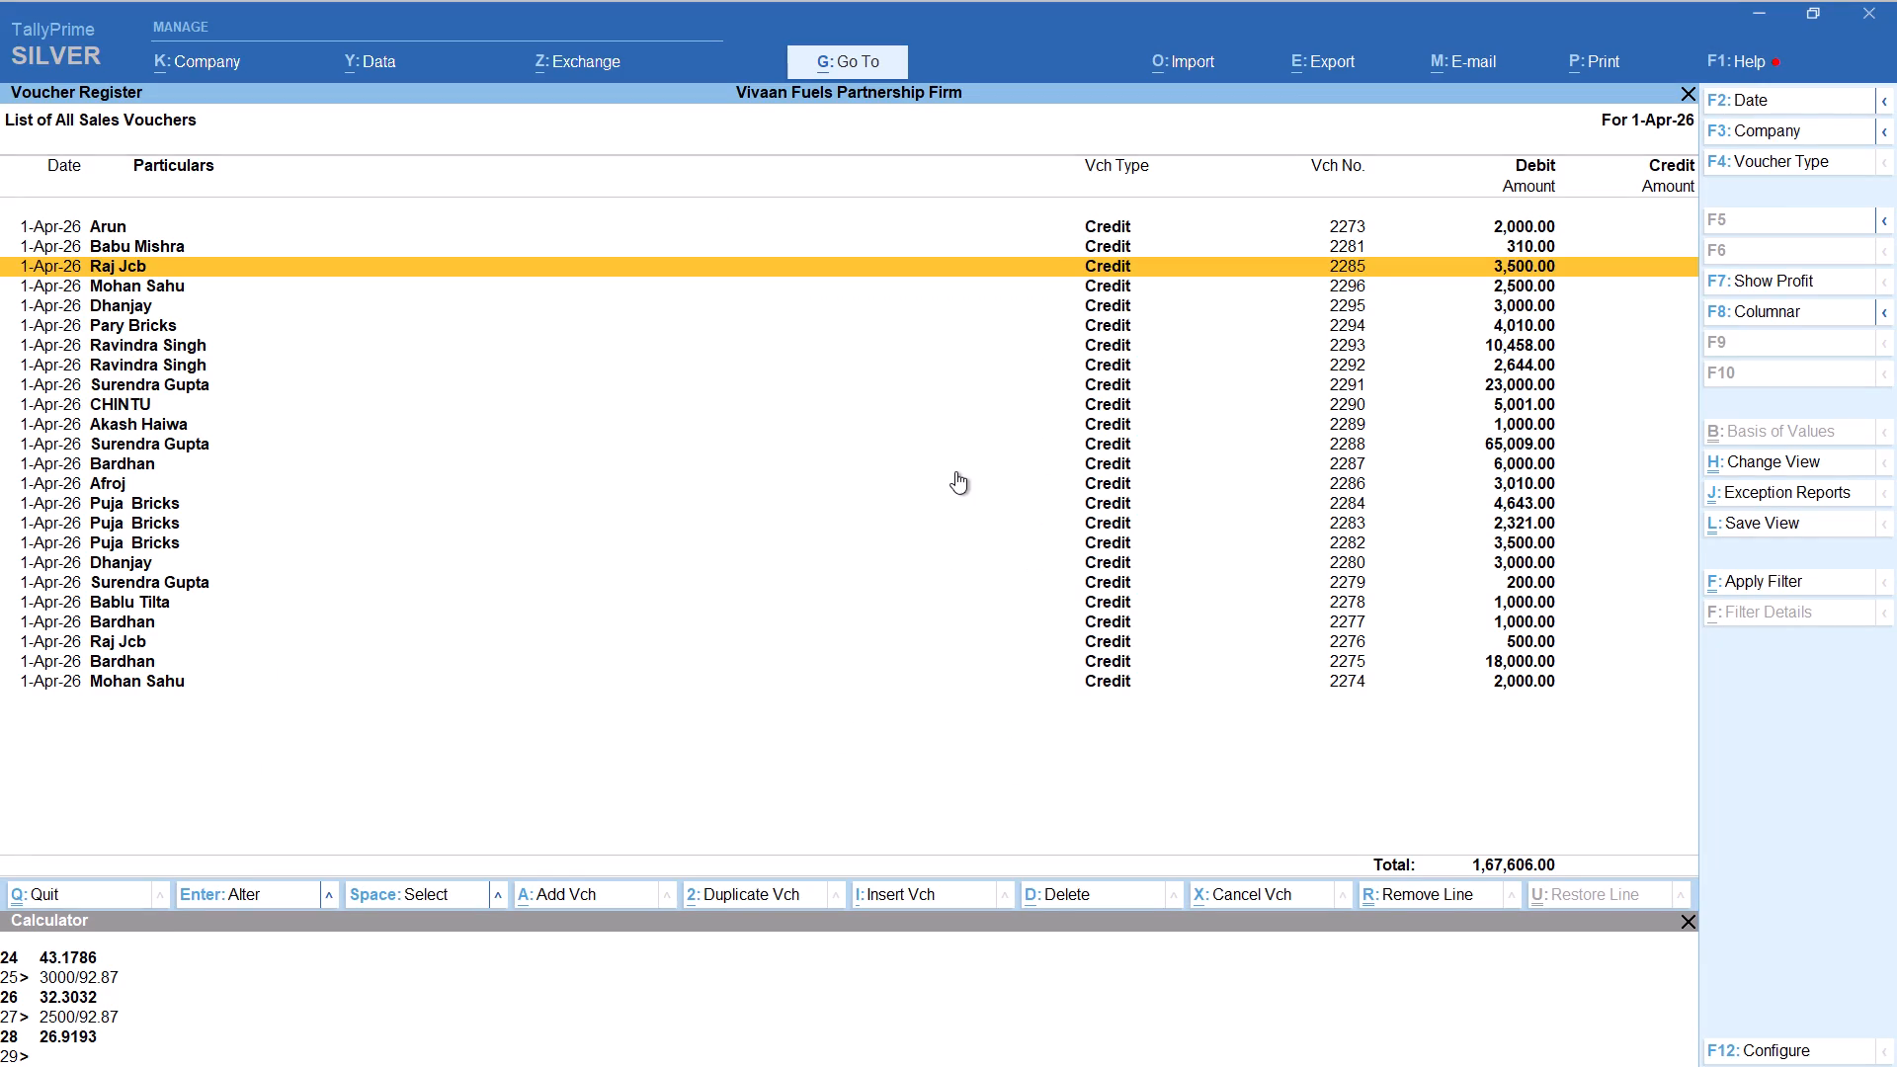
# Change the sales voucher register's date to 2-Apr-26.
pyautogui.press('F2')
pyautogui.press('2')
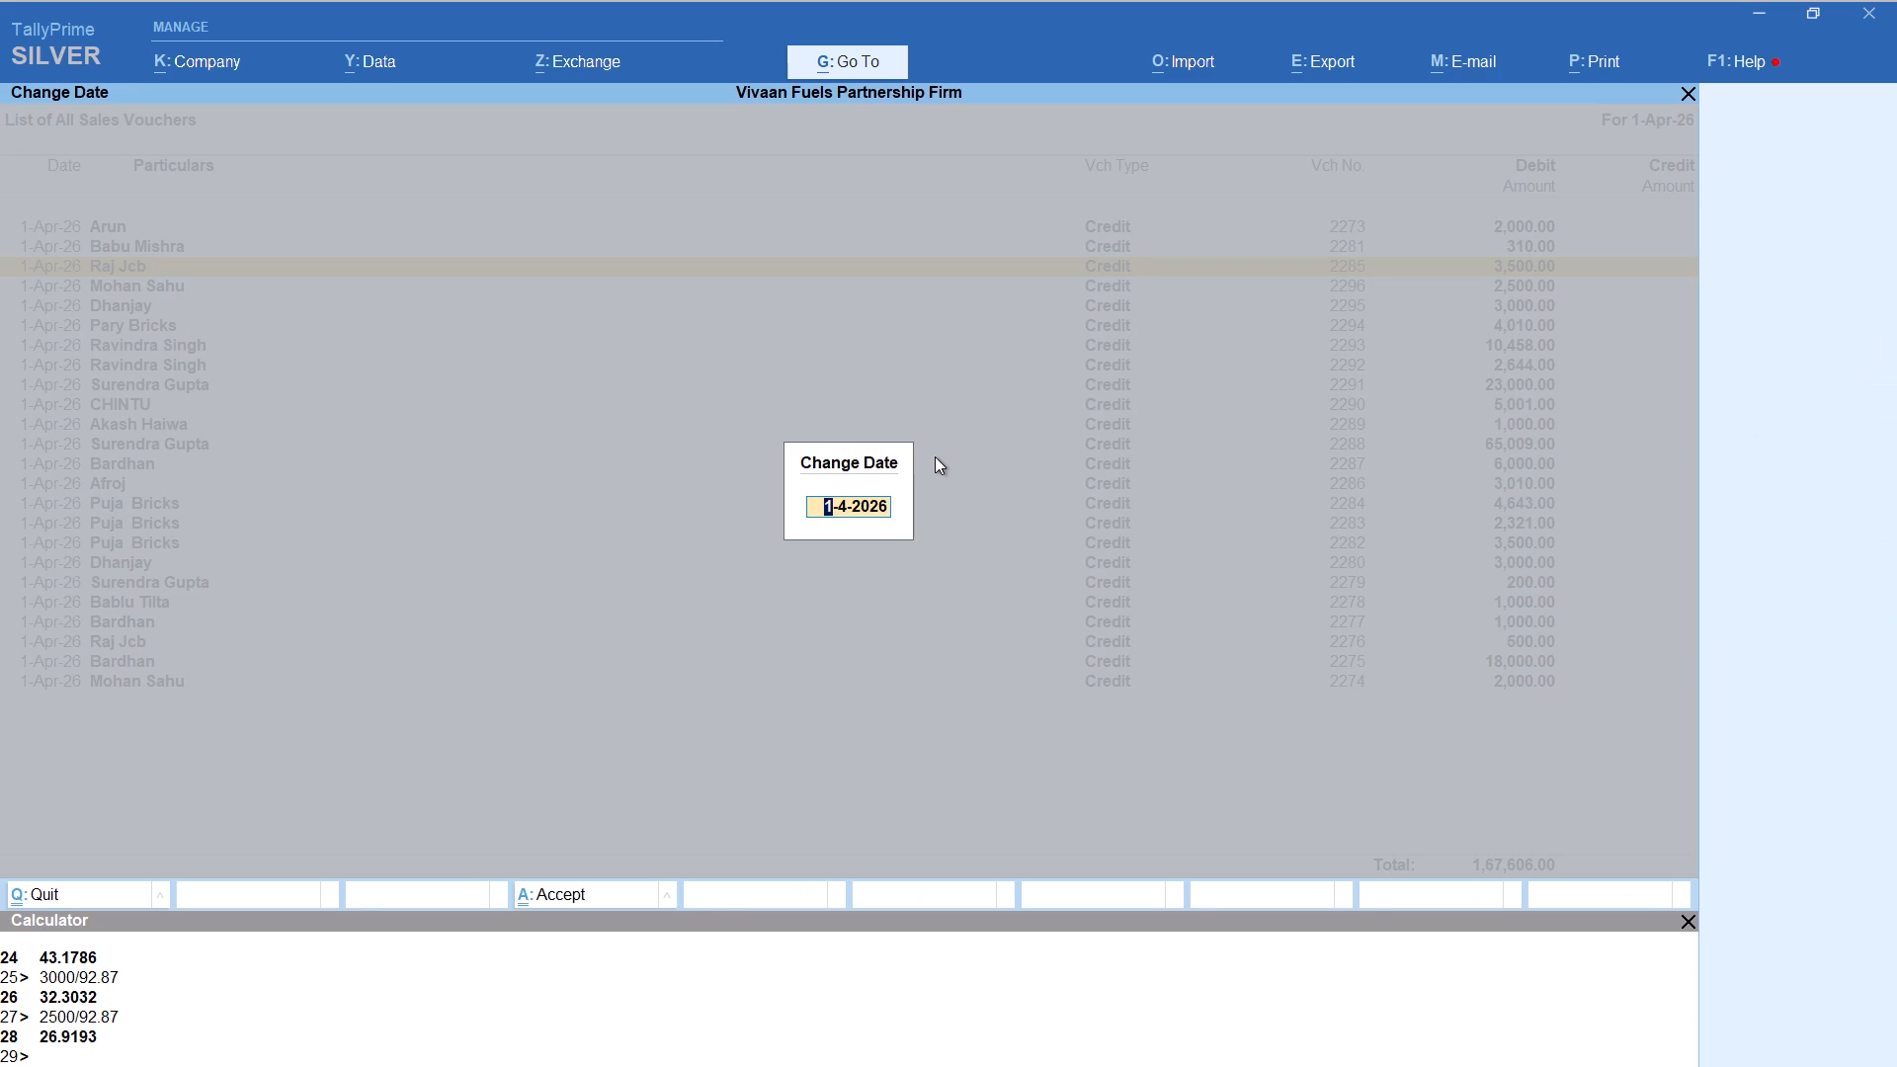
pyautogui.press('Return')
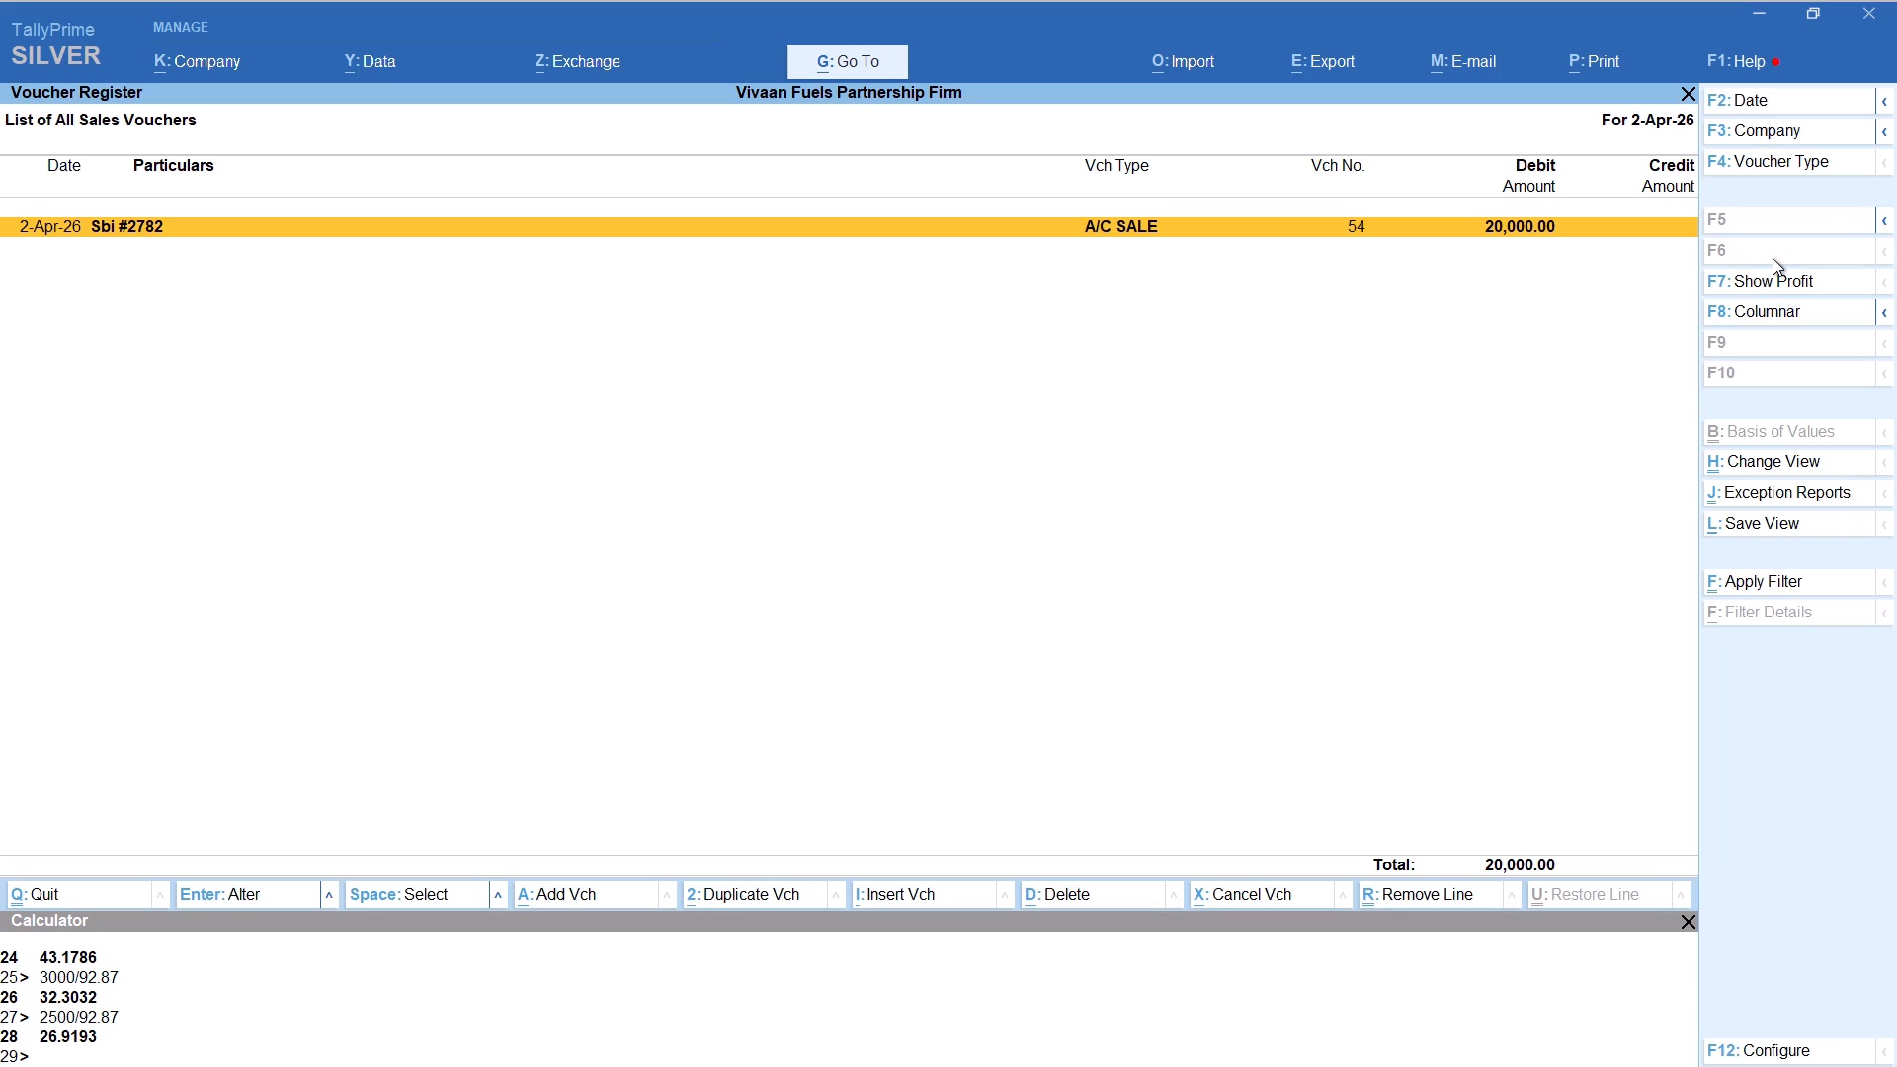
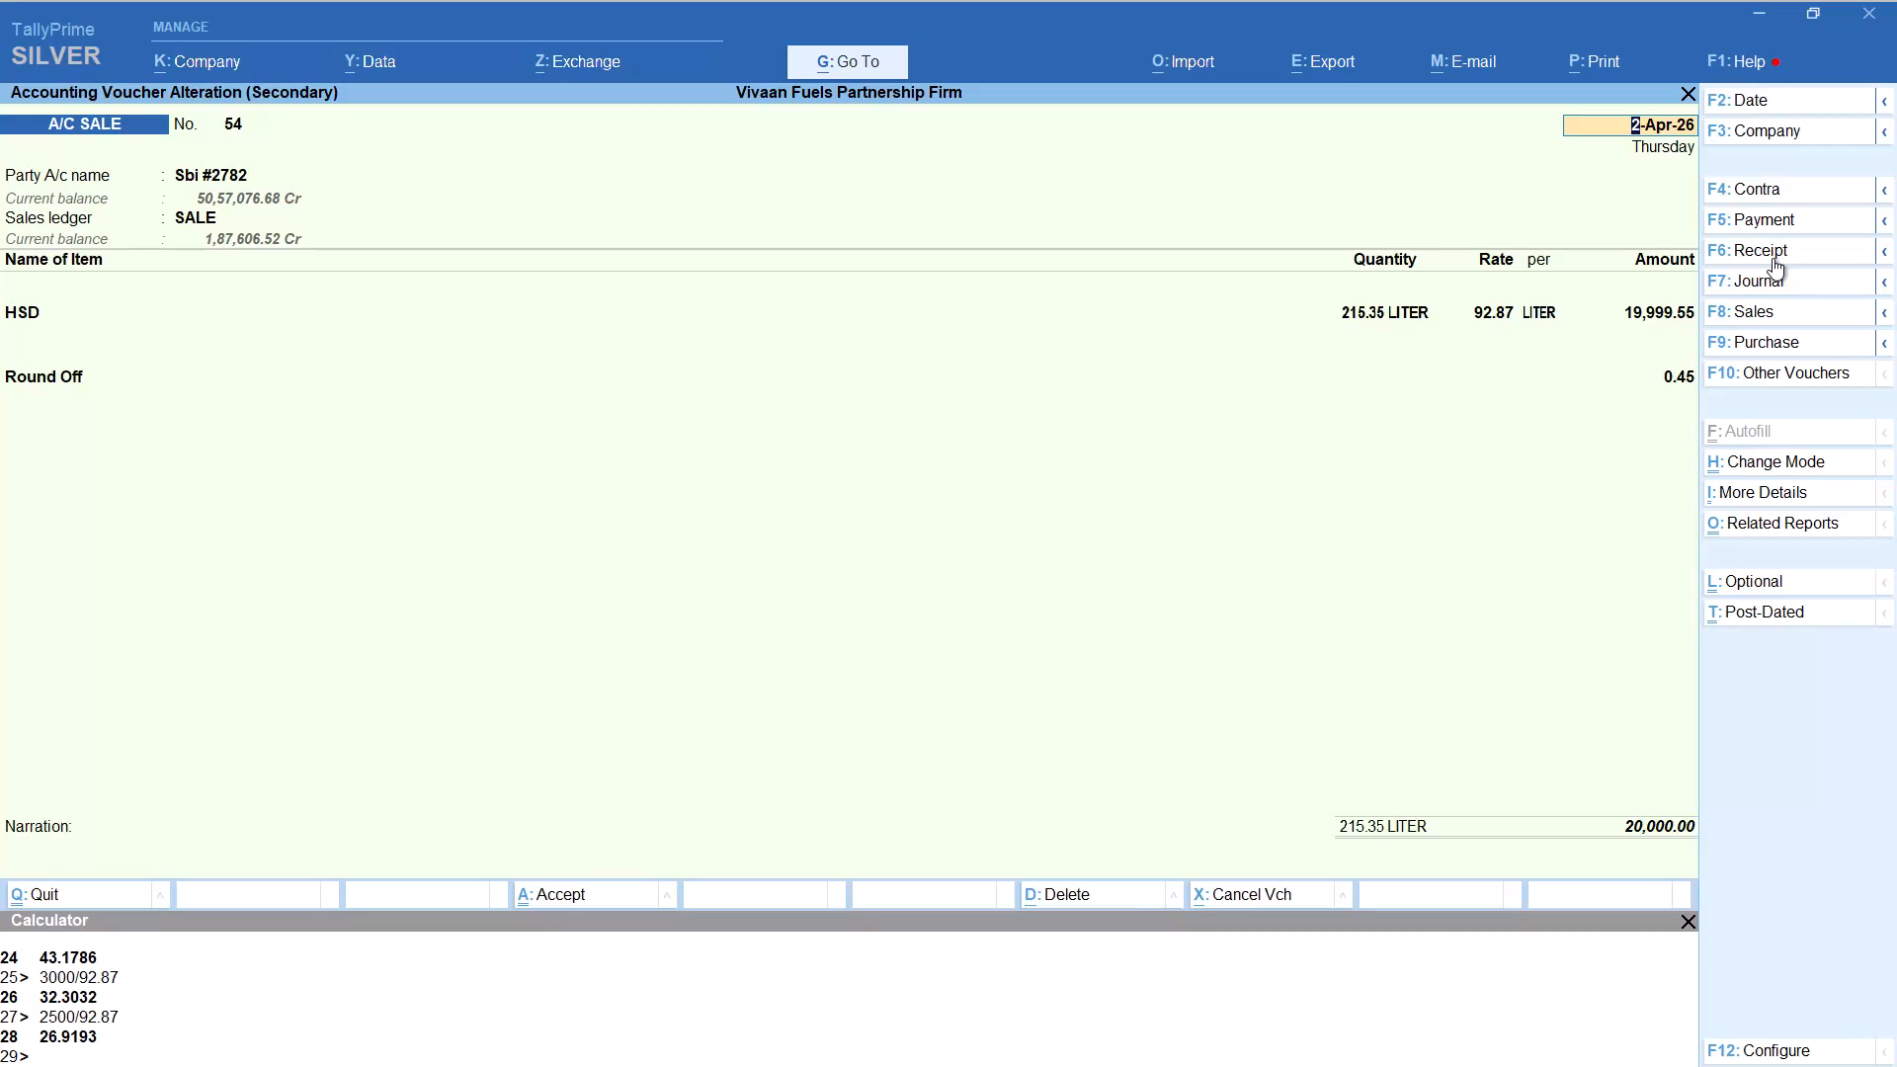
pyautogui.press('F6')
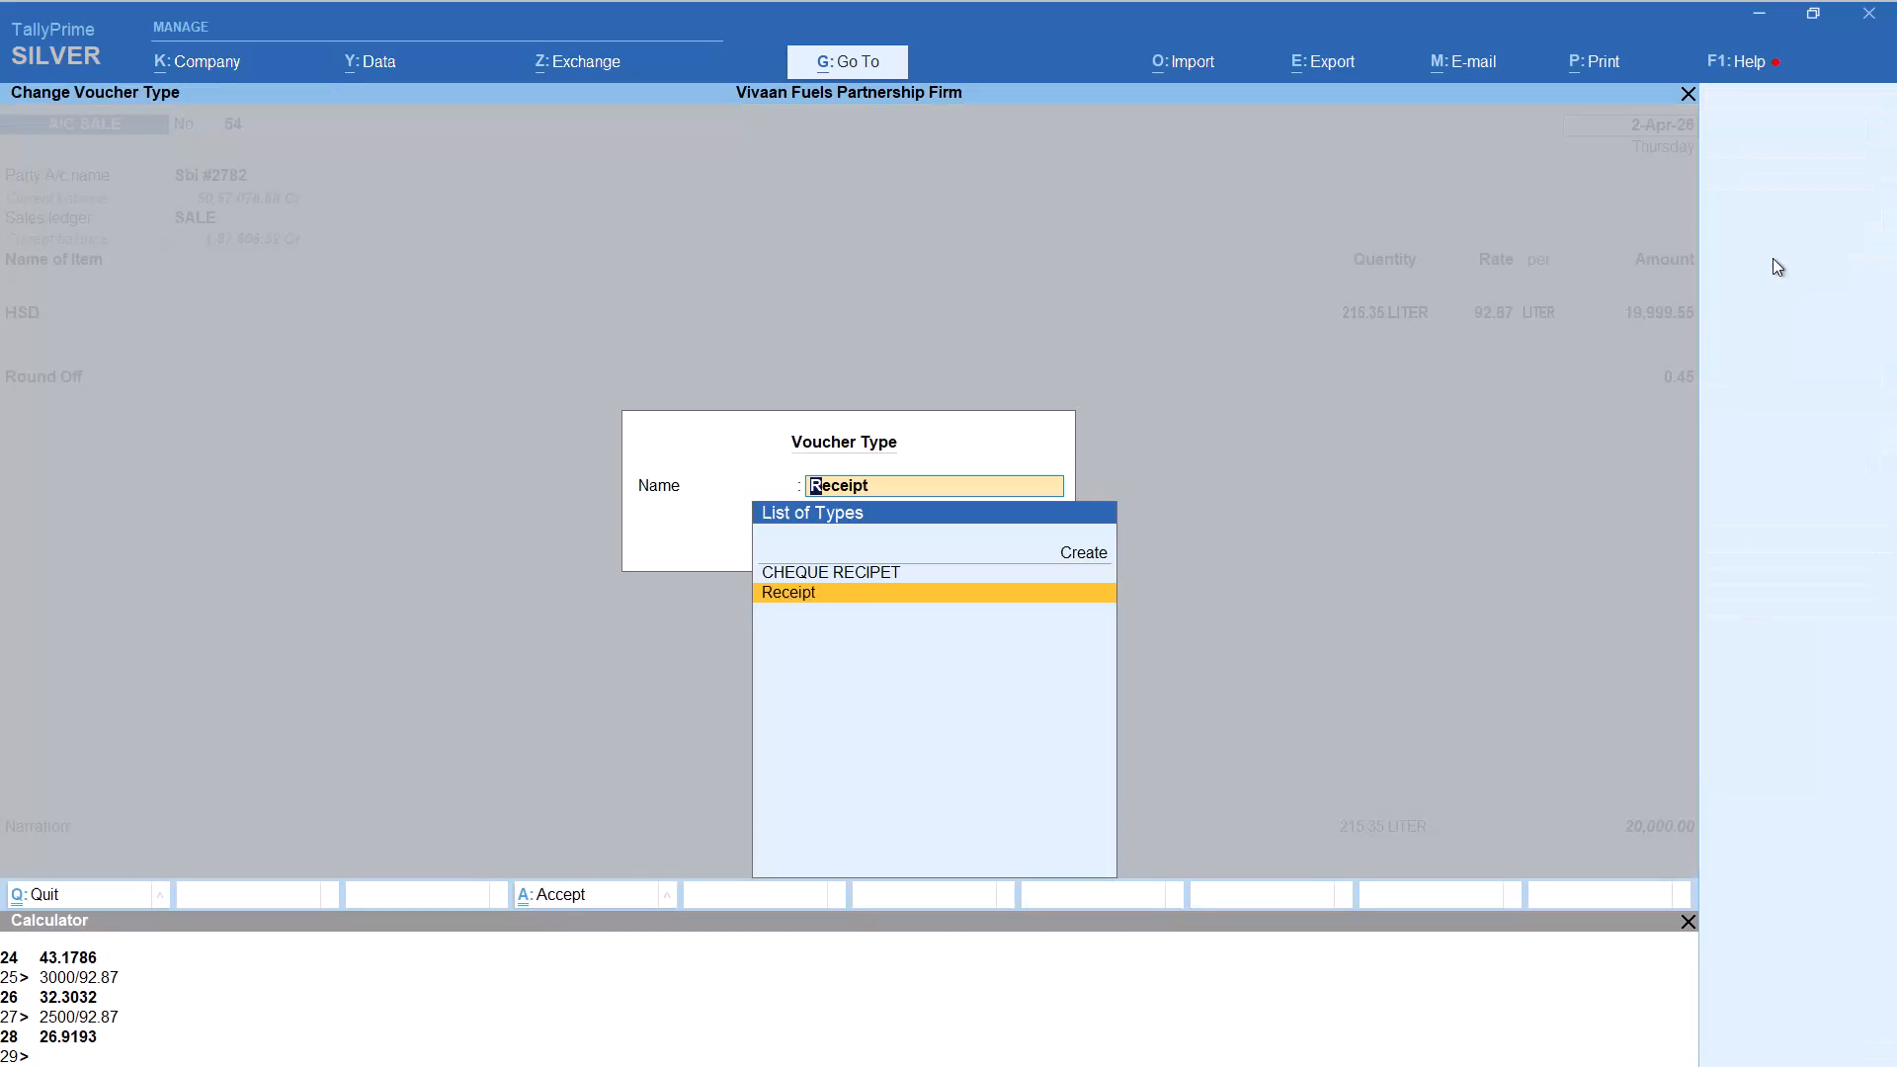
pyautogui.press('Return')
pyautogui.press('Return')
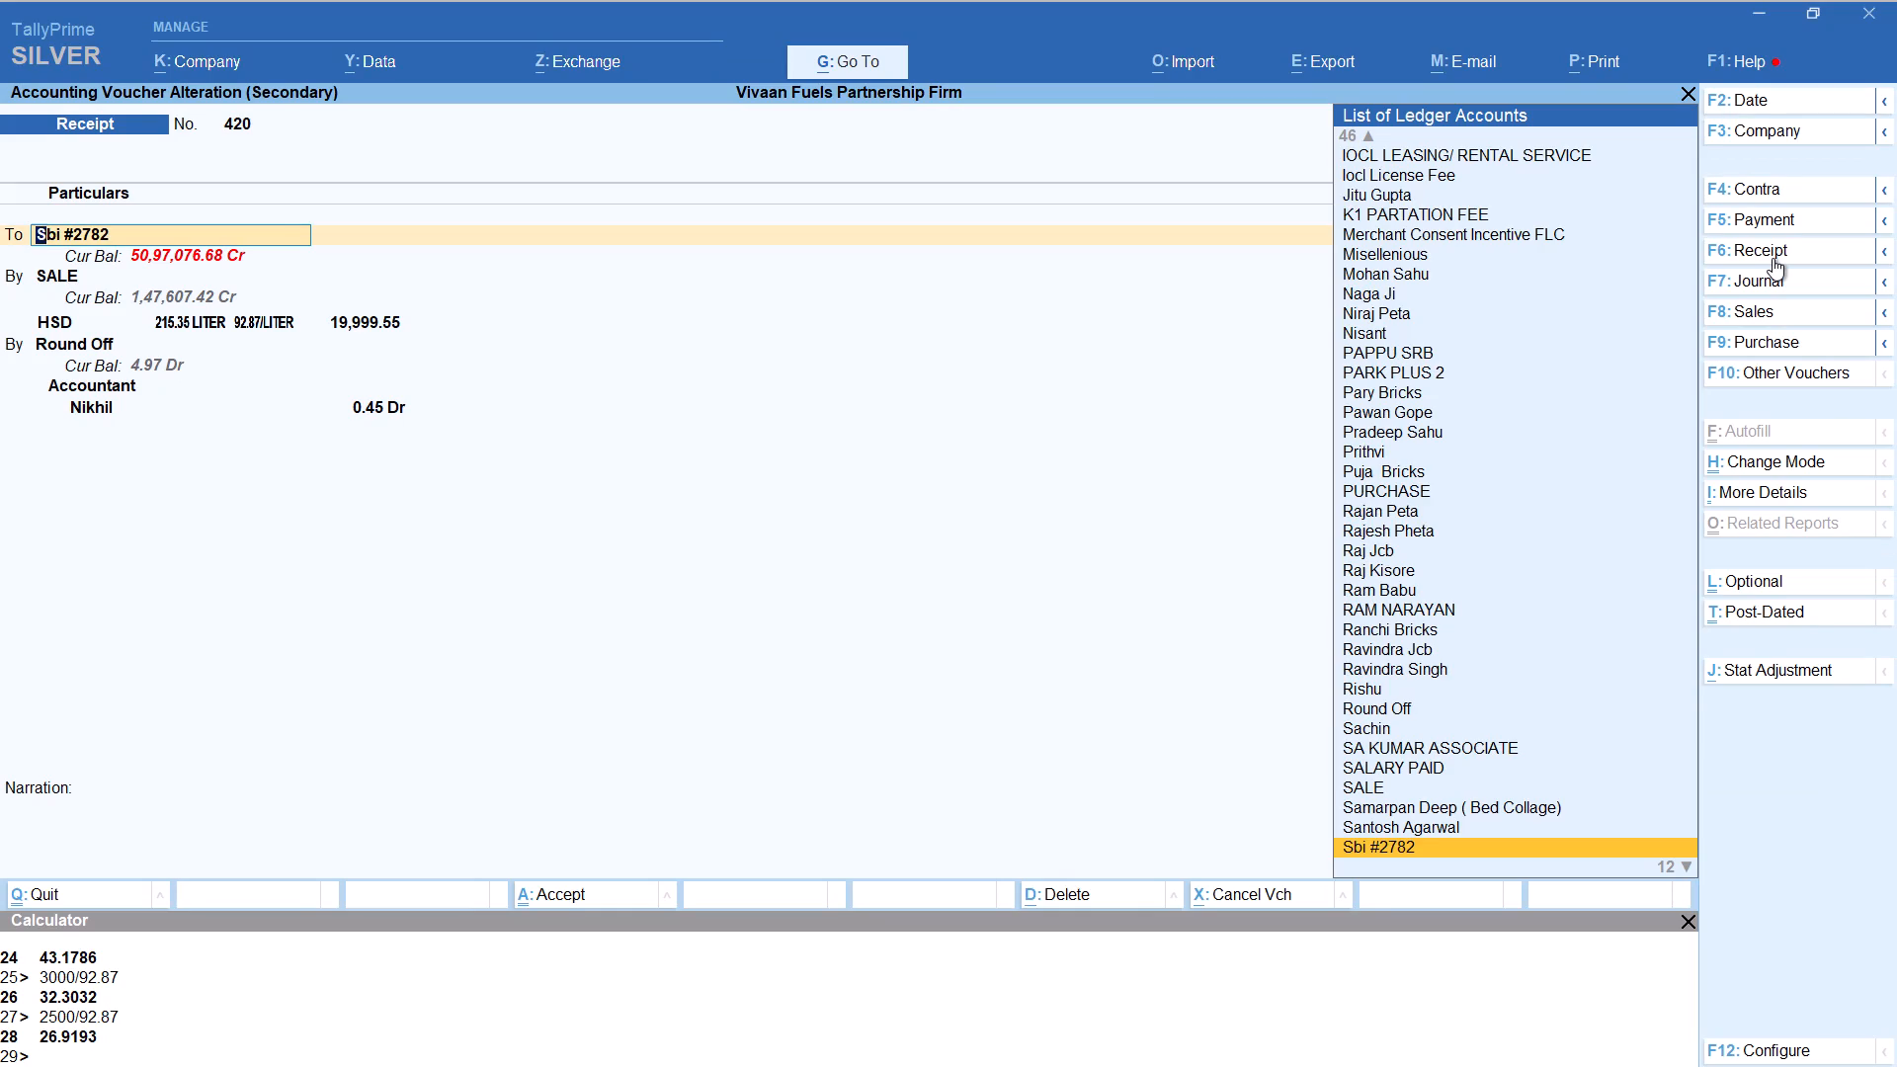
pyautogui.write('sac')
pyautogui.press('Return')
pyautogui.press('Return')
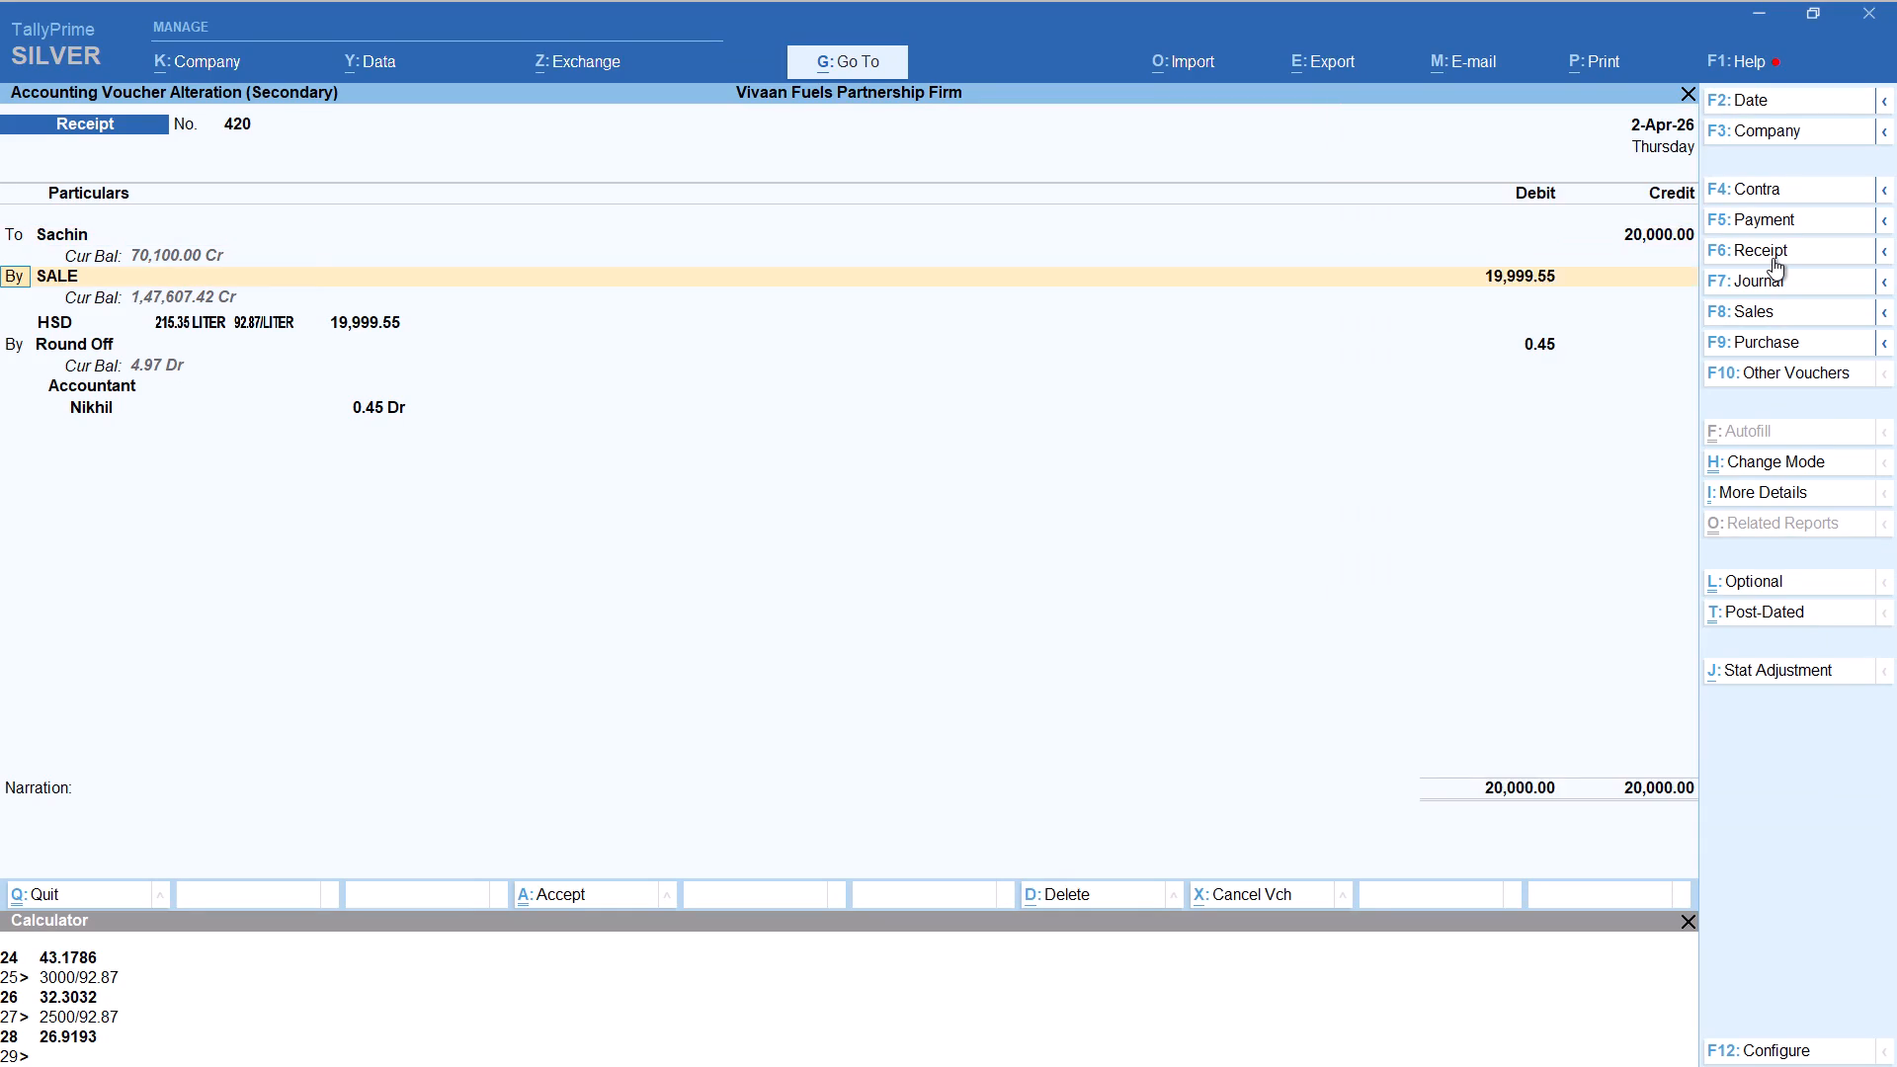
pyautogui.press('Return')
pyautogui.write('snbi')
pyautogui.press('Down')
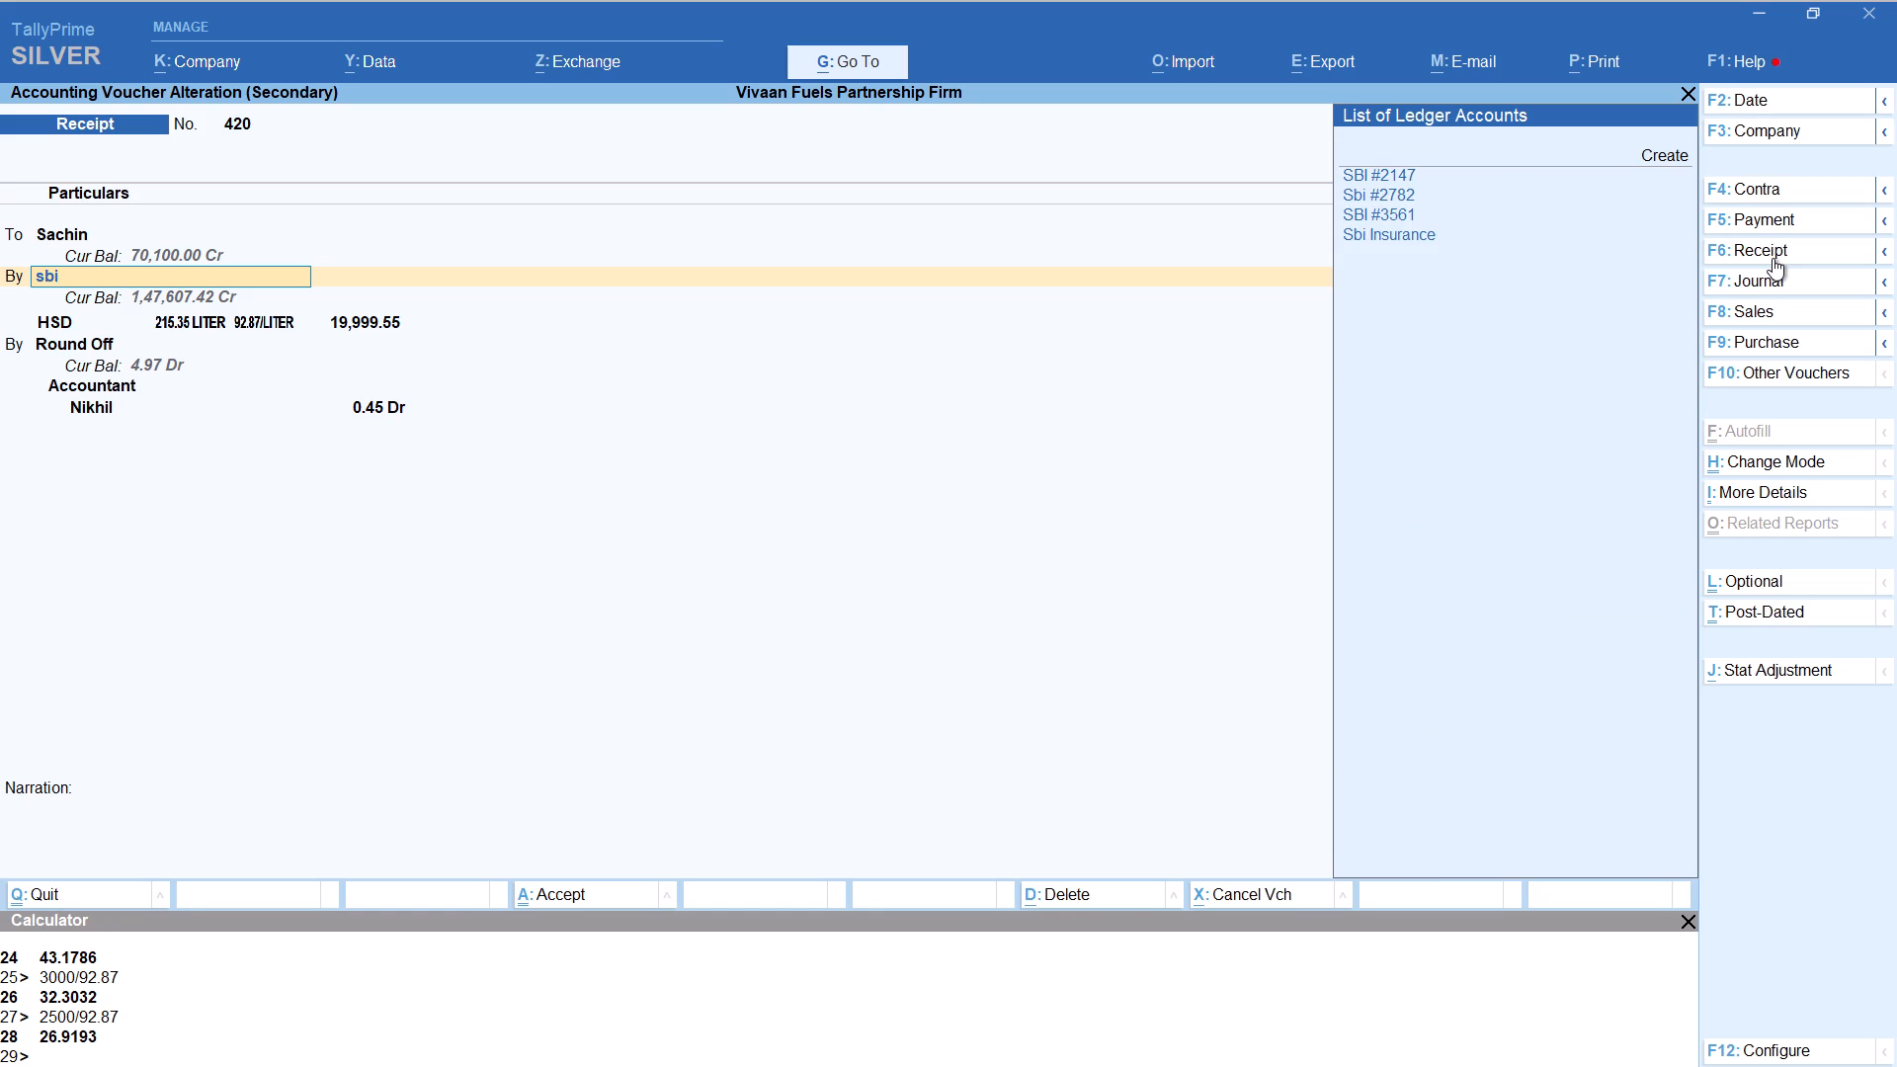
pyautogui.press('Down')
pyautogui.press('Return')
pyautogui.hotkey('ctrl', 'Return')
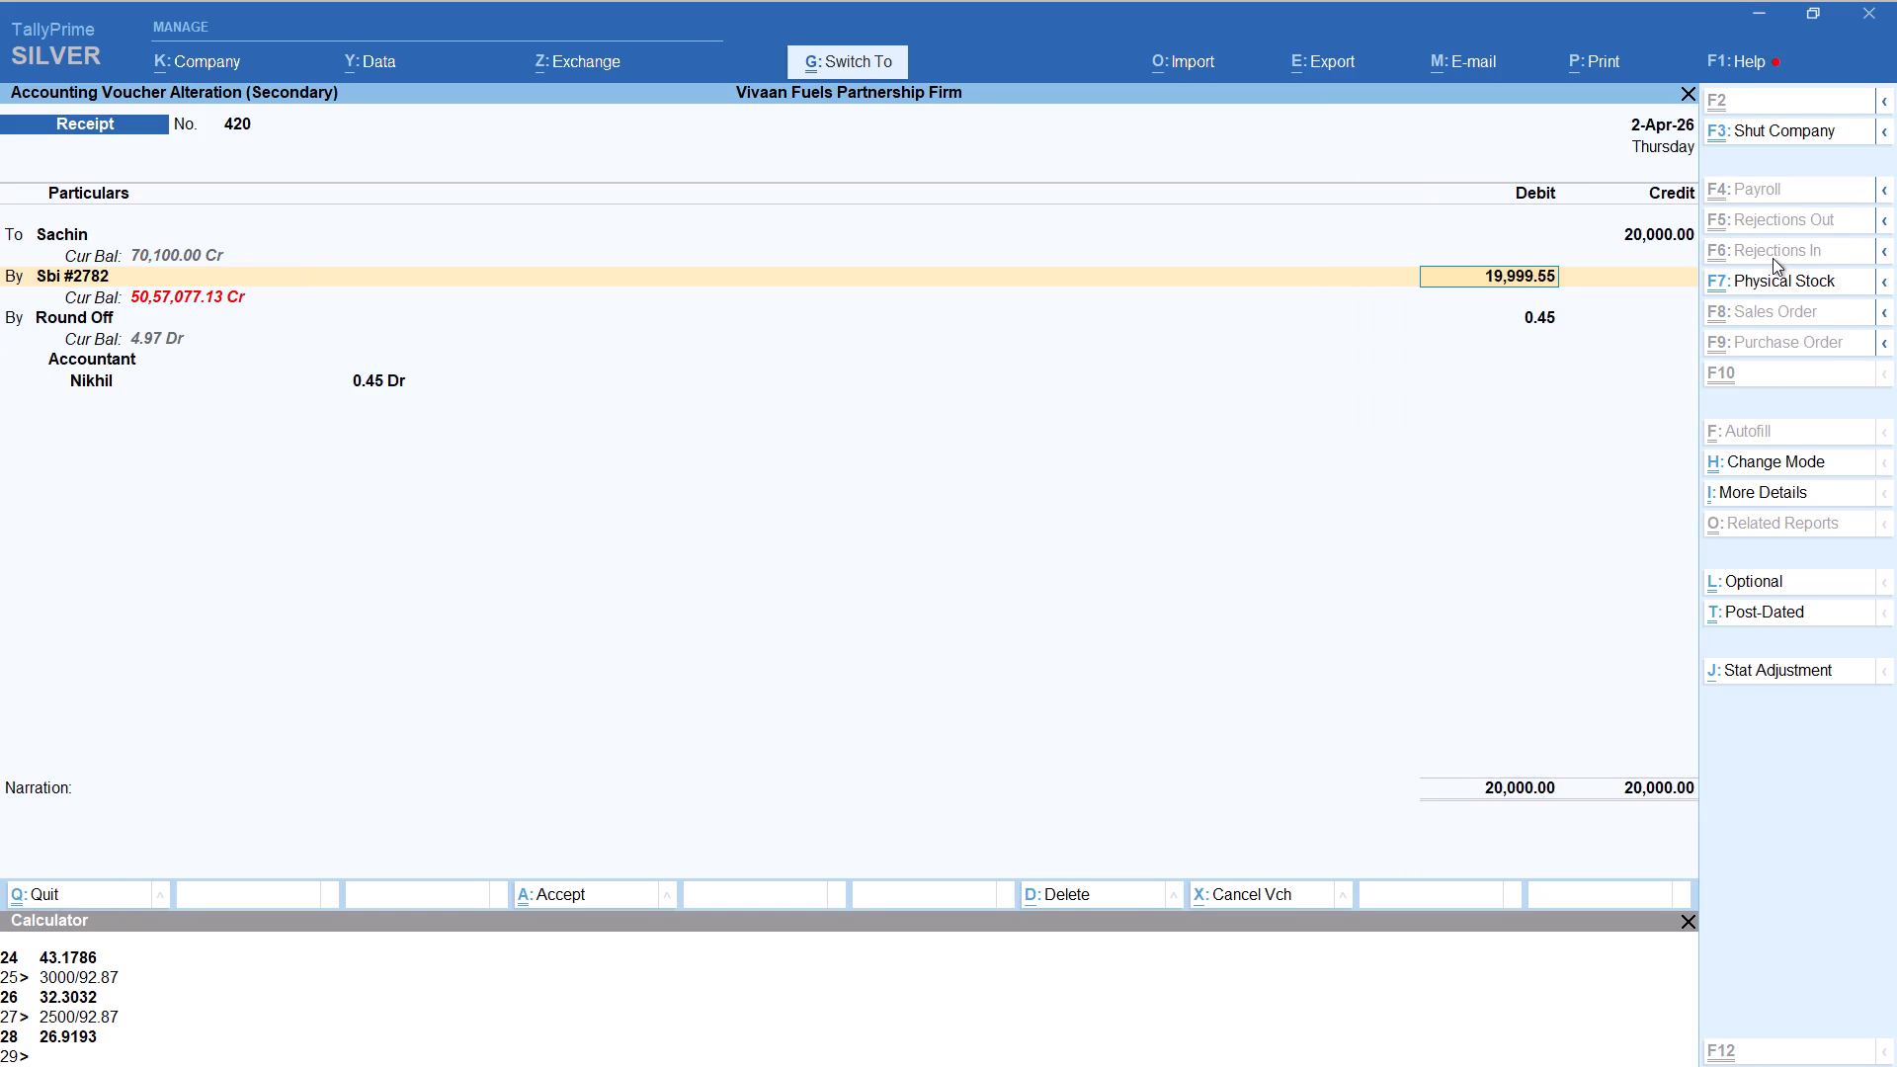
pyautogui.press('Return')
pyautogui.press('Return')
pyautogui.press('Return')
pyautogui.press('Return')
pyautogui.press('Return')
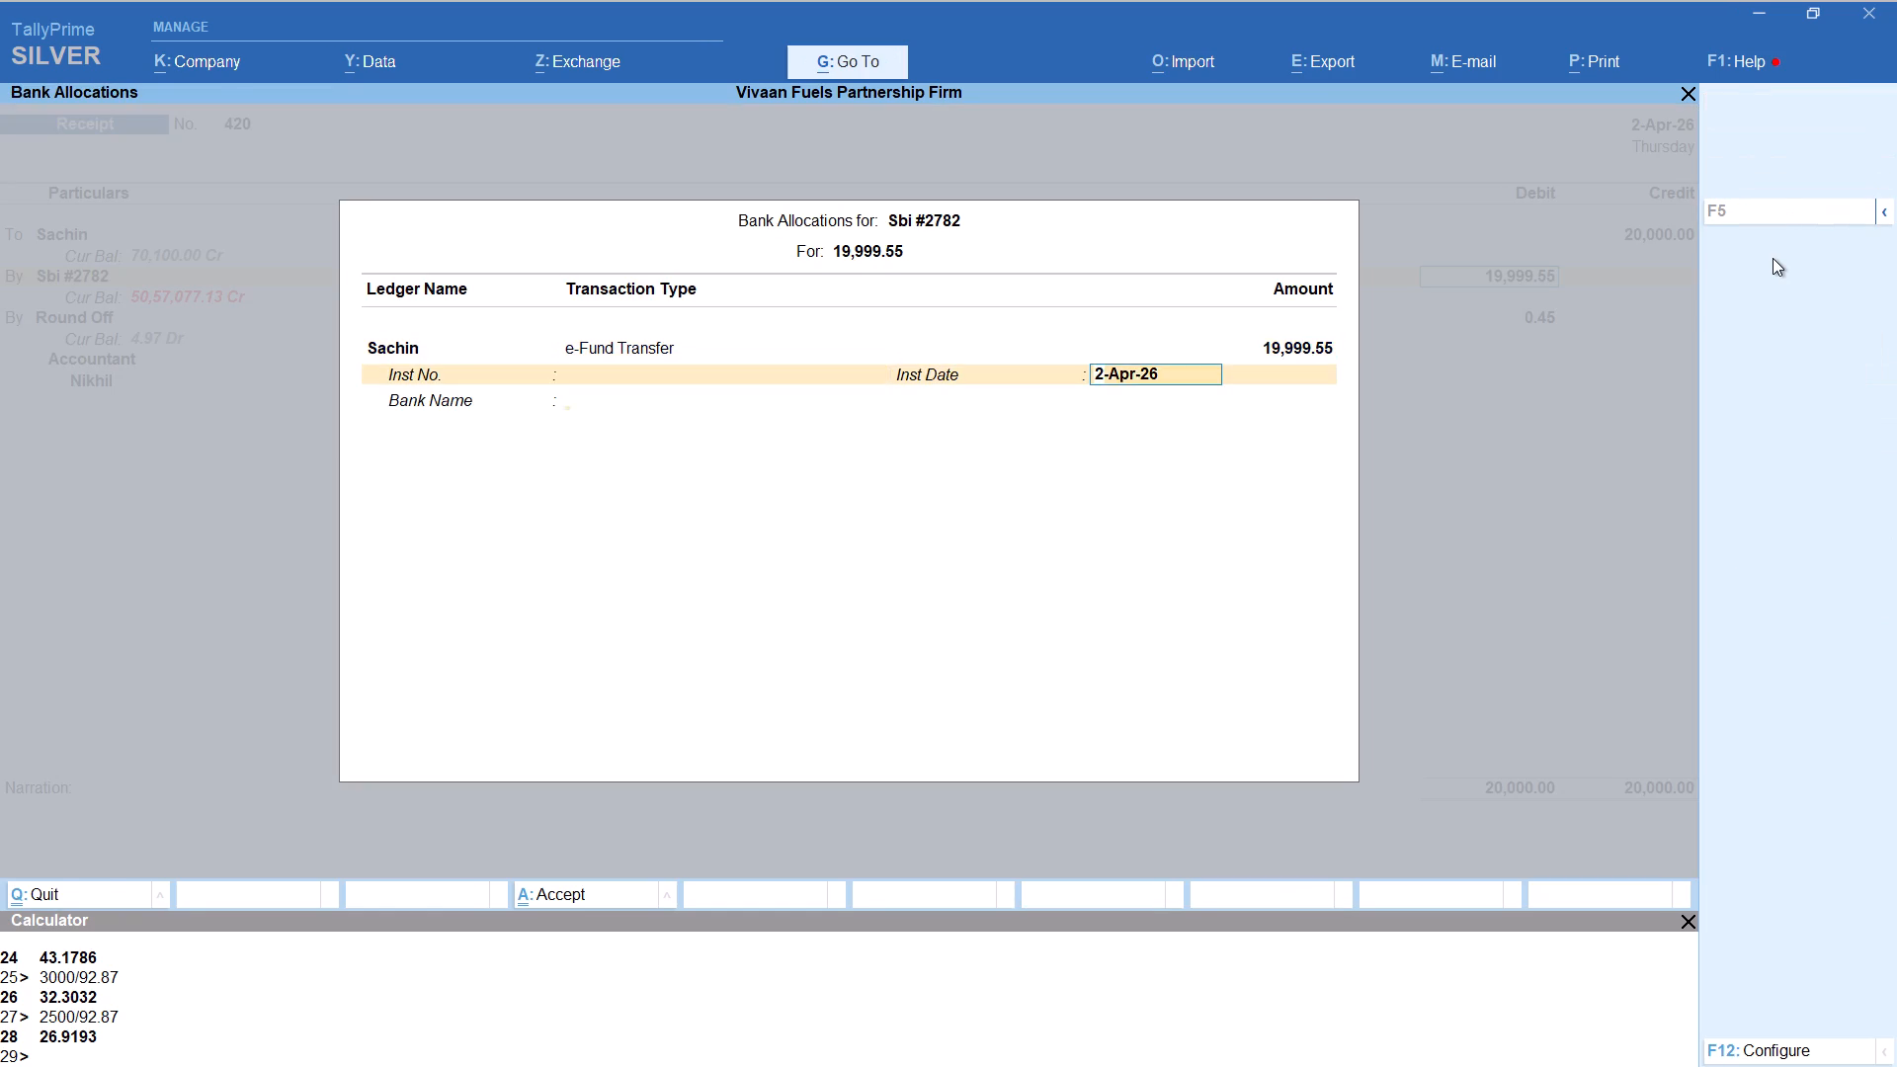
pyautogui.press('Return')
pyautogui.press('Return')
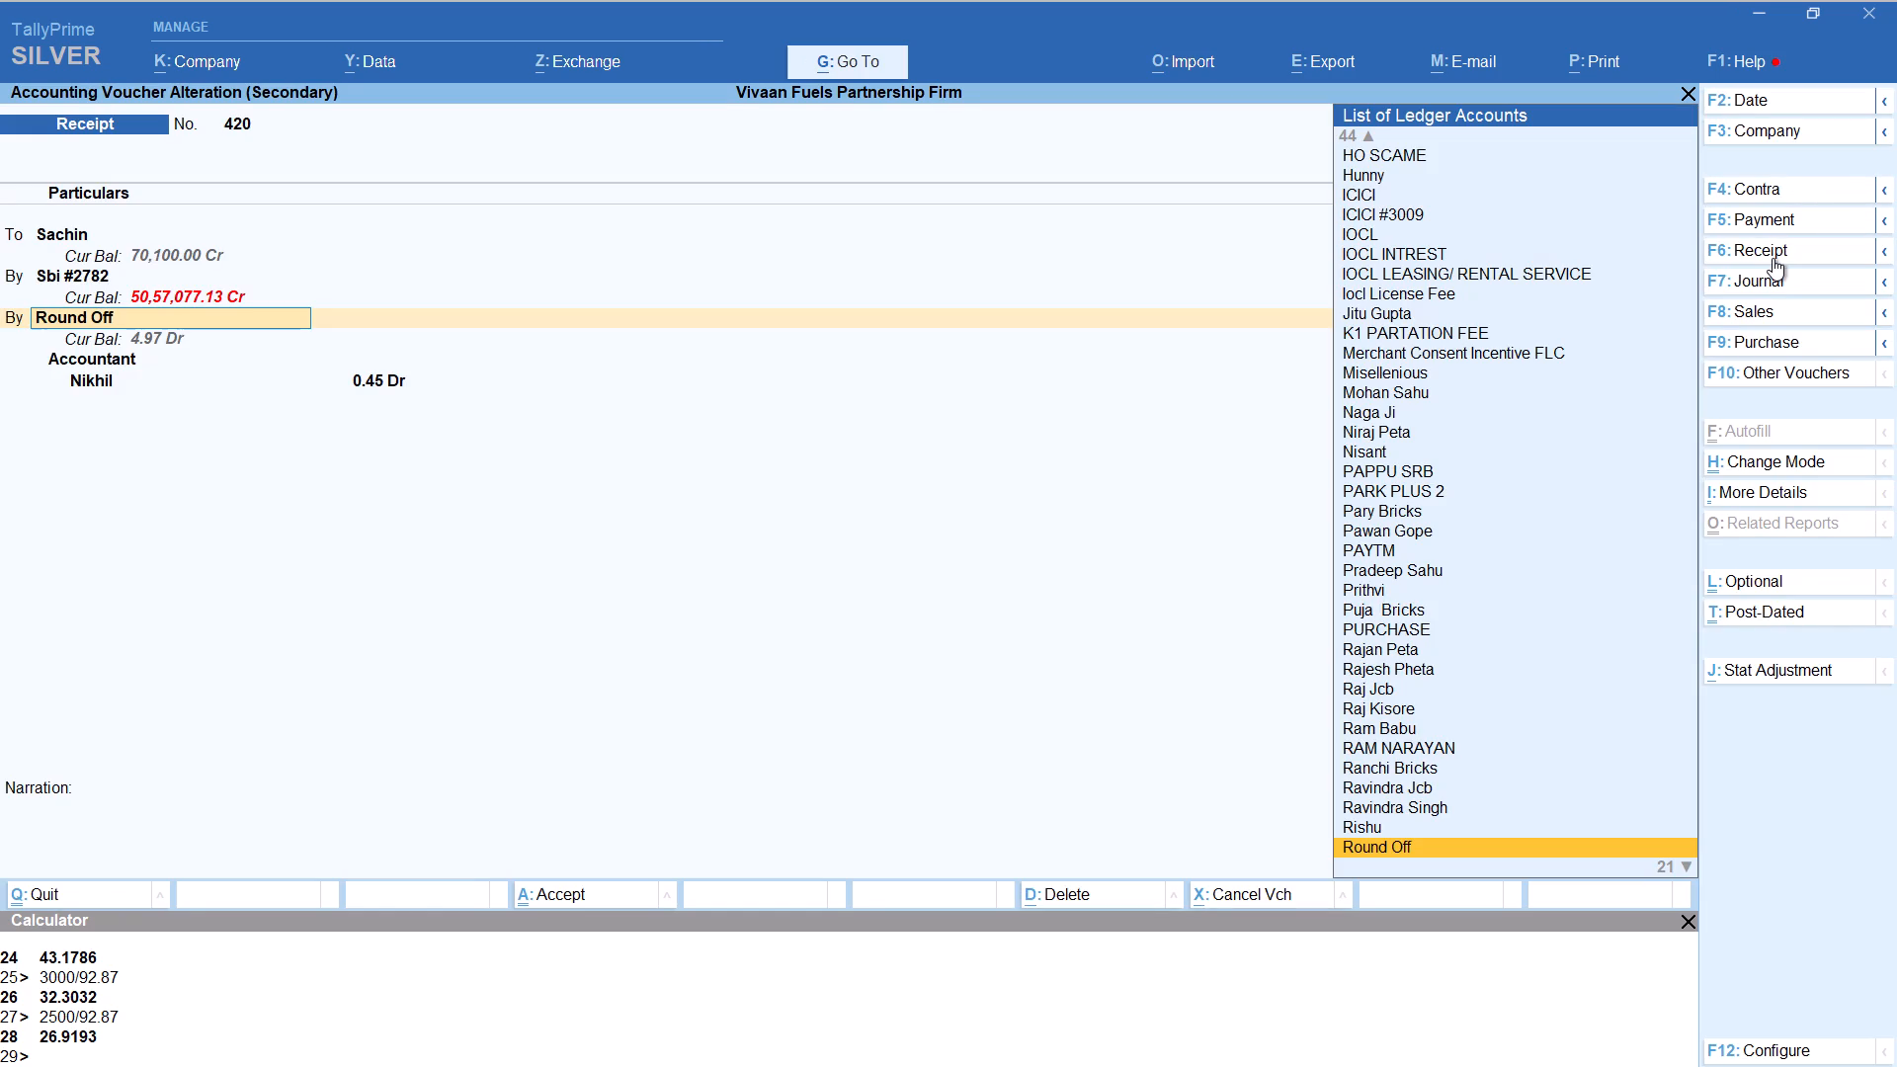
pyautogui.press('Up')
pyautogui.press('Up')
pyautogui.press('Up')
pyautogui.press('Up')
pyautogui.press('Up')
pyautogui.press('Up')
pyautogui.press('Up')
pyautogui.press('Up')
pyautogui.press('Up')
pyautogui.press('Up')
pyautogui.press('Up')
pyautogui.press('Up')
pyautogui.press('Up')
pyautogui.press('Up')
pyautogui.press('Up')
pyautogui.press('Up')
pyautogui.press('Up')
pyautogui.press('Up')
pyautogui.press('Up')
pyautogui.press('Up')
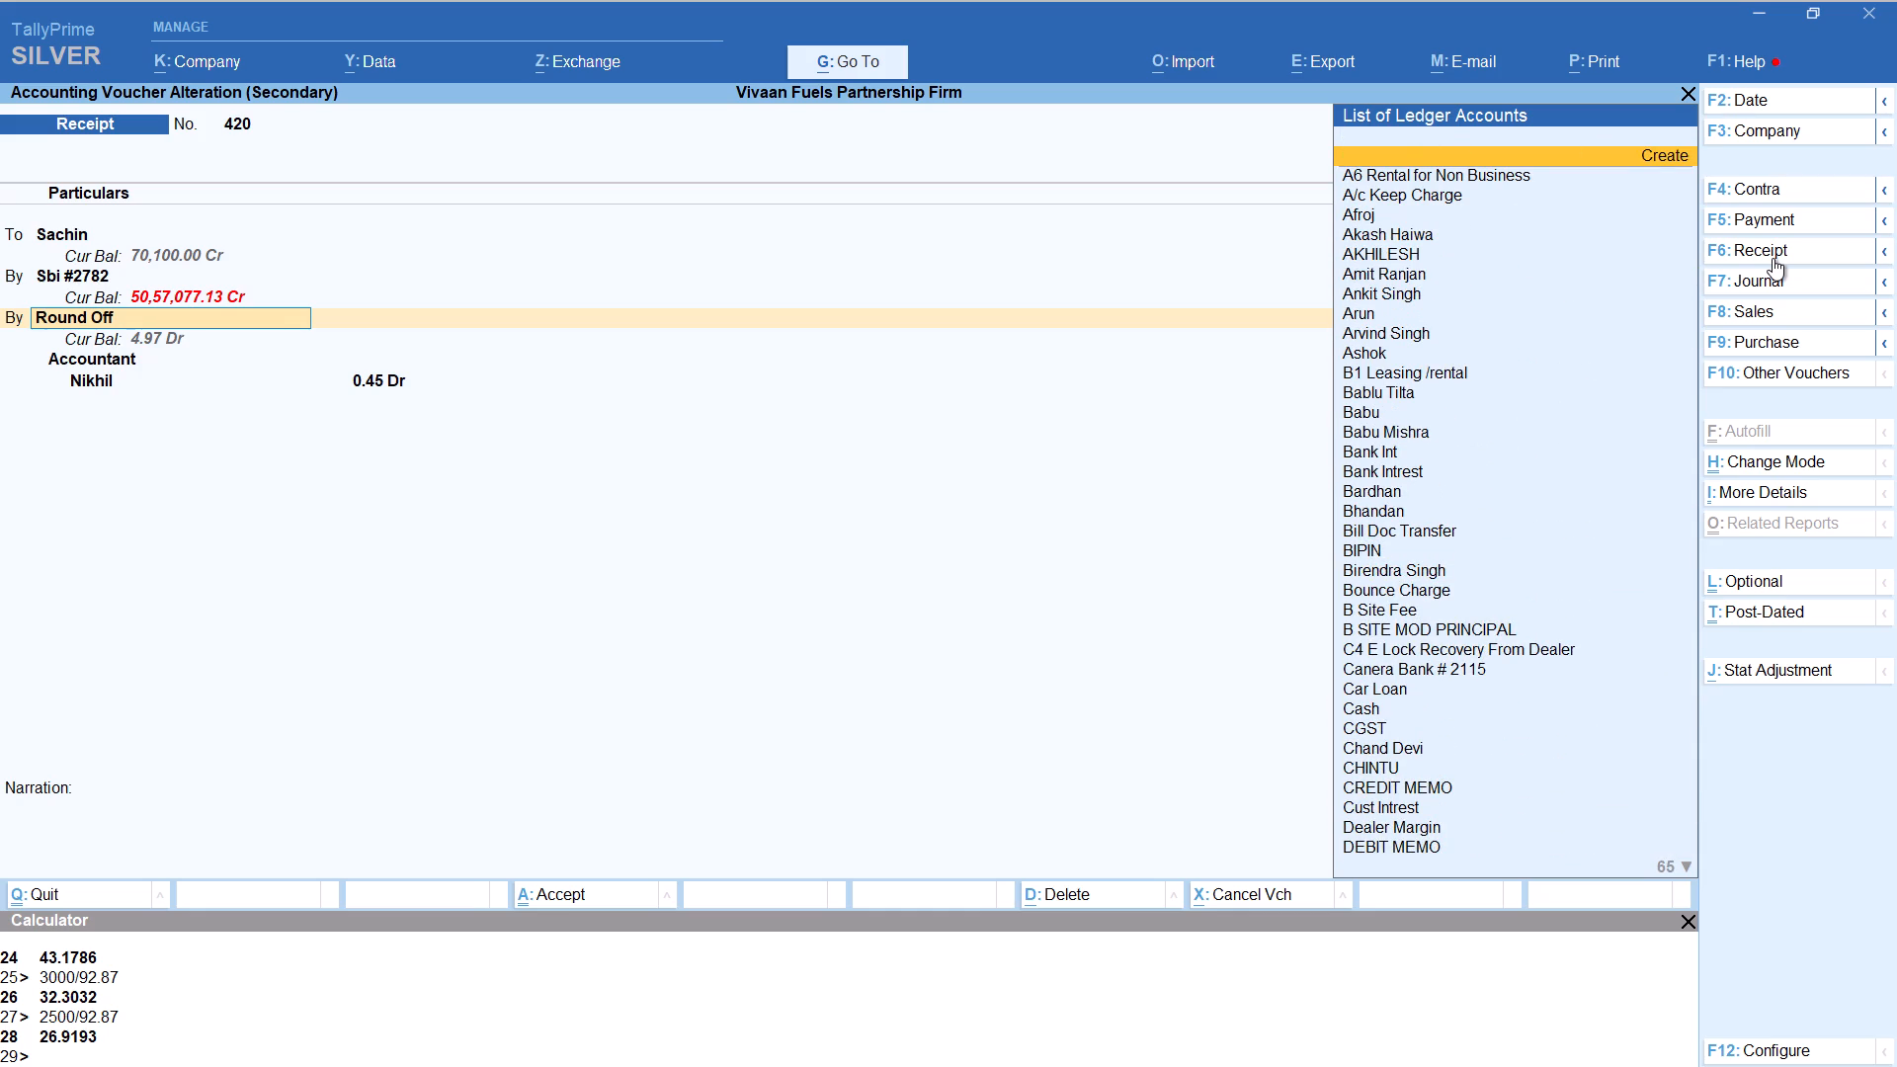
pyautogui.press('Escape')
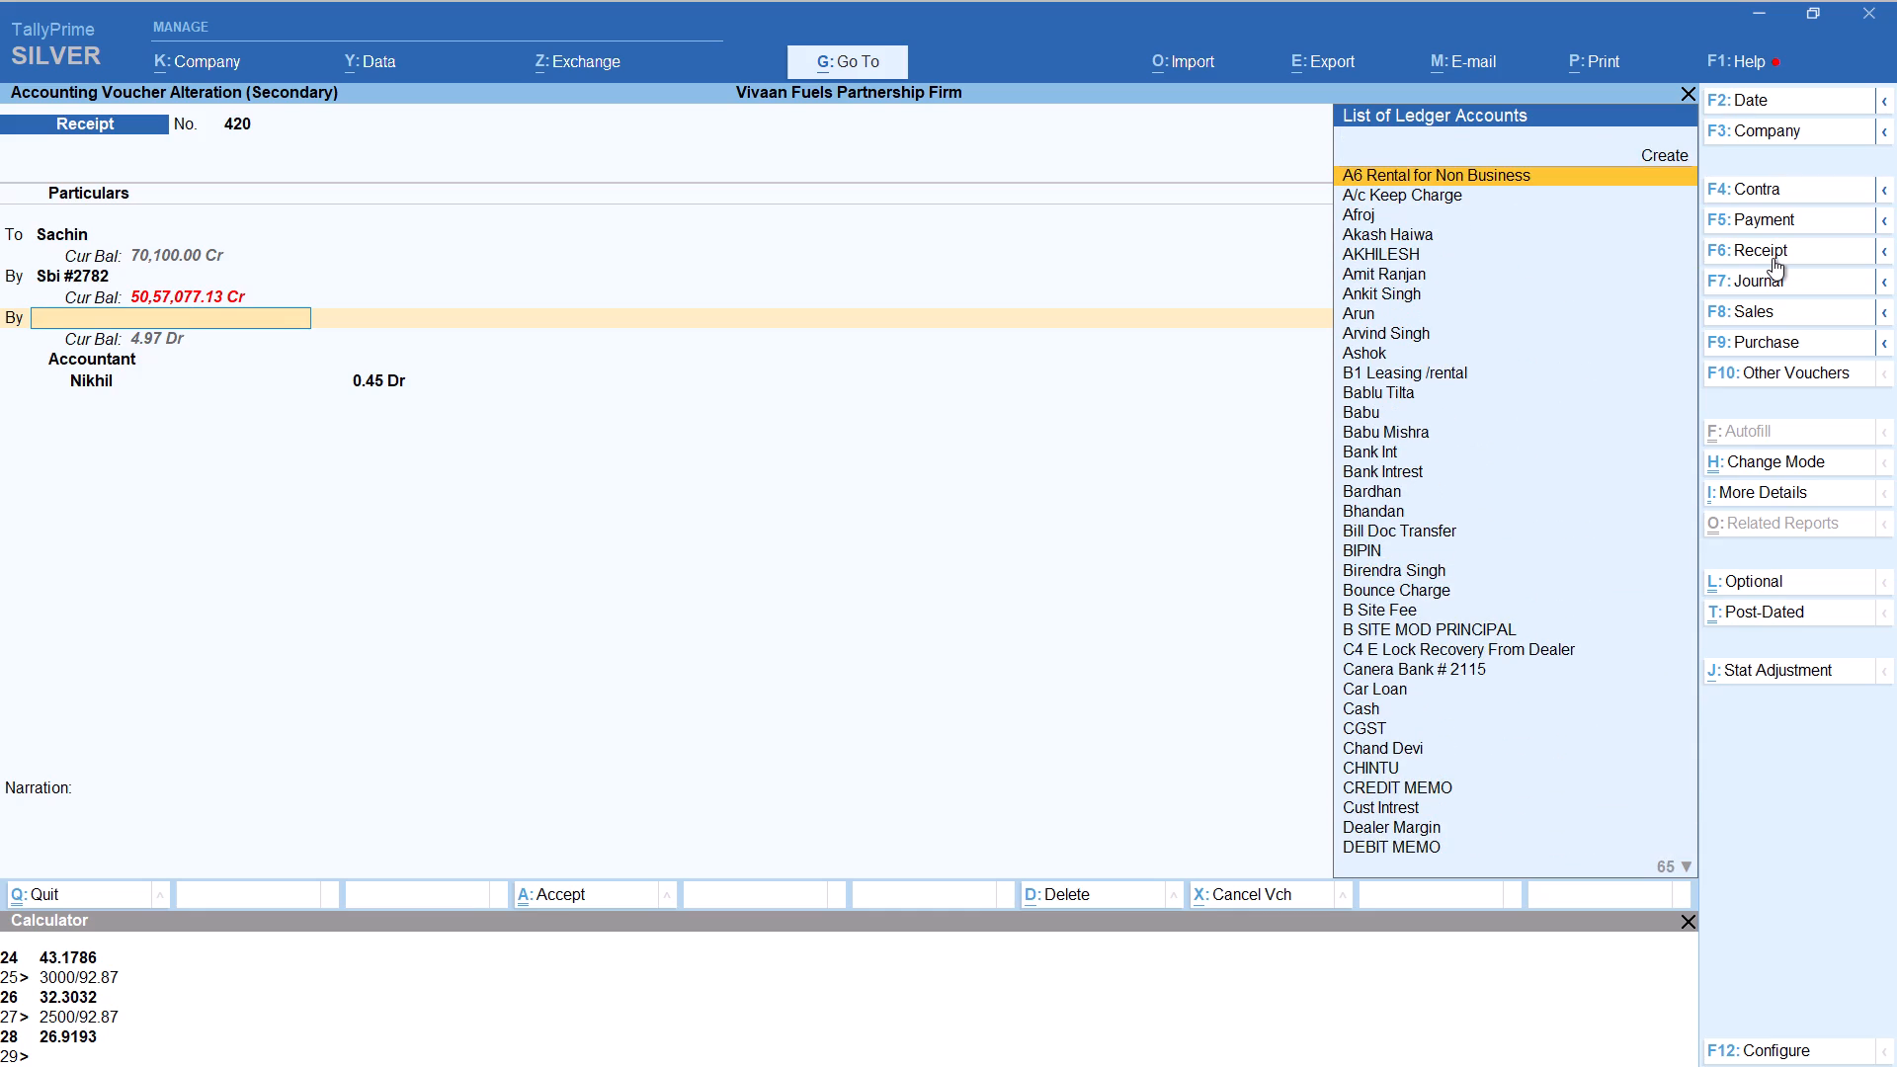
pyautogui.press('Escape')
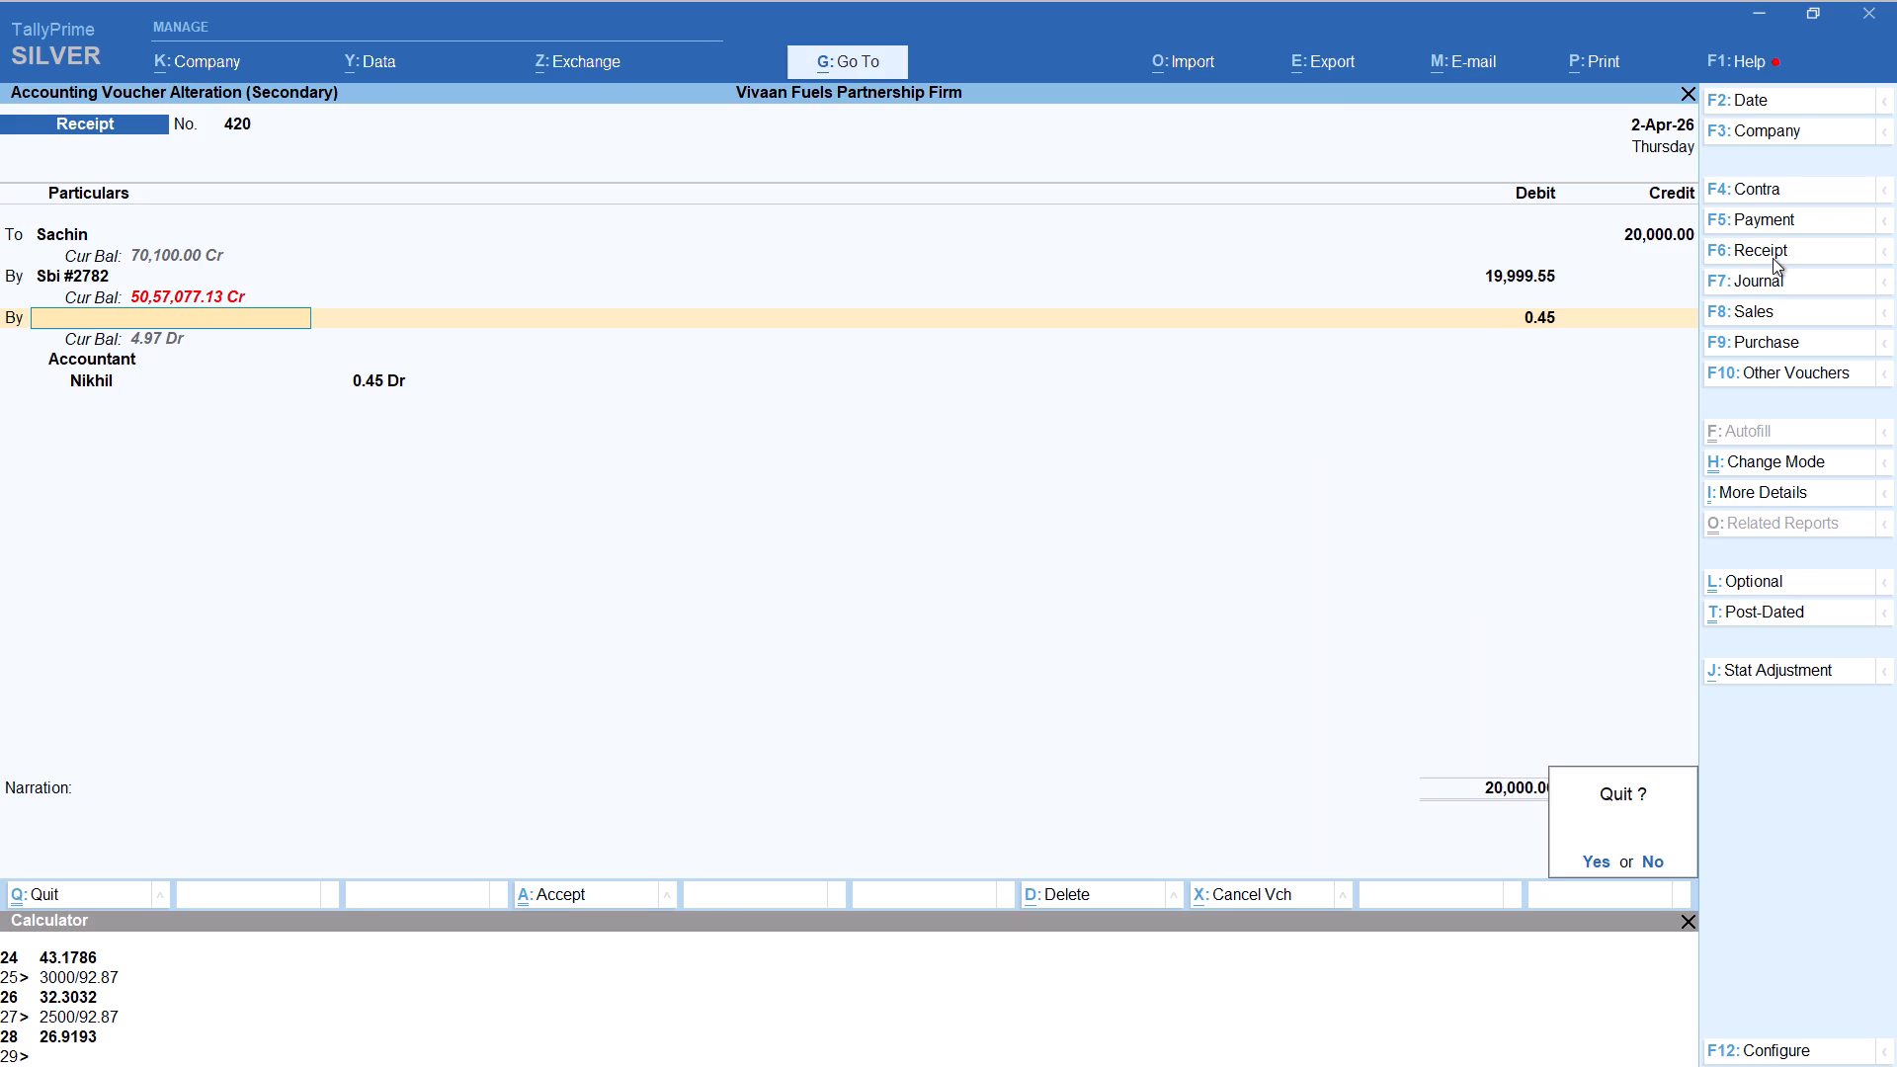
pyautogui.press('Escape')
# Delete the 2-Apr-26 A/C SALE voucher for Sbi #2782 from the sales voucher register.
pyautogui.press('Return')
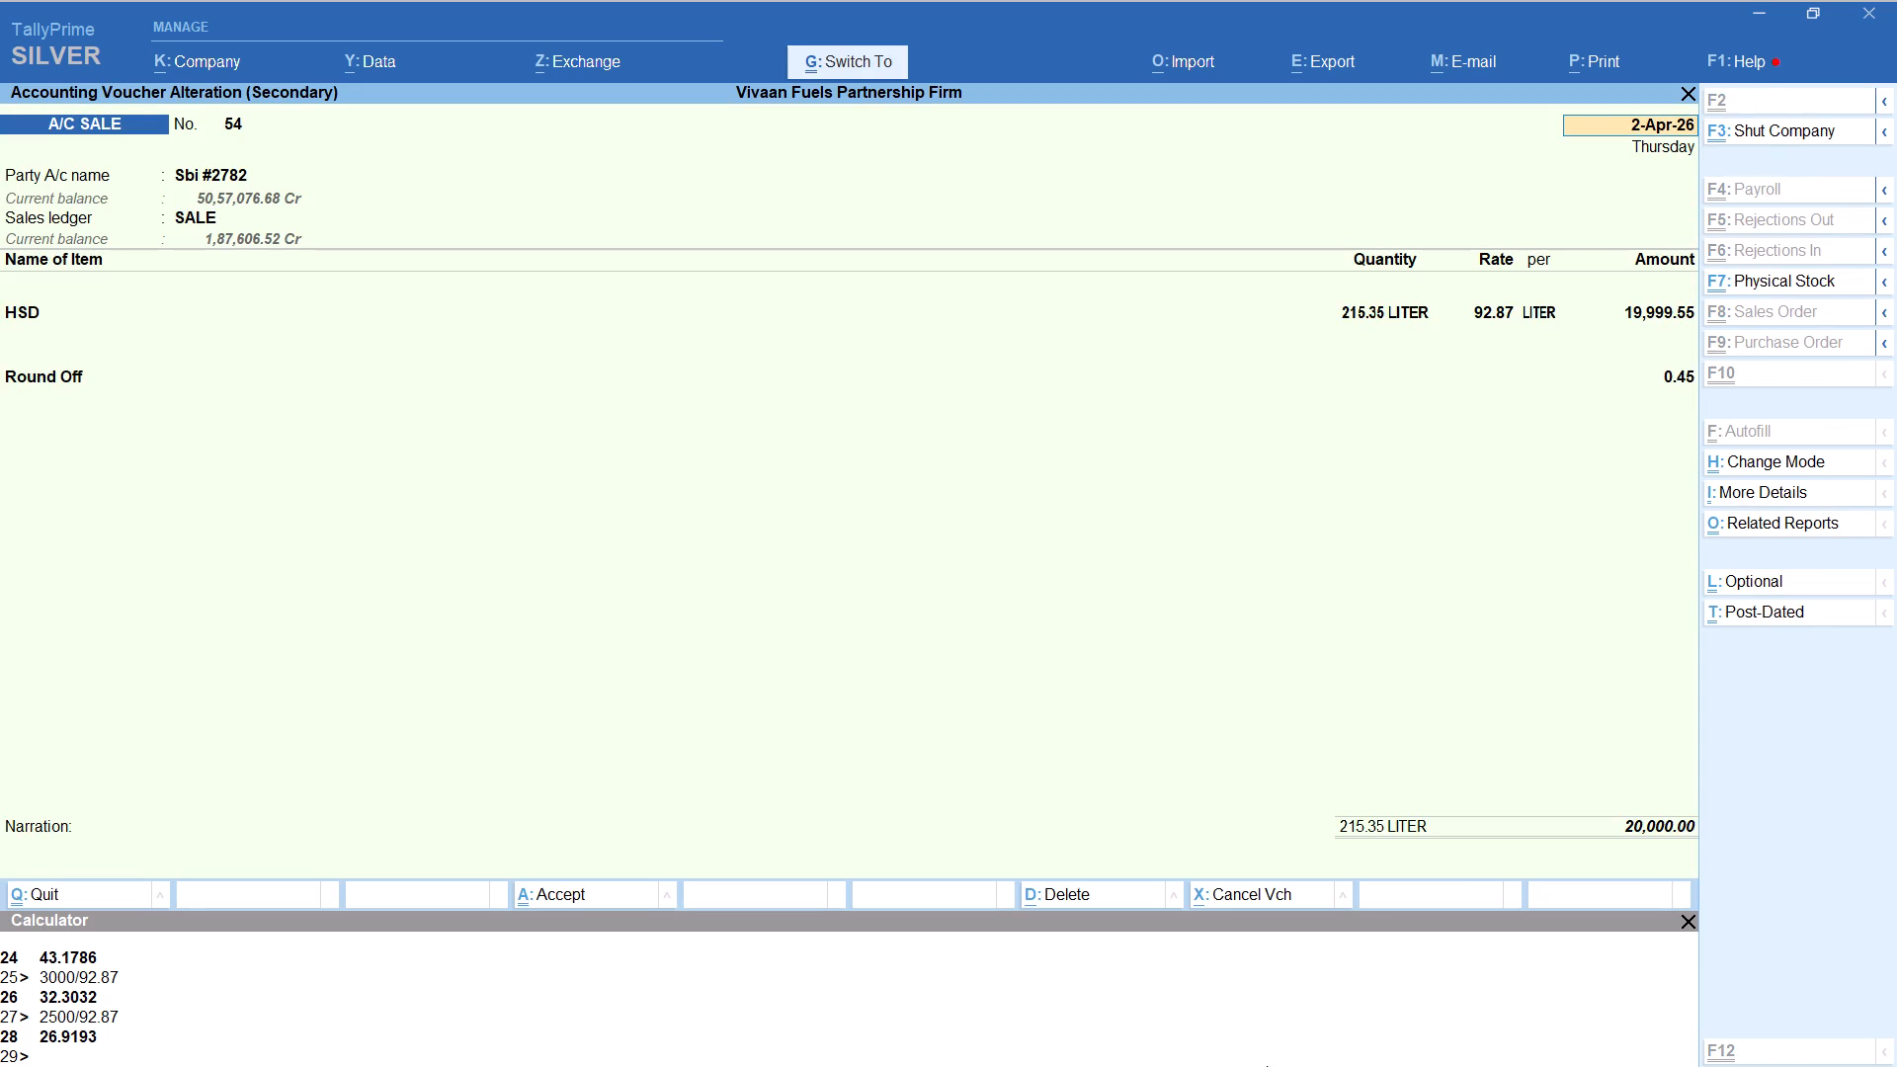
pyautogui.hotkey('ctrl', 'd')
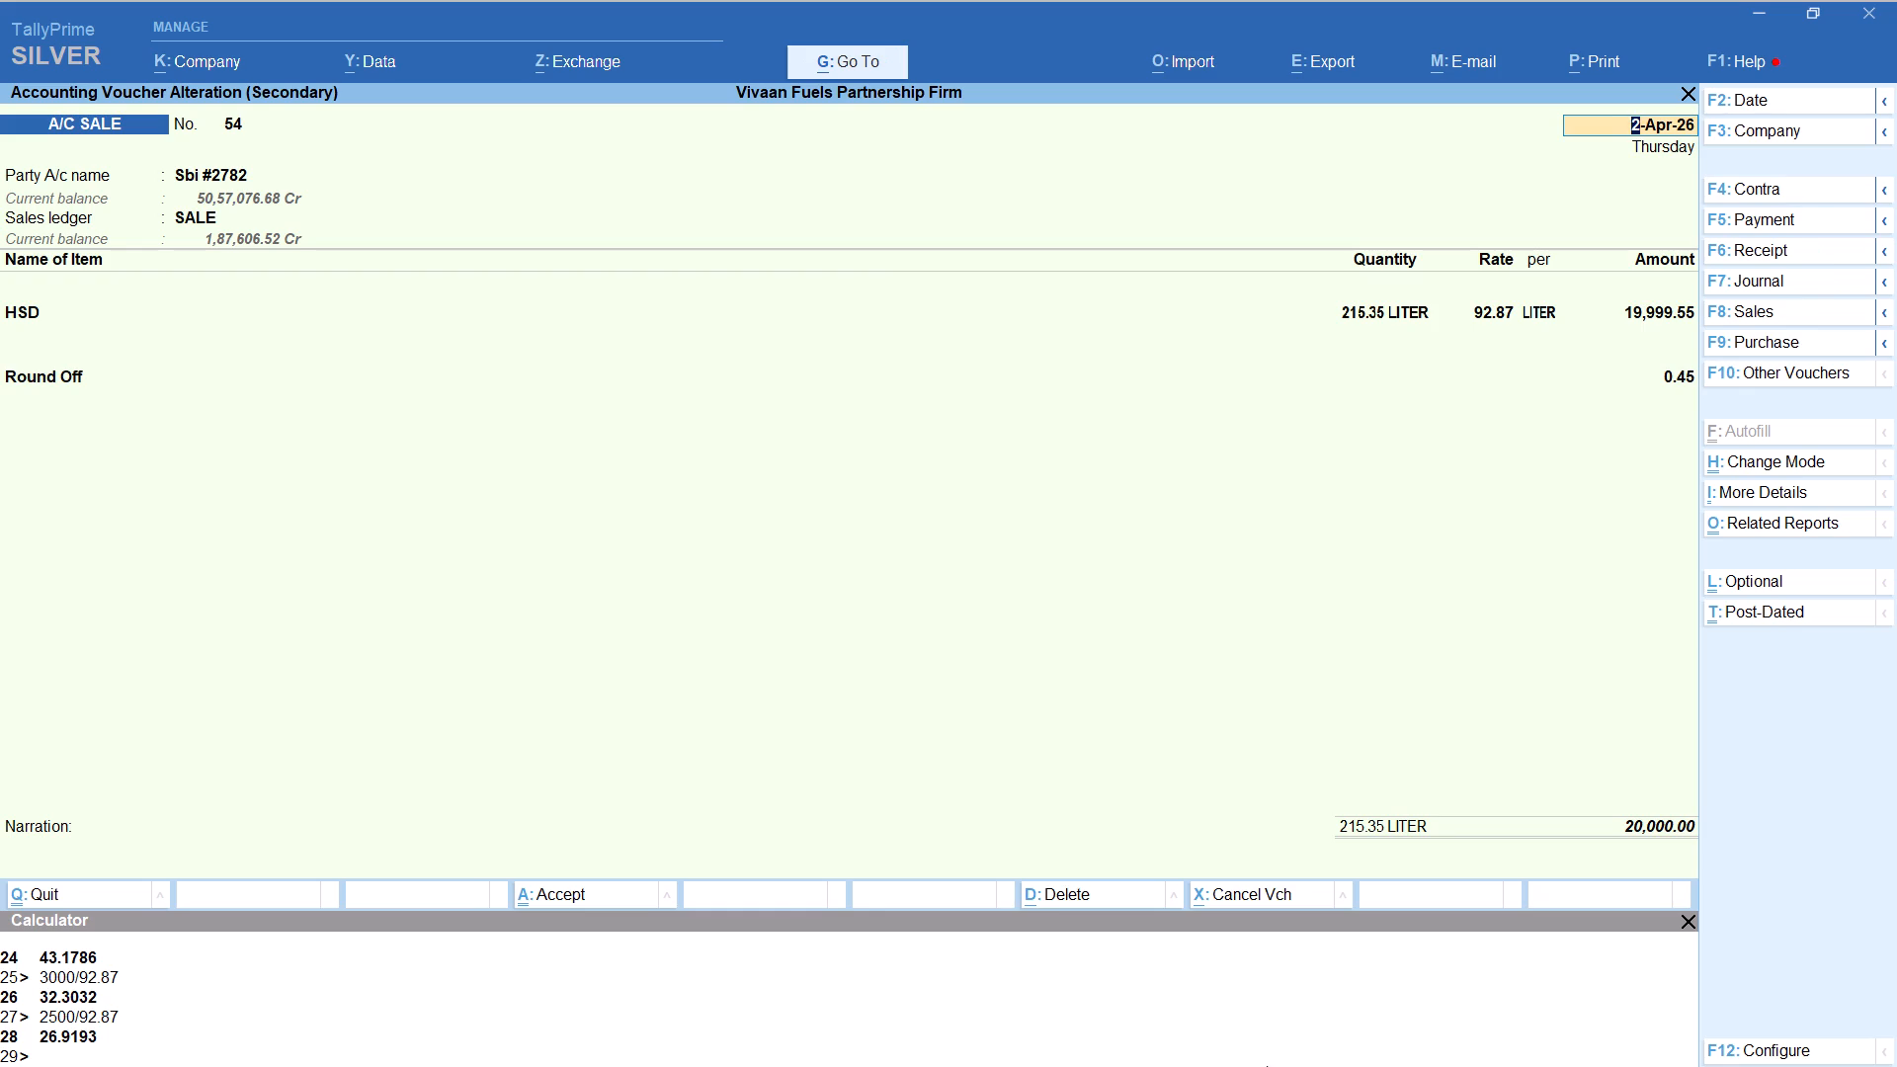
pyautogui.press('d')
pyautogui.press('BackSpace')
pyautogui.press('BackSpace')
pyautogui.press('BackSpace')
pyautogui.press('BackSpace')
pyautogui.press('BackSpace')
pyautogui.hotkey('ctrl', 'd')
pyautogui.press('Escape')
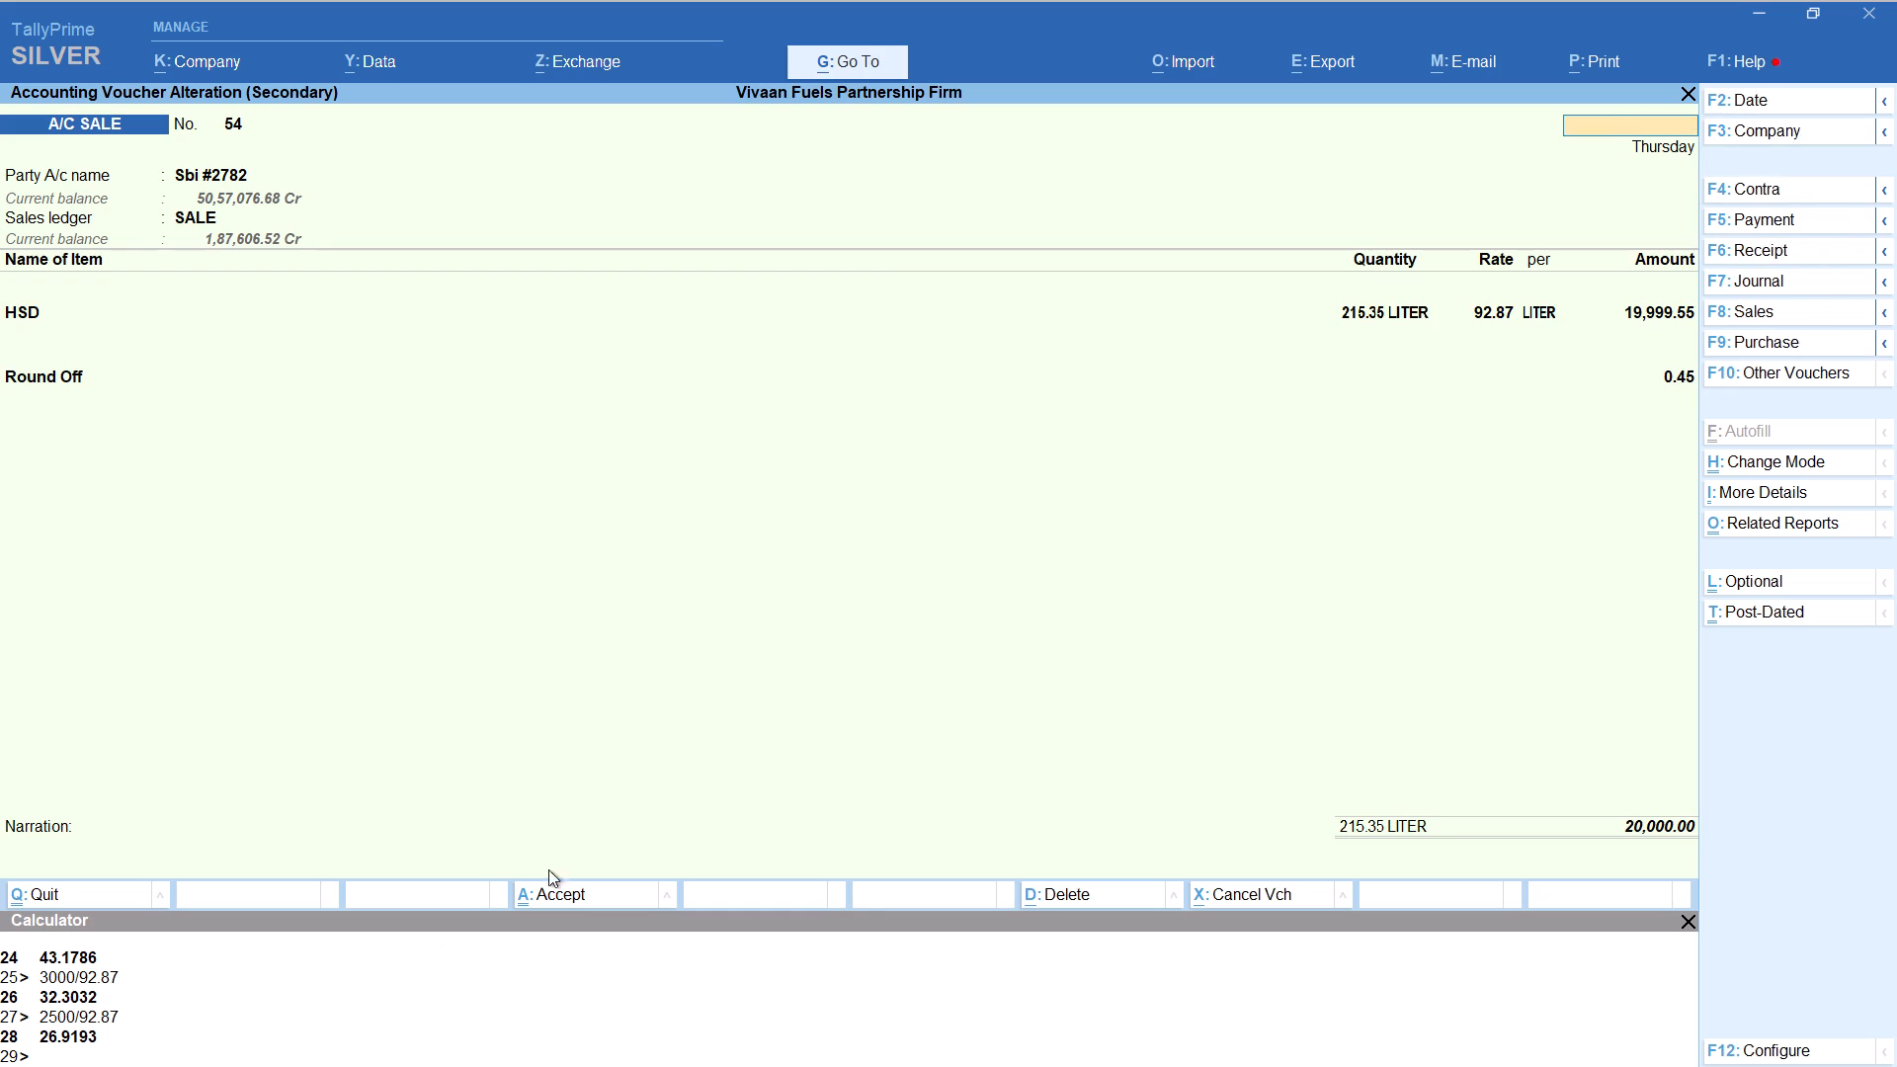
pyautogui.click(1052, 893)
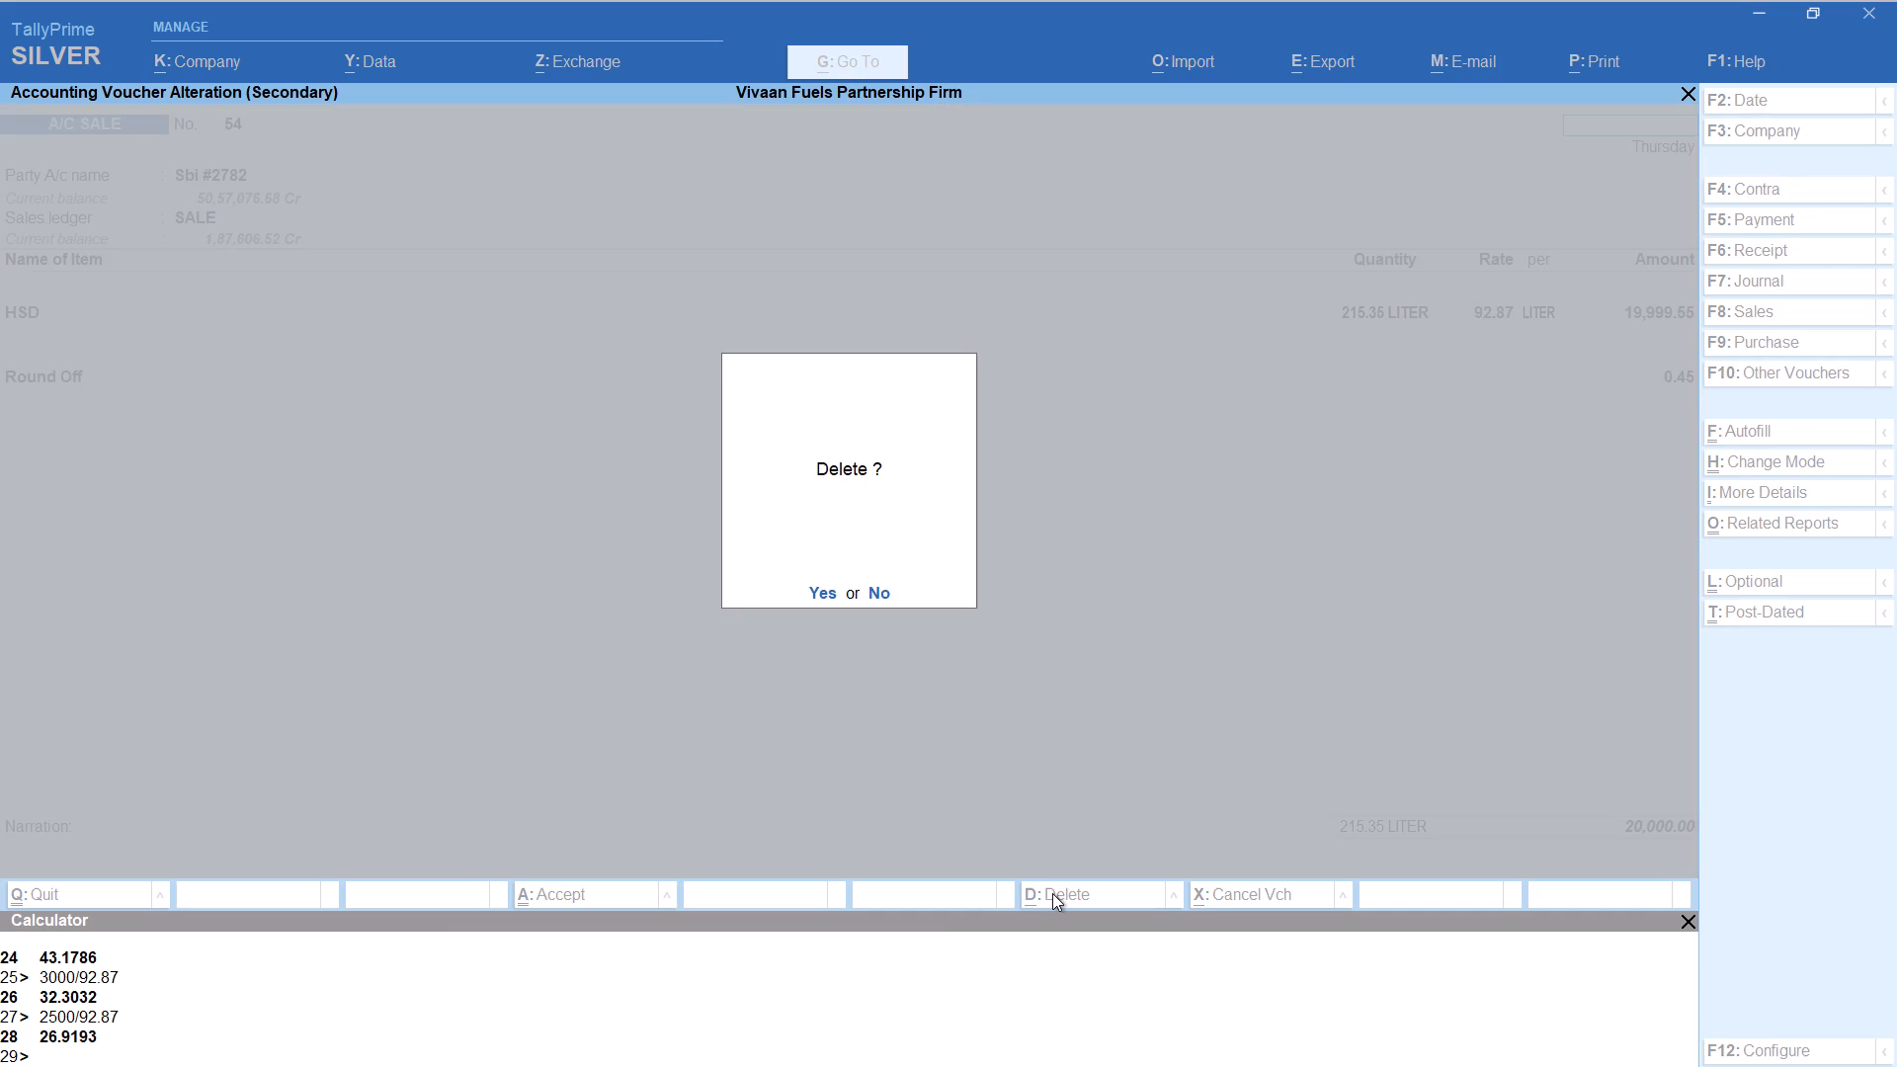
pyautogui.click(816, 587)
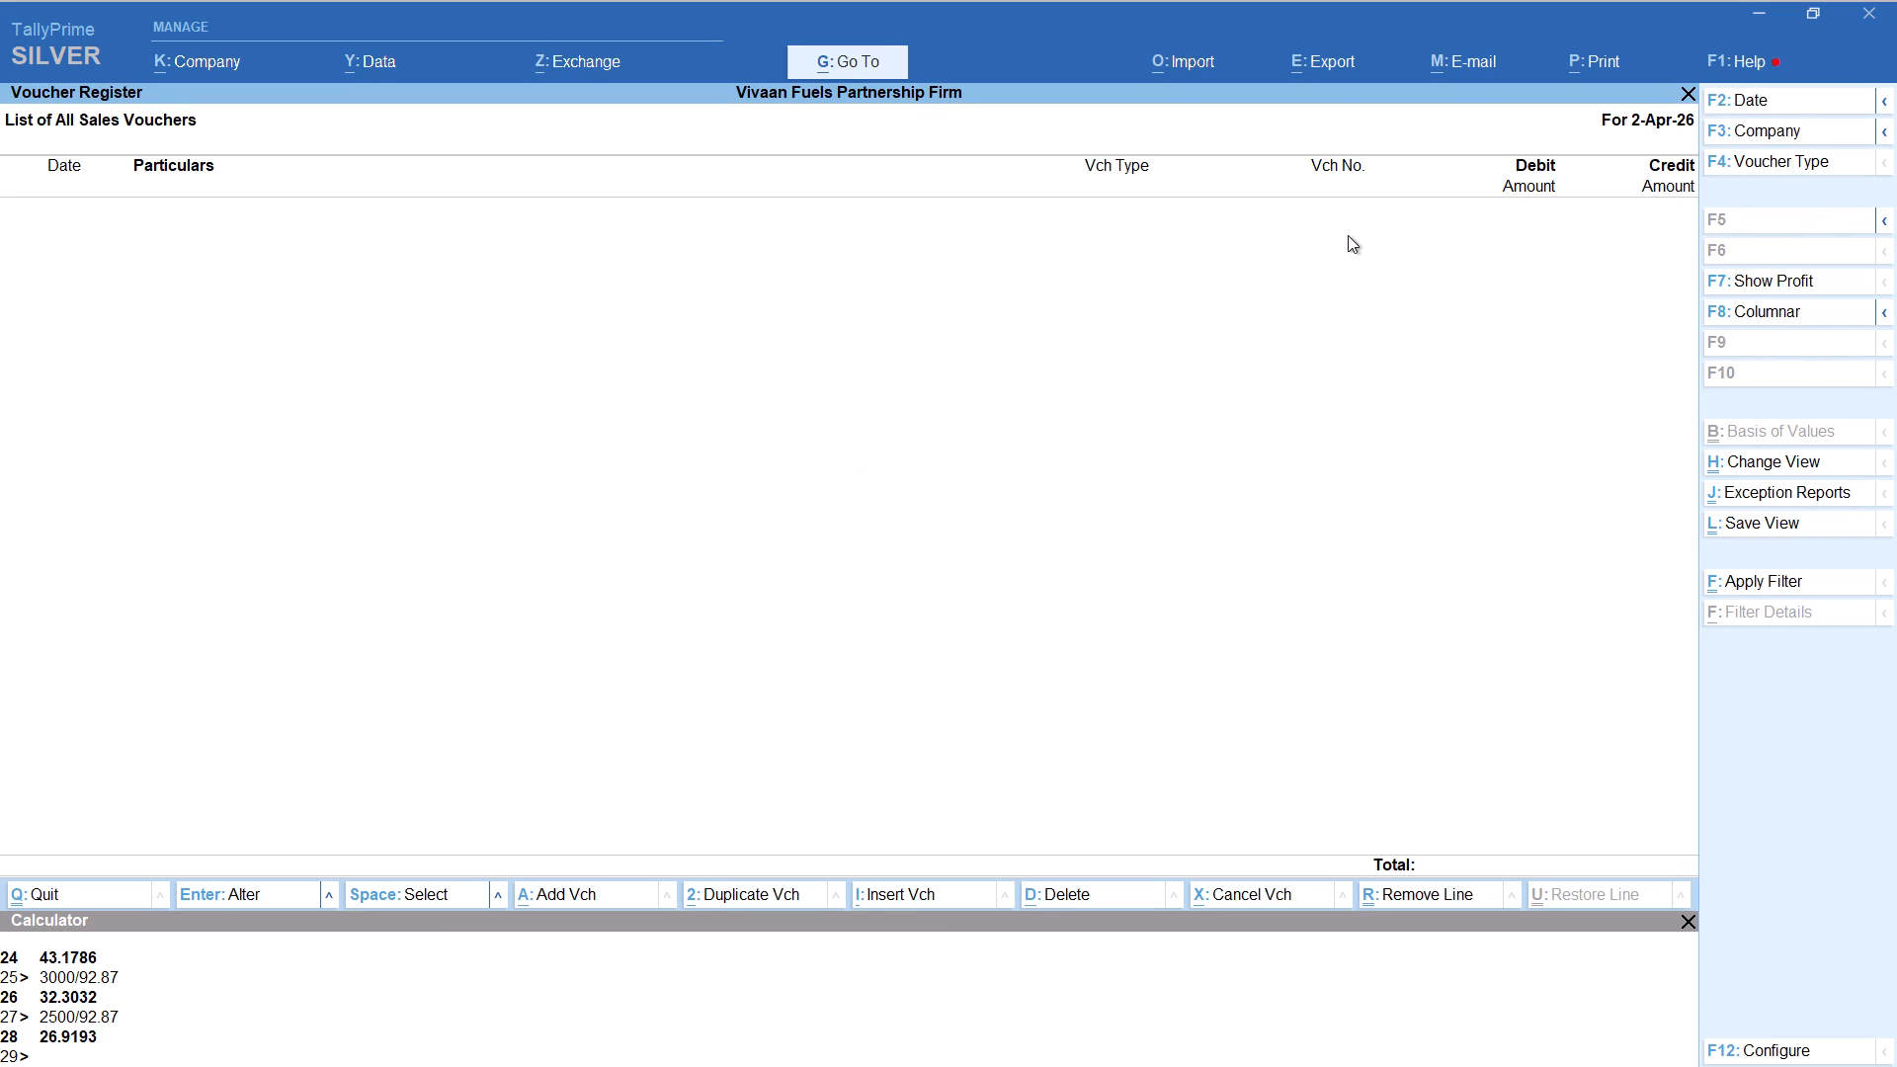
# Create a Credit sales voucher for the party Diet with the default party details and the SALE ledger.
pyautogui.hotkey('alt', 'a')
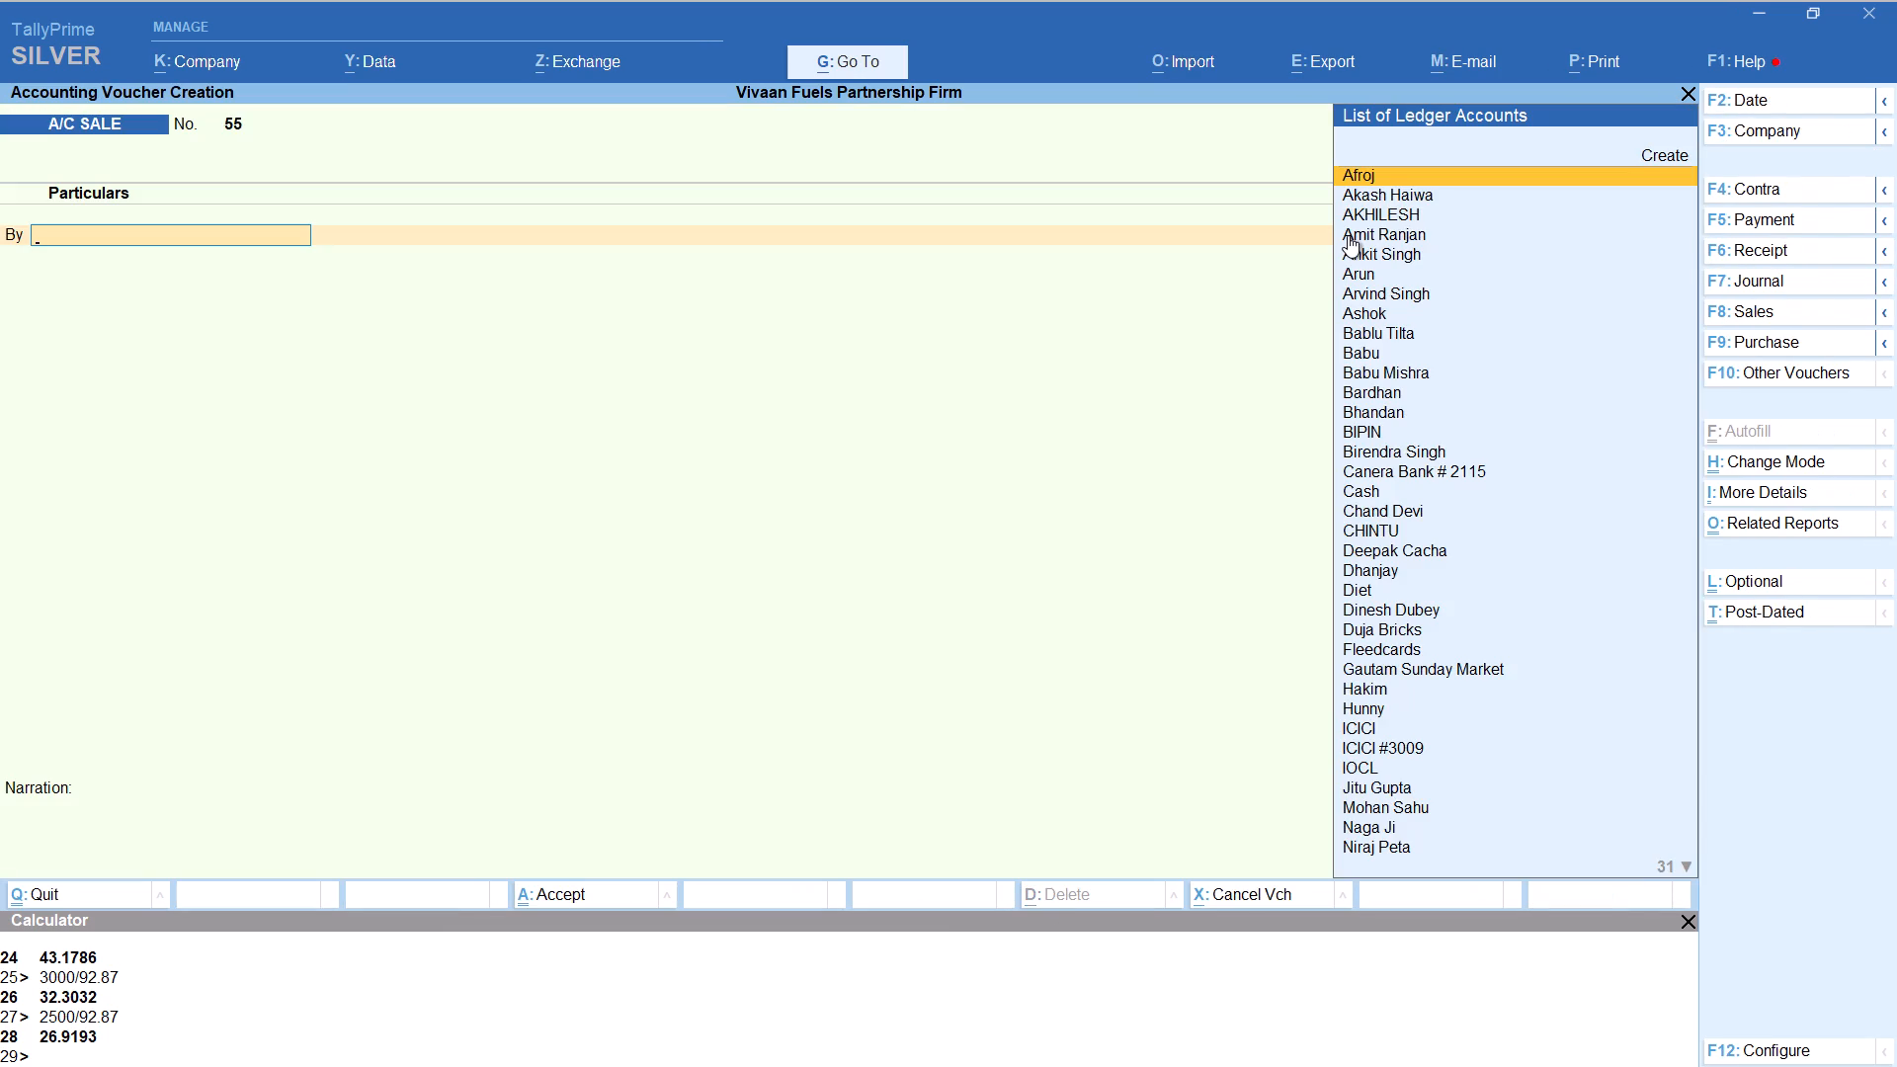
pyautogui.press('F8')
pyautogui.press('Down')
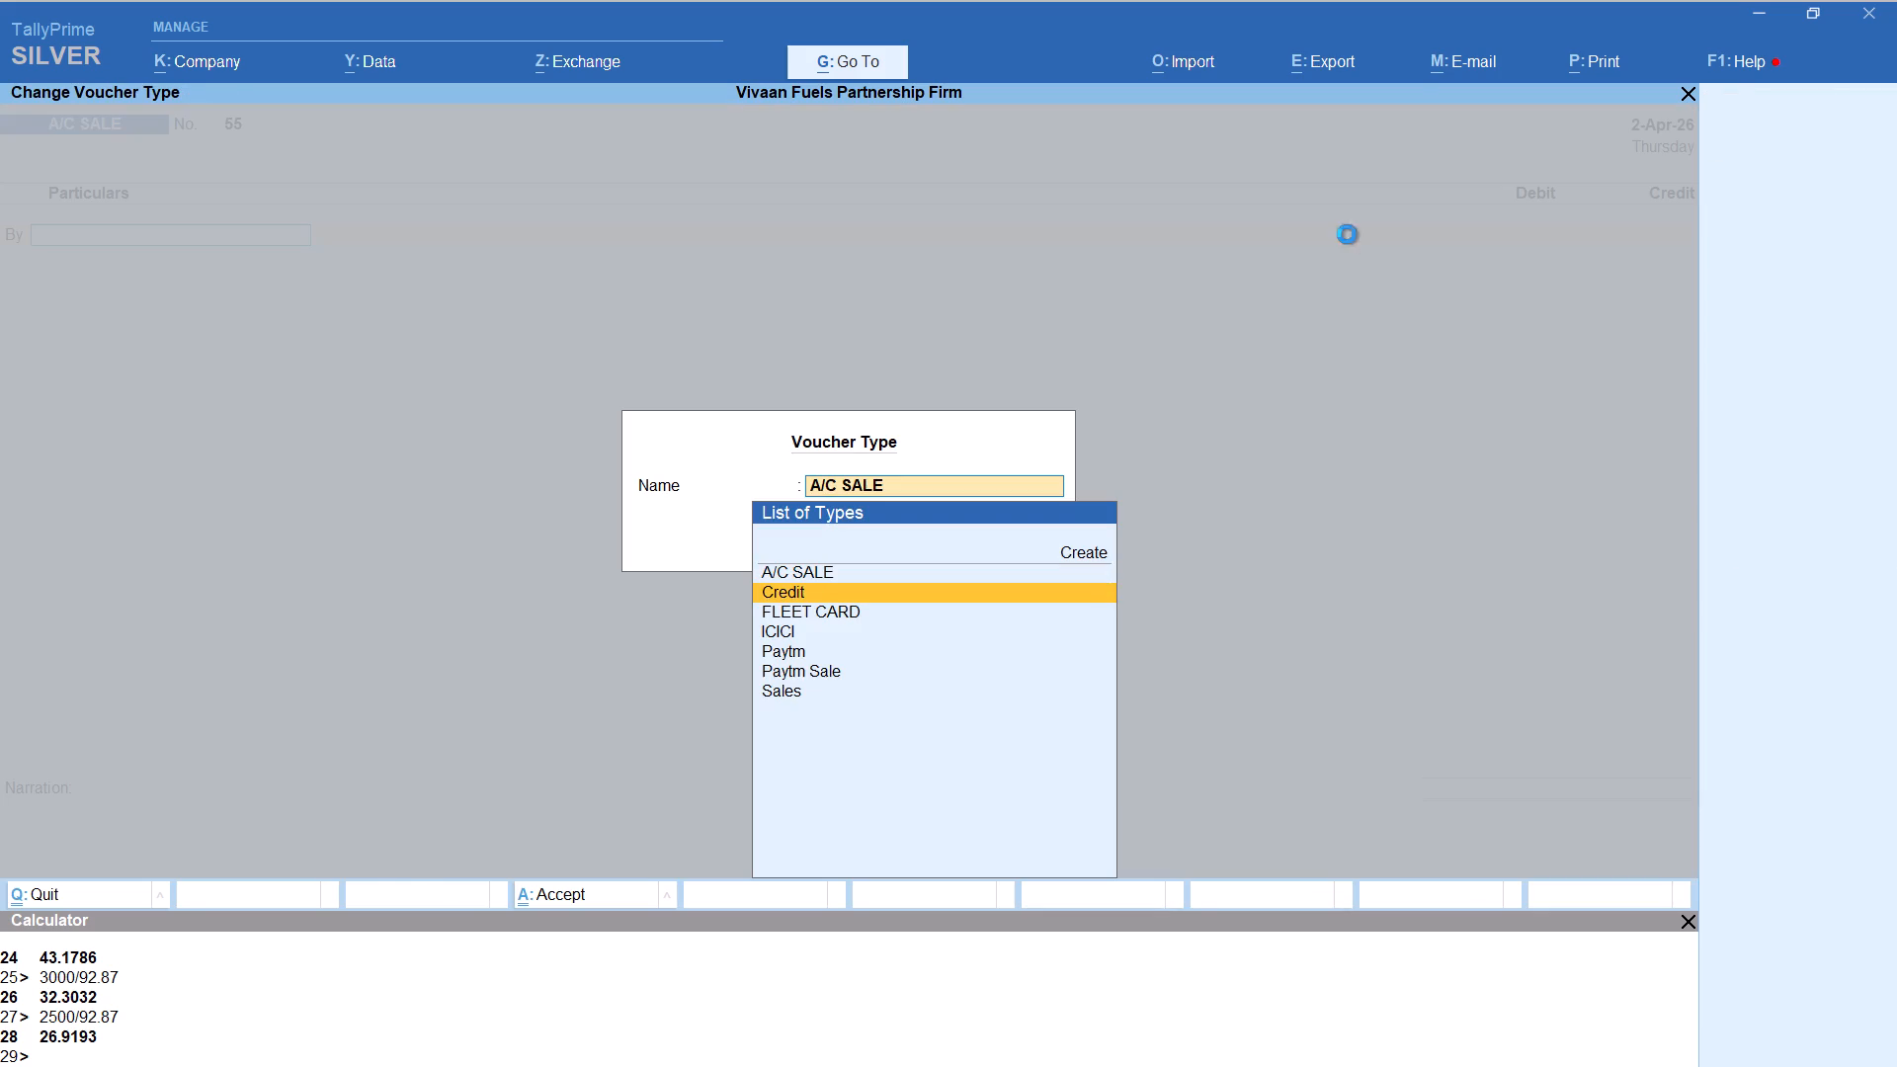
pyautogui.press('Return')
pyautogui.write('diet')
pyautogui.press('Return')
pyautogui.press('Return')
pyautogui.press('Return')
pyautogui.press('Return')
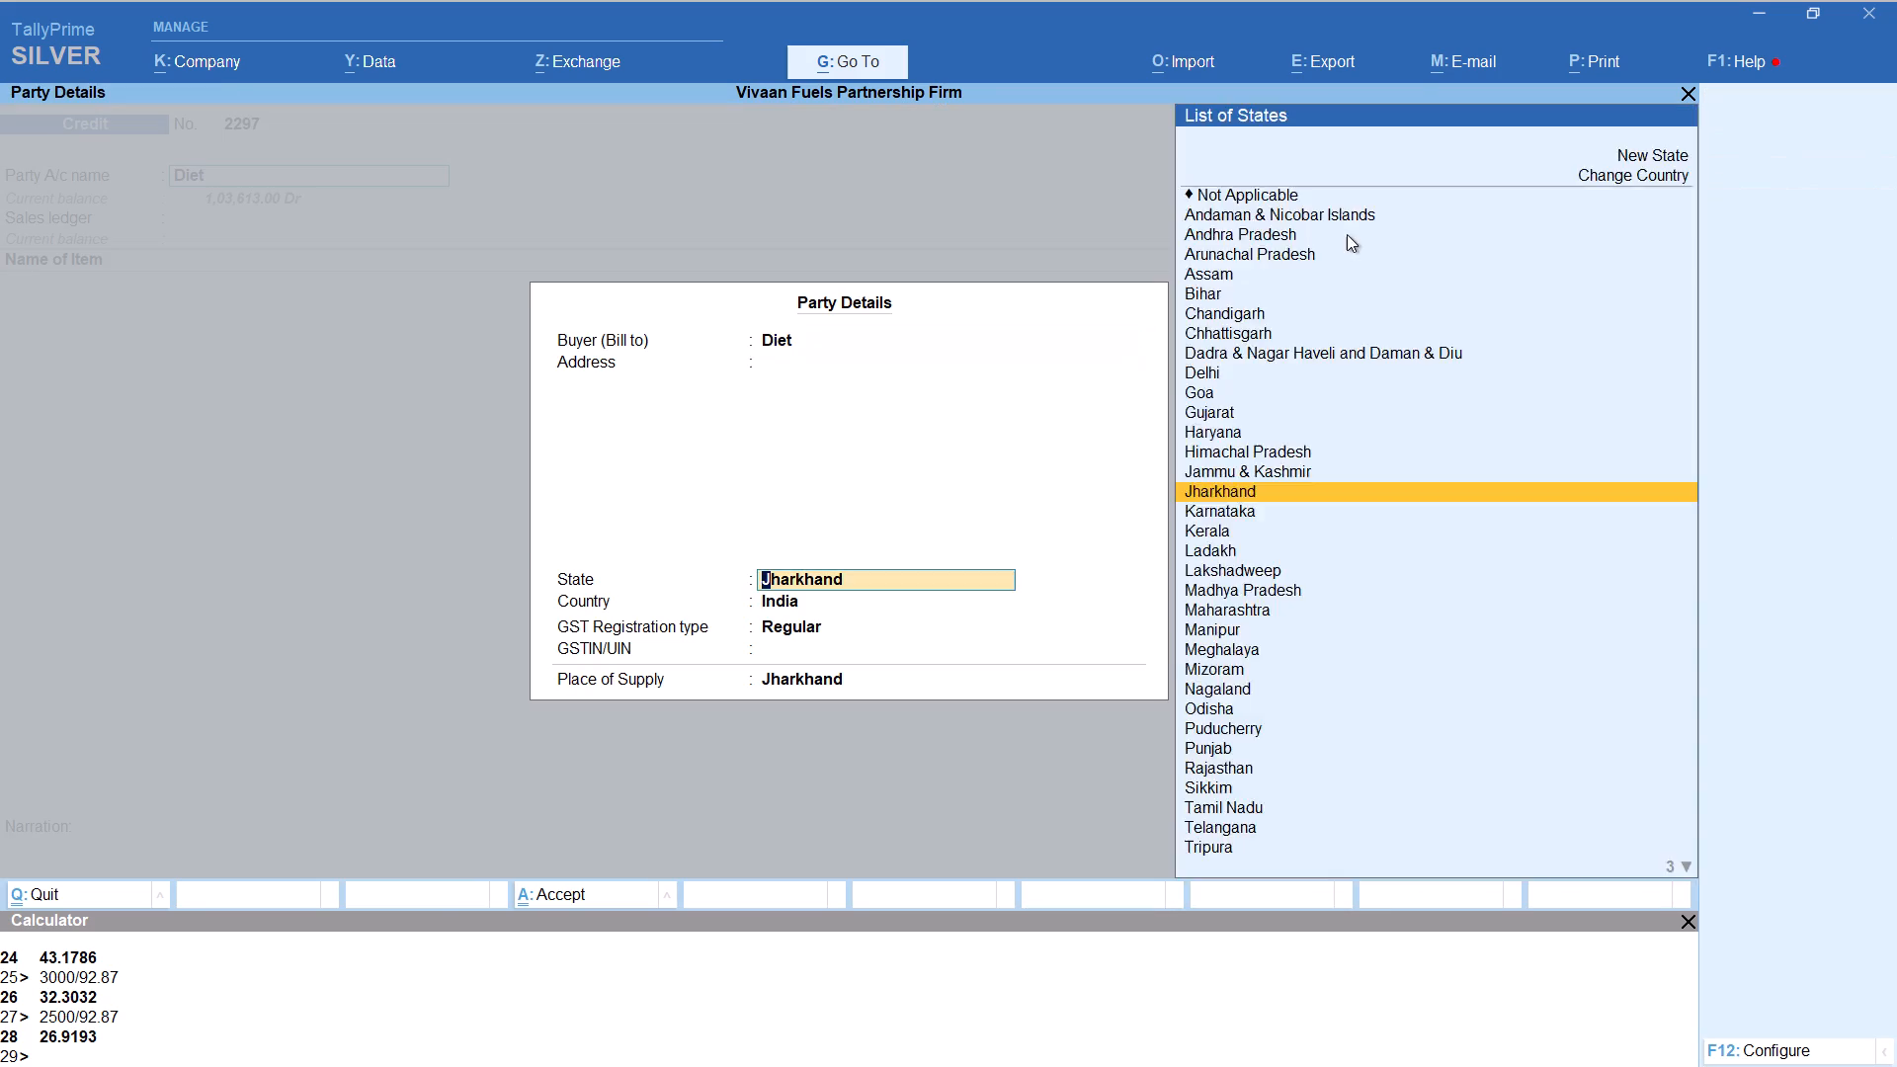
pyautogui.press('Return')
pyautogui.press('Return')
pyautogui.press('Return')
pyautogui.press('Return')
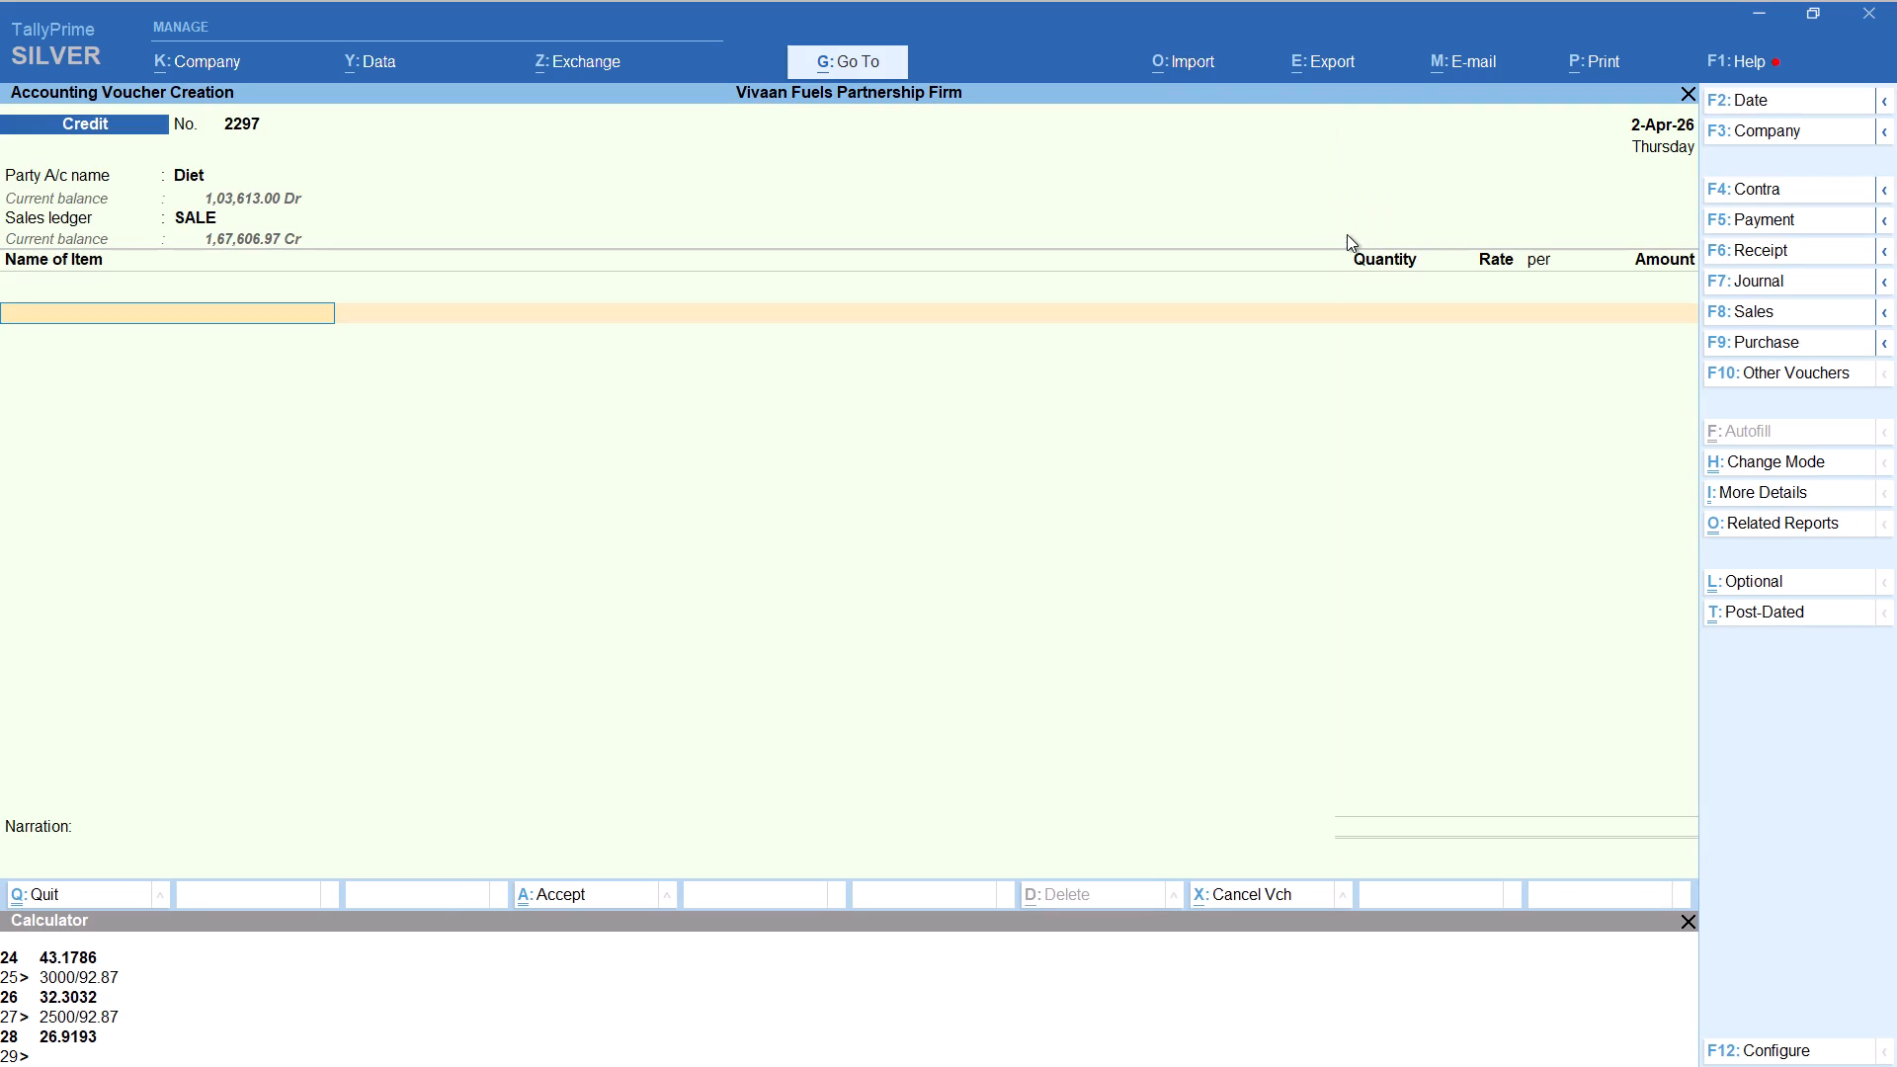
# Add HSD with tracking number Not Applicable and a quantity of 25.00 LITER, calculated as 2322/92.87.
pyautogui.write('hsd')
pyautogui.press('Return')
pyautogui.press('Up')
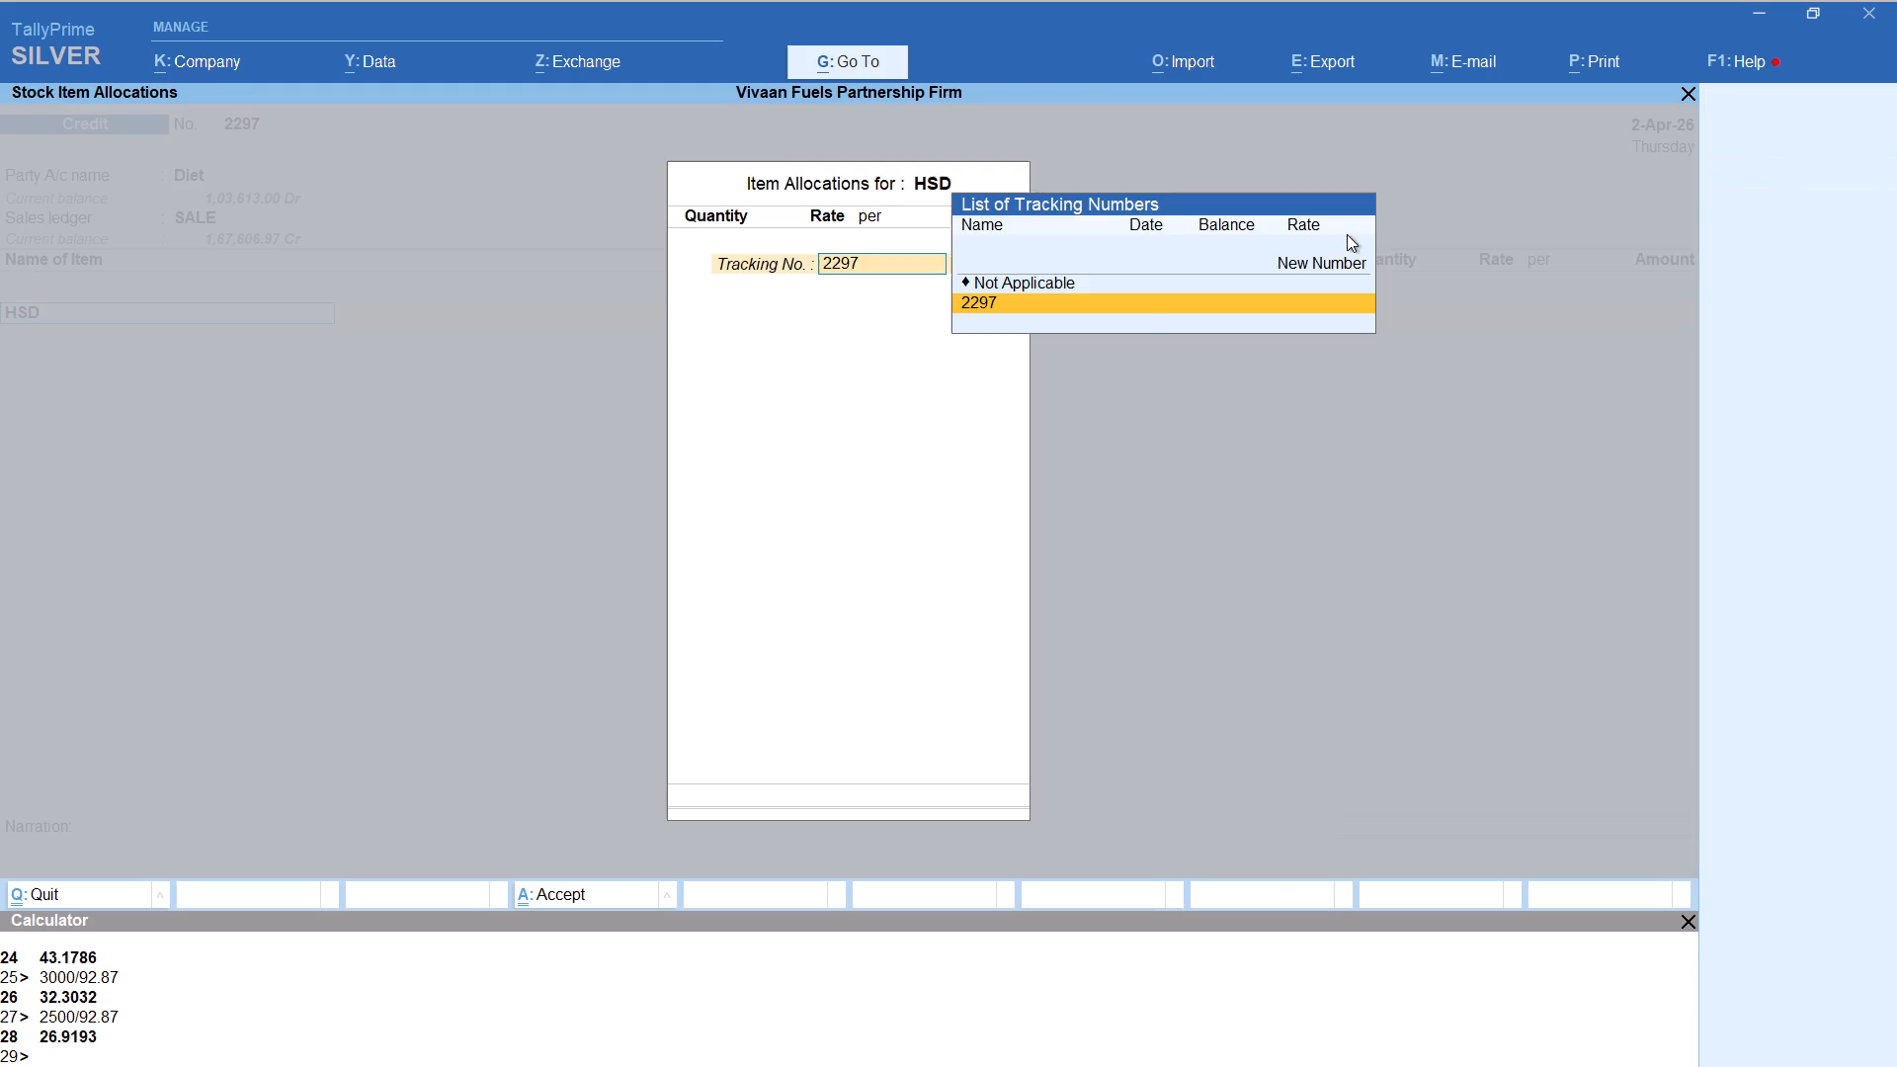
pyautogui.press('Return')
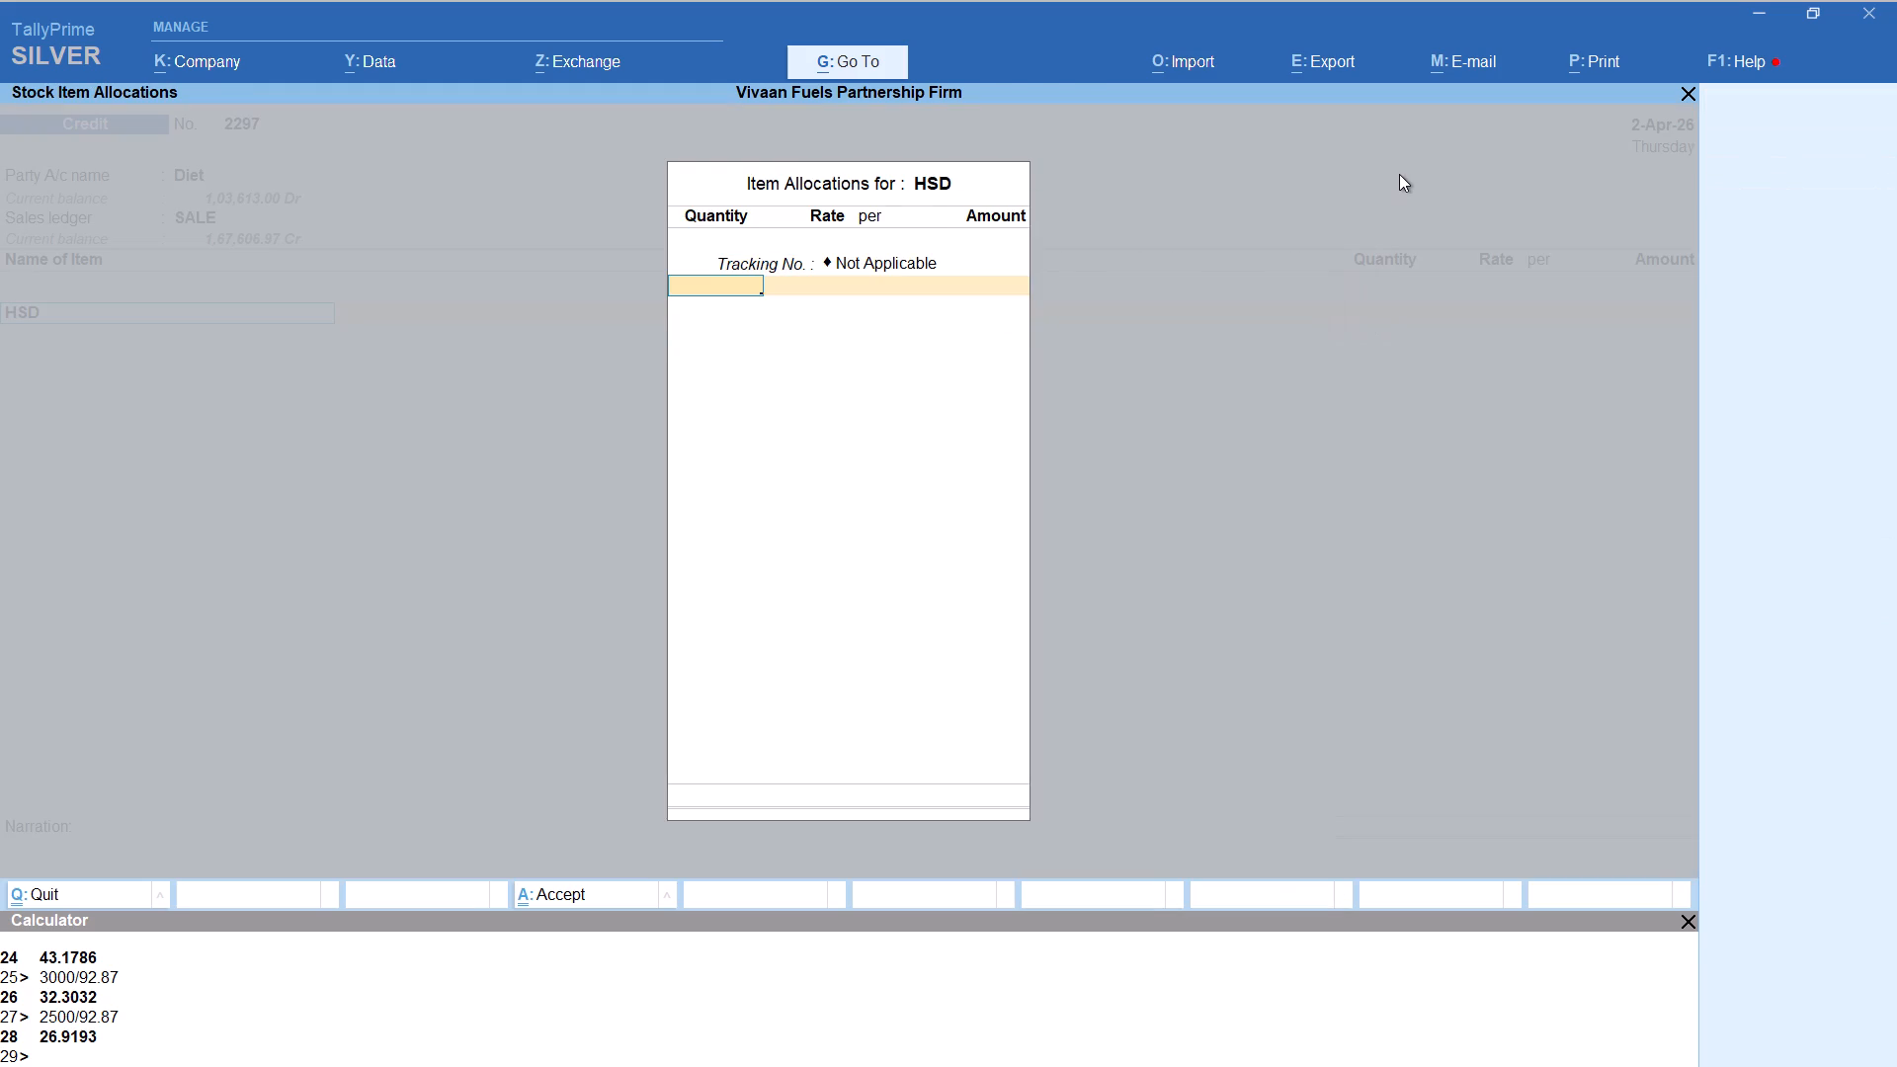
pyautogui.write('2322/92.87')
pyautogui.press('BackSpace')
pyautogui.press('BackSpace')
pyautogui.press('BackSpace')
pyautogui.press('BackSpace')
pyautogui.press('BackSpace')
pyautogui.press('BackSpace')
pyautogui.hotkey('alt', 'c')
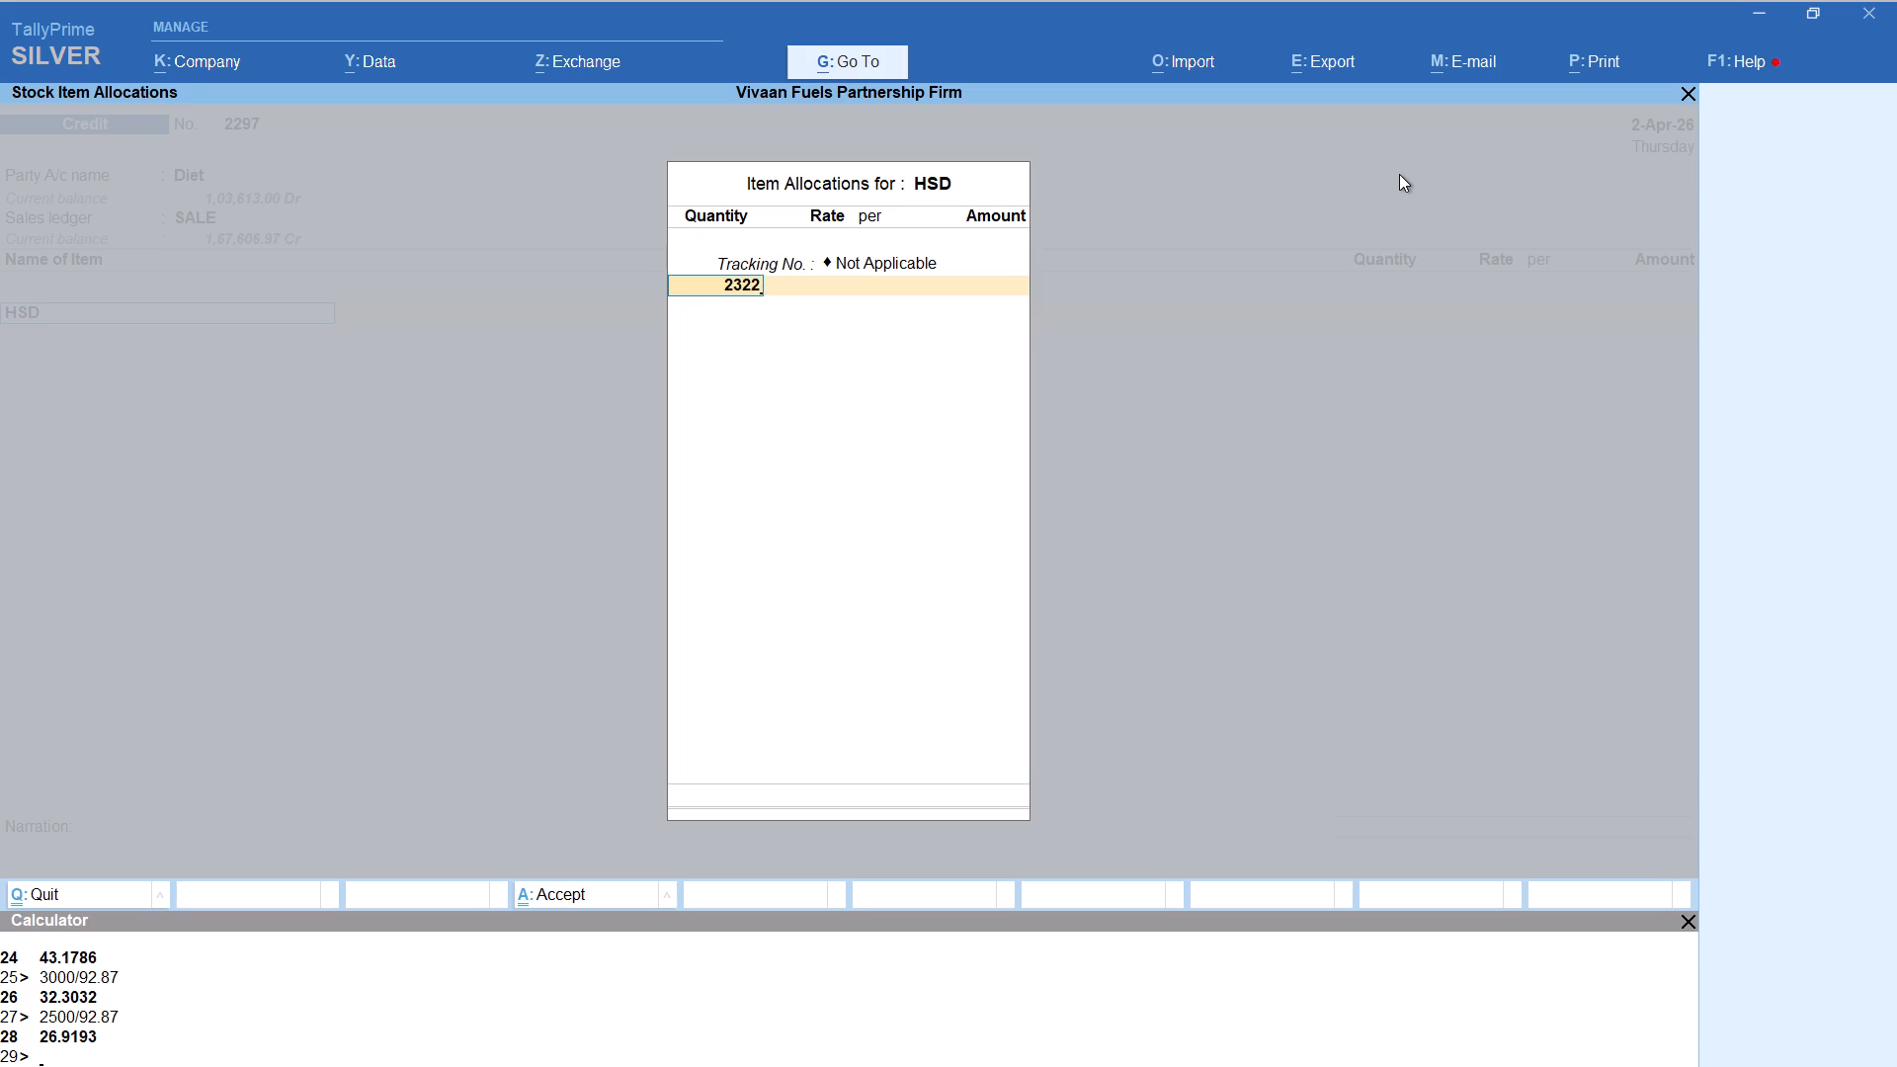
pyautogui.write('2322')
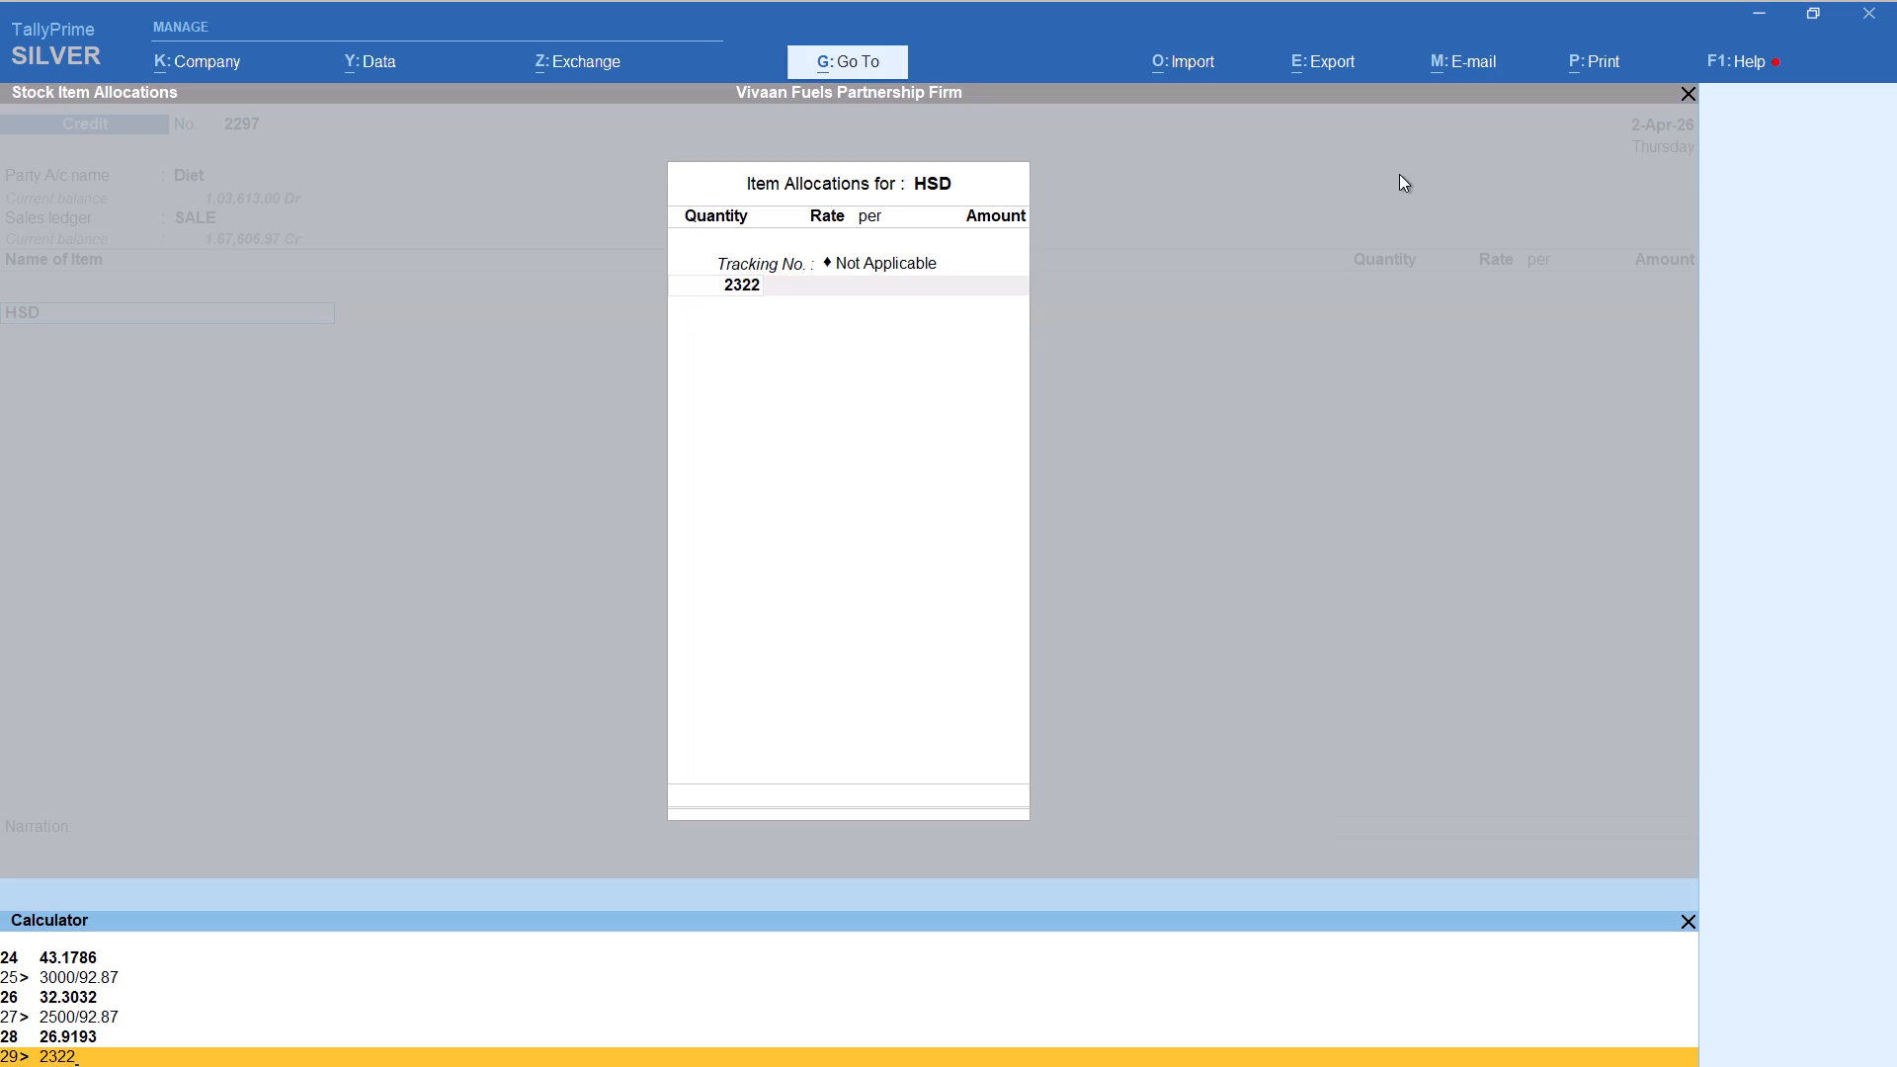
pyautogui.press('/')
pyautogui.write('92.87')
pyautogui.press('Return')
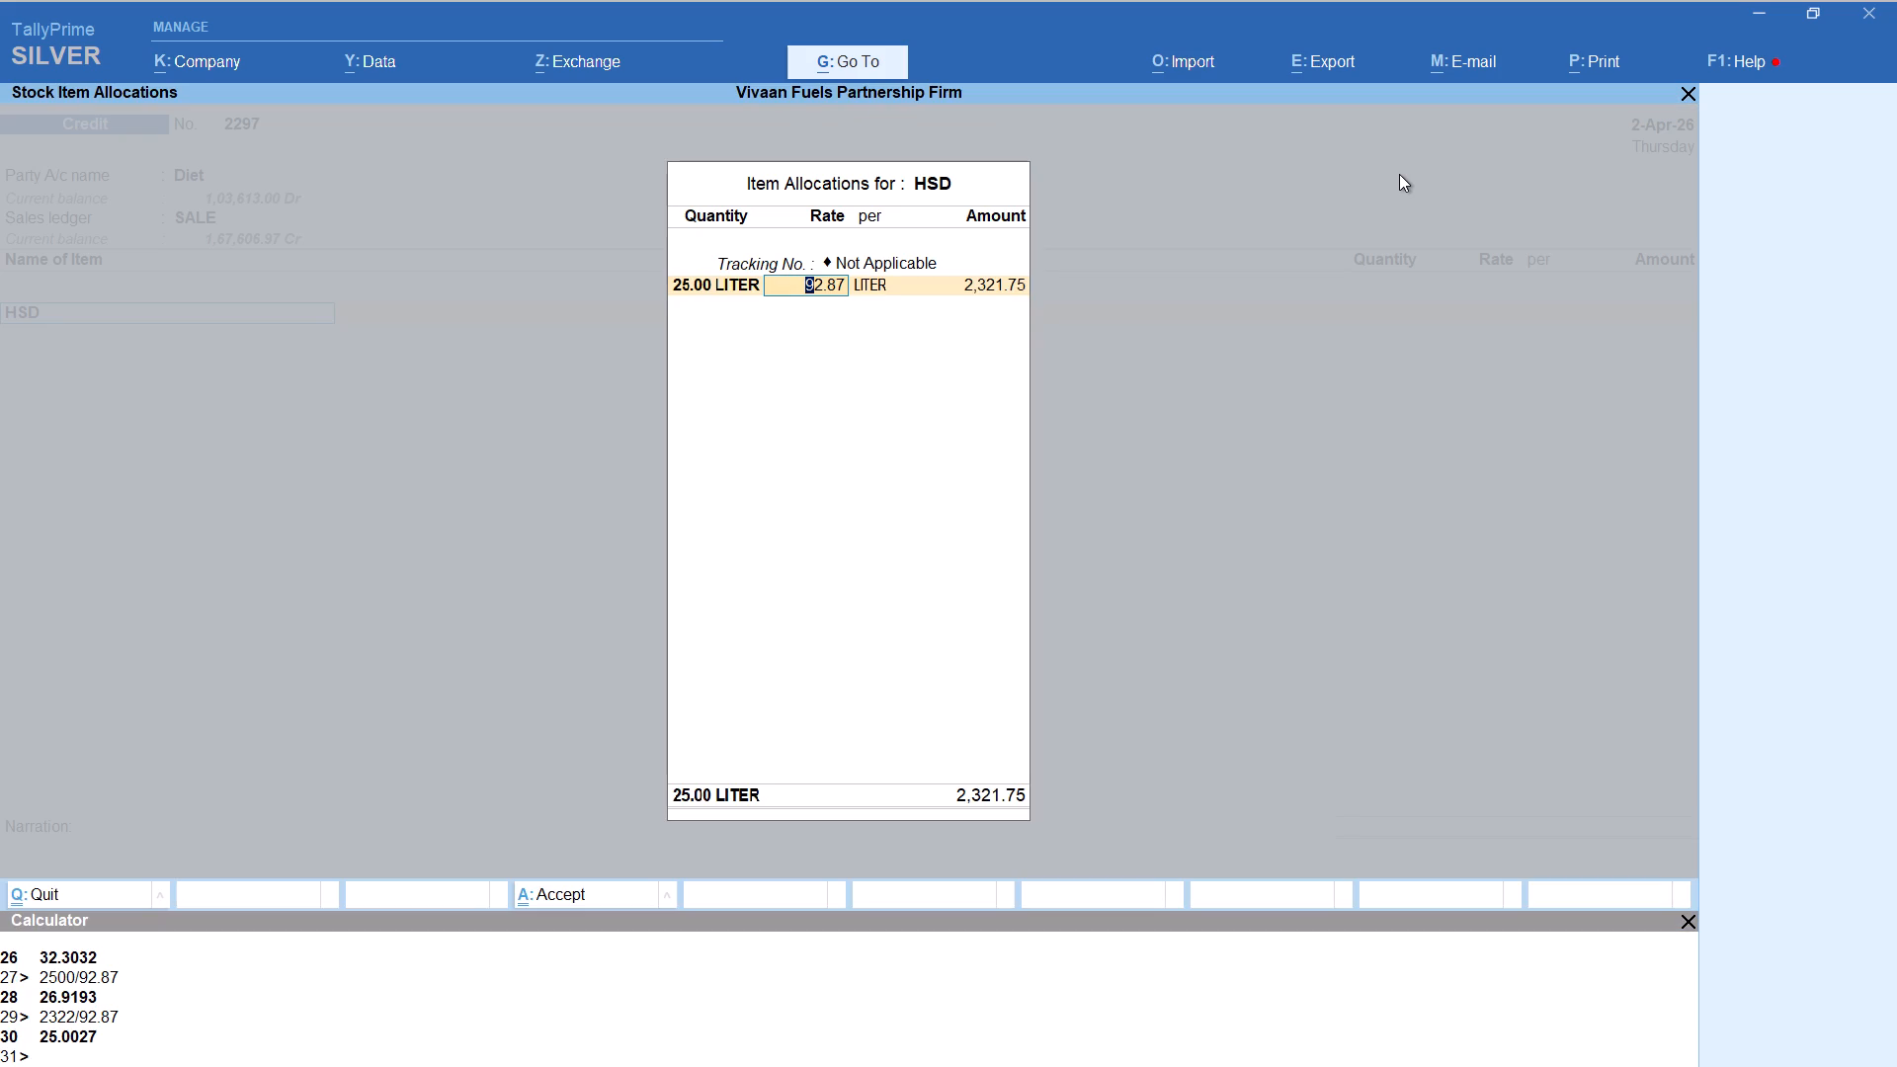
pyautogui.press('Return')
pyautogui.press('Return')
pyautogui.press('Return')
pyautogui.press('Return')
pyautogui.press('Return')
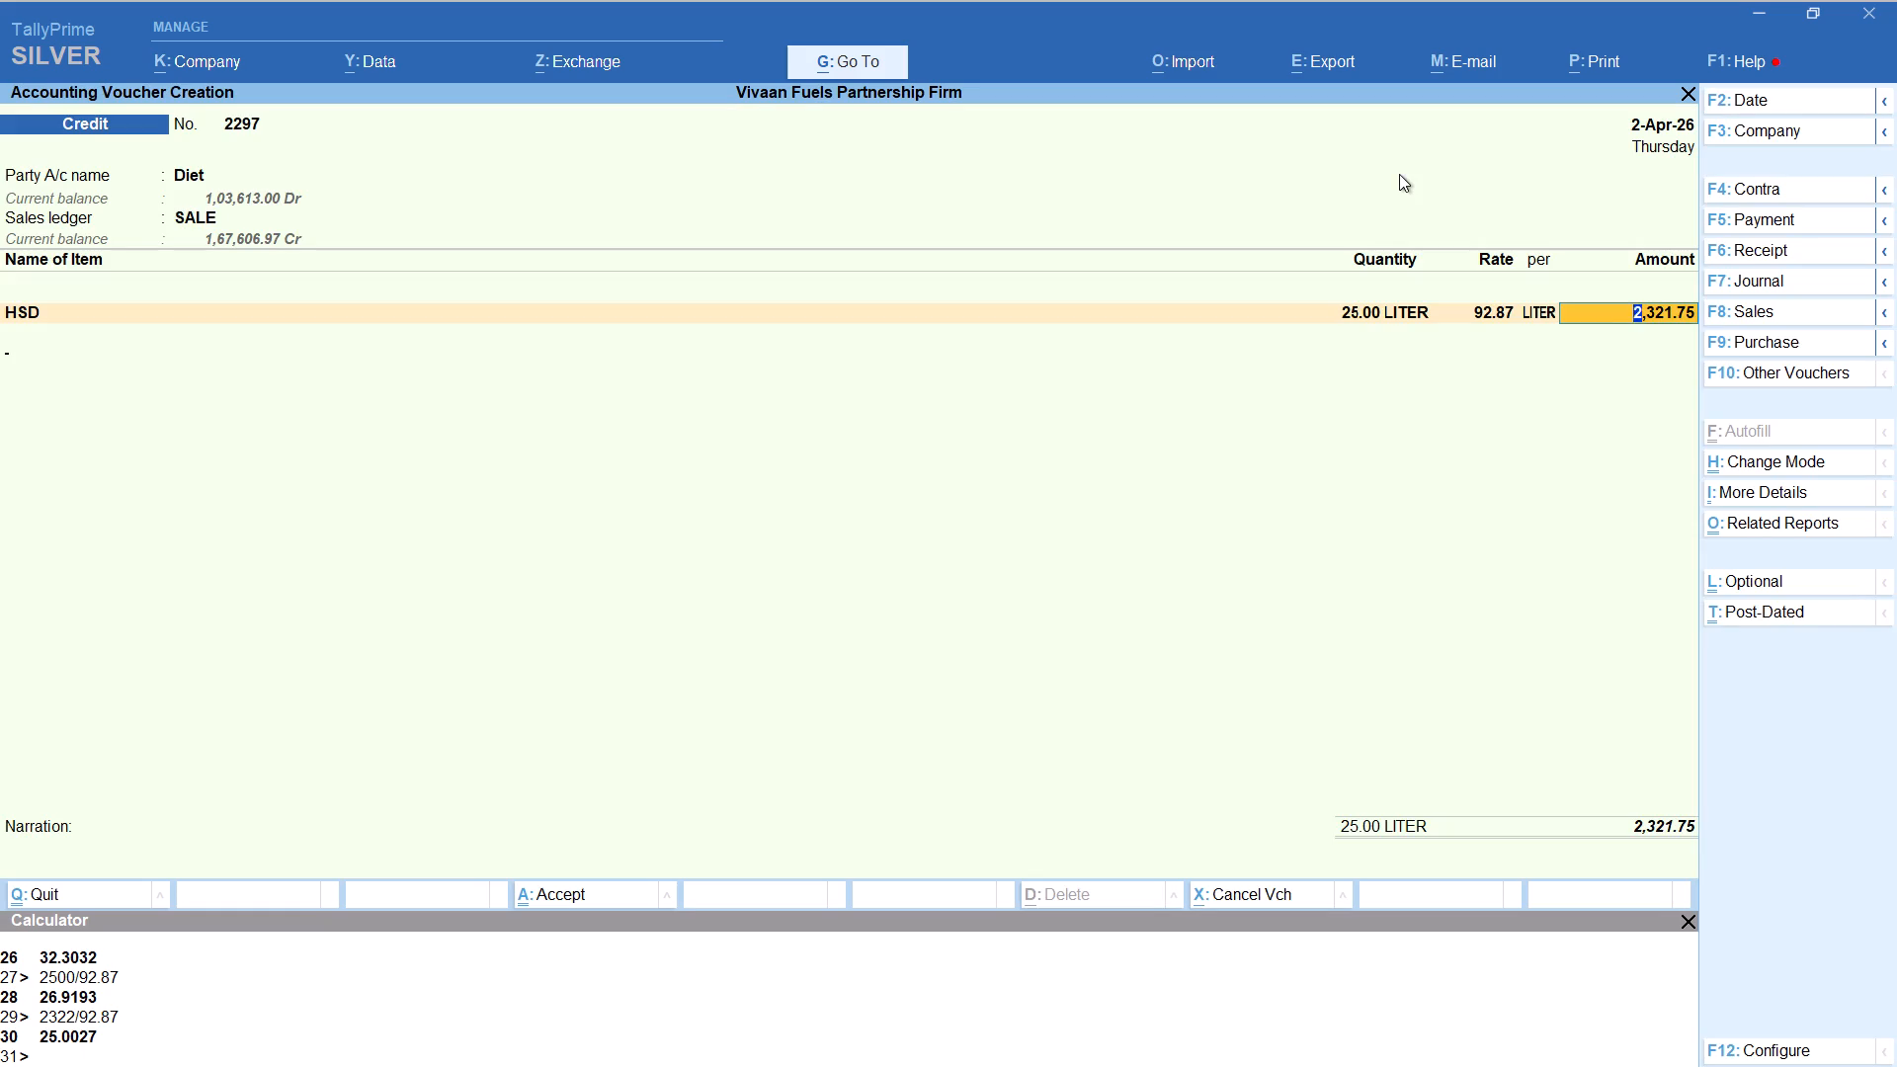
# Add the Round Off ledger to the Diet voucher and save it.
pyautogui.press('Return')
pyautogui.write('rou')
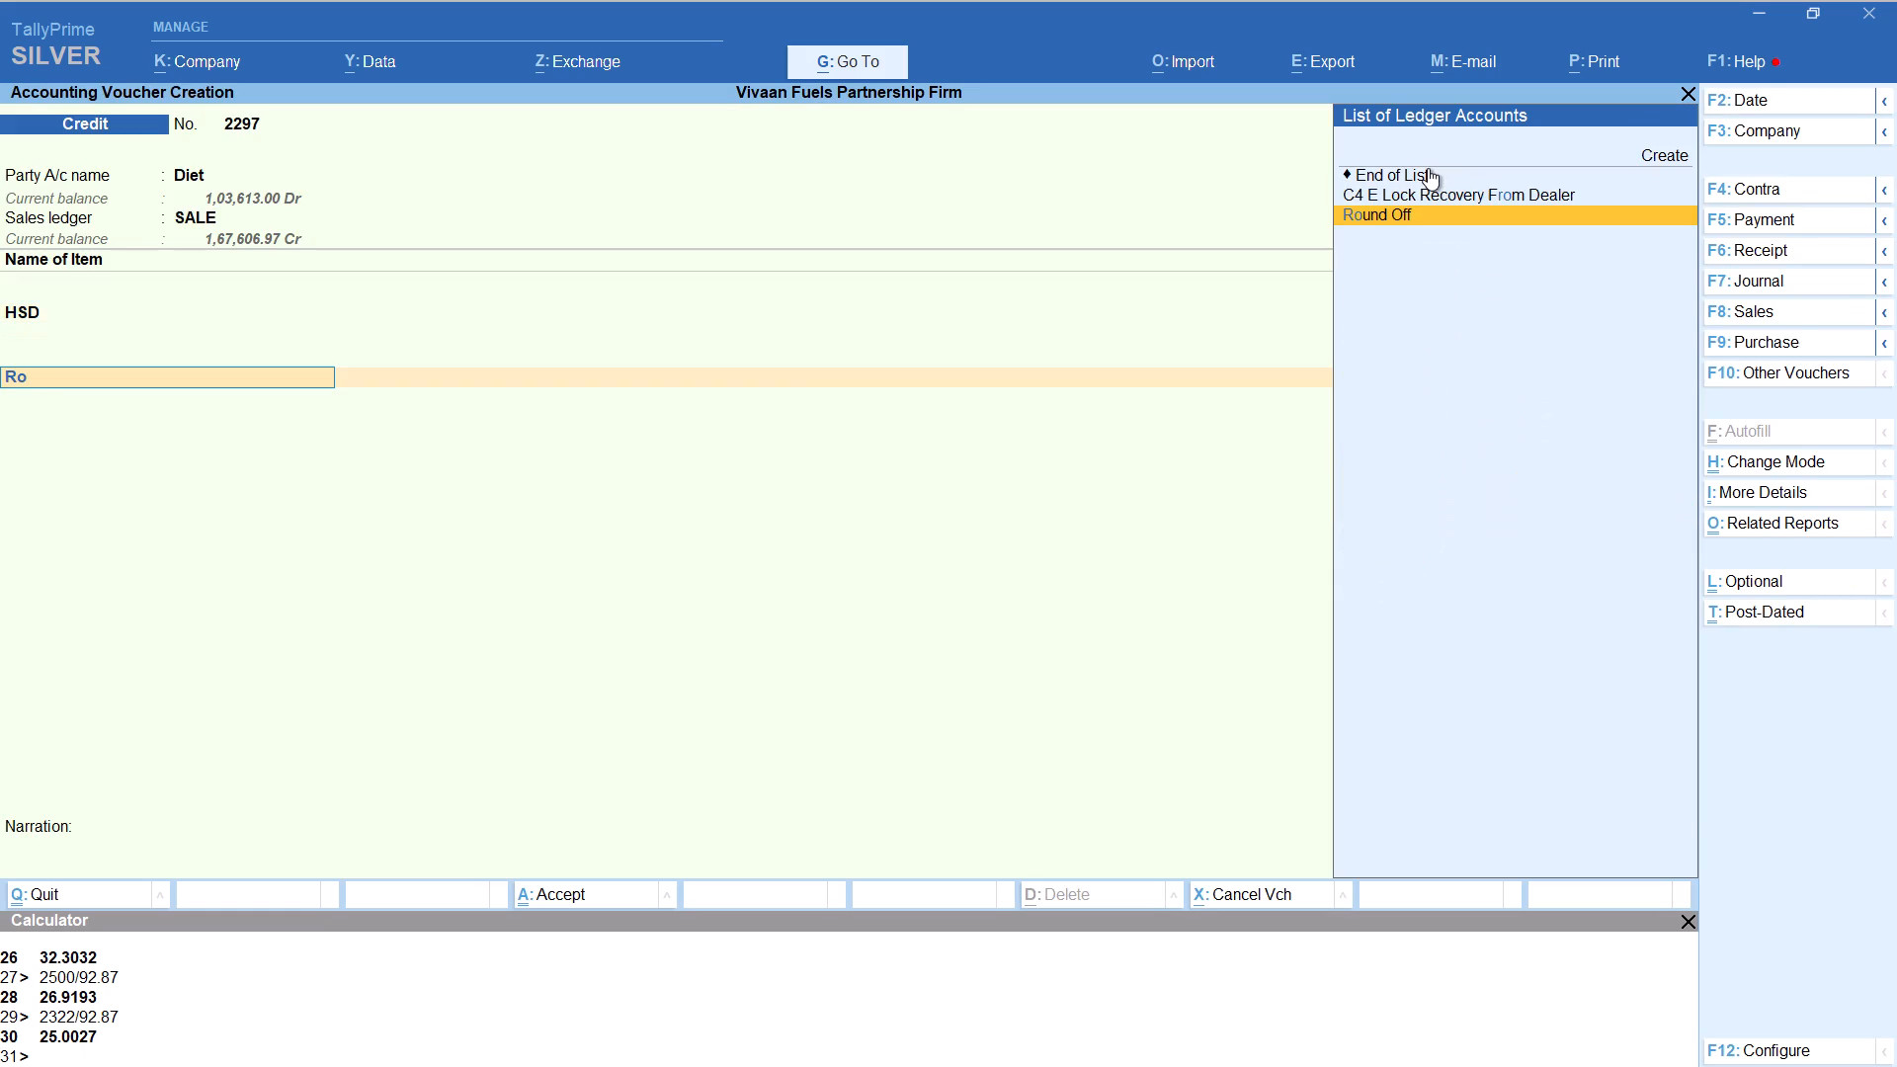
pyautogui.press('Return')
pyautogui.hotkey('ctrl', 'a')
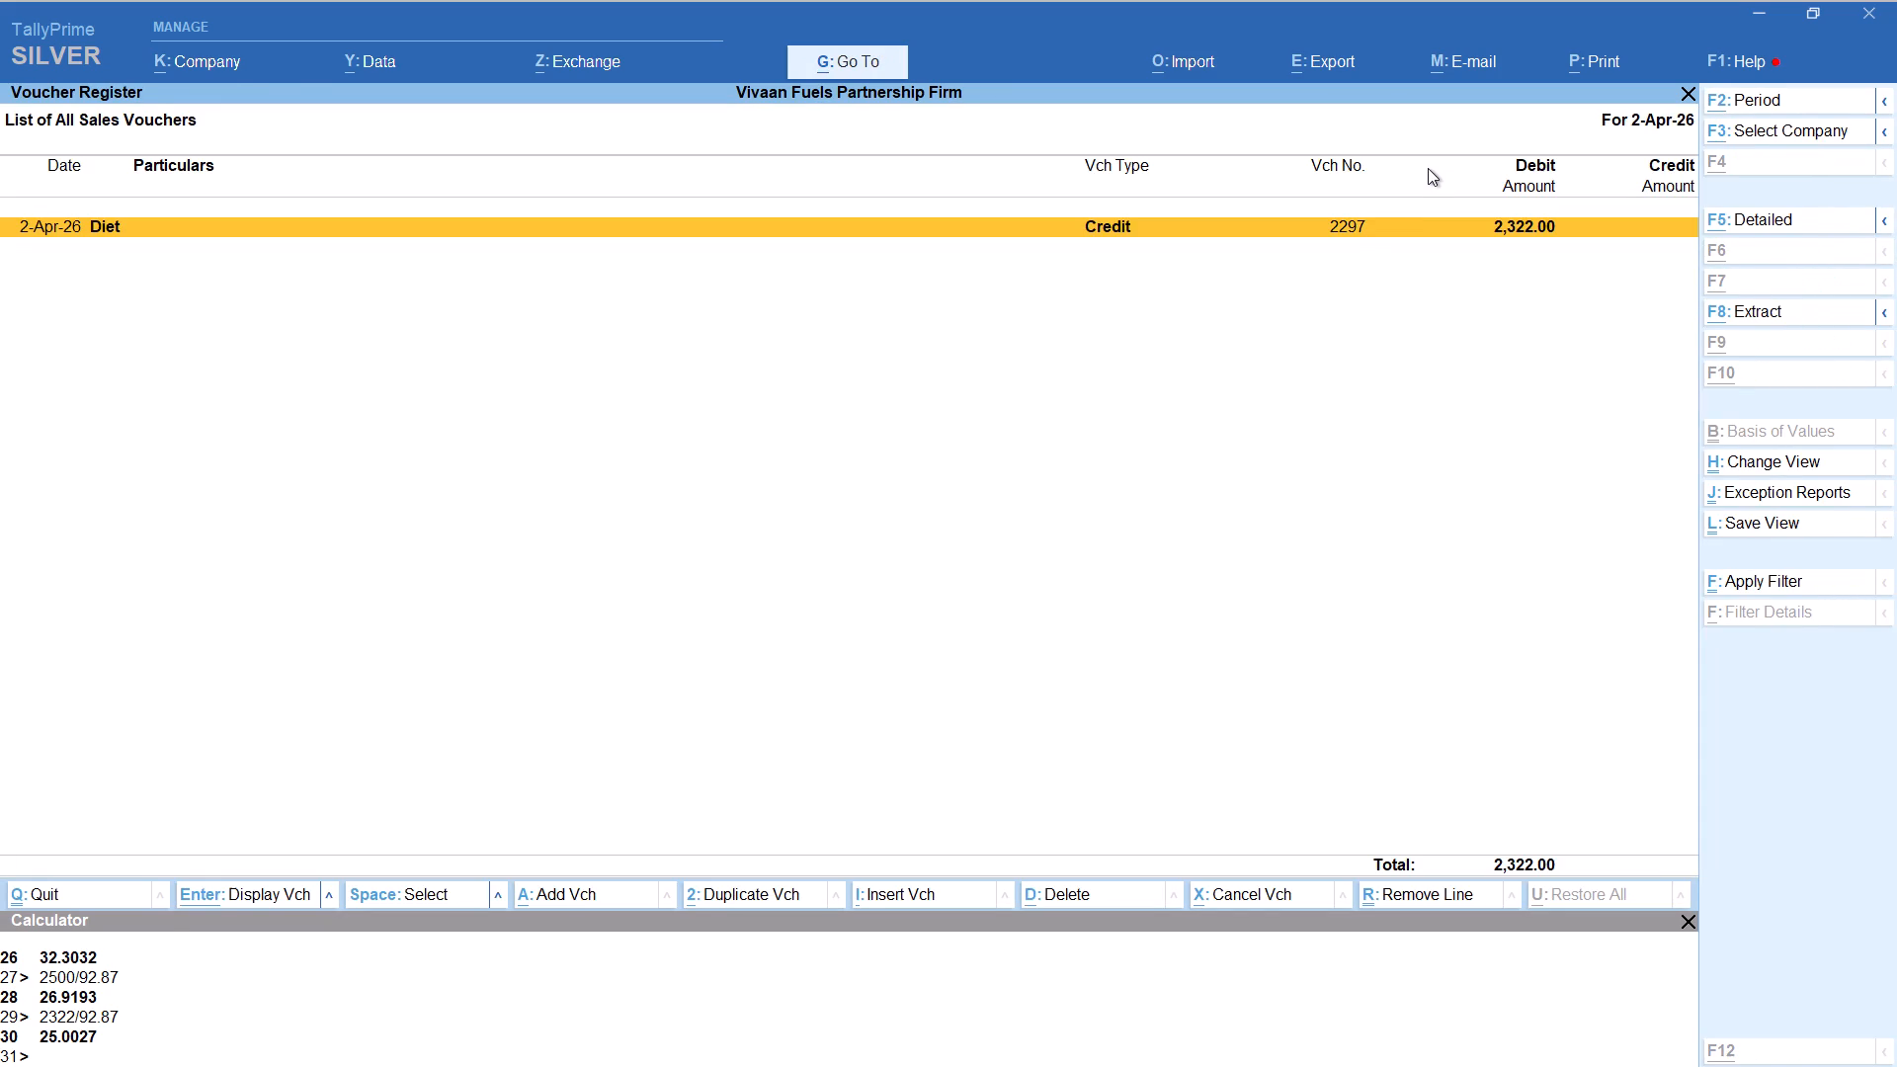
# Create another Credit sales voucher for the customer Surendra with the default party details and the SALE ledger.
pyautogui.hotkey('alt', 'a')
pyautogui.write('sure')
pyautogui.press('Return')
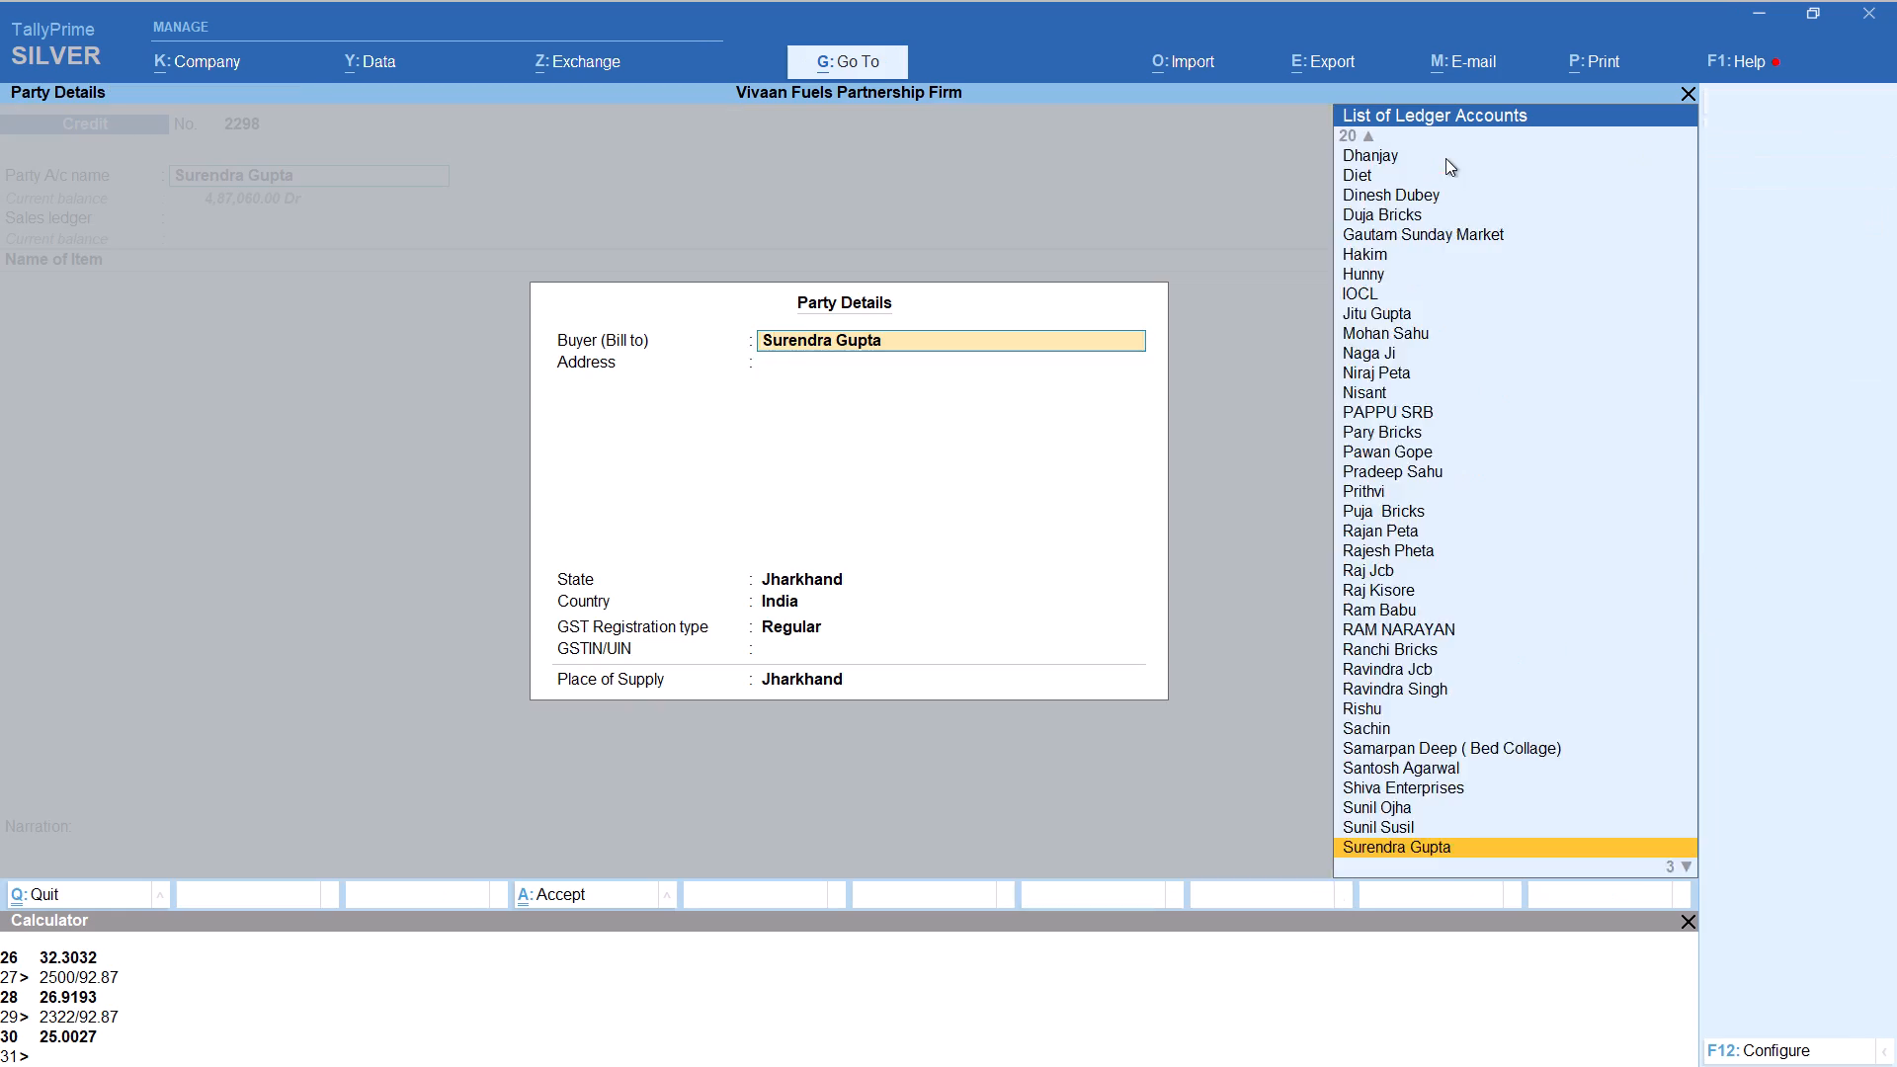
pyautogui.press('Return')
pyautogui.press('Return')
pyautogui.press('Return')
pyautogui.press('Return')
pyautogui.press('Return')
pyautogui.press('Return')
pyautogui.press('Return')
# Add HSD to the Surendra voucher with tracking number Not Applicable and a quantity of 21.54 LITER, calculated as 2000/92.87.
pyautogui.write('hs')
pyautogui.press('Return')
pyautogui.press('Up')
pyautogui.press('Return')
pyautogui.hotkey('alt', 'c')
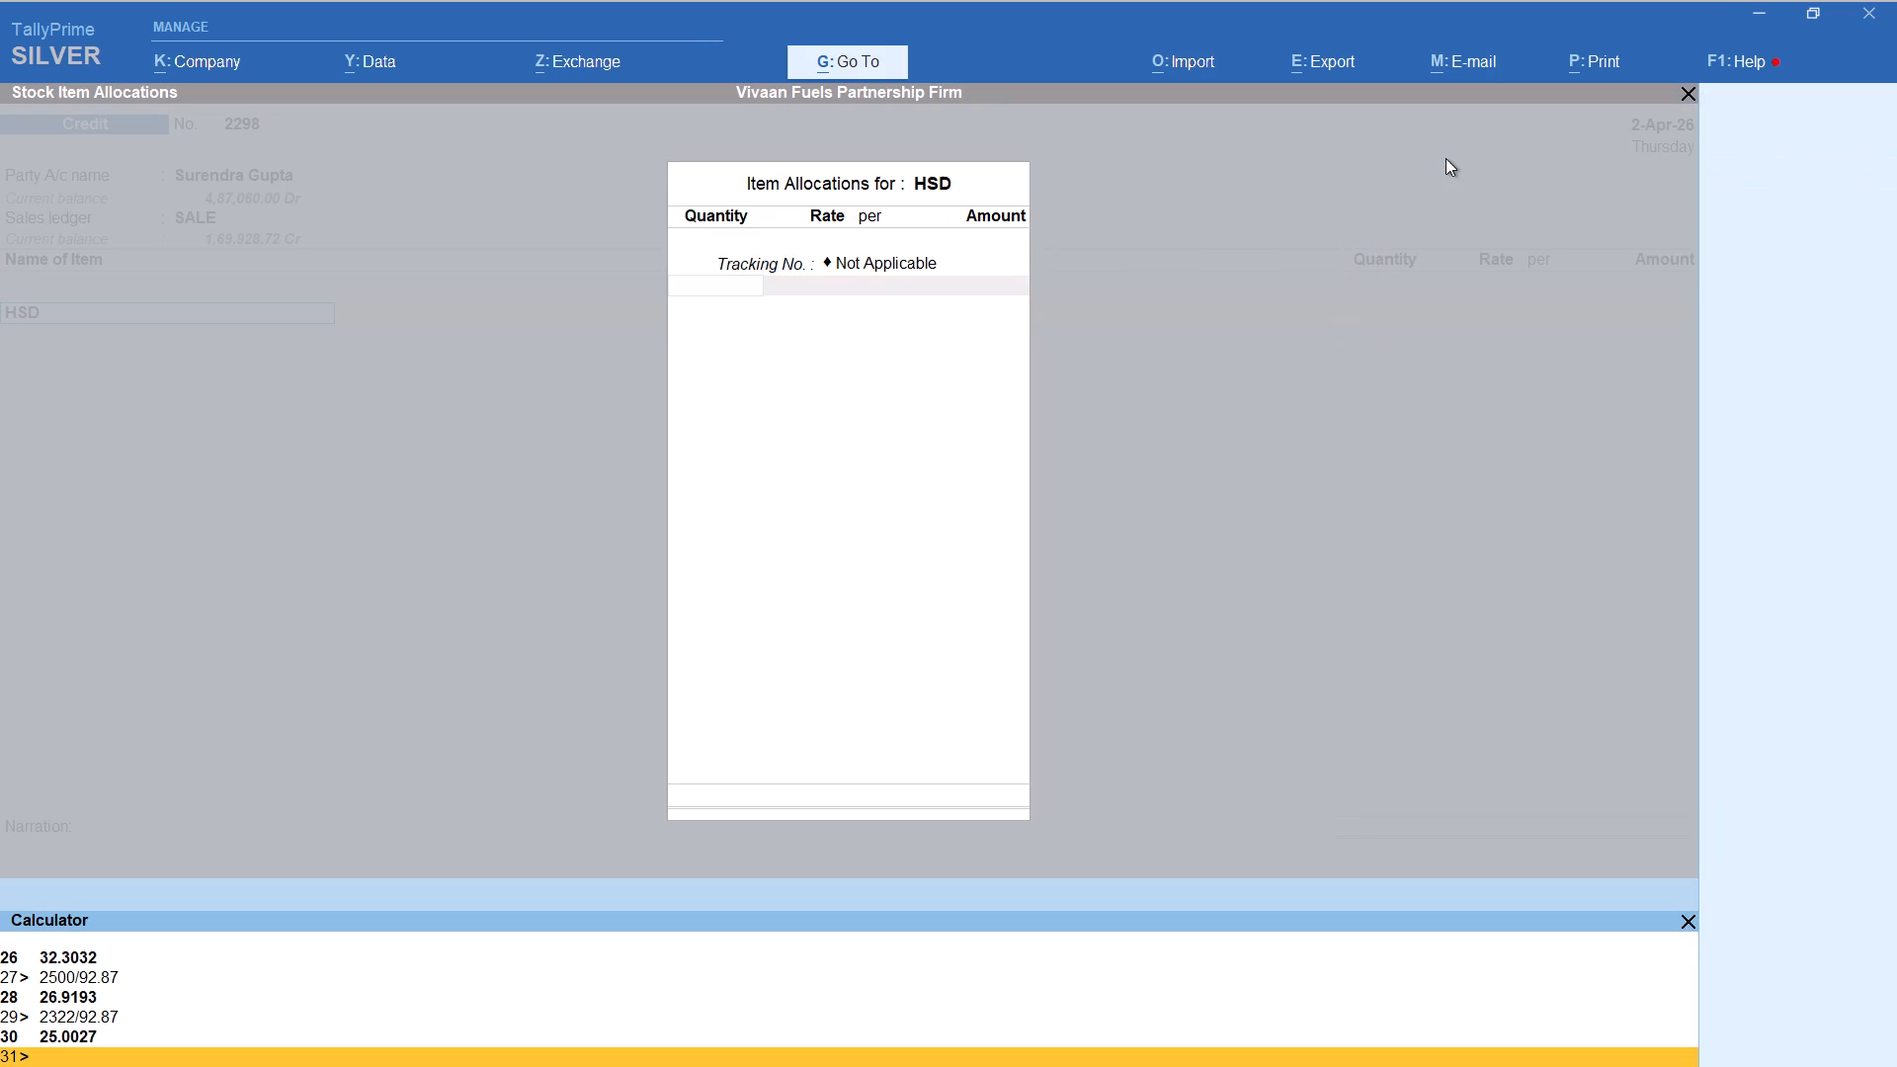
pyautogui.write('2000')
pyautogui.write('/92.87')
pyautogui.press('Return')
pyautogui.press('Return')
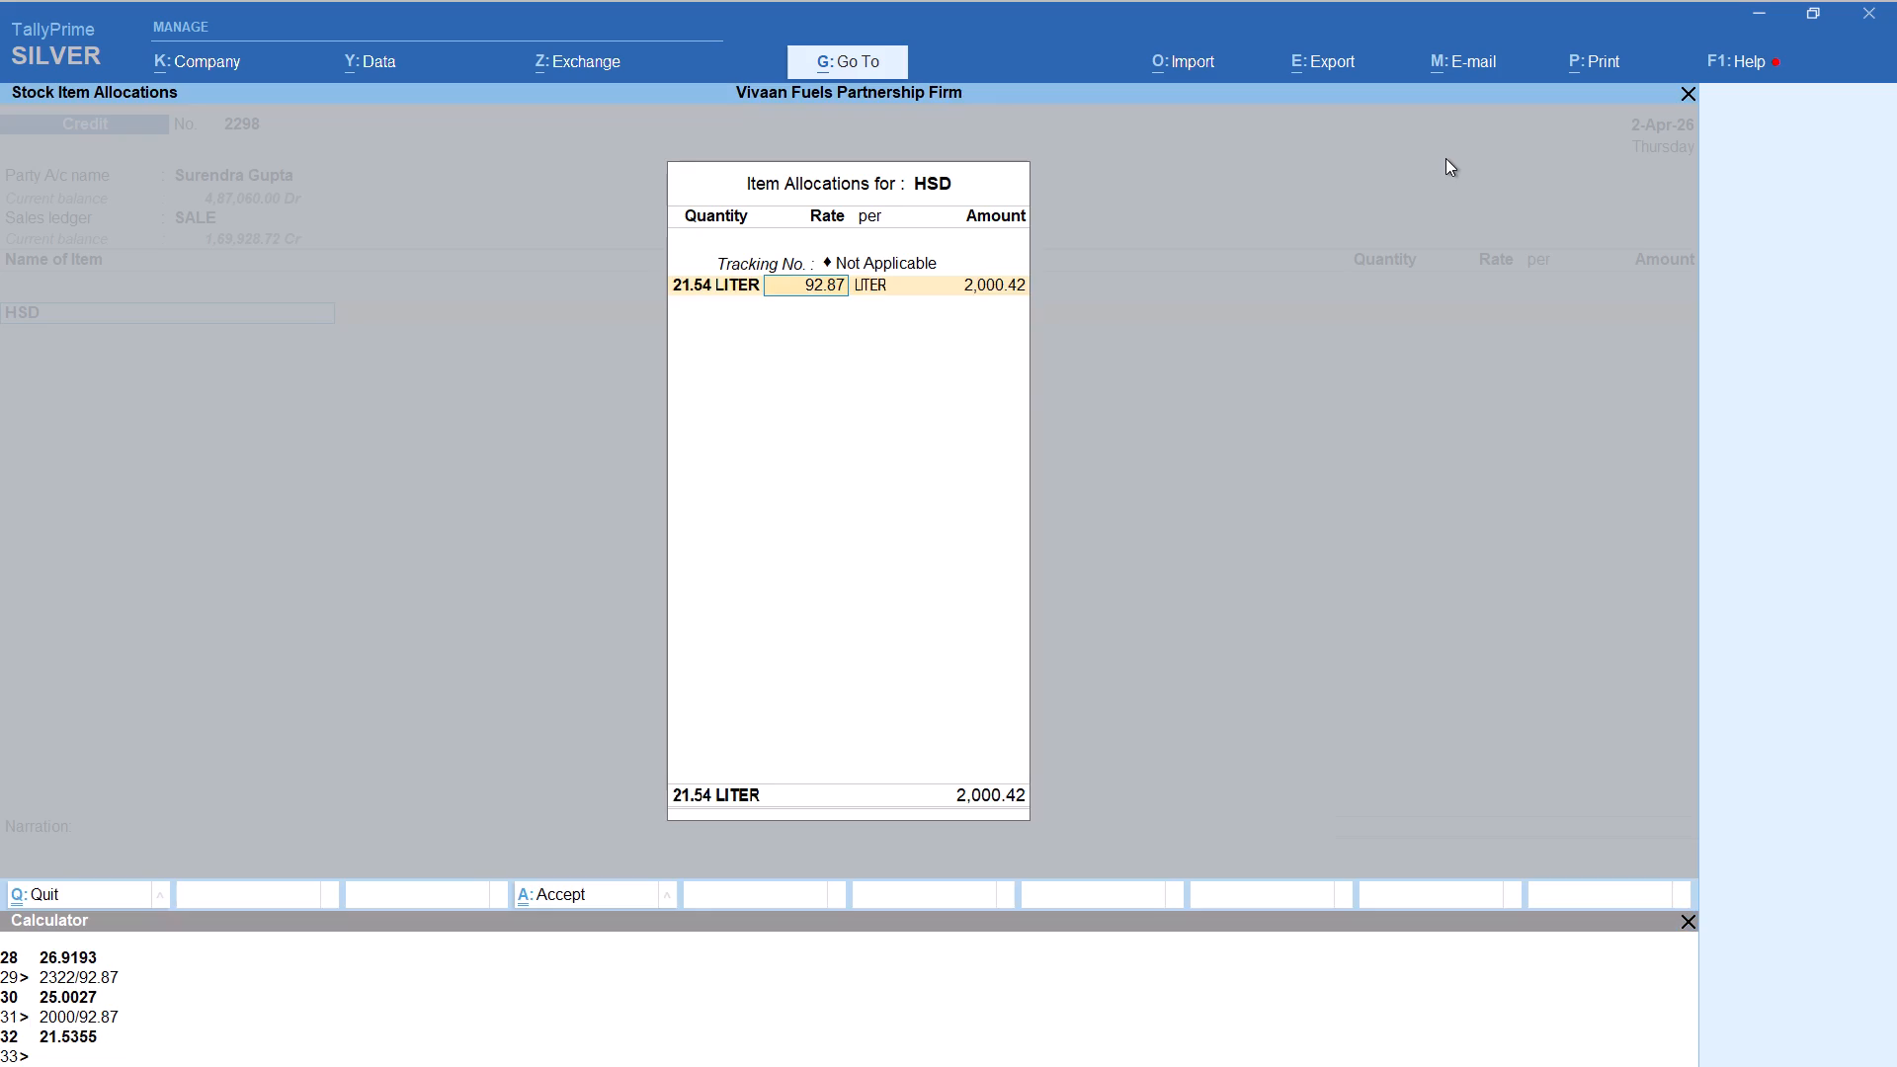
pyautogui.press('Return')
pyautogui.press('Return')
pyautogui.press('Return')
pyautogui.press('Return')
pyautogui.press('Return')
# Add the Round Off ledger to the Surendra voucher and save it.
pyautogui.write('rou')
pyautogui.press('Return')
pyautogui.hotkey('ctrl', 'a')
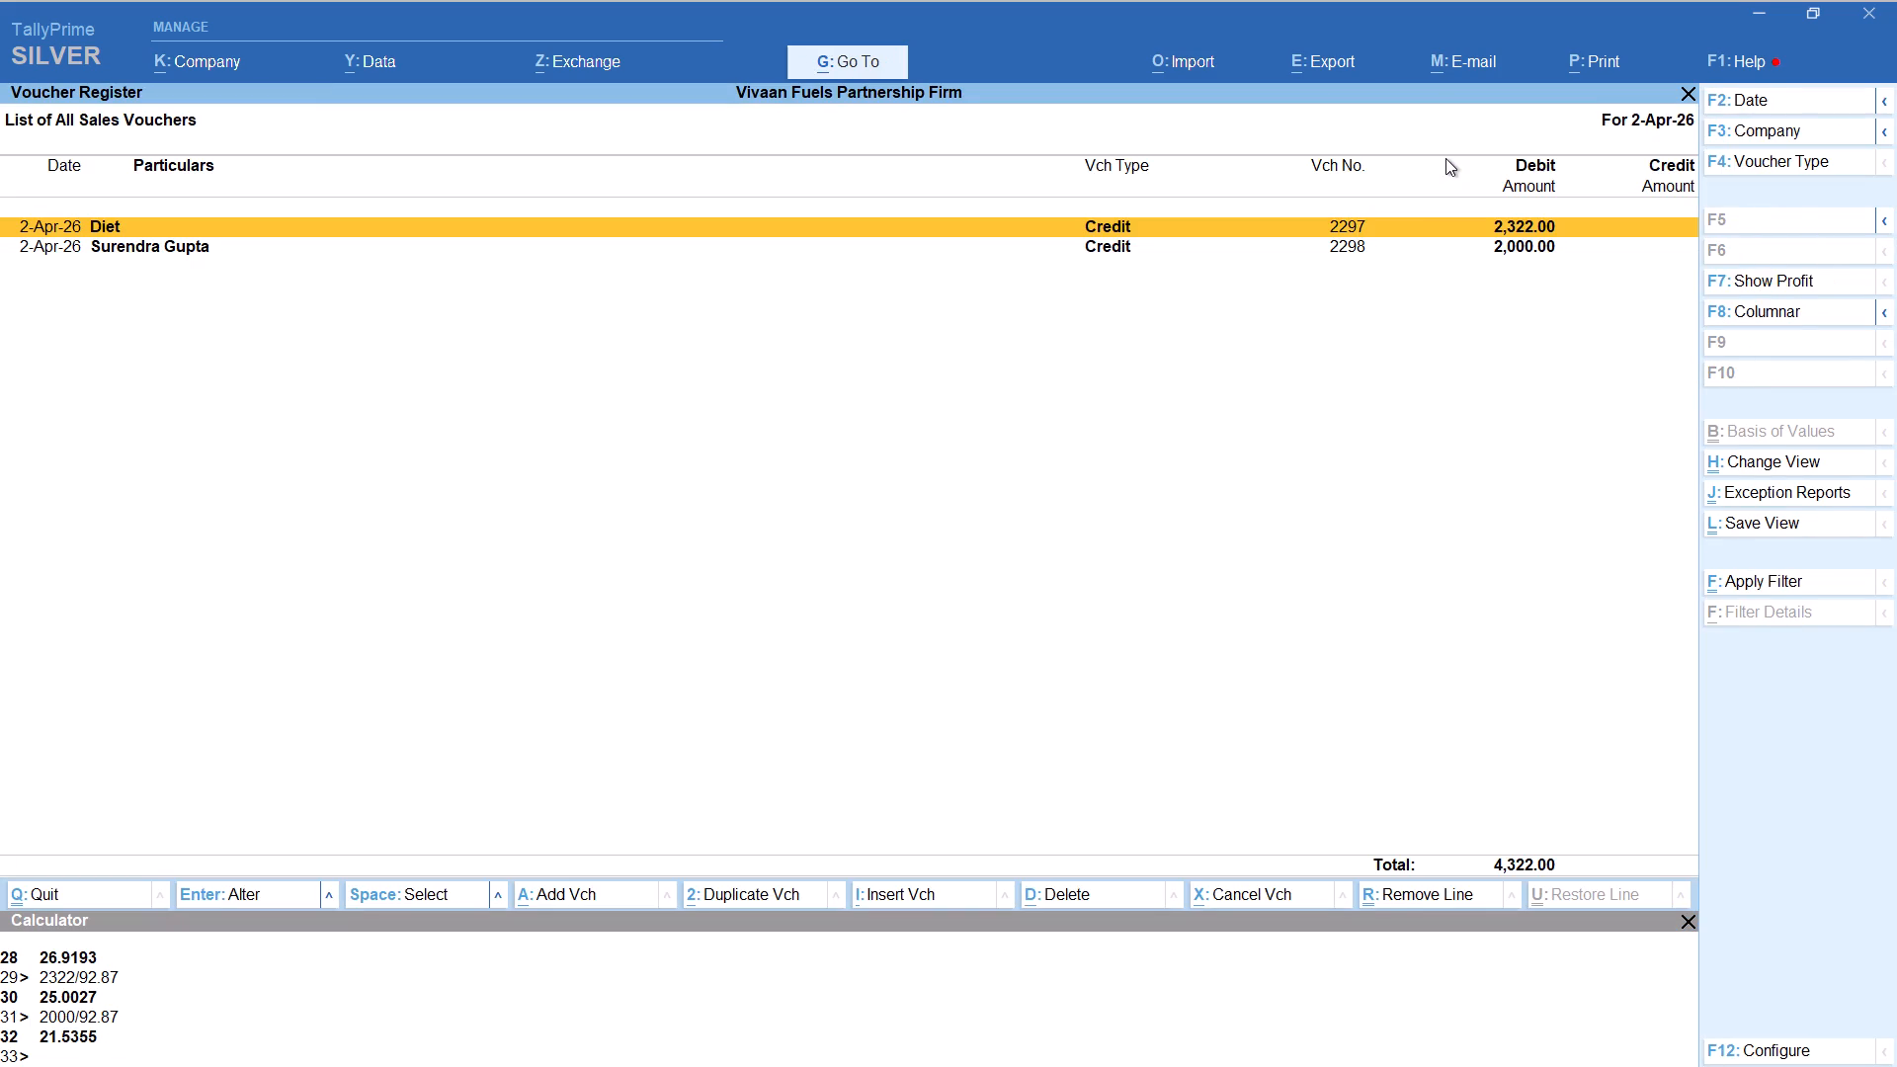
# Create another Credit sales voucher for the party Dhanjay with the default party details and the SALE ledger.
pyautogui.hotkey('alt', 'a')
pyautogui.write('dhanj')
pyautogui.press('Return')
pyautogui.press('Return')
pyautogui.press('Return')
pyautogui.press('Return')
pyautogui.press('Return')
pyautogui.press('Return')
pyautogui.press('Return')
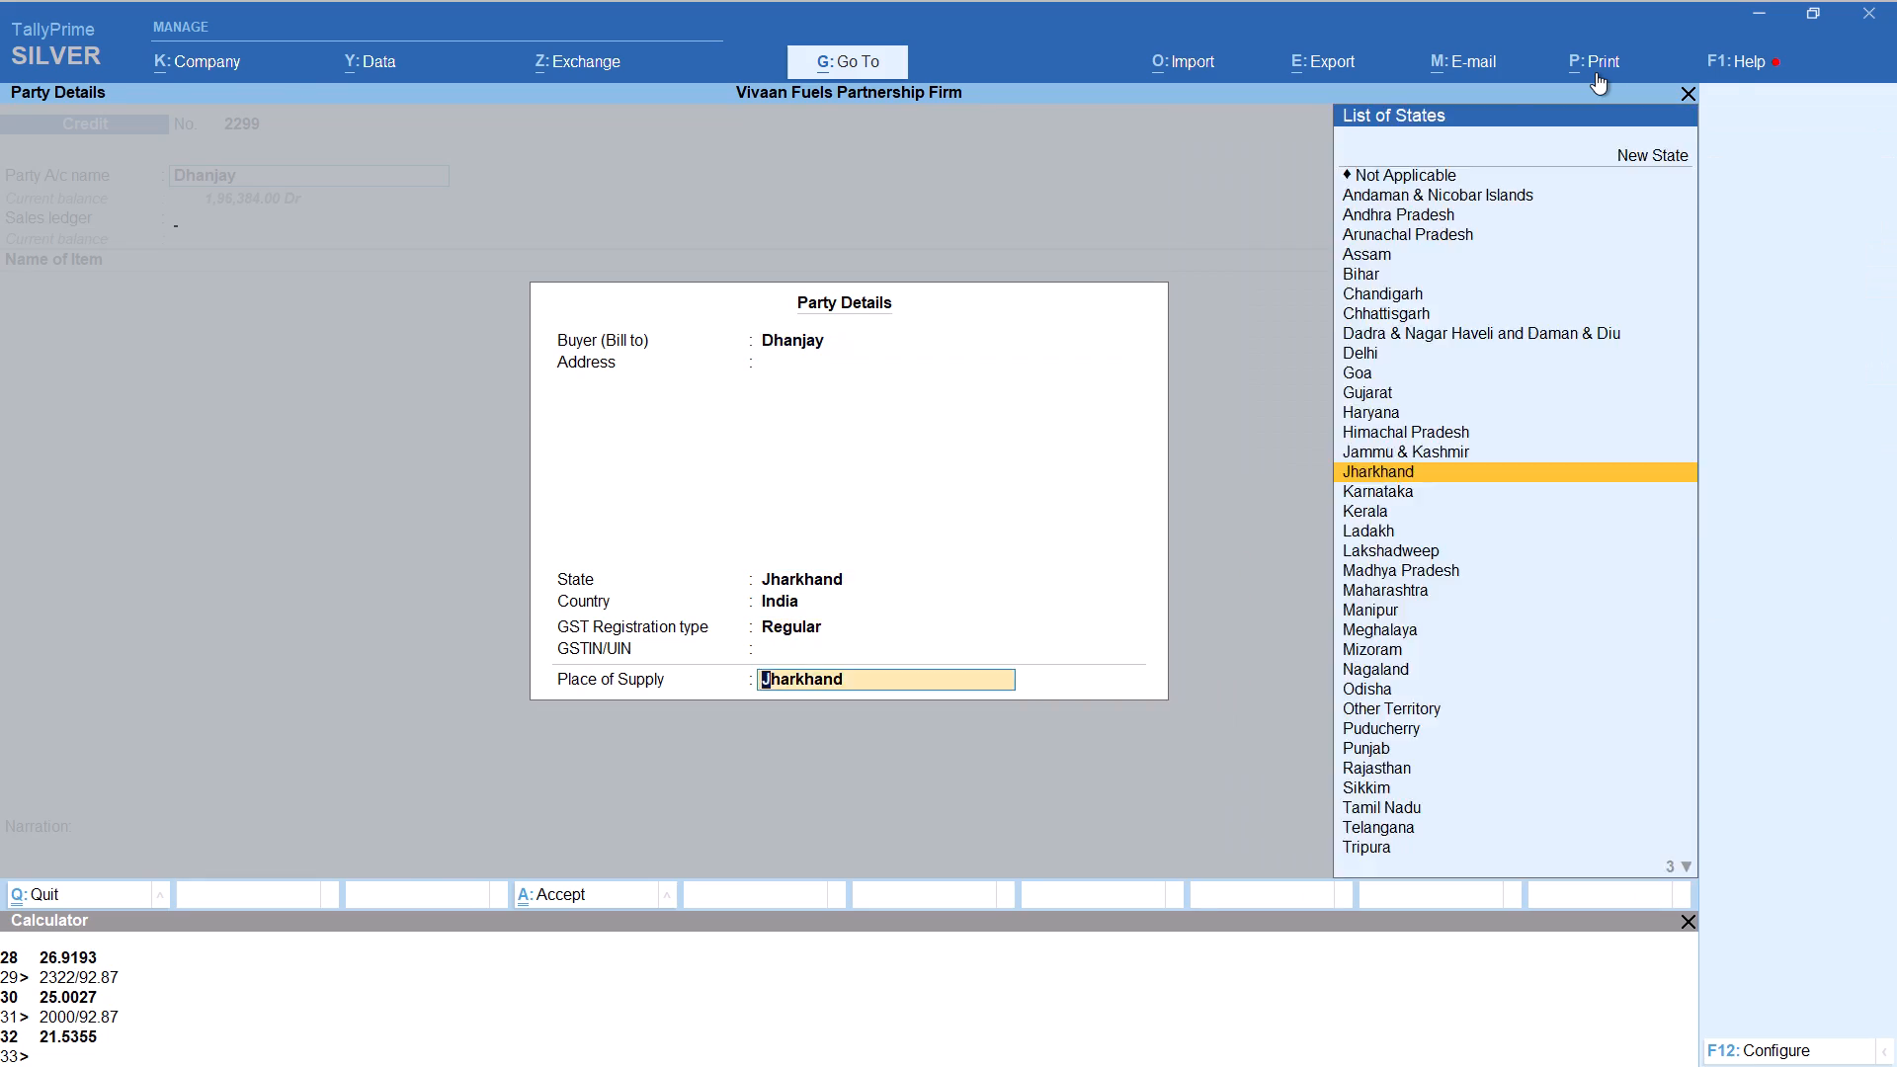
pyautogui.press('Return')
# Add HSD with tracking number Not Applicable and a quantity of 32.30 LITER, calculated as 3000/92.87.
pyautogui.write('hs')
pyautogui.press('Return')
pyautogui.press('Up')
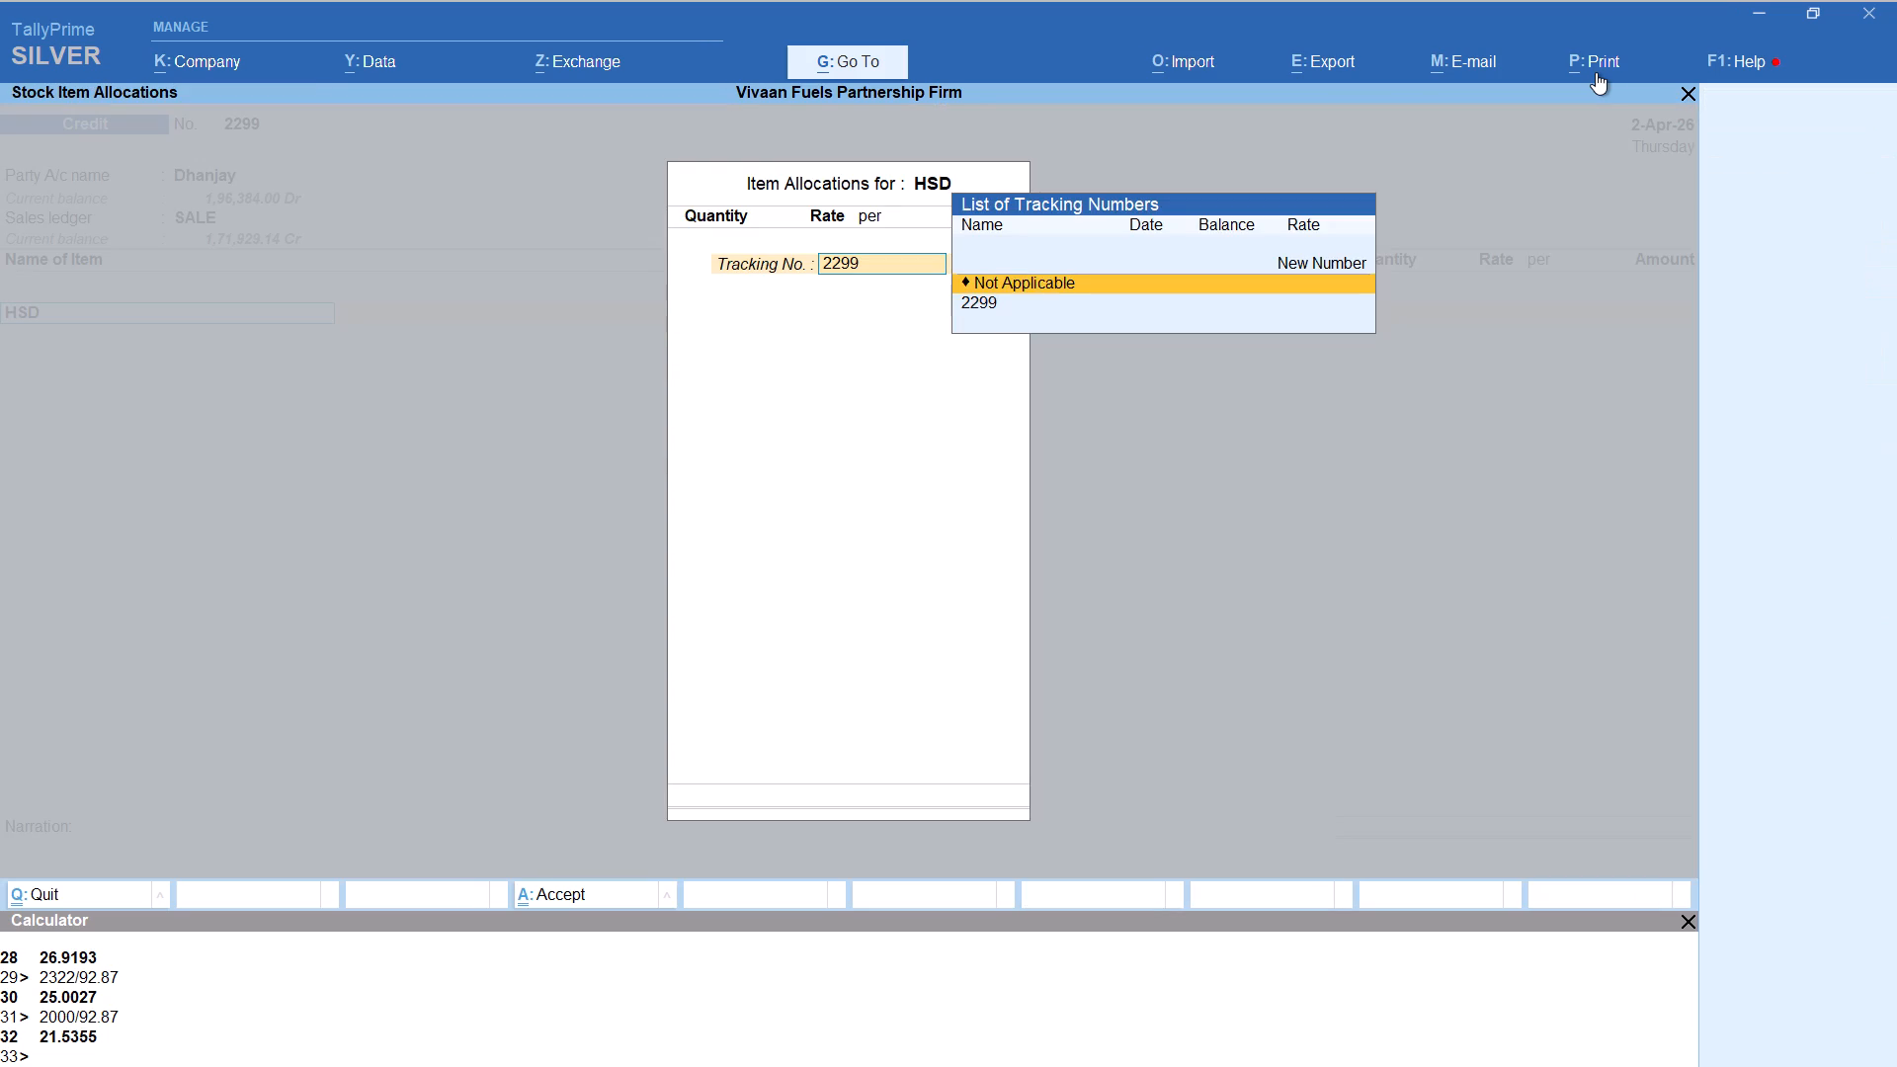
pyautogui.press('Return')
pyautogui.hotkey('alt', 'c')
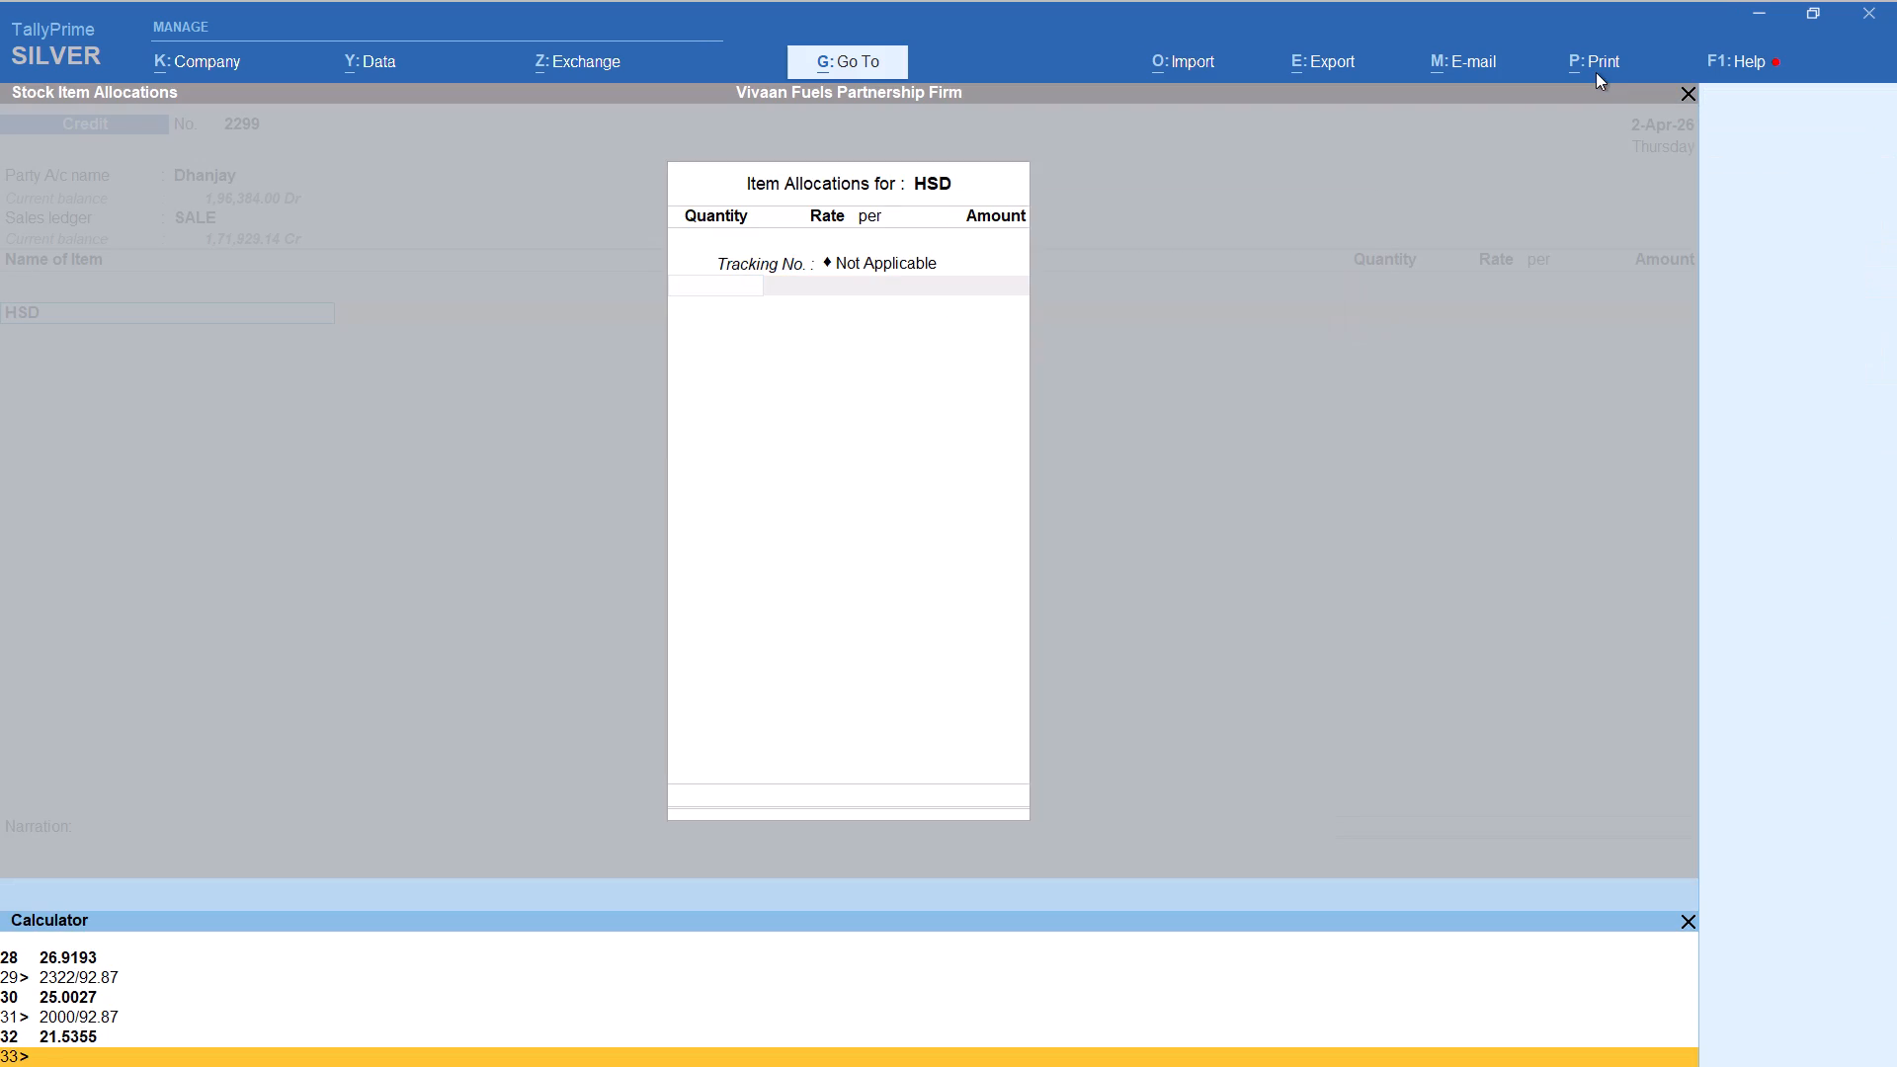
pyautogui.write('3000/92.87')
pyautogui.press('Return')
pyautogui.press('Return')
pyautogui.press('Return')
pyautogui.press('Return')
pyautogui.press('Return')
pyautogui.press('Return')
pyautogui.press('Return')
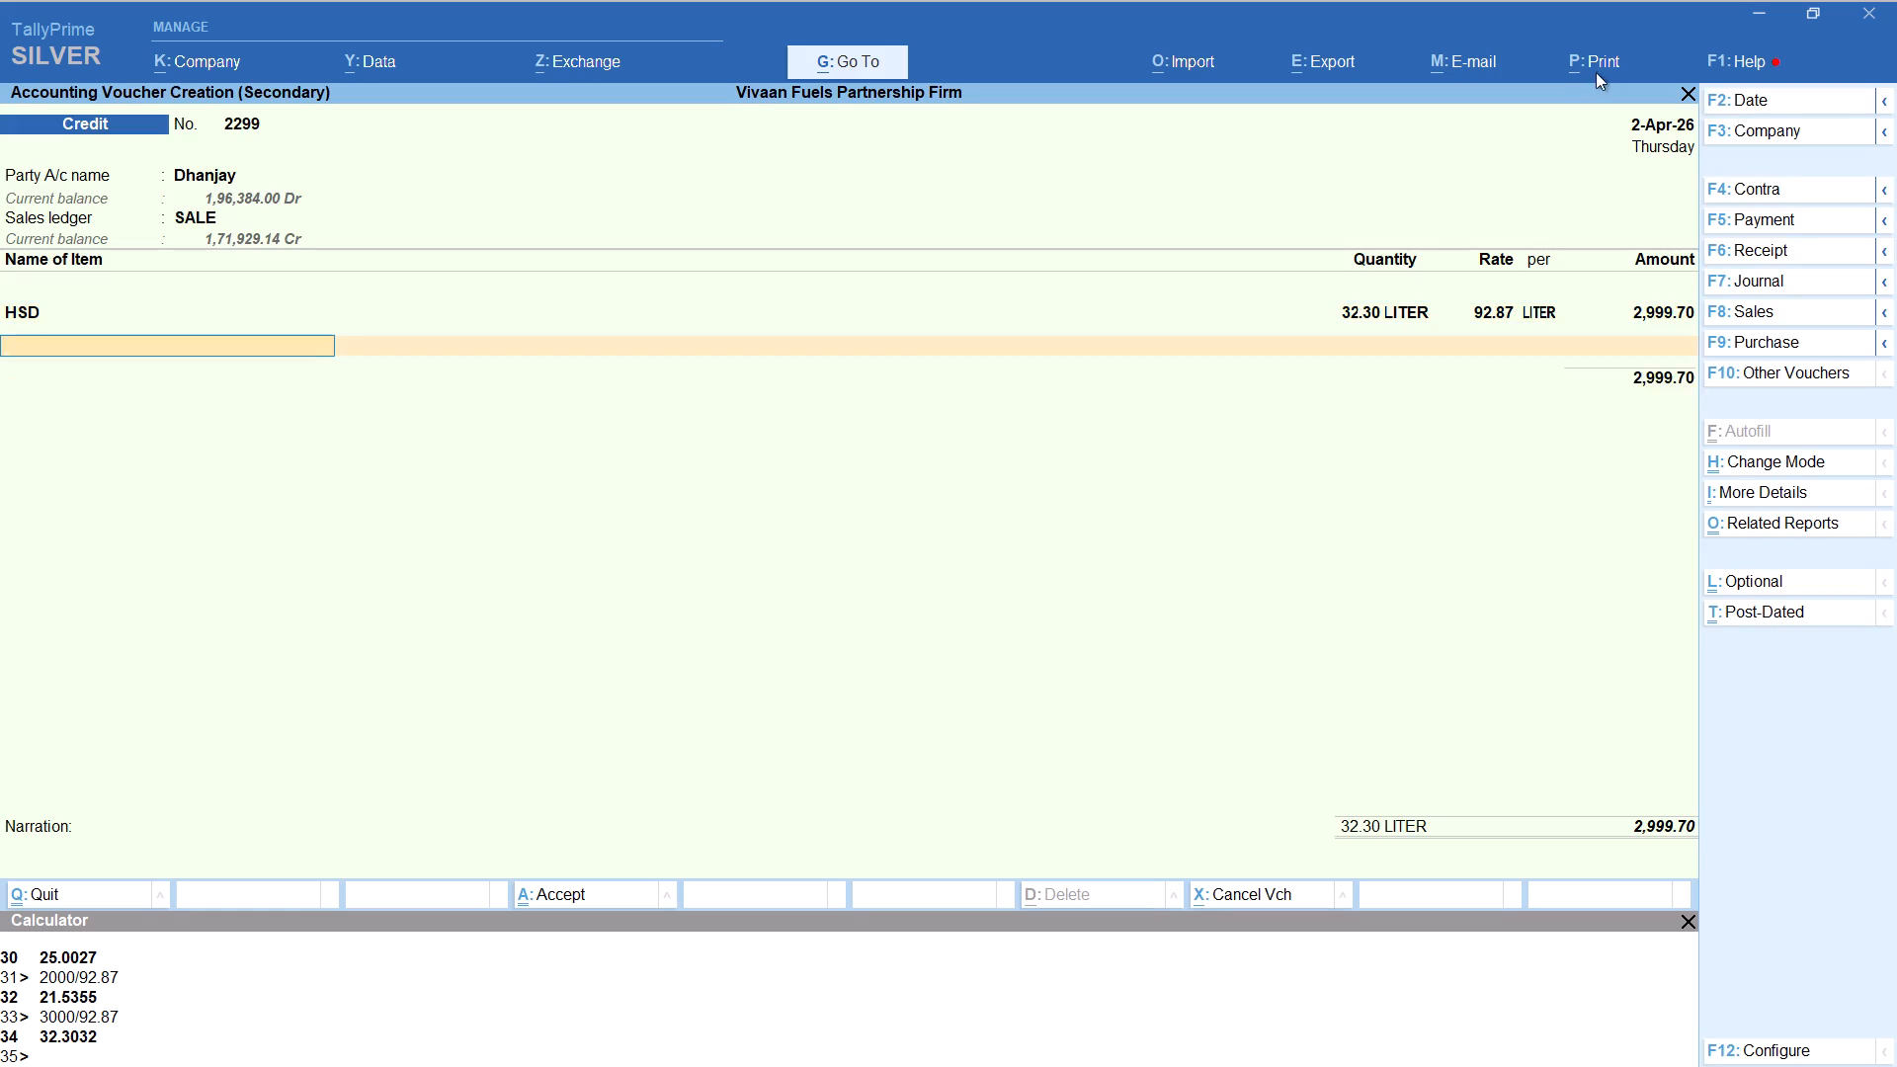
# Add the Round Off ledger to the Dhanjay voucher and save it.
pyautogui.write('rou')
pyautogui.press('Return')
pyautogui.hotkey('ctrl', 'a')
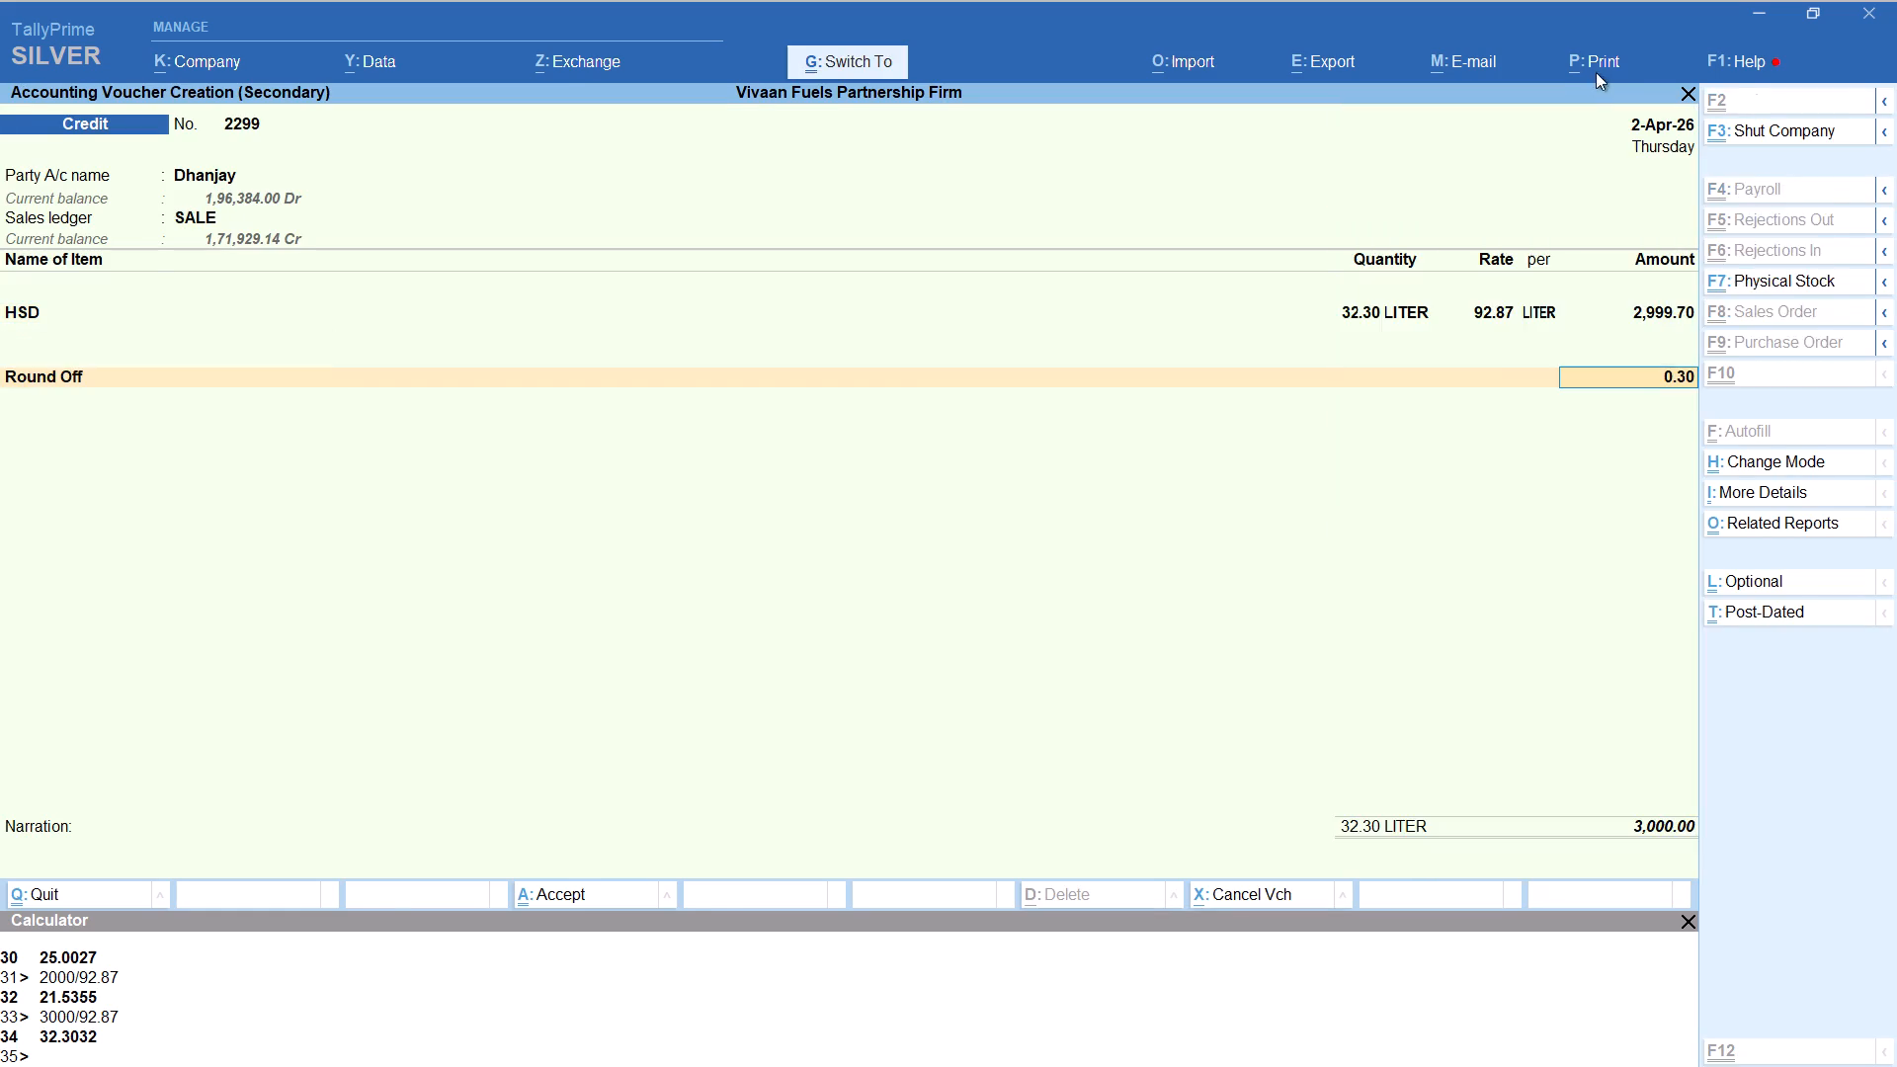
# Create another Credit sales voucher for the party Bhandan with the default party details and the SALE ledger.
pyautogui.hotkey('alt', 'a')
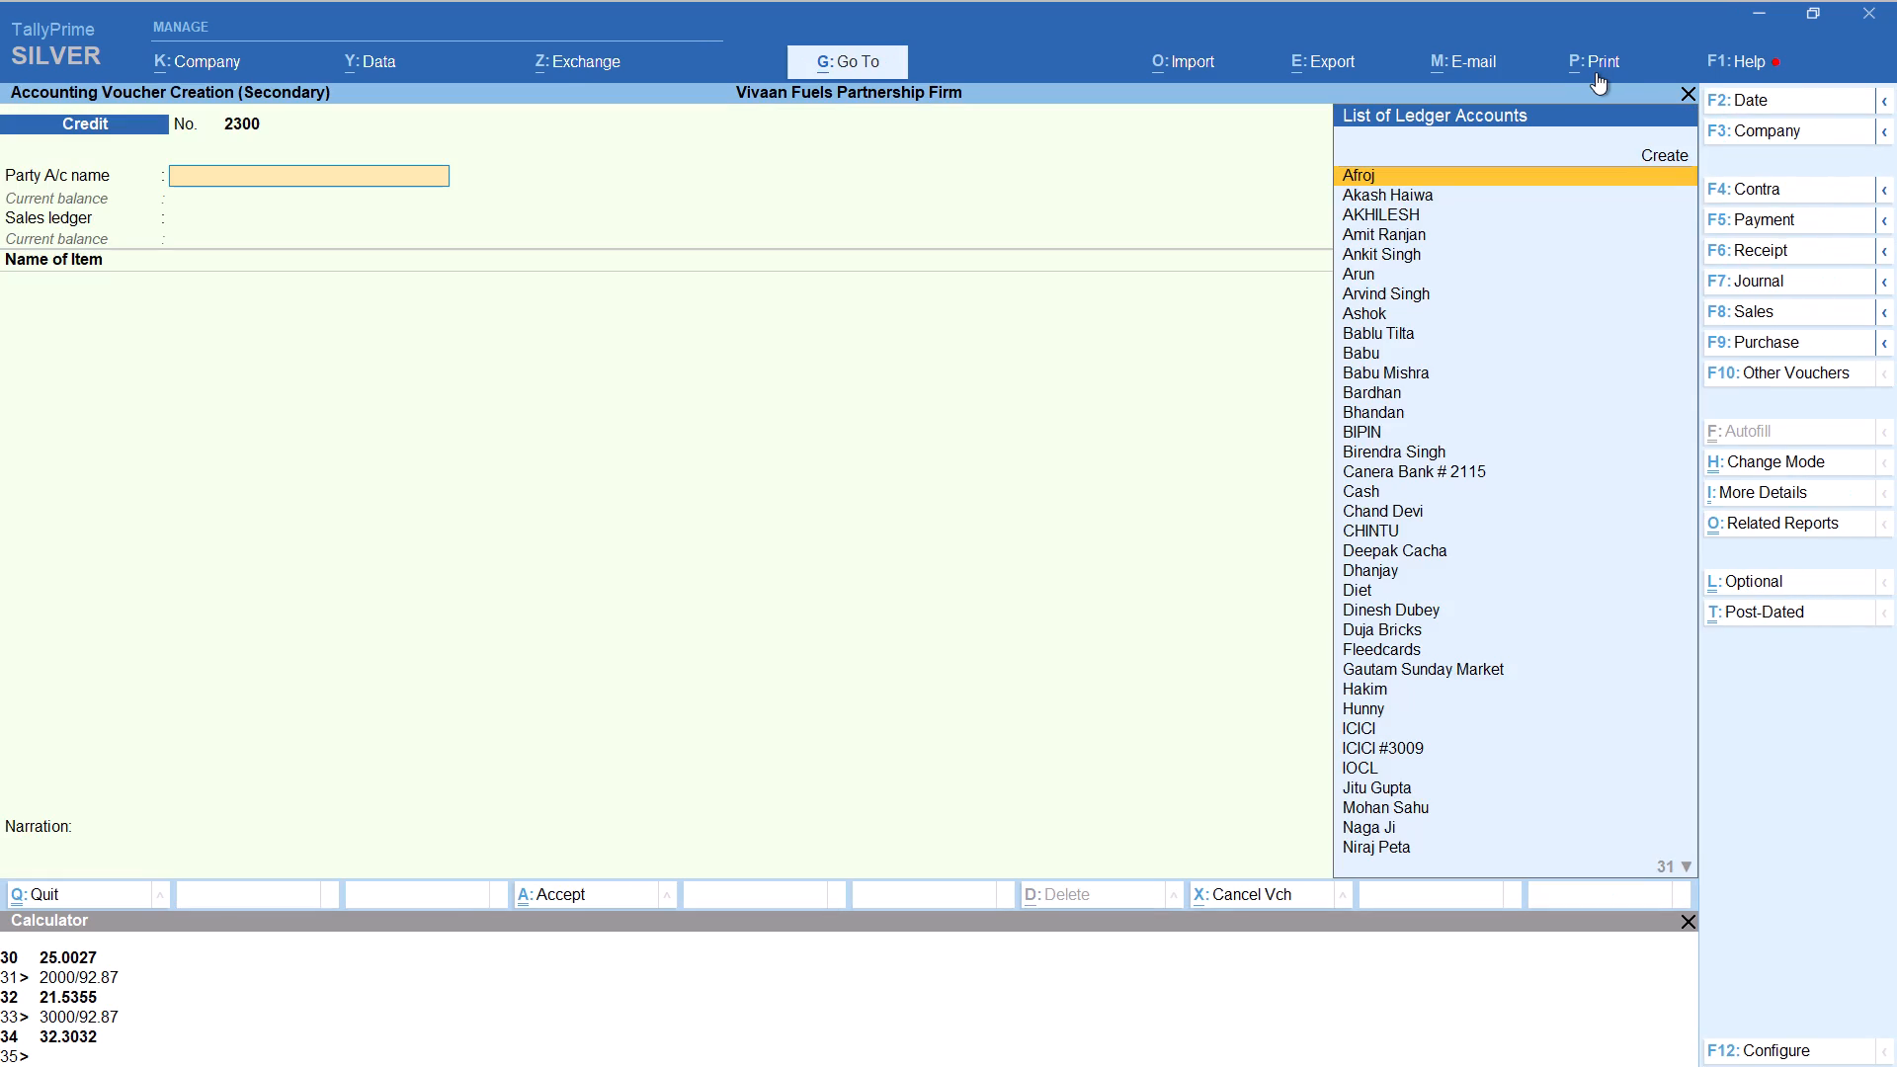
pyautogui.write('bh')
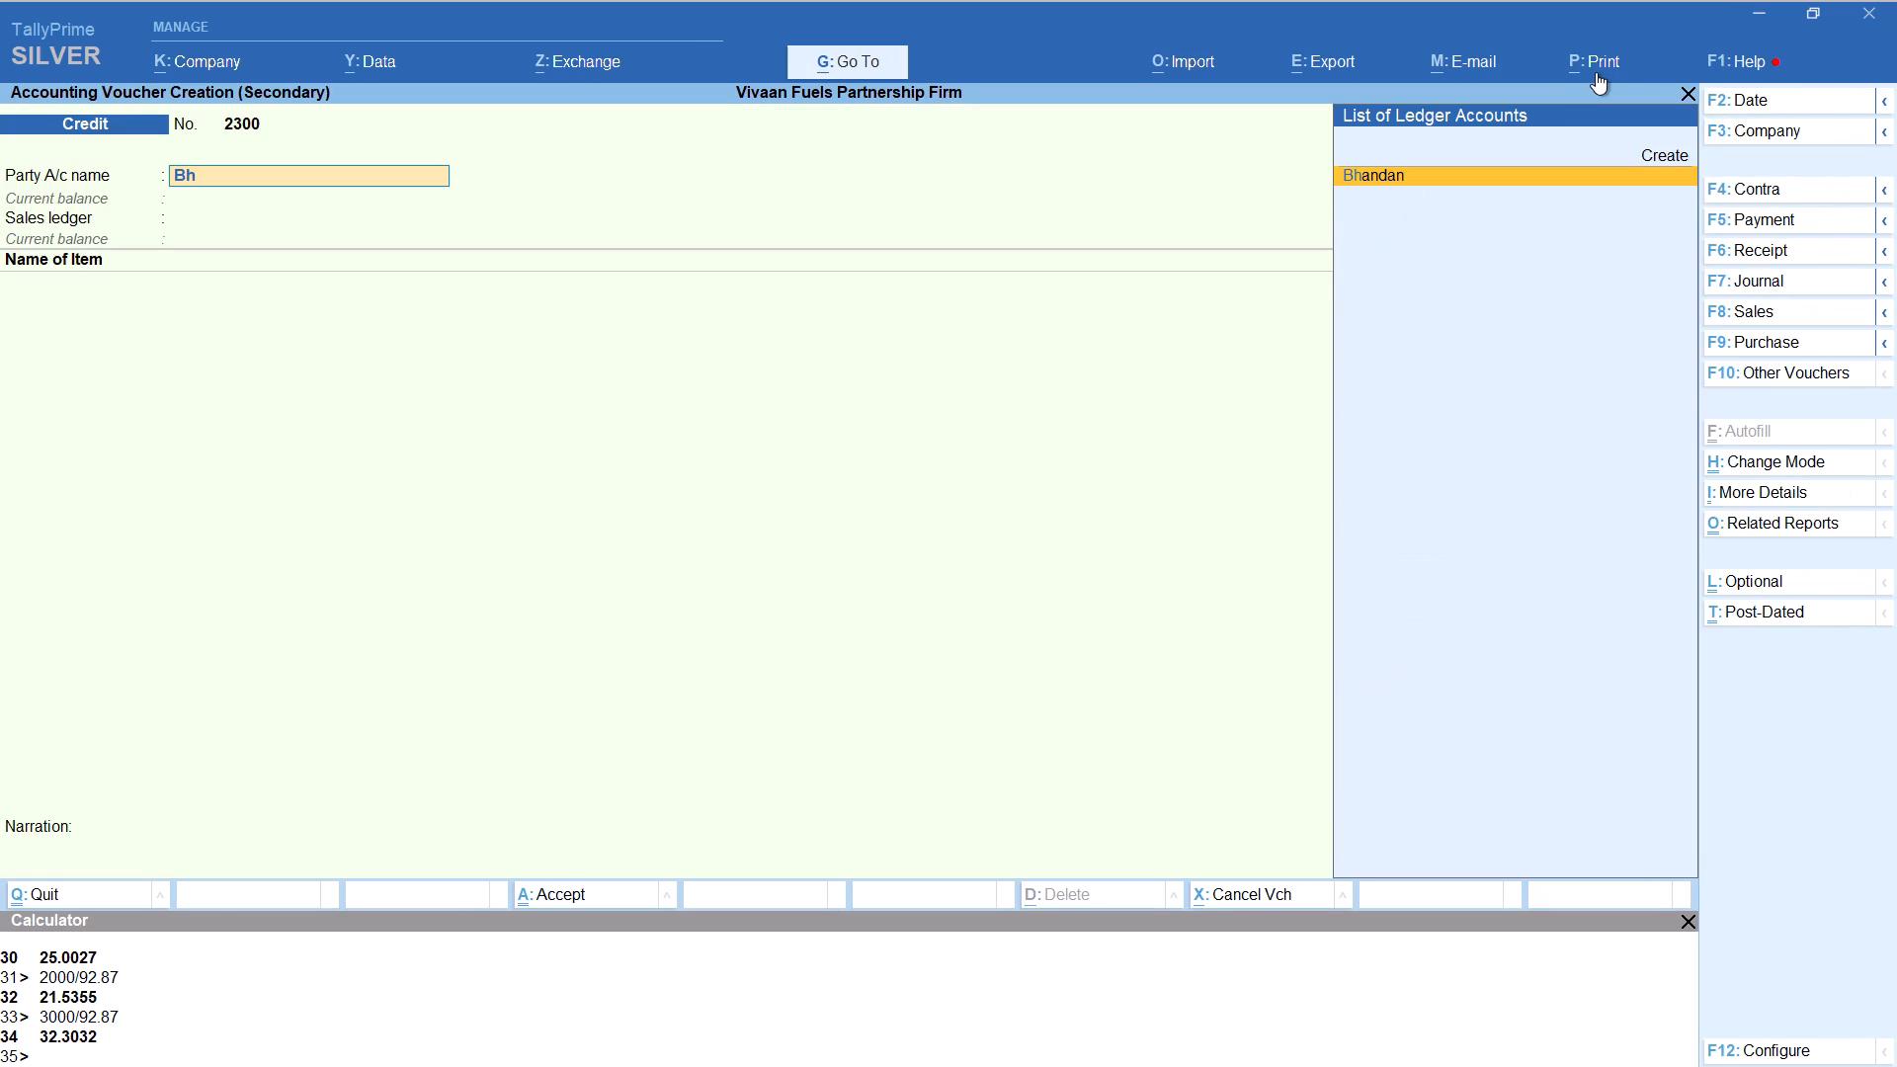
pyautogui.press('a')
pyautogui.press('Return')
pyautogui.press('Return')
pyautogui.press('Return')
pyautogui.press('Return')
pyautogui.press('Return')
pyautogui.press('Return')
pyautogui.press('Return')
pyautogui.press('Return')
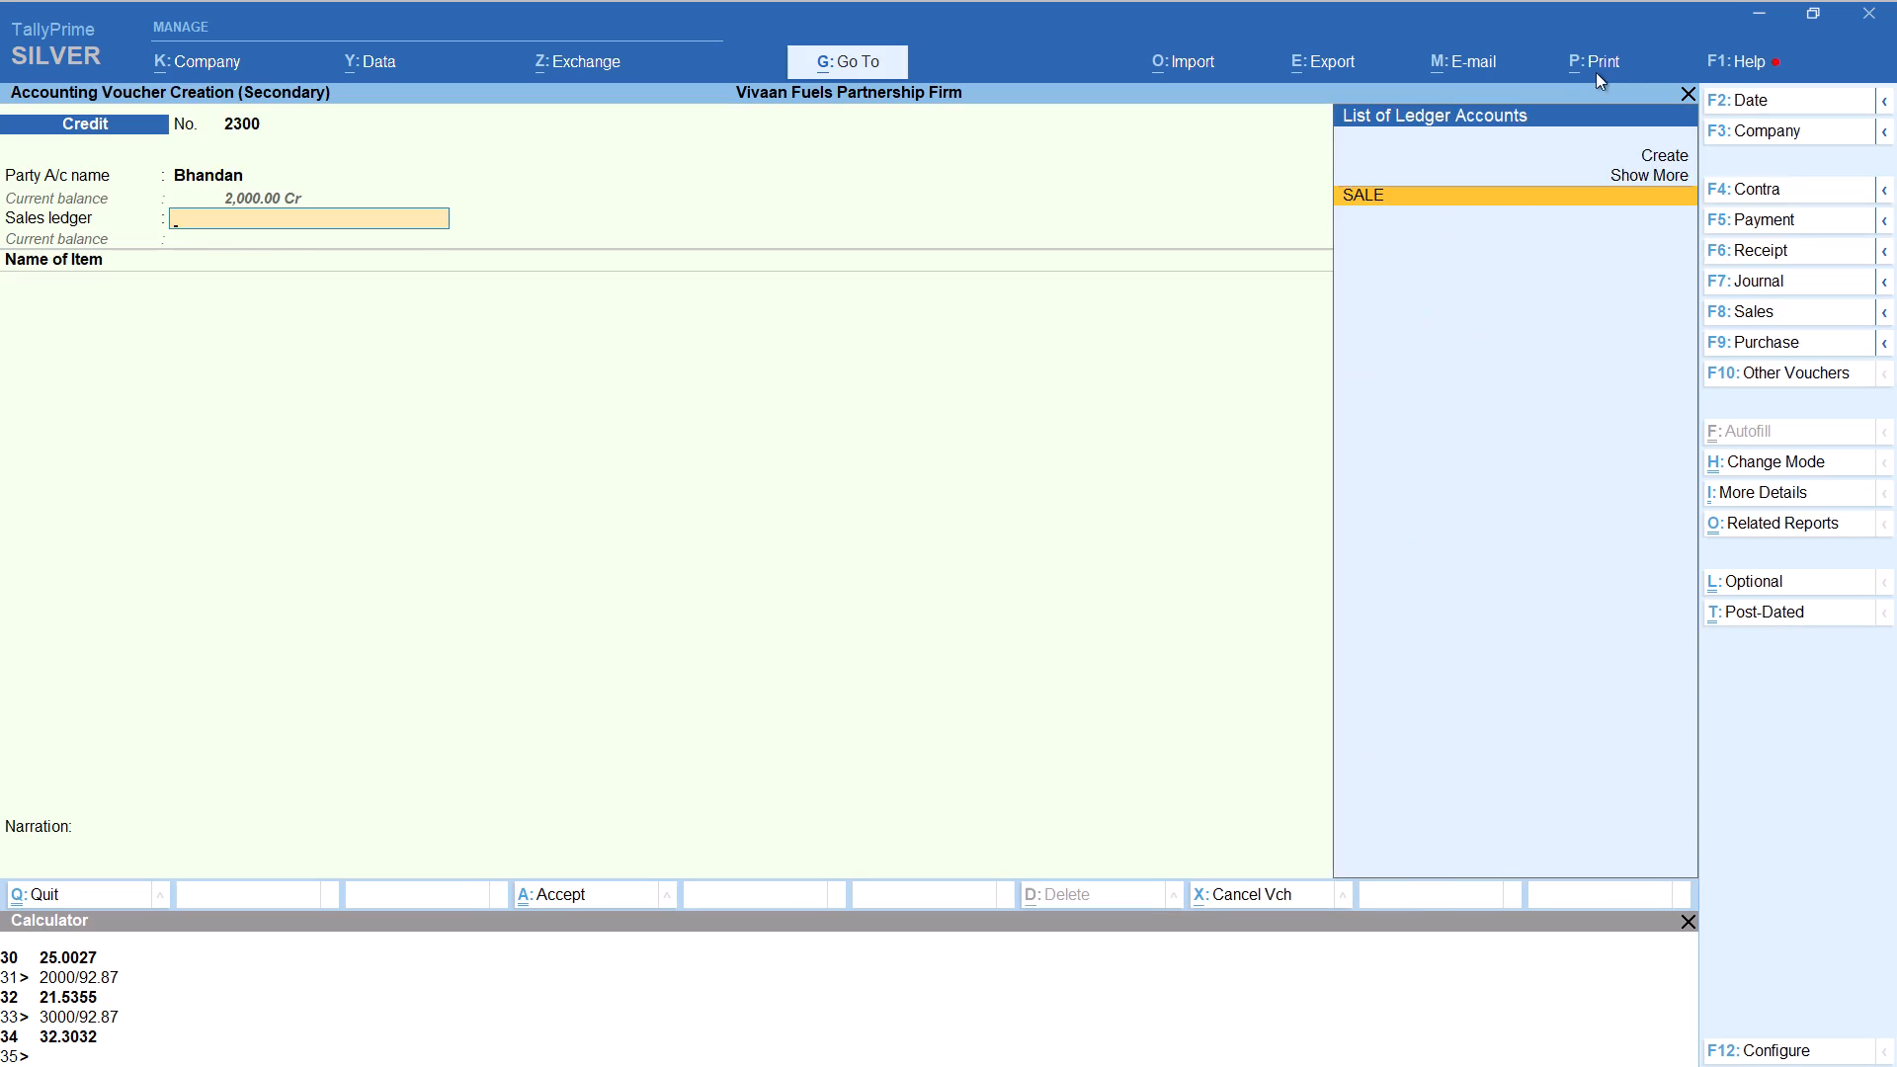
# Add HSD with tracking number Not Applicable and a quantity of 10.77 LITER, calculated as 1000/92.87.
pyautogui.write('hs')
pyautogui.press('Return')
pyautogui.press('Up')
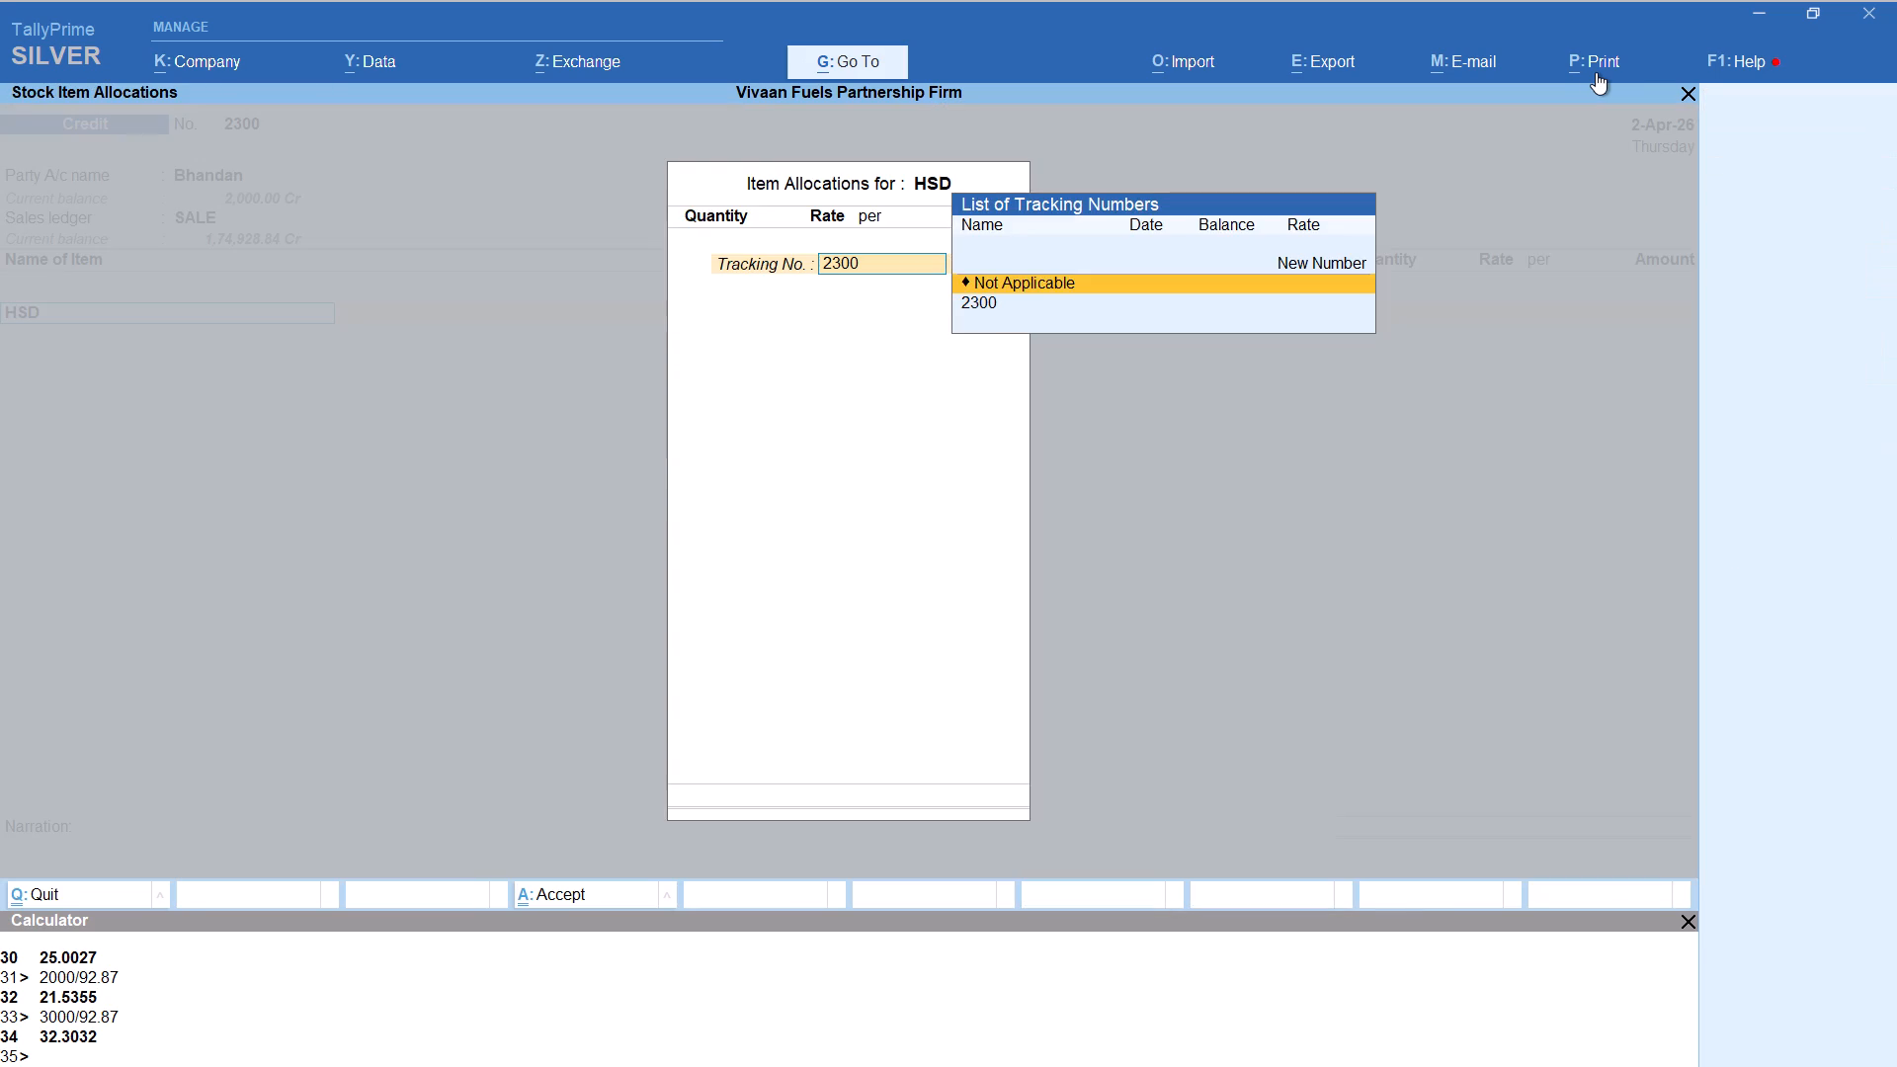
pyautogui.press('Return')
pyautogui.hotkey('alt', 'c')
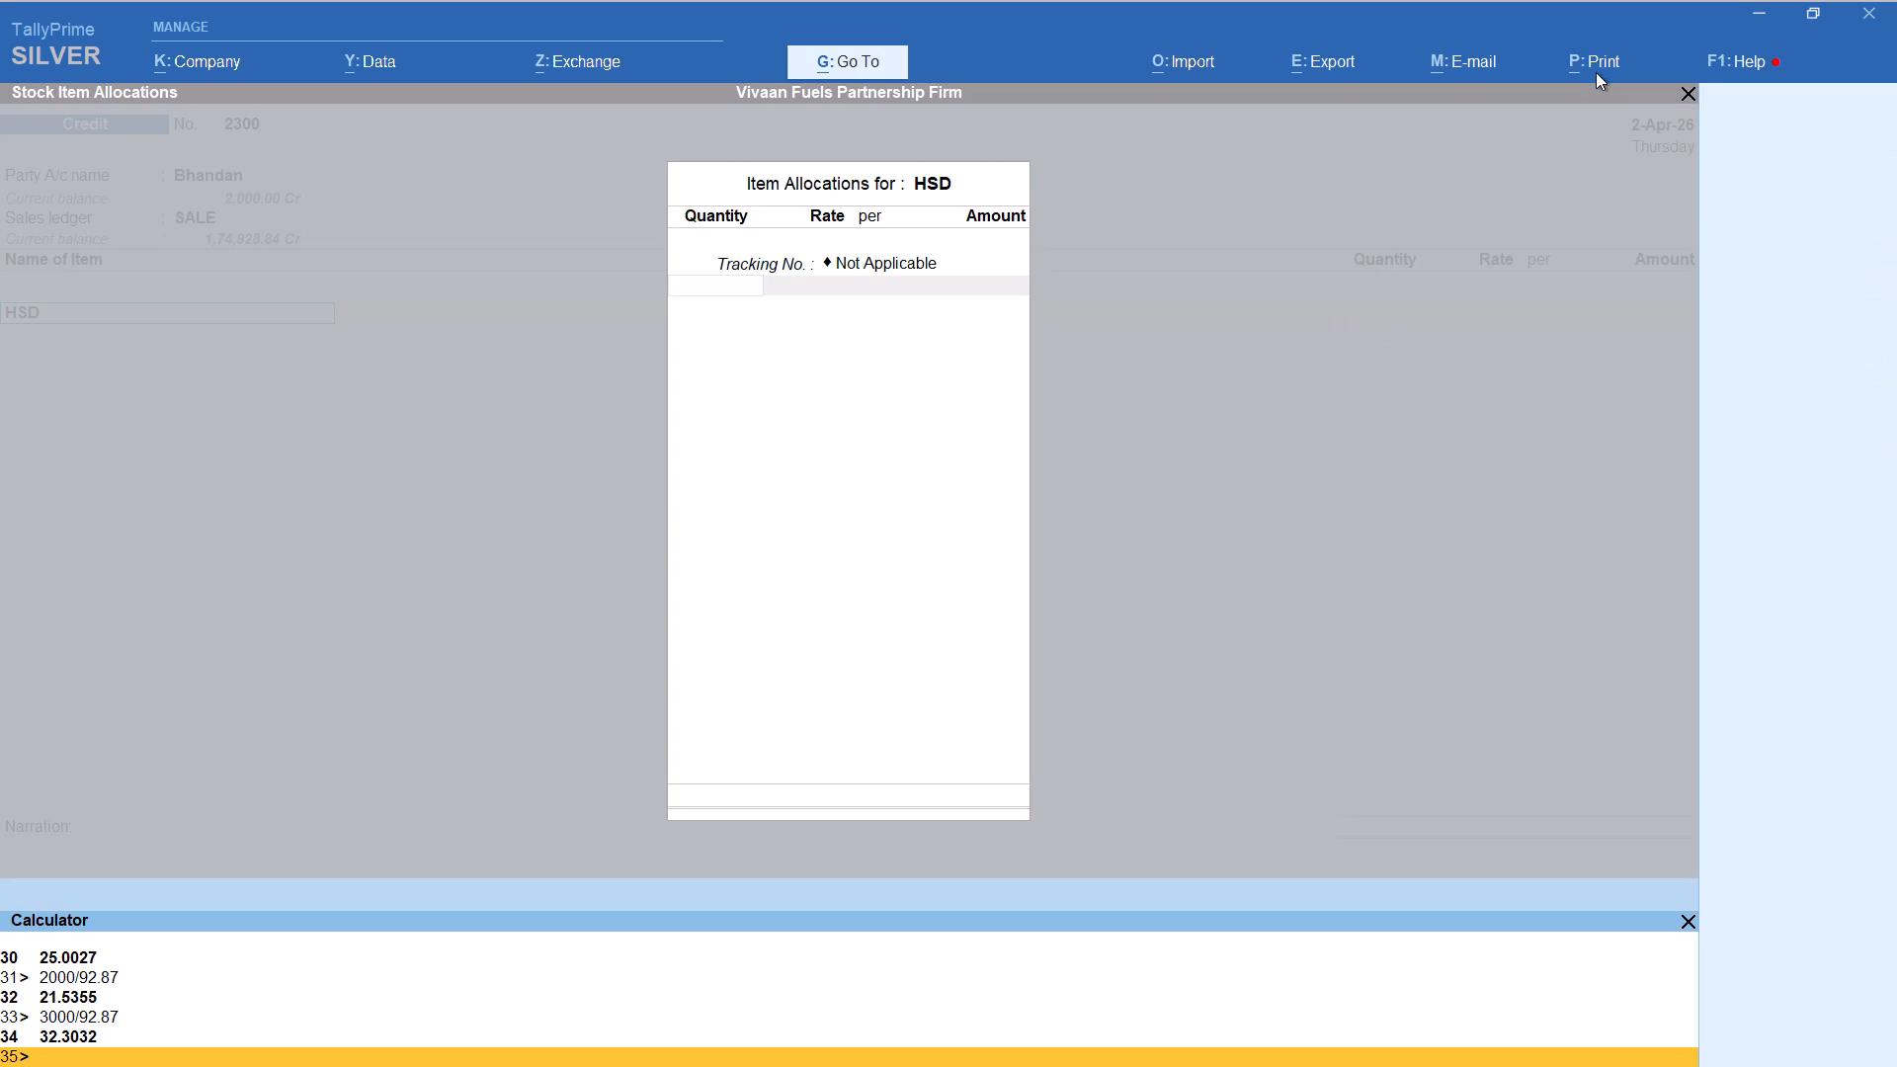
pyautogui.write('1000/92.87')
pyautogui.press('Return')
pyautogui.press('Return')
pyautogui.press('Return')
pyautogui.press('Return')
pyautogui.press('Return')
pyautogui.press('Return')
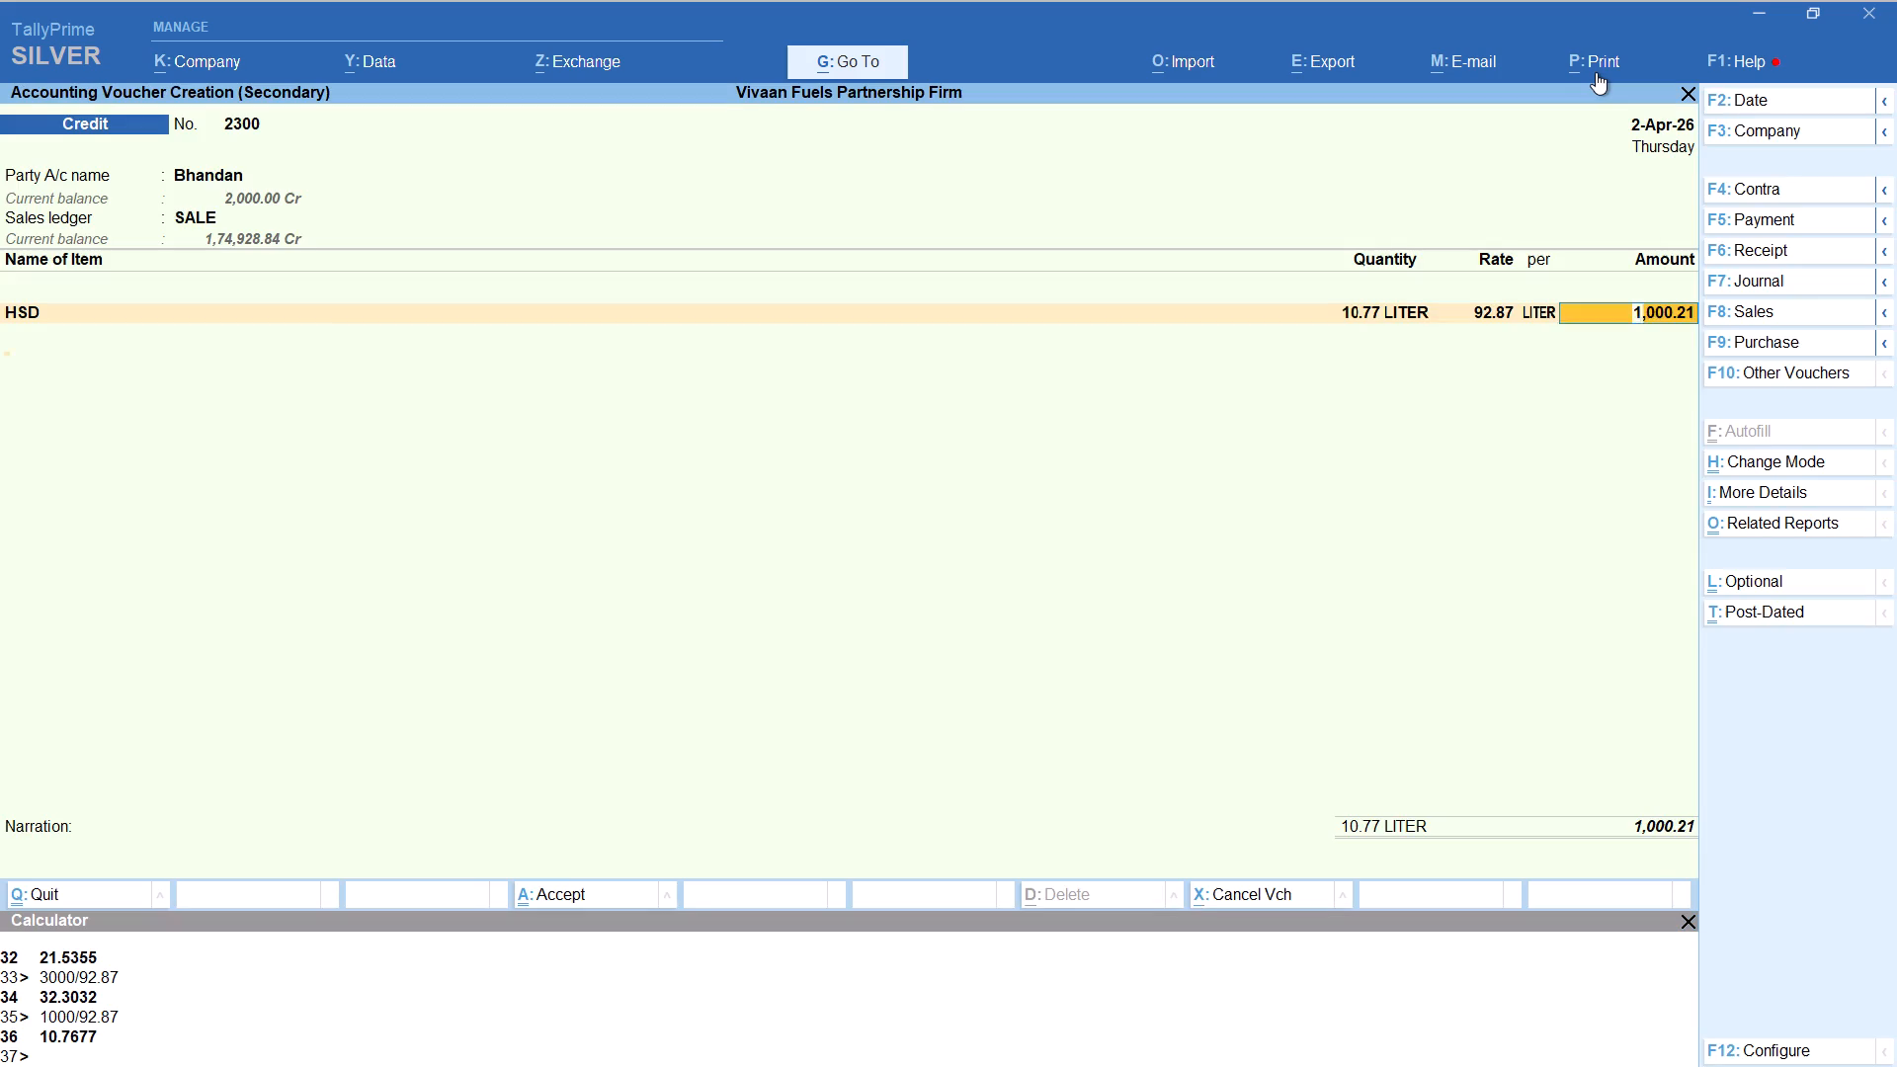
pyautogui.press('Return')
# Add the Round Off ledger to the Bhandan voucher and save it.
pyautogui.write('rou')
pyautogui.press('Return')
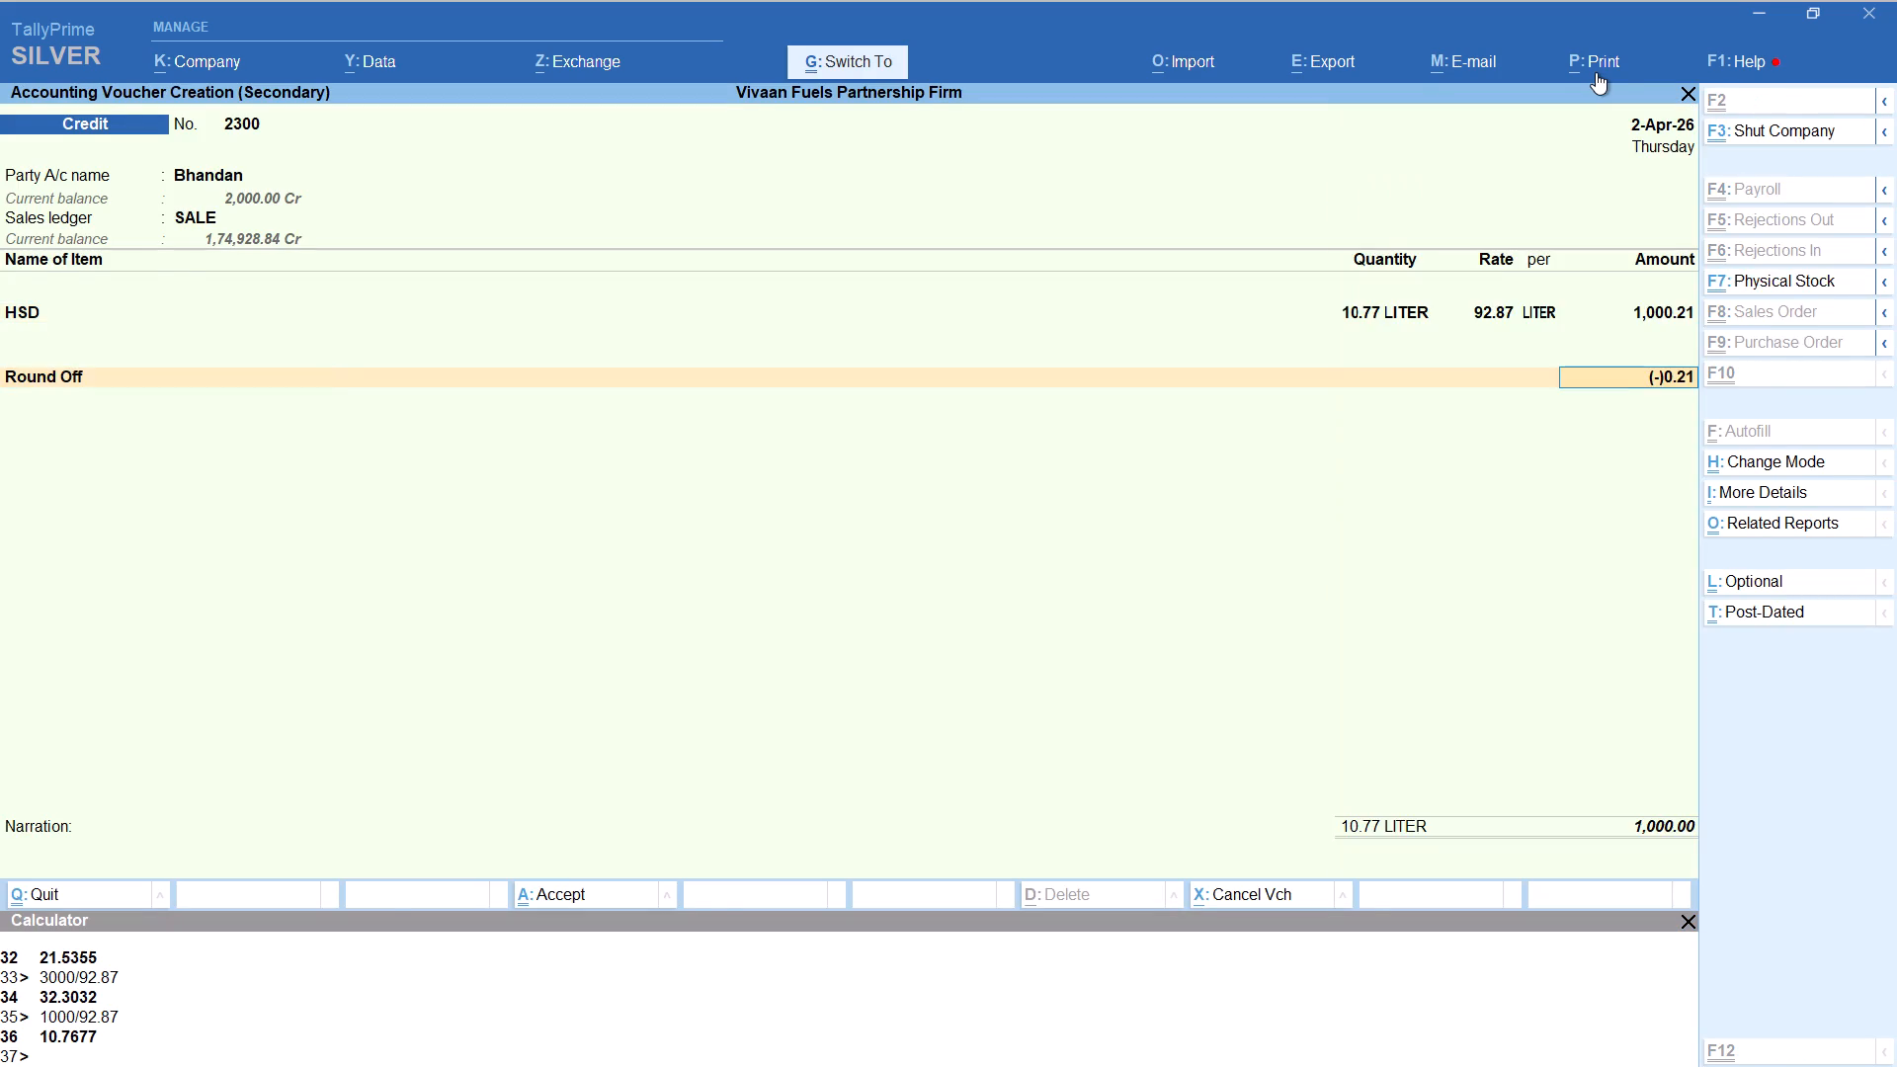
pyautogui.hotkey('ctrl', 'a')
# Create another Credit sales voucher for the customer Mohan with the default party details and the SALE ledger.
pyautogui.hotkey('alt', 'a')
pyautogui.write('moh')
pyautogui.press('Return')
pyautogui.press('Return')
pyautogui.press('Return')
pyautogui.press('Return')
pyautogui.press('Return')
pyautogui.press('Return')
pyautogui.press('Return')
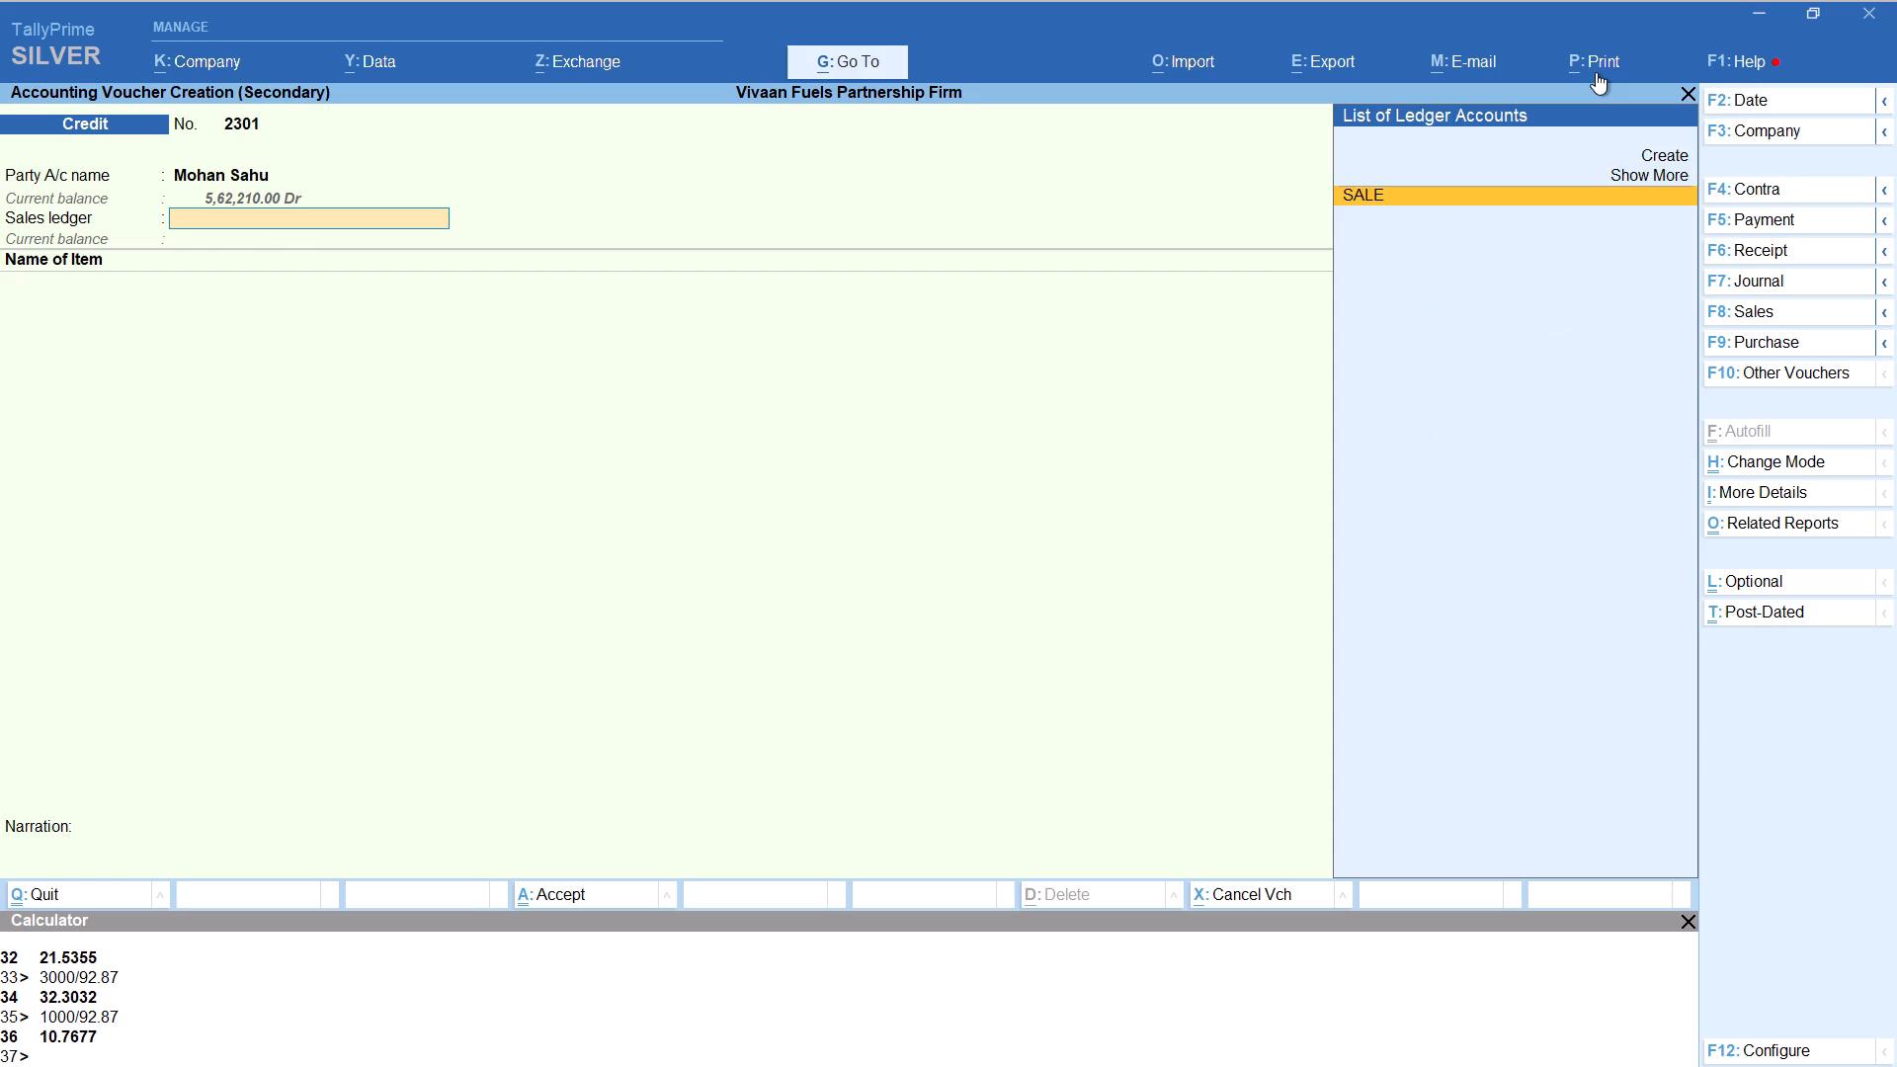
pyautogui.press('Return')
# Add HSD with tracking number Not Applicable and a quantity of 16.15 LITER, calculated as 1500/92.87.
pyautogui.write('hjs')
pyautogui.press('Return')
pyautogui.press('Up')
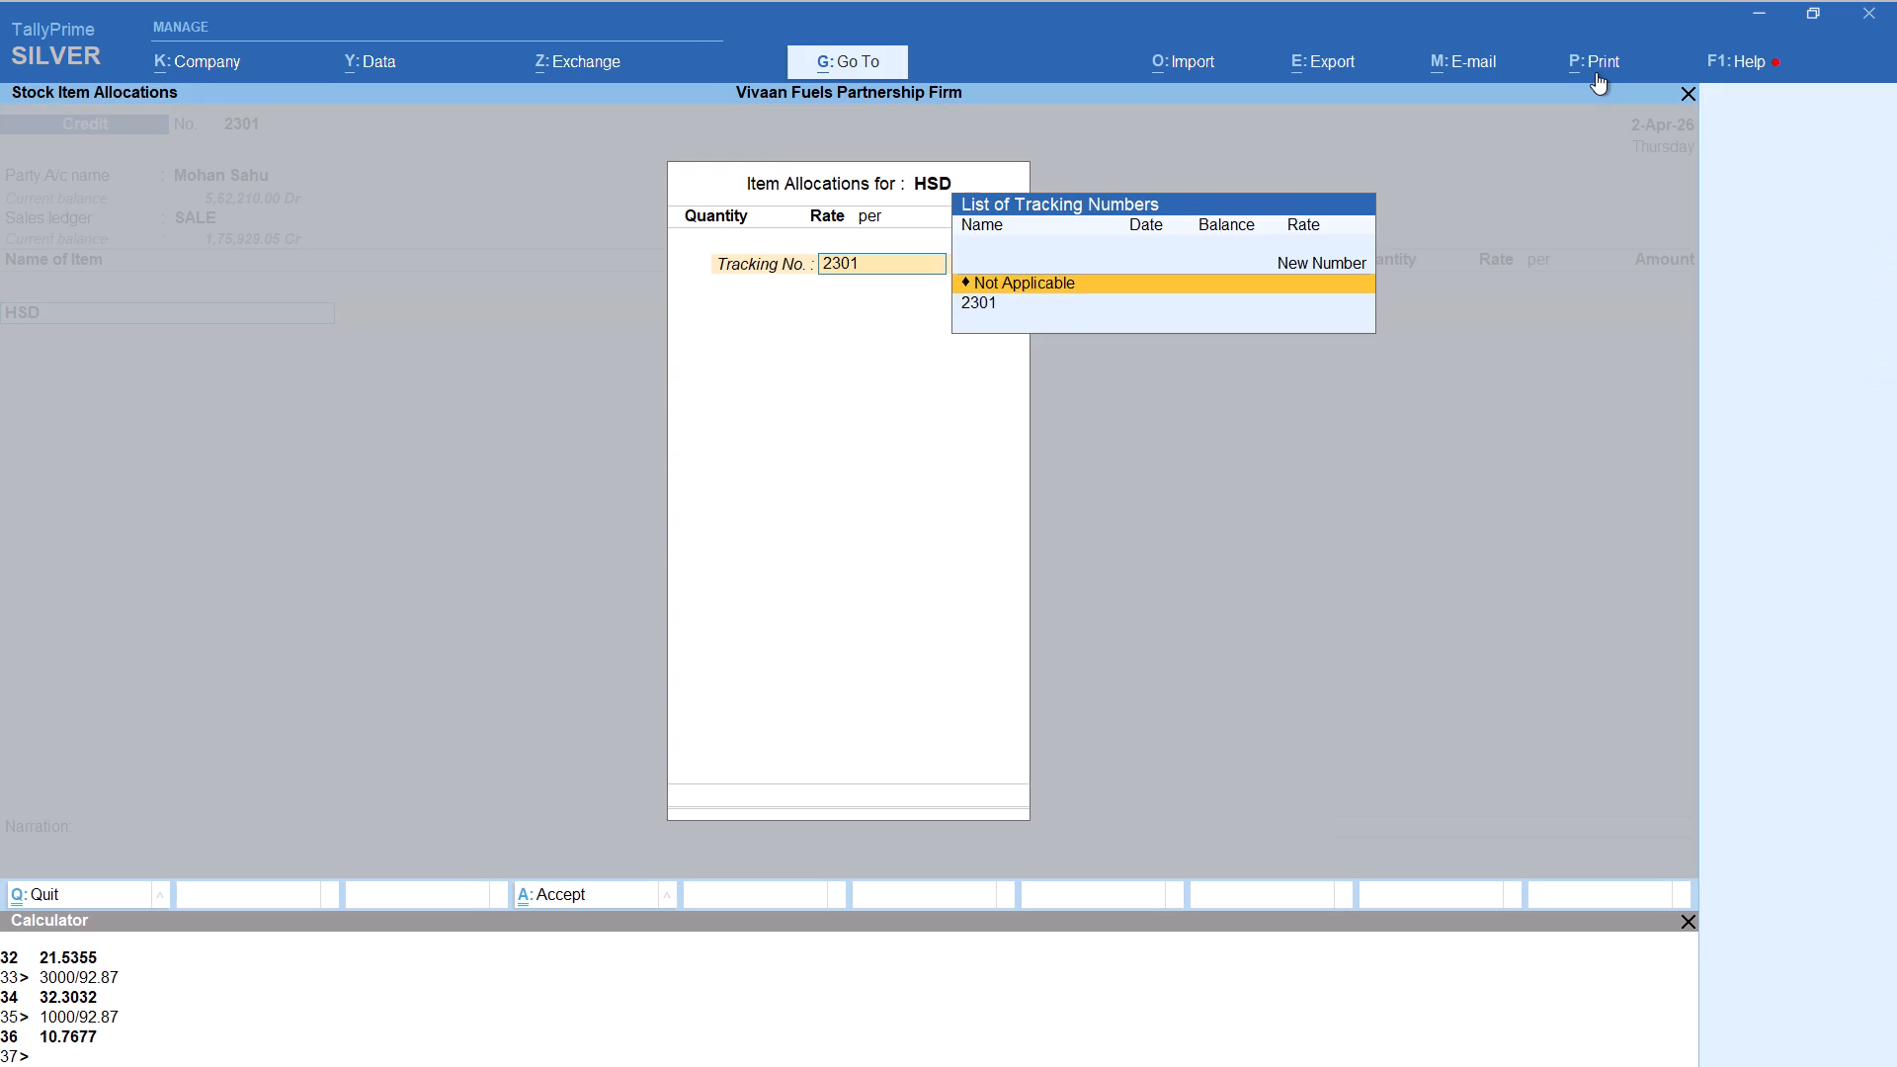
pyautogui.press('Return')
pyautogui.hotkey('alt', 'c')
pyautogui.write('16500')
pyautogui.press('BackSpace')
pyautogui.press('BackSpace')
pyautogui.press('BackSpace')
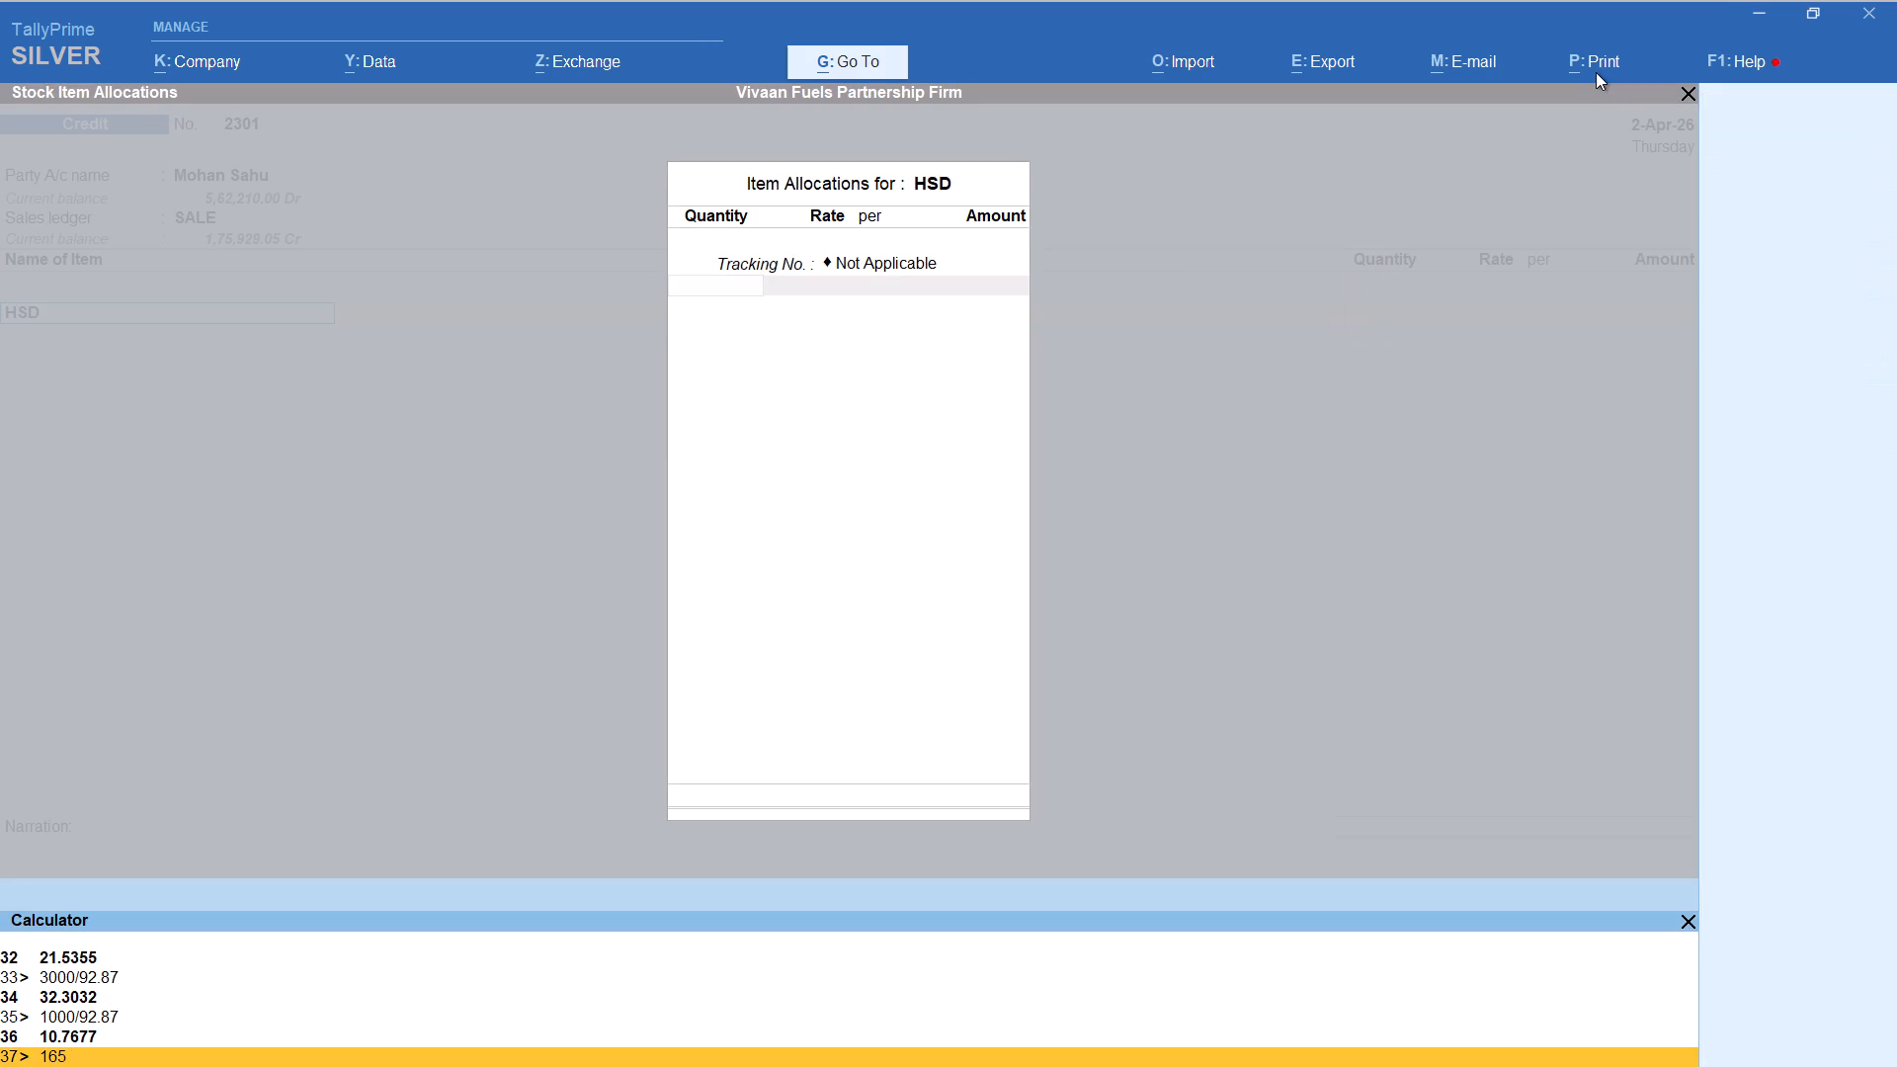
pyautogui.press('BackSpace')
pyautogui.write('500/92.87')
pyautogui.press('Return')
pyautogui.press('Return')
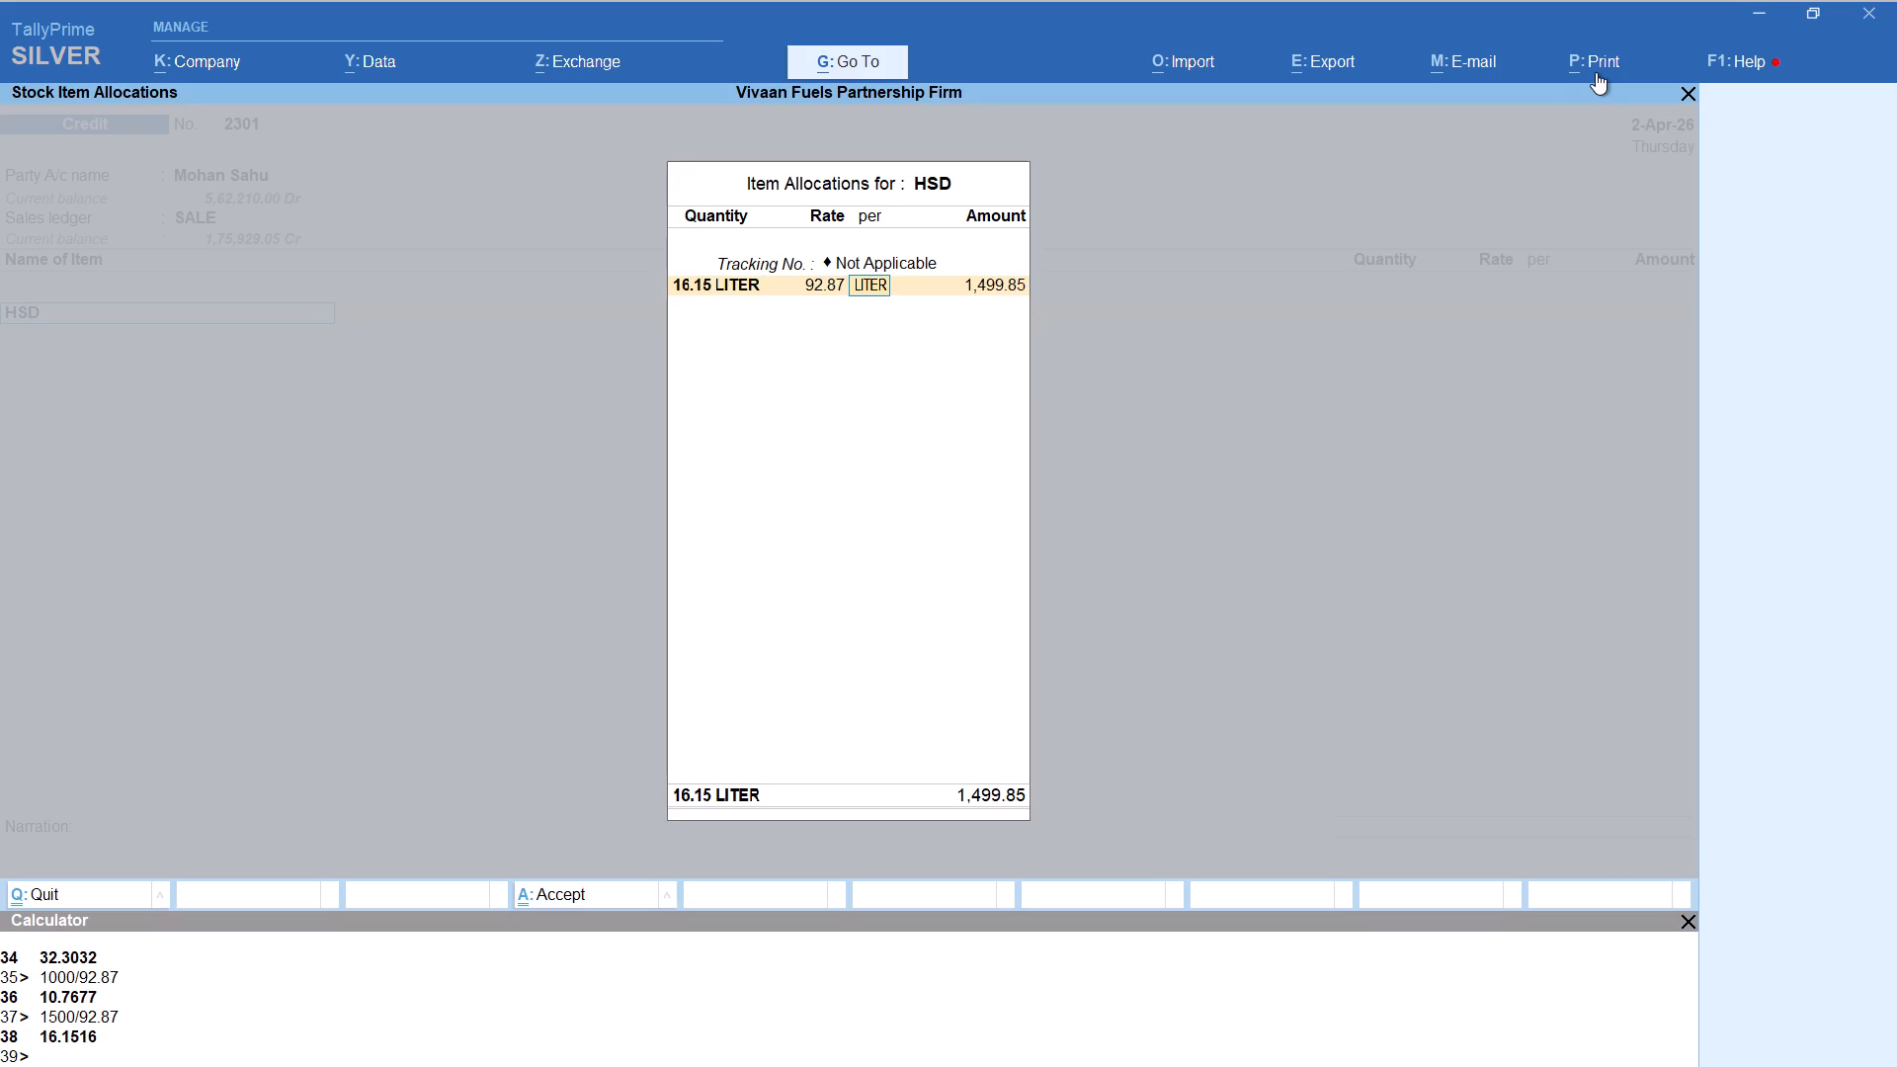
pyautogui.press('Return')
pyautogui.press('Return')
pyautogui.press('Return')
pyautogui.press('Return')
pyautogui.press('Return')
# Add the Round Off ledger to the Mohan voucher and save it.
pyautogui.write('rou')
pyautogui.press('Return')
pyautogui.hotkey('ctrl', 'a')
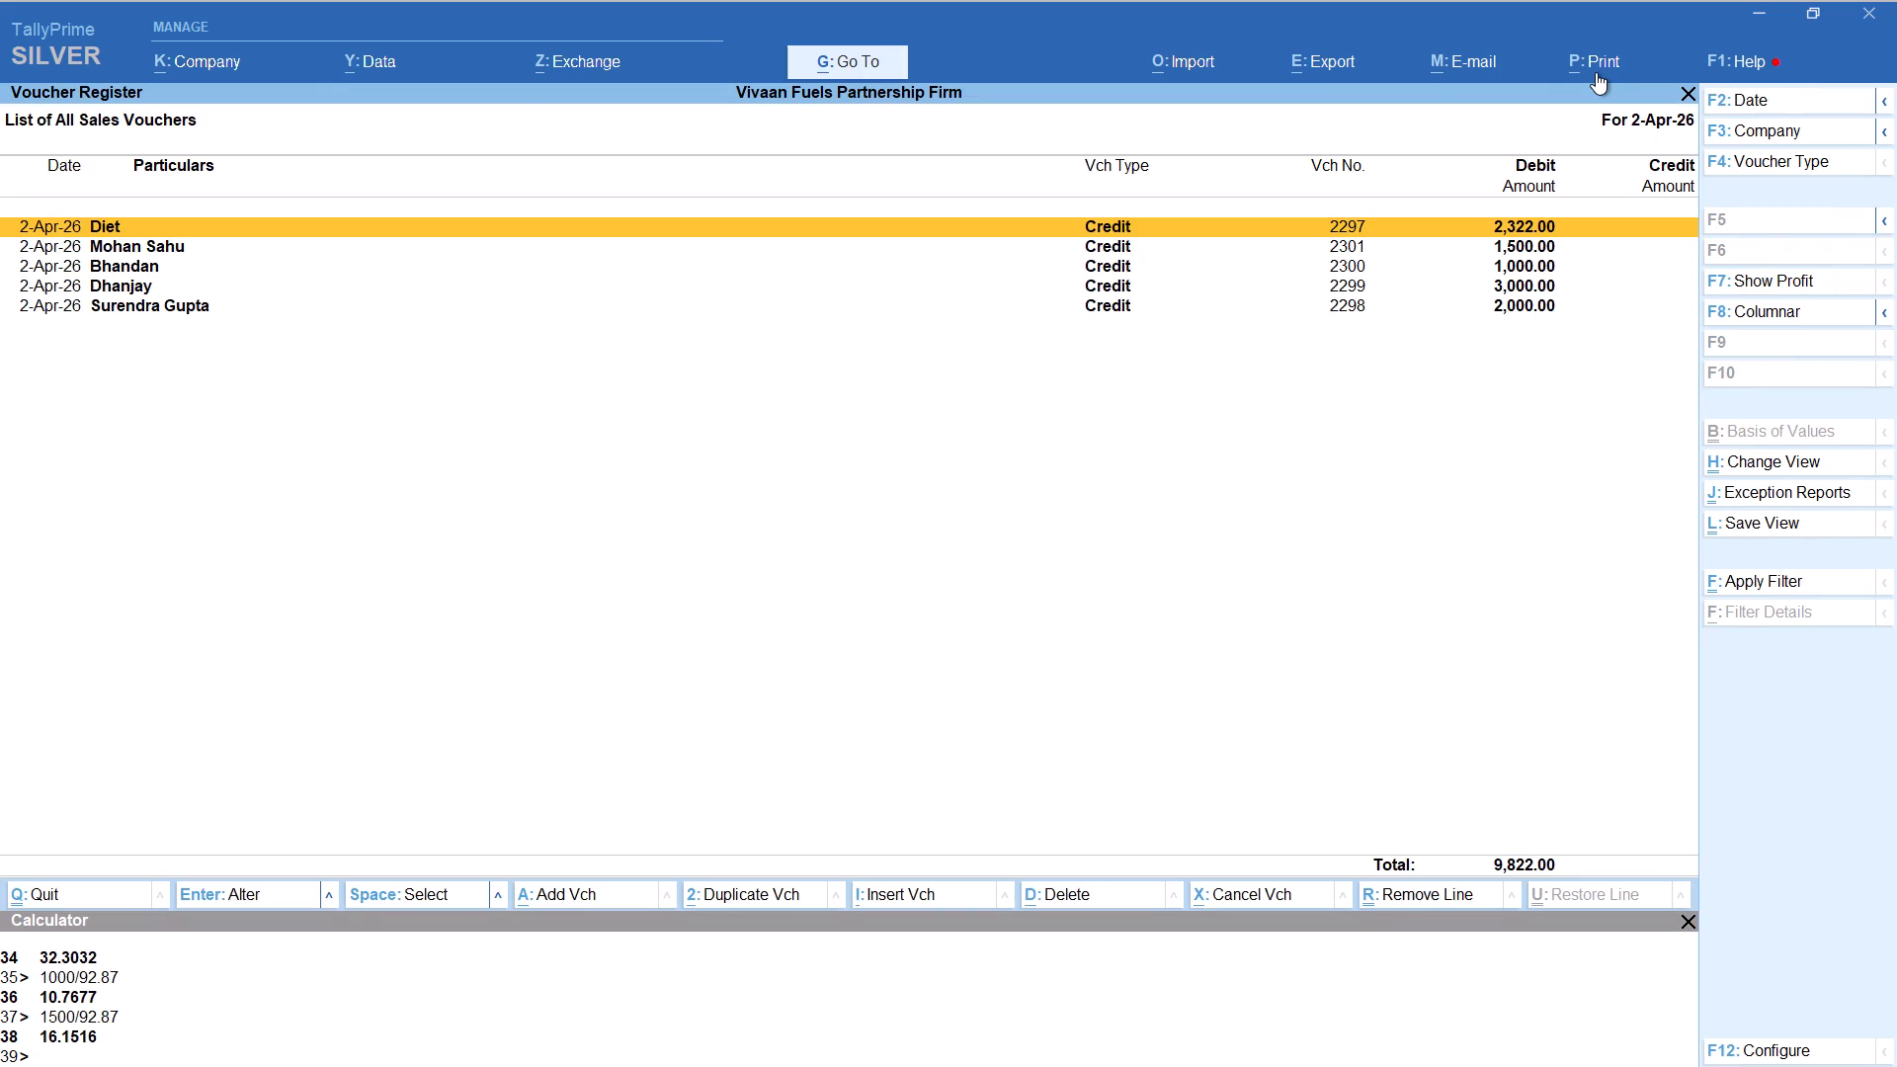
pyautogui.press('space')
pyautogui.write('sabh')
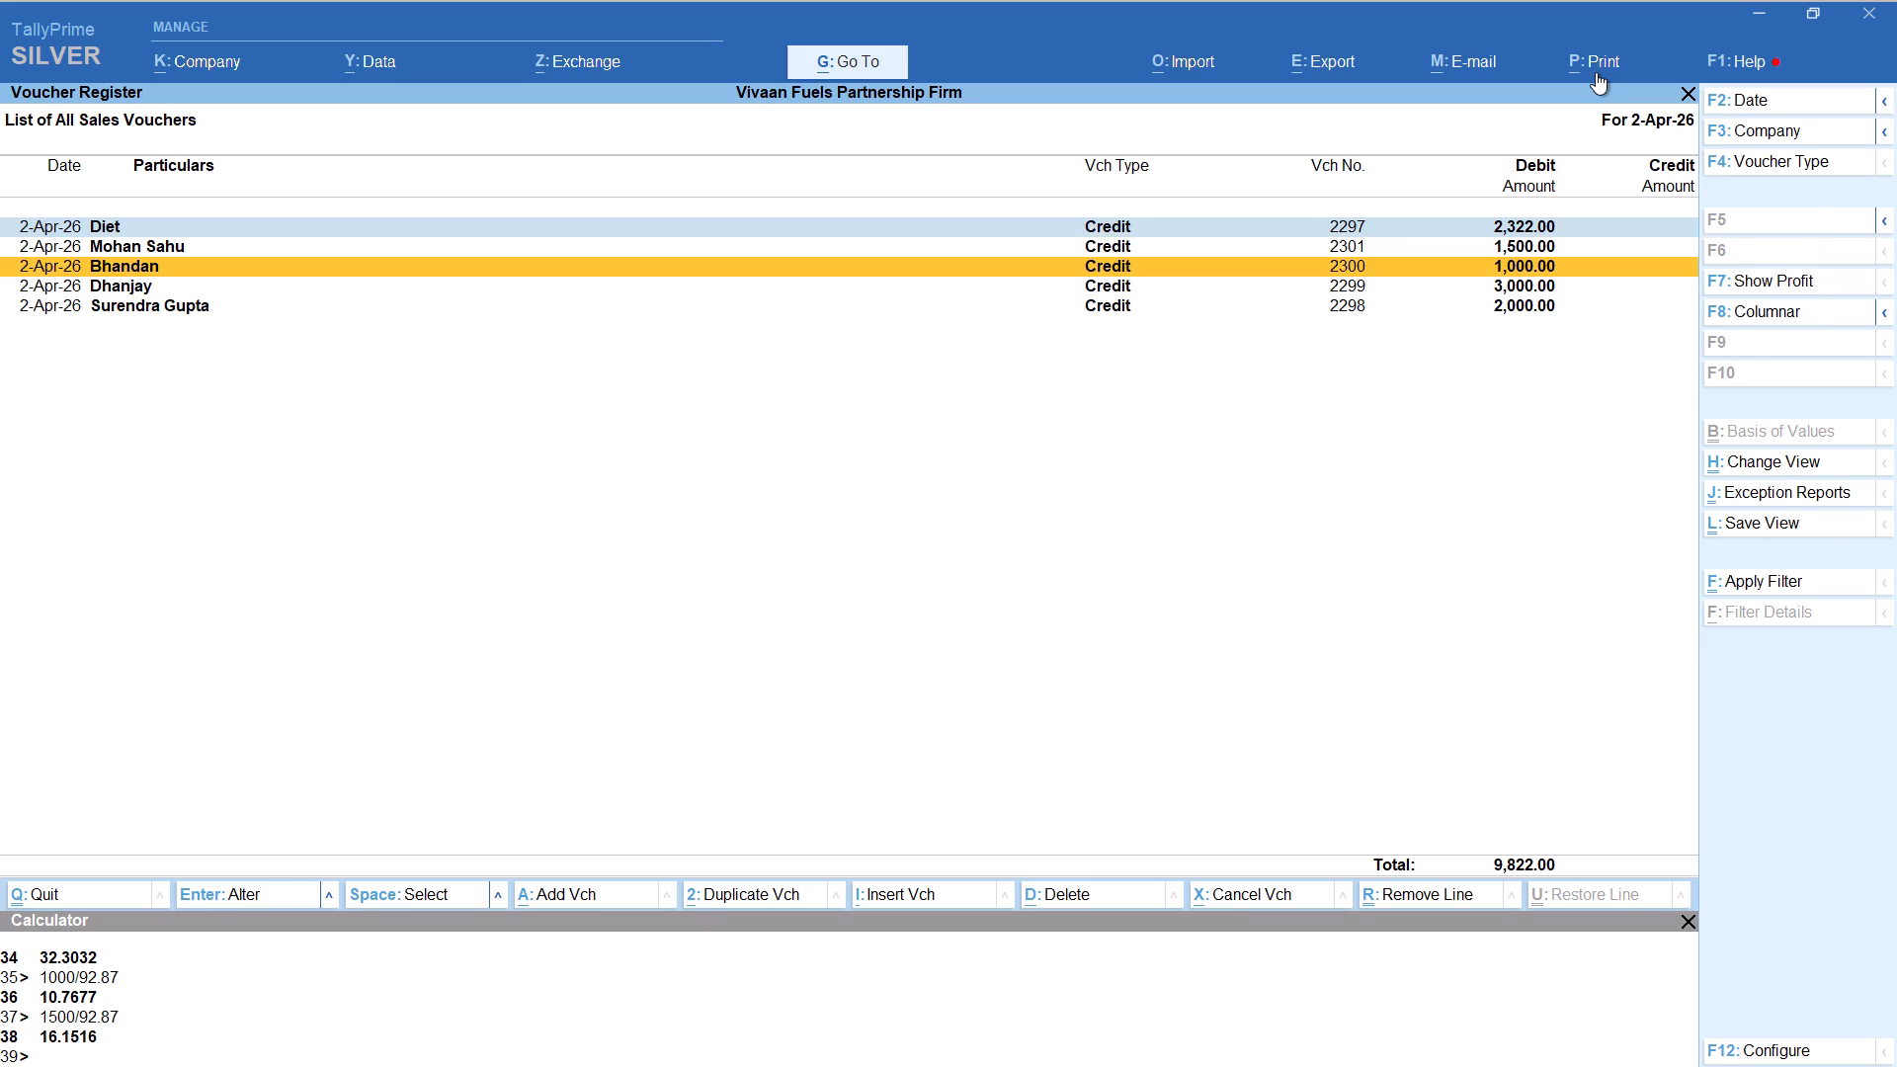
# Start another Credit sales voucher and search the party ledgers for "ban".
pyautogui.hotkey('alt', 'a')
pyautogui.write('bam')
pyautogui.press('BackSpace')
pyautogui.write('nf')
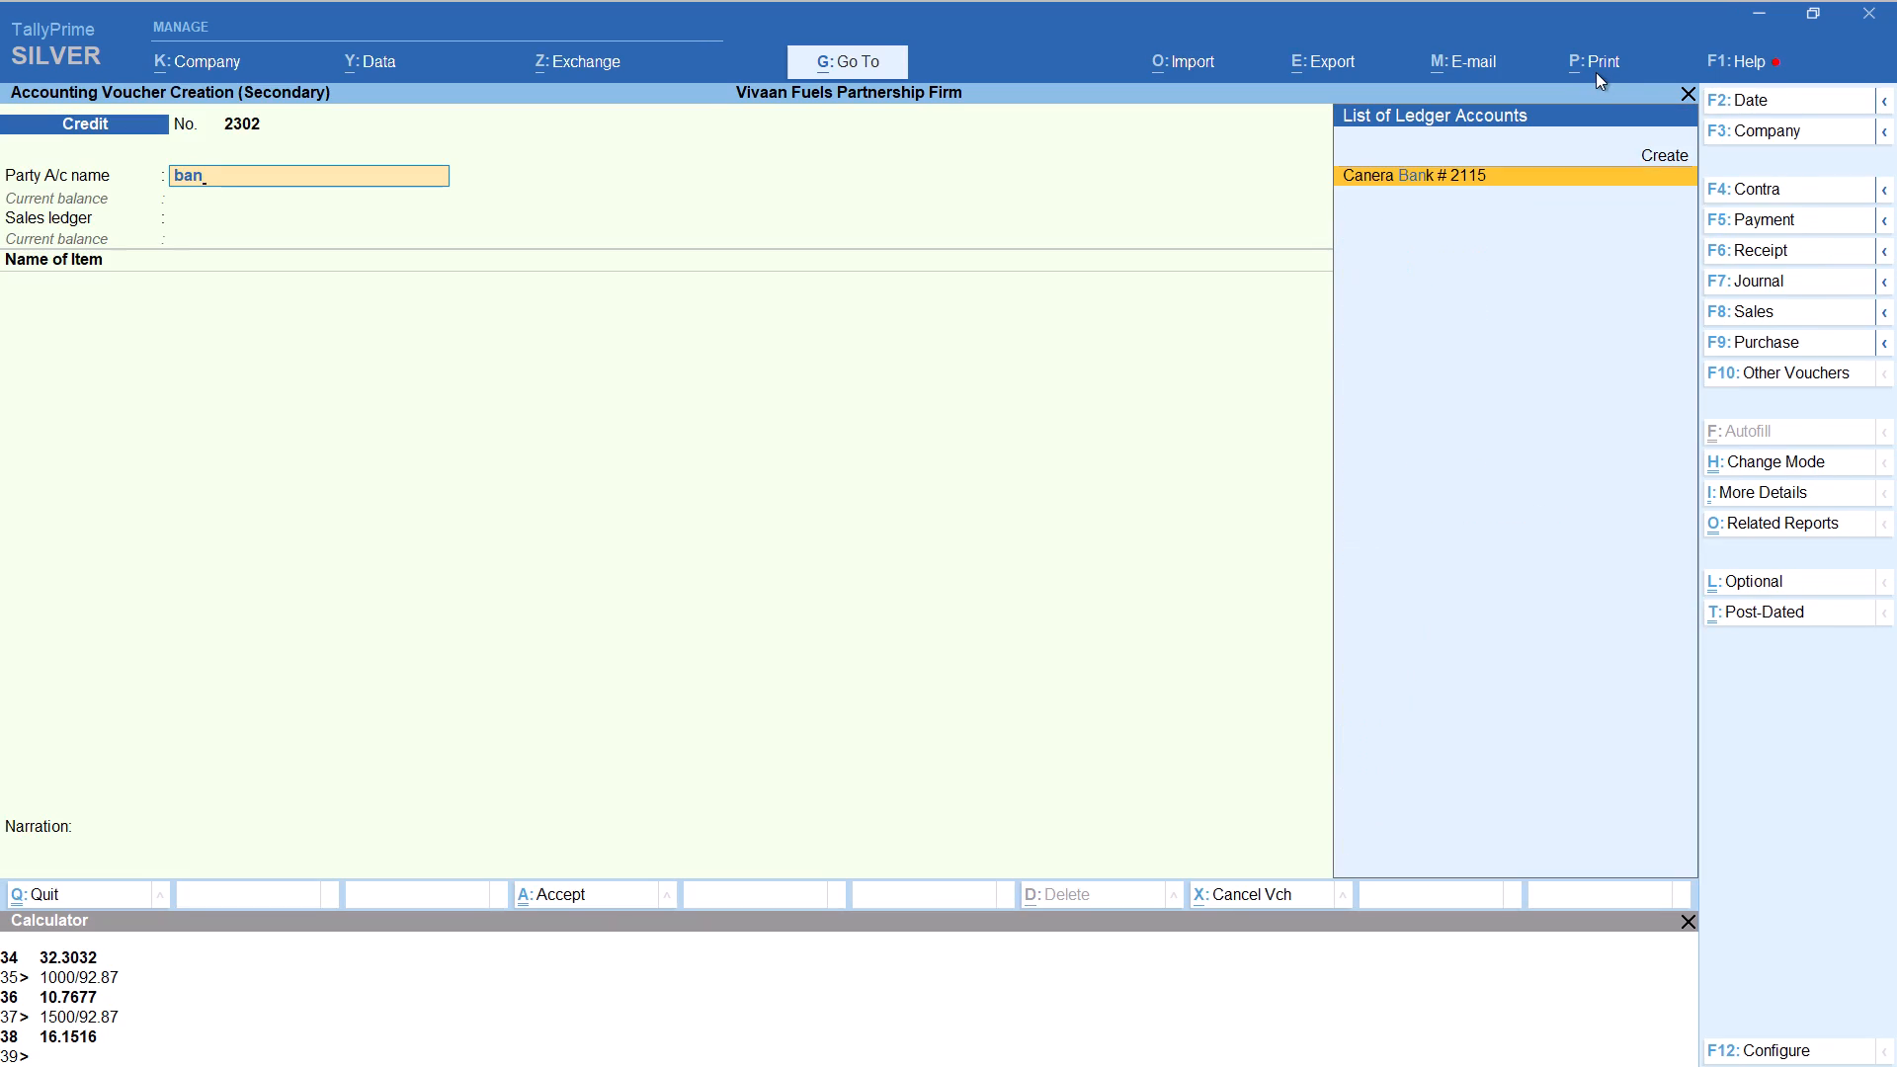
pyautogui.press('BackSpace')
pyautogui.press('BackSpace')
pyautogui.press('BackSpace')
pyautogui.press('BackSpace')
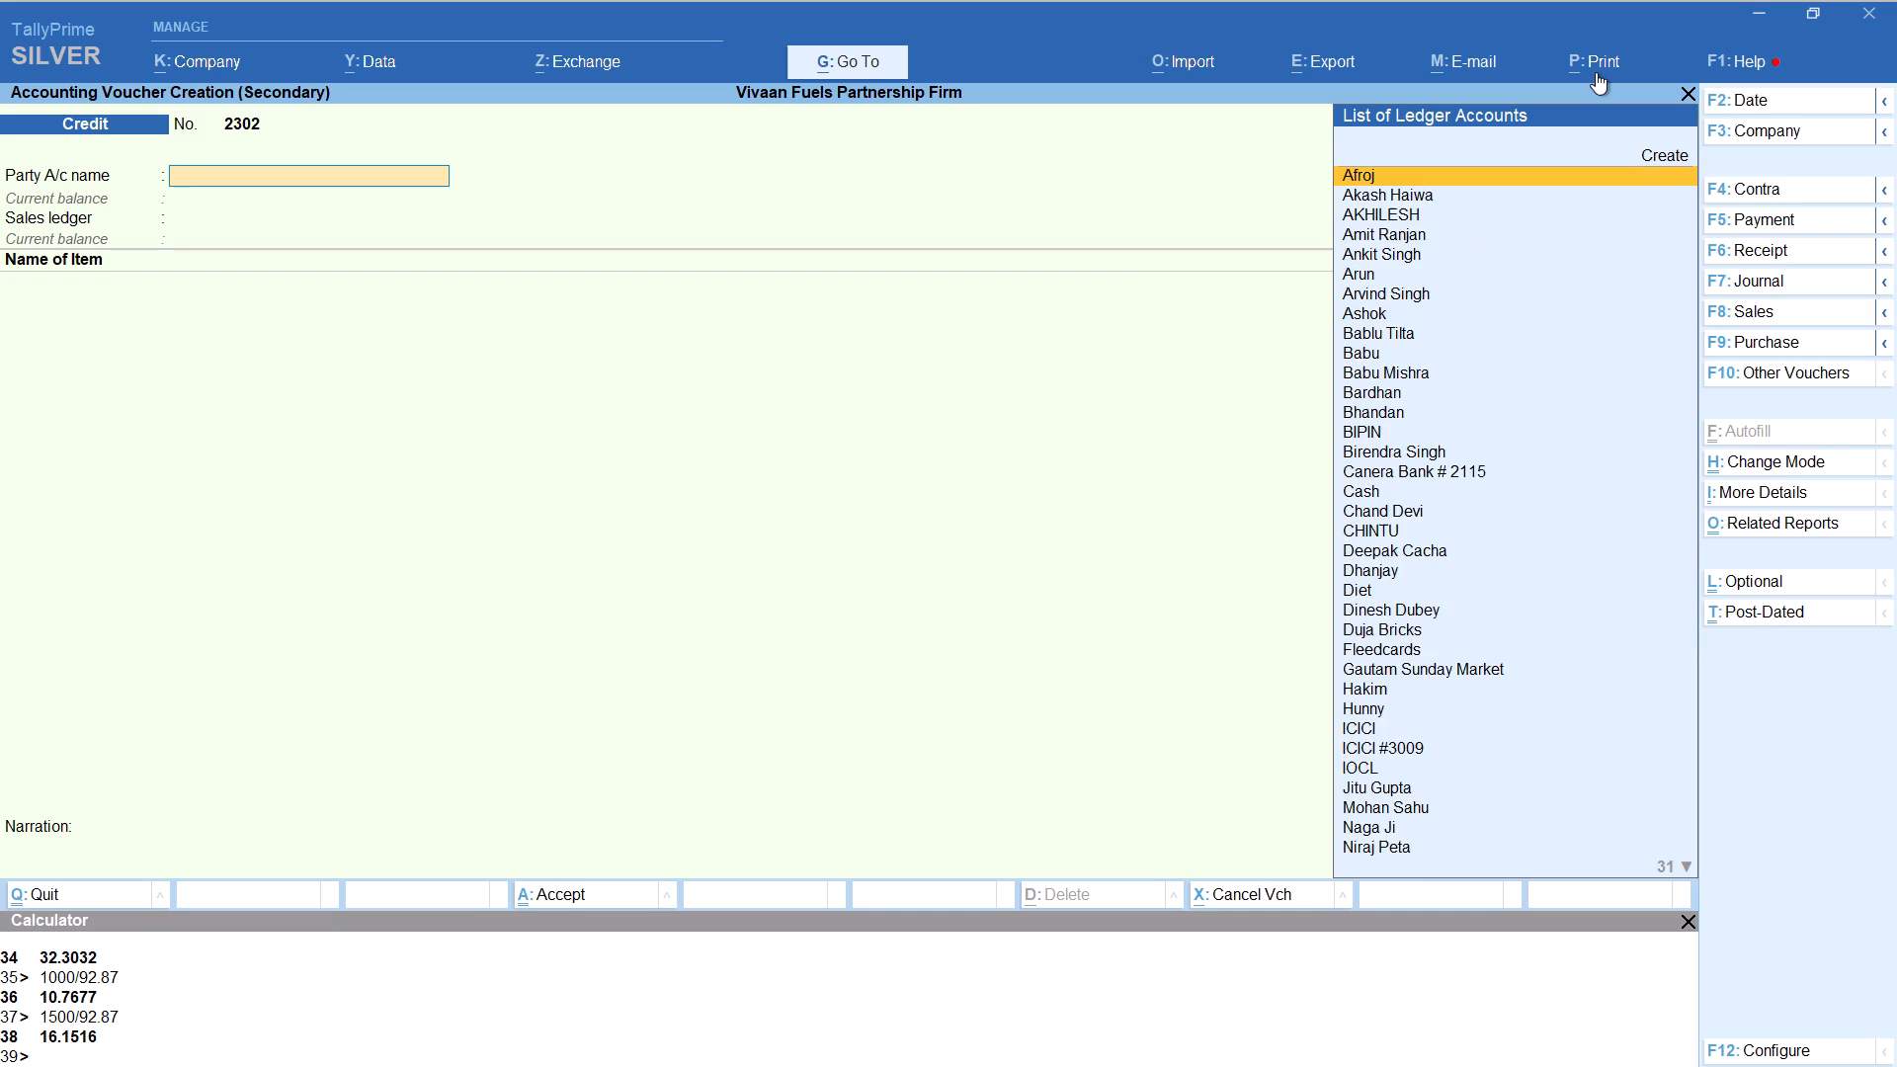
pyautogui.write('ban')
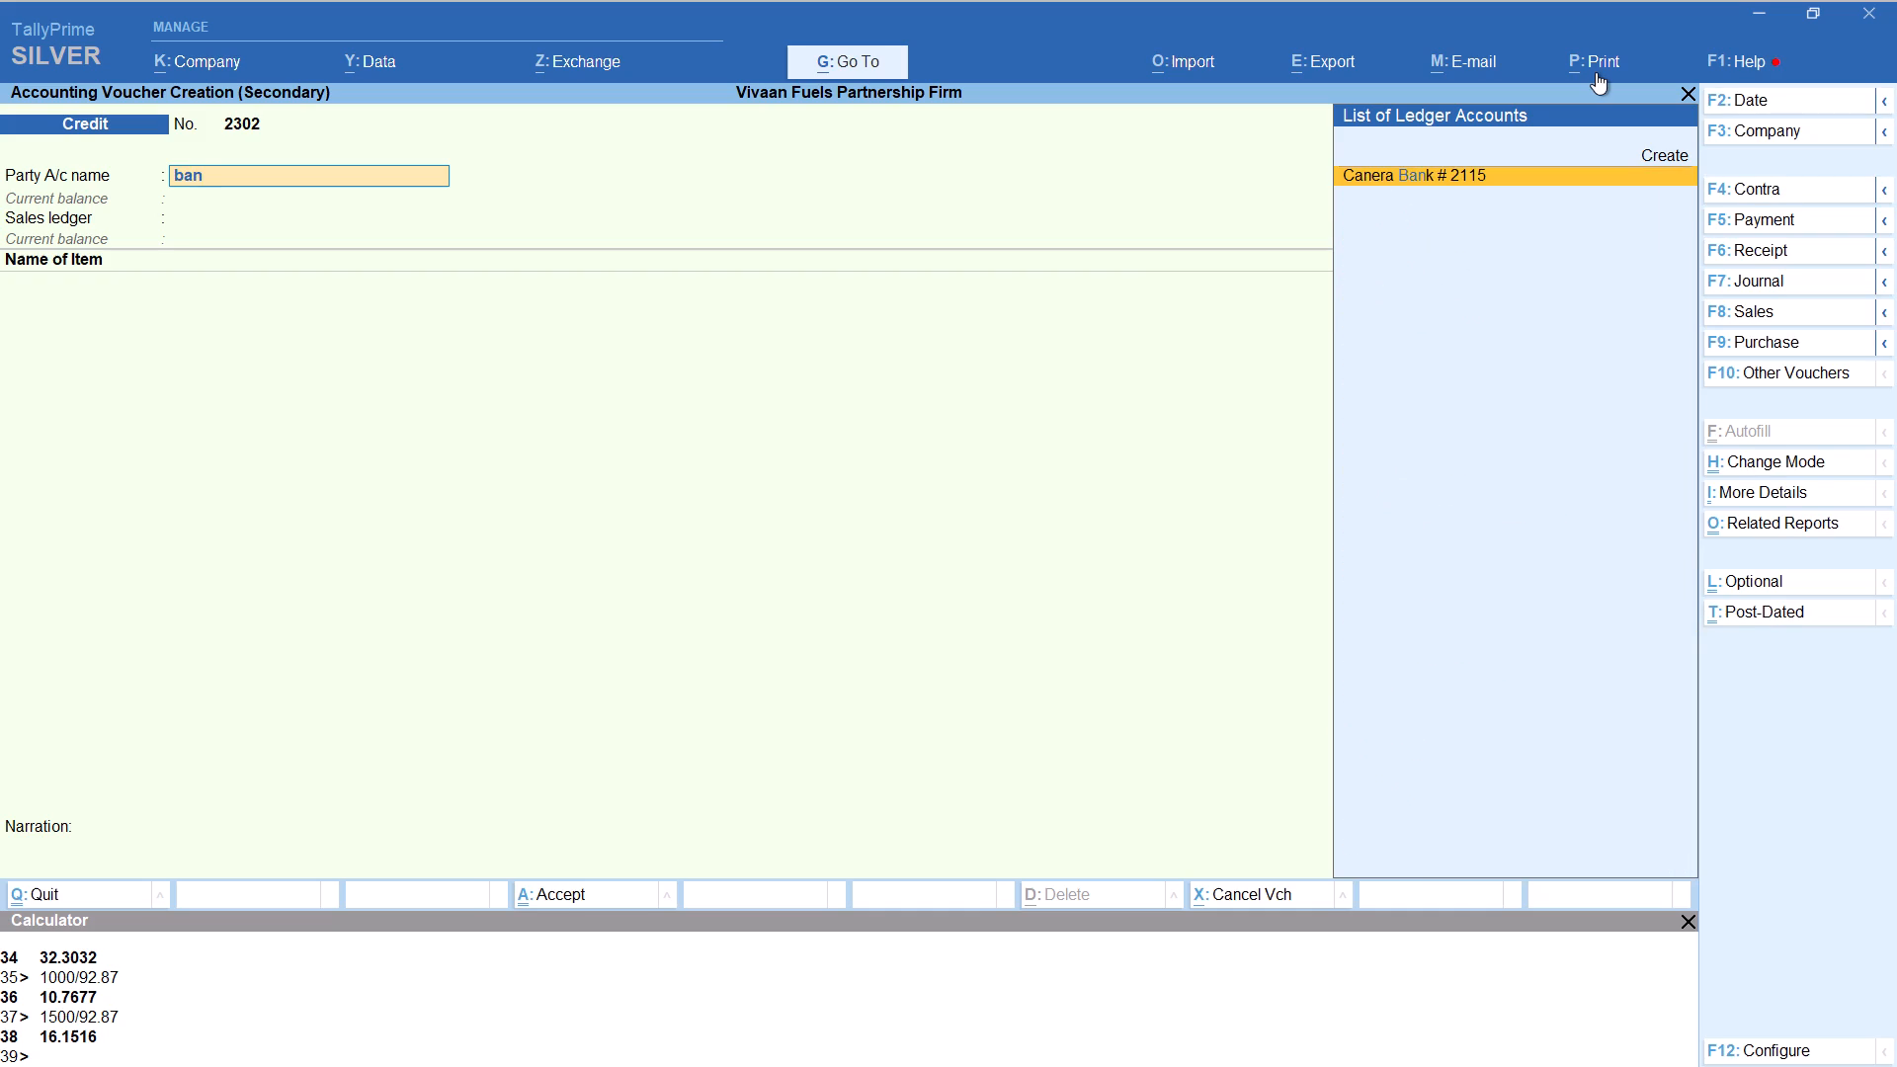
pyautogui.press('BackSpace')
pyautogui.press('BackSpace')
pyautogui.press('BackSpace')
pyautogui.write('ban')
pyautogui.press('BackSpace')
pyautogui.press('BackSpace')
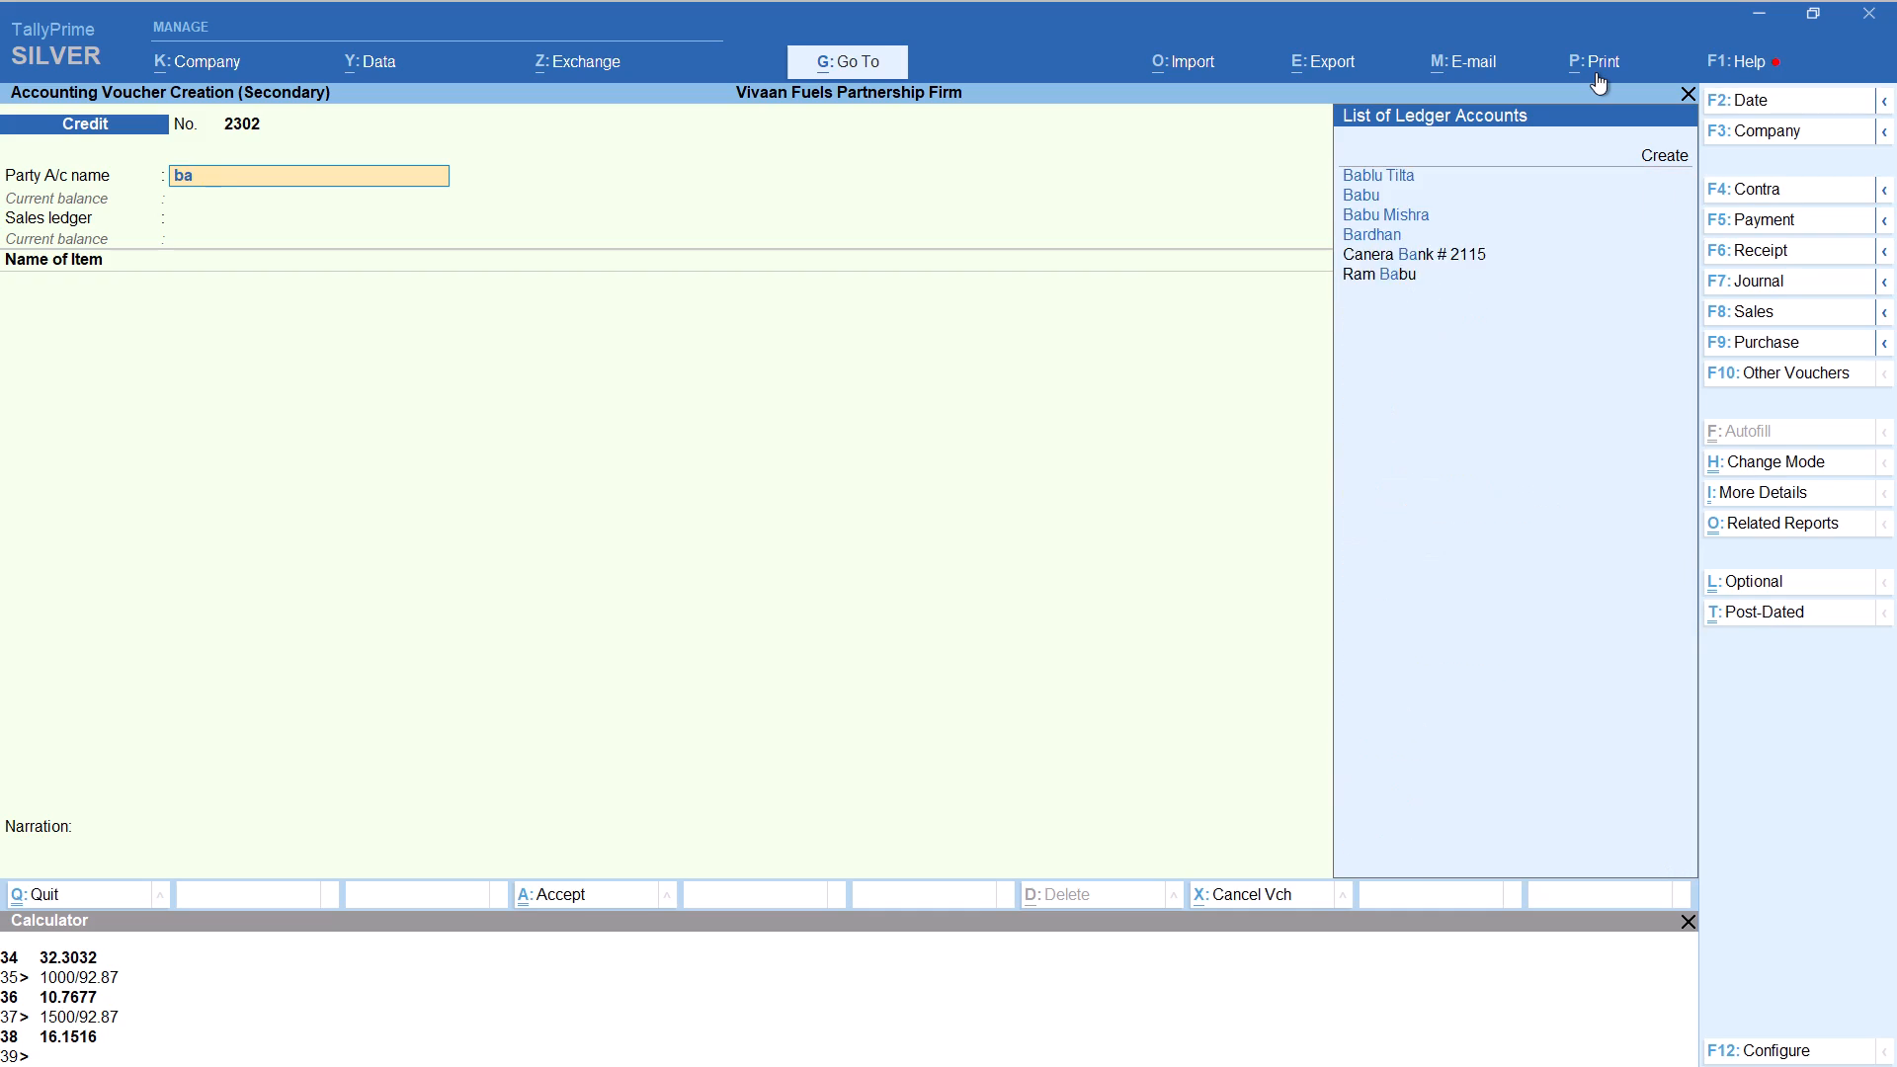
pyautogui.press('BackSpace')
# Choose Bardhan as the voucher's party, keeping the default party details and the SALE ledger.
pyautogui.write('ba')
pyautogui.press('Down')
pyautogui.press('Down')
pyautogui.press('Down')
pyautogui.press('Down')
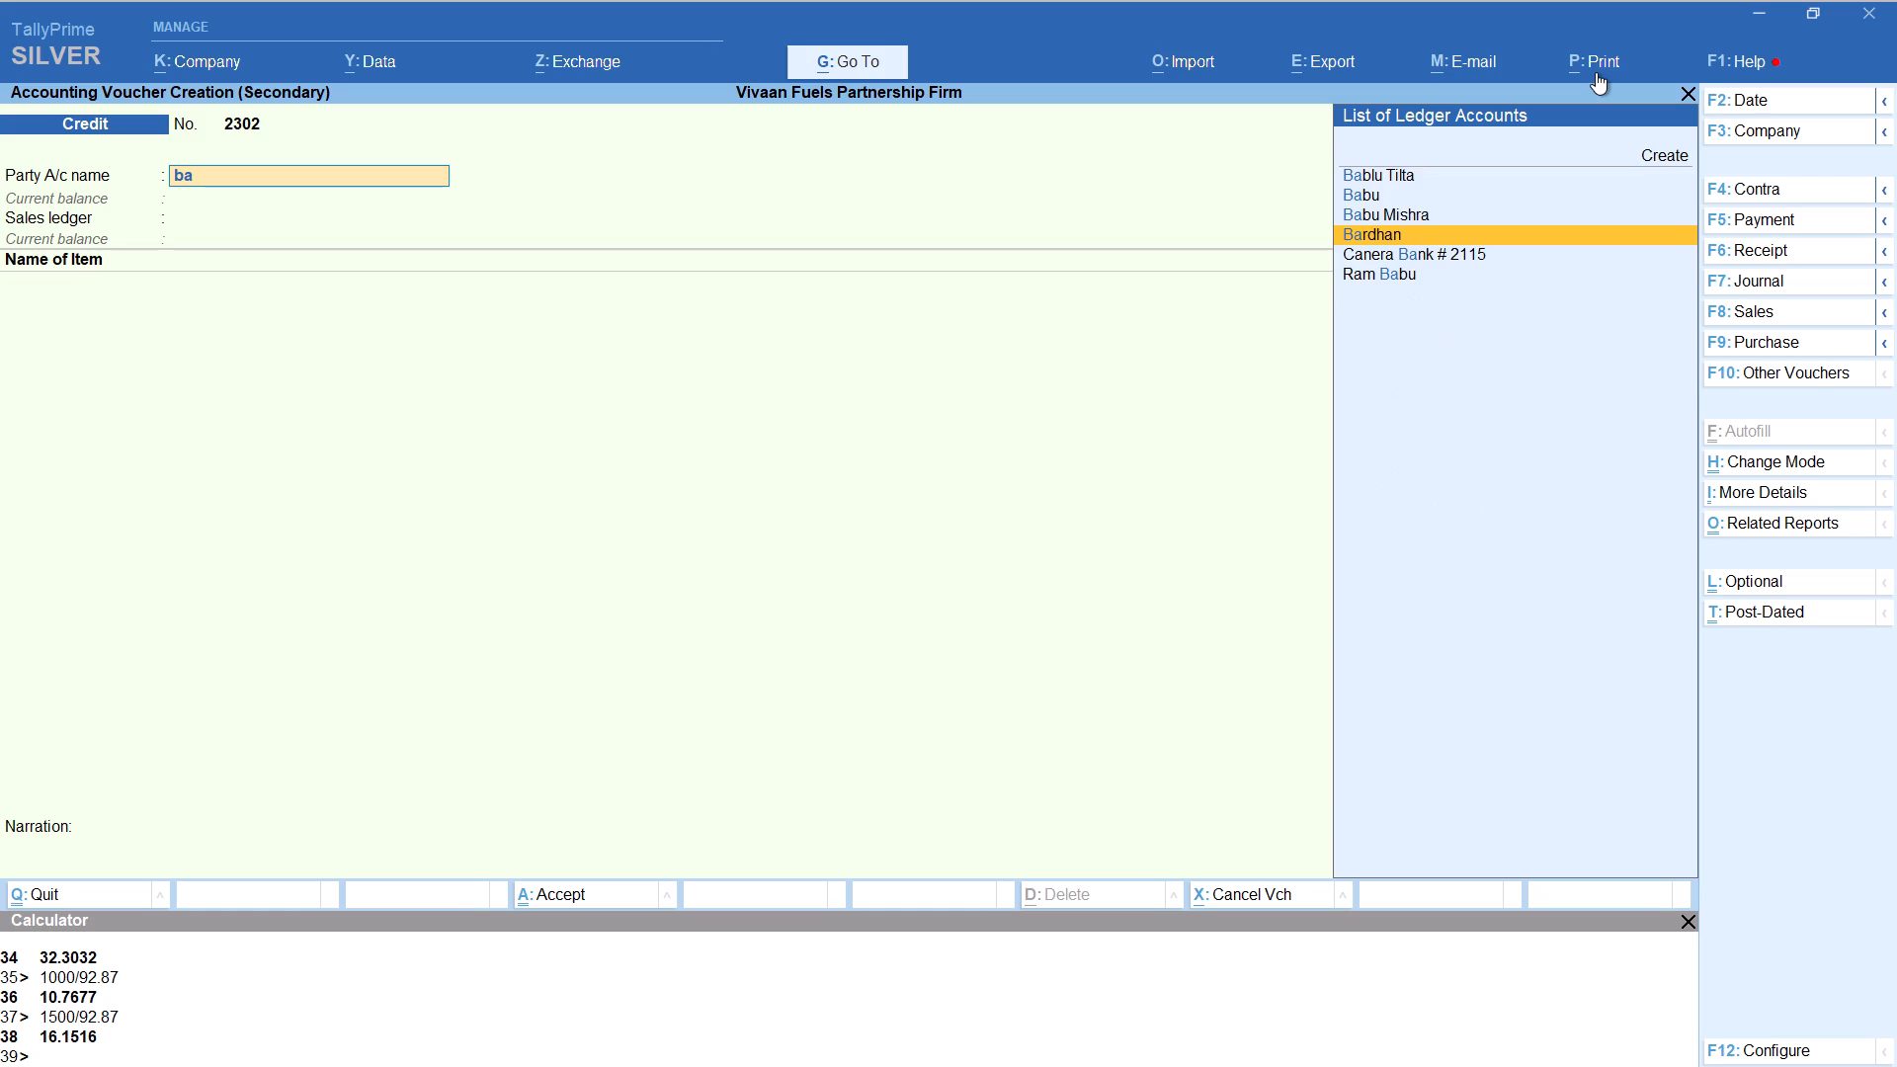
pyautogui.press('n')
pyautogui.press('BackSpace')
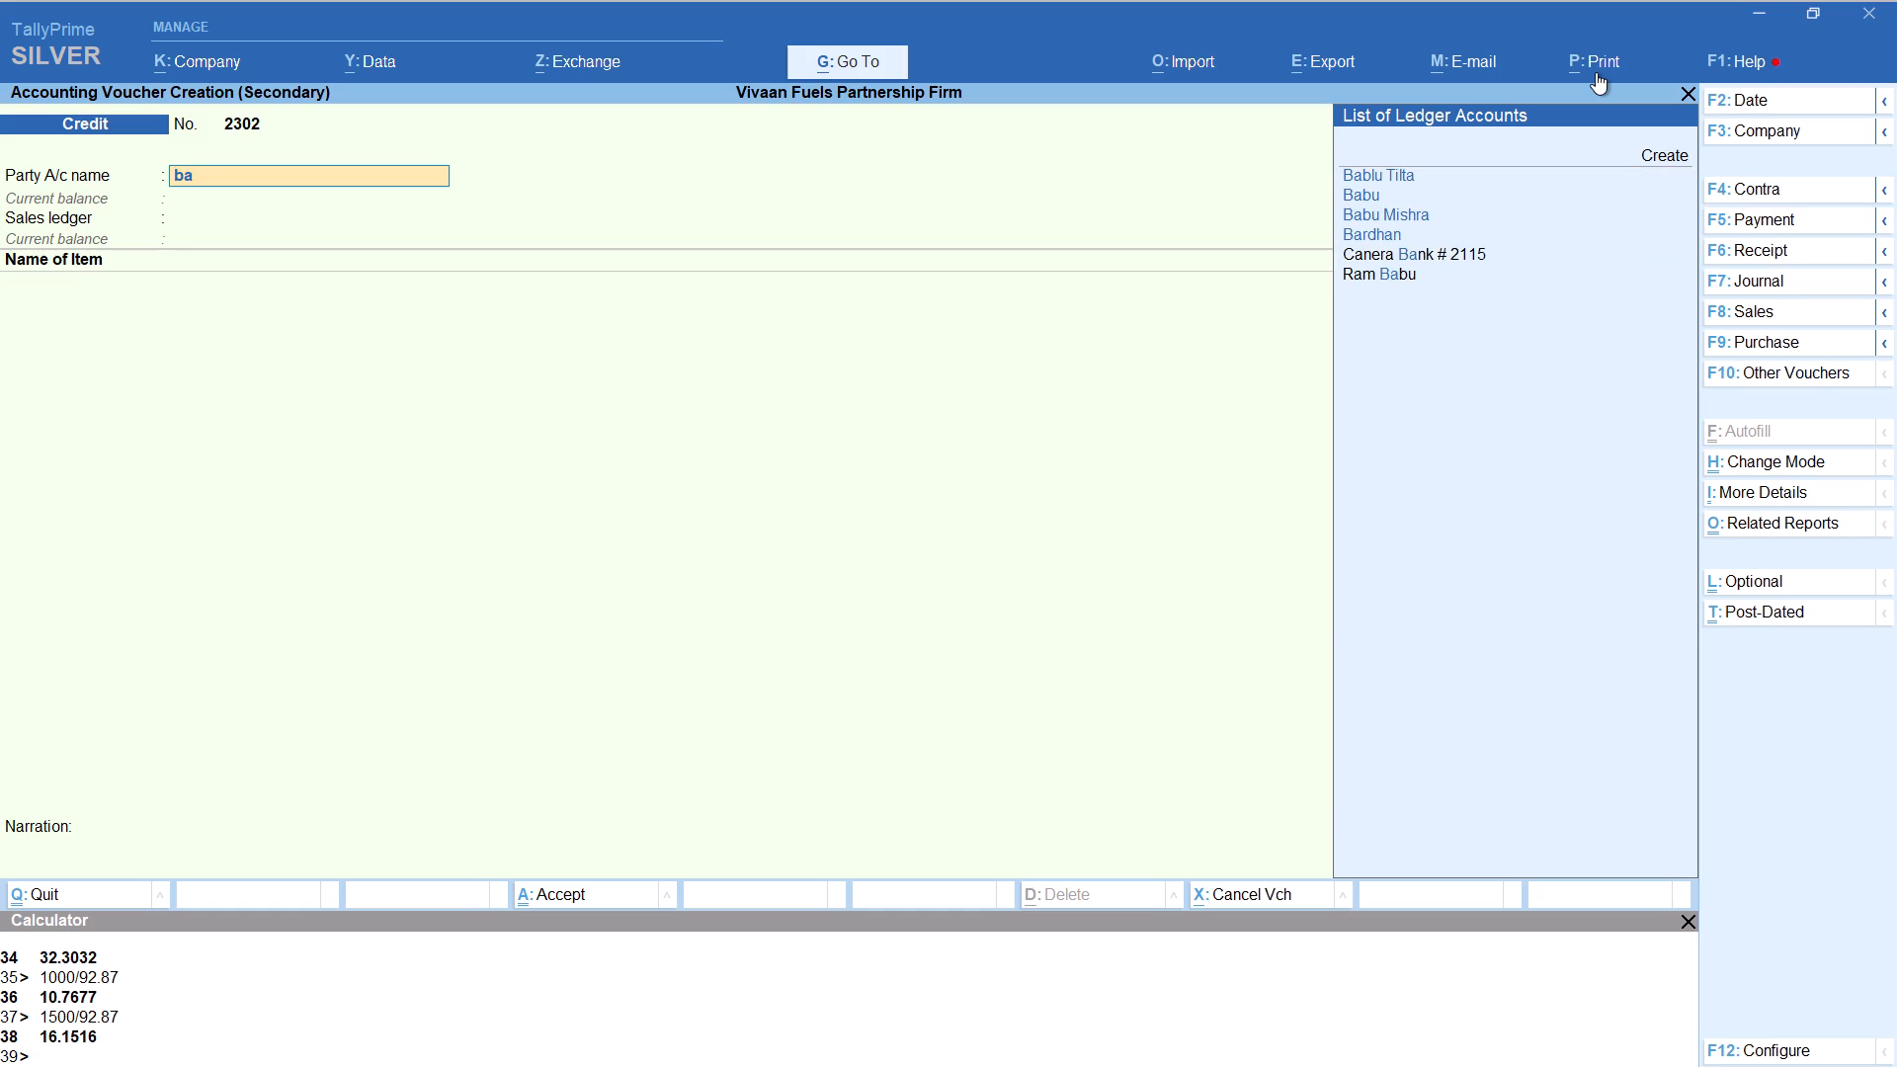
pyautogui.press('Down')
pyautogui.press('Down')
pyautogui.press('Down')
pyautogui.press('Down')
pyautogui.press('Return')
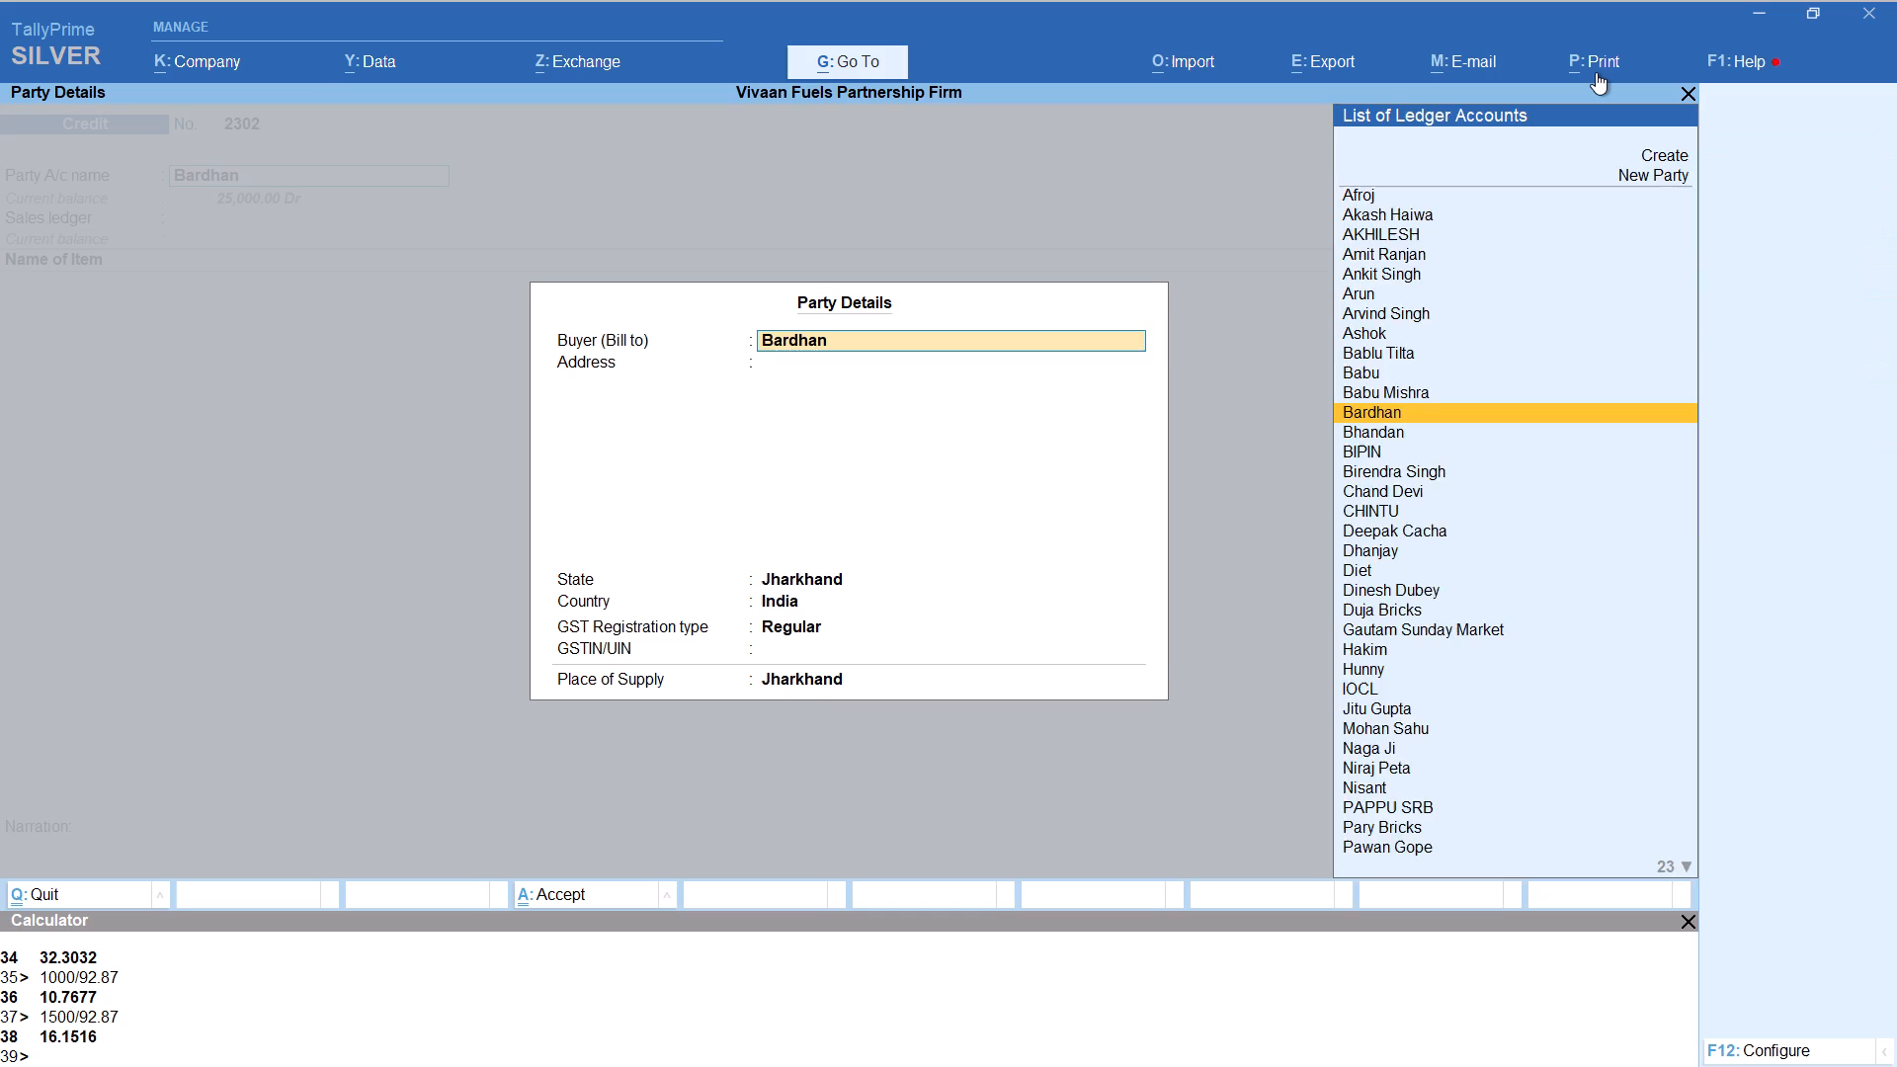
pyautogui.press('Return')
pyautogui.press('Return')
pyautogui.press('Return')
pyautogui.press('Return')
pyautogui.press('Return')
pyautogui.press('Return')
pyautogui.press('Return')
# Add HSD with tracking number Not Applicable and a quantity of 209.97 LITER, calculated as 19500/92.87.
pyautogui.write('hs')
pyautogui.press('Return')
pyautogui.press('Up')
pyautogui.press('Return')
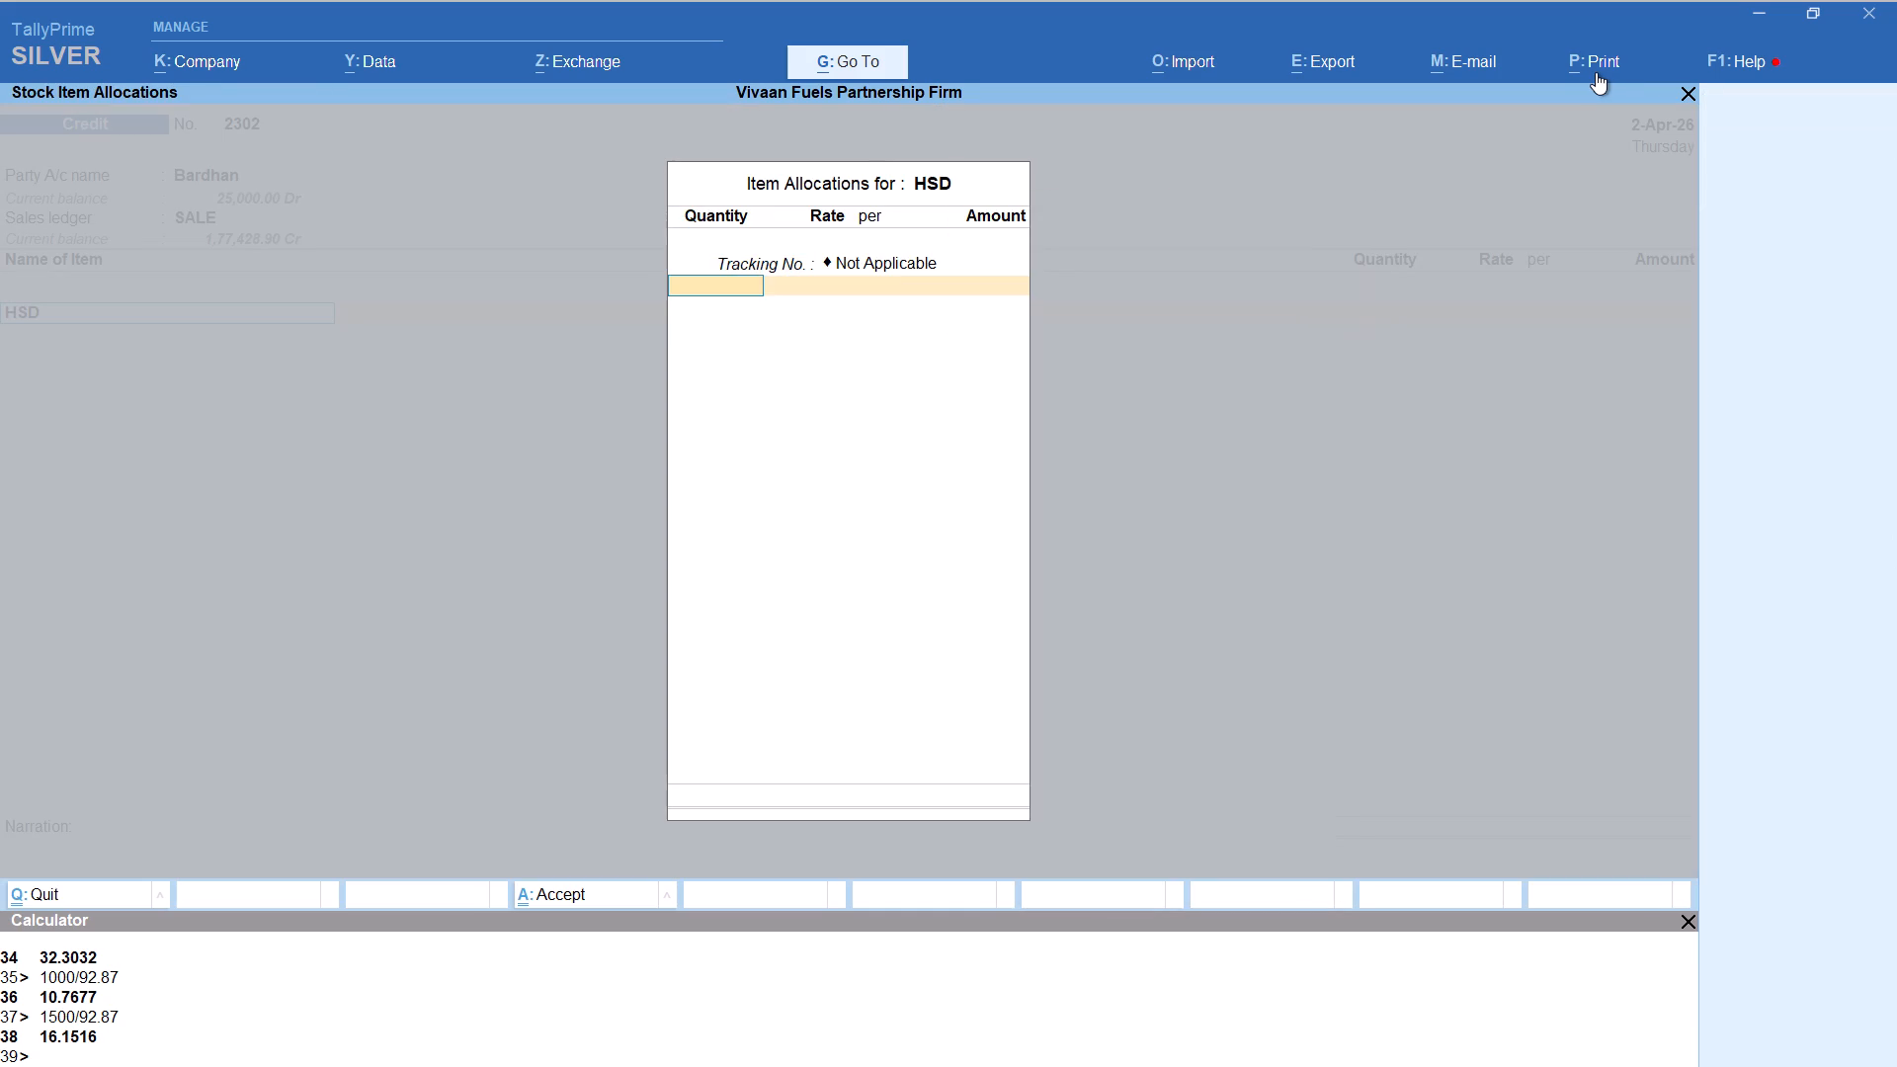
pyautogui.hotkey('alt', 'c')
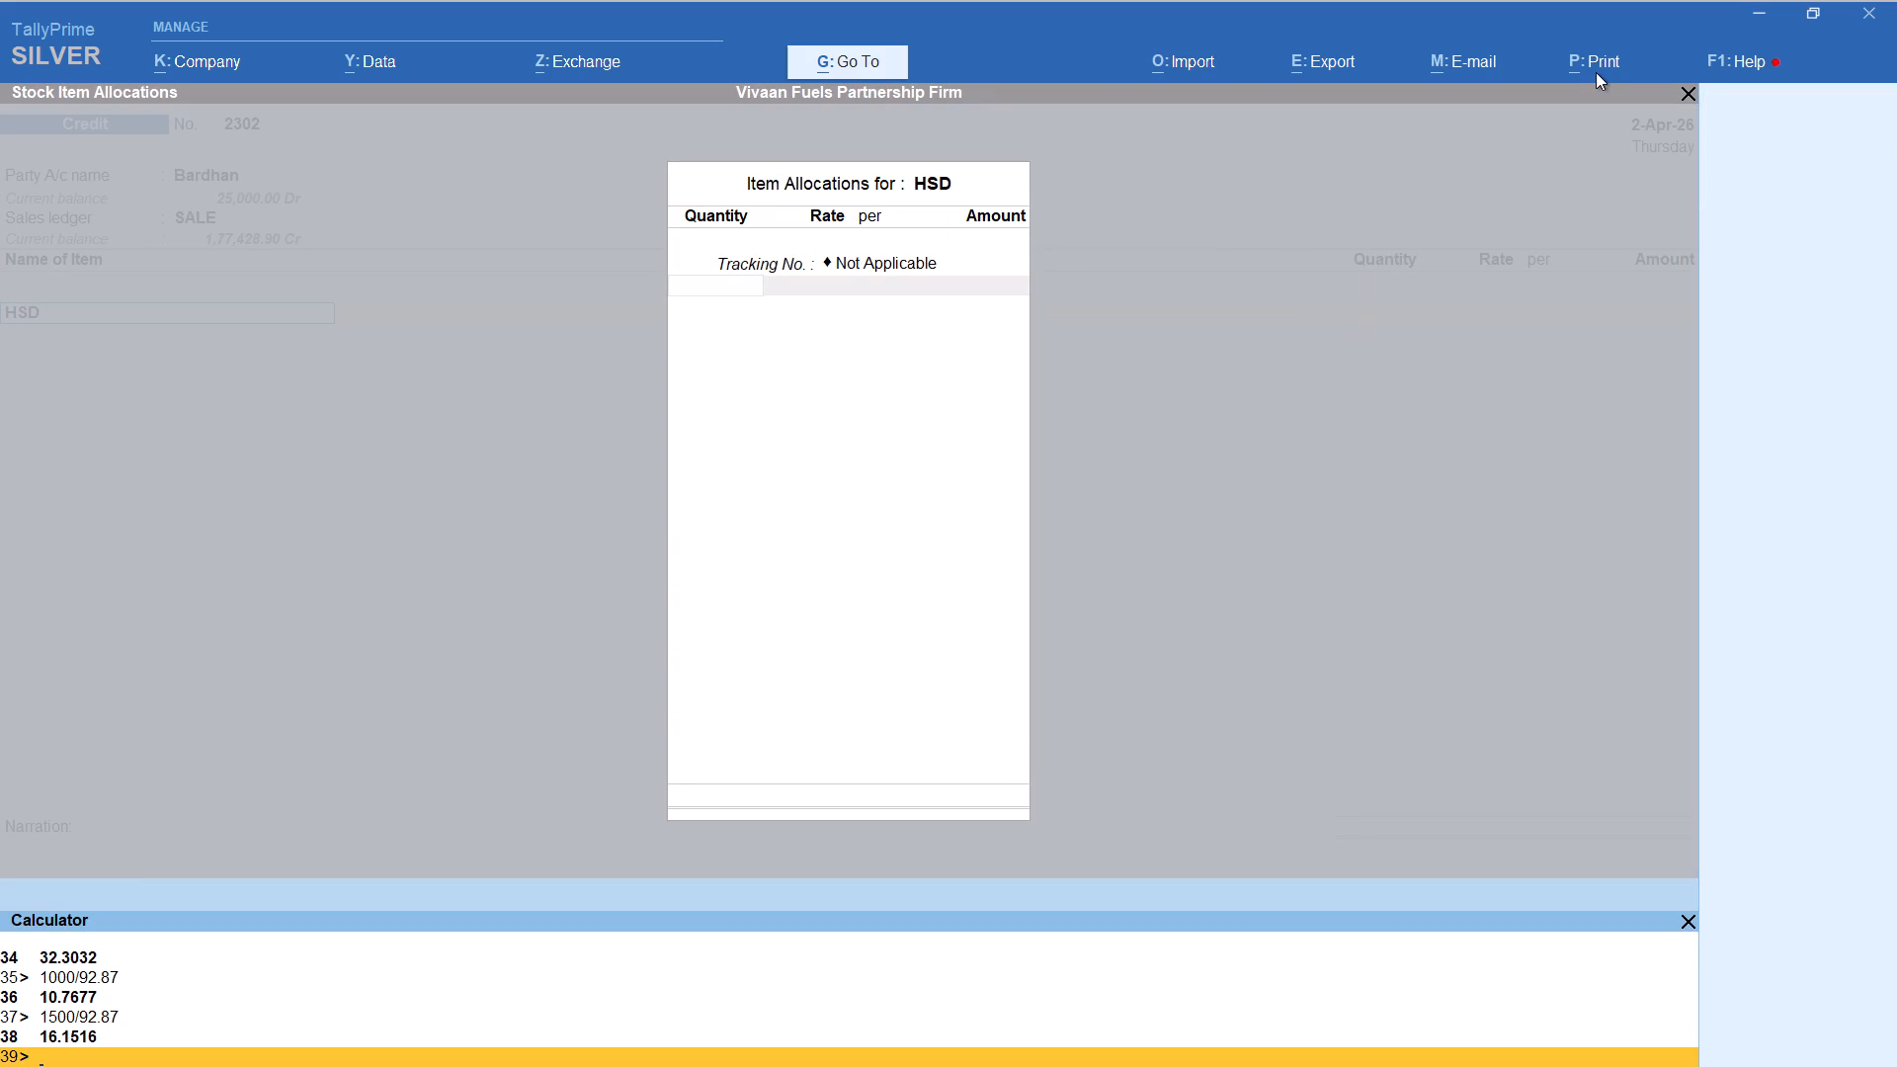
pyautogui.write('19500')
pyautogui.write('/92.87')
pyautogui.press('Return')
pyautogui.press('Return')
pyautogui.press('Return')
pyautogui.press('Return')
pyautogui.press('Return')
pyautogui.press('Return')
pyautogui.press('Return')
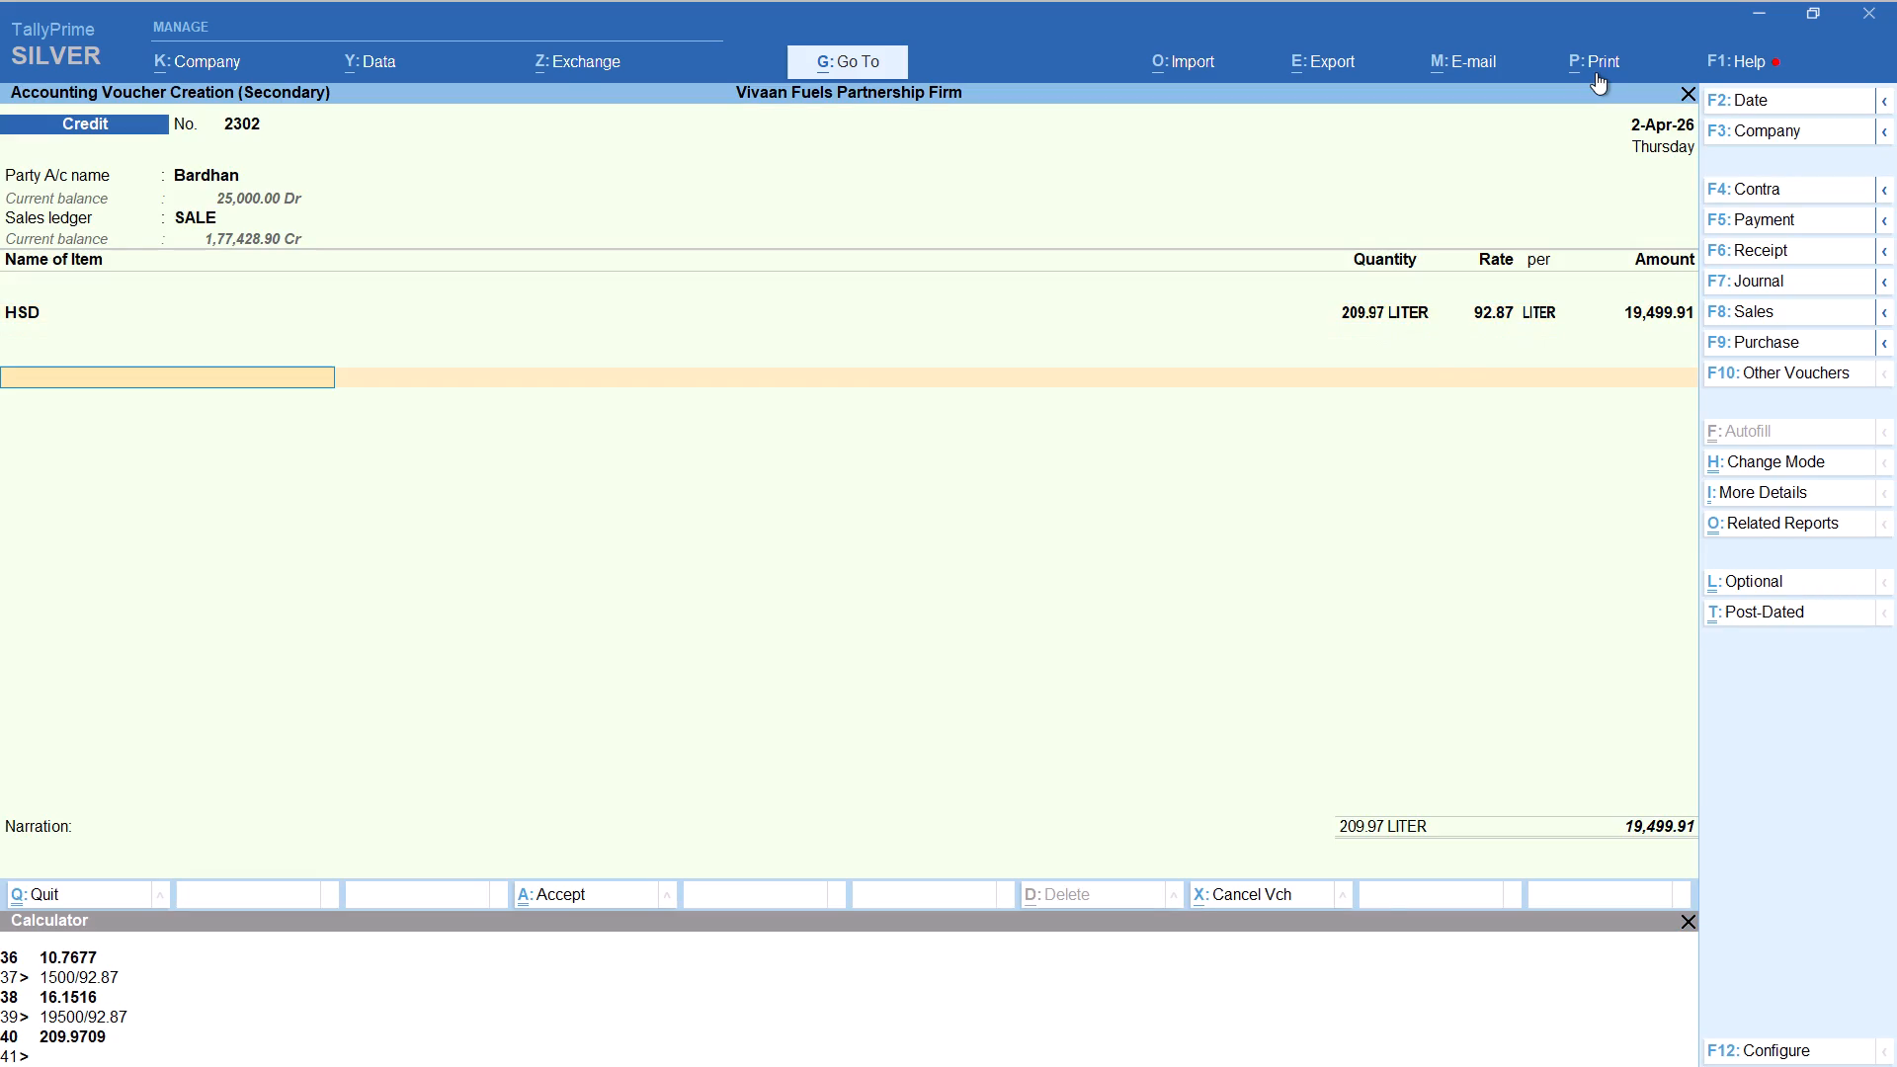
# Add the Round Off ledger to the Bardhan voucher and save it.
pyautogui.write('rou')
pyautogui.press('Return')
pyautogui.hotkey('ctrl', 'a')
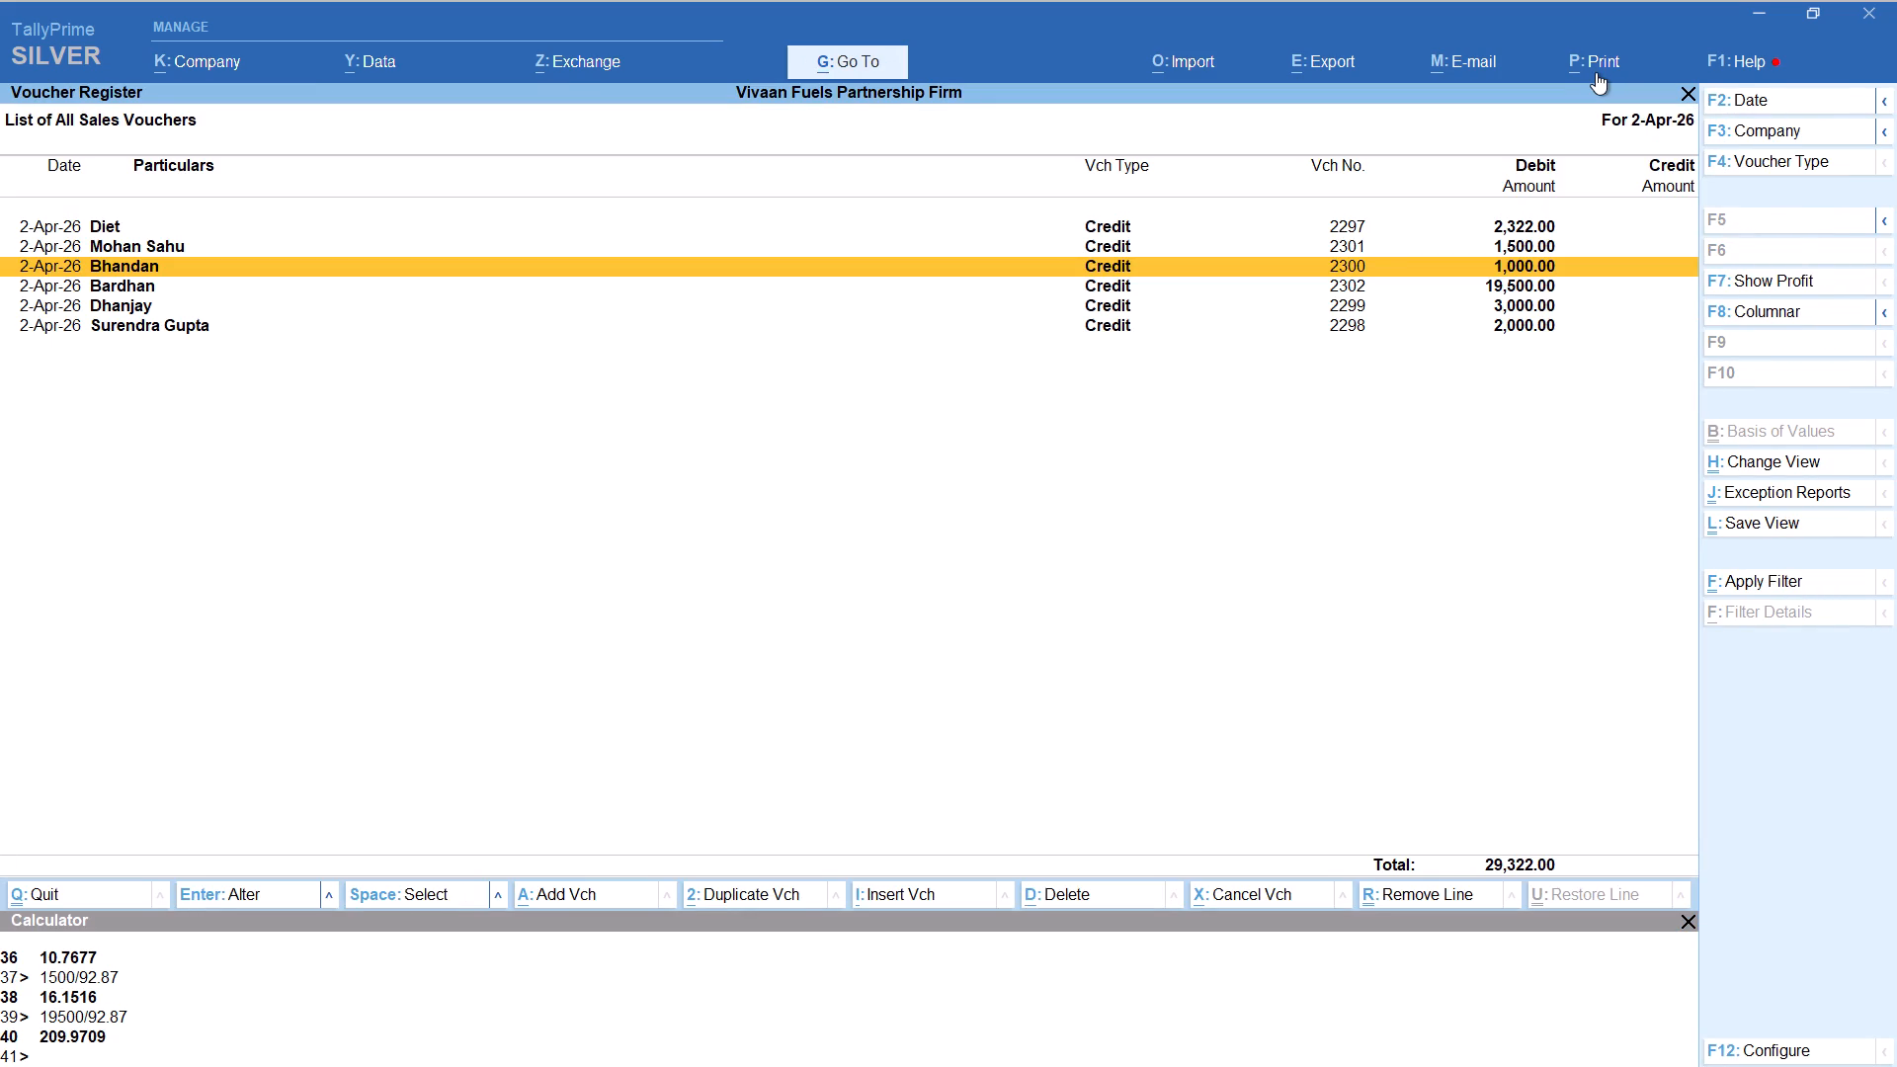
# Start another Credit sales voucher for the party Bablu, keeping the default party details and the SALE ledger.
pyautogui.hotkey('alt', 'a')
pyautogui.write('bablu')
pyautogui.press('Return')
pyautogui.press('Return')
pyautogui.press('Return')
pyautogui.press('Return')
pyautogui.press('Return')
pyautogui.press('Return')
pyautogui.press('Return')
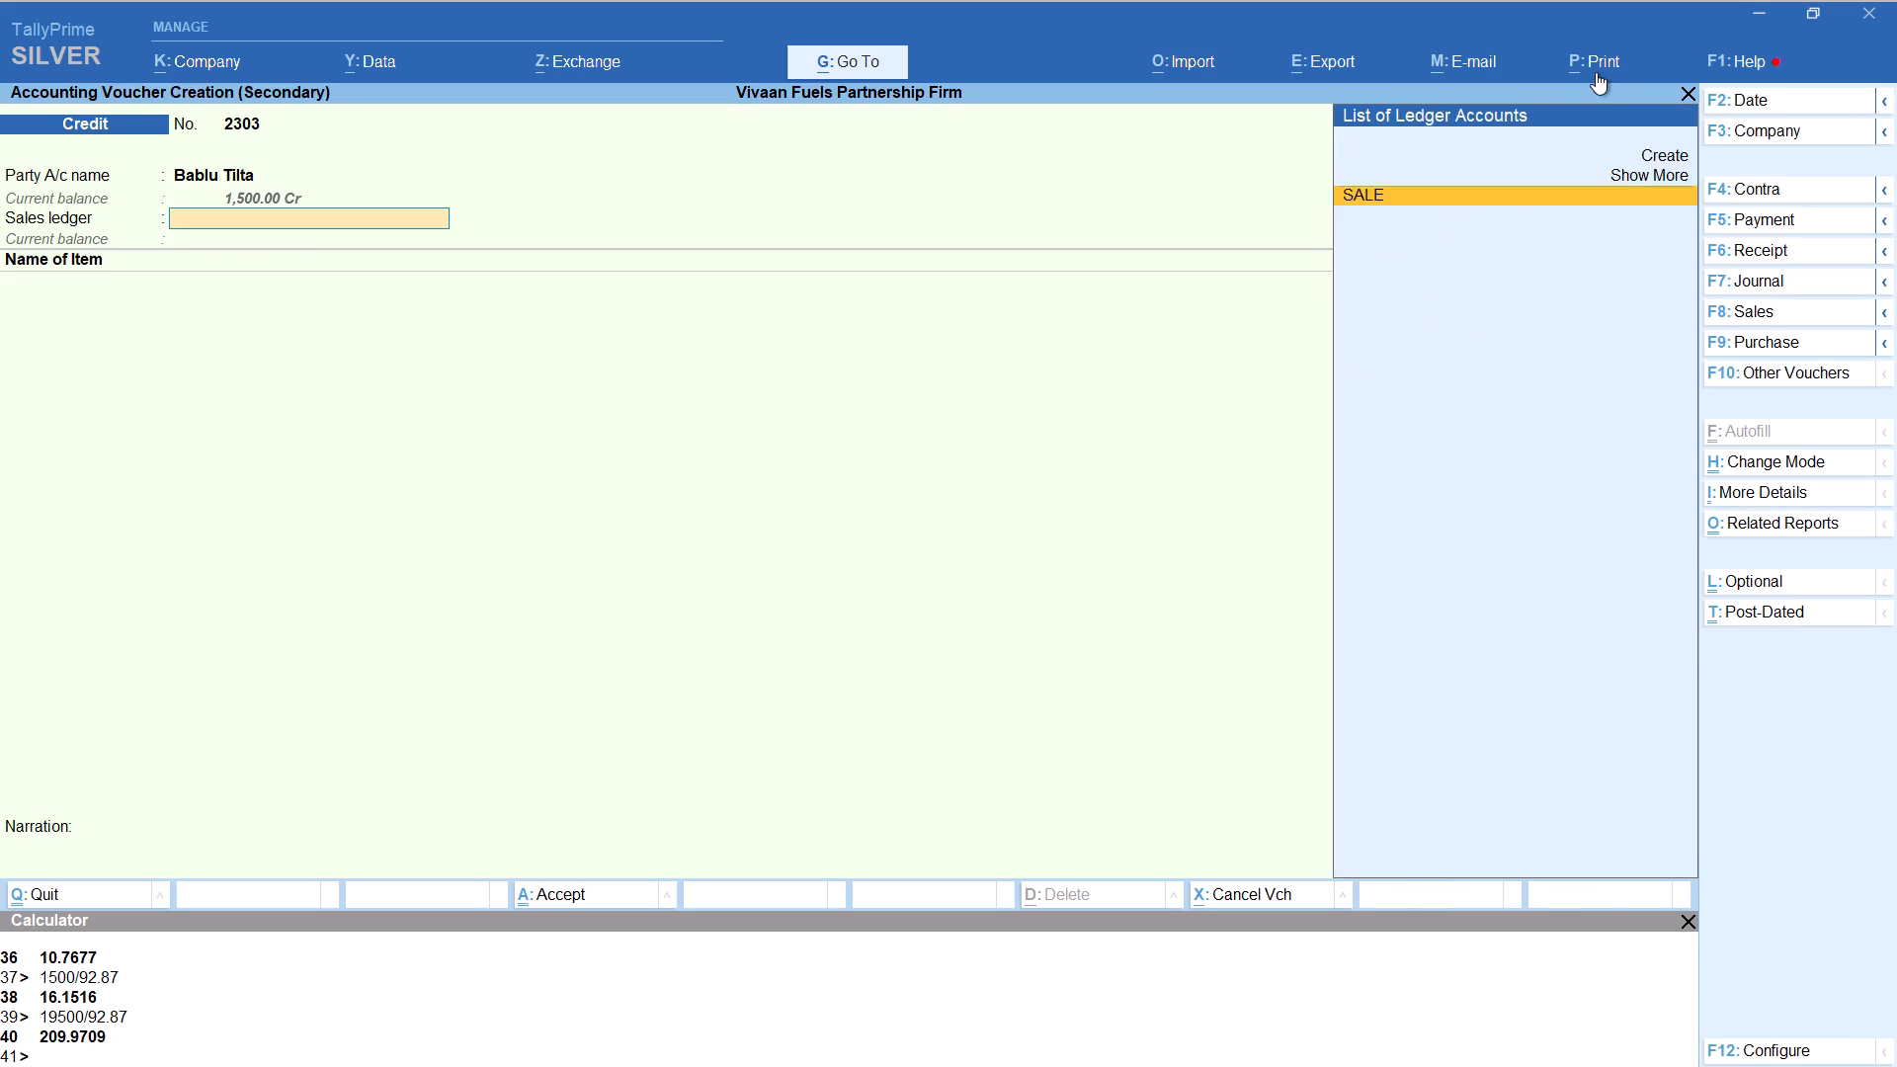
pyautogui.press('Return')
# Add HSD with tracking number Not Applicable and a quantity of 5.38 LITER, calculated as 500/92.87.
pyautogui.write('hs')
pyautogui.press('Return')
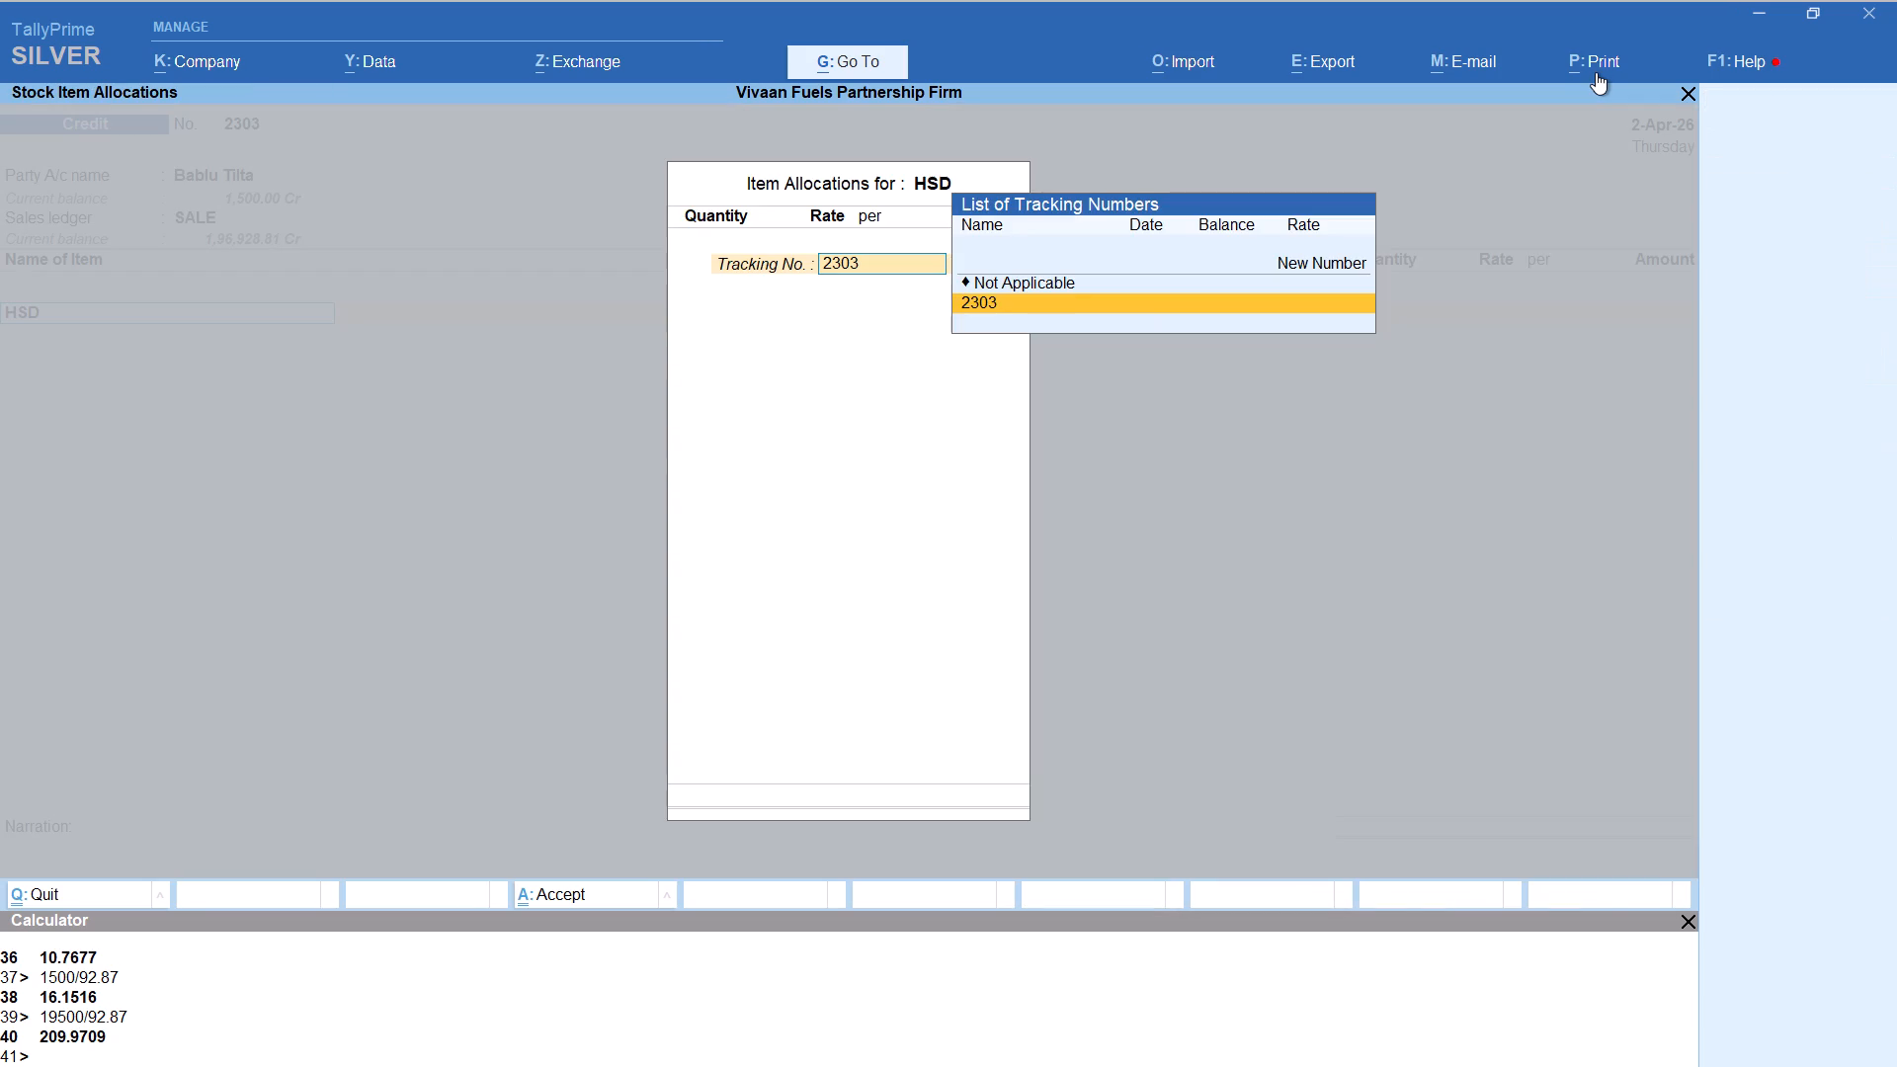
pyautogui.press('Up')
pyautogui.press('Return')
pyautogui.hotkey('alt', 'c')
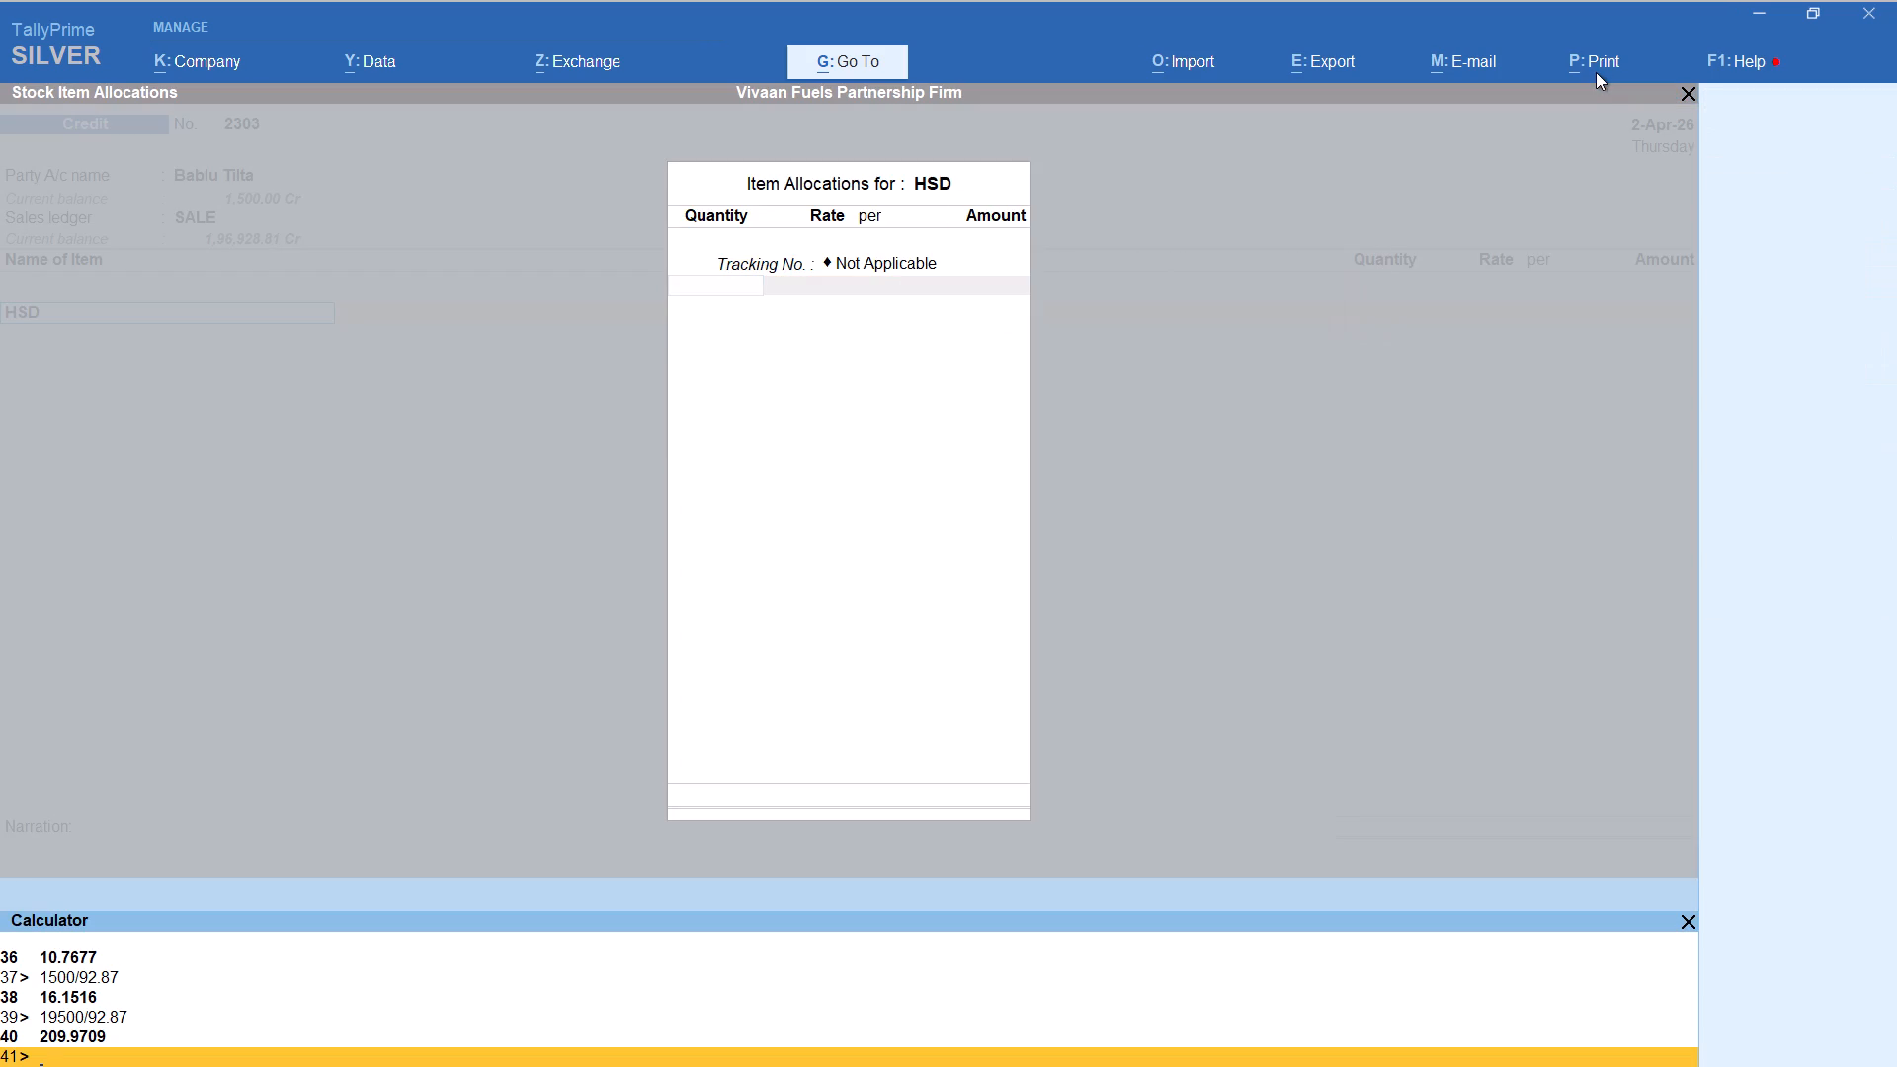
pyautogui.write('500/92.87')
pyautogui.press('Return')
pyautogui.press('Return')
pyautogui.press('Return')
pyautogui.press('Return')
pyautogui.press('Return')
pyautogui.press('Return')
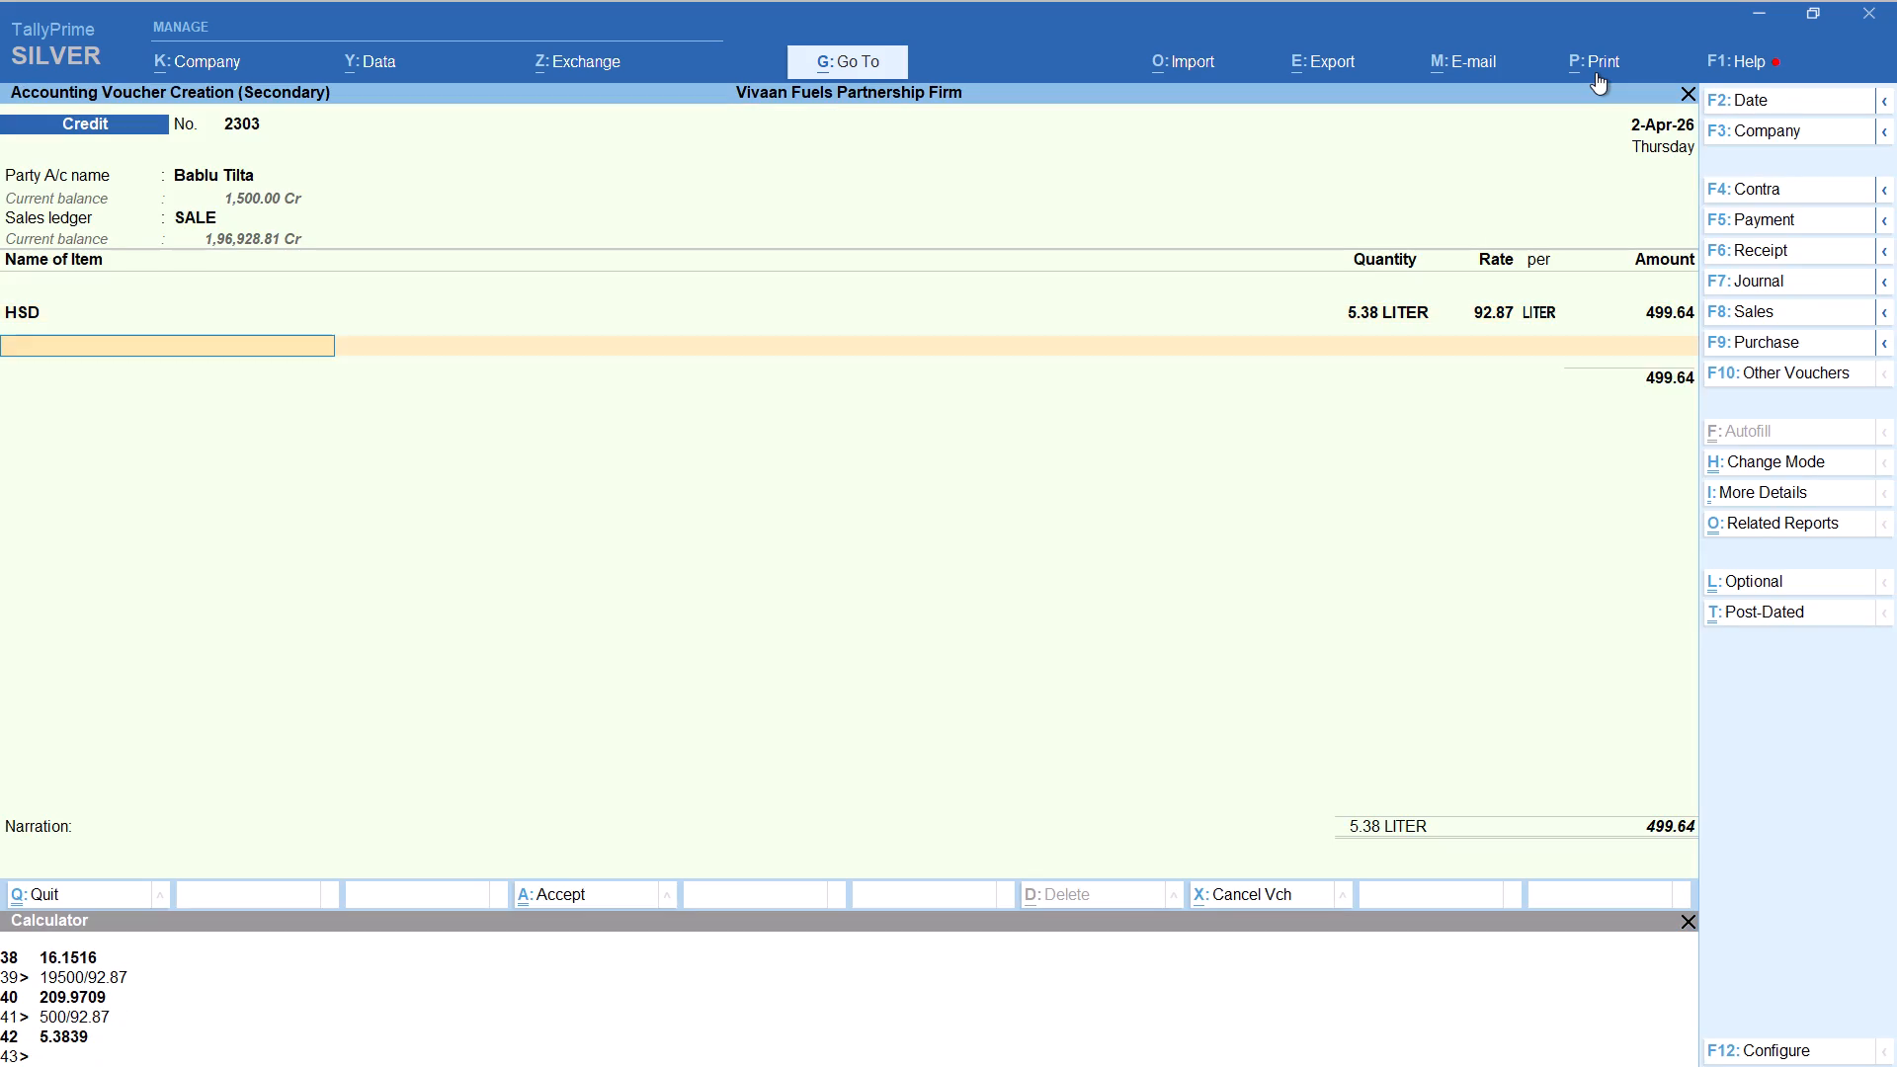
pyautogui.press('Return')
# Add the Round Off ledger to the Bablu voucher and save it.
pyautogui.write('rou')
pyautogui.press('Return')
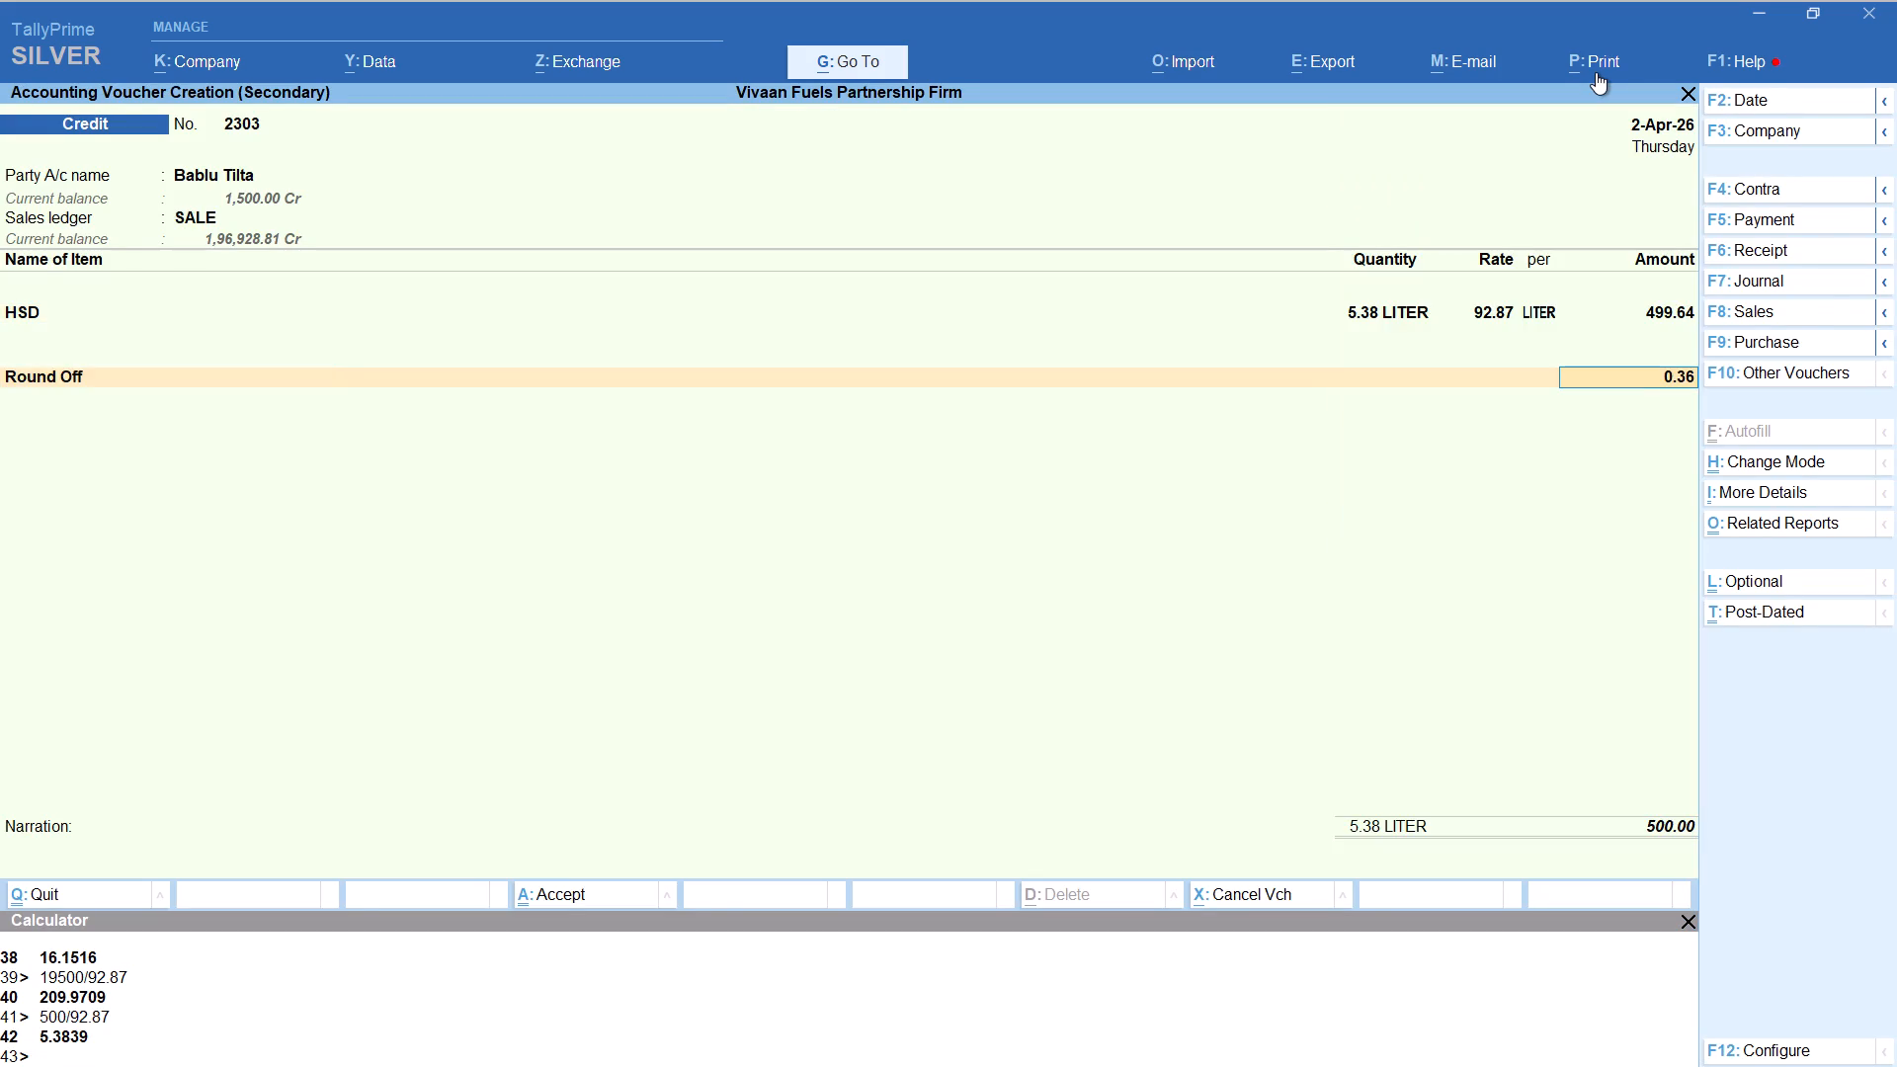
pyautogui.hotkey('ctrl', 'a')
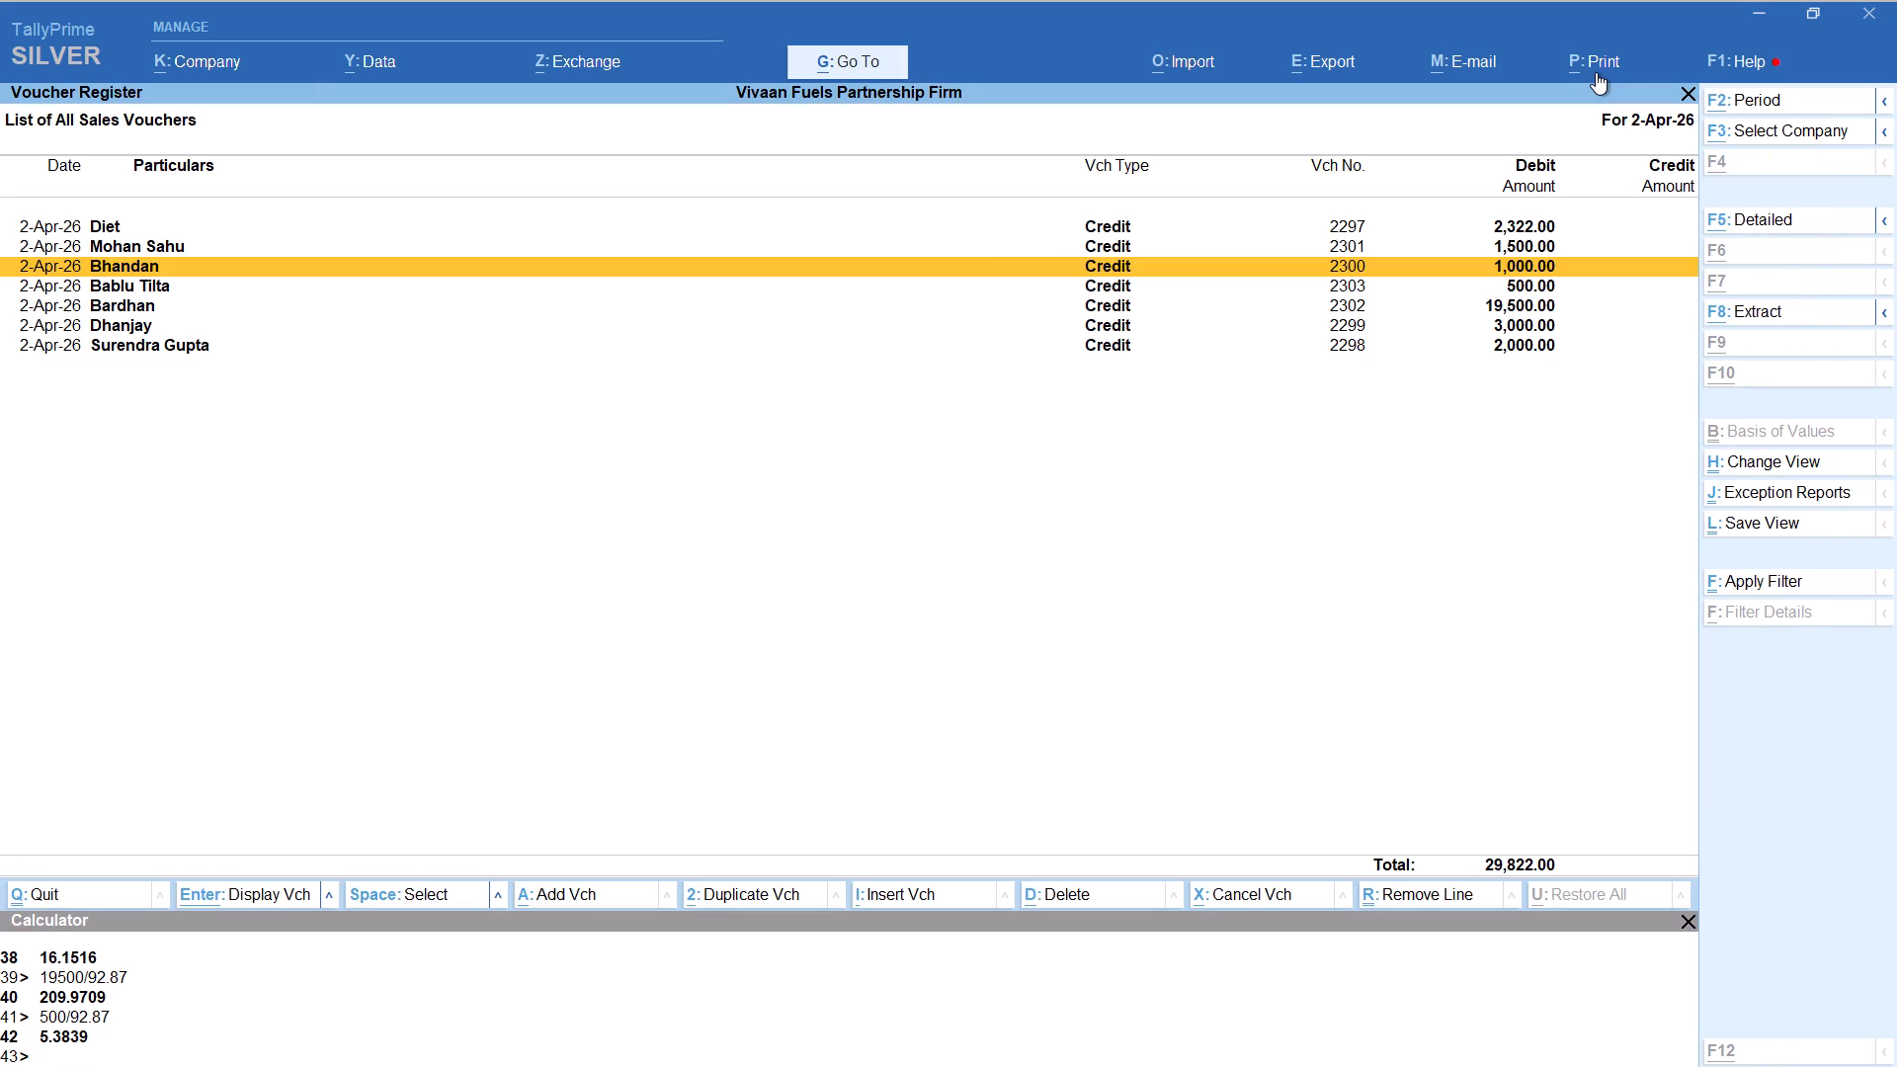
# Start another Credit sales voucher for the party Dhanjay, keeping the default party details and the SALE ledger.
pyautogui.hotkey('alt', 'a')
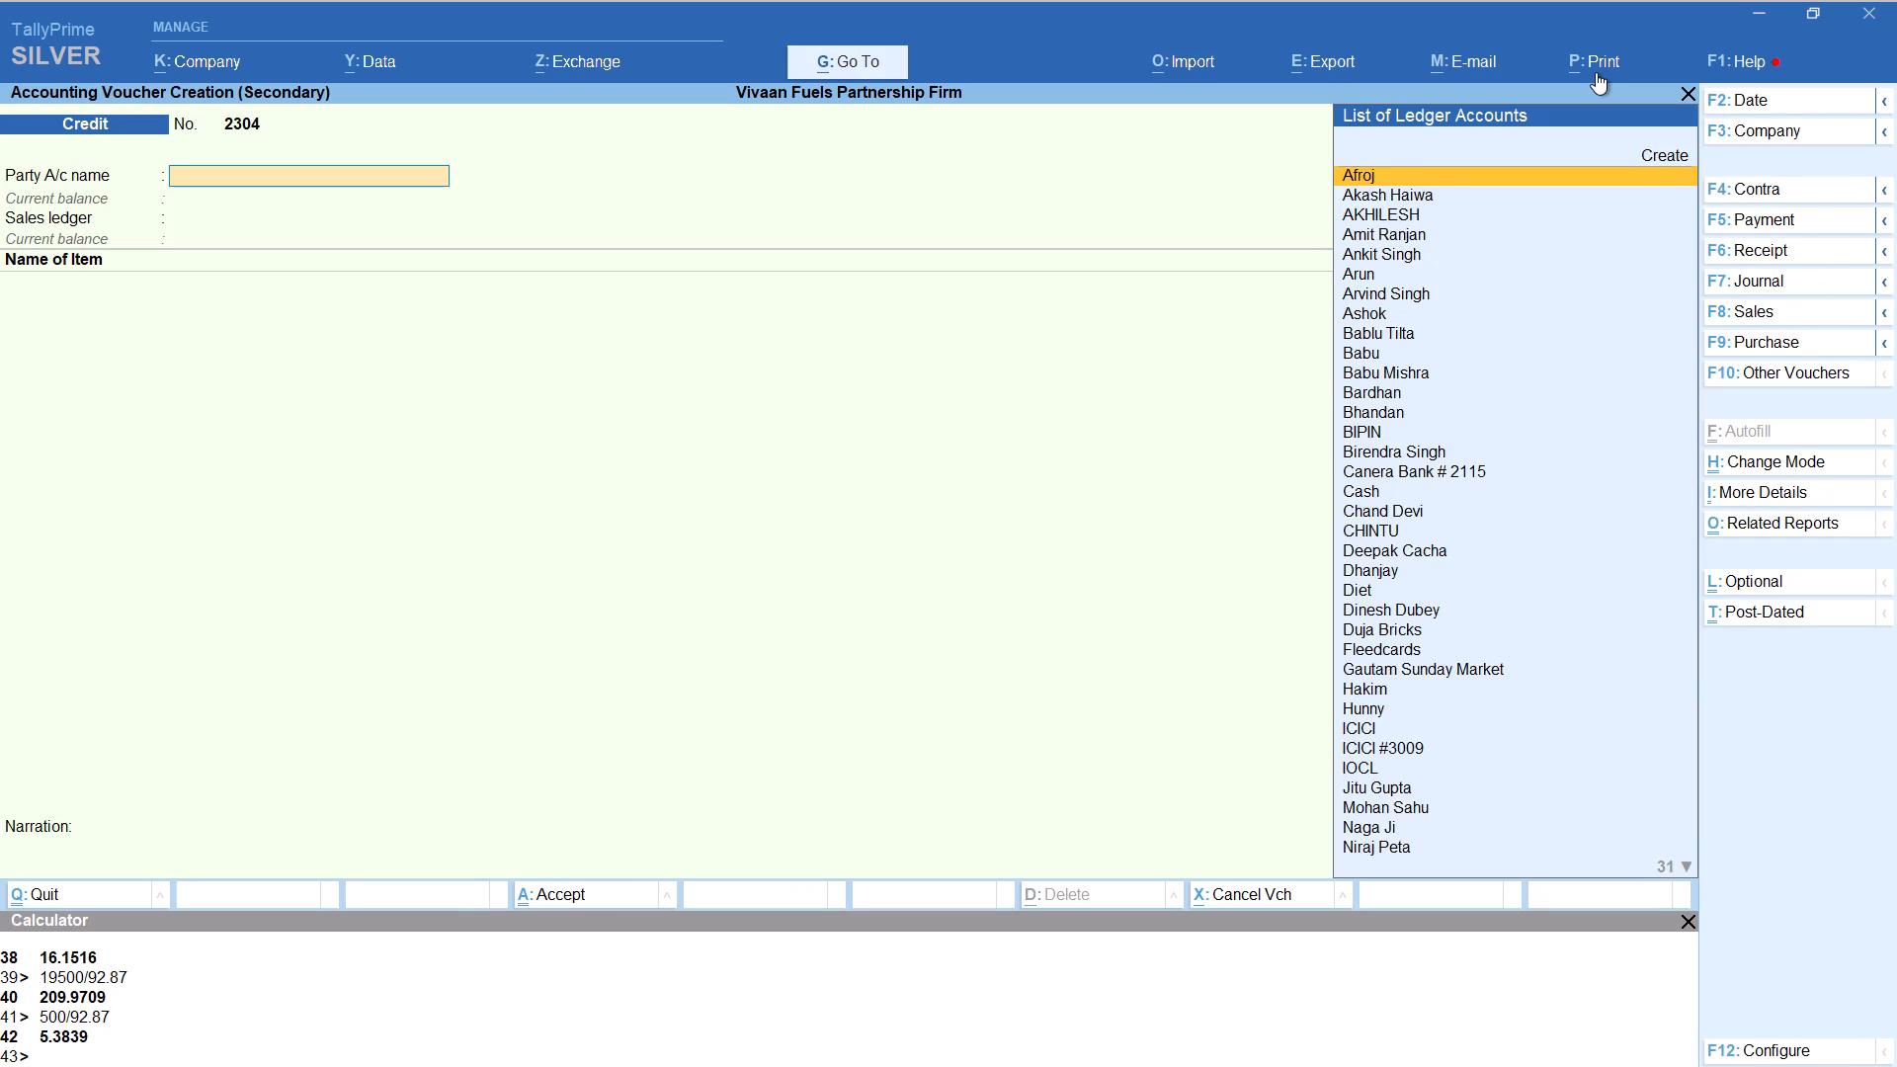
pyautogui.write('dhanj')
pyautogui.press('Return')
pyautogui.press('Return')
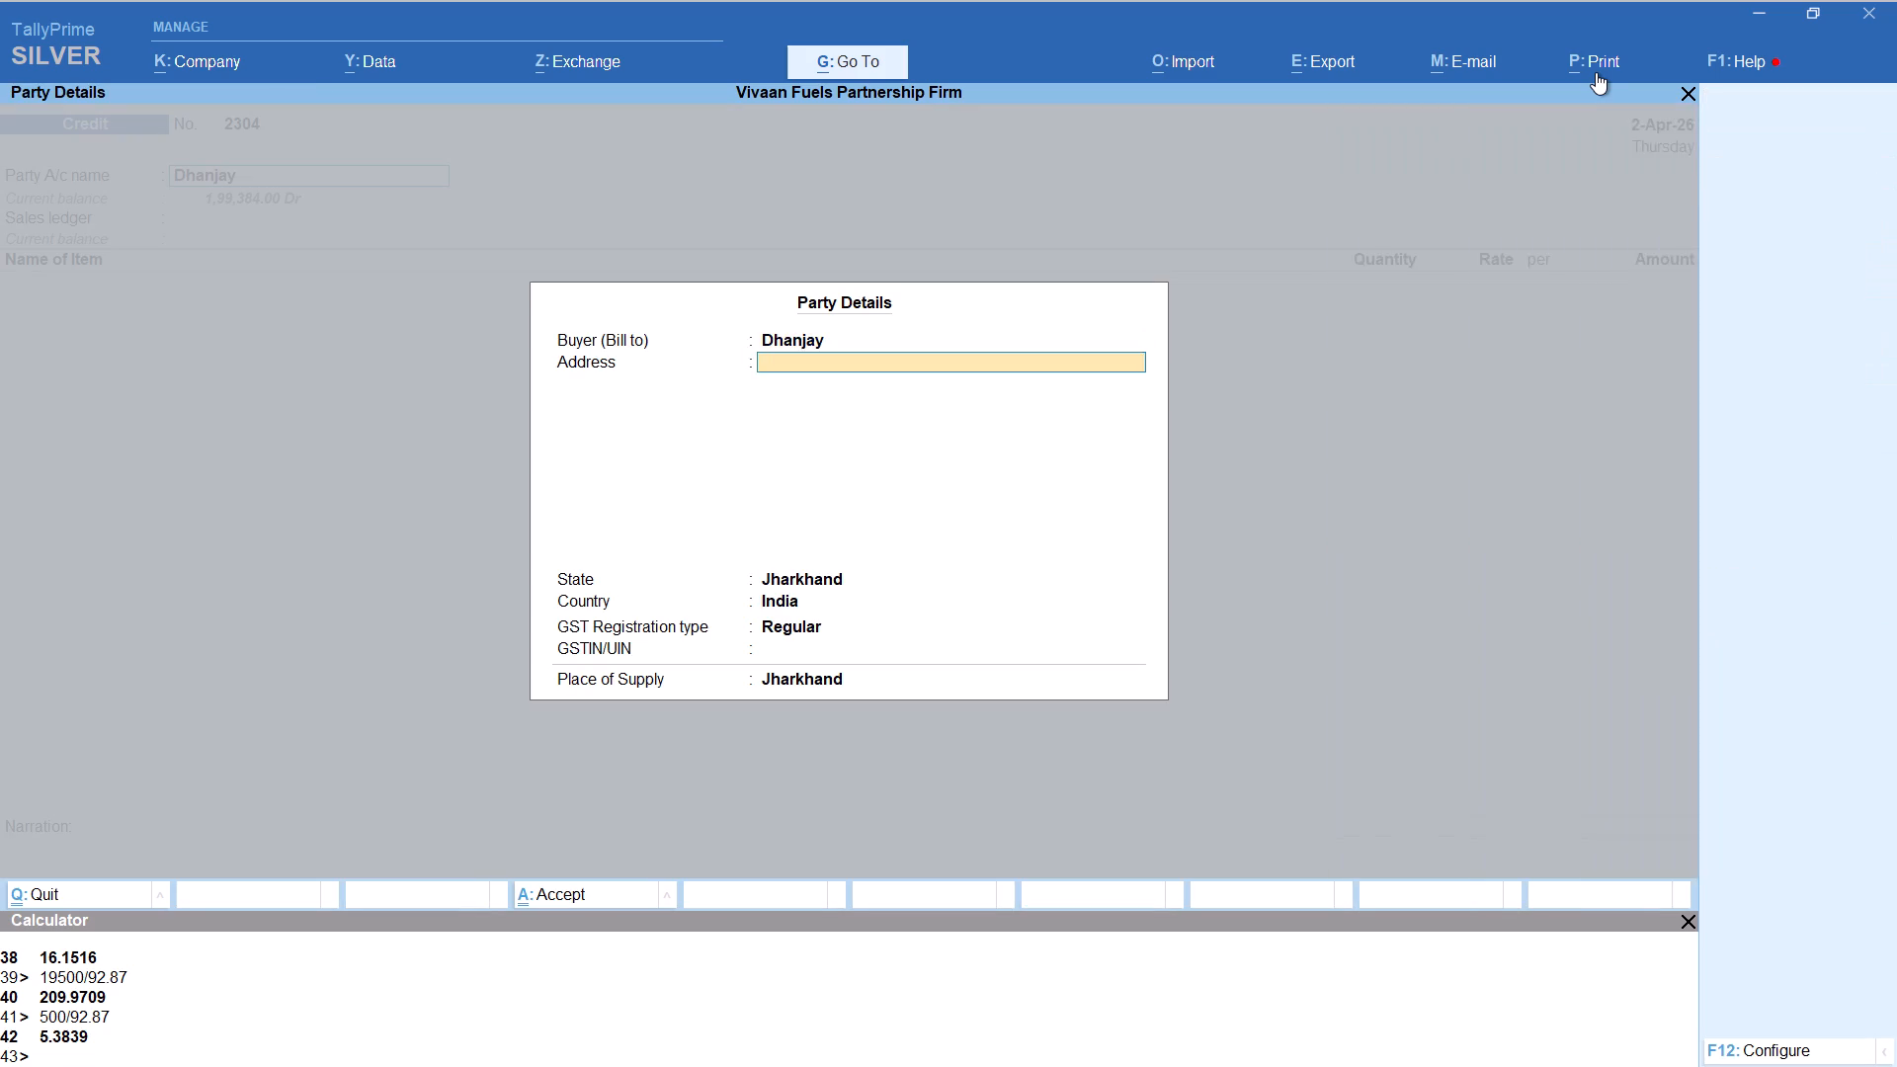
pyautogui.press('Return')
pyautogui.press('Return')
pyautogui.press('Return')
pyautogui.press('Return')
pyautogui.press('Return')
pyautogui.press('Return')
# Add HSD with tracking number Not Applicable and a quantity of 94.28 LITER, calculated as 8756/92.87.
pyautogui.write('hs')
pyautogui.press('Return')
pyautogui.press('Up')
pyautogui.press('Return')
pyautogui.hotkey('alt', 'c')
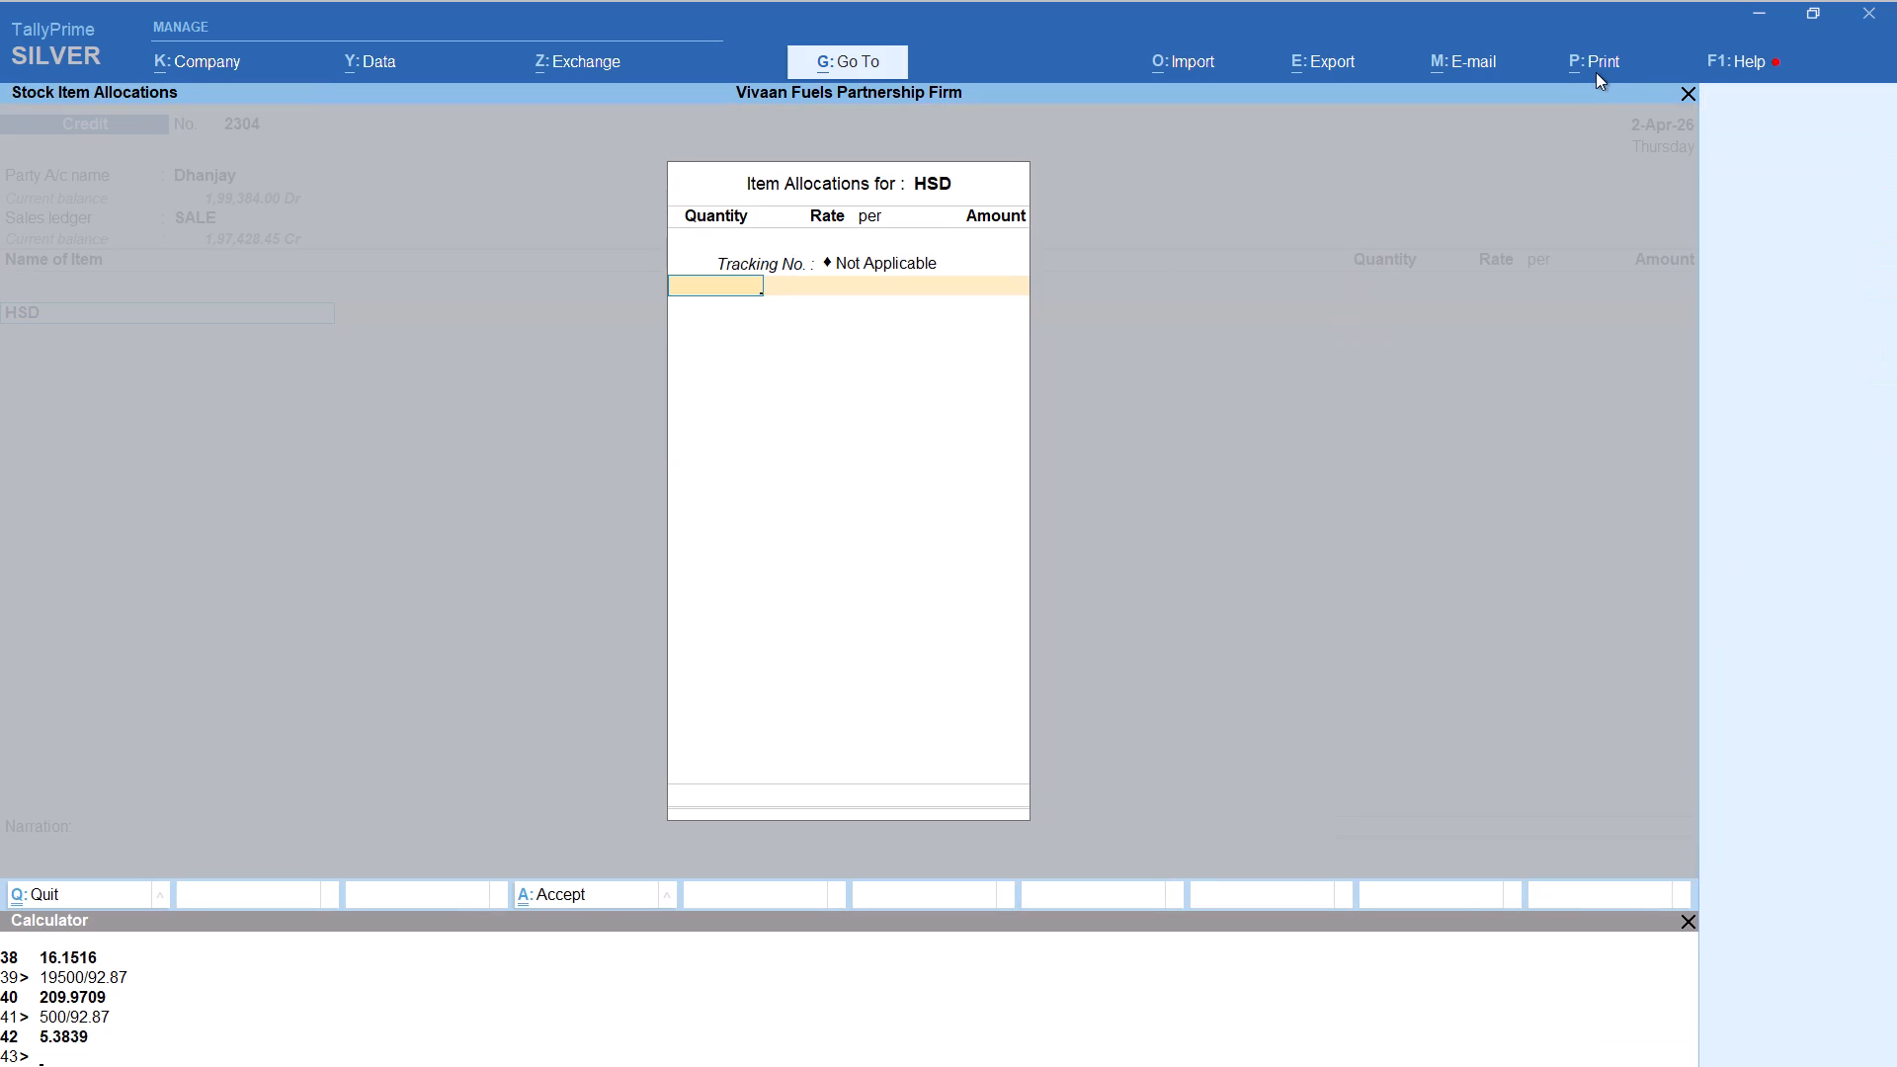
pyautogui.write('8756/92.87')
pyautogui.press('Return')
pyautogui.press('Return')
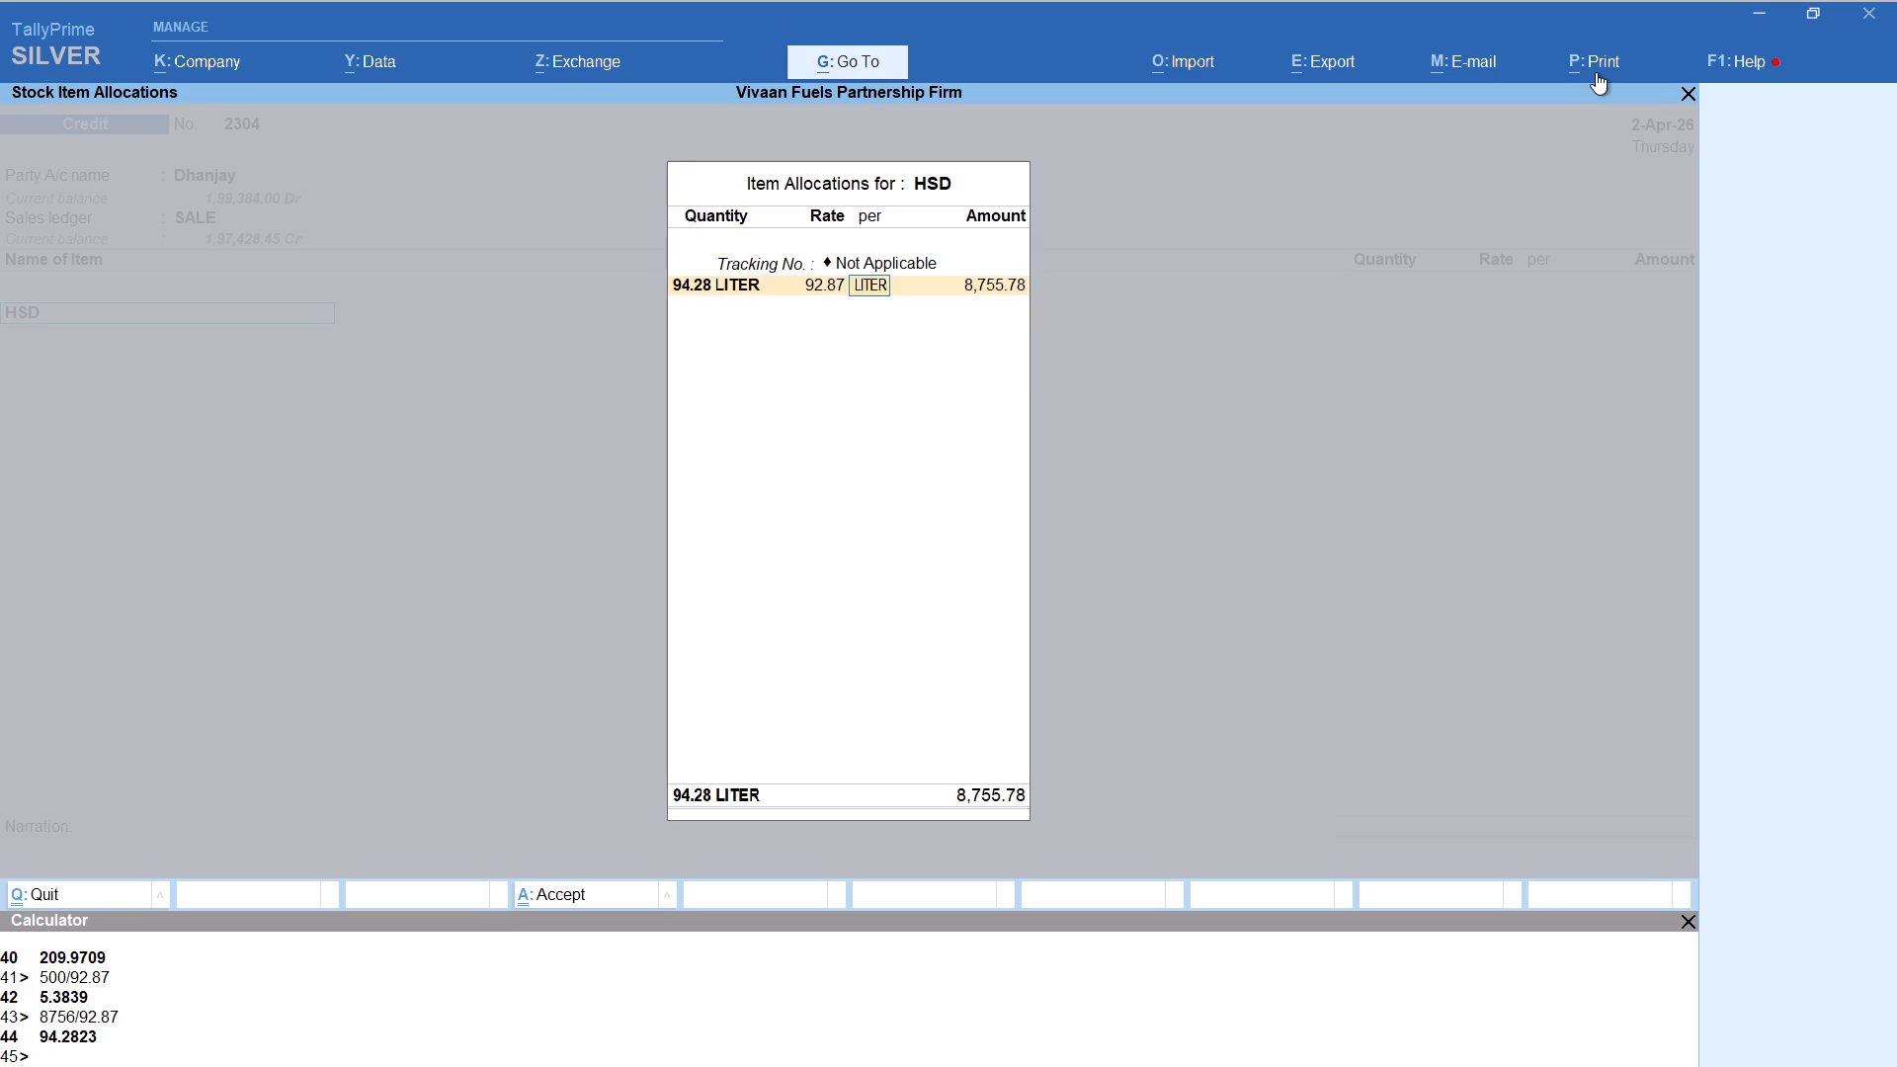
pyautogui.press('Return')
pyautogui.press('Return')
pyautogui.press('Return')
pyautogui.press('Return')
pyautogui.press('Return')
# Add the Round Off ledger to the Dhanjay voucher and save it.
pyautogui.write('rou')
pyautogui.press('Return')
pyautogui.hotkey('ctrl', 'a')
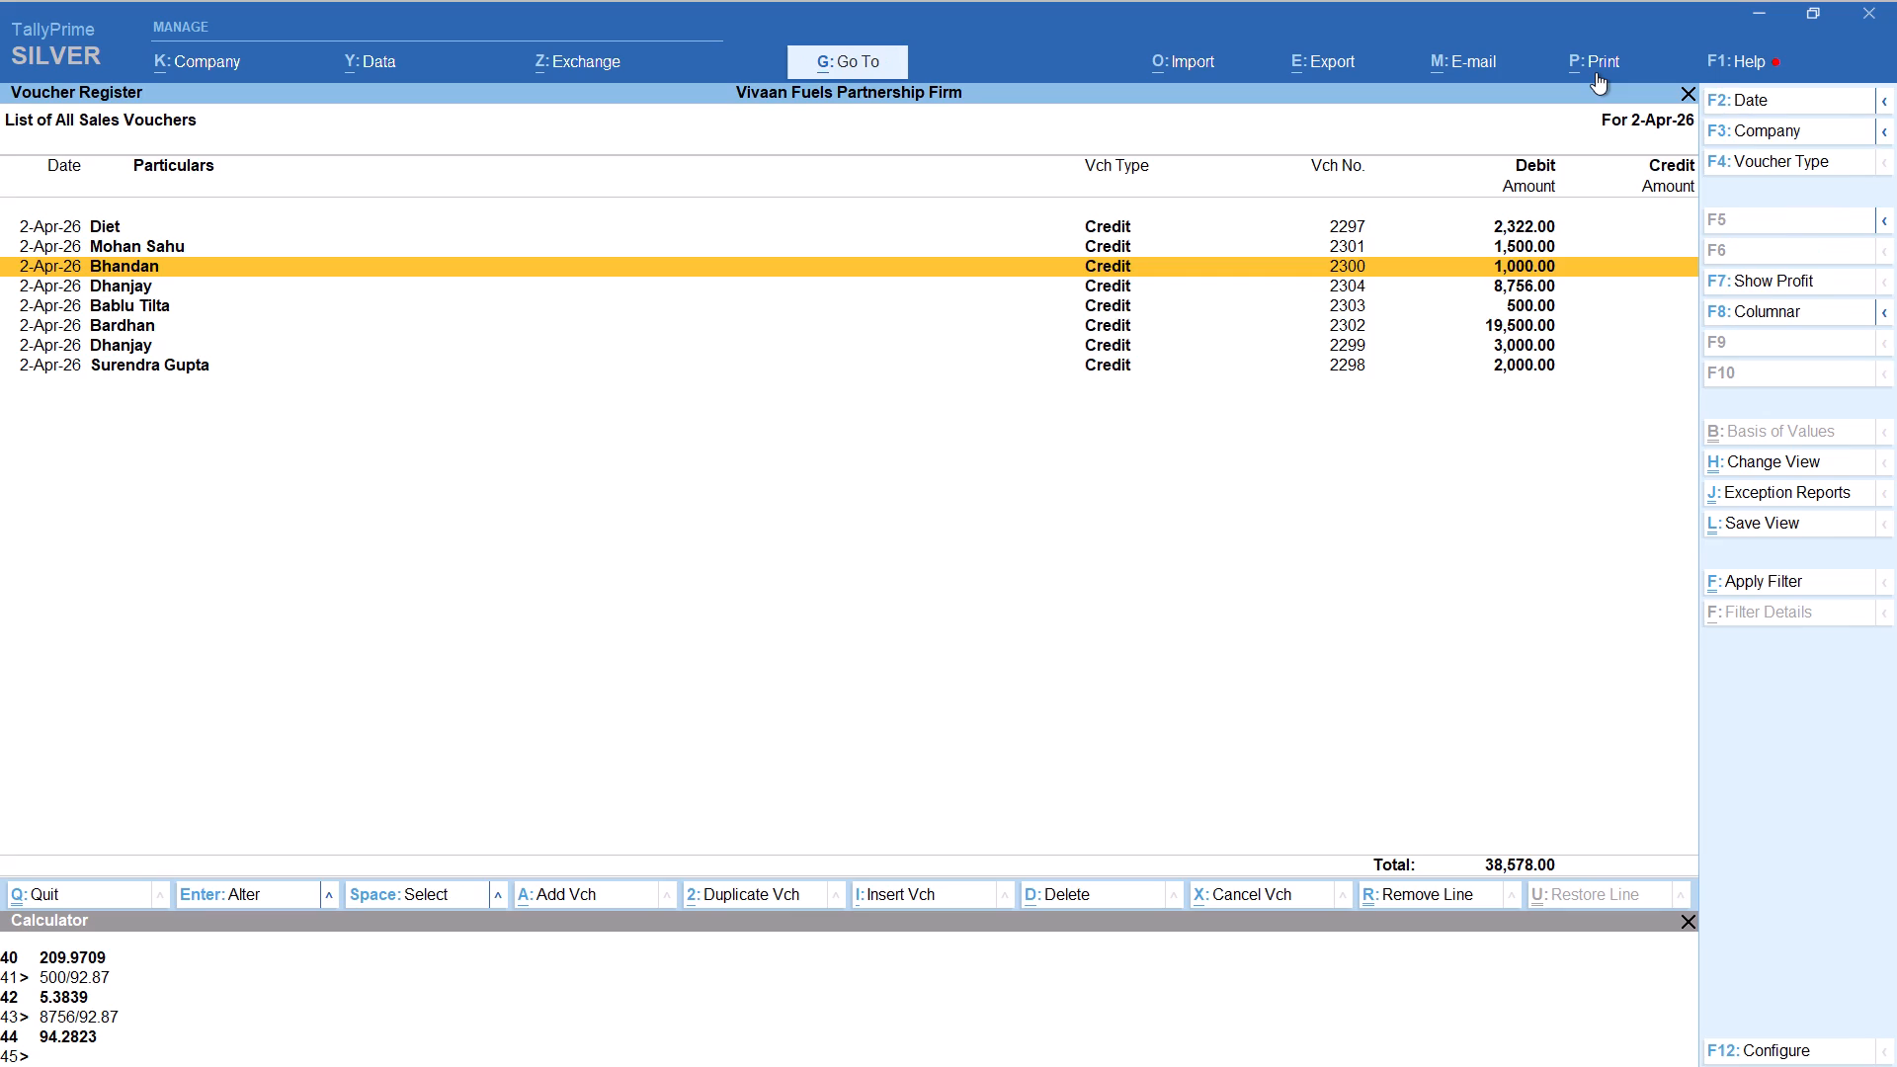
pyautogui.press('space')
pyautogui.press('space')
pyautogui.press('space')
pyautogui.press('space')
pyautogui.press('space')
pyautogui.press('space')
# Start another Credit sales voucher for the party Surendra, keeping the default party details and the SALE ledger.
pyautogui.hotkey('alt', 'a')
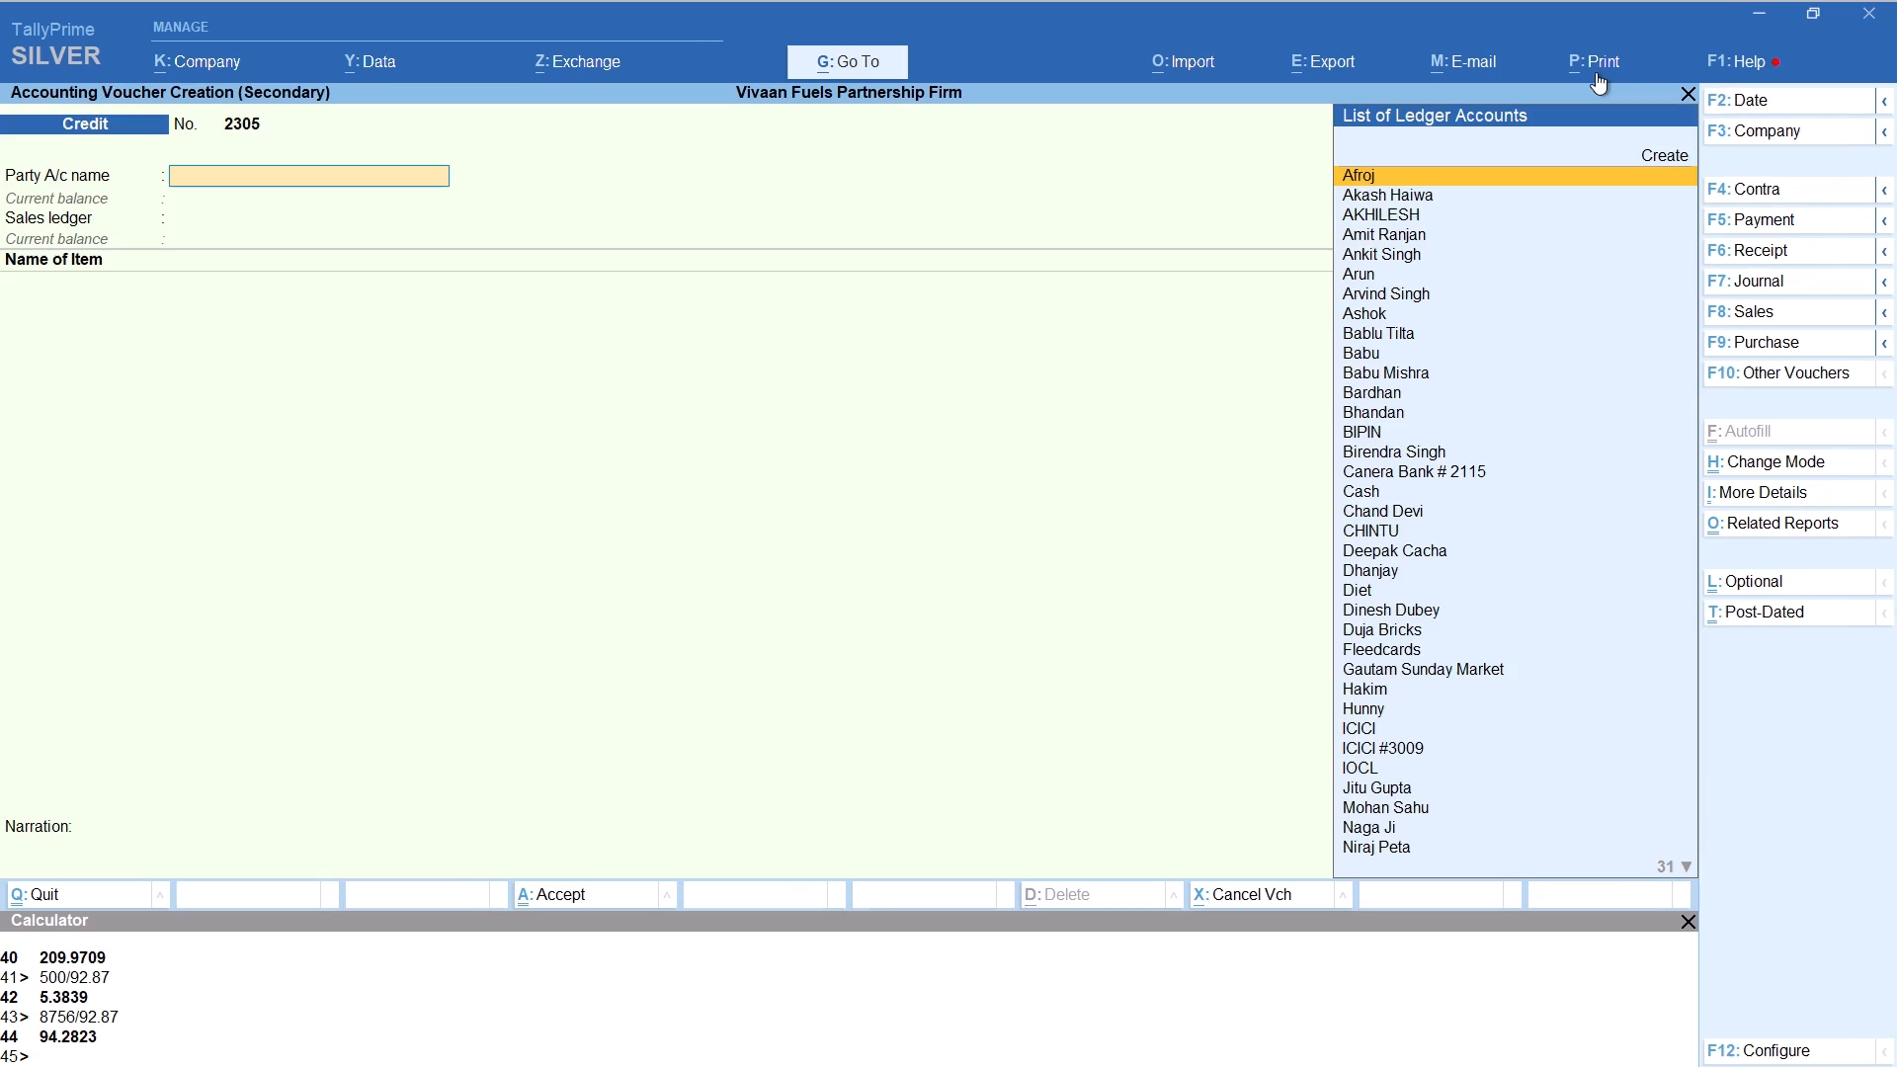
pyautogui.write('sur')
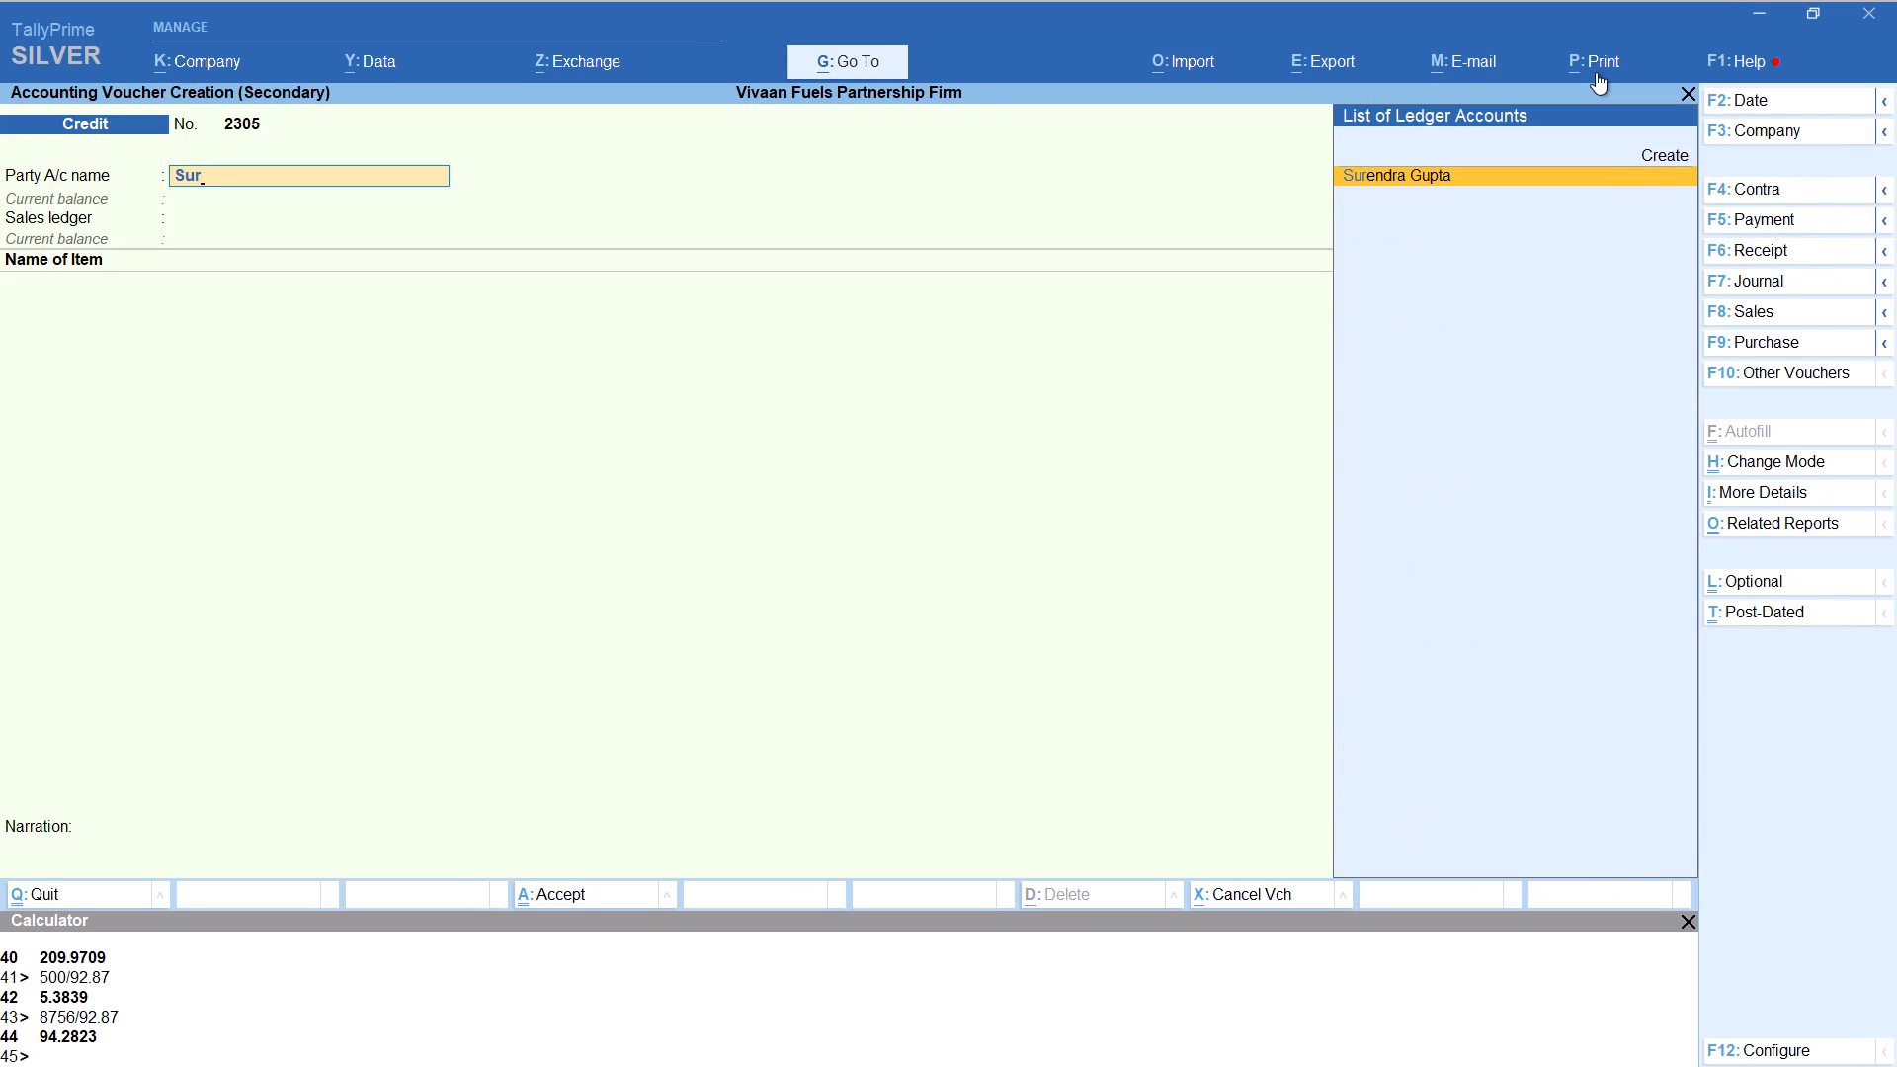
pyautogui.press('Return')
pyautogui.press('Return')
pyautogui.press('Return')
pyautogui.press('Return')
pyautogui.press('Return')
pyautogui.press('Return')
pyautogui.press('Return')
pyautogui.press('Return')
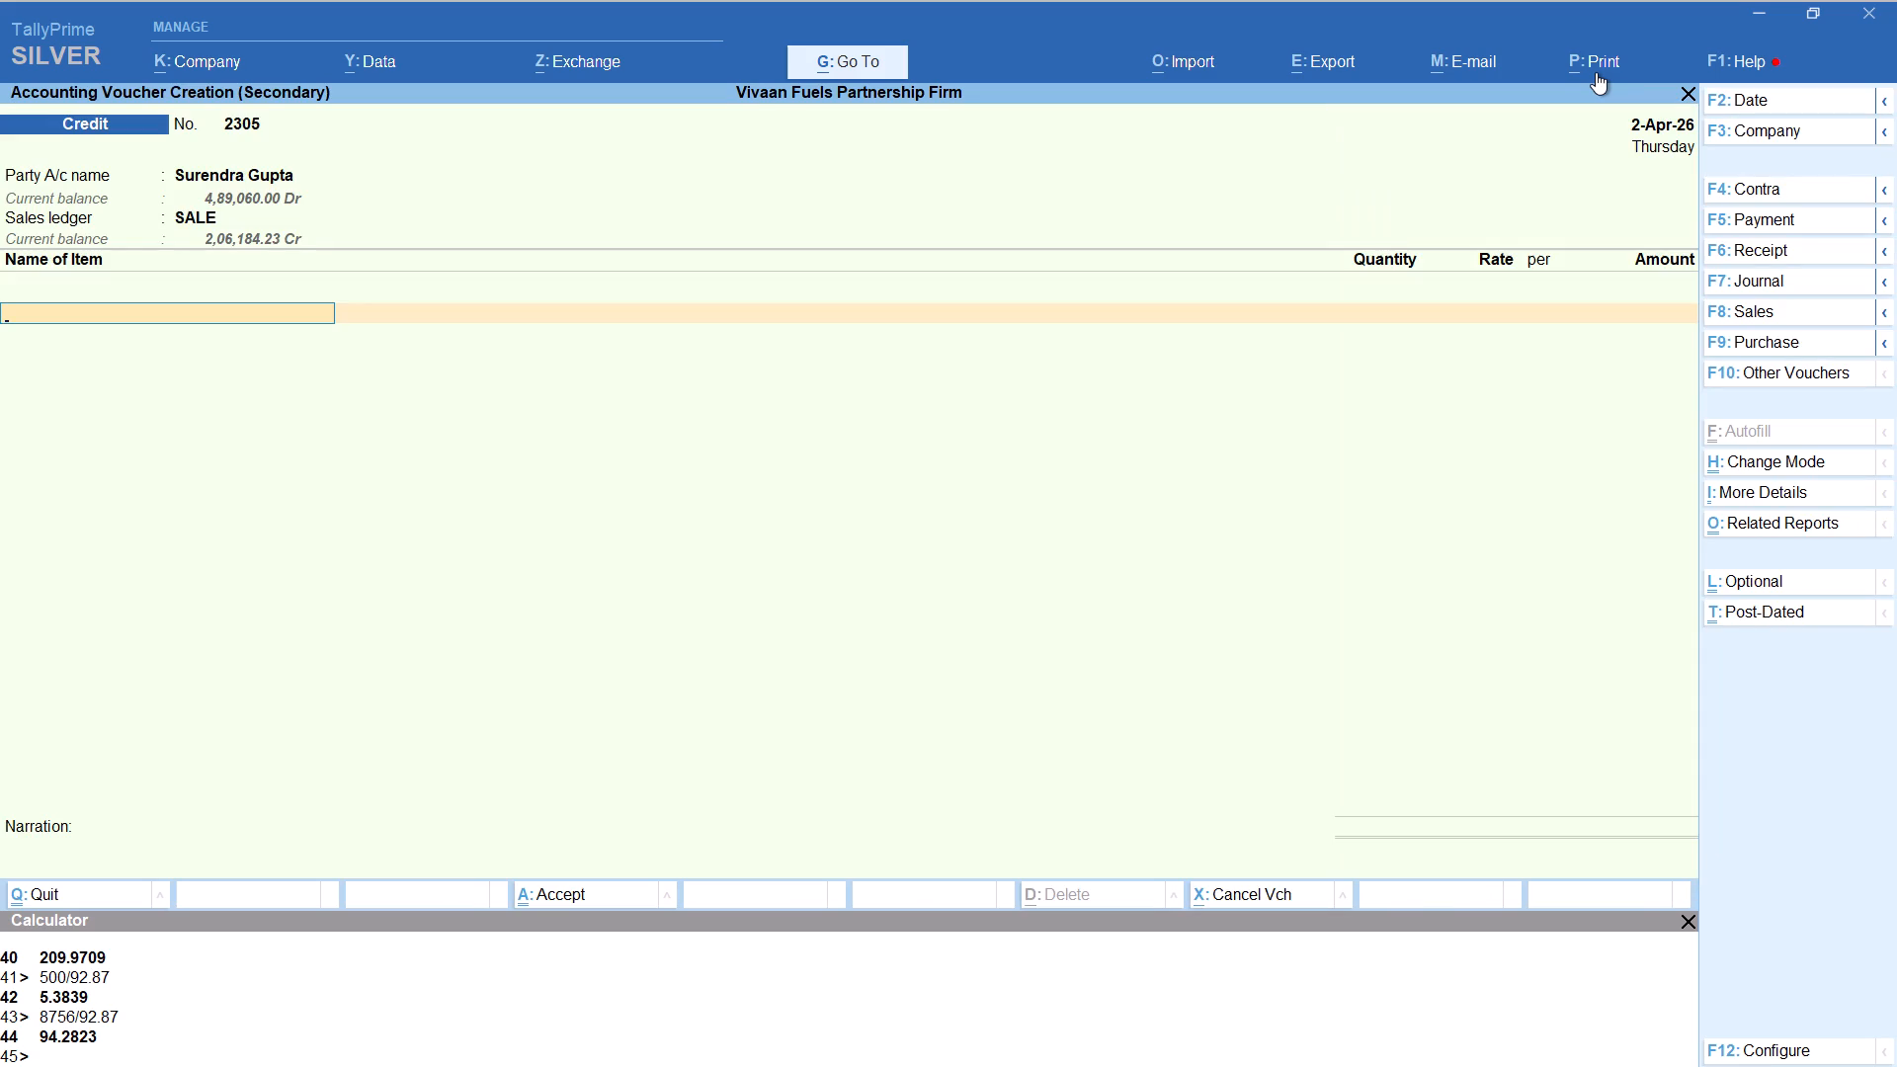
# Add MS PERTOL with tracking number Not Applicable and a quantity of 2.04 LITER, calculated as 200/98.10.
pyautogui.write('mns')
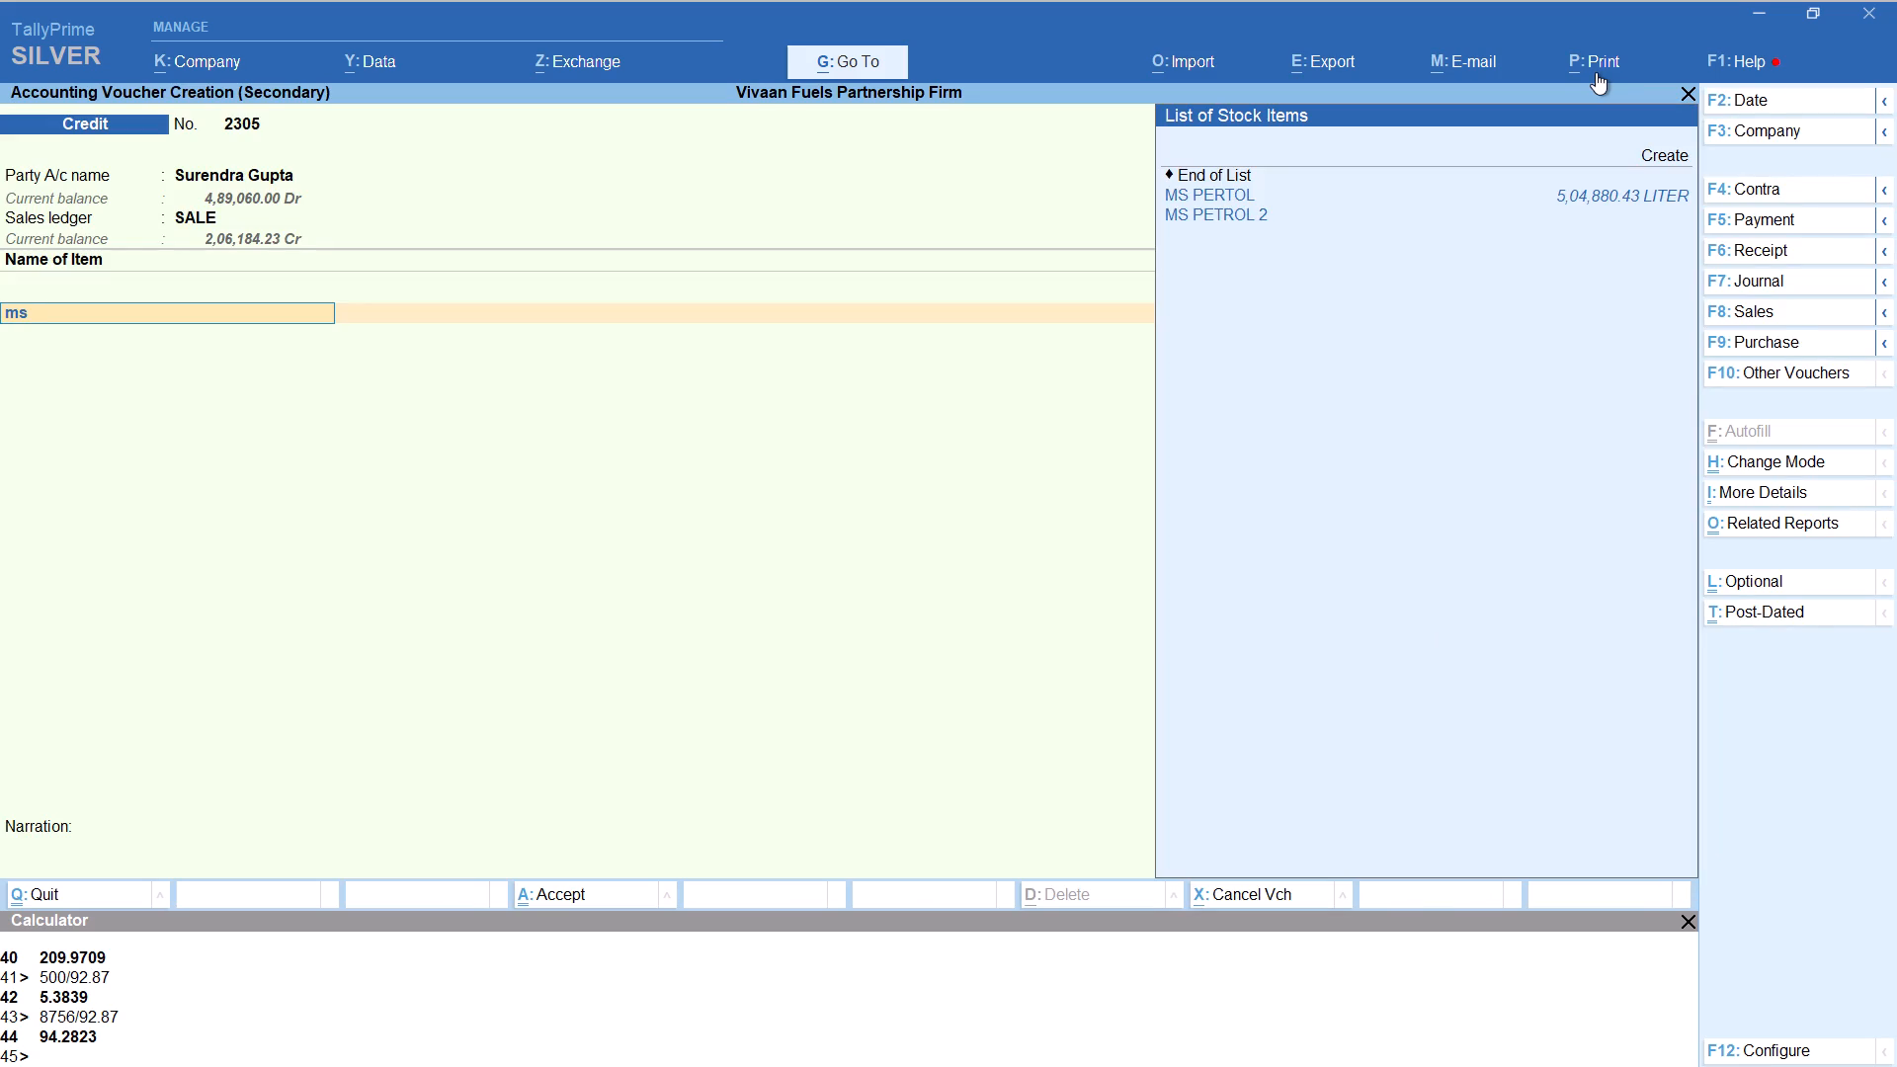
pyautogui.press('Down')
pyautogui.press('Down')
pyautogui.press('Up')
pyautogui.press('Return')
pyautogui.press('Up')
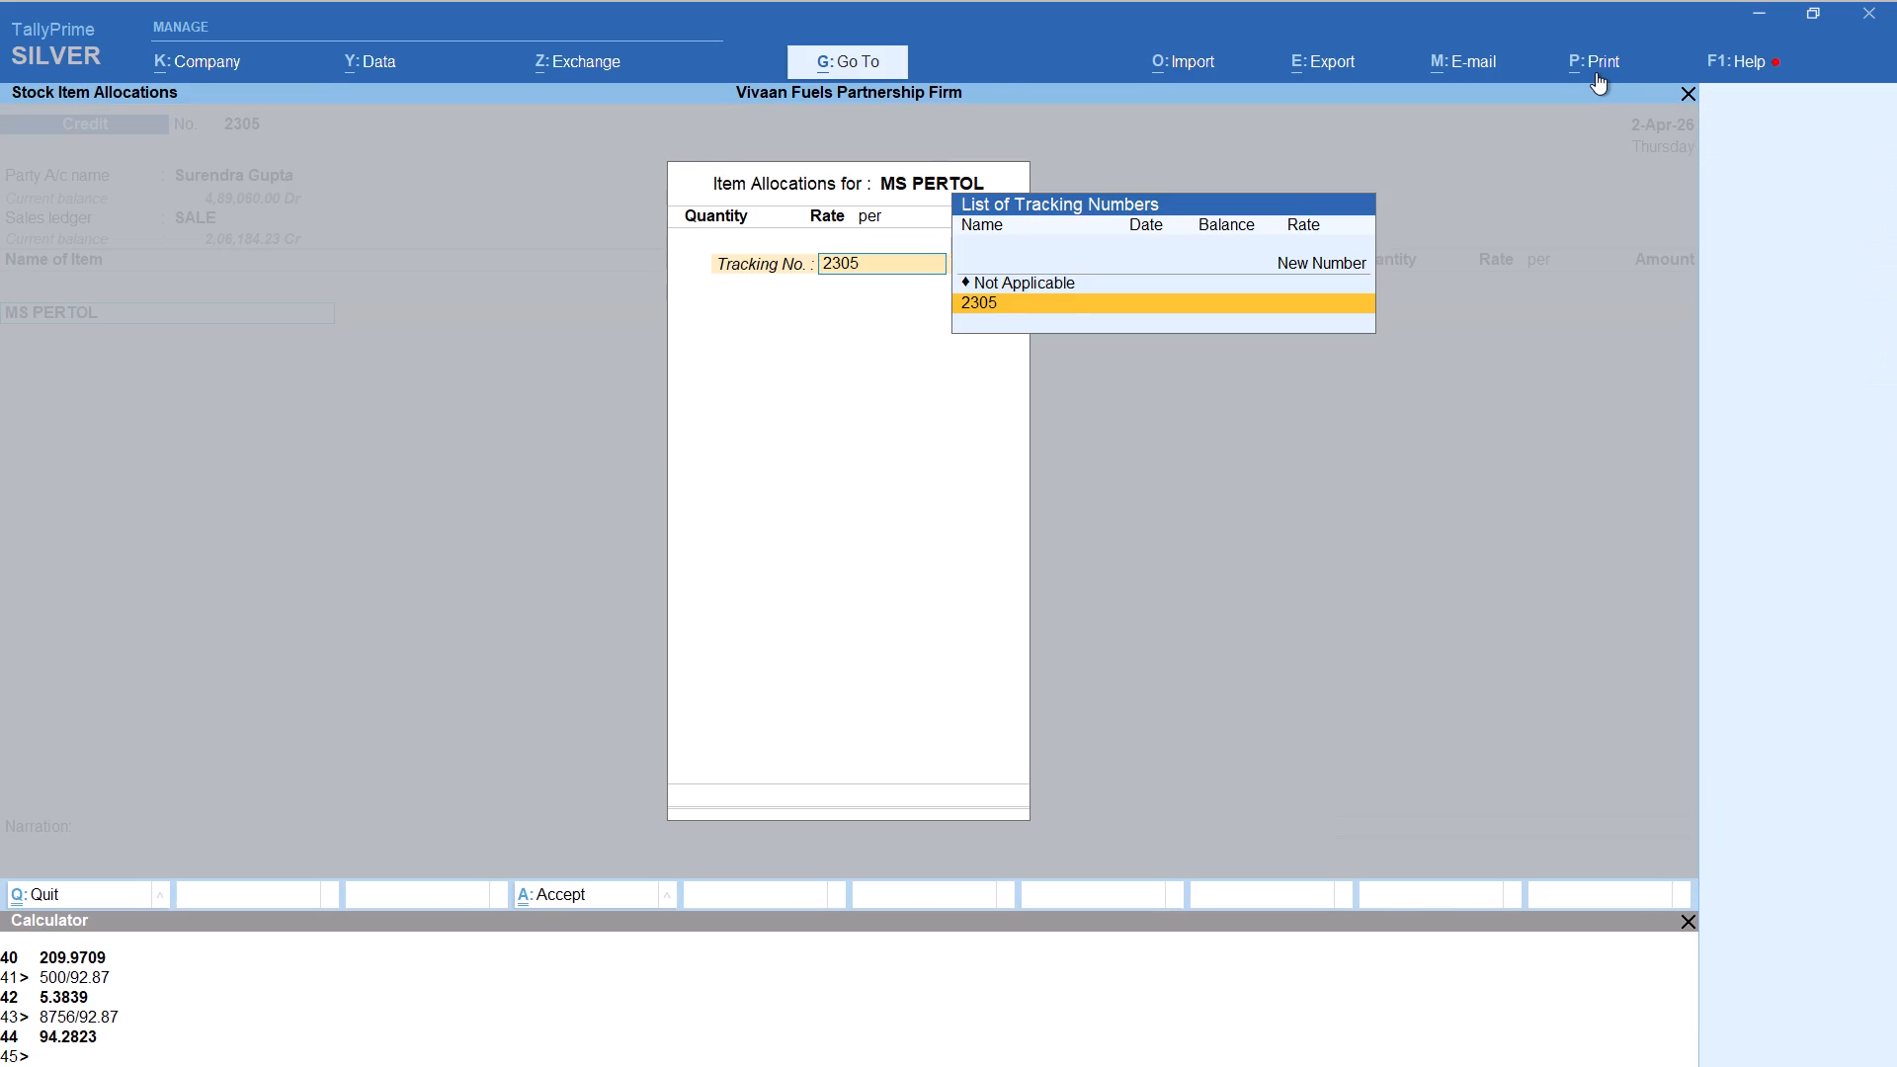
pyautogui.press('Return')
pyautogui.hotkey('alt', 'c')
pyautogui.write('200/')
pyautogui.write('98.10')
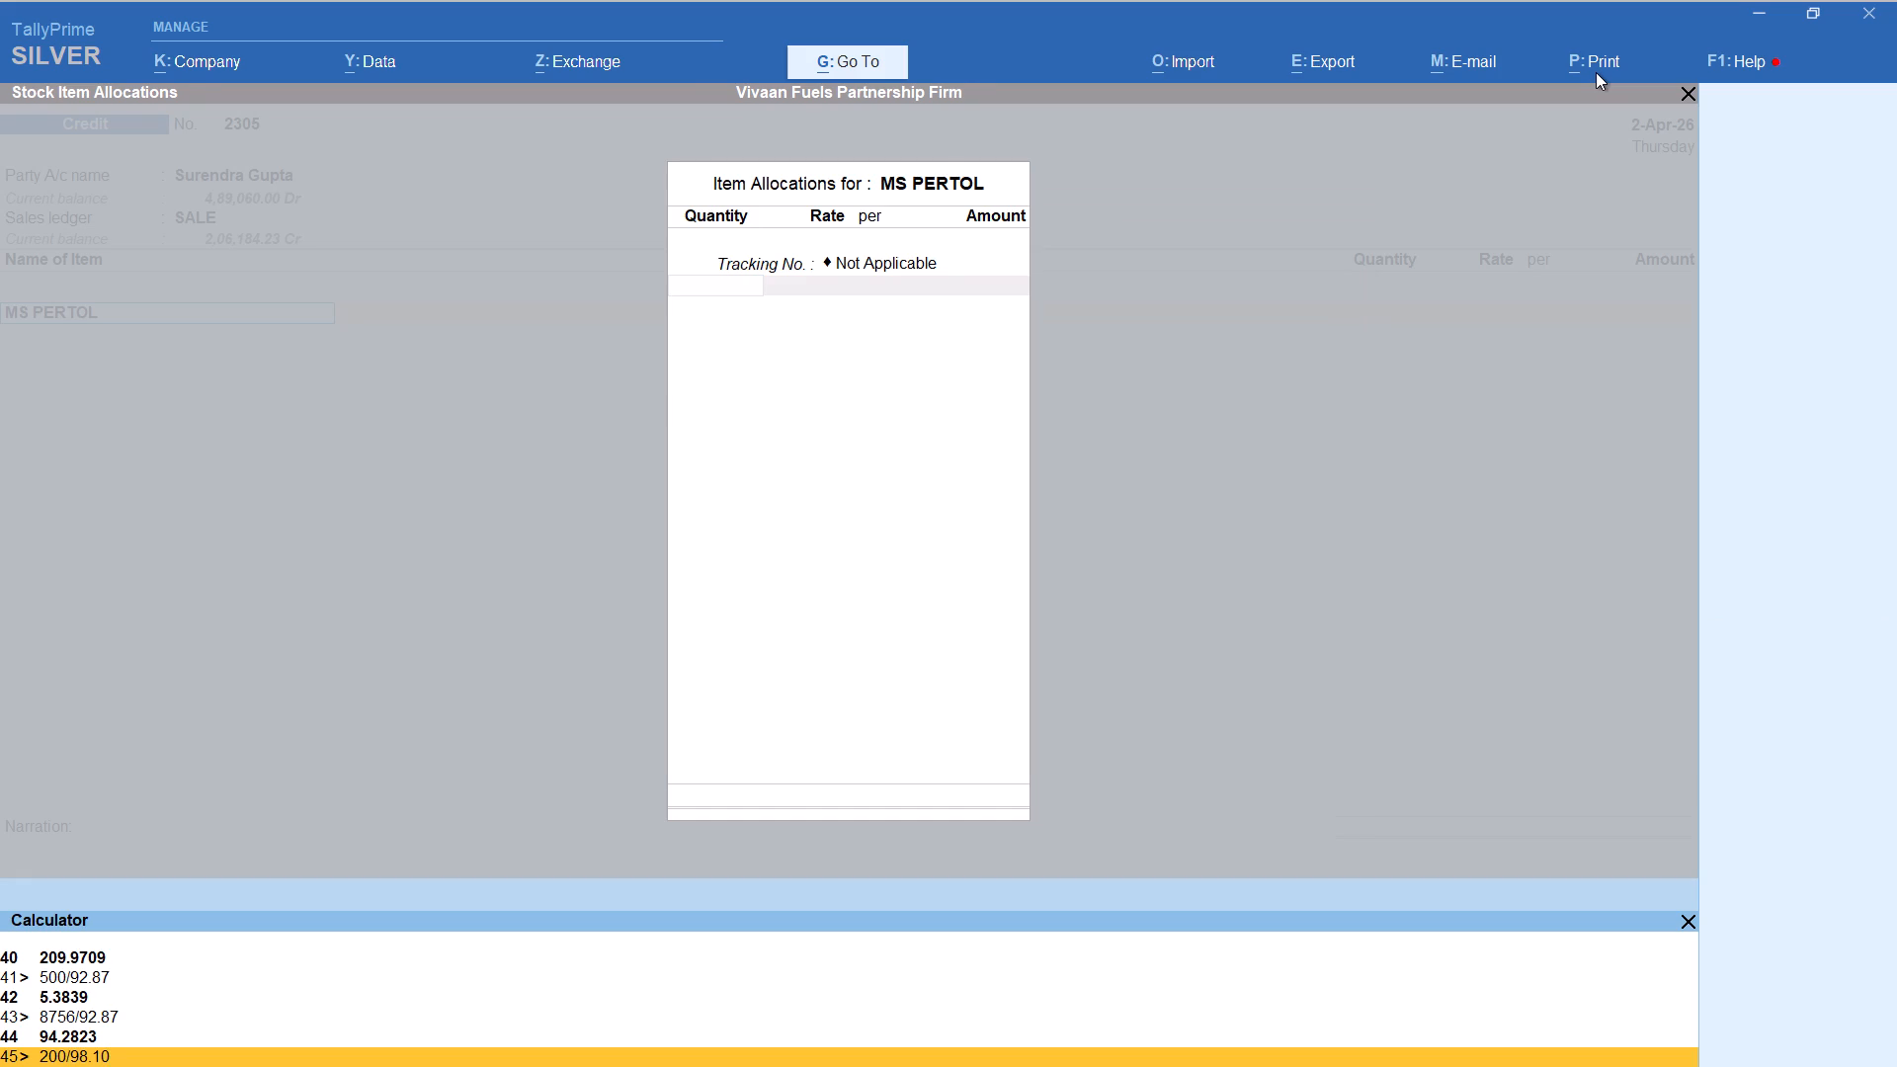
pyautogui.press('Return')
pyautogui.press('Return')
pyautogui.press('Return')
pyautogui.press('Return')
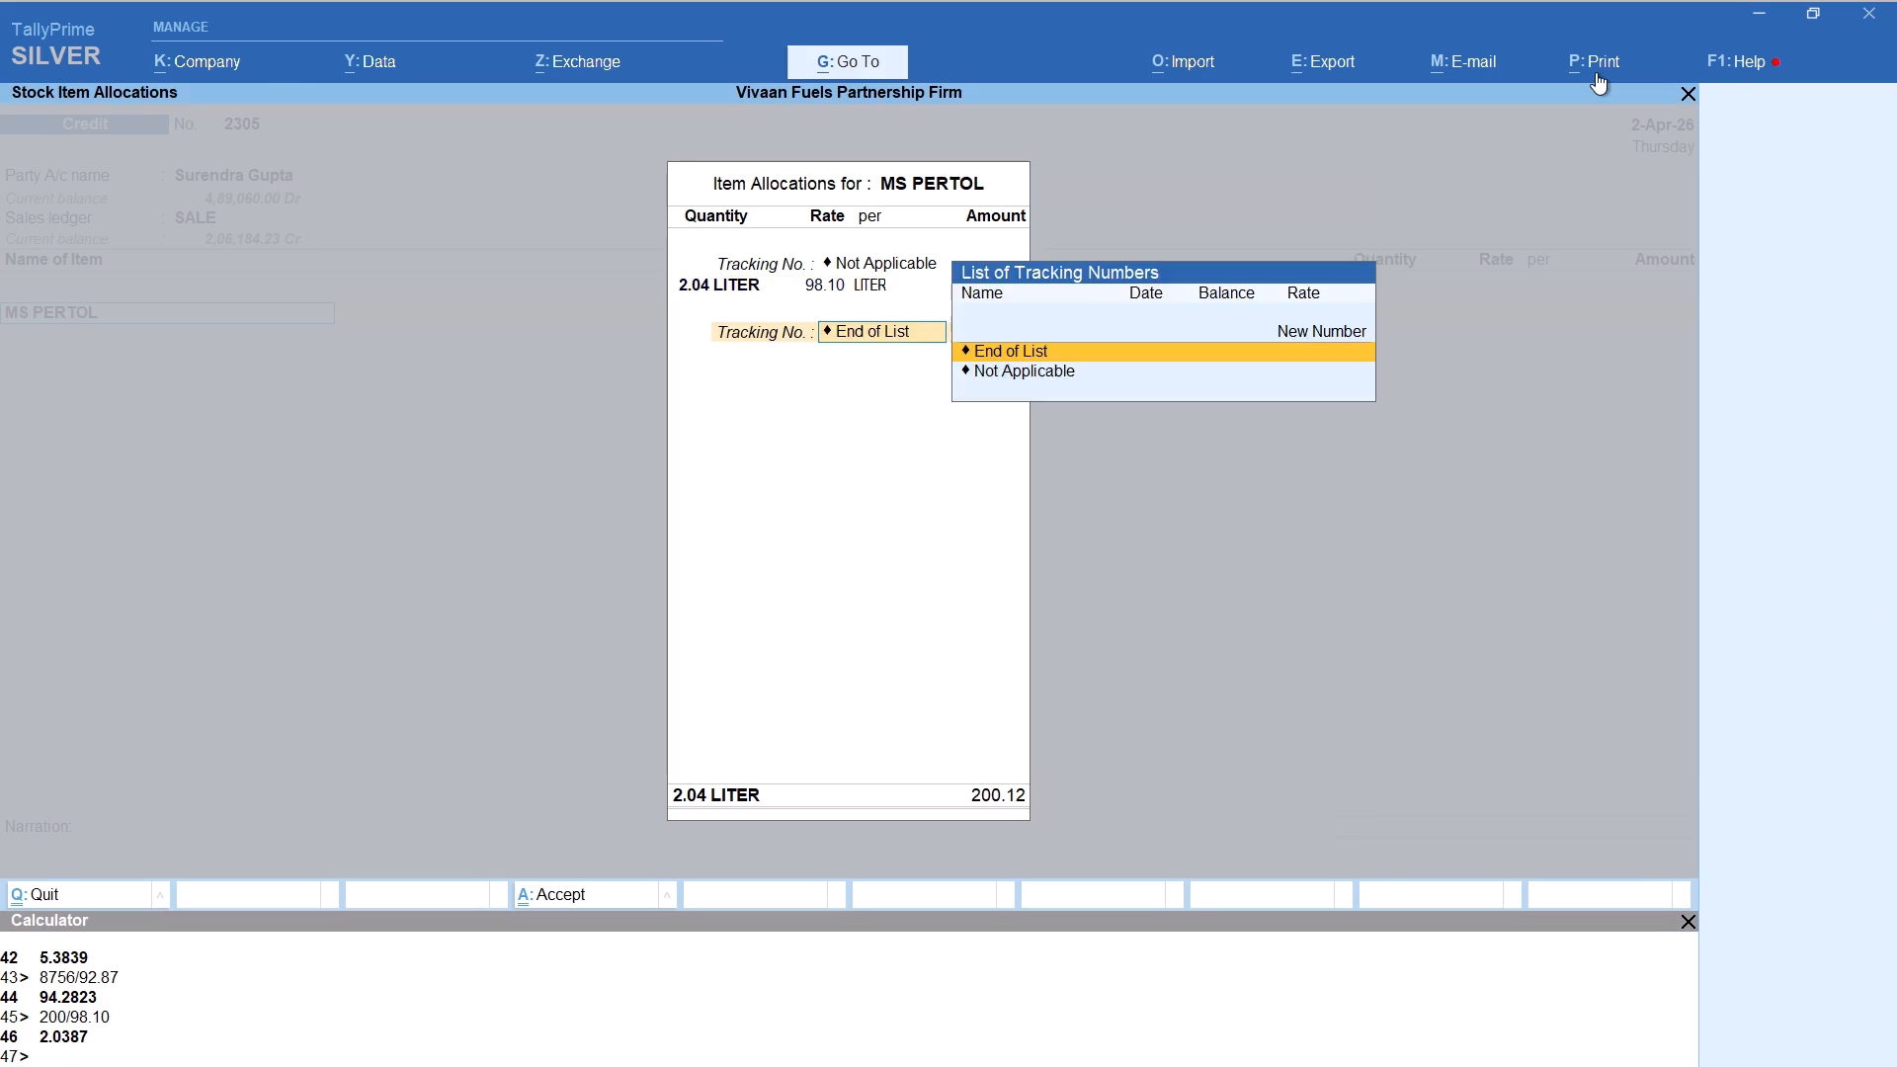
pyautogui.press('Return')
pyautogui.press('Return')
pyautogui.press('Return')
# Add the Round Off ledger to the Surendra voucher and save it.
pyautogui.write('rou')
pyautogui.press('Return')
pyautogui.hotkey('ctrl', 'a')
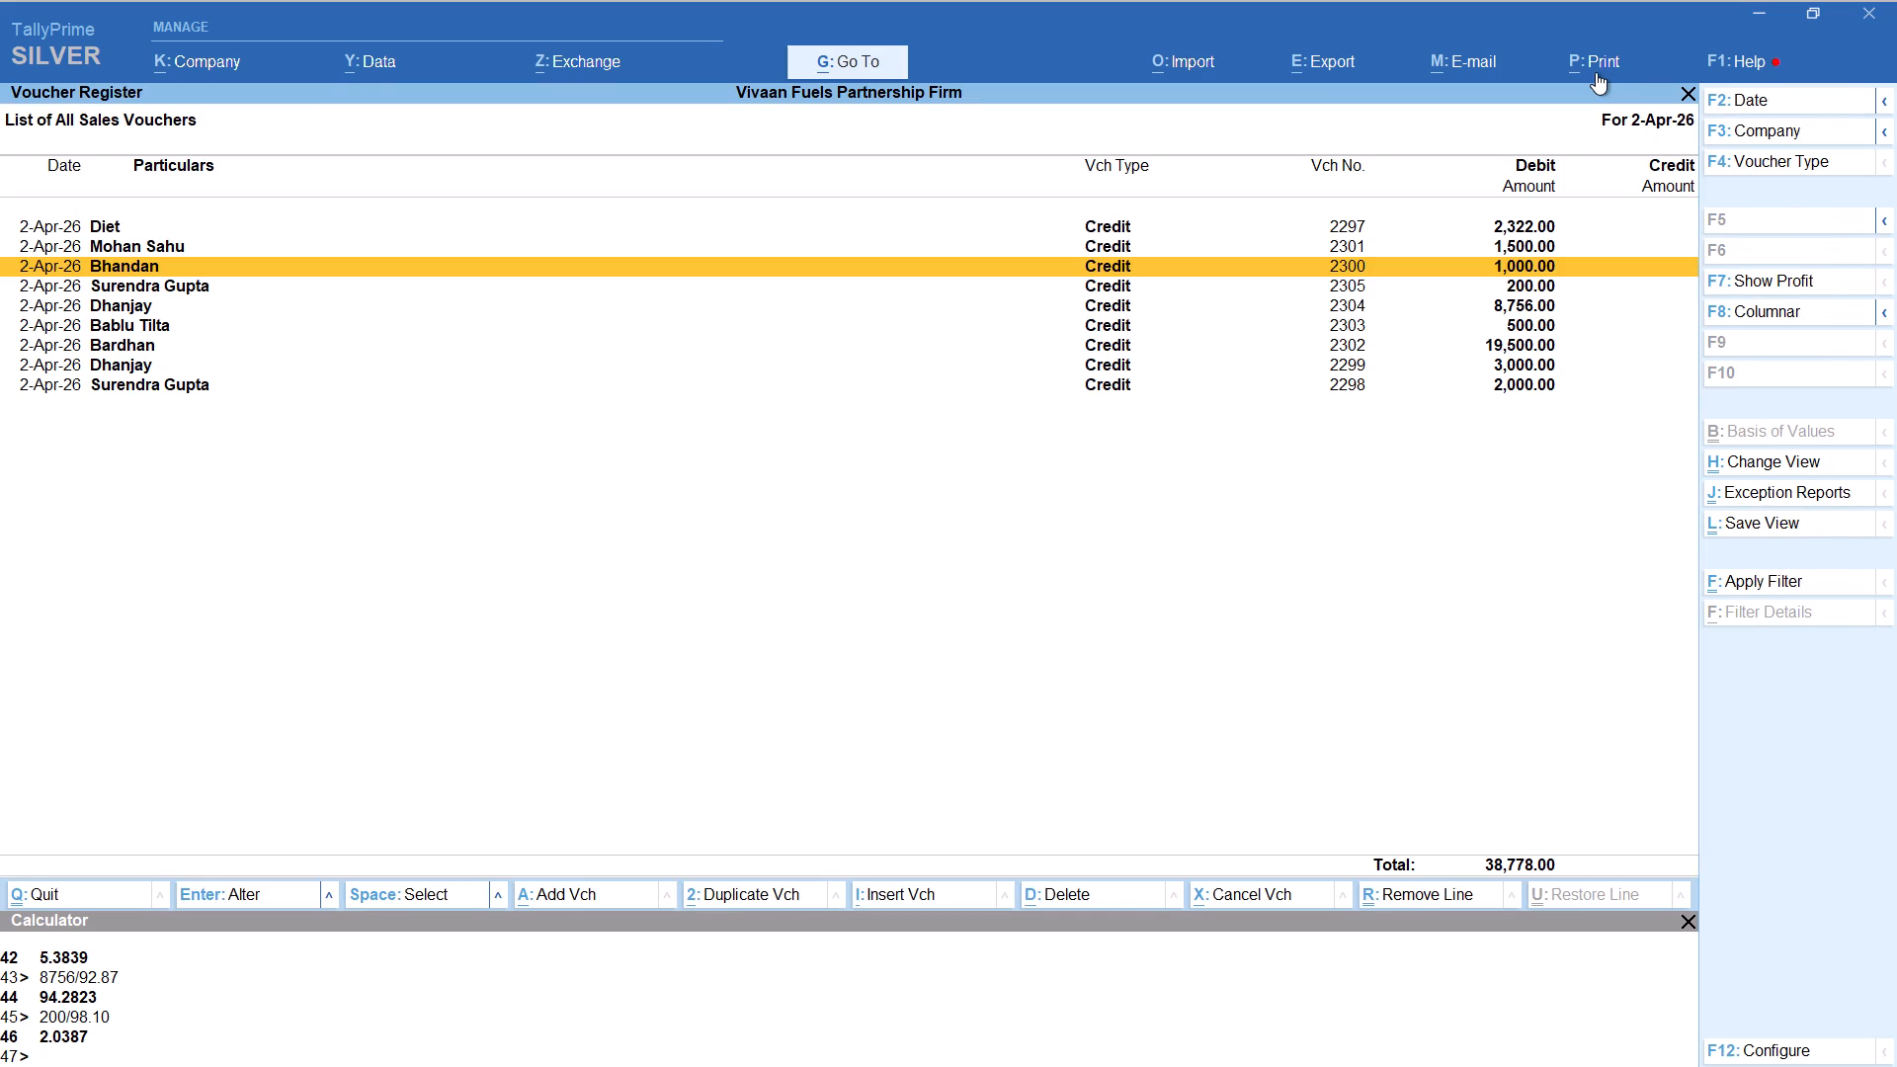
# Start another Credit sales voucher for the party Duja Bricks, keeping the default party details and the SALE ledger.
pyautogui.hotkey('alt', 'a')
pyautogui.write('duj')
pyautogui.press('Return')
pyautogui.press('Return')
pyautogui.press('Return')
pyautogui.press('Return')
pyautogui.press('Return')
pyautogui.press('Return')
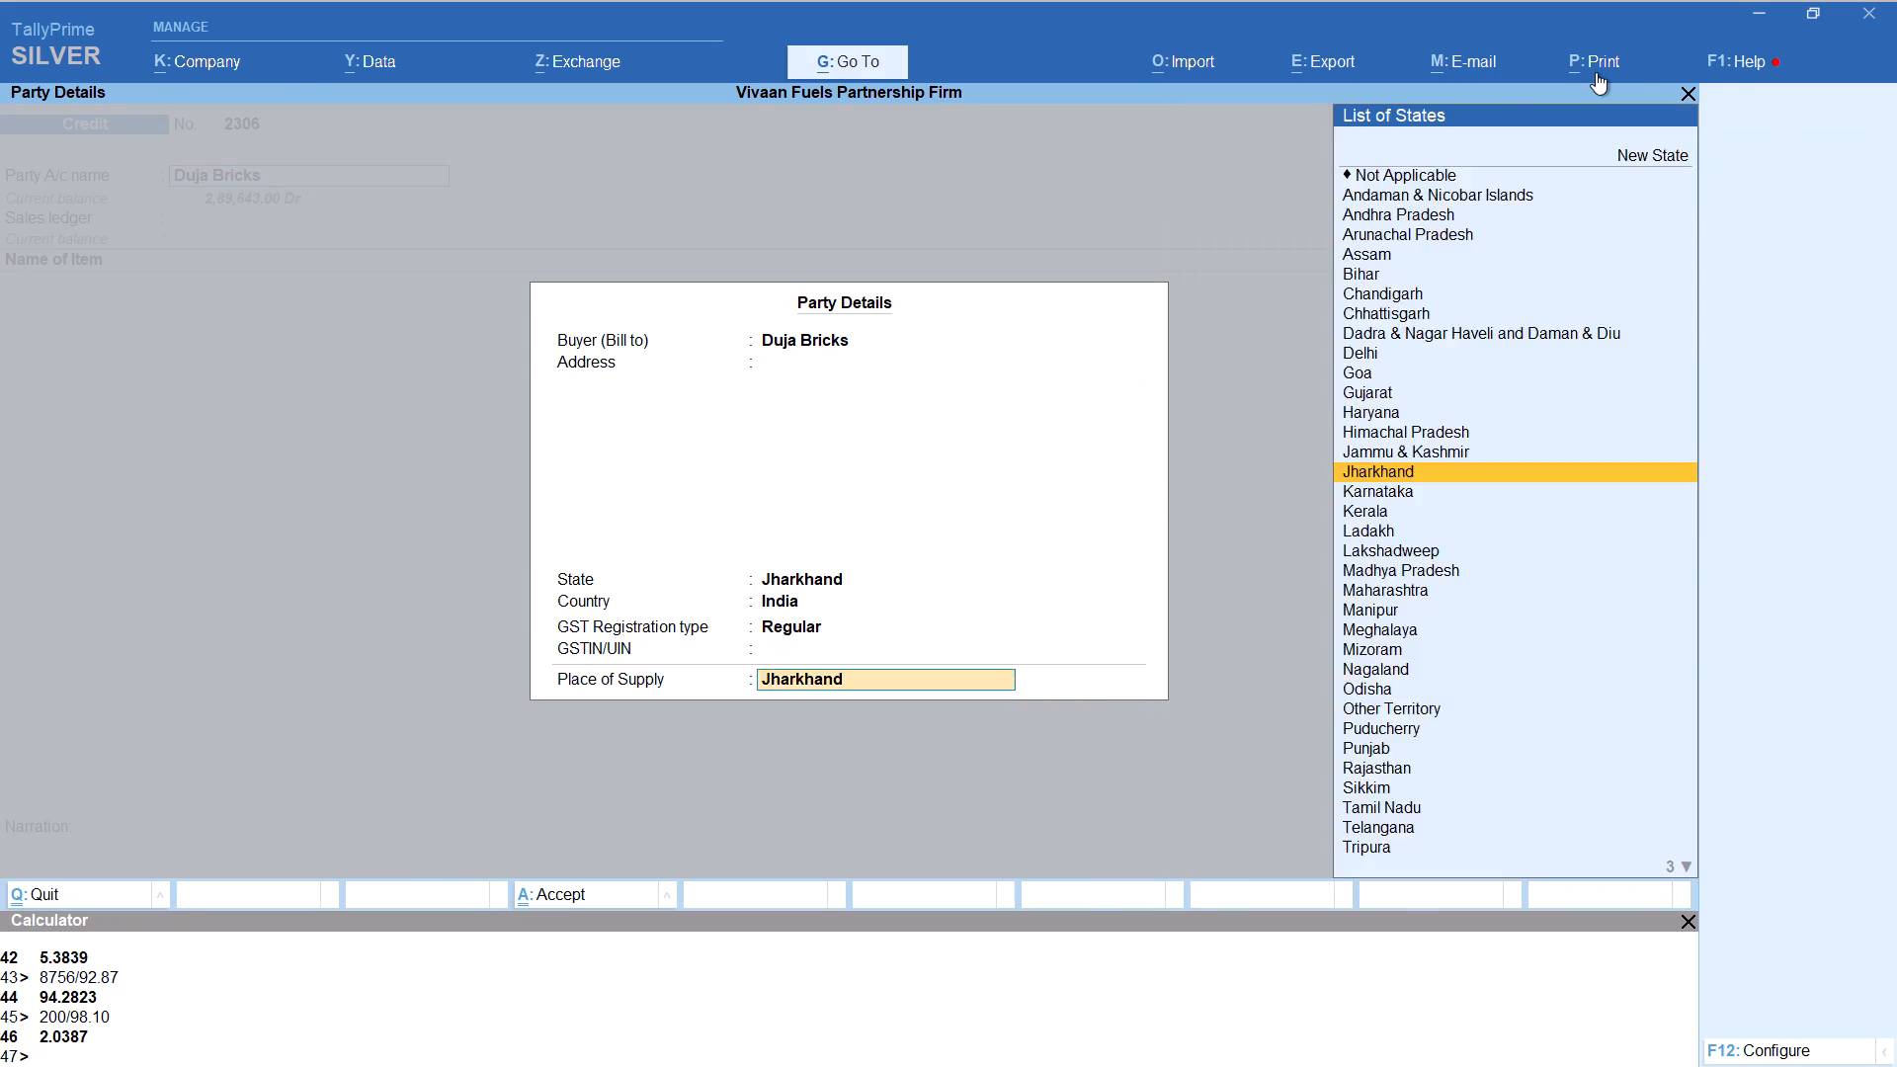
pyautogui.press('Return')
pyautogui.press('Return')
# Add HSD with tracking number Not Applicable and a quantity of 37.69 LITER, calculated as 3500/92.87.
pyautogui.write('hs')
pyautogui.press('Return')
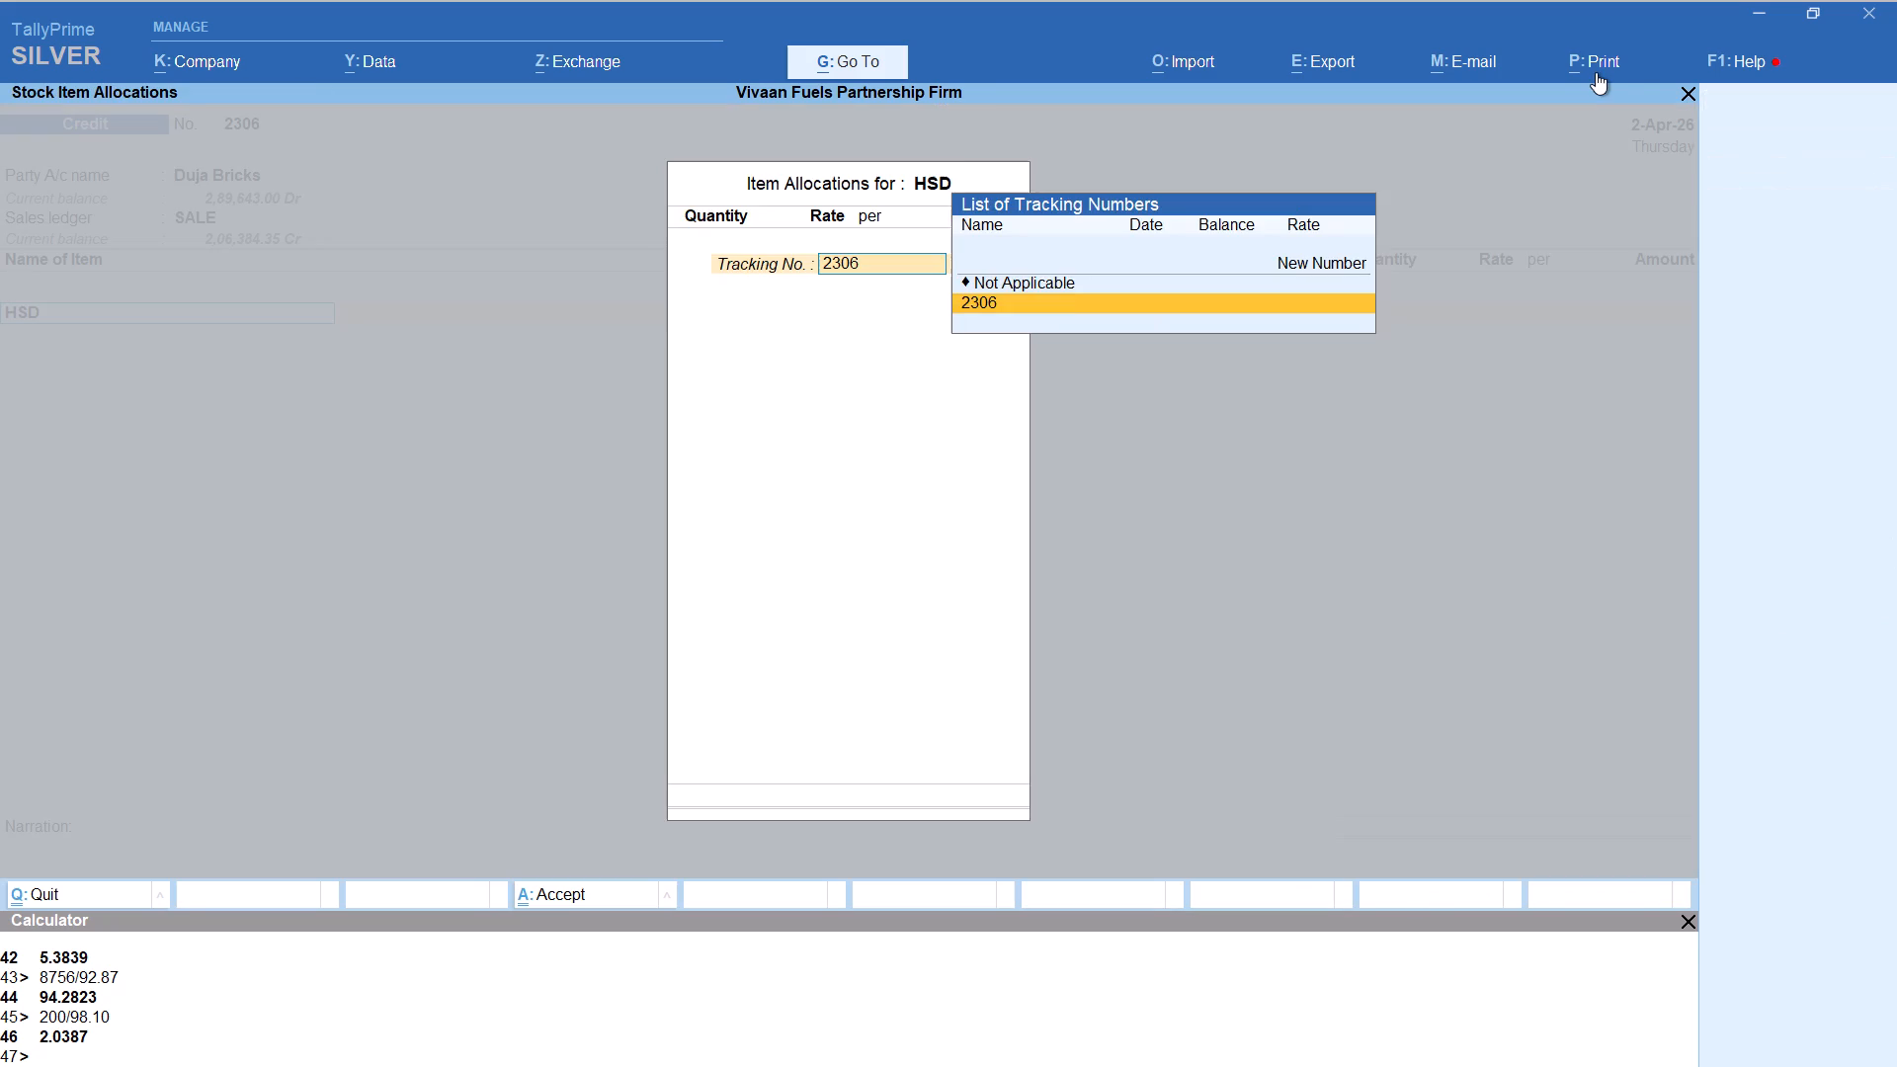
pyautogui.press('Up')
pyautogui.press('Return')
pyautogui.hotkey('alt', 'c')
pyautogui.write('3500/92.87')
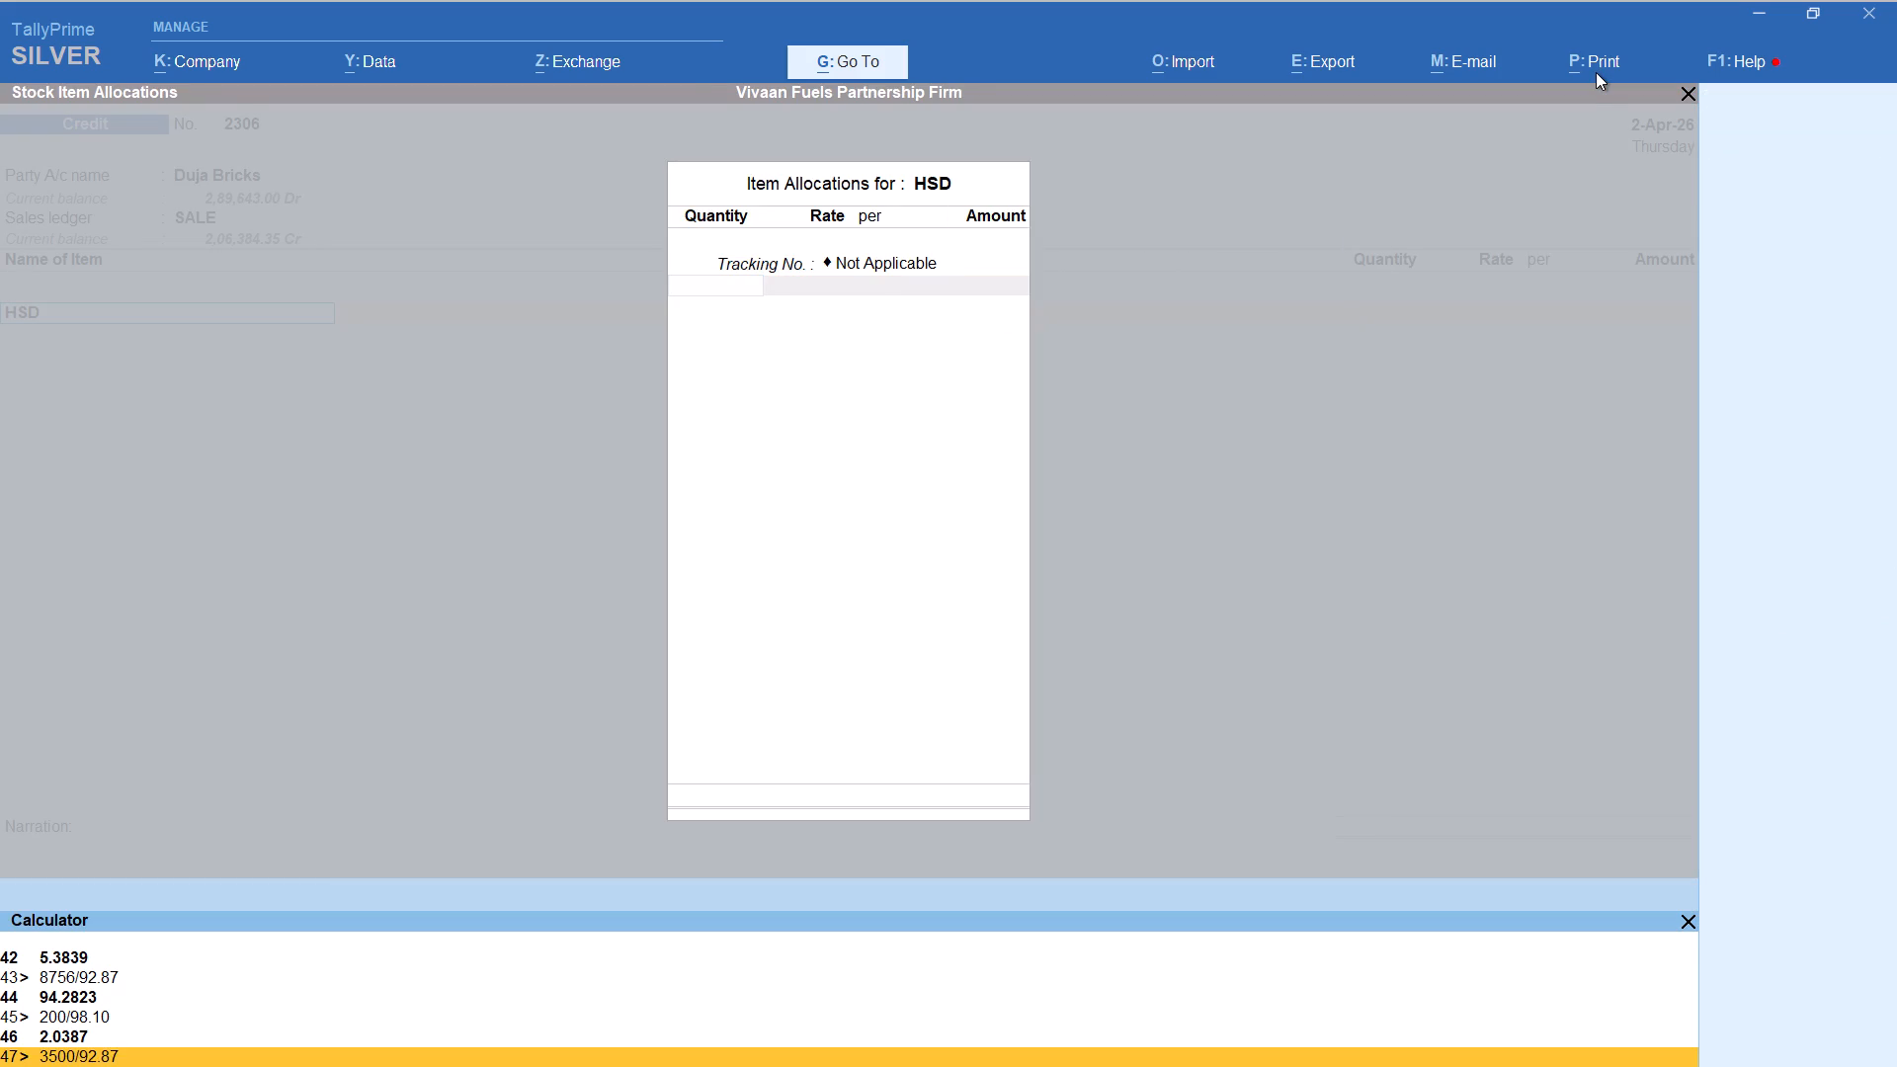
pyautogui.press('Return')
pyautogui.press('Return')
pyautogui.press('Return')
pyautogui.press('Return')
pyautogui.press('Return')
pyautogui.press('Return')
pyautogui.press('Return')
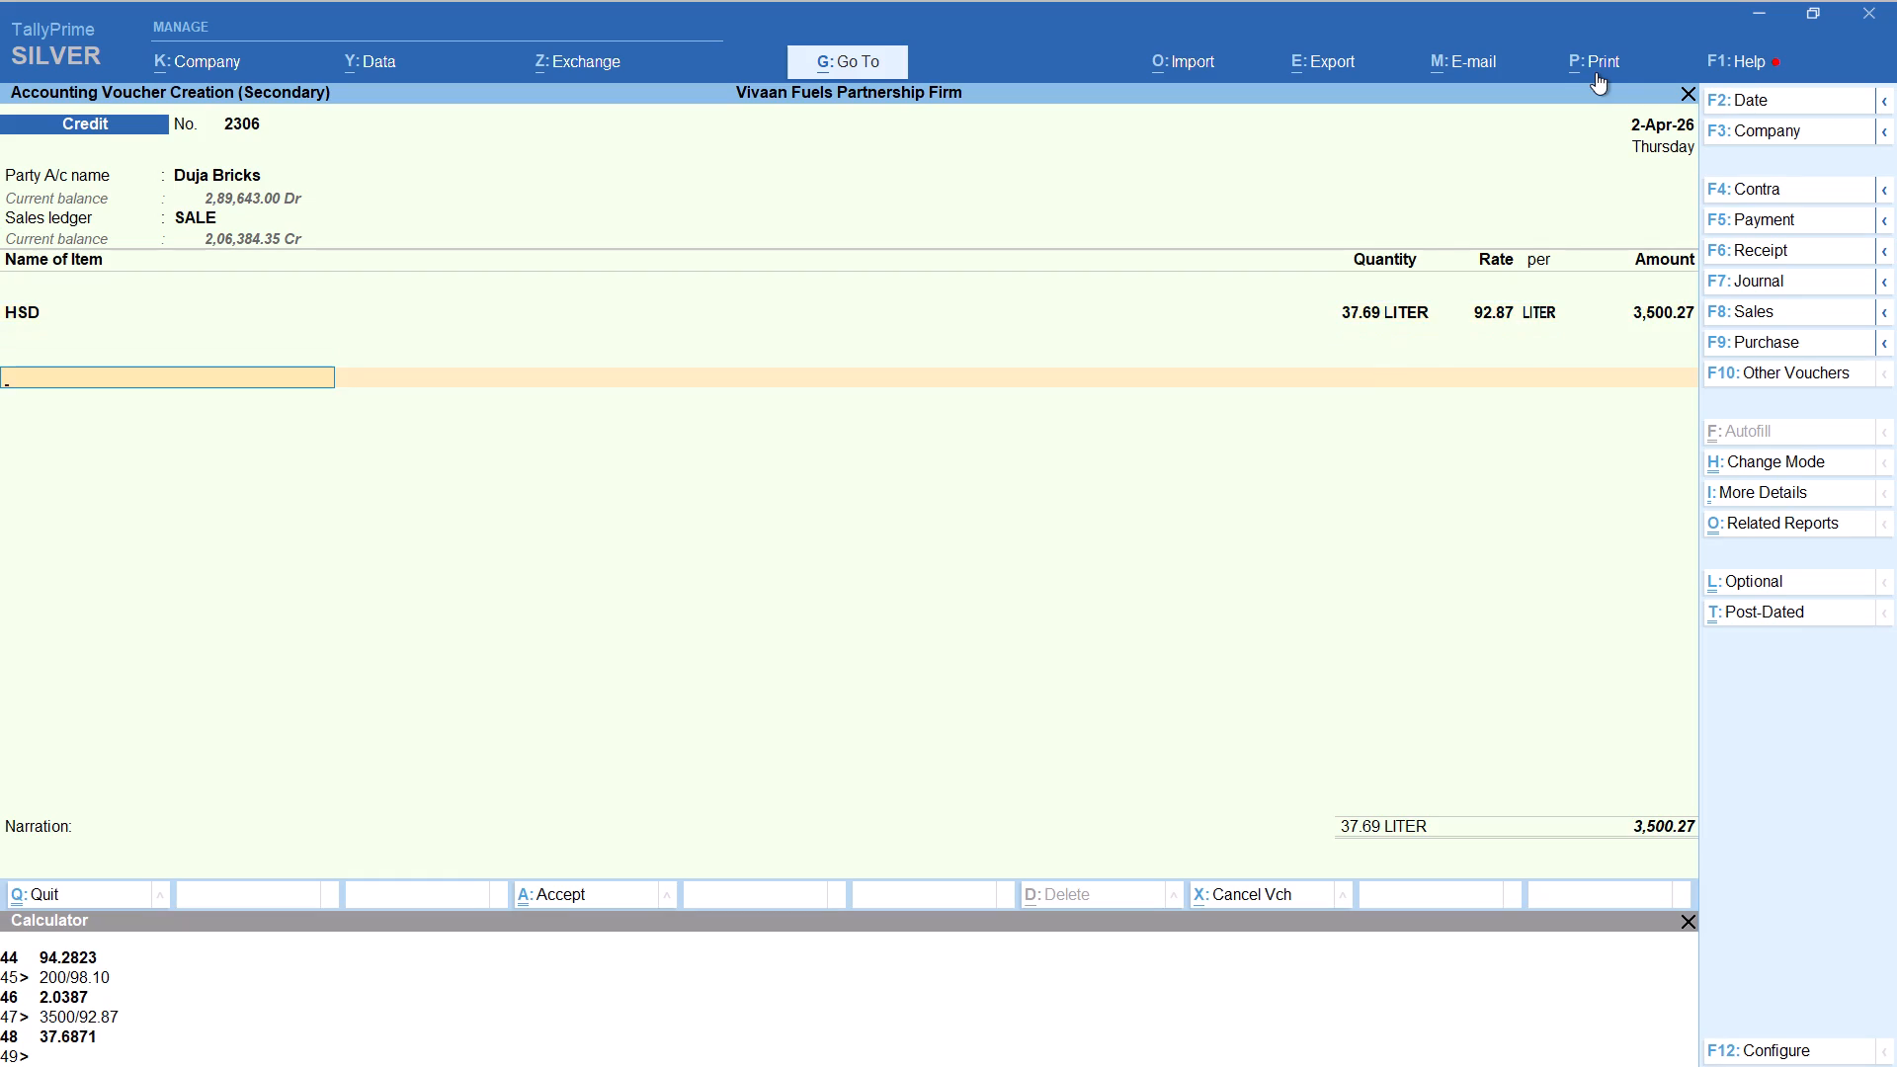
# Add the Round Off ledger to the Duja Bricks voucher and save it.
pyautogui.write('rou')
pyautogui.press('Return')
pyautogui.hotkey('ctrl', 'a')
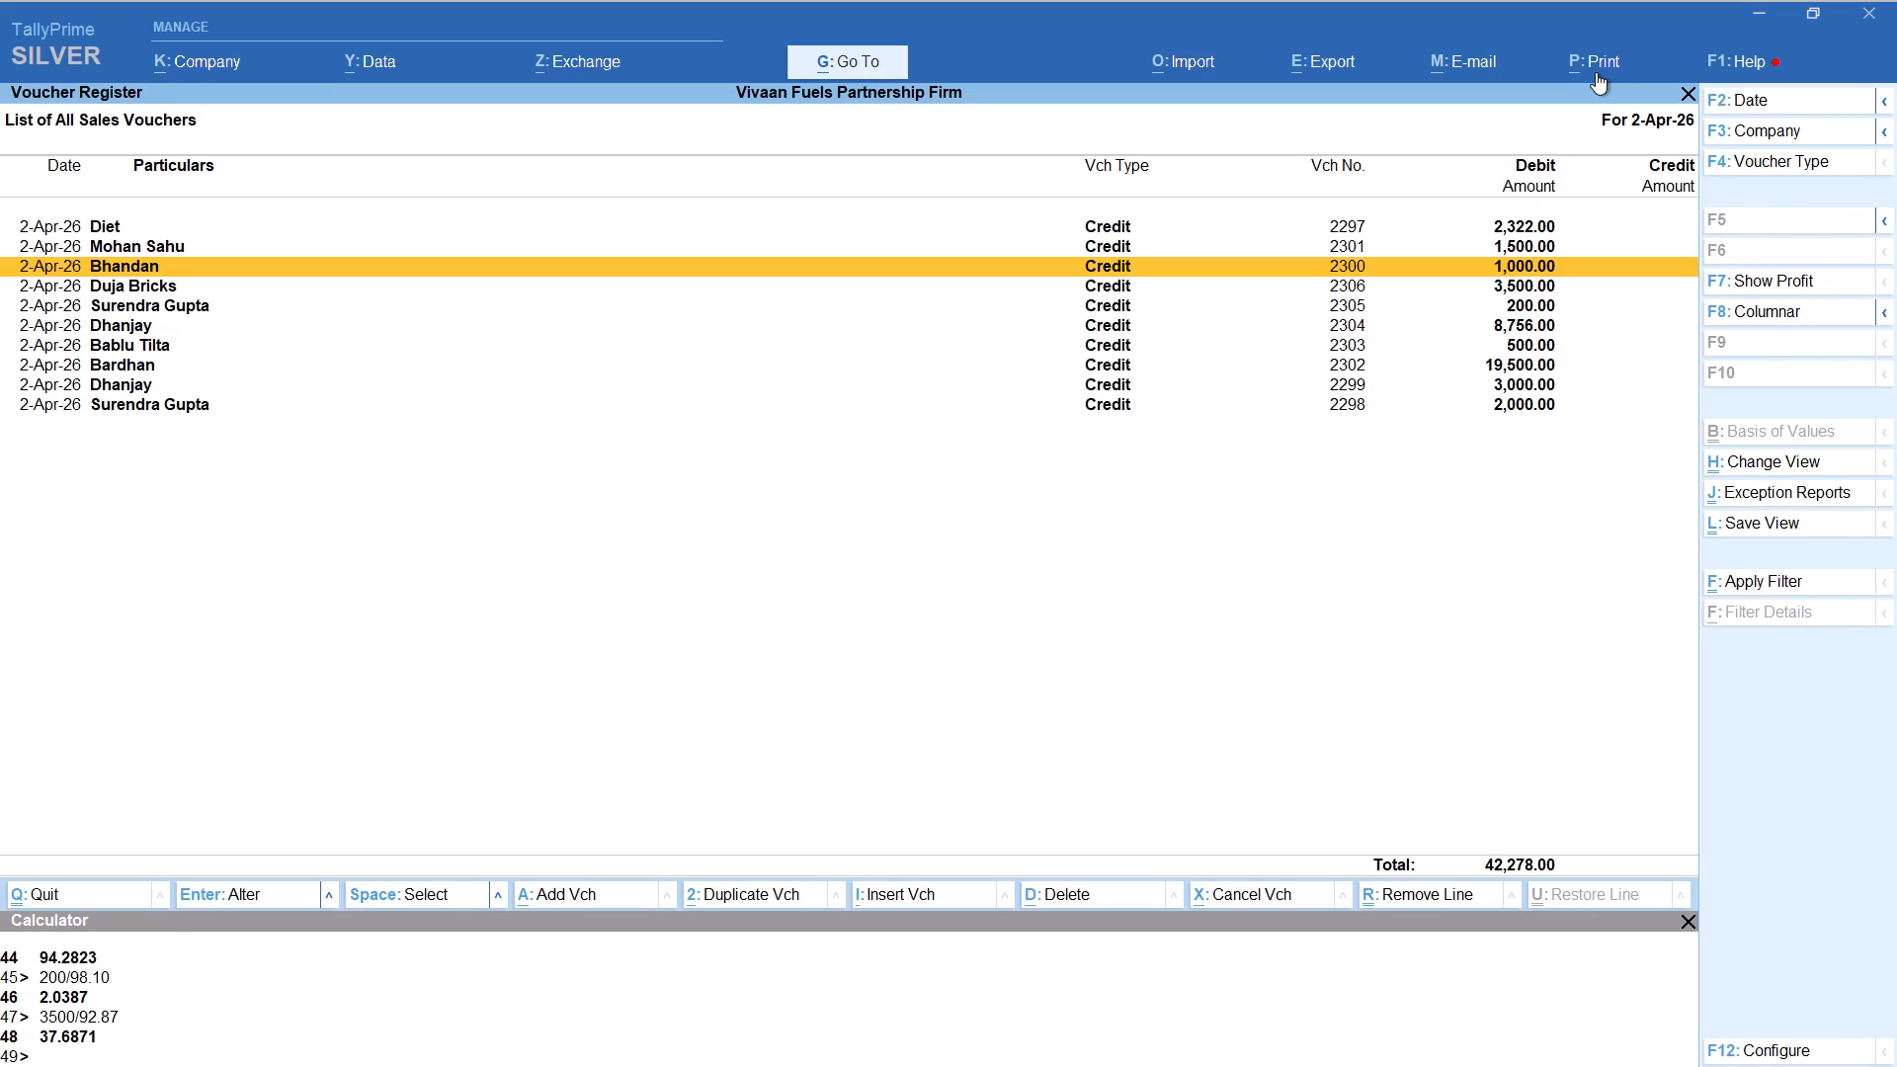
# Start another Credit sales voucher for the party Puja Bricks, keeping the default party details and the SALE ledger.
pyautogui.hotkey('alt', 'a')
pyautogui.write('puja')
pyautogui.press('Return')
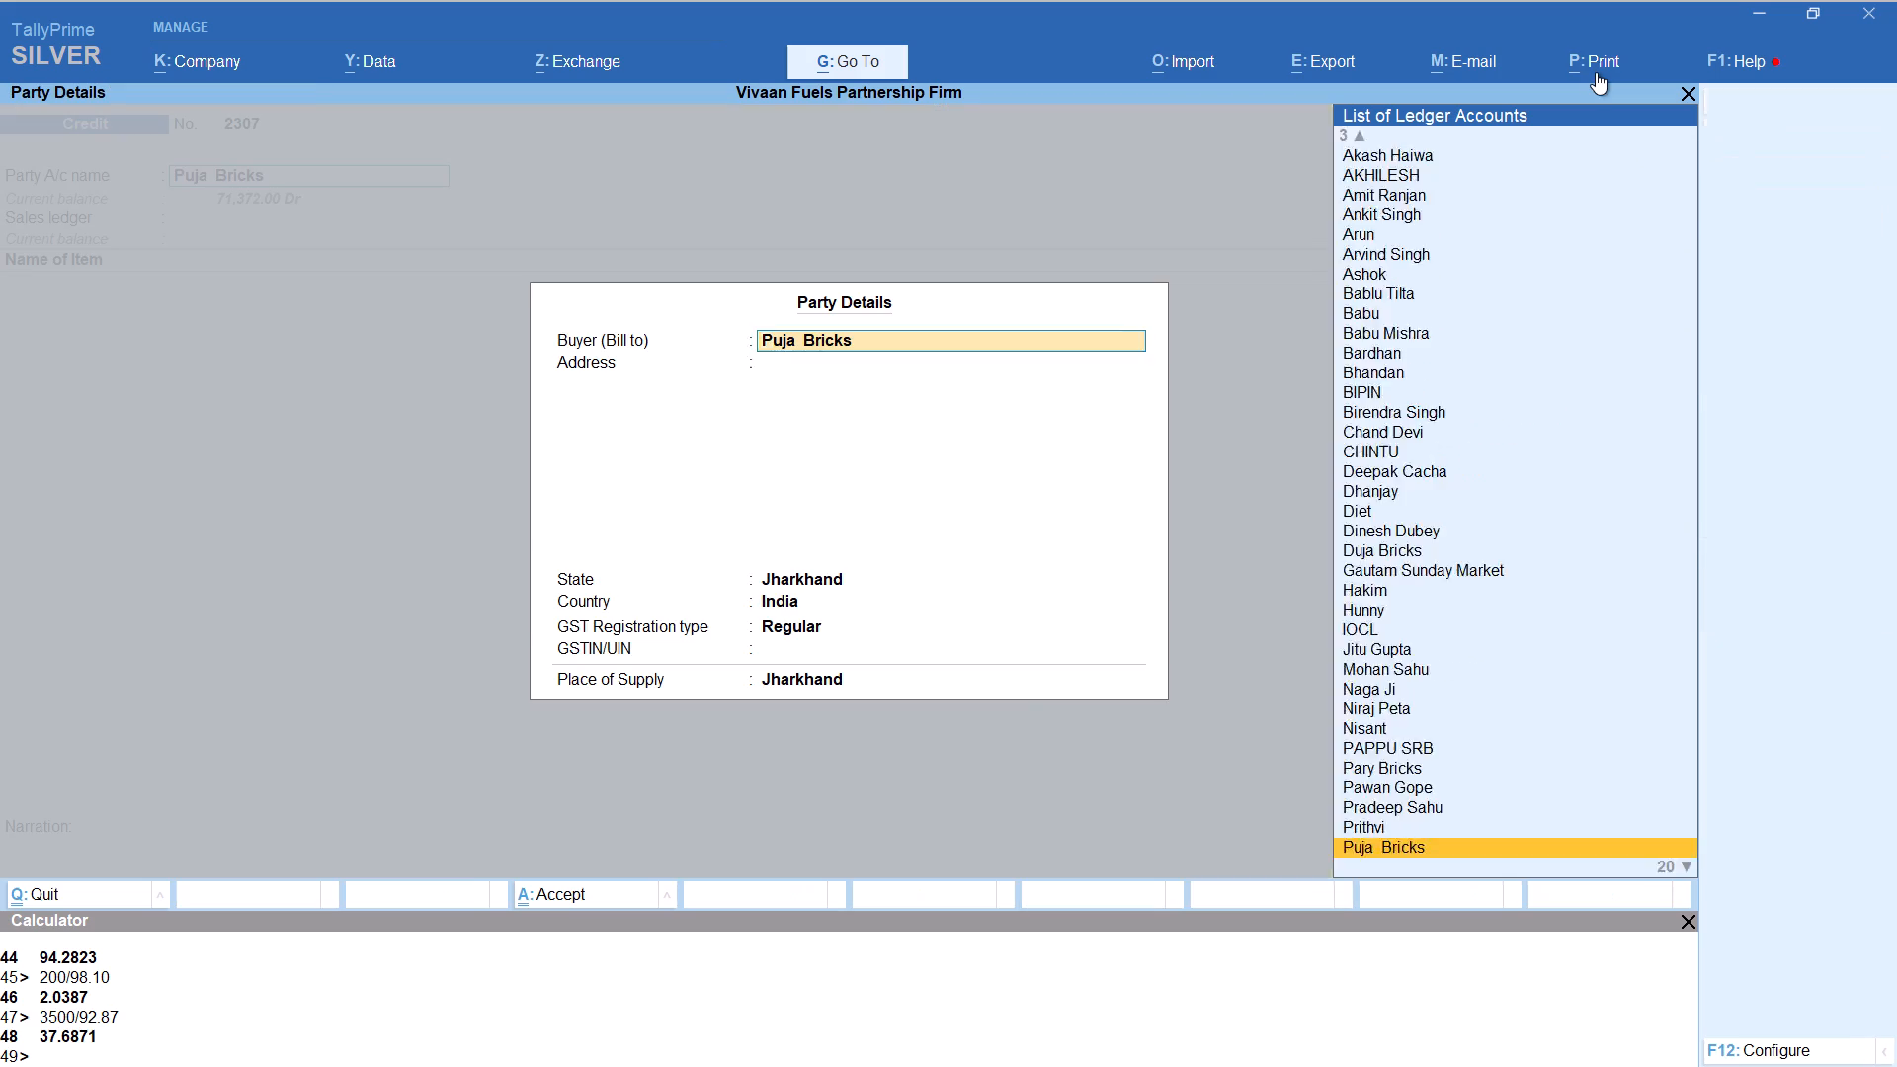
pyautogui.press('Return')
pyautogui.press('Return')
pyautogui.press('Return')
pyautogui.press('Return')
pyautogui.press('Return')
pyautogui.press('Return')
pyautogui.press('Return')
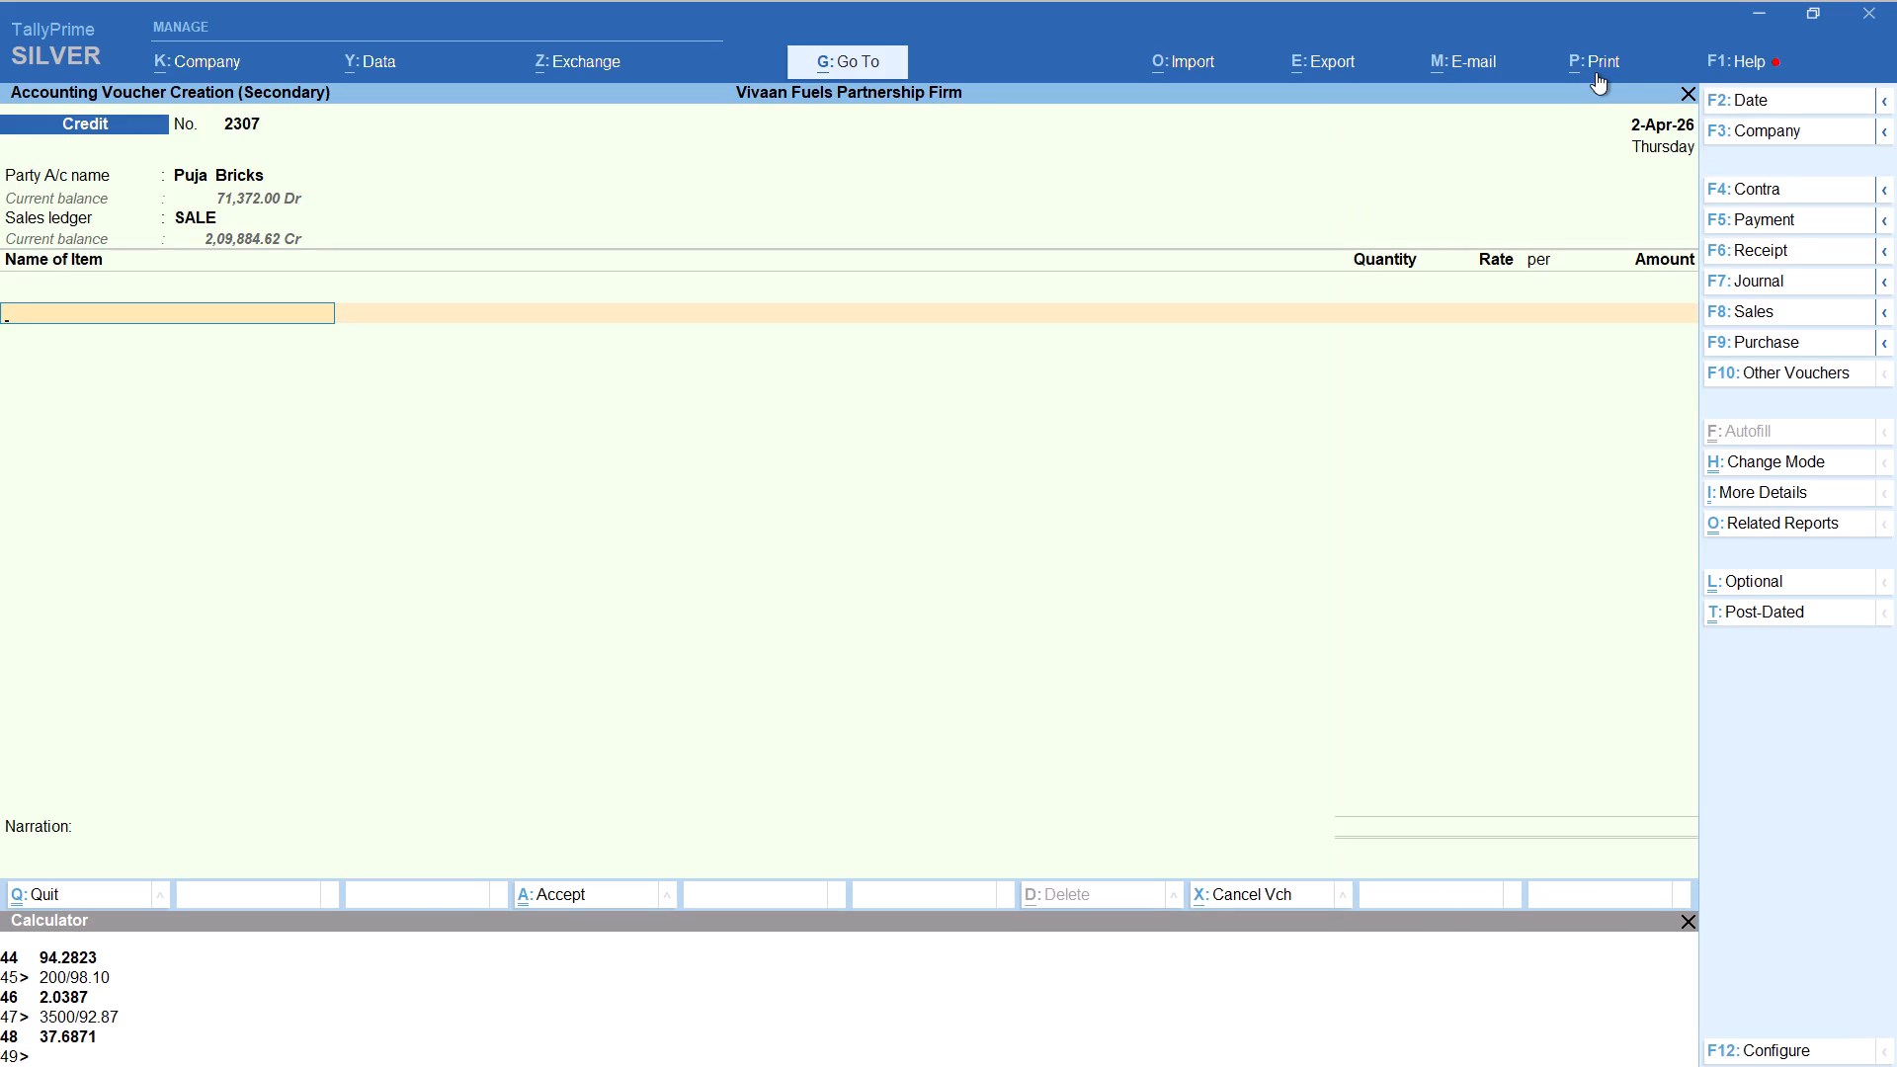
# Add HSD with tracking number Not Applicable and a quantity of 149.99 LITER, calculated as 13930/92.87.
pyautogui.write('hs')
pyautogui.press('Return')
pyautogui.press('Up')
pyautogui.press('Return')
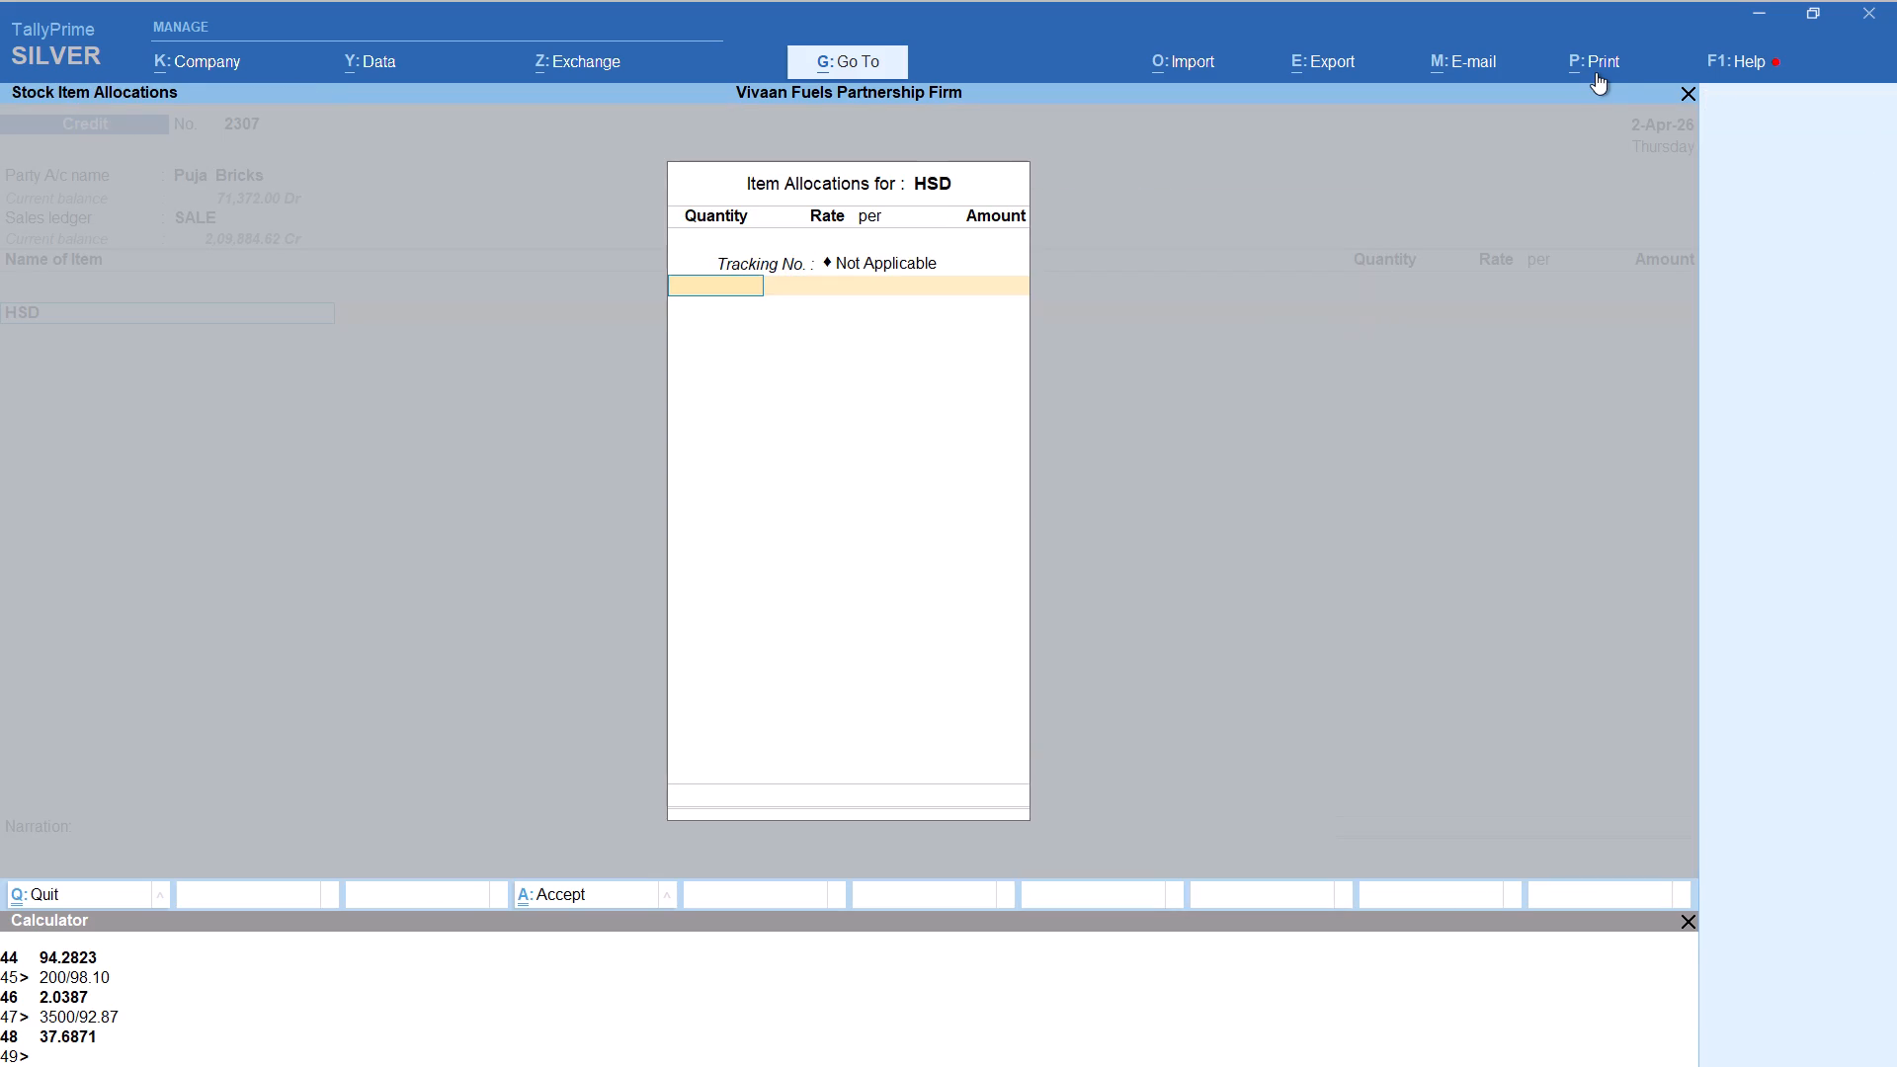
pyautogui.hotkey('alt', 'c')
pyautogui.write('13930')
pyautogui.write('/92.87')
pyautogui.press('Return')
pyautogui.press('Return')
pyautogui.press('Return')
pyautogui.press('Return')
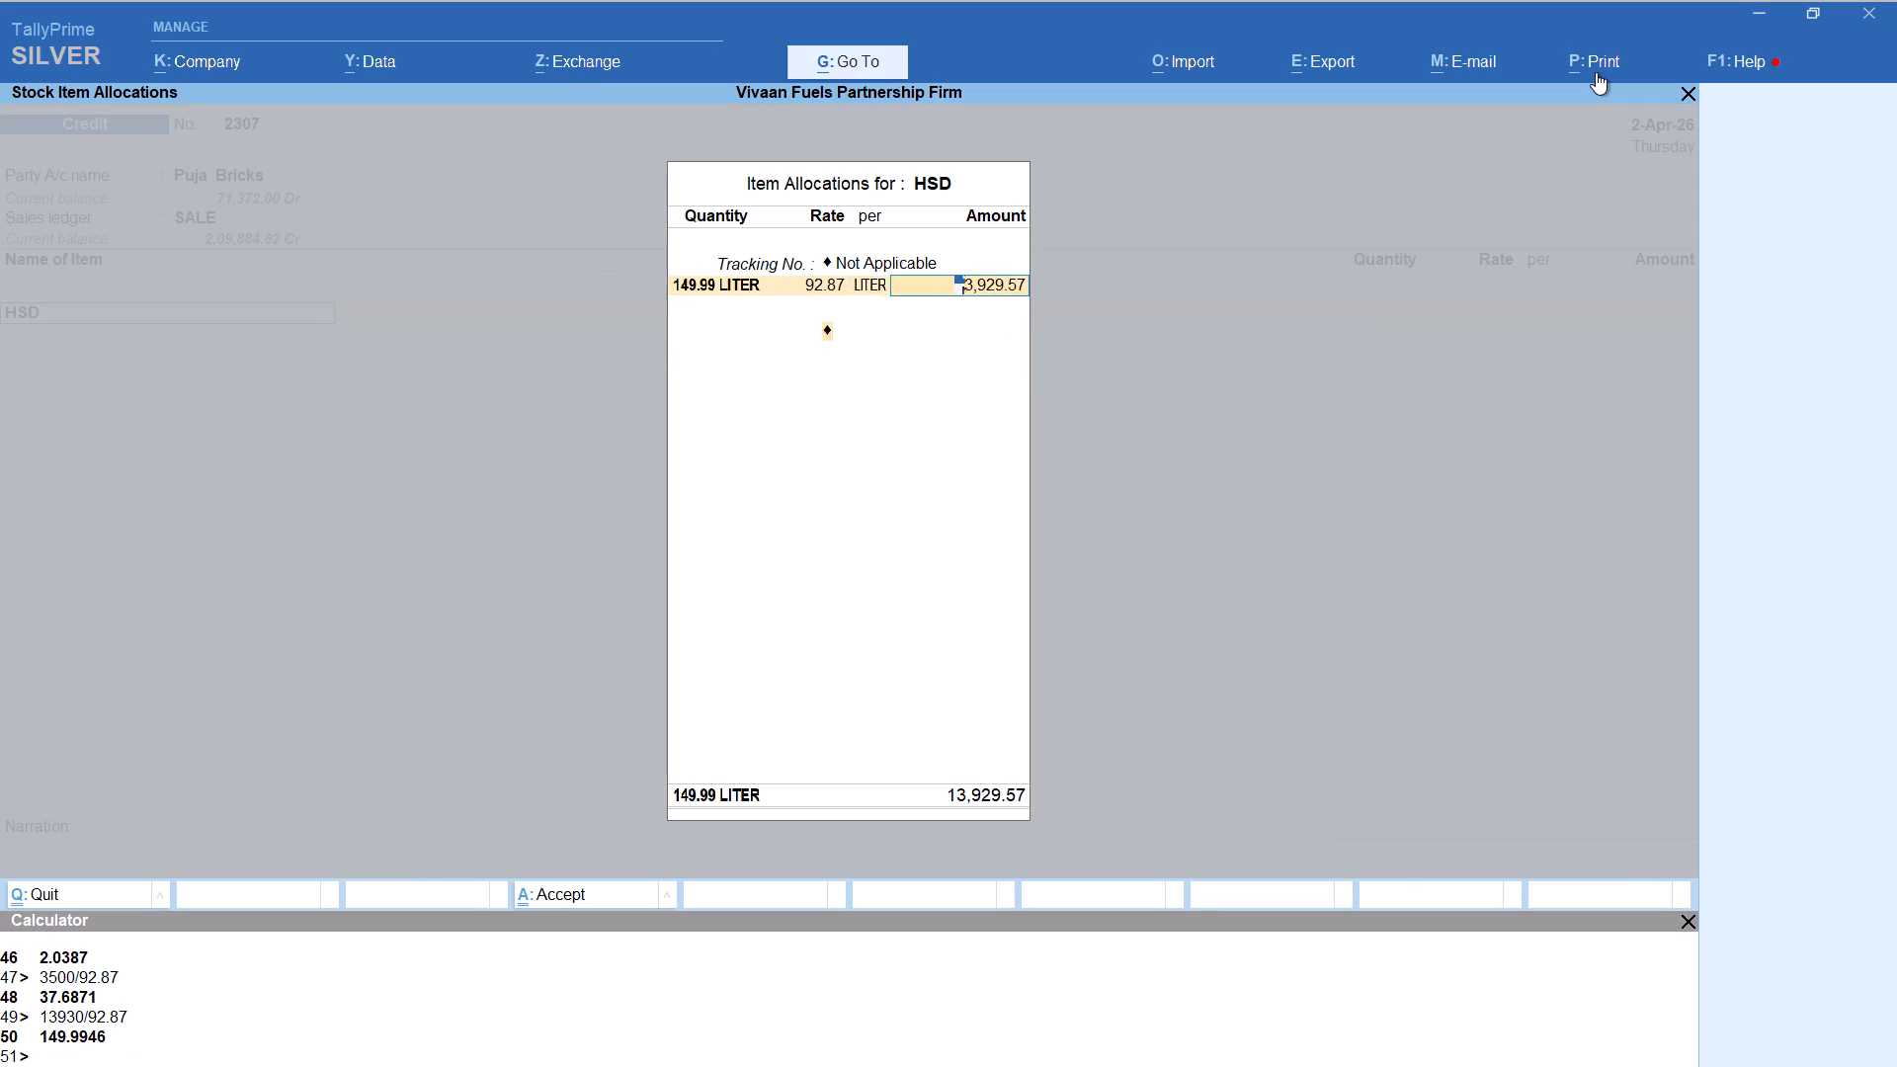
pyautogui.press('Return')
pyautogui.press('Return')
pyautogui.press('Return')
# Add the Round Off ledger to the Puja Bricks voucher and save it.
pyautogui.write('rou')
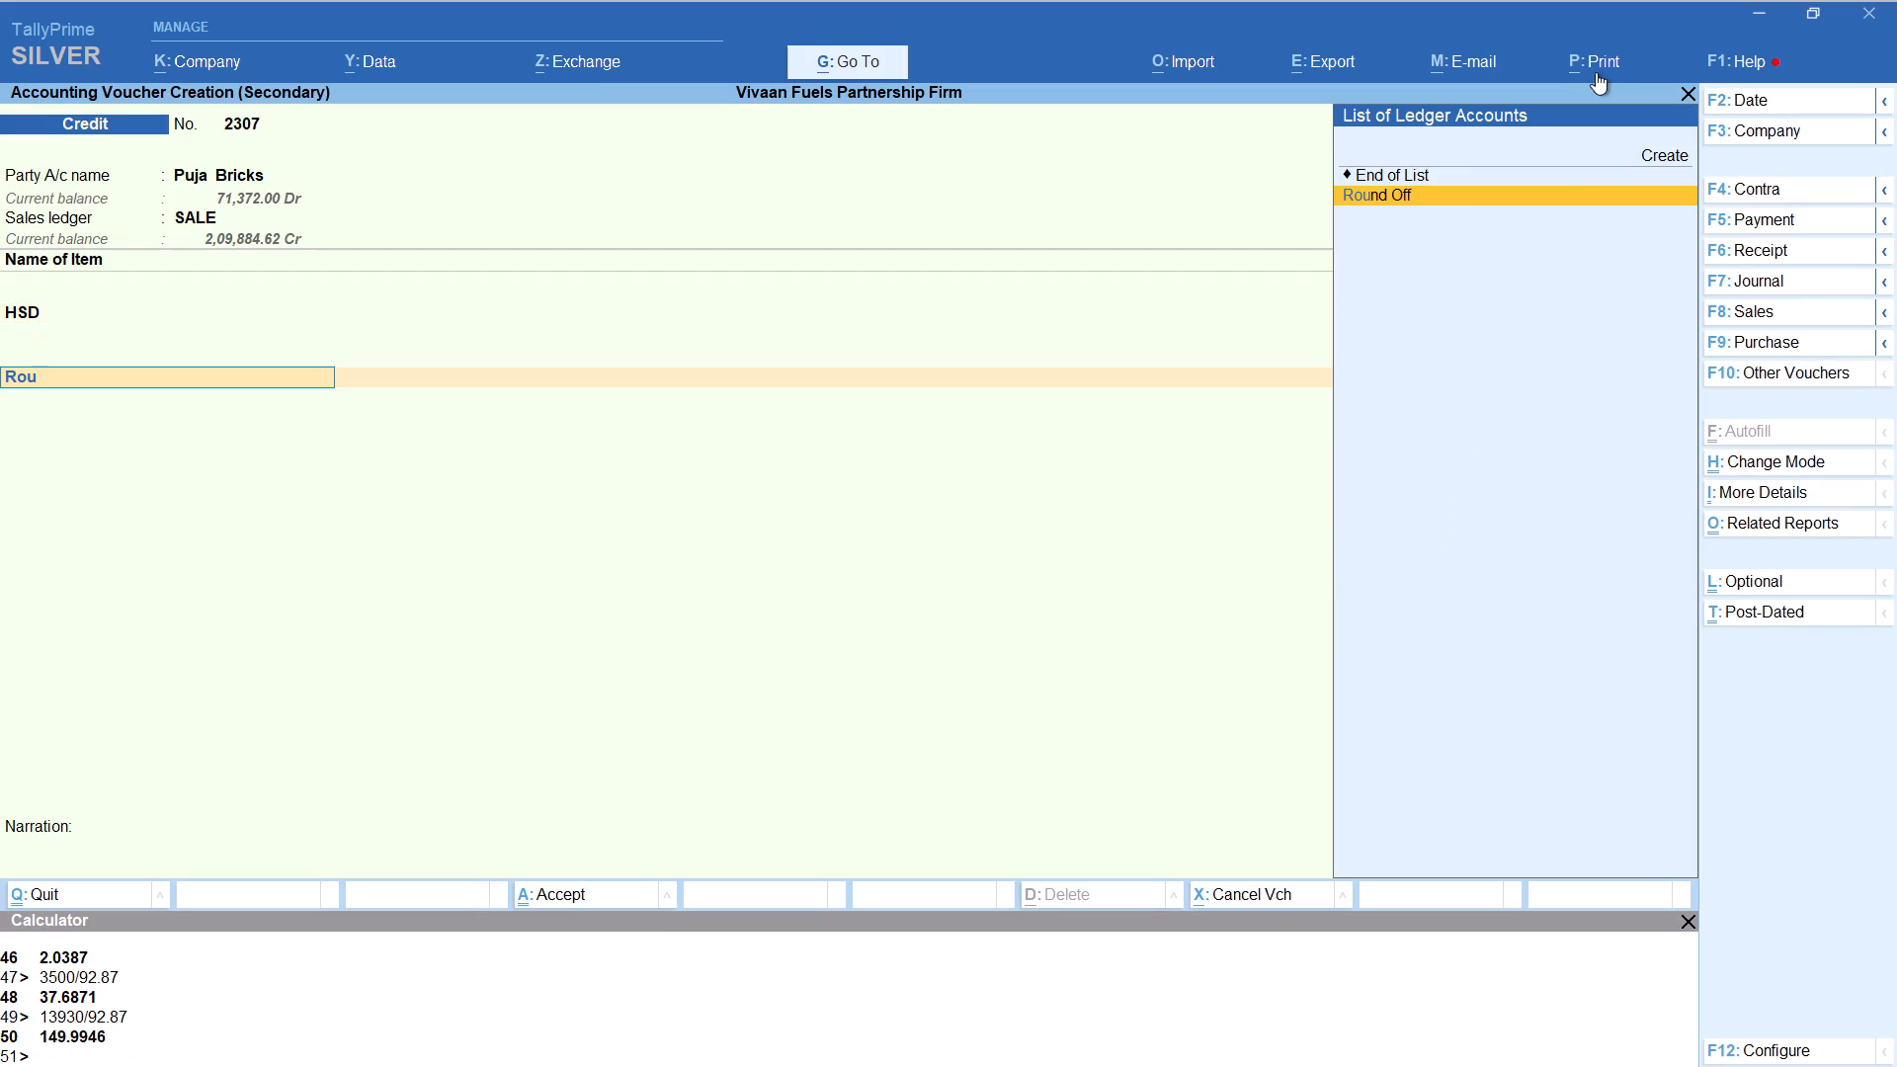
pyautogui.press('Return')
pyautogui.hotkey('ctrl', 'a')
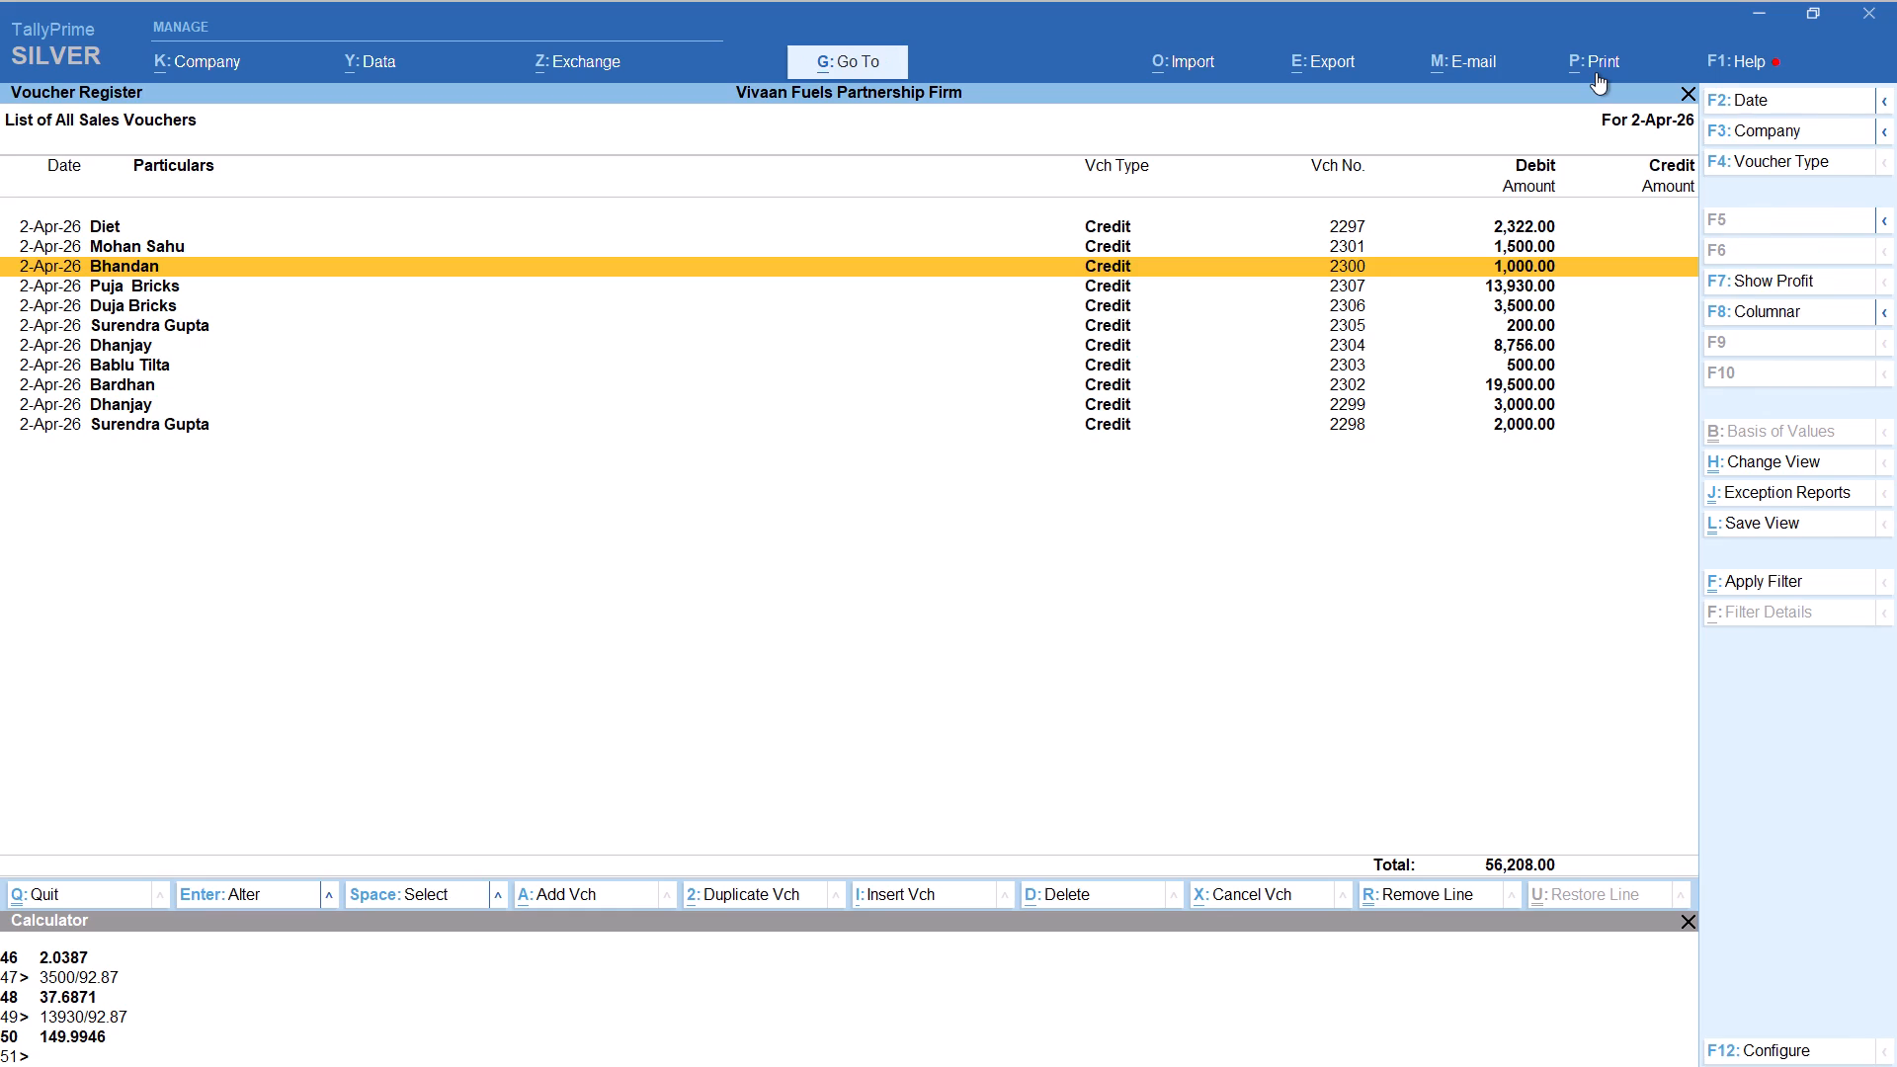
pyautogui.hotkey('alt', 'a')
pyautogui.write('pap')
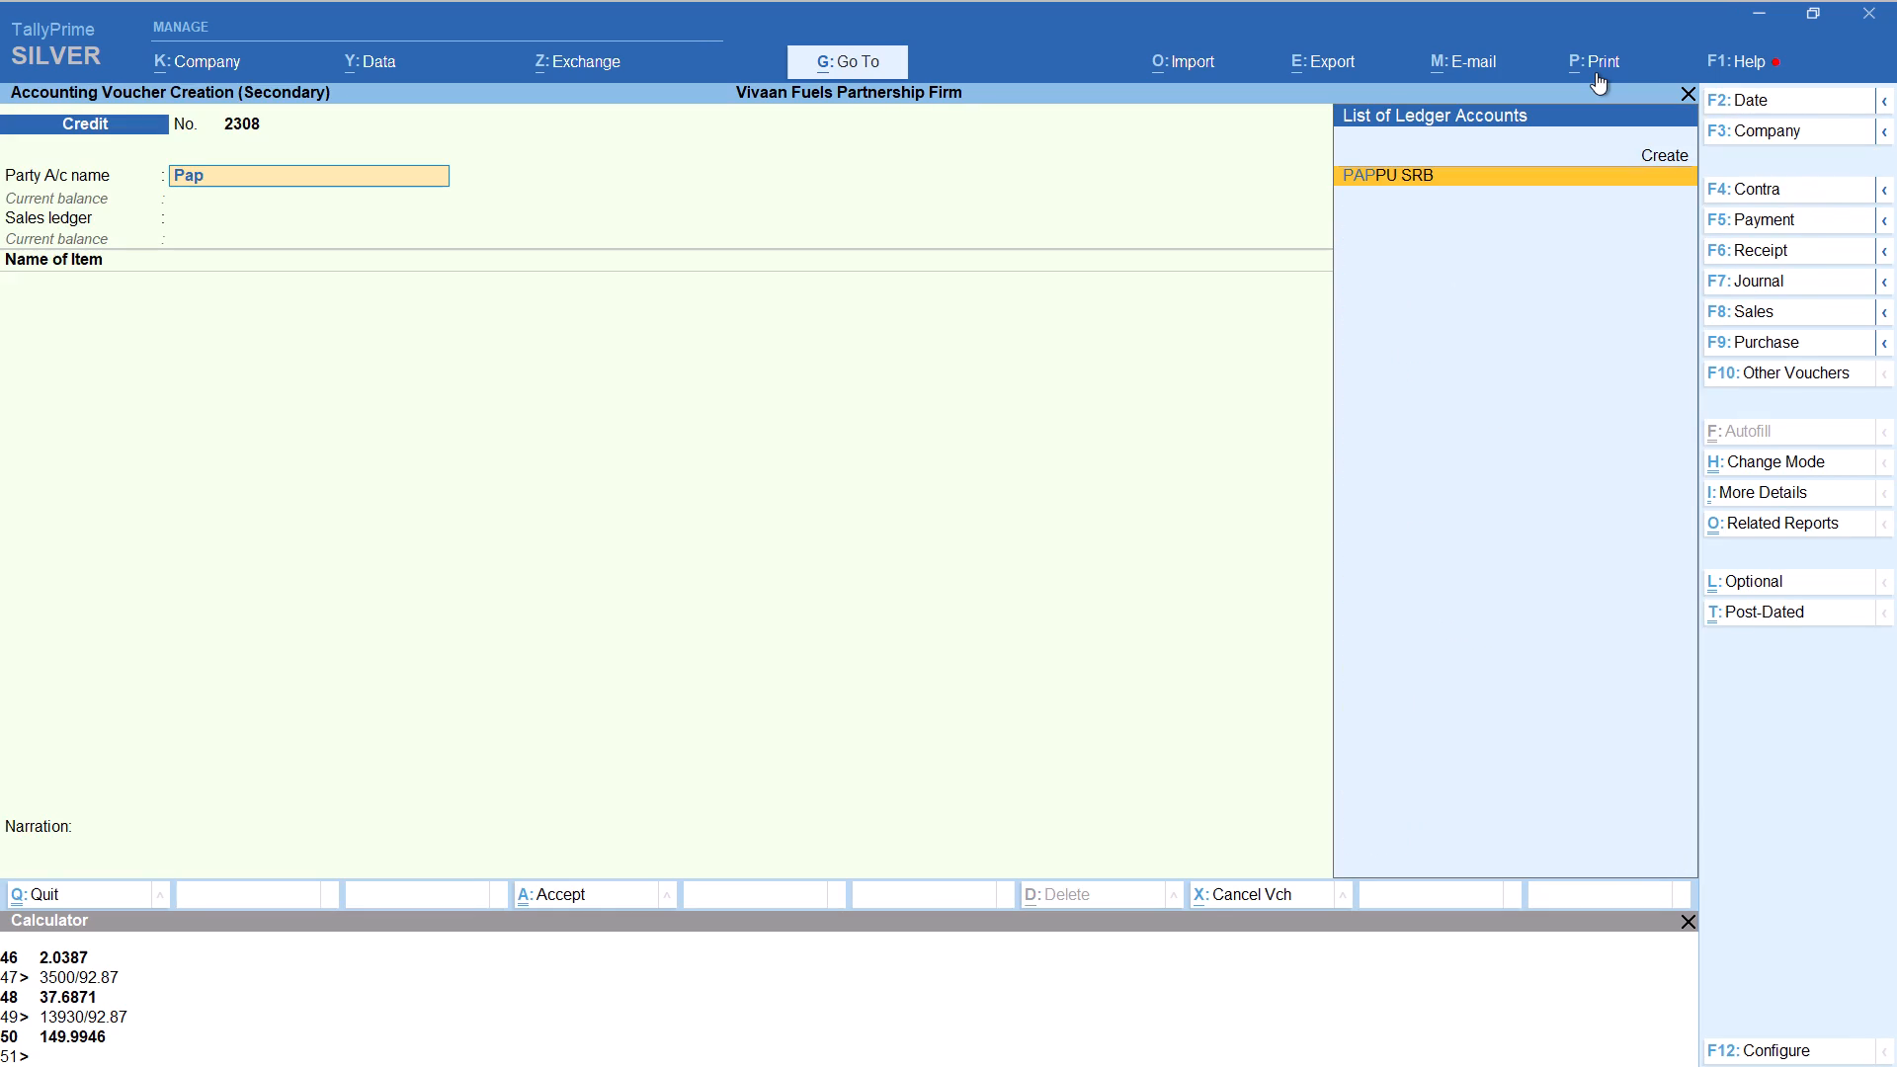
pyautogui.press('Return')
pyautogui.press('Return')
pyautogui.press('Return')
pyautogui.press('Return')
pyautogui.press('Return')
pyautogui.press('Return')
pyautogui.press('Return')
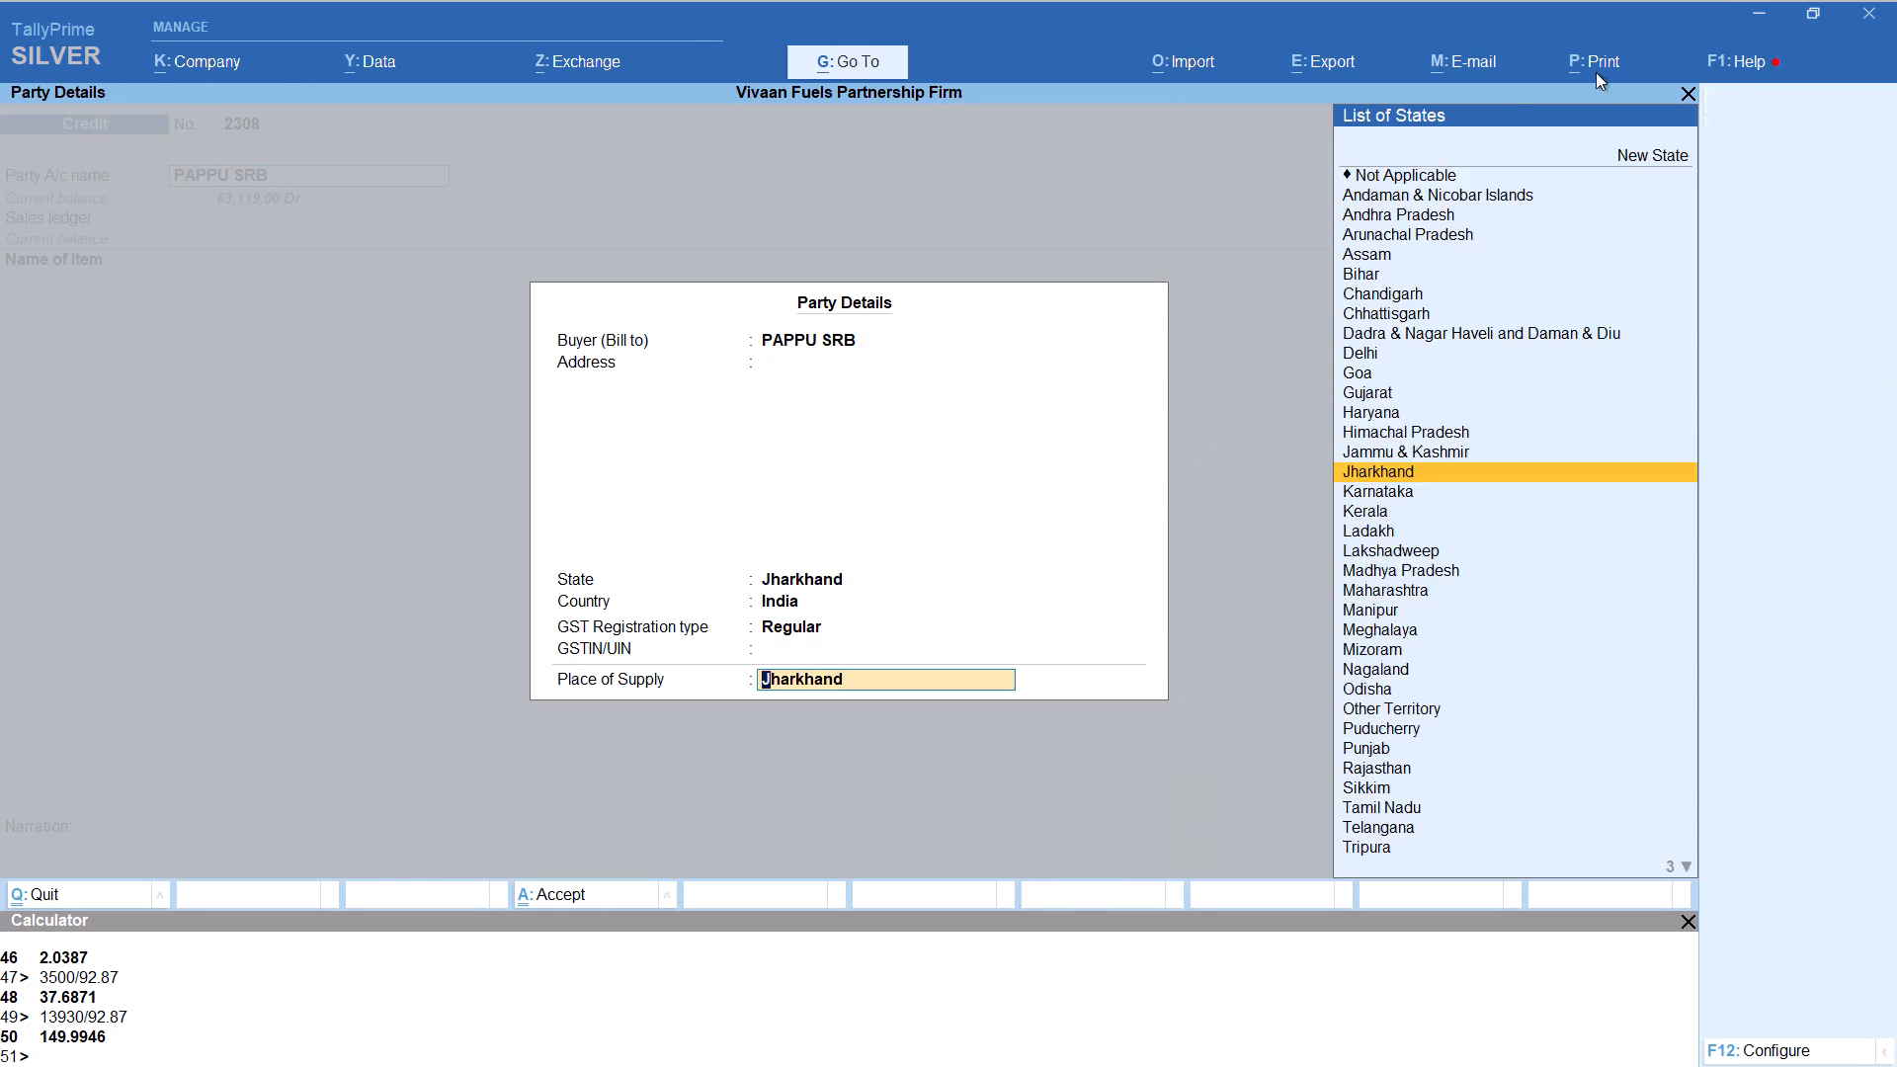
pyautogui.press('Return')
# Add HSD with tracking number Not Applicable and a quantity of 121.44 LITER, calculated as 11278/92.87.
pyautogui.write('hs')
pyautogui.press('Return')
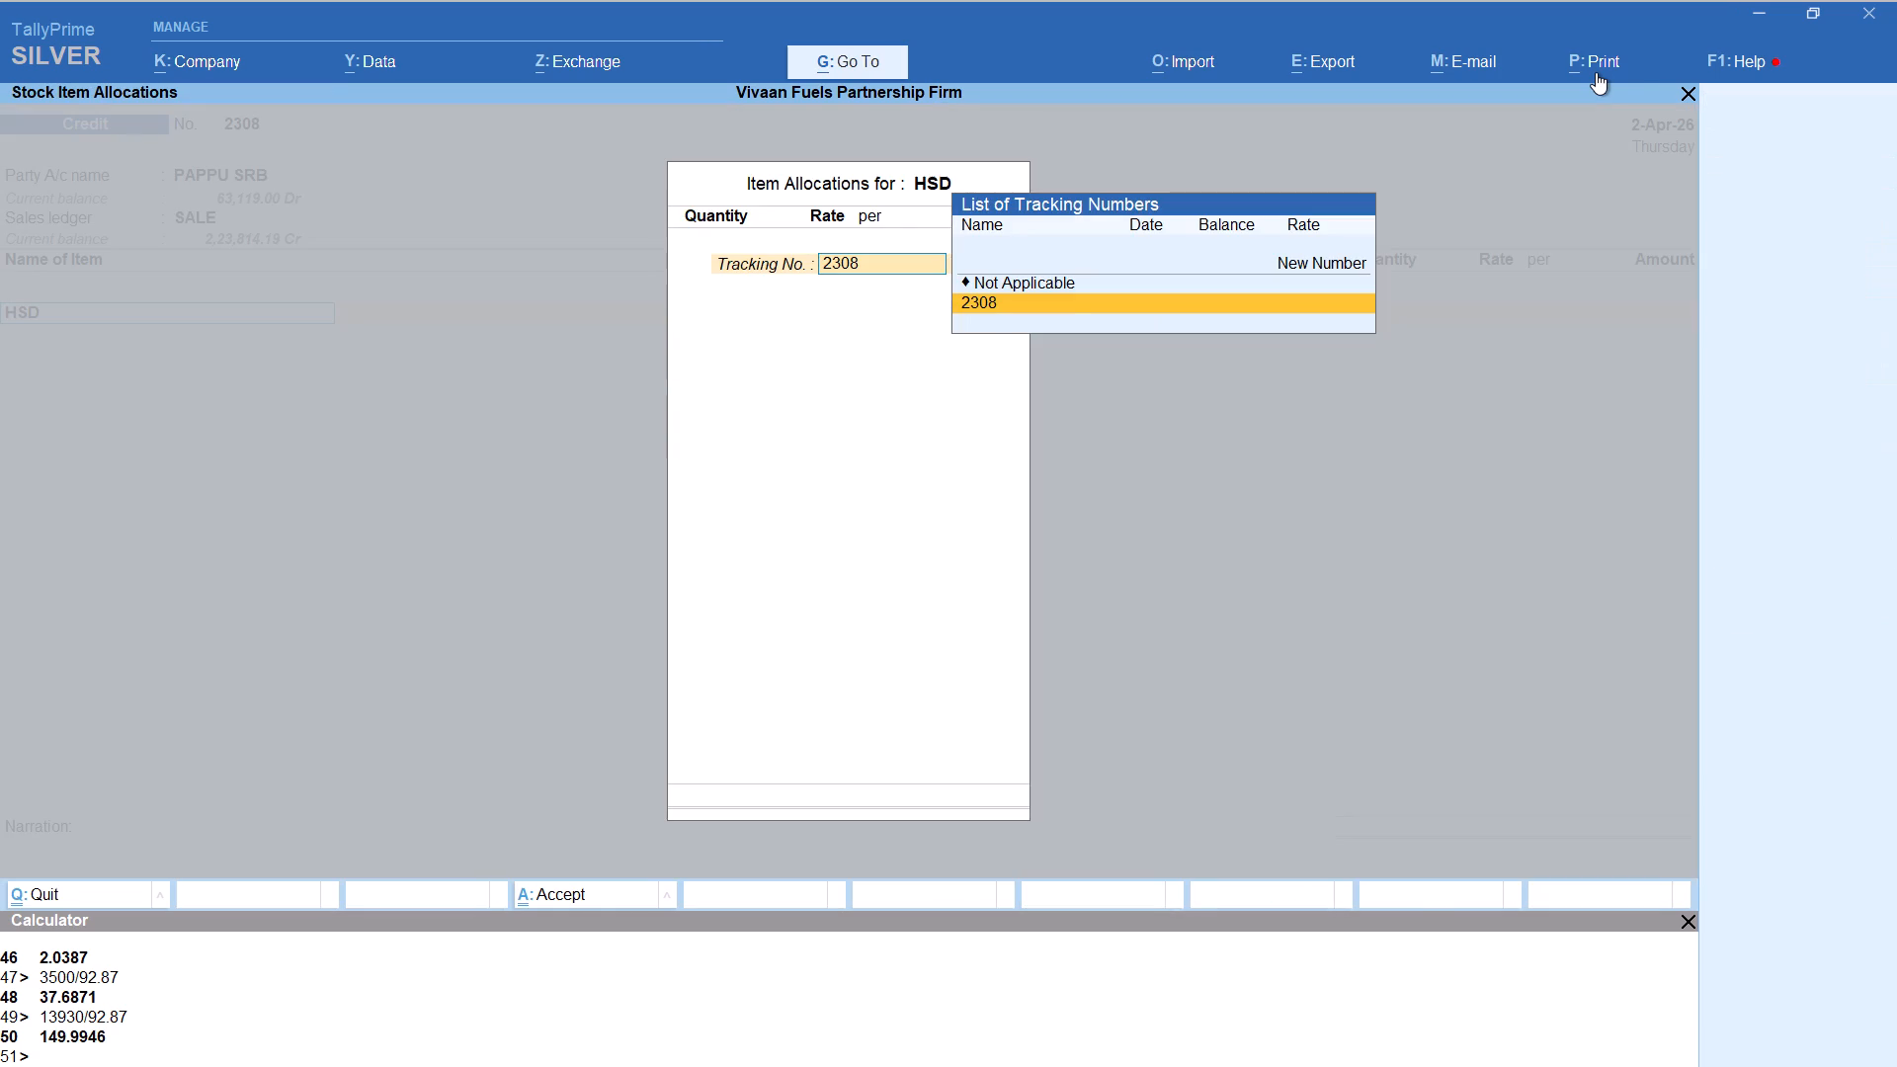
pyautogui.press('Up')
pyautogui.press('Return')
pyautogui.hotkey('alt', 'c')
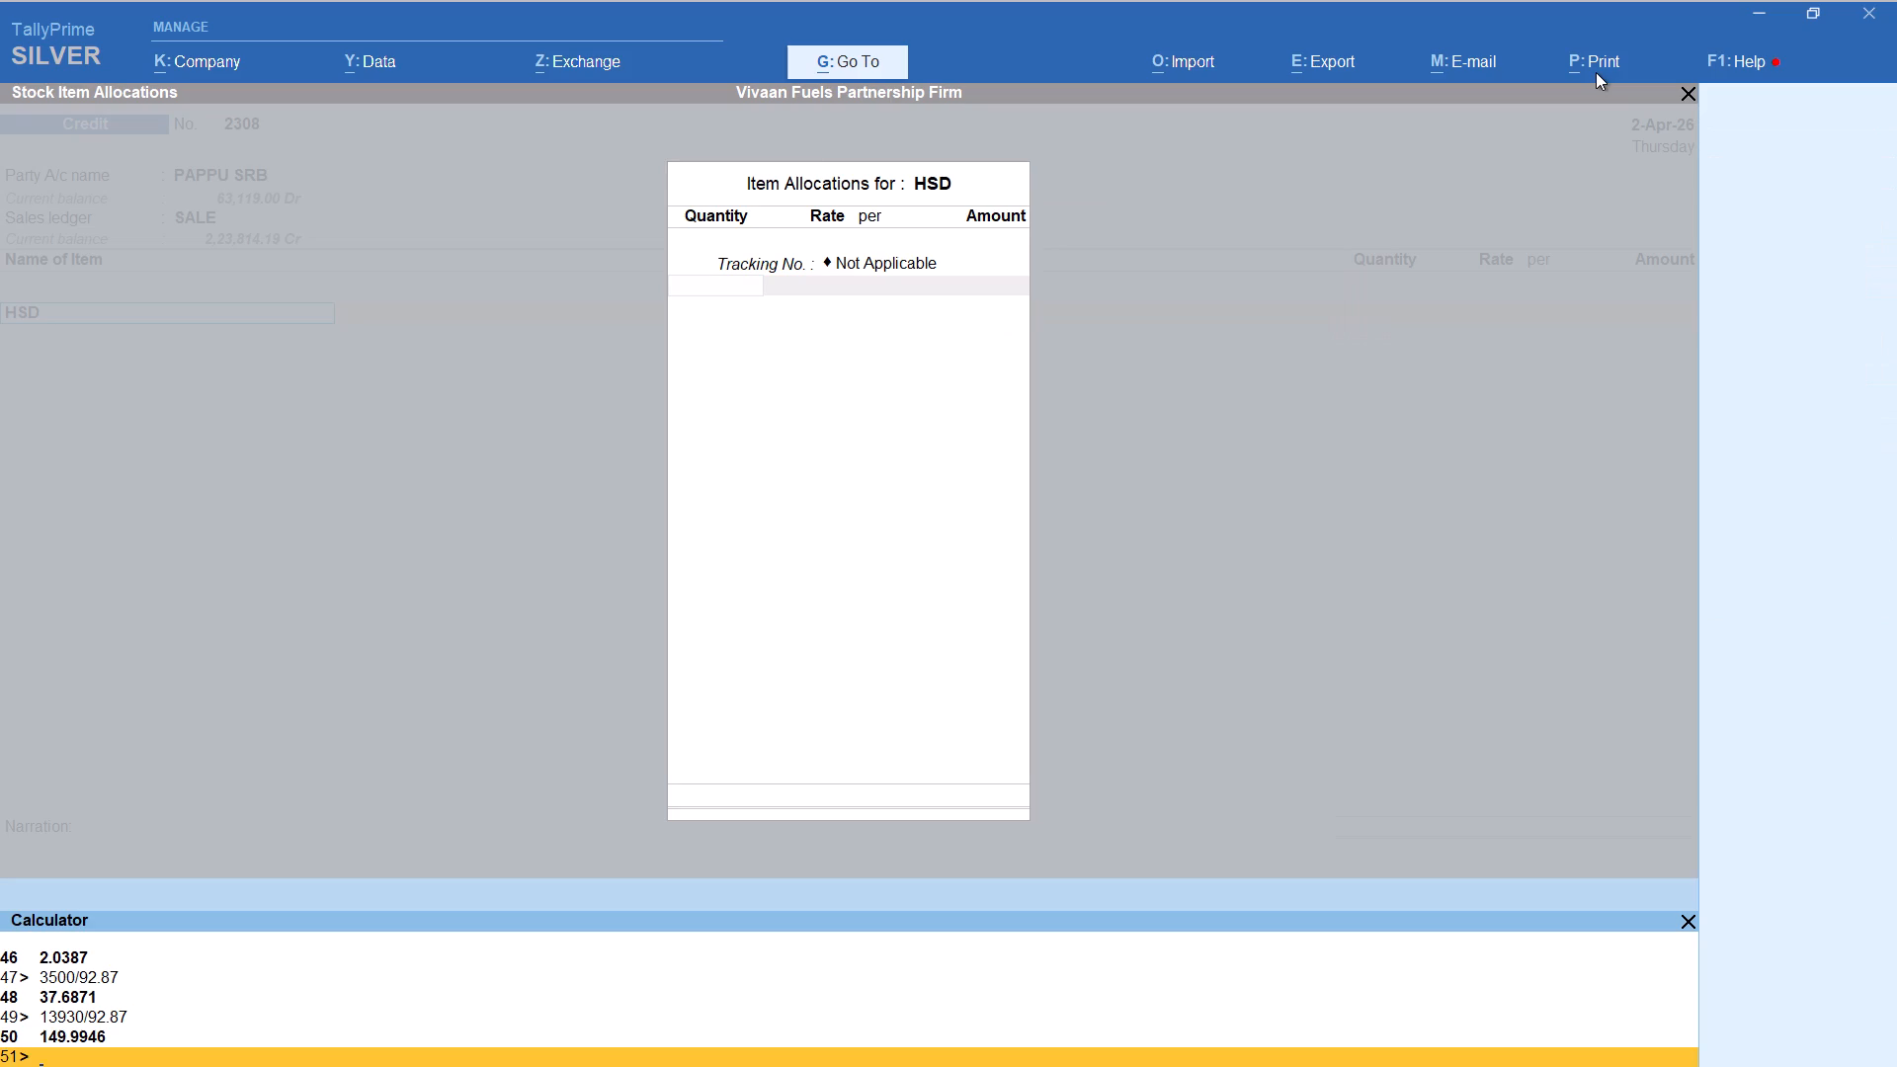
pyautogui.write('11278/92.87')
pyautogui.press('Return')
pyautogui.press('Return')
pyautogui.press('Return')
pyautogui.press('Return')
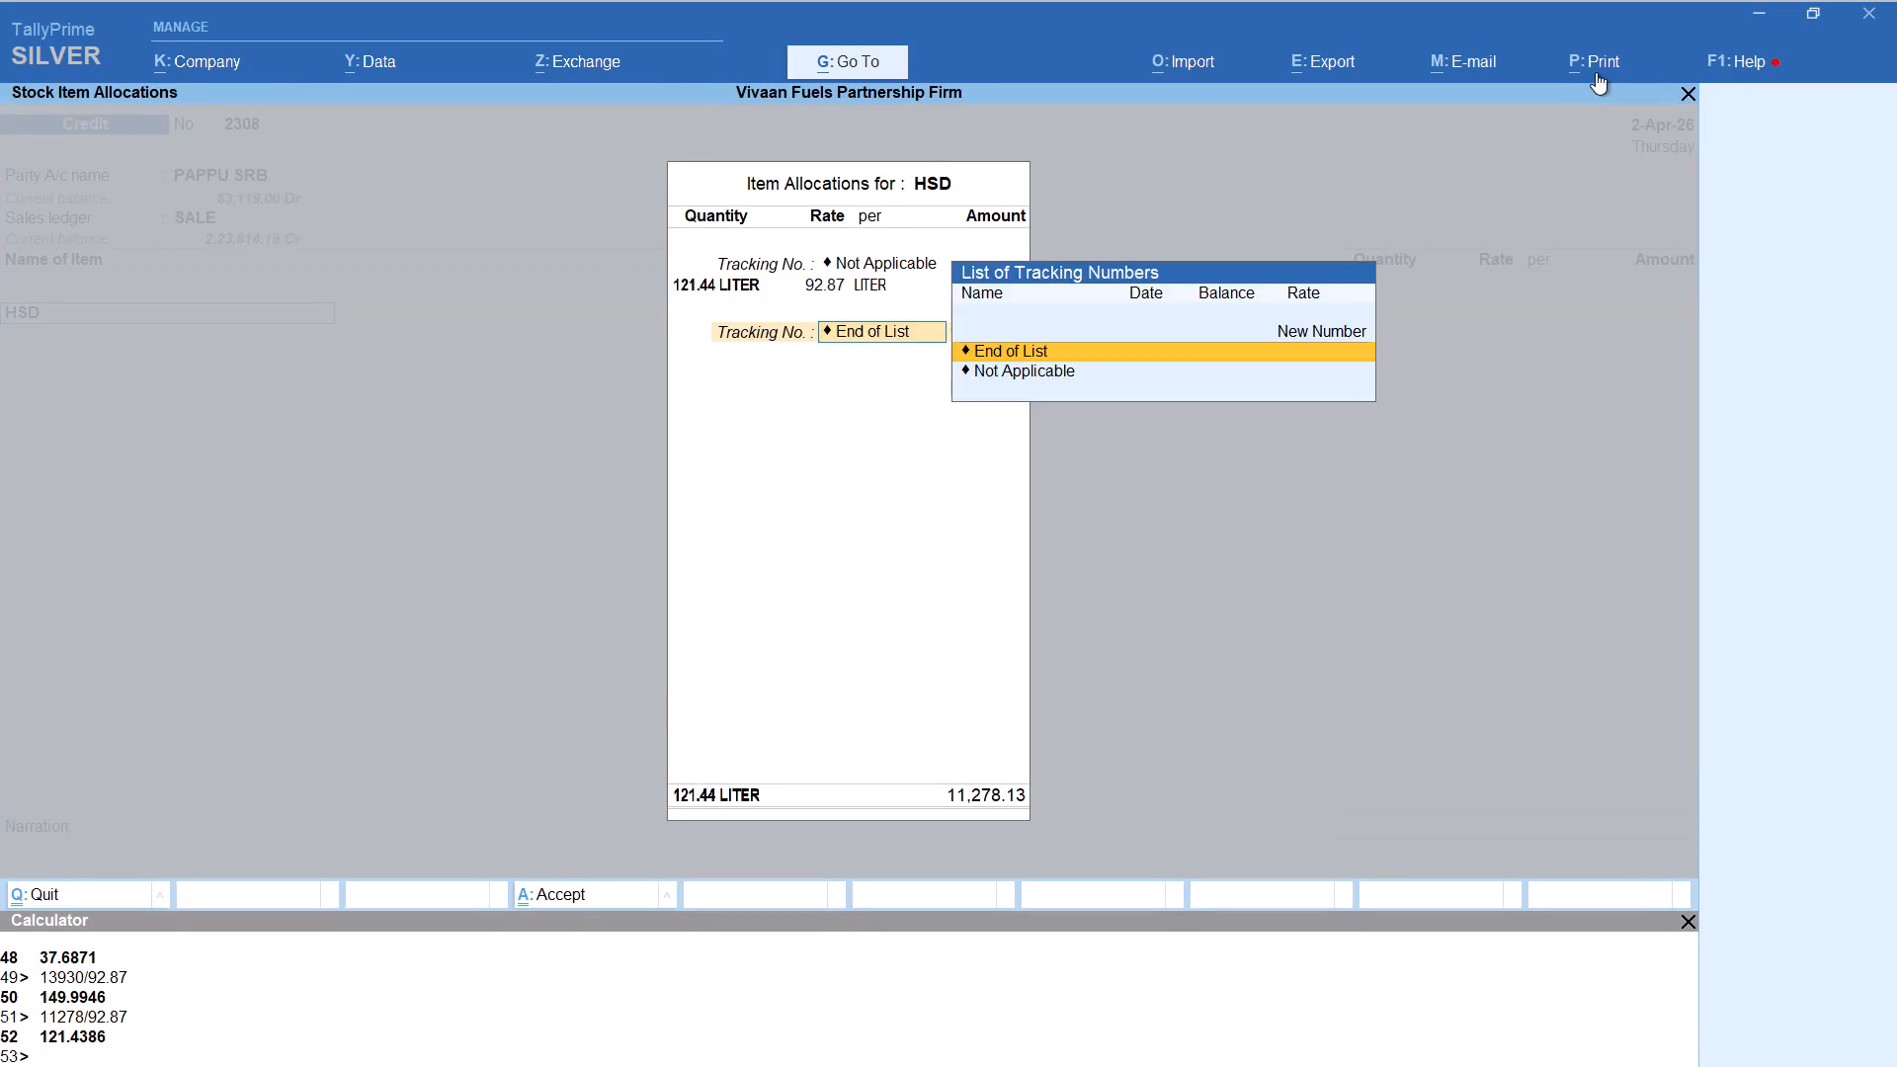
pyautogui.press('Return')
pyautogui.press('Return')
pyautogui.press('Return')
pyautogui.write('rou')
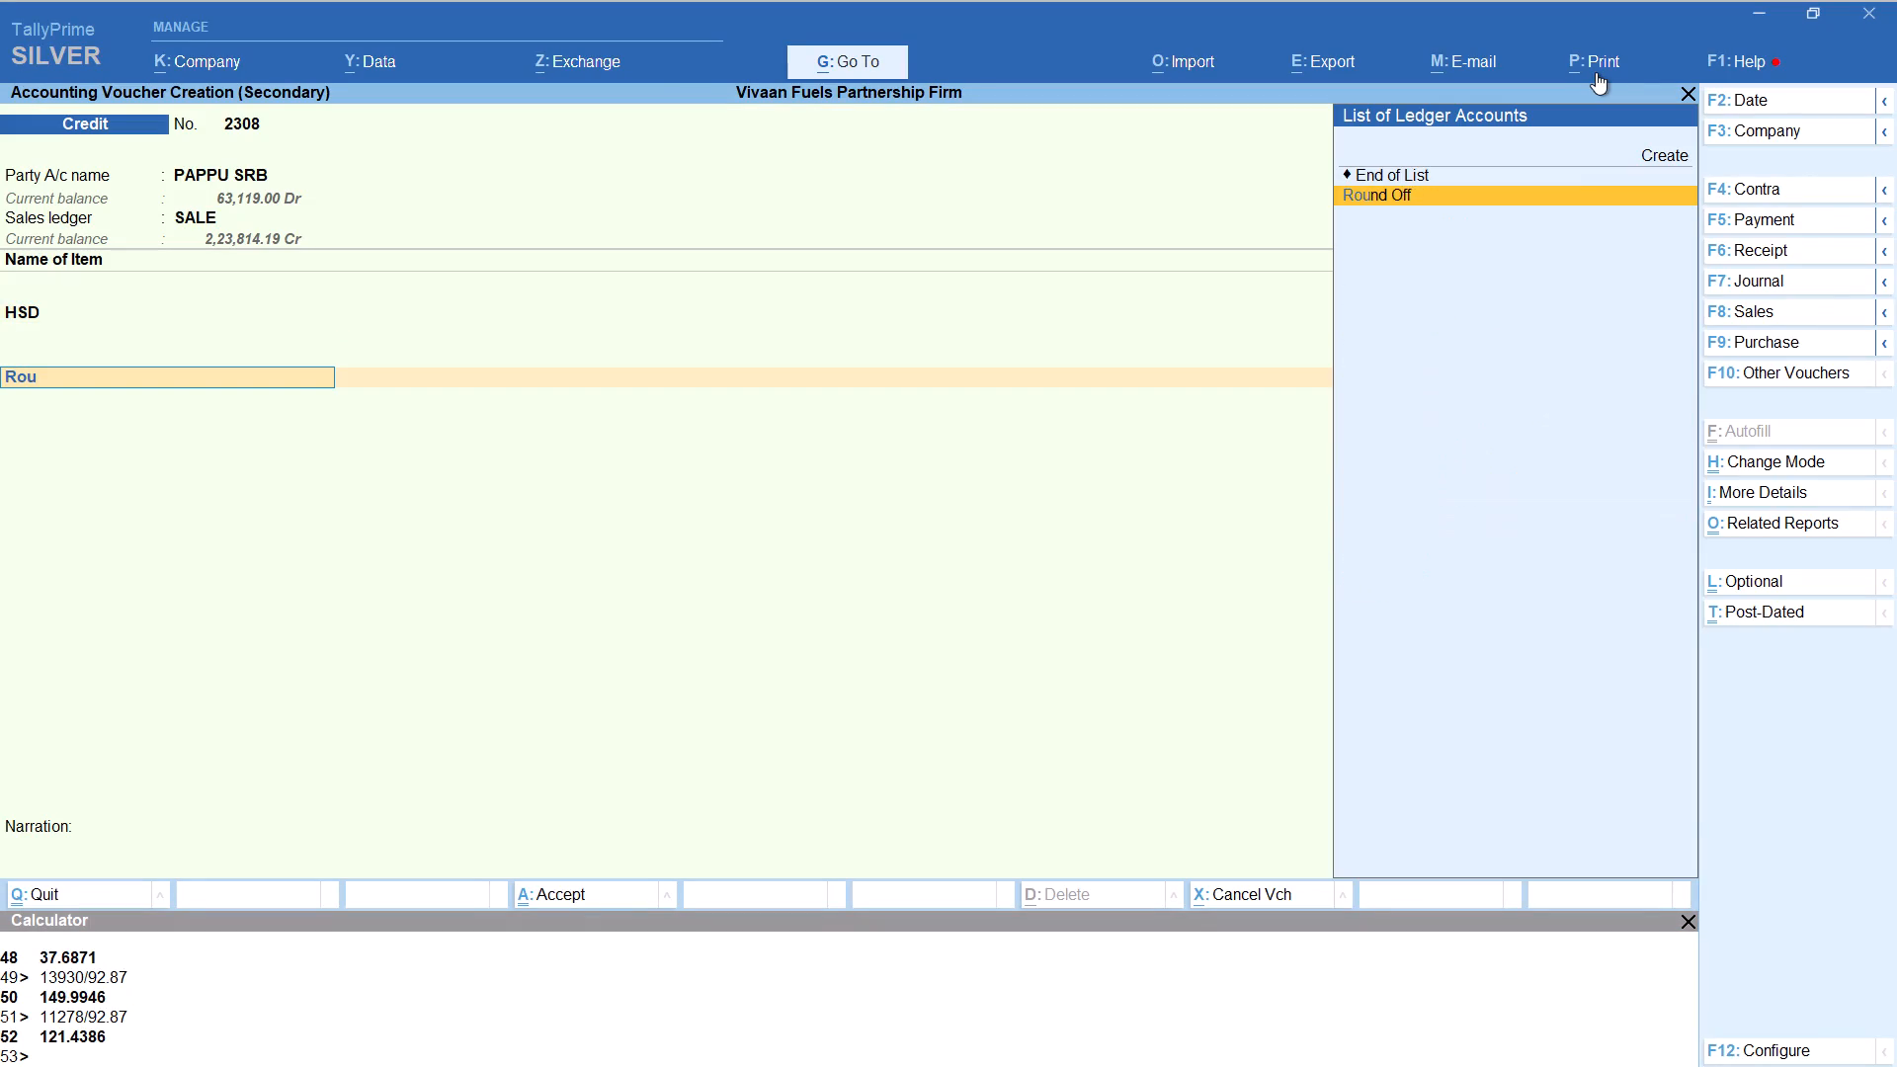
pyautogui.press('Return')
pyautogui.hotkey('ctrl', 'a')
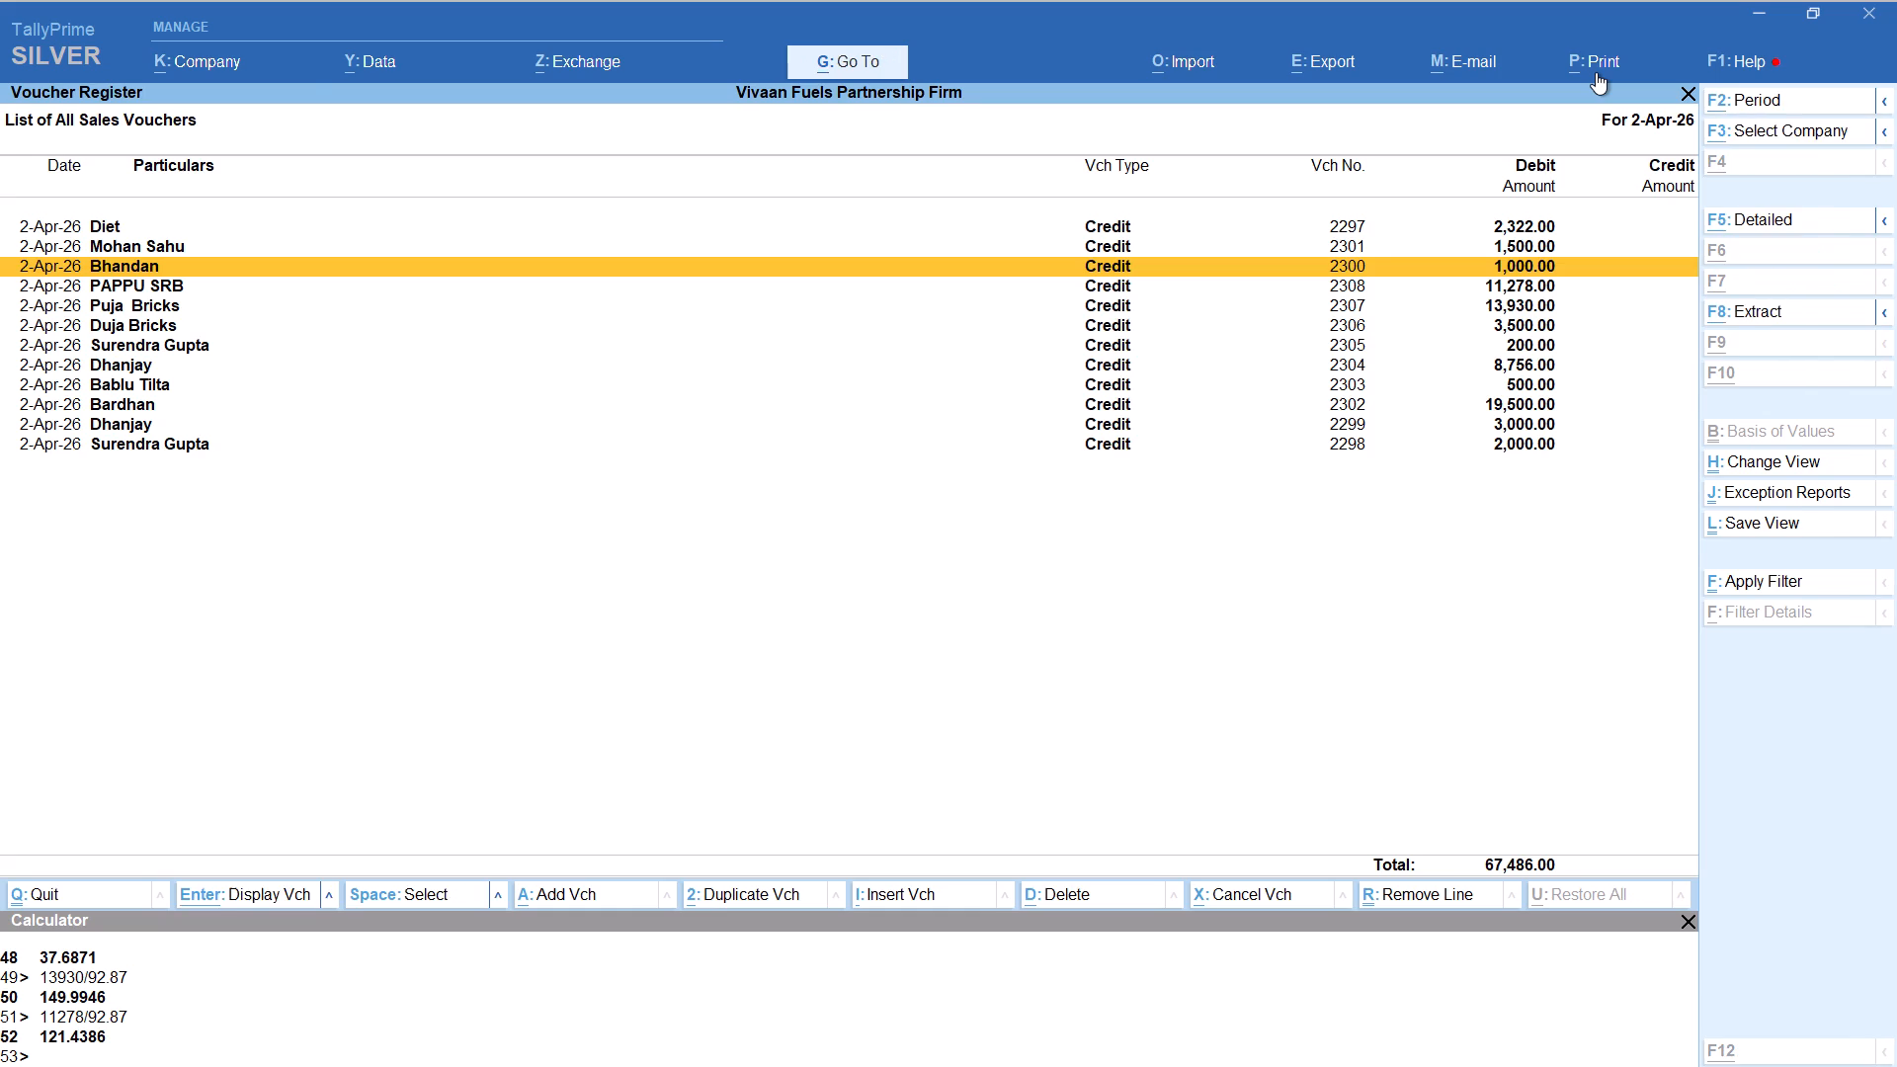
pyautogui.hotkey('alt', 'a')
pyautogui.write('akash')
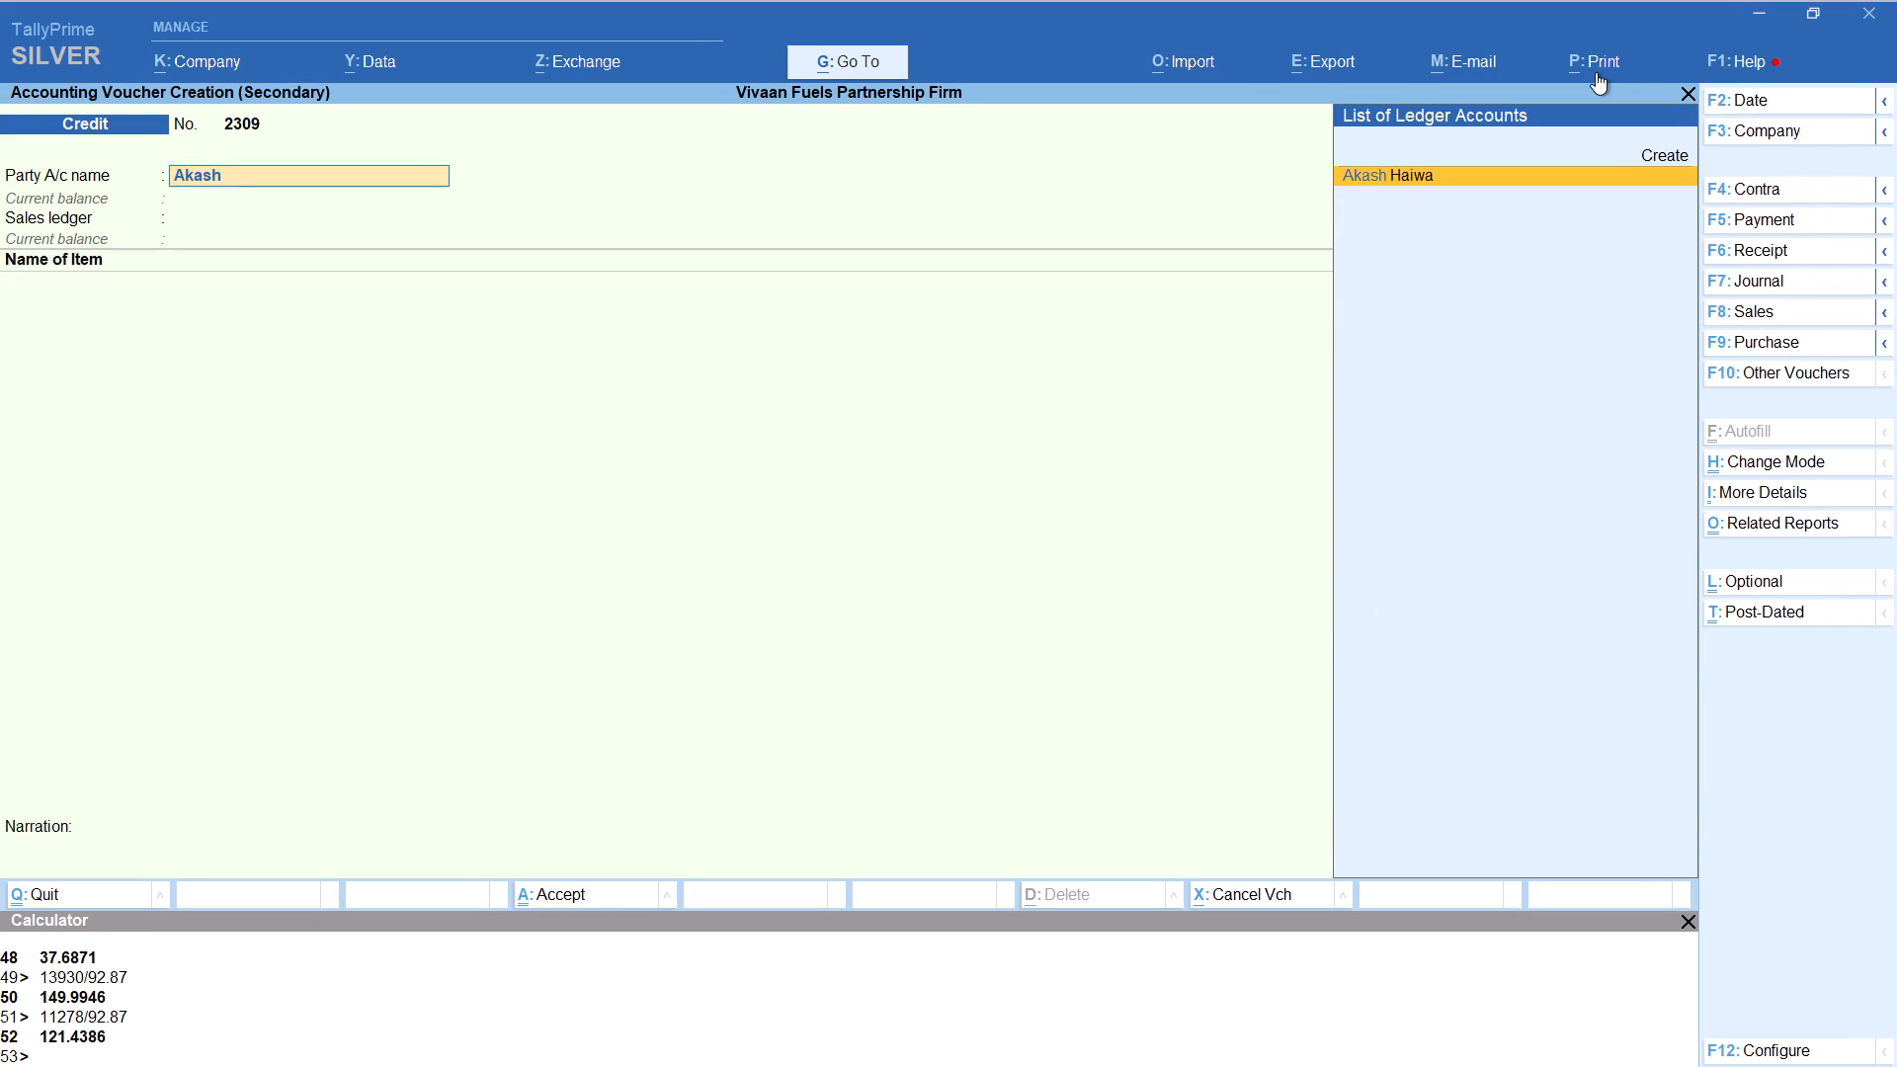
pyautogui.press('Return')
pyautogui.press('Return')
pyautogui.press('Return')
pyautogui.press('Return')
pyautogui.press('Return')
pyautogui.press('Return')
pyautogui.press('Return')
pyautogui.press('Return')
pyautogui.press('Return')
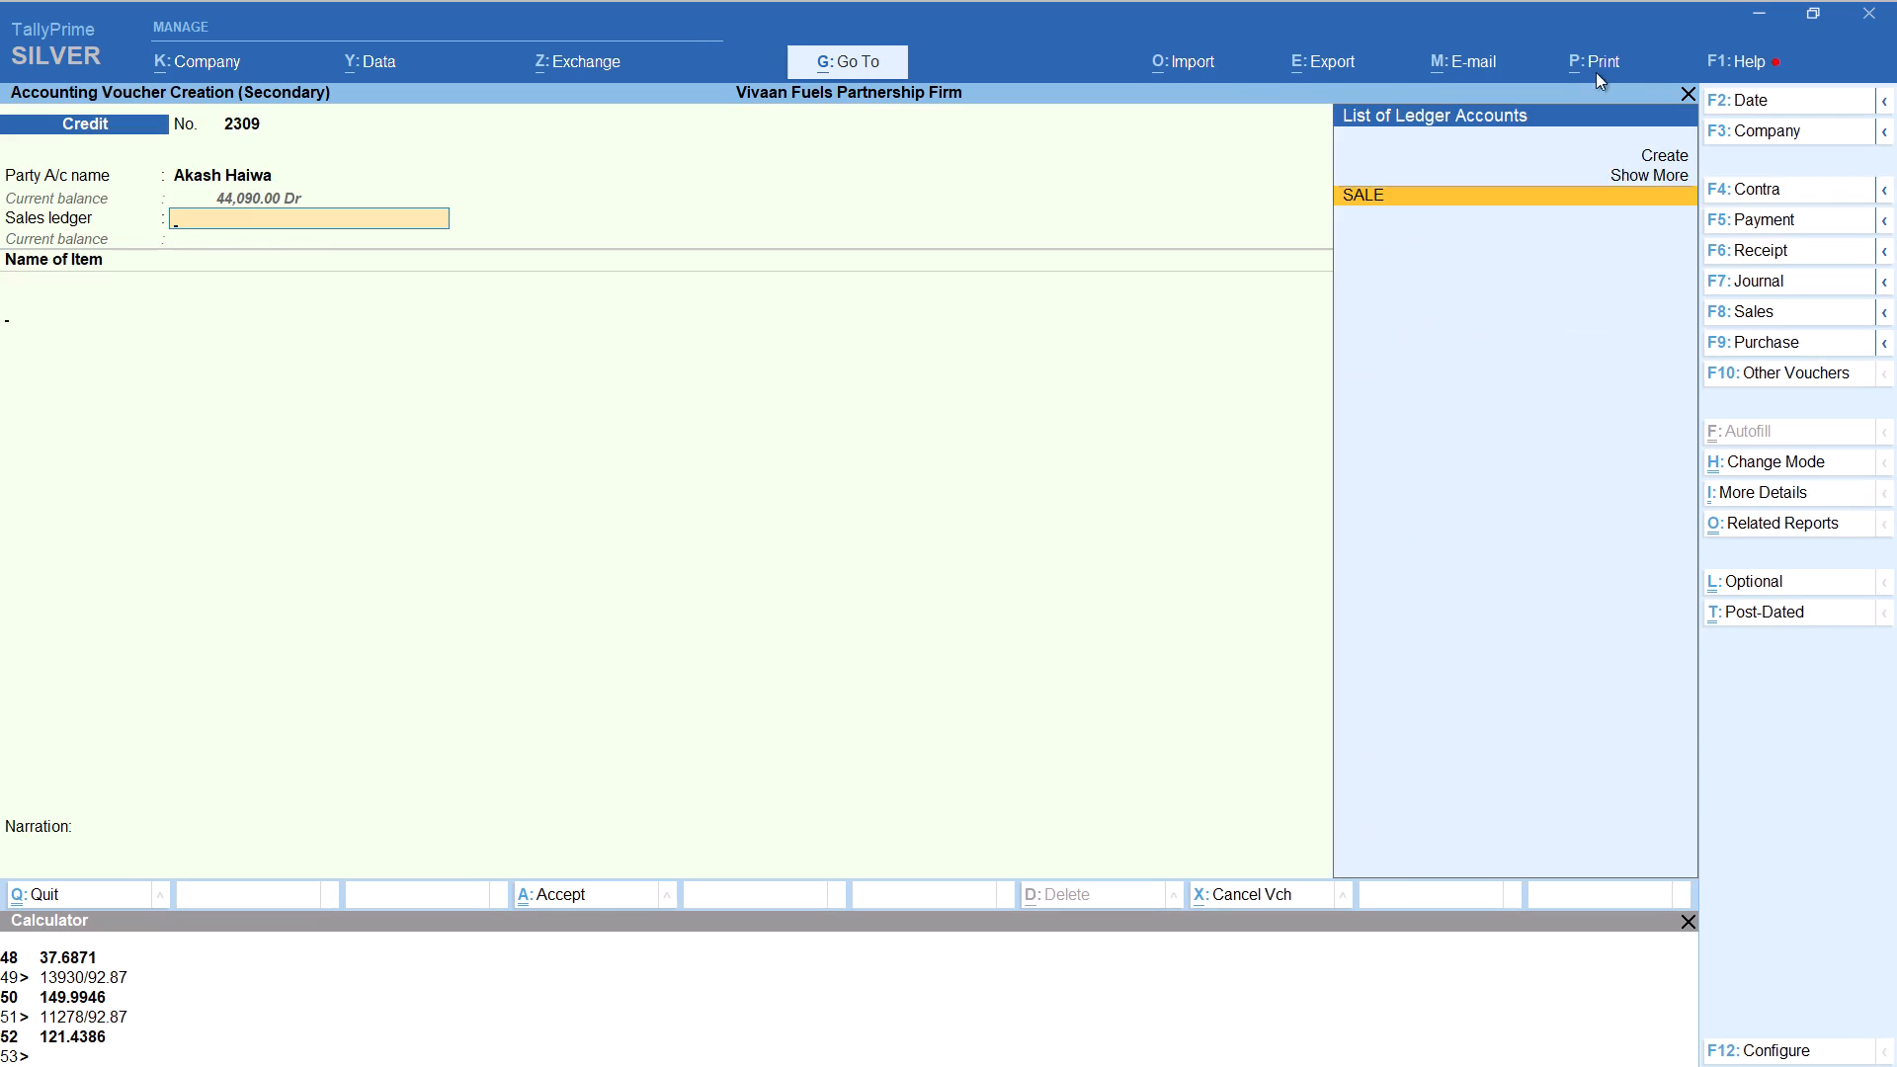
pyautogui.press('BackSpace')
# Add HSD with tracking number Not Applicable and a quantity of 241.09 LITER, calculated as 22390/92.87.
pyautogui.write('hs')
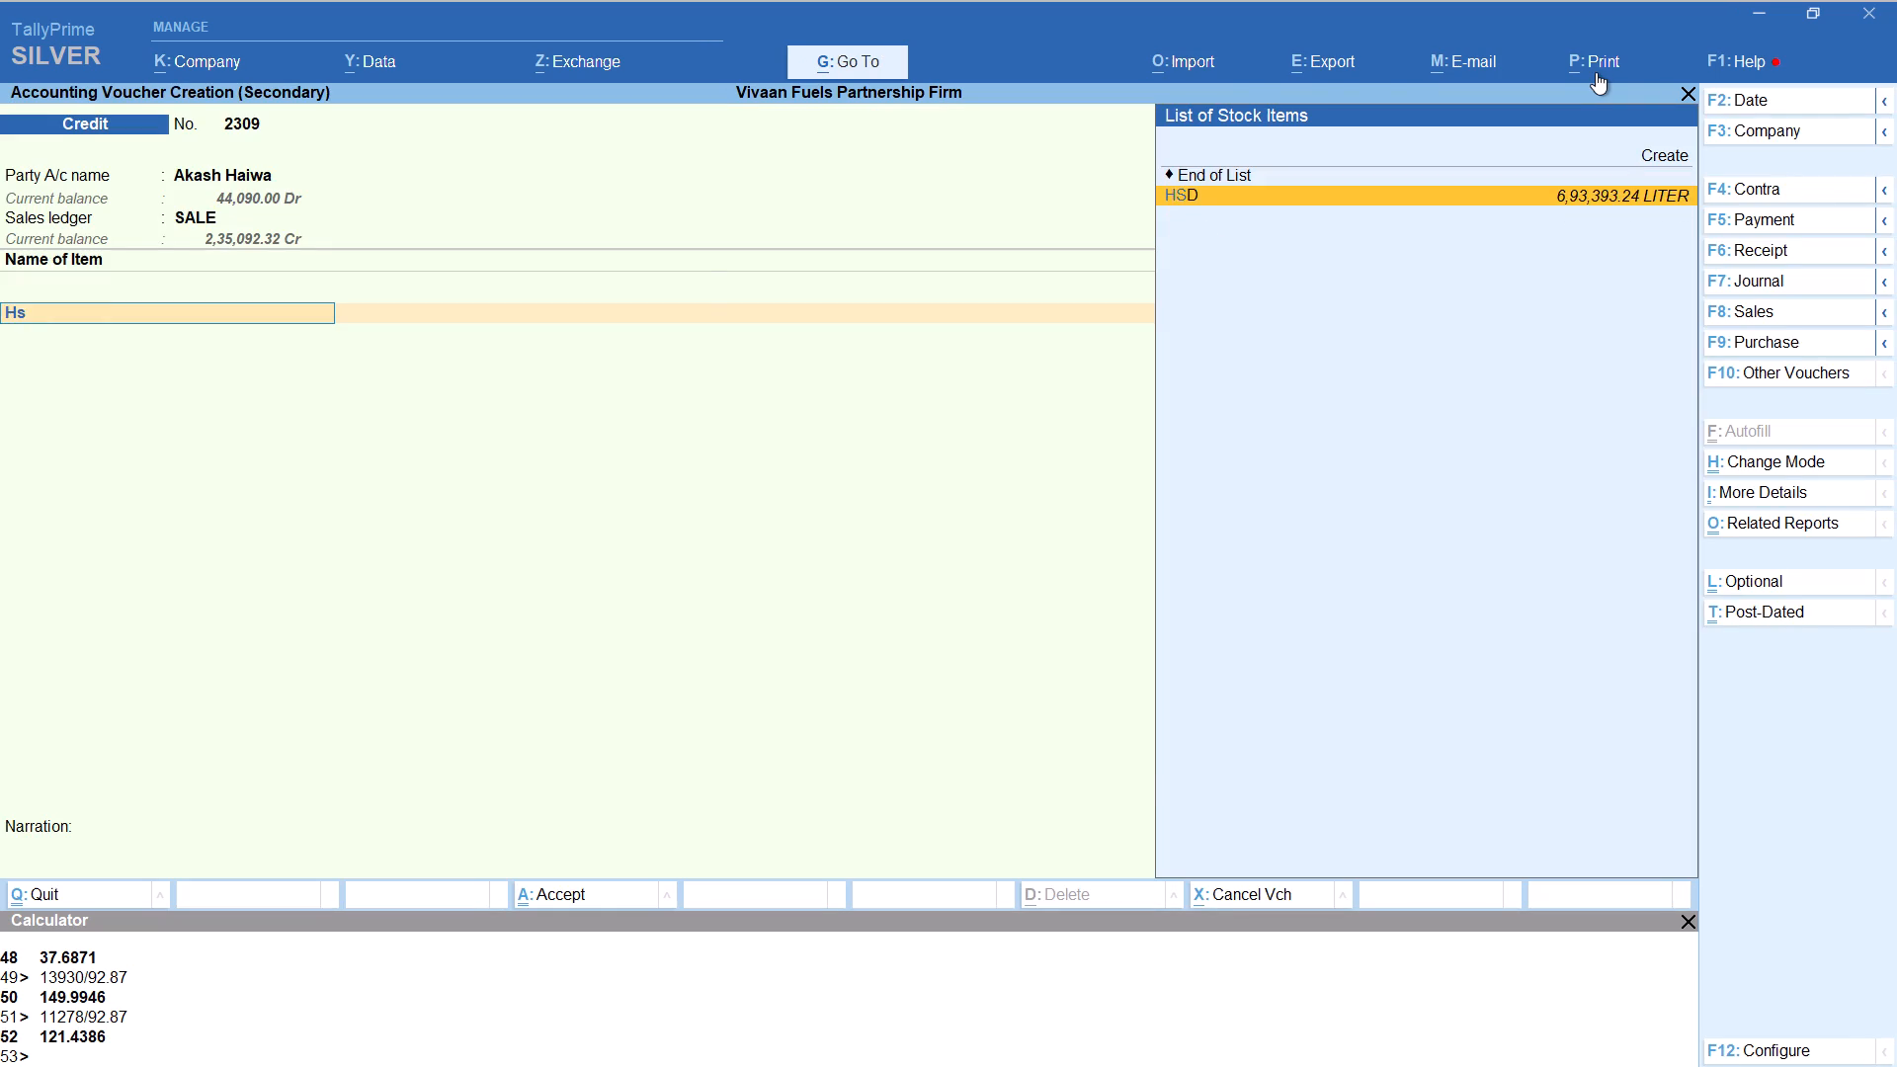
pyautogui.press('Return')
pyautogui.press('Up')
pyautogui.press('Return')
pyautogui.hotkey('alt', 'c')
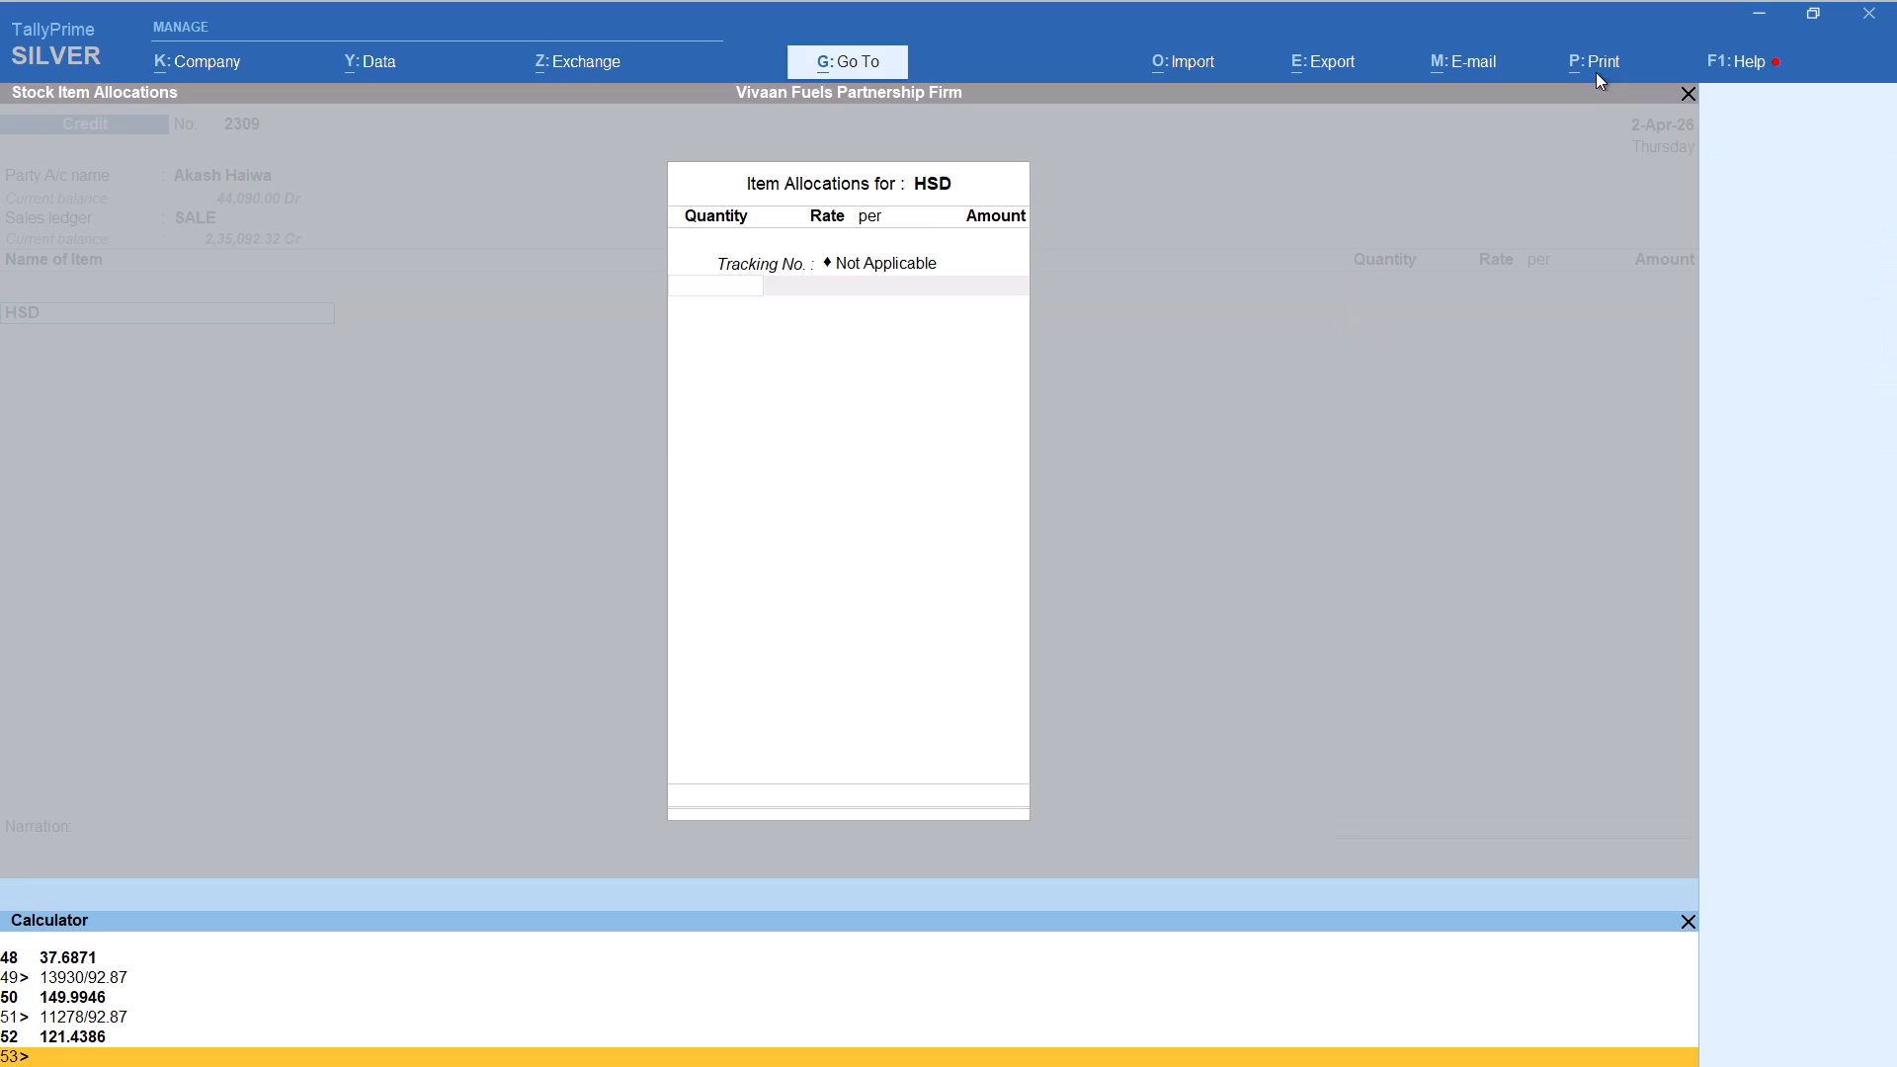
pyautogui.write('22390')
pyautogui.write('/92.87')
pyautogui.press('Return')
pyautogui.press('Return')
pyautogui.press('Return')
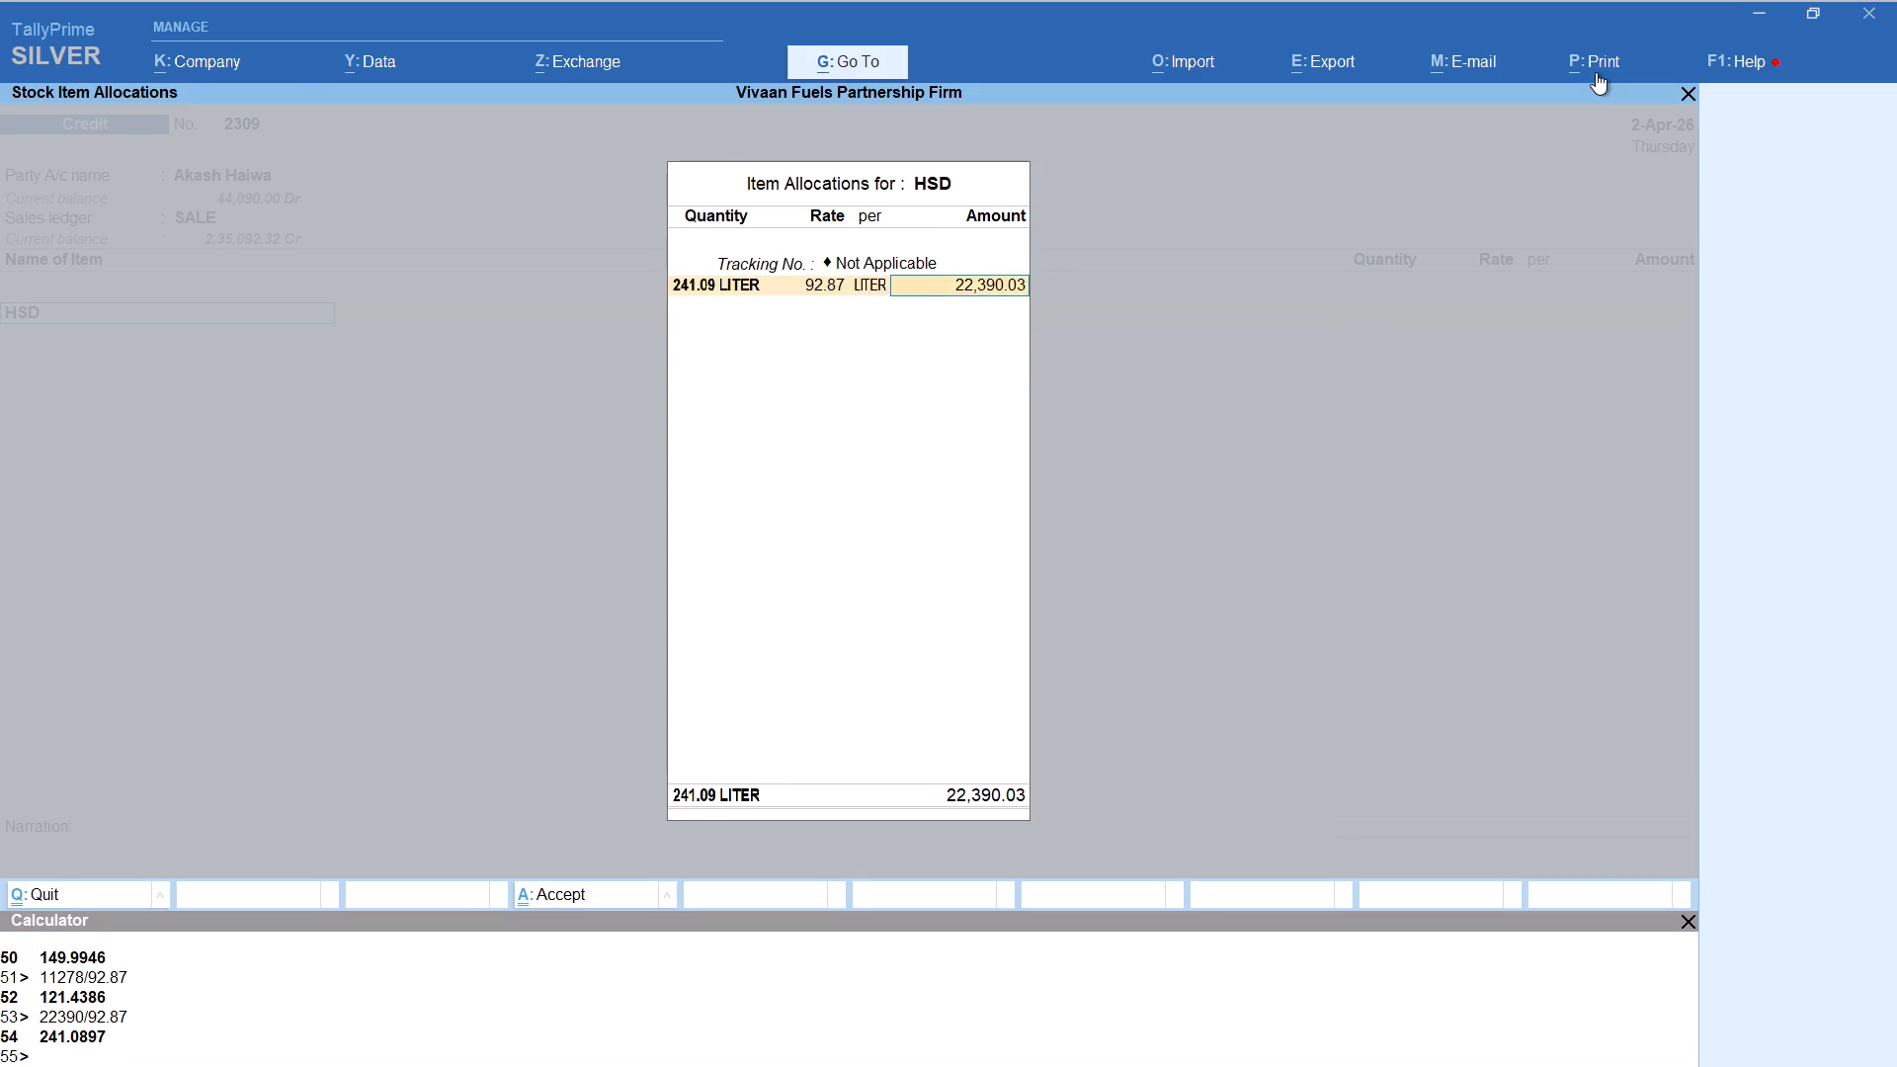
pyautogui.press('Return')
pyautogui.press('Return')
pyautogui.press('Return')
pyautogui.press('Return')
pyautogui.write('rou')
pyautogui.press('Return')
pyautogui.hotkey('ctrl', 'a')
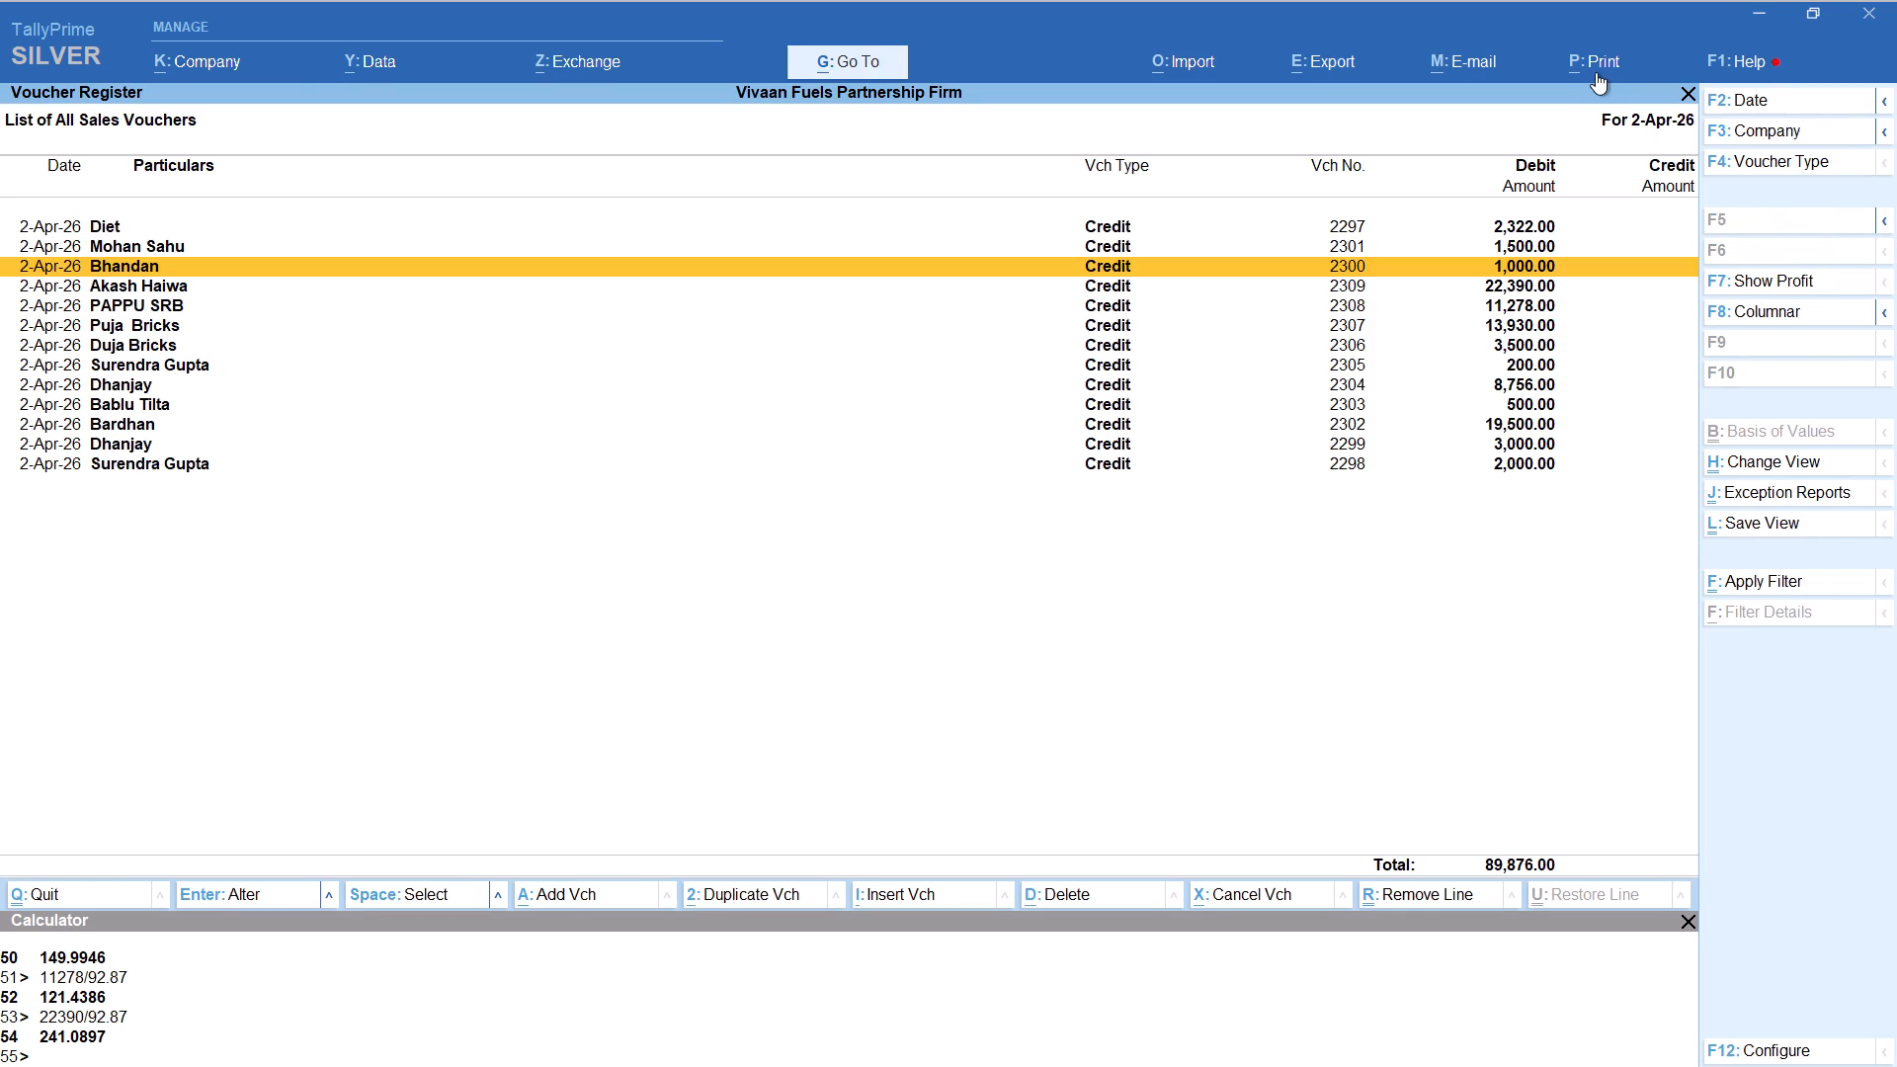
# Start another Credit sales voucher for the party Dhanjay, keeping the default party details and the SALE ledger.
pyautogui.hotkey('alt', 'a')
pyautogui.write('dhanj')
pyautogui.press('Return')
pyautogui.press('Return')
pyautogui.press('Return')
pyautogui.press('Return')
pyautogui.press('Return')
pyautogui.press('Return')
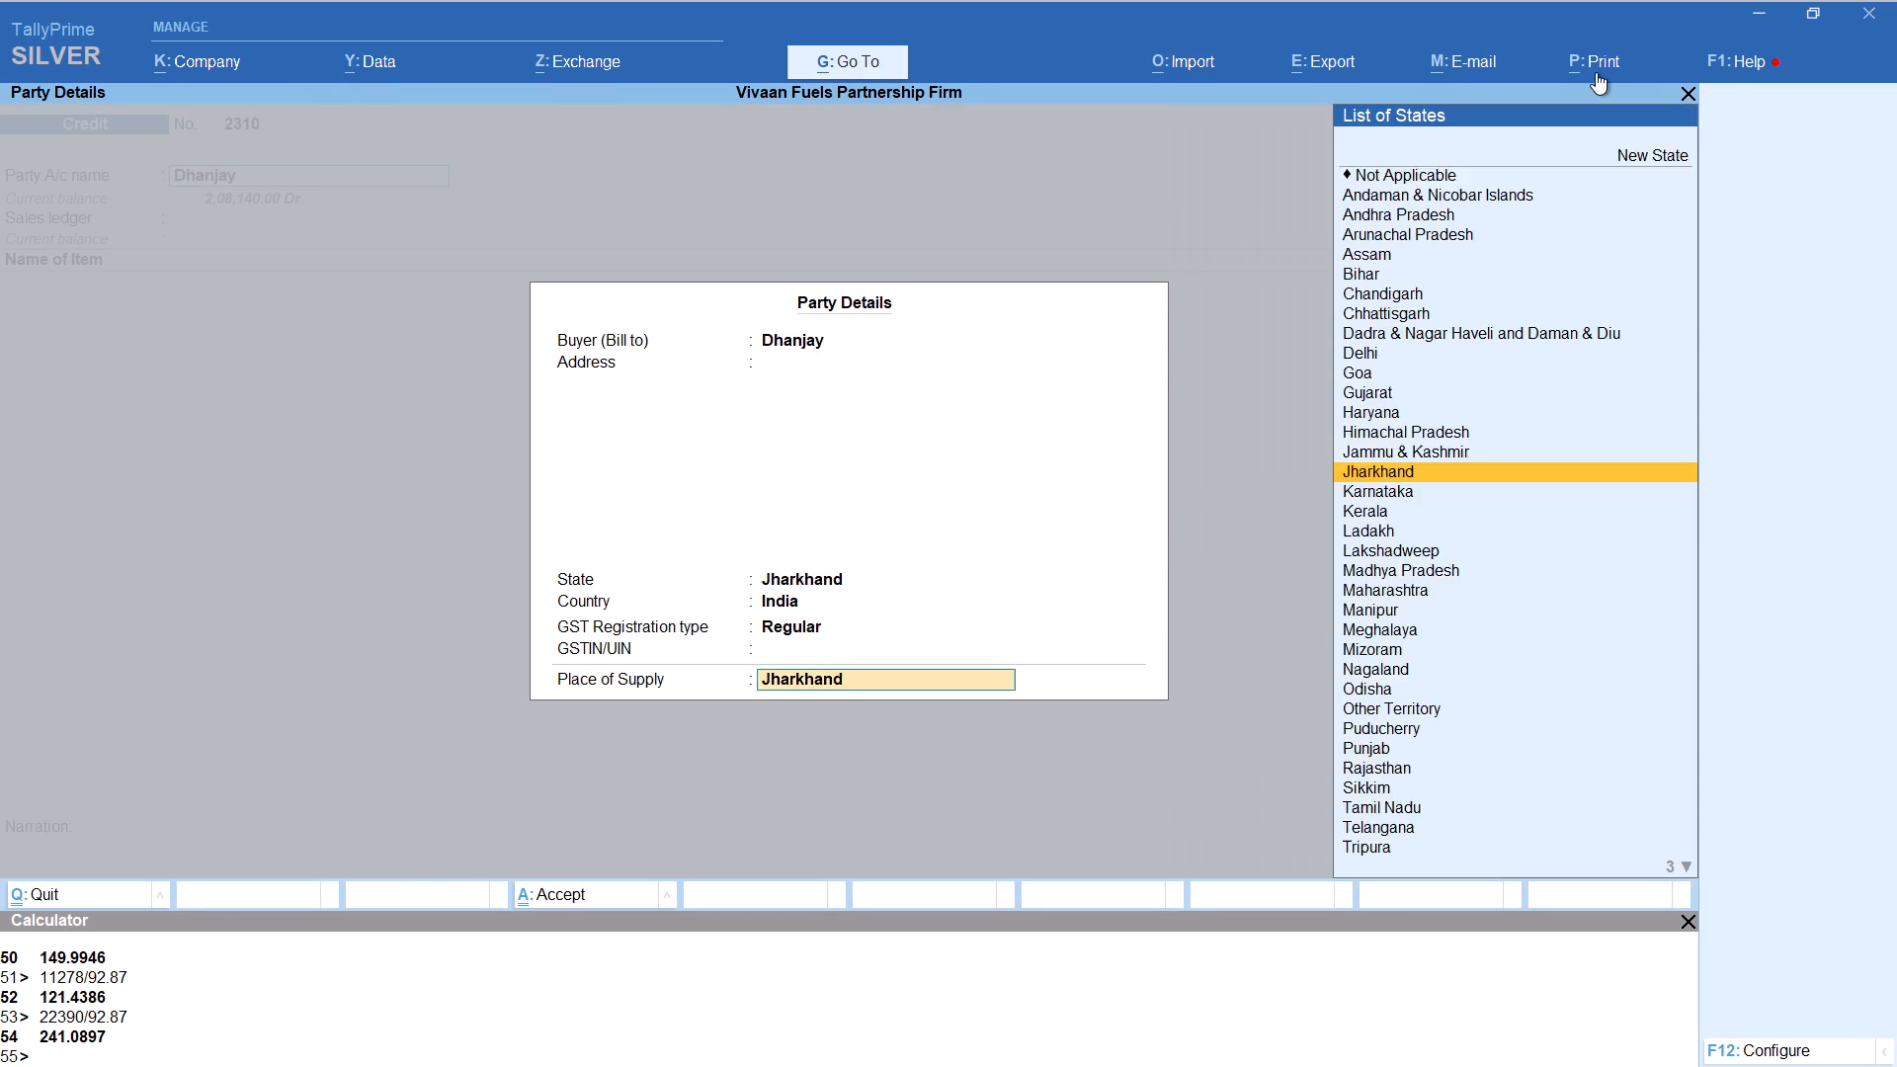
pyautogui.press('Return')
pyautogui.press('Return')
# Add HSD with tracking number Not Applicable and a quantity of 59.22 LITER, calculated as 5500/92.87.
pyautogui.write('hs')
pyautogui.press('Return')
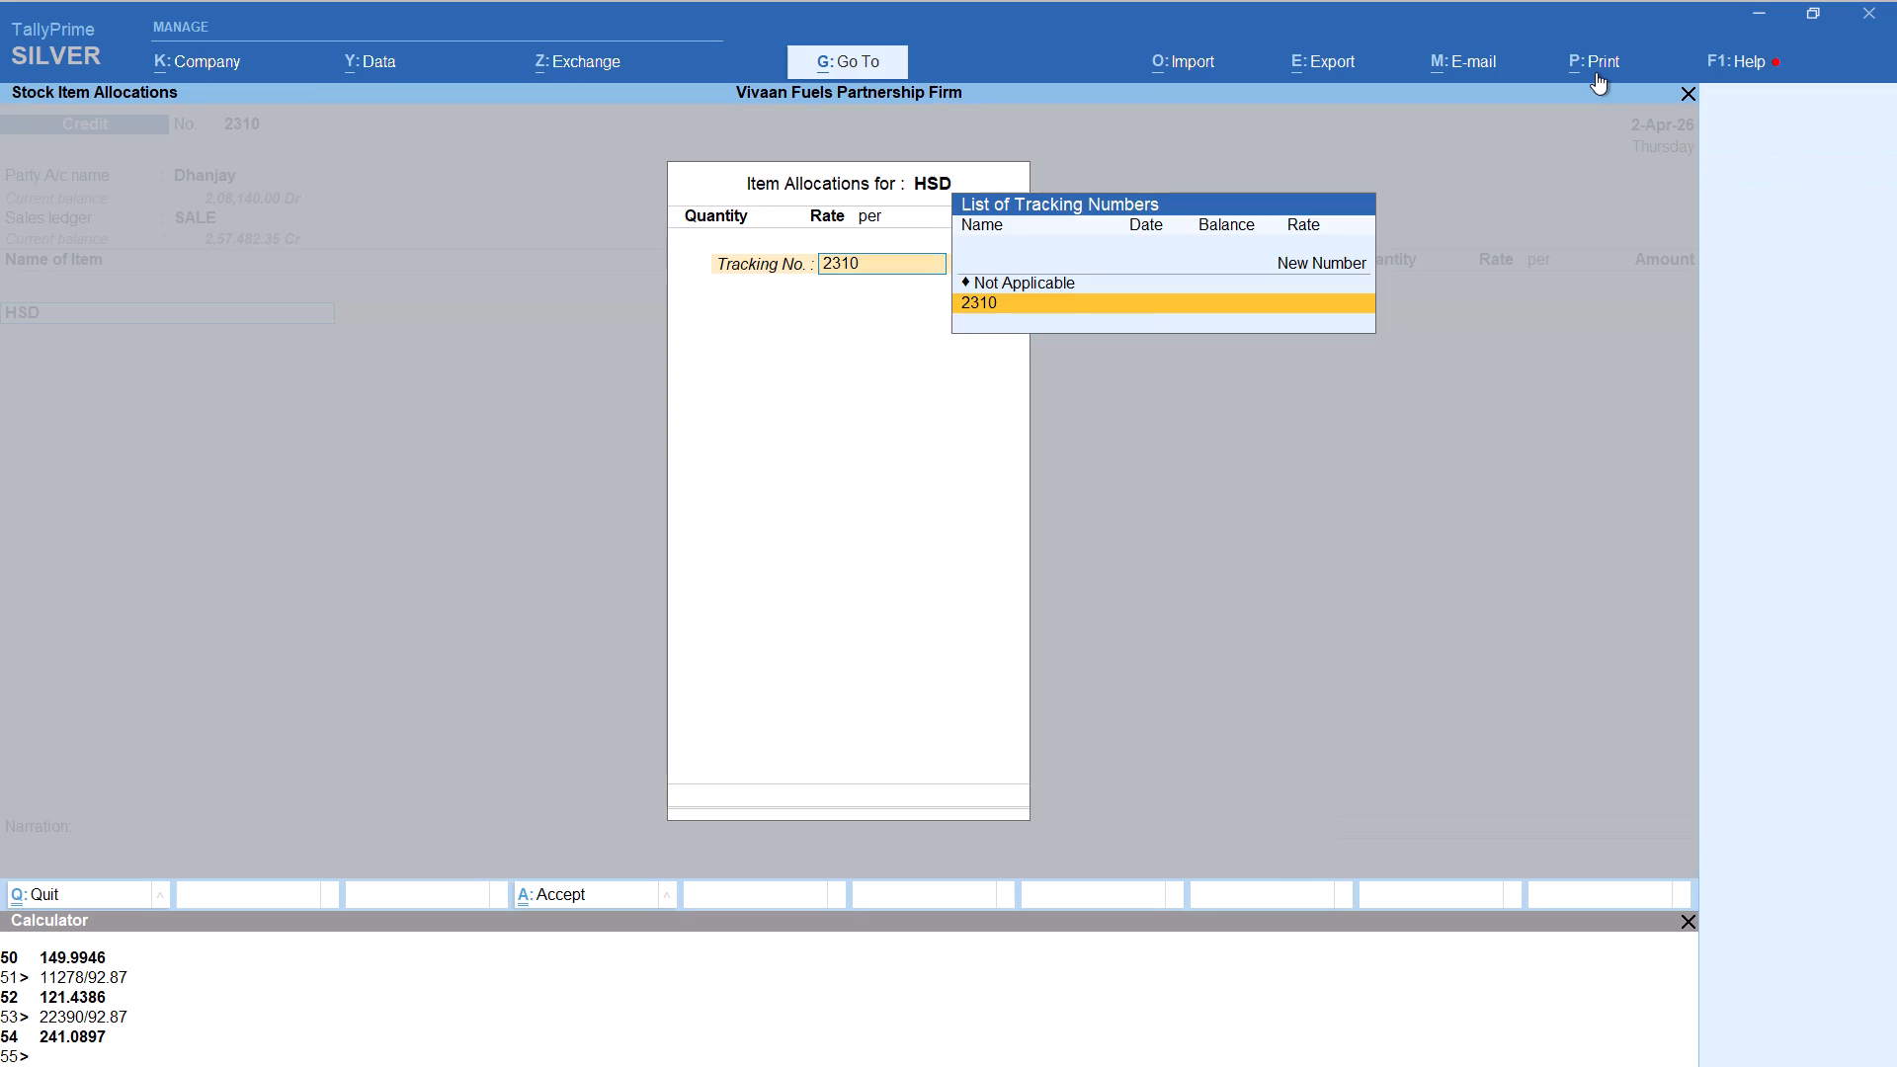
pyautogui.press('Up')
pyautogui.press('Return')
pyautogui.hotkey('alt', 'c')
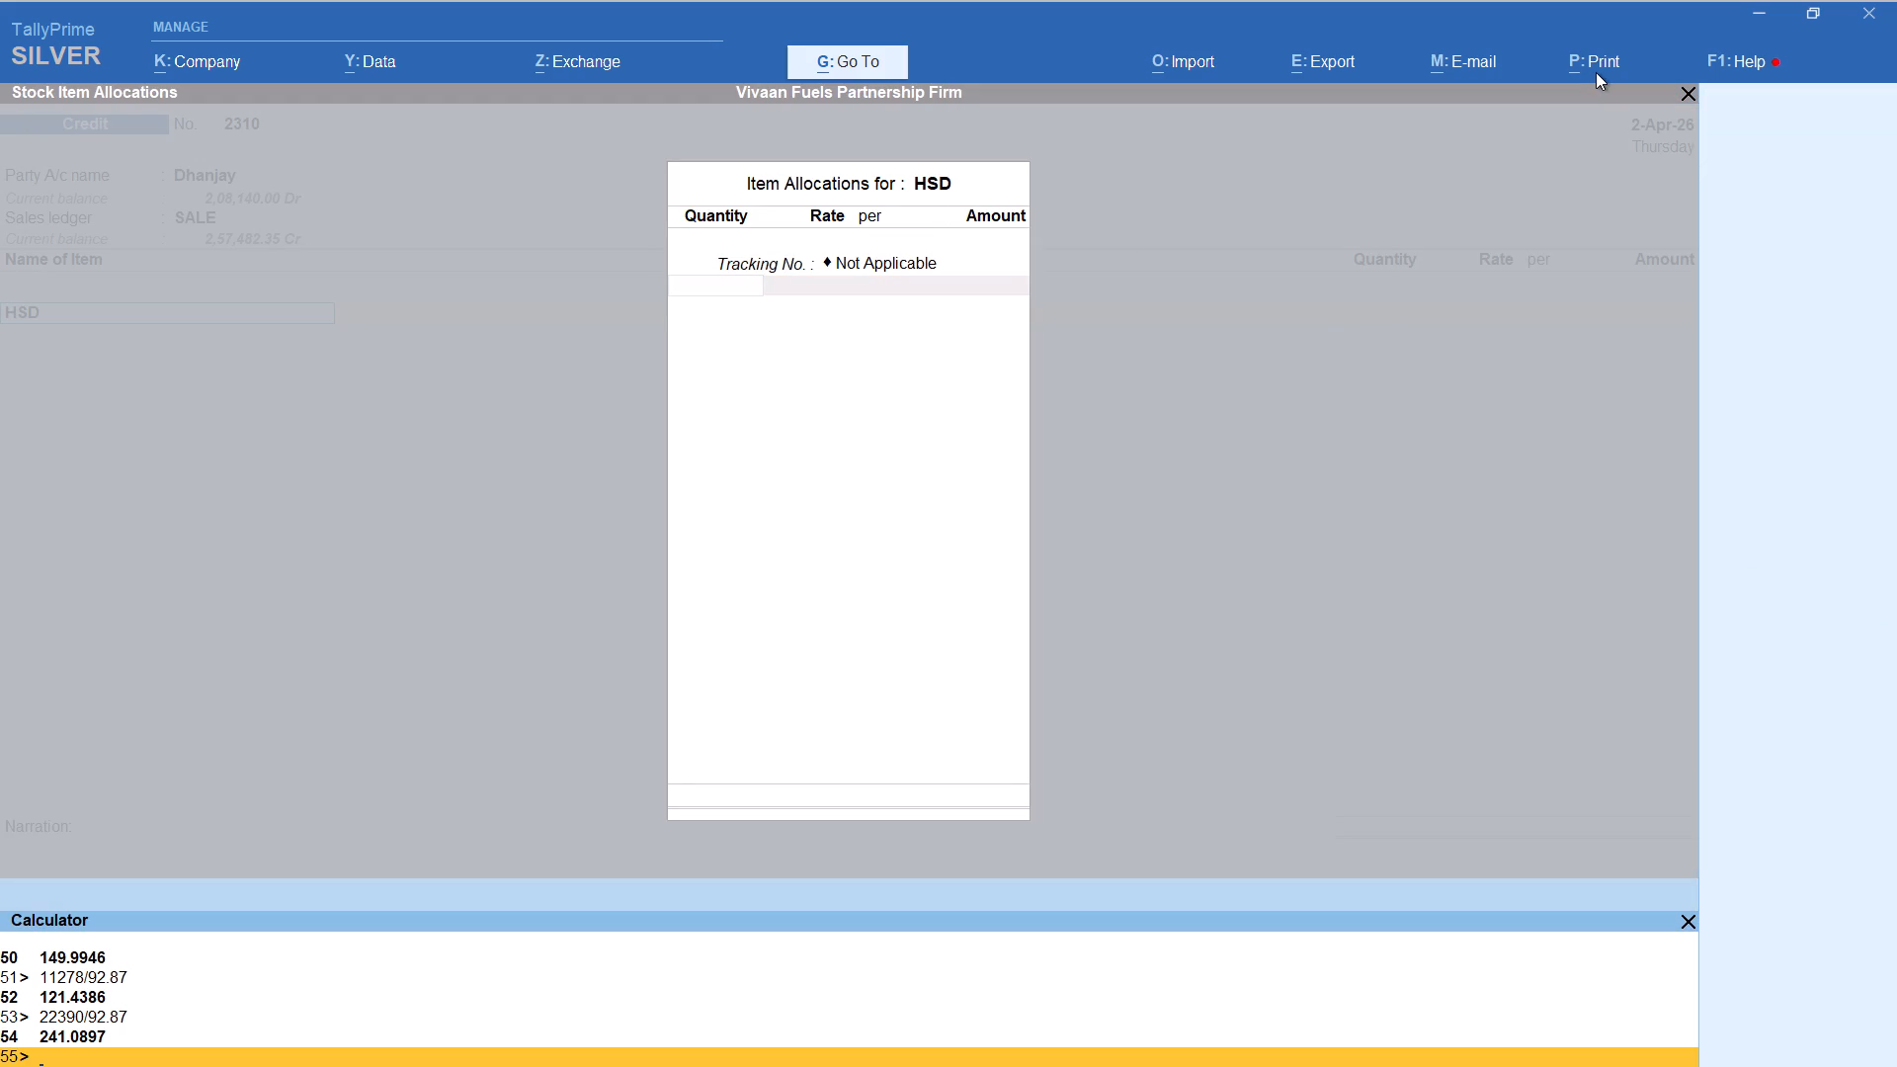
pyautogui.write('5500/92.87')
pyautogui.press('Return')
pyautogui.press('Return')
pyautogui.press('Return')
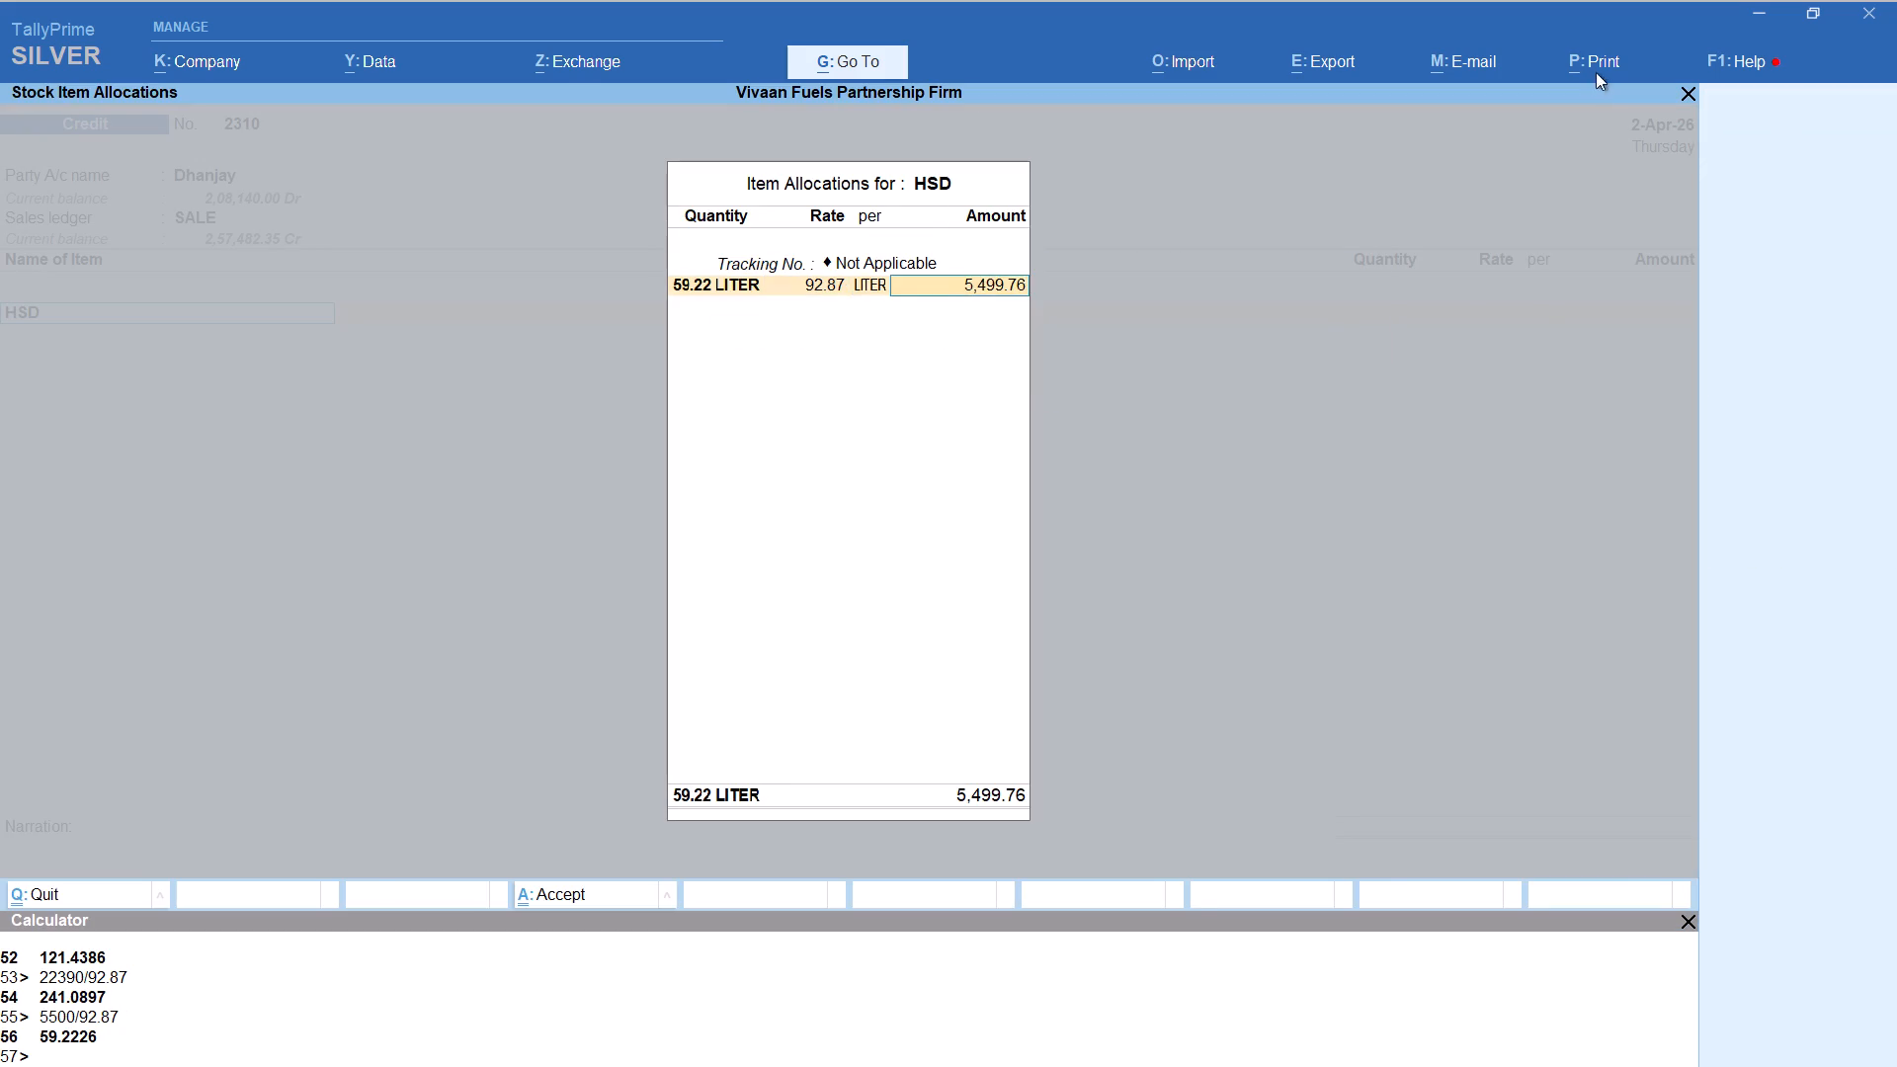
pyautogui.press('Return')
pyautogui.press('Return')
pyautogui.press('Return')
pyautogui.press('Return')
# Add the Round Off ledger to the Dhanjay voucher and save it.
pyautogui.write('rou')
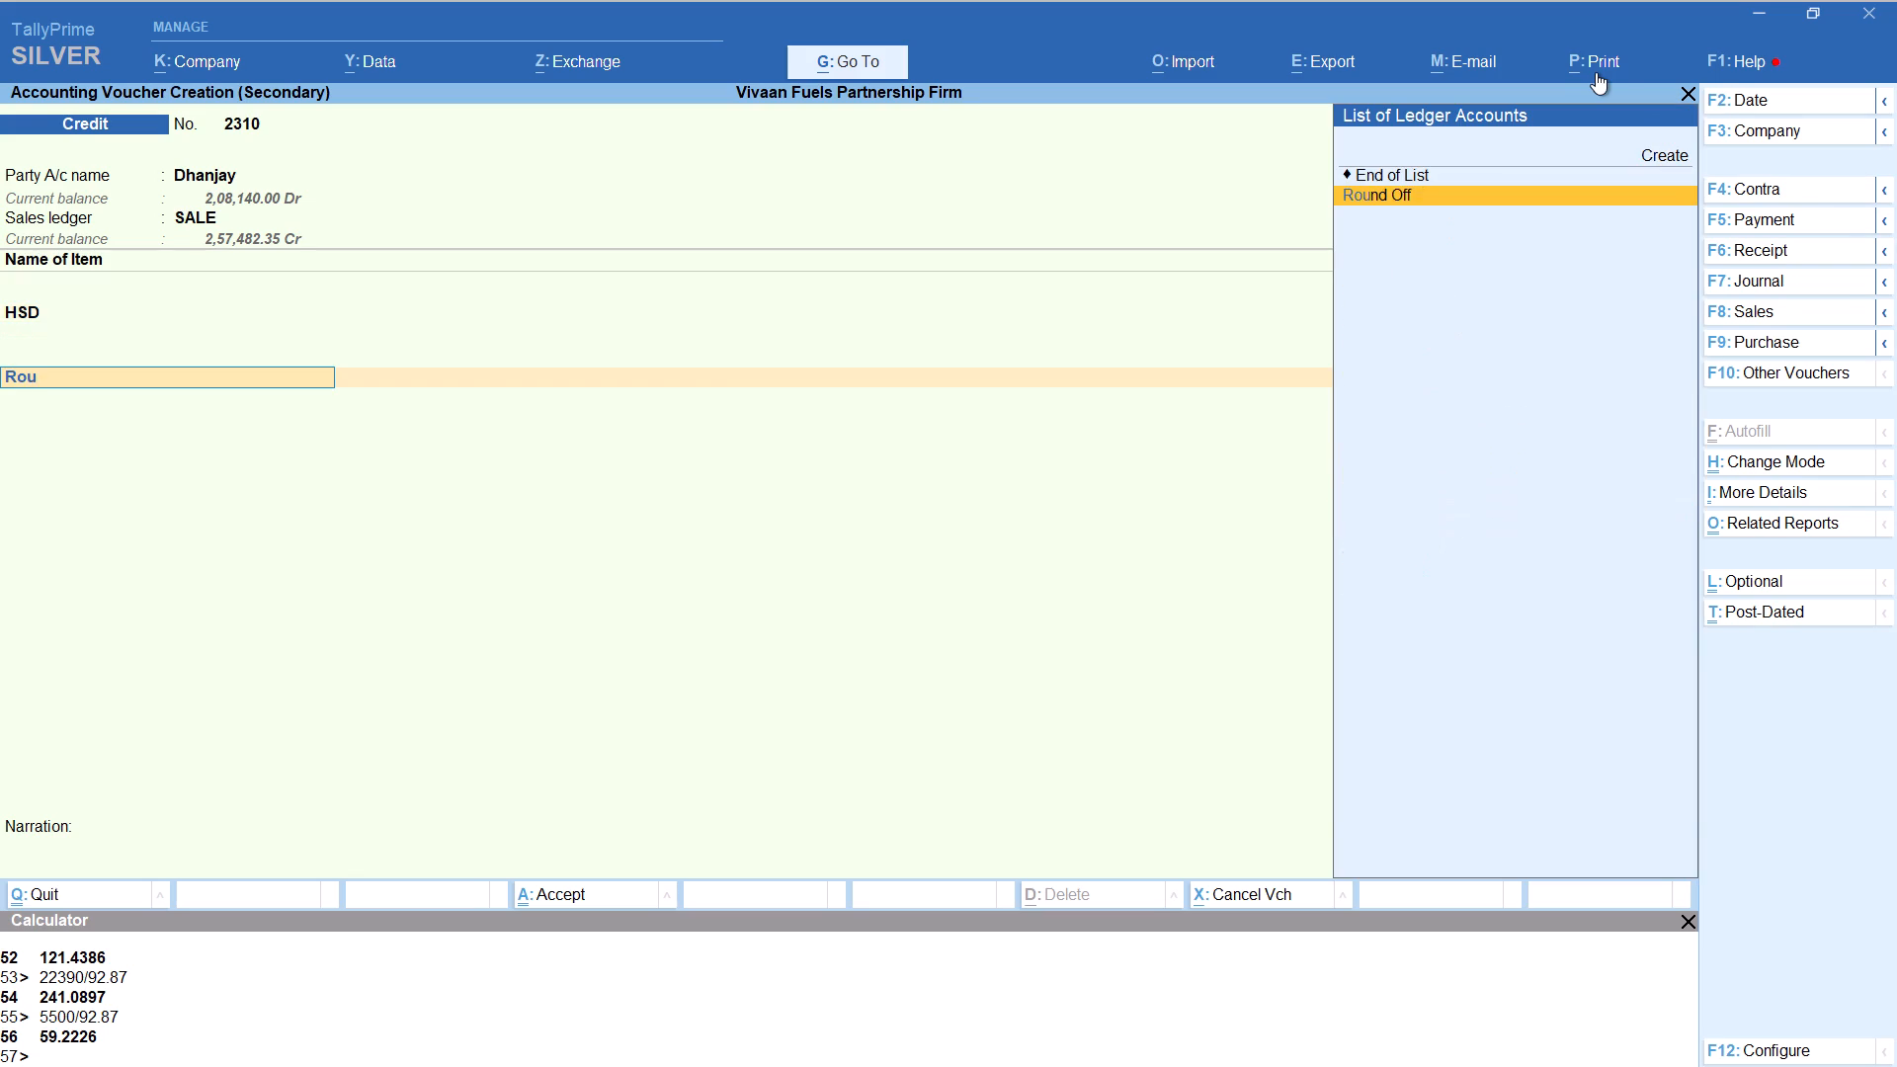
pyautogui.press('Return')
pyautogui.hotkey('ctrl', 'a')
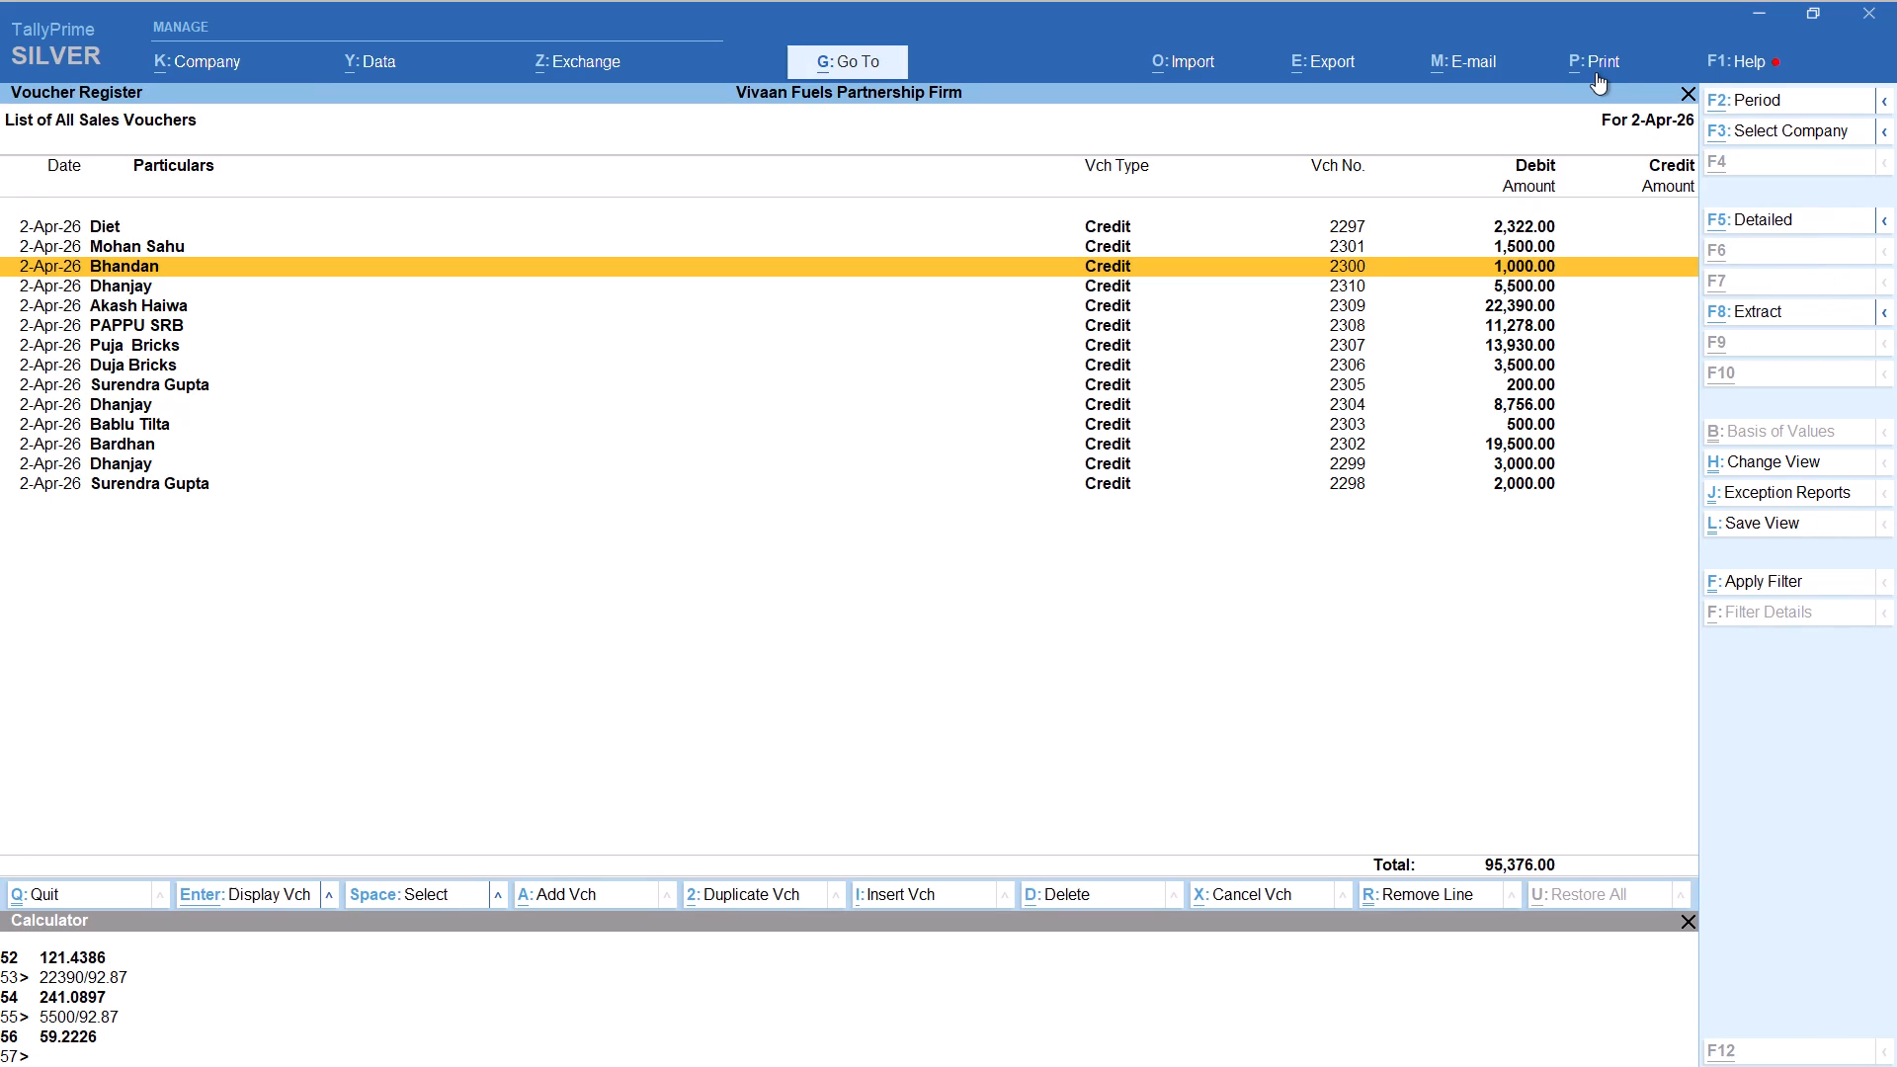
# Start a further Credit sales voucher for the same party, Dhanjay, keeping the default party details and the SALE ledger.
pyautogui.hotkey('alt', 'a')
pyautogui.write('dhan')
pyautogui.press('Return')
pyautogui.press('Return')
pyautogui.press('Return')
pyautogui.press('Return')
pyautogui.press('Return')
pyautogui.press('Return')
pyautogui.press('Return')
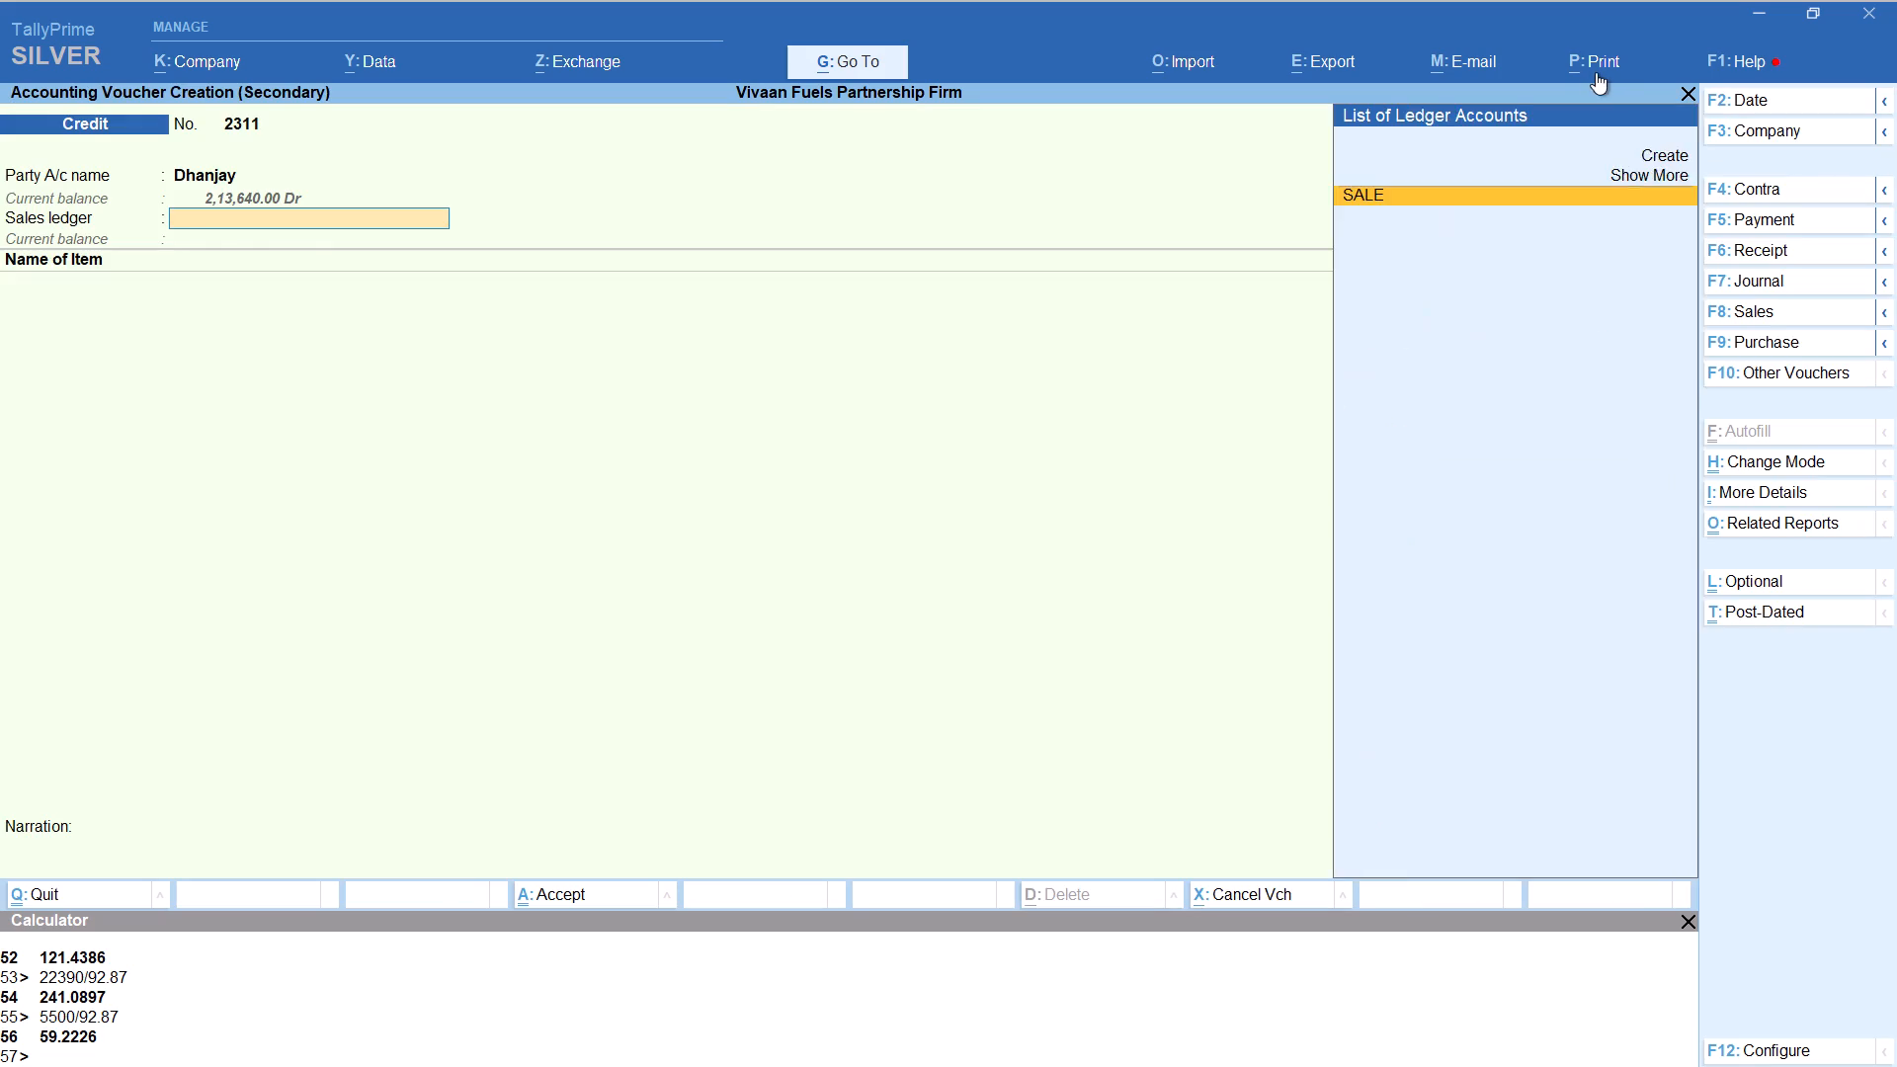
pyautogui.press('Return')
# Add HSD with tracking number Not Applicable and a quantity of 75.48 LITER, calculated as 7010/92.87.
pyautogui.write('hs')
pyautogui.press('Return')
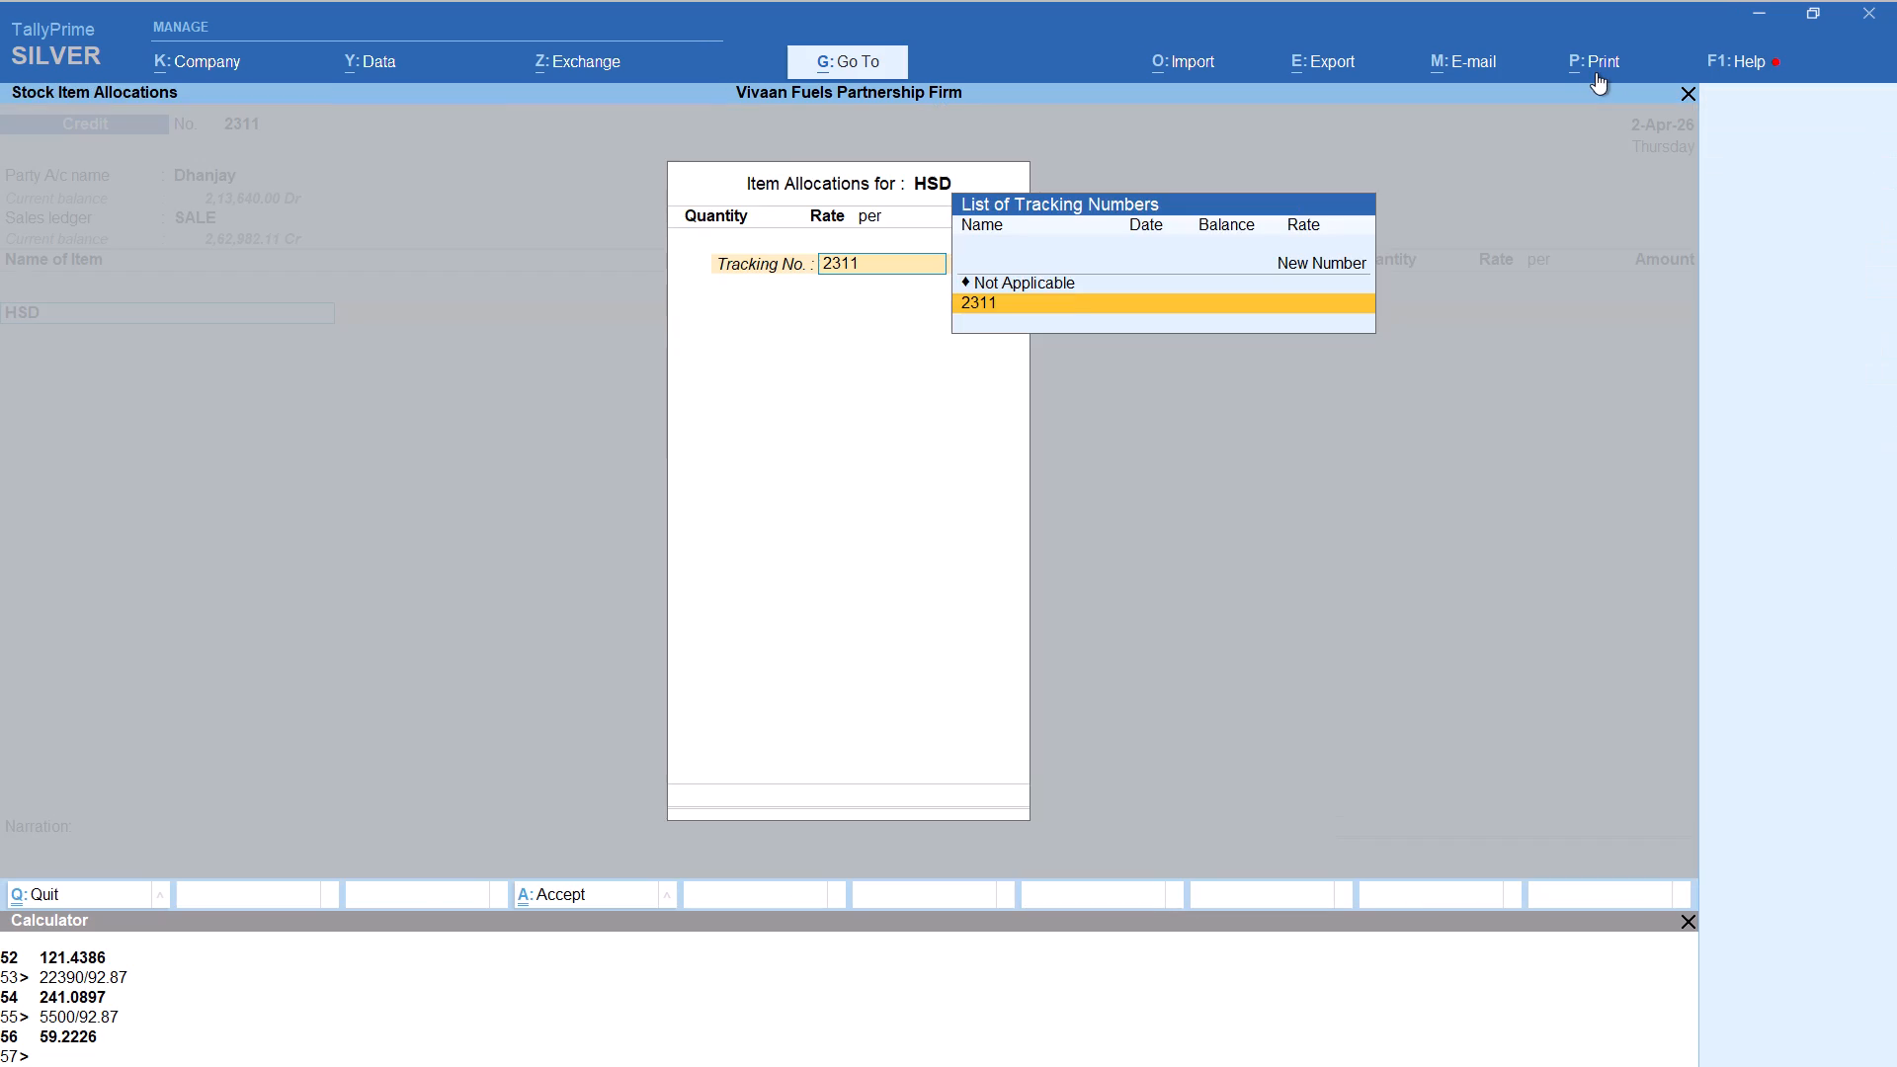
pyautogui.press('Up')
pyautogui.press('Return')
pyautogui.hotkey('alt', 'c')
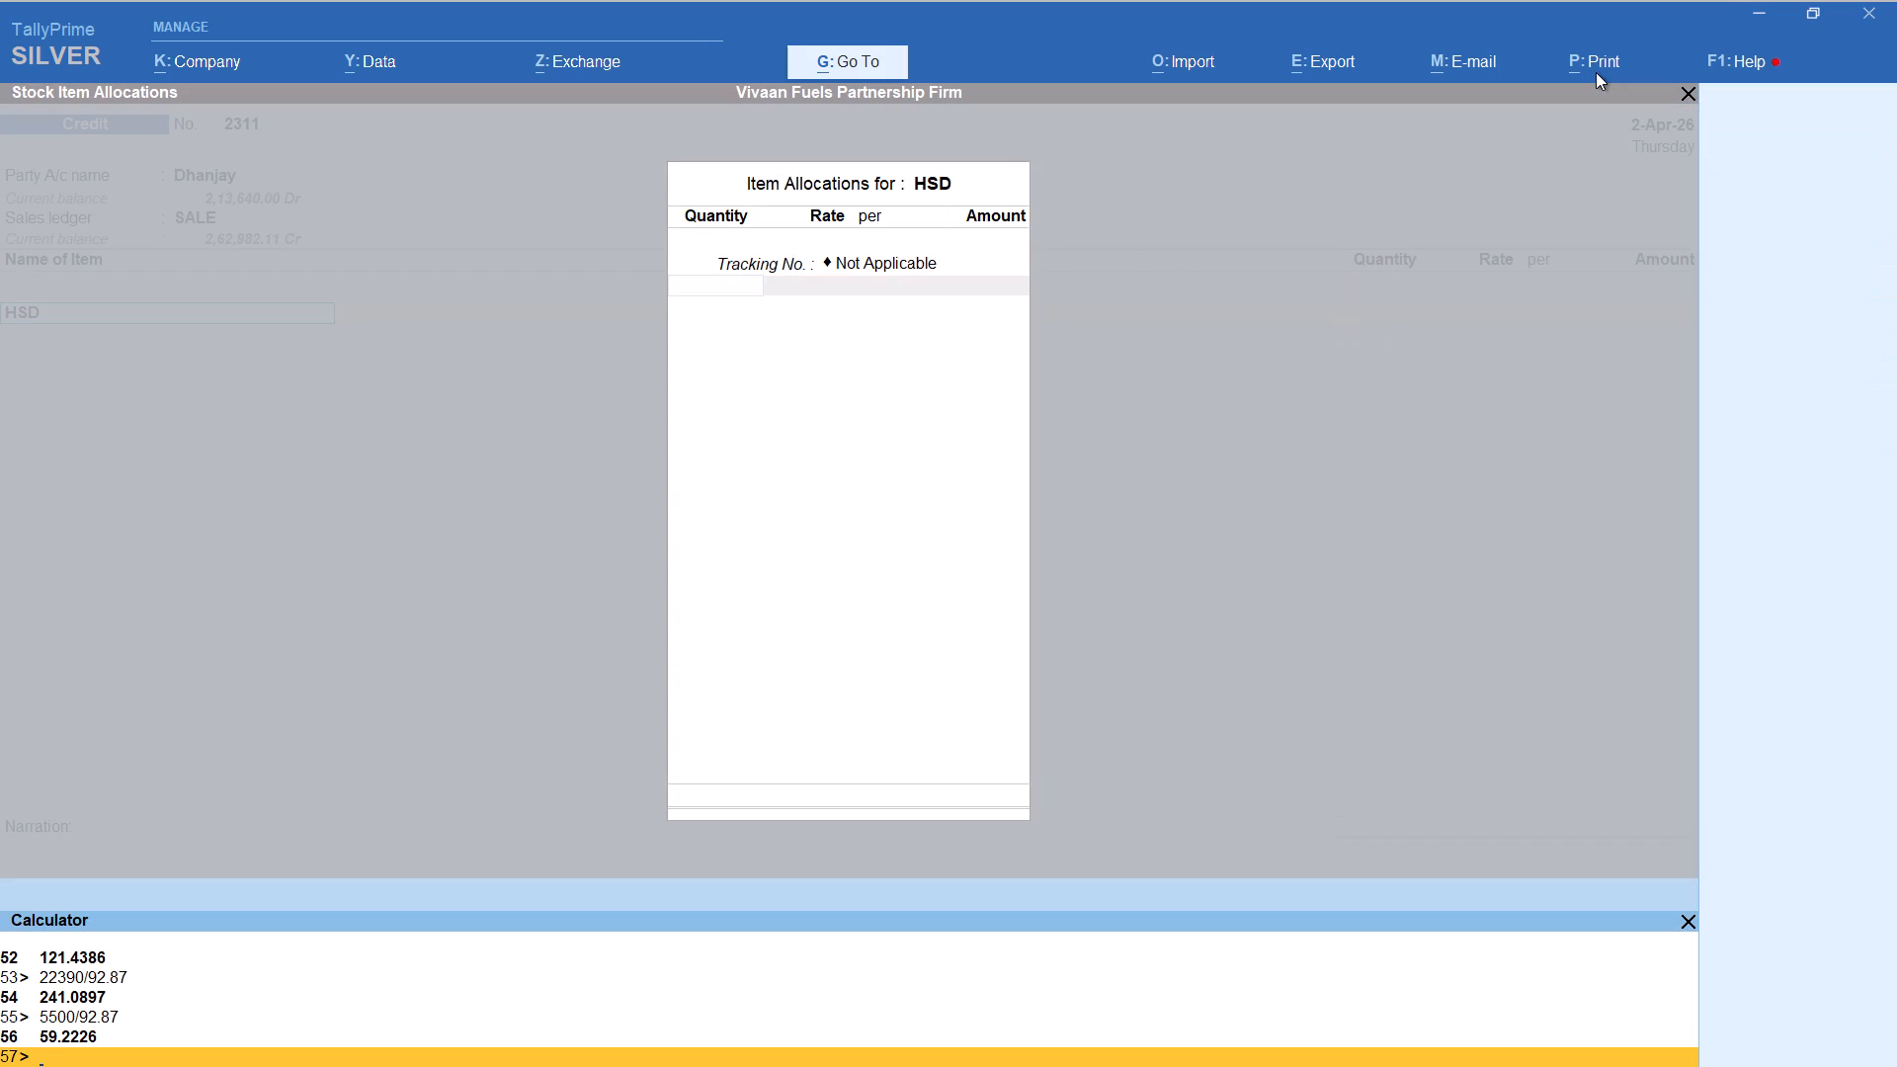
pyautogui.write('7010')
pyautogui.write('/92.87')
pyautogui.press('Return')
pyautogui.press('Return')
pyautogui.press('Return')
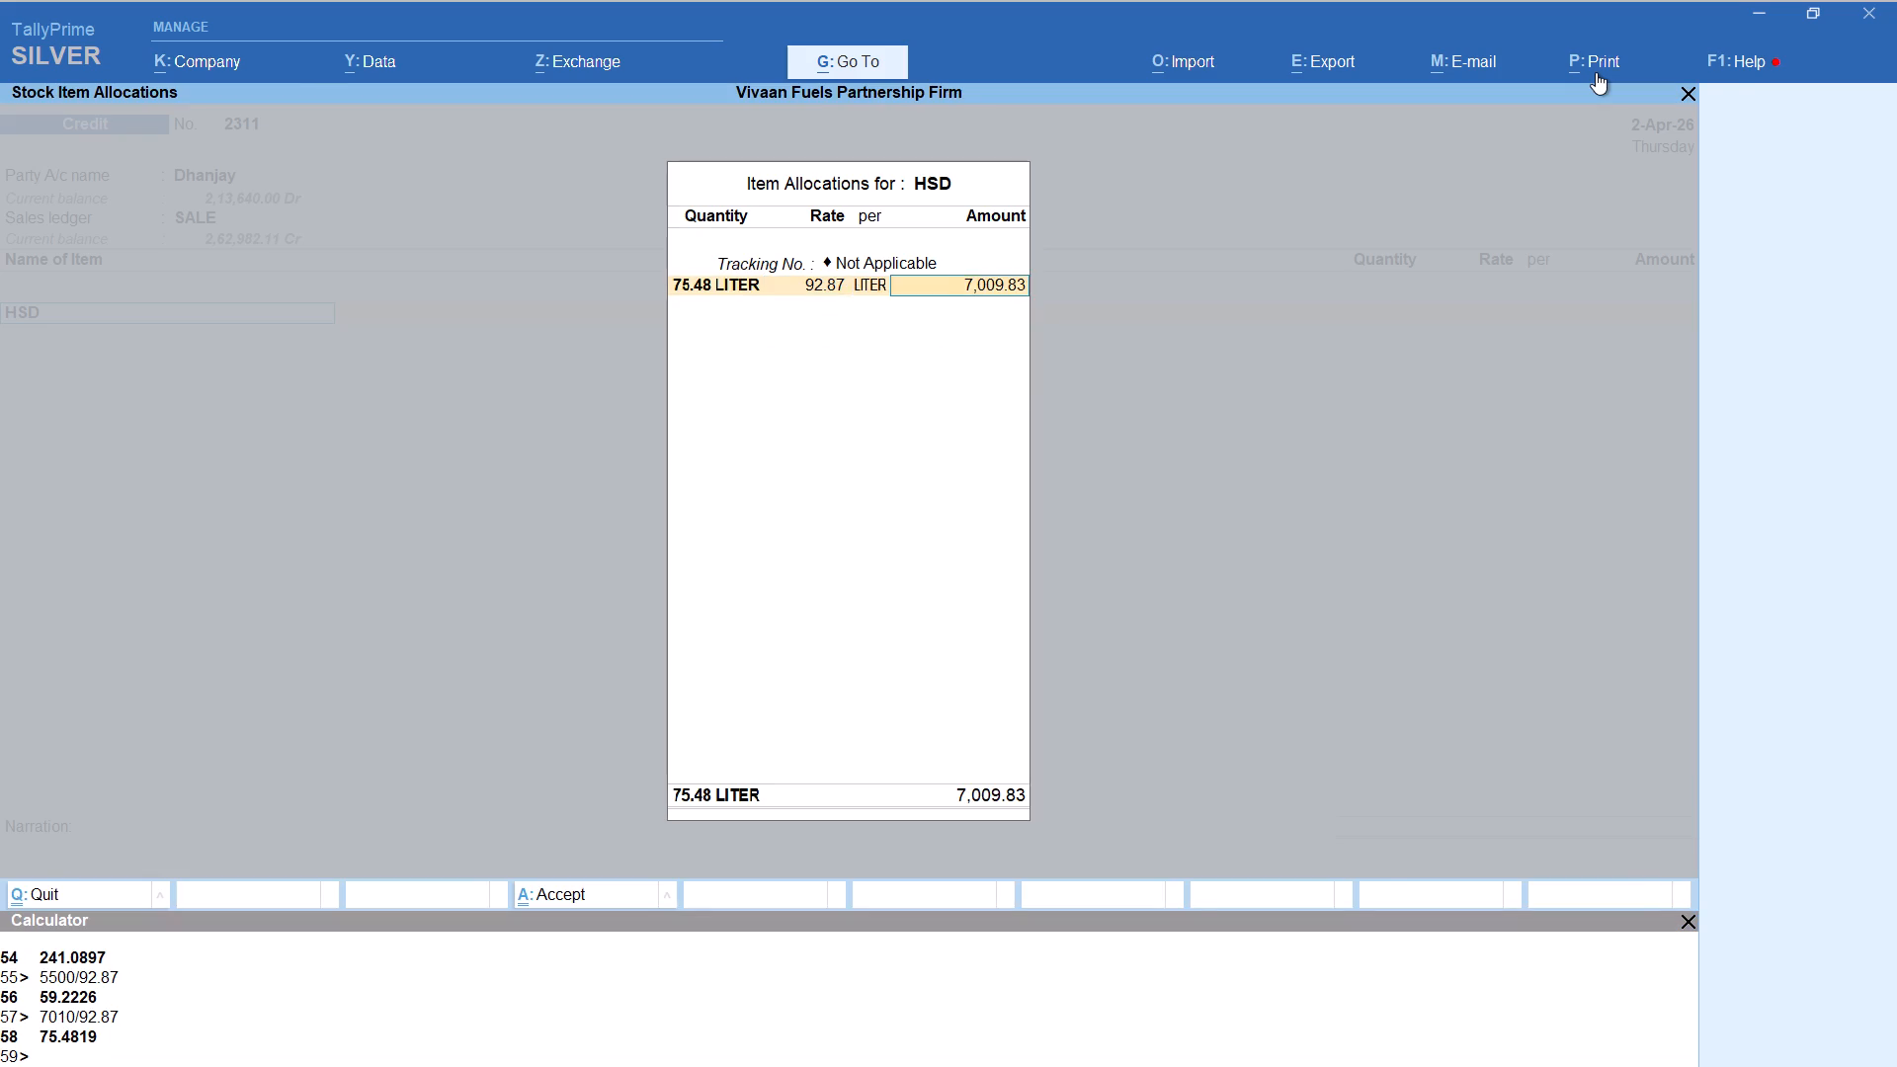
pyautogui.press('Return')
pyautogui.press('Return')
pyautogui.press('Return')
pyautogui.press('Return')
# Add the Round Off ledger to this second Dhanjay voucher and save it.
pyautogui.write('rou')
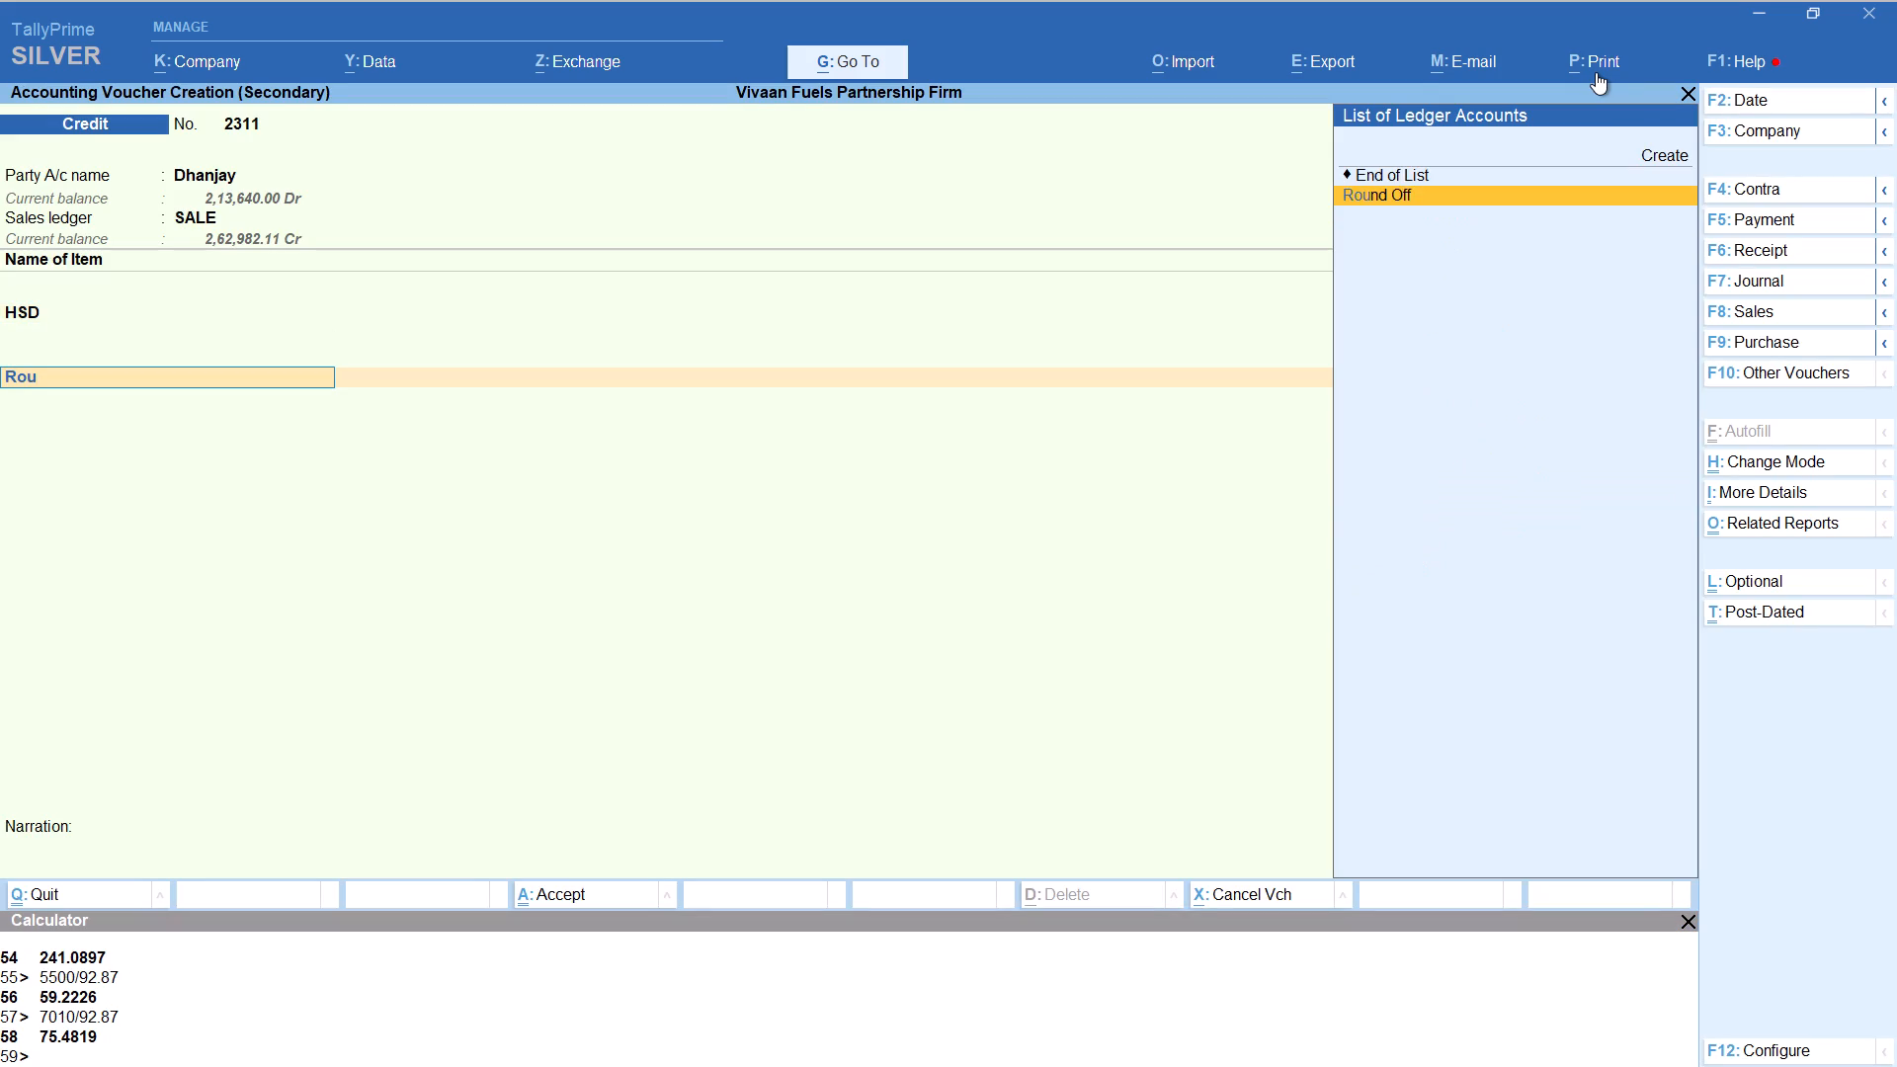
pyautogui.press('Return')
pyautogui.hotkey('ctrl', 'a')
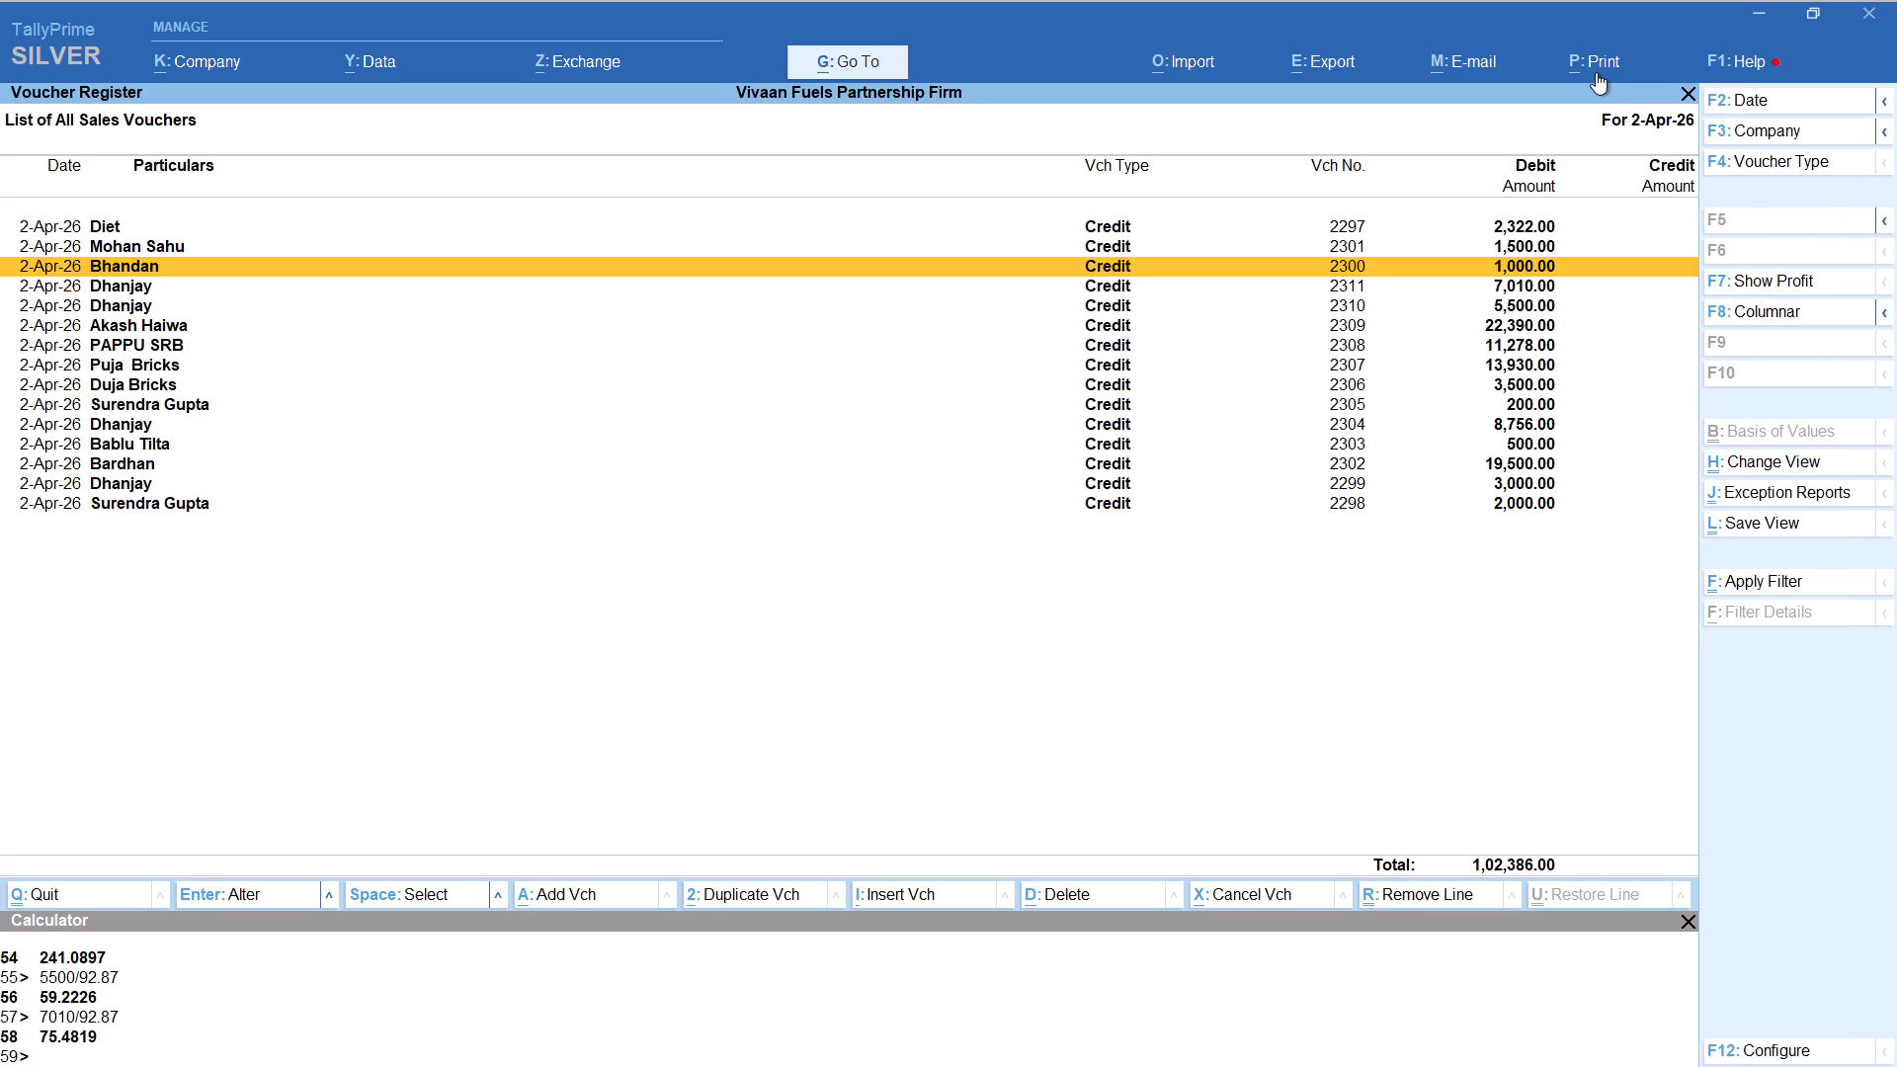
# Start another Credit sales voucher for the party Raj Jcb, keeping the default party details and the SALE ledger.
pyautogui.hotkey('alt', 'a')
pyautogui.write('raj')
pyautogui.press('Down')
pyautogui.press('Down')
pyautogui.press('Down')
pyautogui.press('Return')
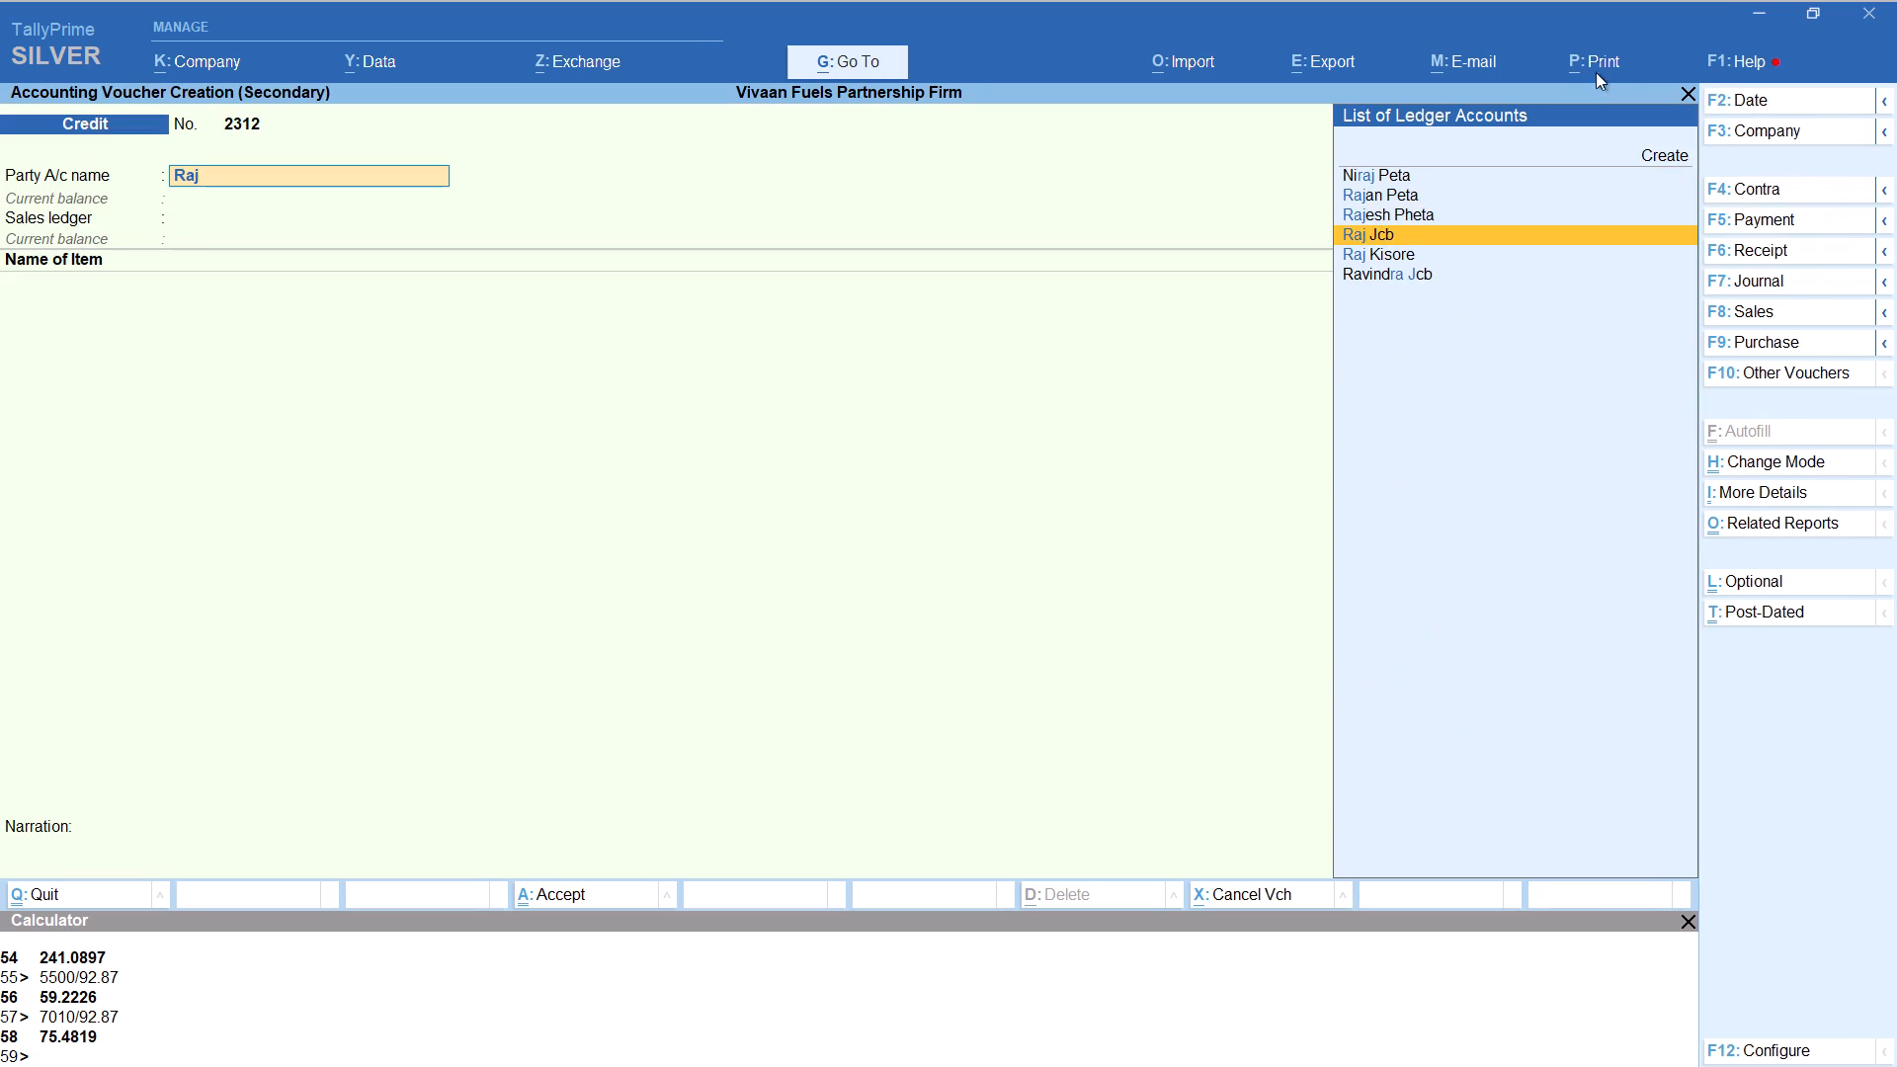
pyautogui.press('Return')
pyautogui.press('Return')
pyautogui.press('Return')
pyautogui.press('Return')
pyautogui.press('Return')
pyautogui.press('Return')
pyautogui.press('Return')
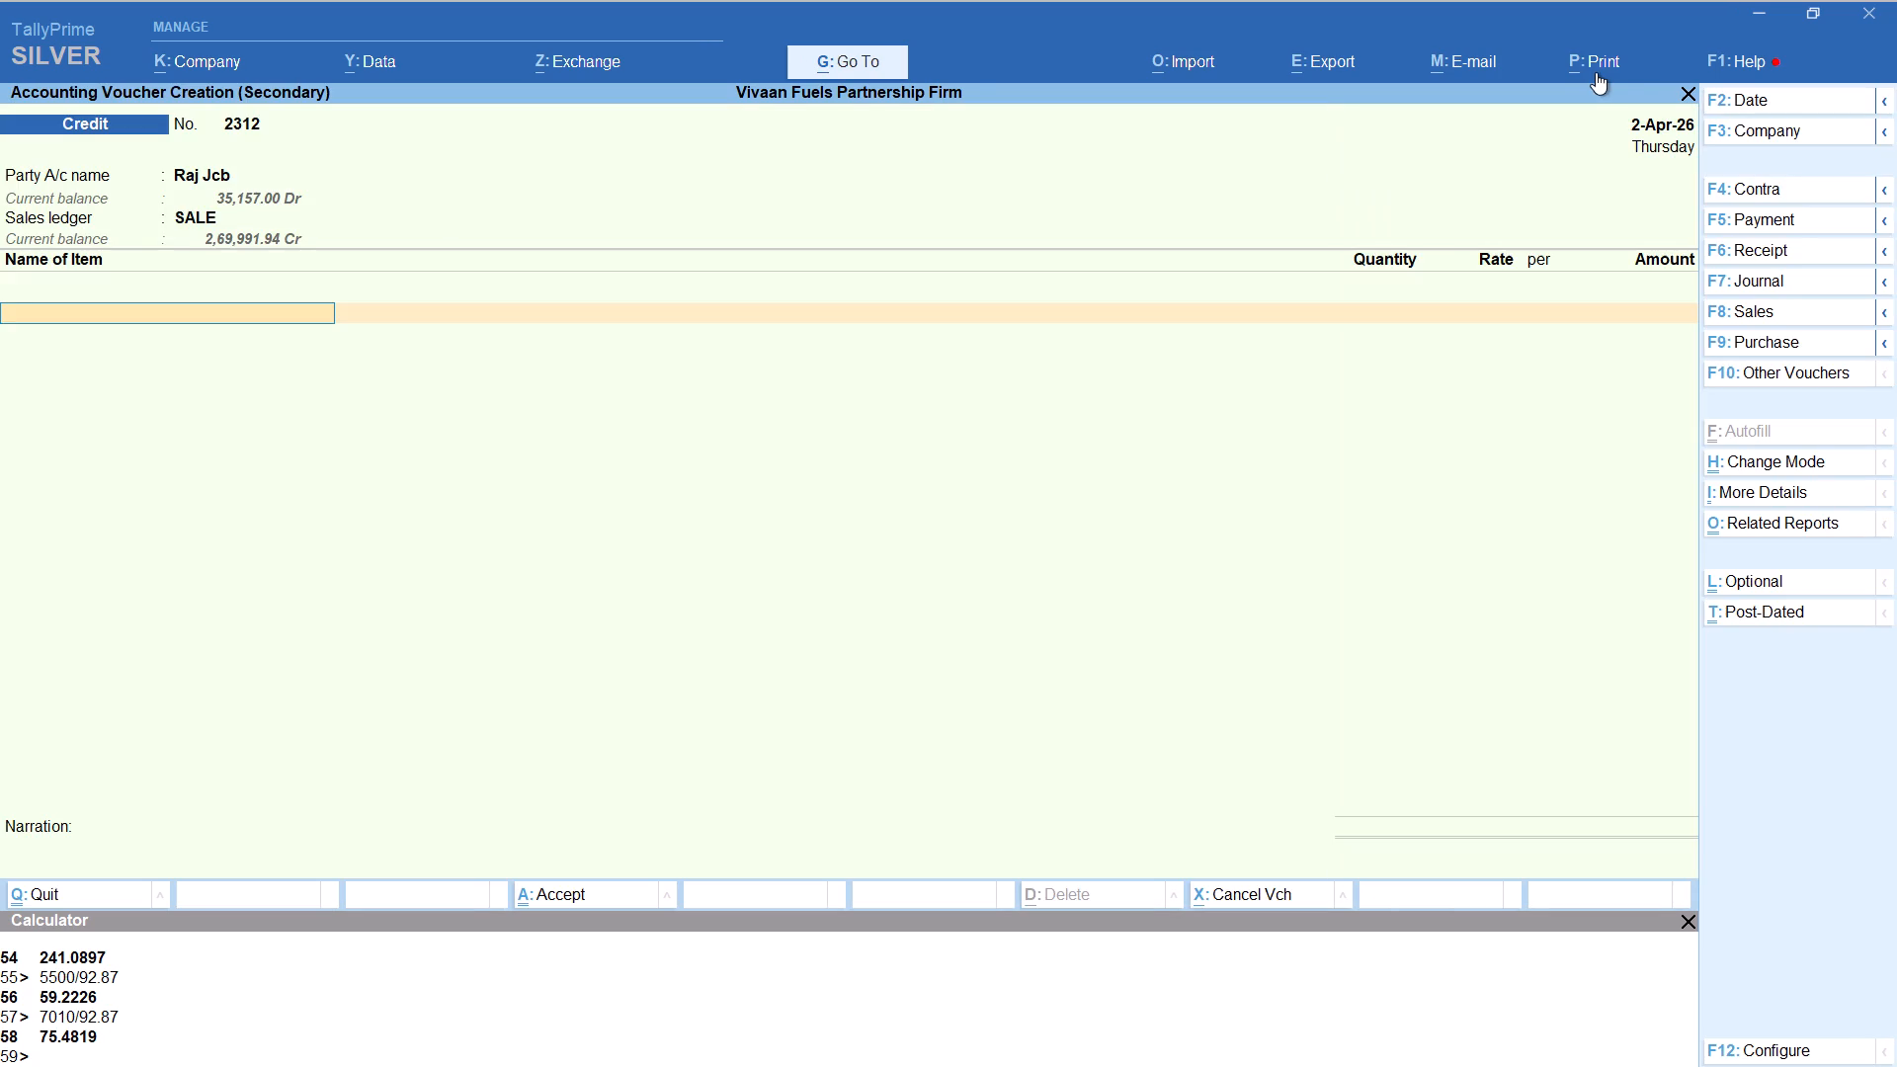
# Add HSD with tracking number Not Applicable and a quantity of 10.77 LITER, calculated as 1000/92.87.
pyautogui.write('hs')
pyautogui.press('Return')
pyautogui.press('Up')
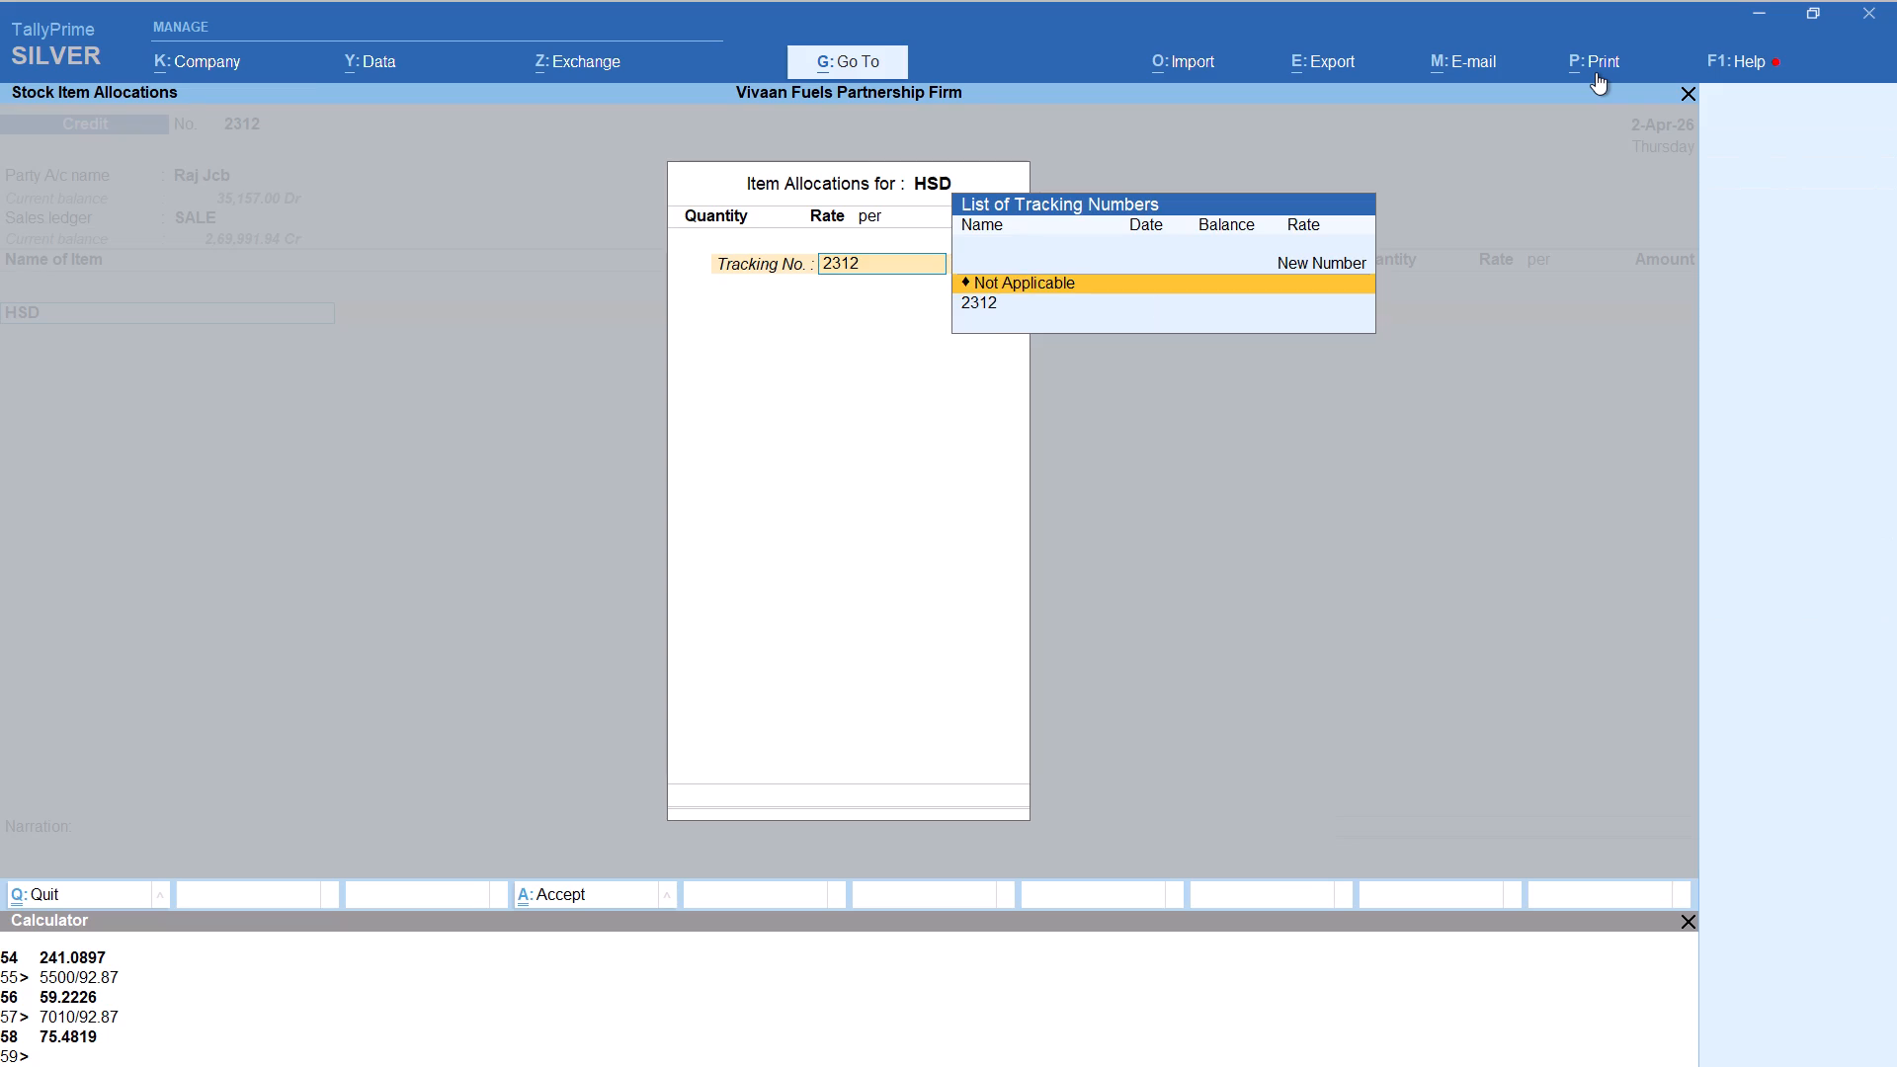
pyautogui.press('Return')
pyautogui.hotkey('alt', 'c')
pyautogui.write('1000/92.87')
pyautogui.press('Return')
pyautogui.press('Return')
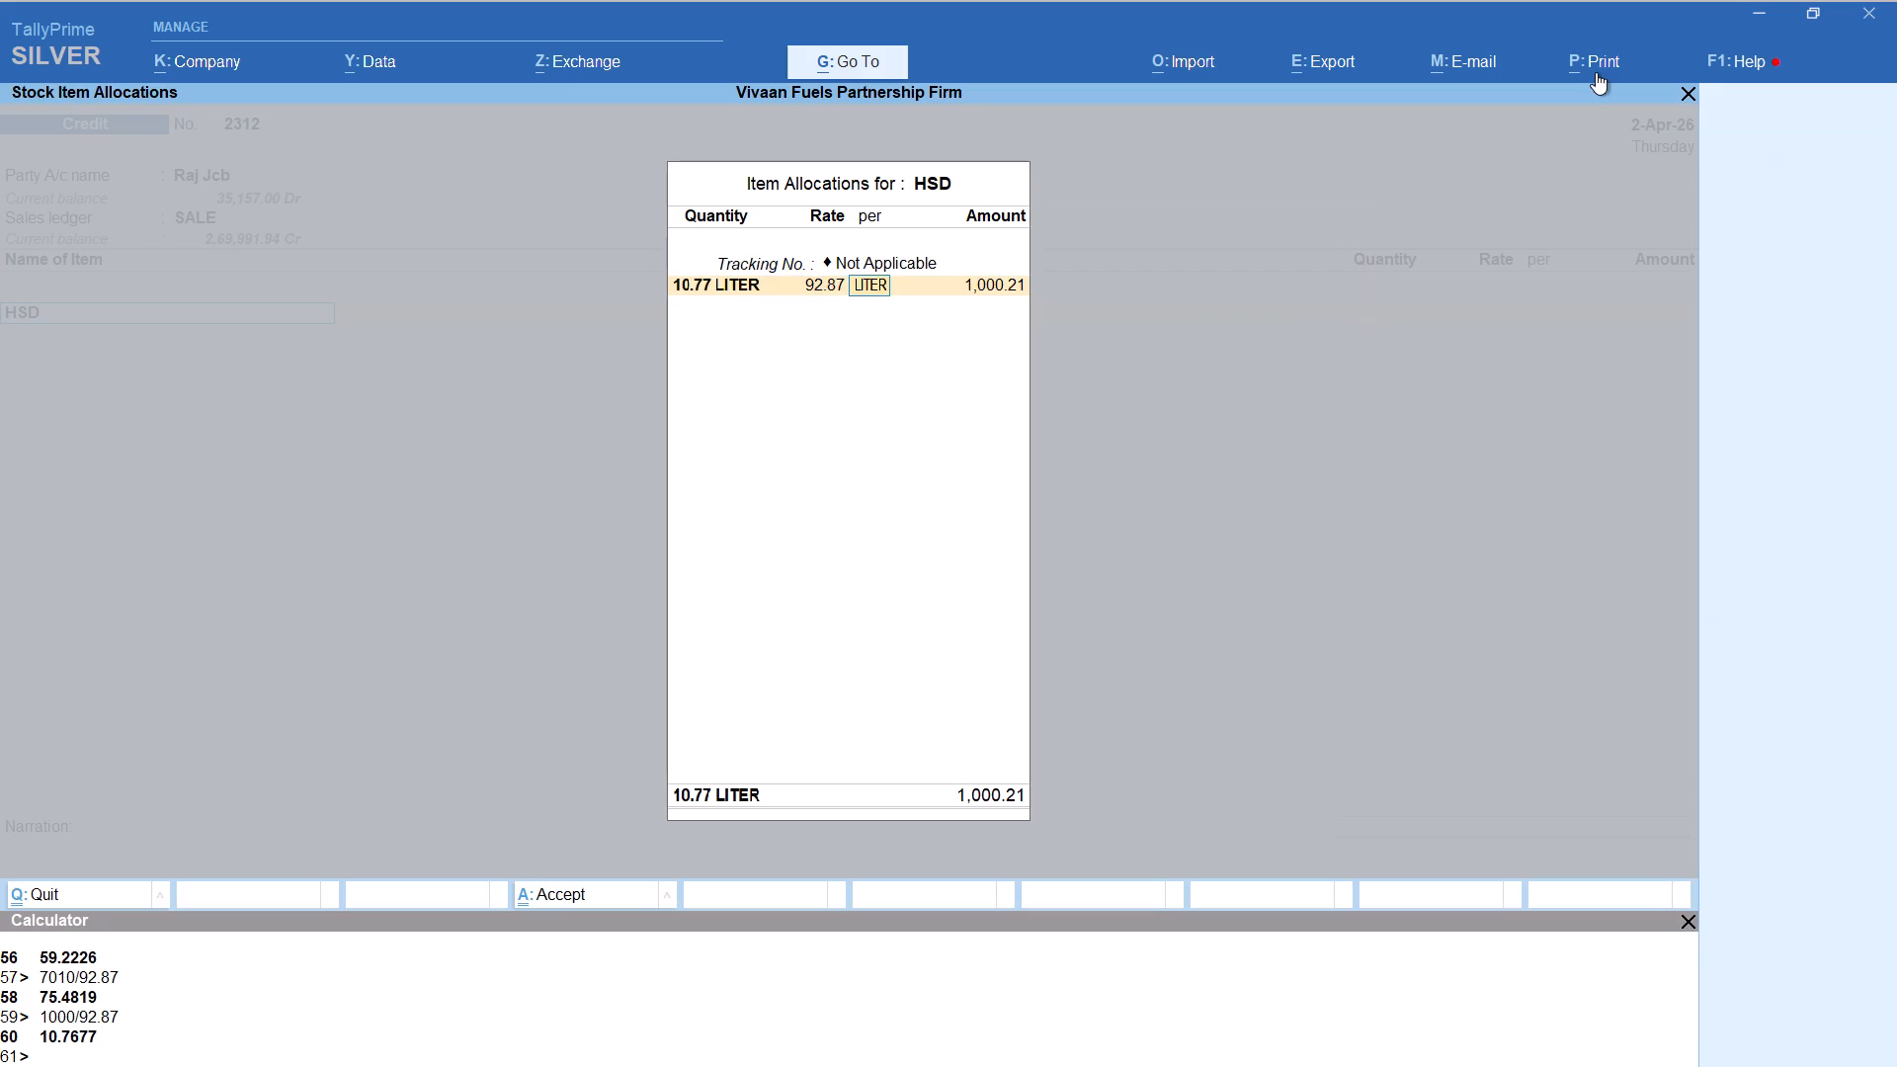
pyautogui.press('Return')
pyautogui.press('Return')
pyautogui.press('Return')
pyautogui.press('Return')
pyautogui.press('Return')
# Add the Round Off ledger to the Raj Jcb voucher and save it.
pyautogui.write('rtou')
pyautogui.press('BackSpace')
pyautogui.press('BackSpace')
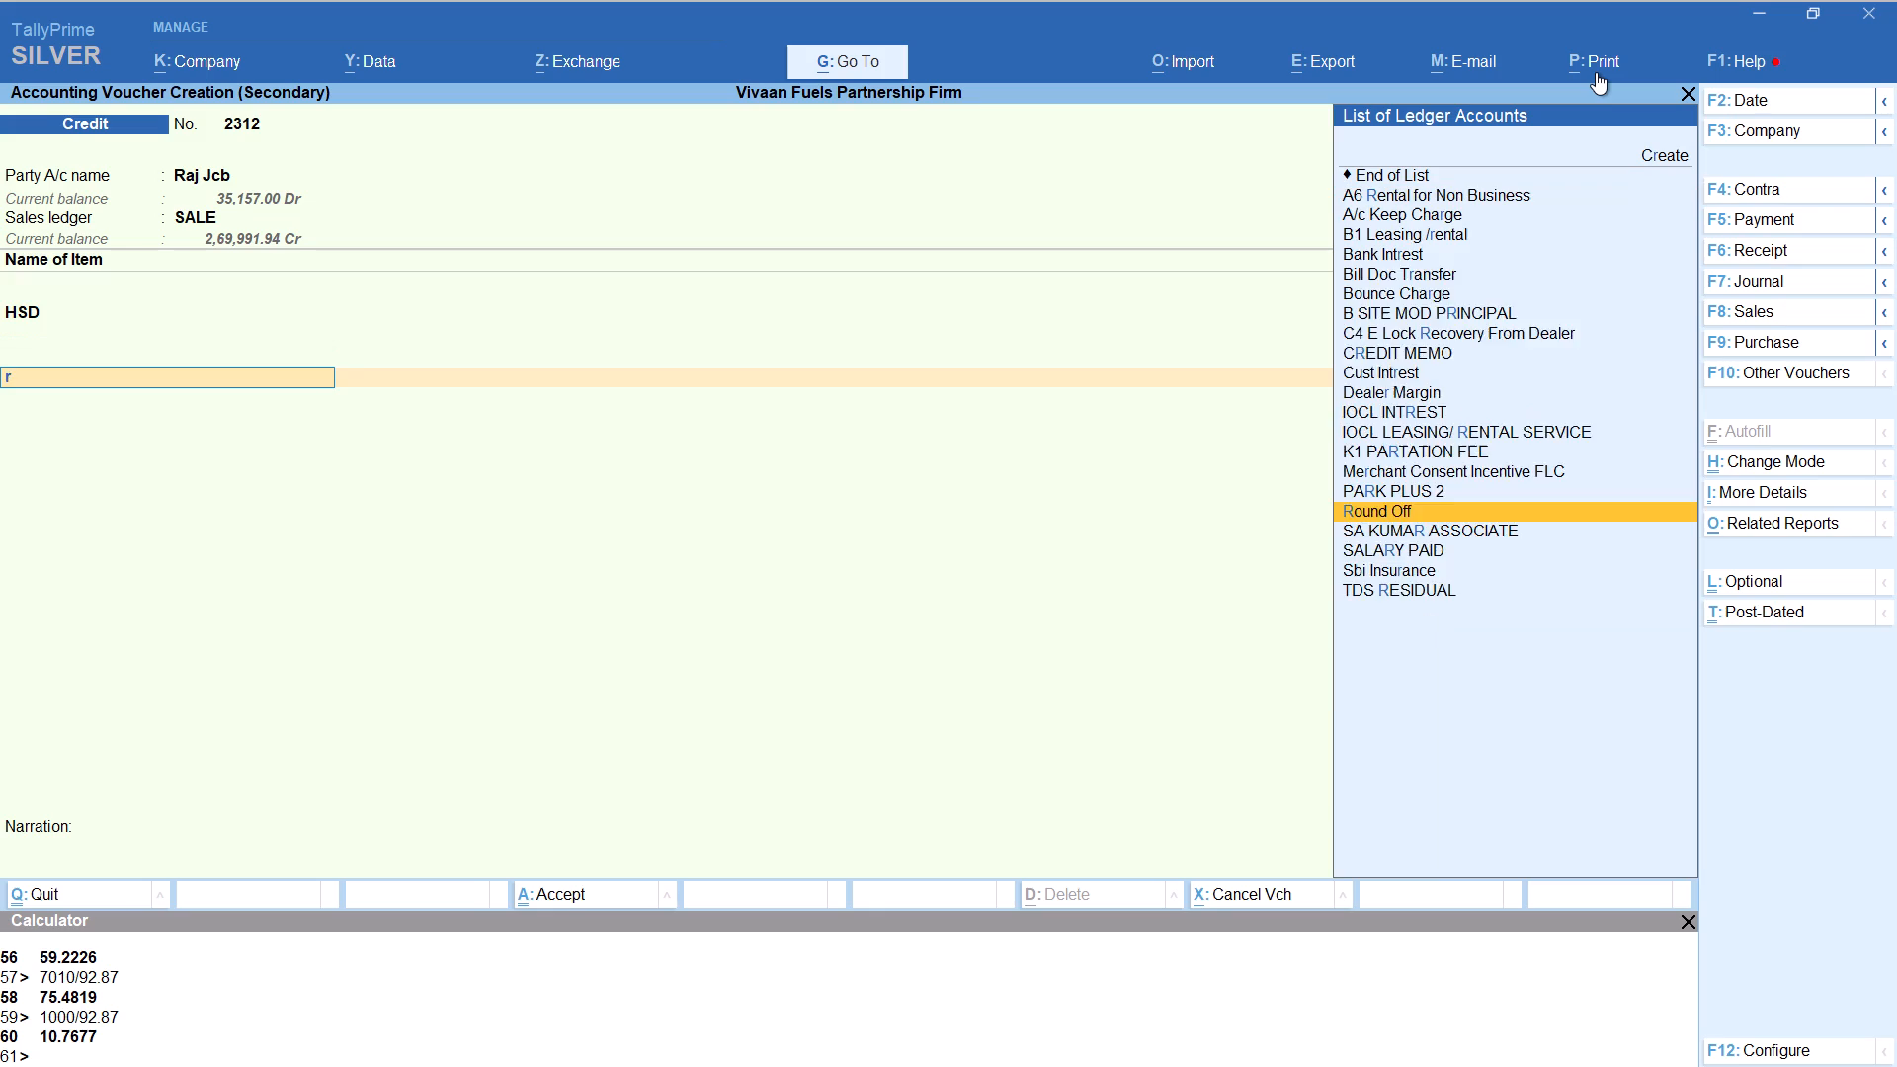
pyautogui.press('BackSpace')
pyautogui.write('ro')
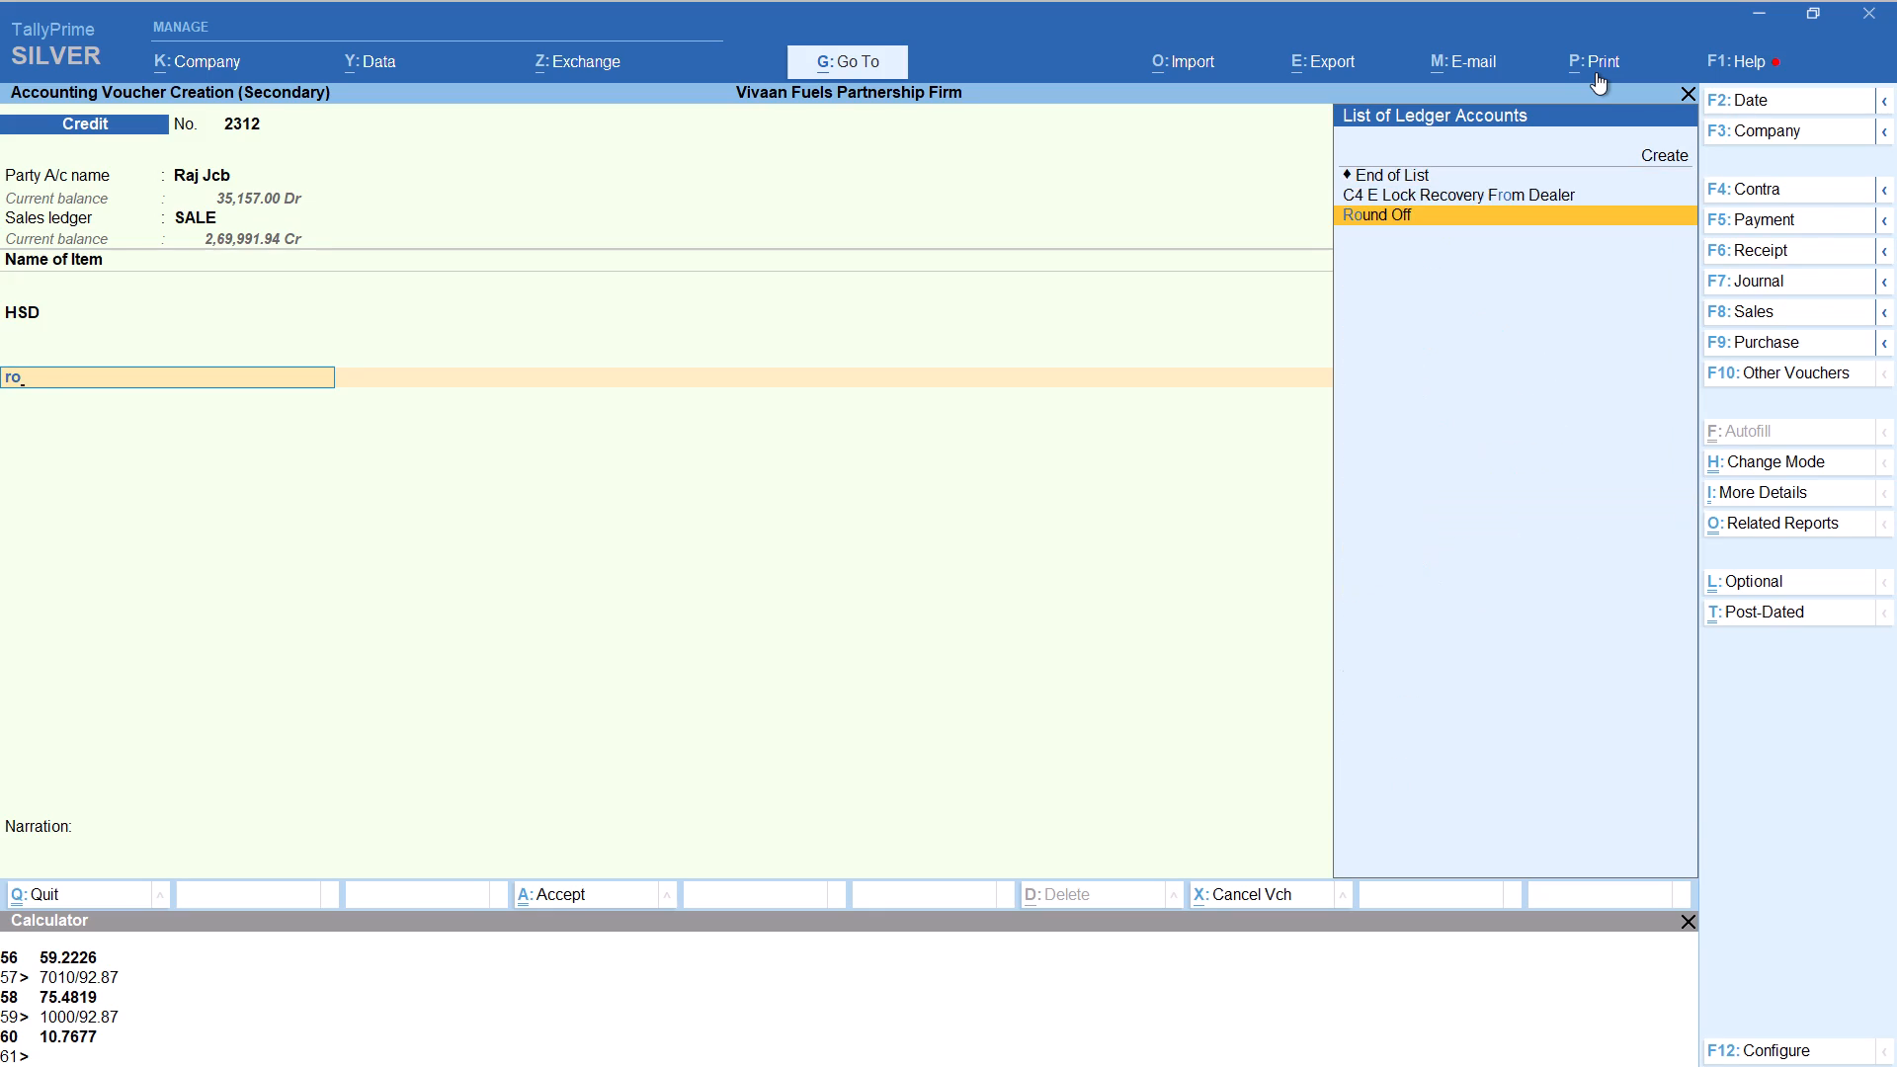
pyautogui.press('Return')
pyautogui.hotkey('ctrl', 'a')
# Start another Credit sales voucher for the party Bardhan, keeping the default party details and the SALE ledger.
pyautogui.hotkey('alt', 'a')
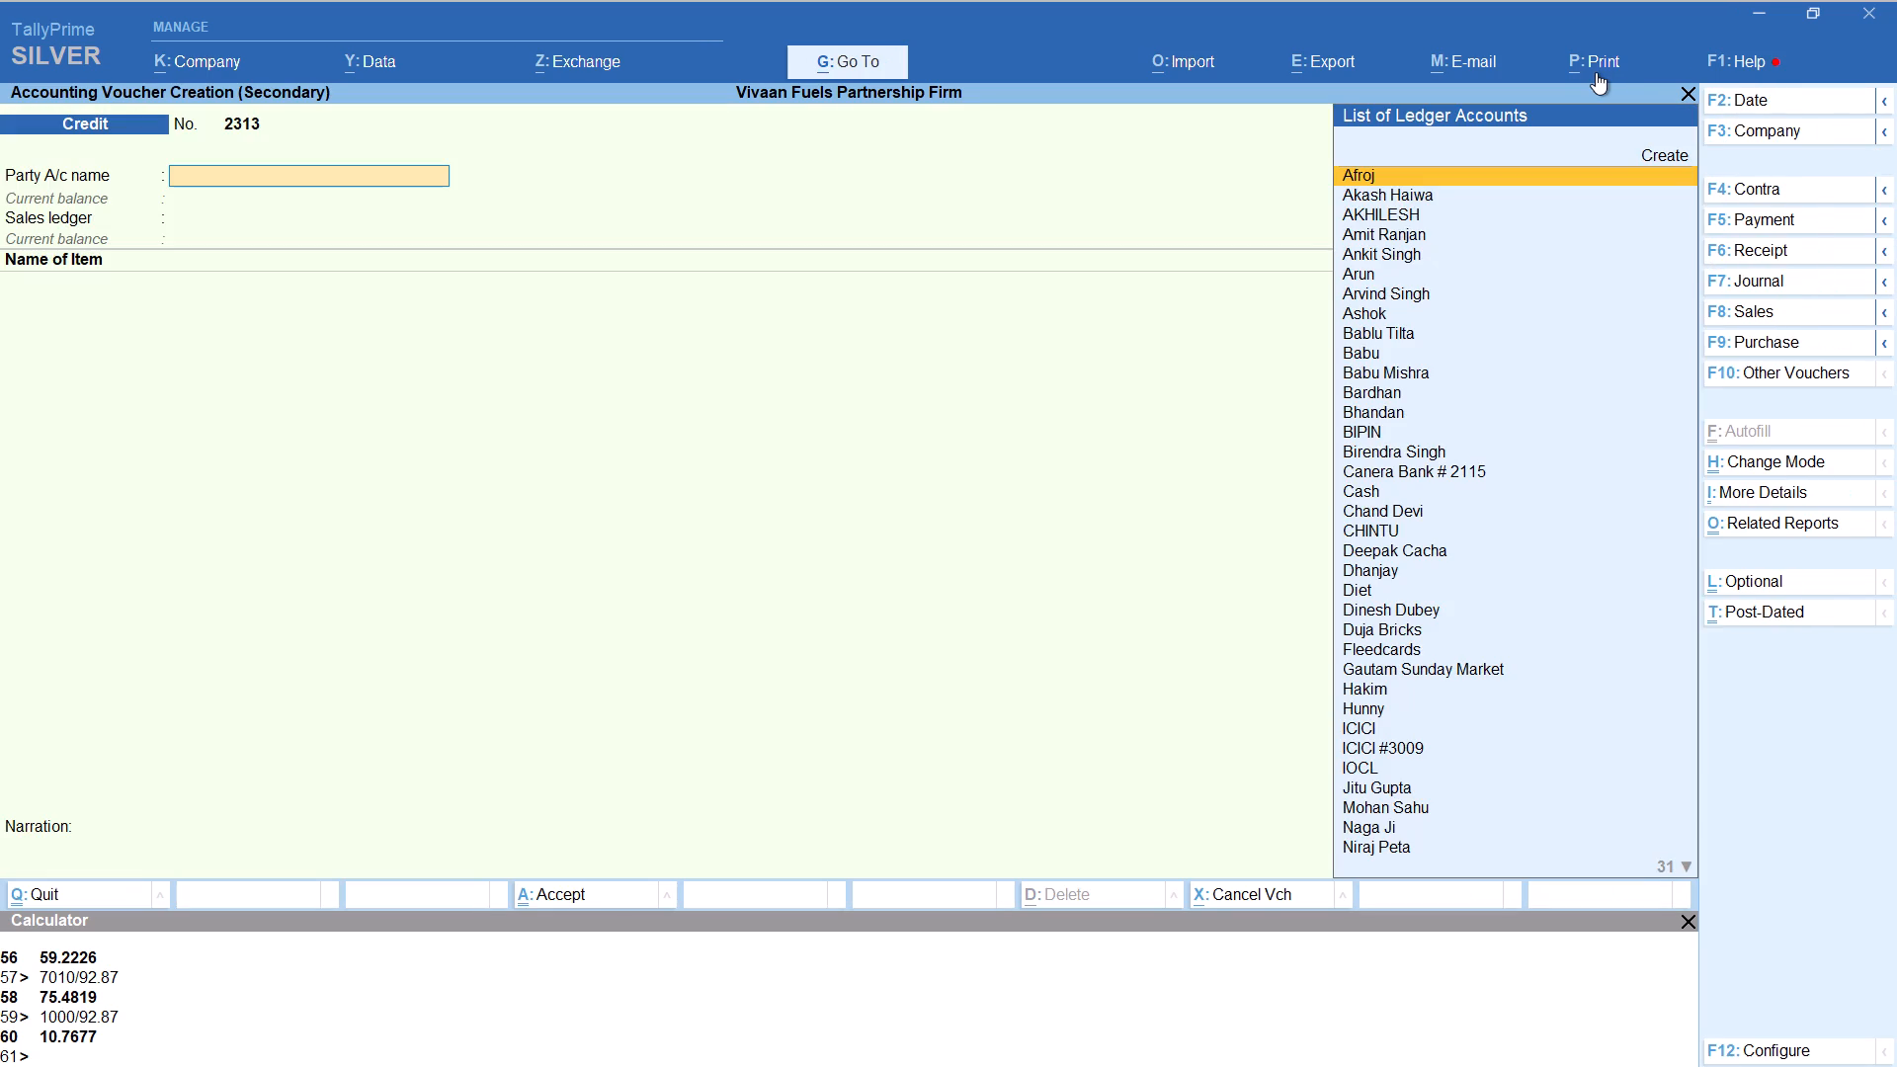
pyautogui.write('bar')
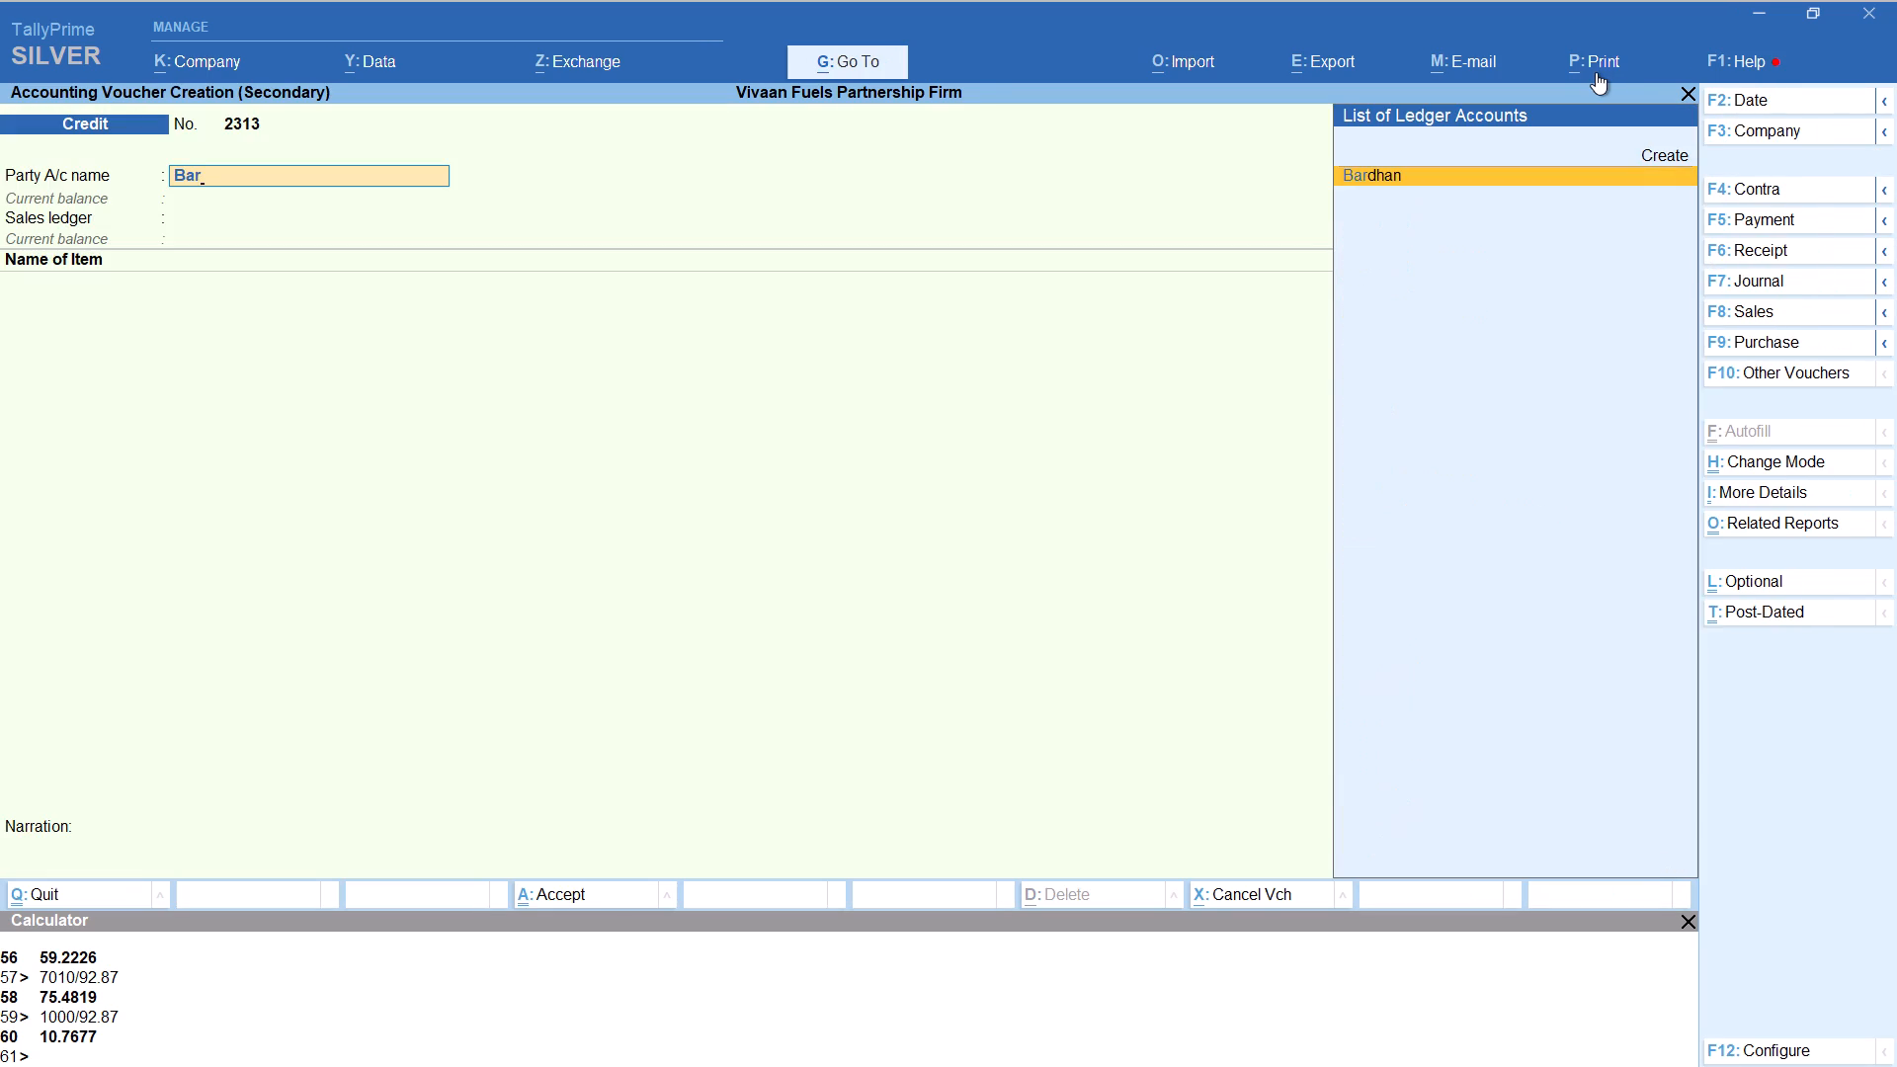
pyautogui.press('Return')
pyautogui.press('Return')
pyautogui.press('Return')
pyautogui.press('Return')
pyautogui.press('Return')
pyautogui.press('Return')
pyautogui.press('Return')
pyautogui.press('Return')
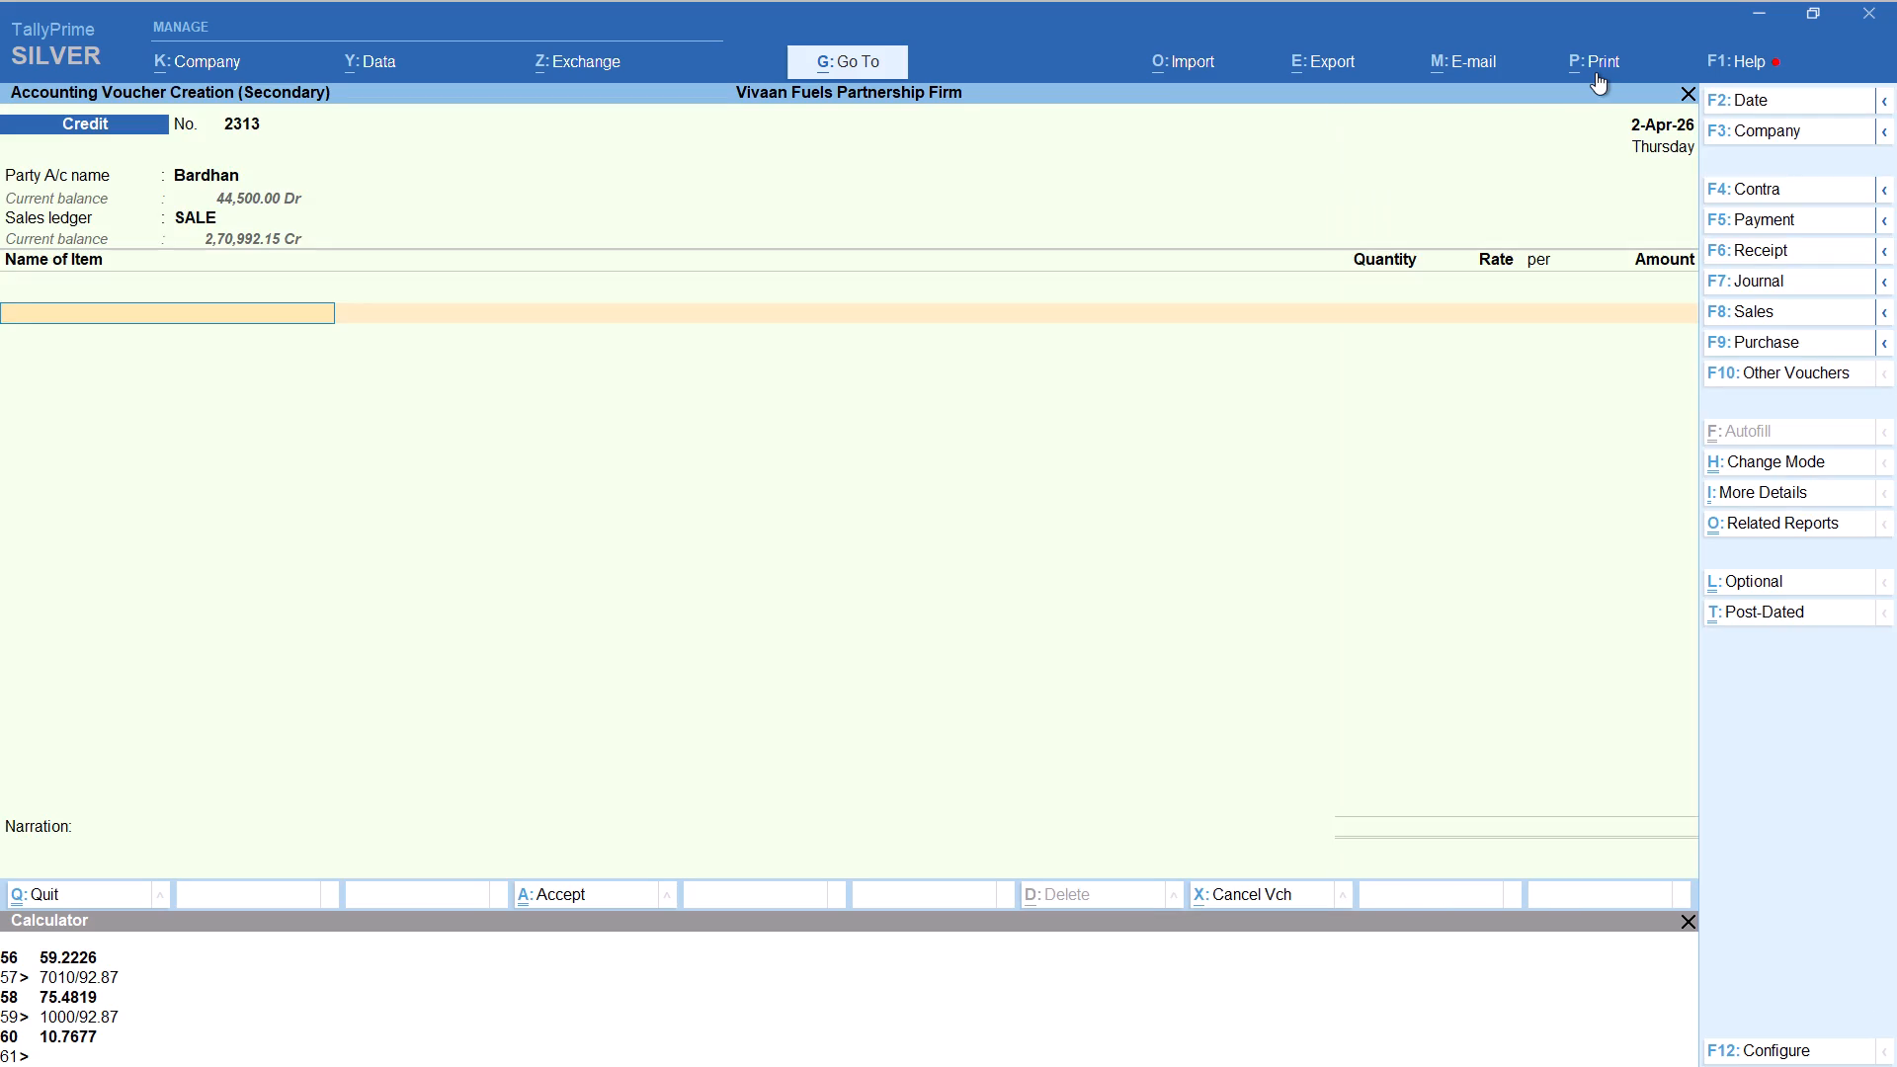
# Add HSD with tracking number Not Applicable and a quantity of 96.91 LITER, calculated as 9000/92.87.
pyautogui.write('hs')
pyautogui.press('Return')
pyautogui.press('Up')
pyautogui.press('Return')
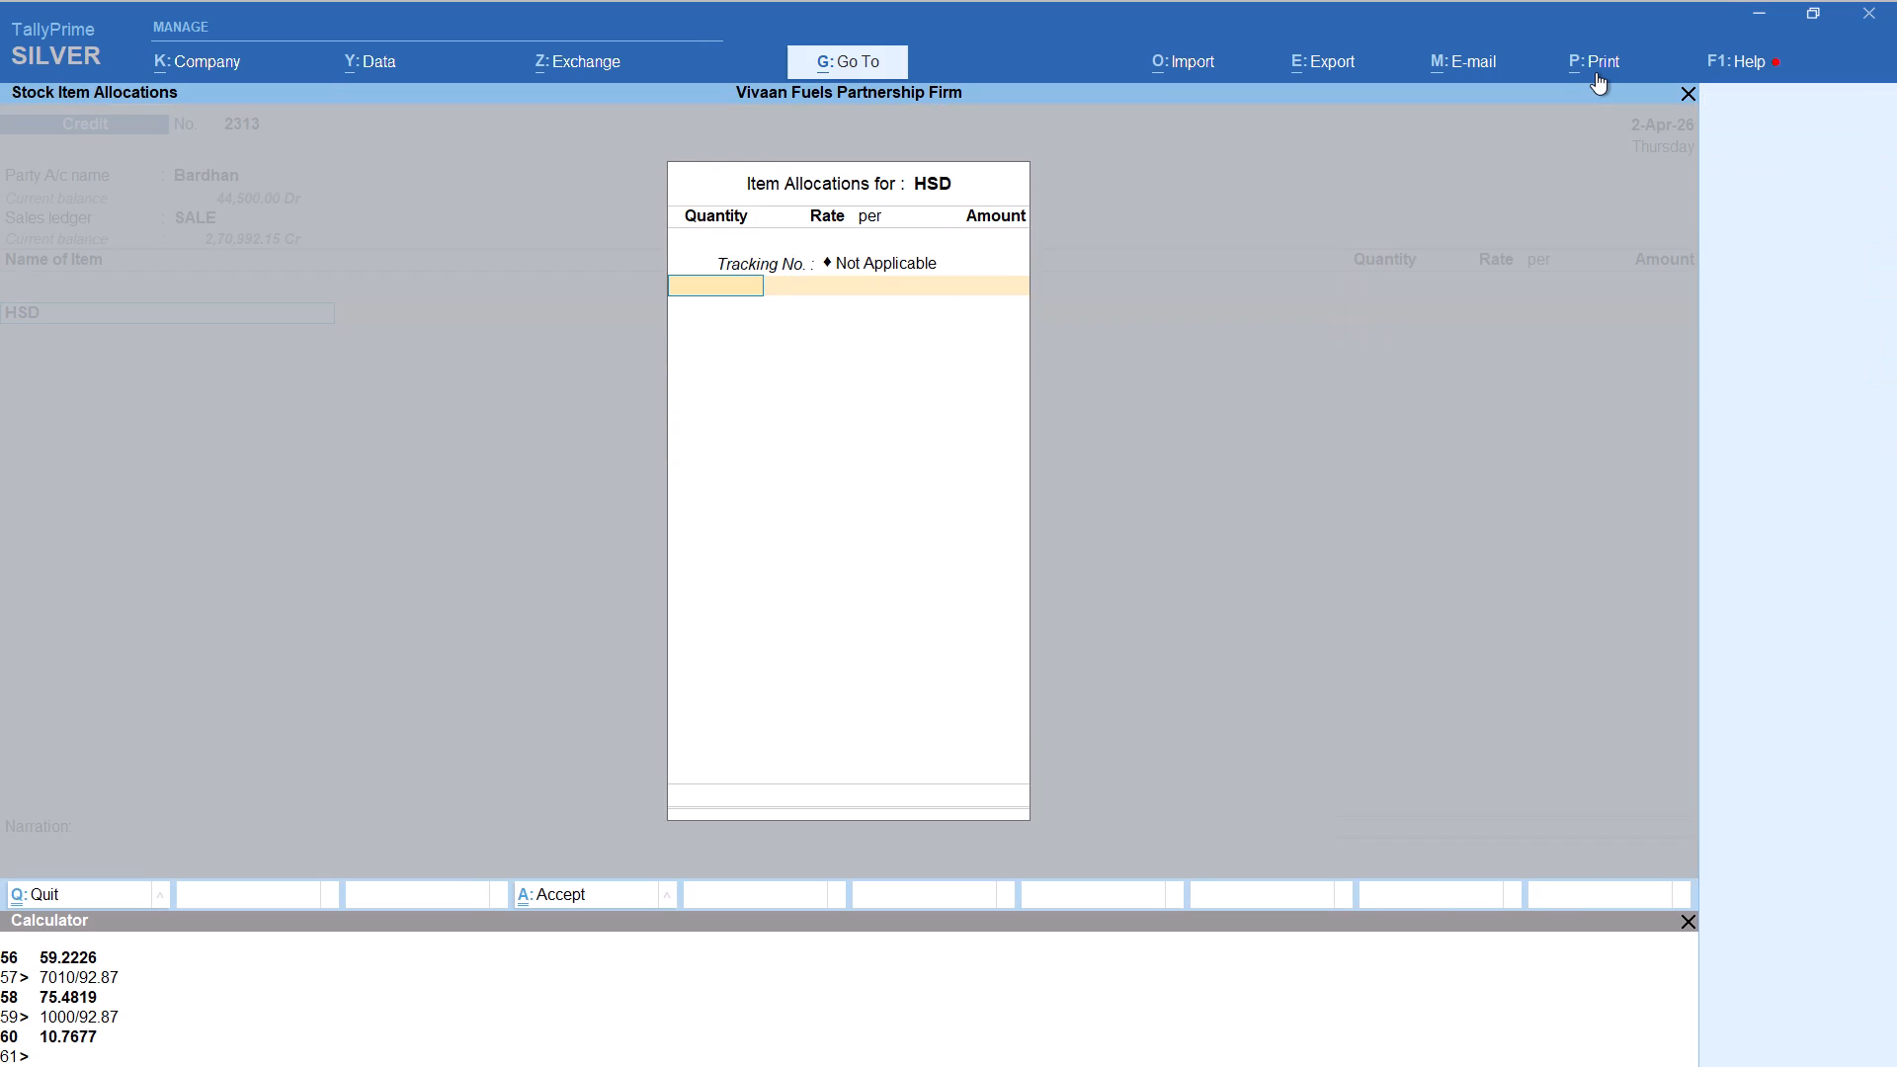
pyautogui.hotkey('alt', 'c')
pyautogui.write('9000/92.87')
pyautogui.press('Return')
pyautogui.press('Return')
pyautogui.press('Return')
pyautogui.press('Return')
pyautogui.press('Return')
pyautogui.press('Return')
pyautogui.press('Return')
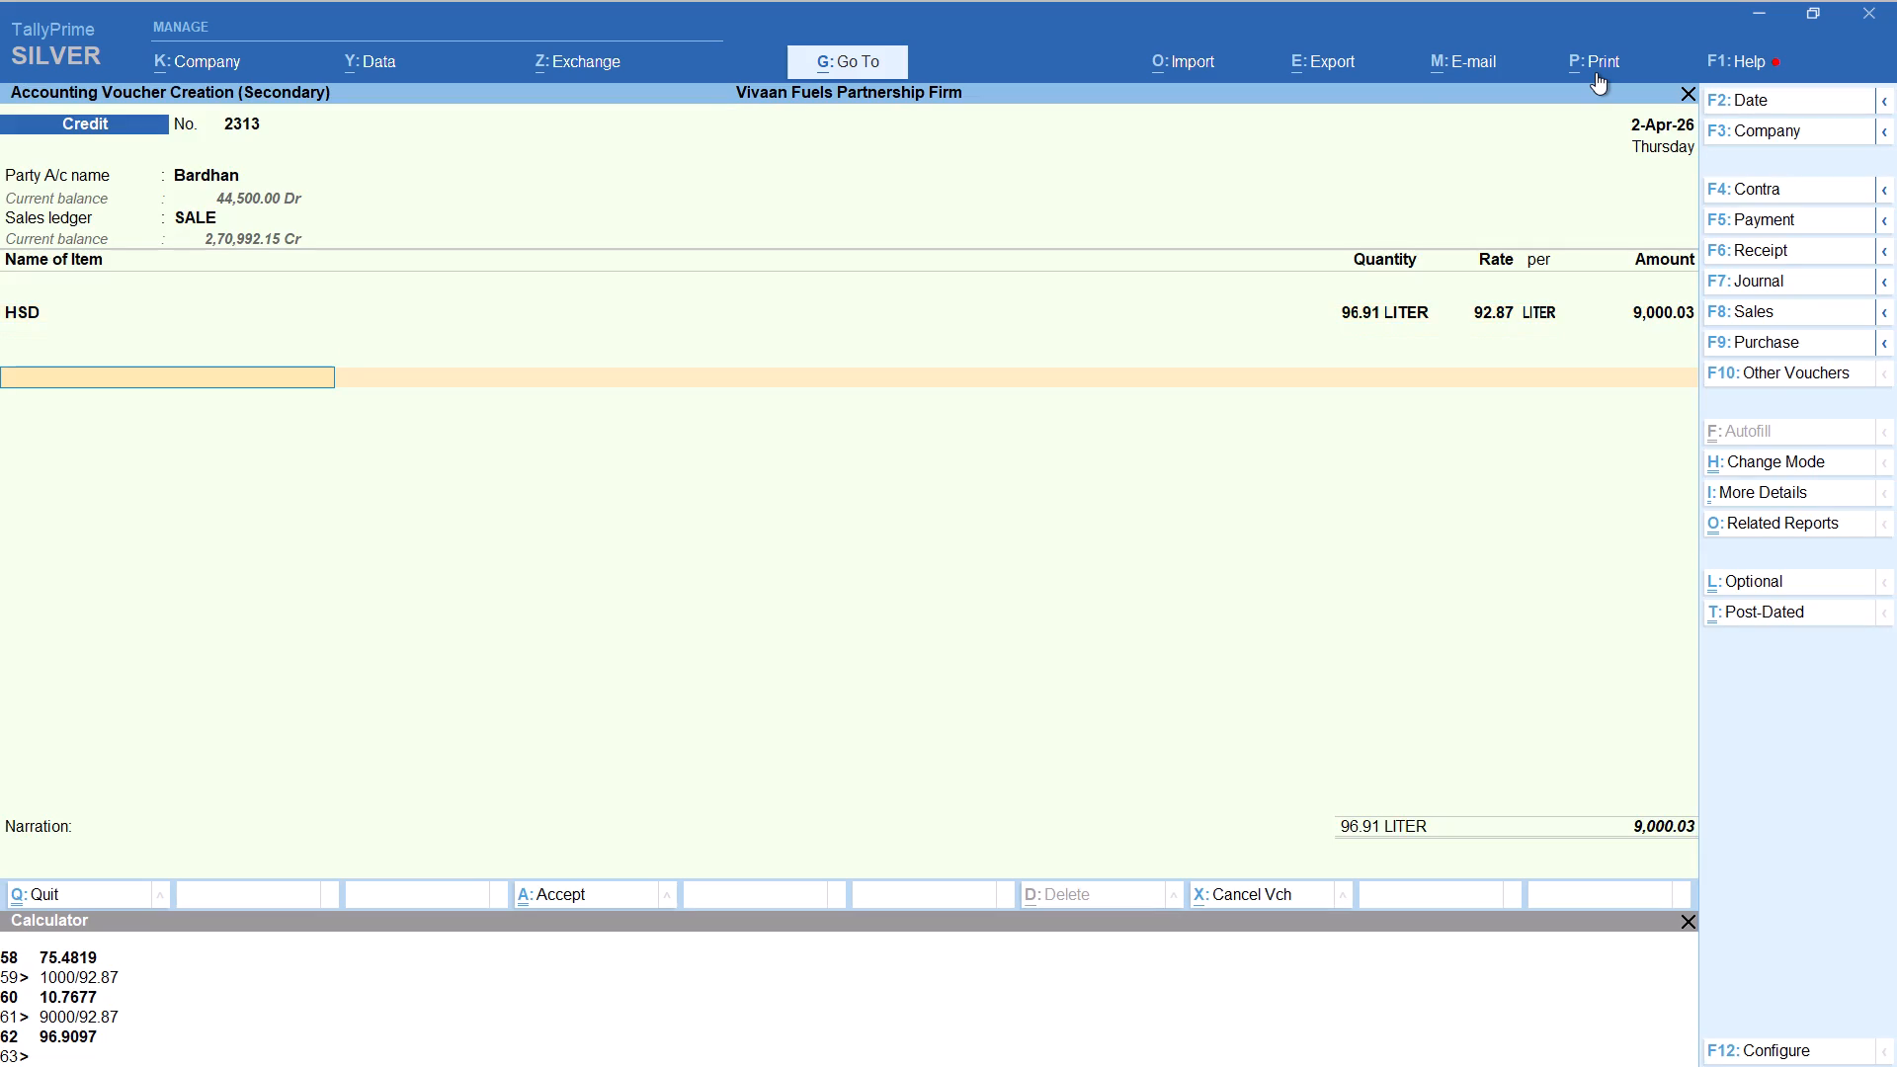
# Add the Round Off ledger to the Bardhan voucher and save it.
pyautogui.write('rou')
pyautogui.press('Return')
pyautogui.hotkey('ctrl', 'a')
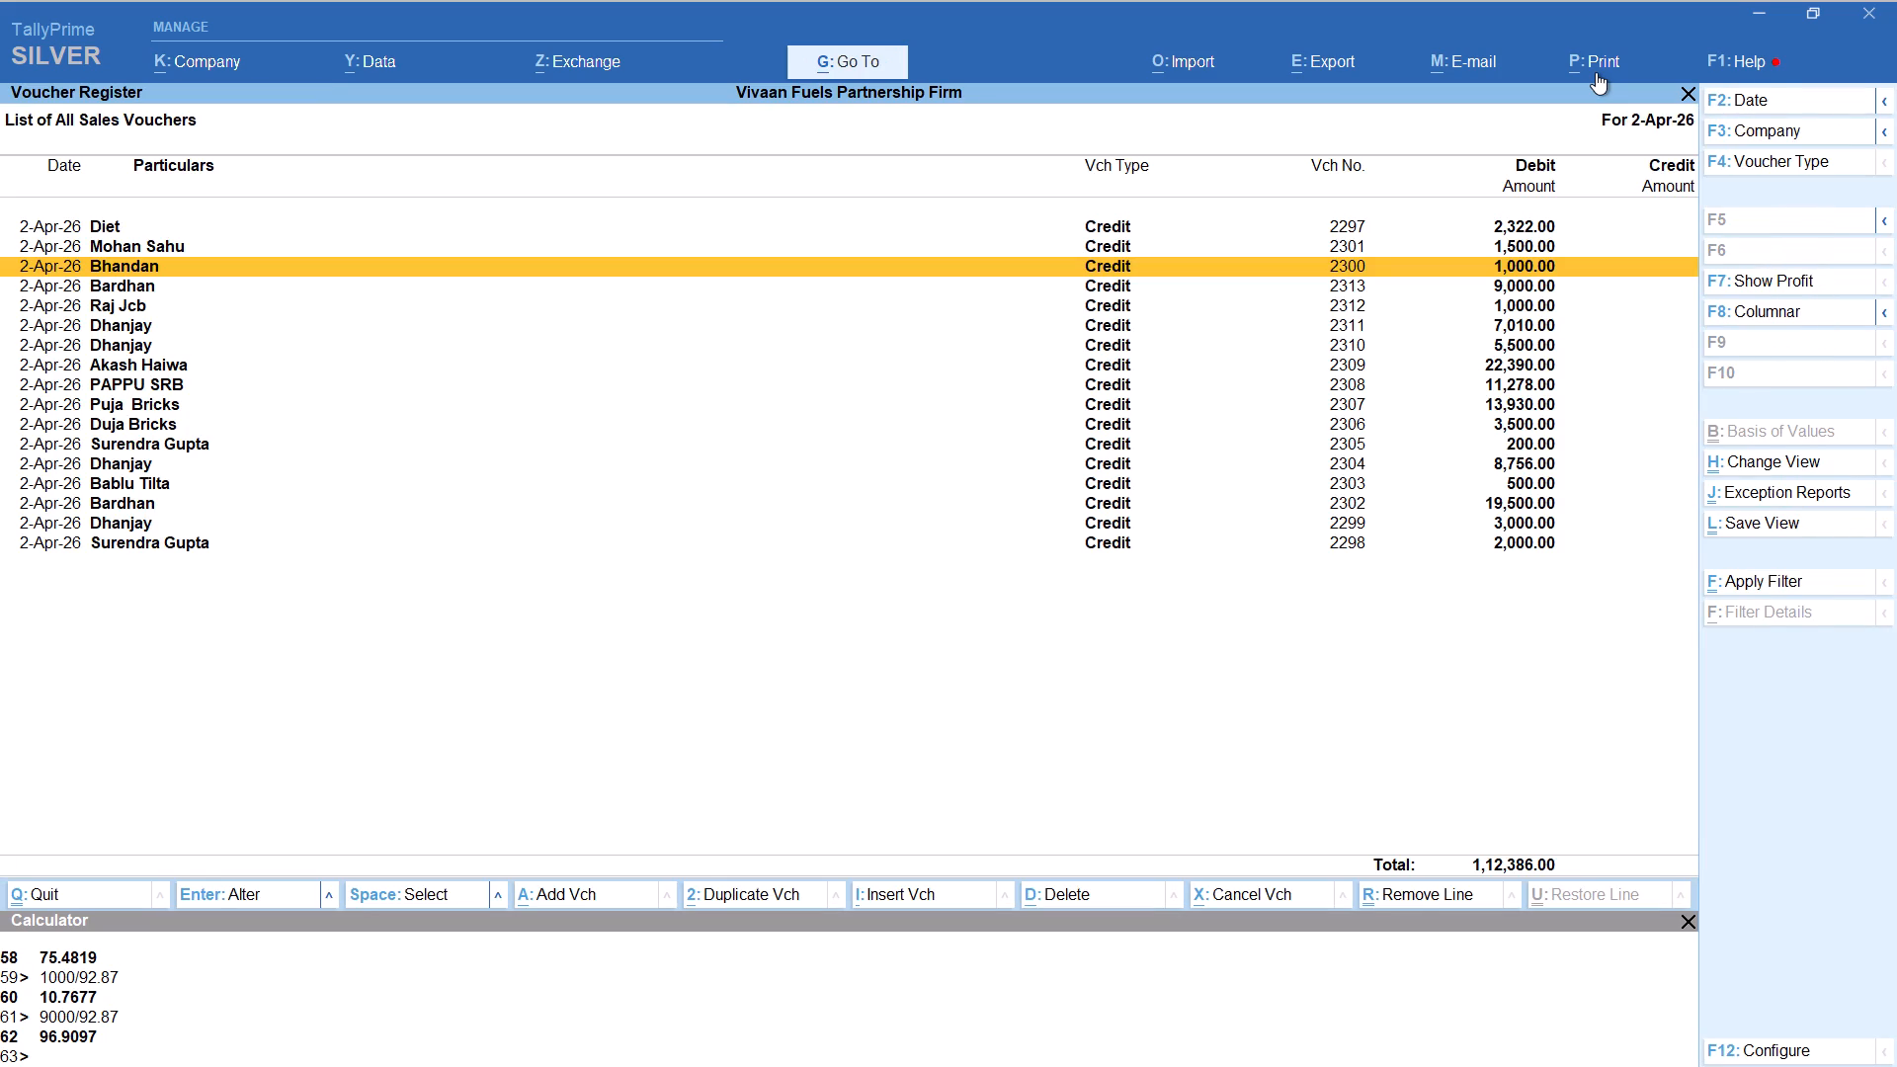
# Switch to the Excel balance sheet to examine the 2-Apr CREDIT formula, and return to TallyPrime.
pyautogui.hotkey('alt', 'Tab')
pyautogui.scroll(-3, 520, 369)
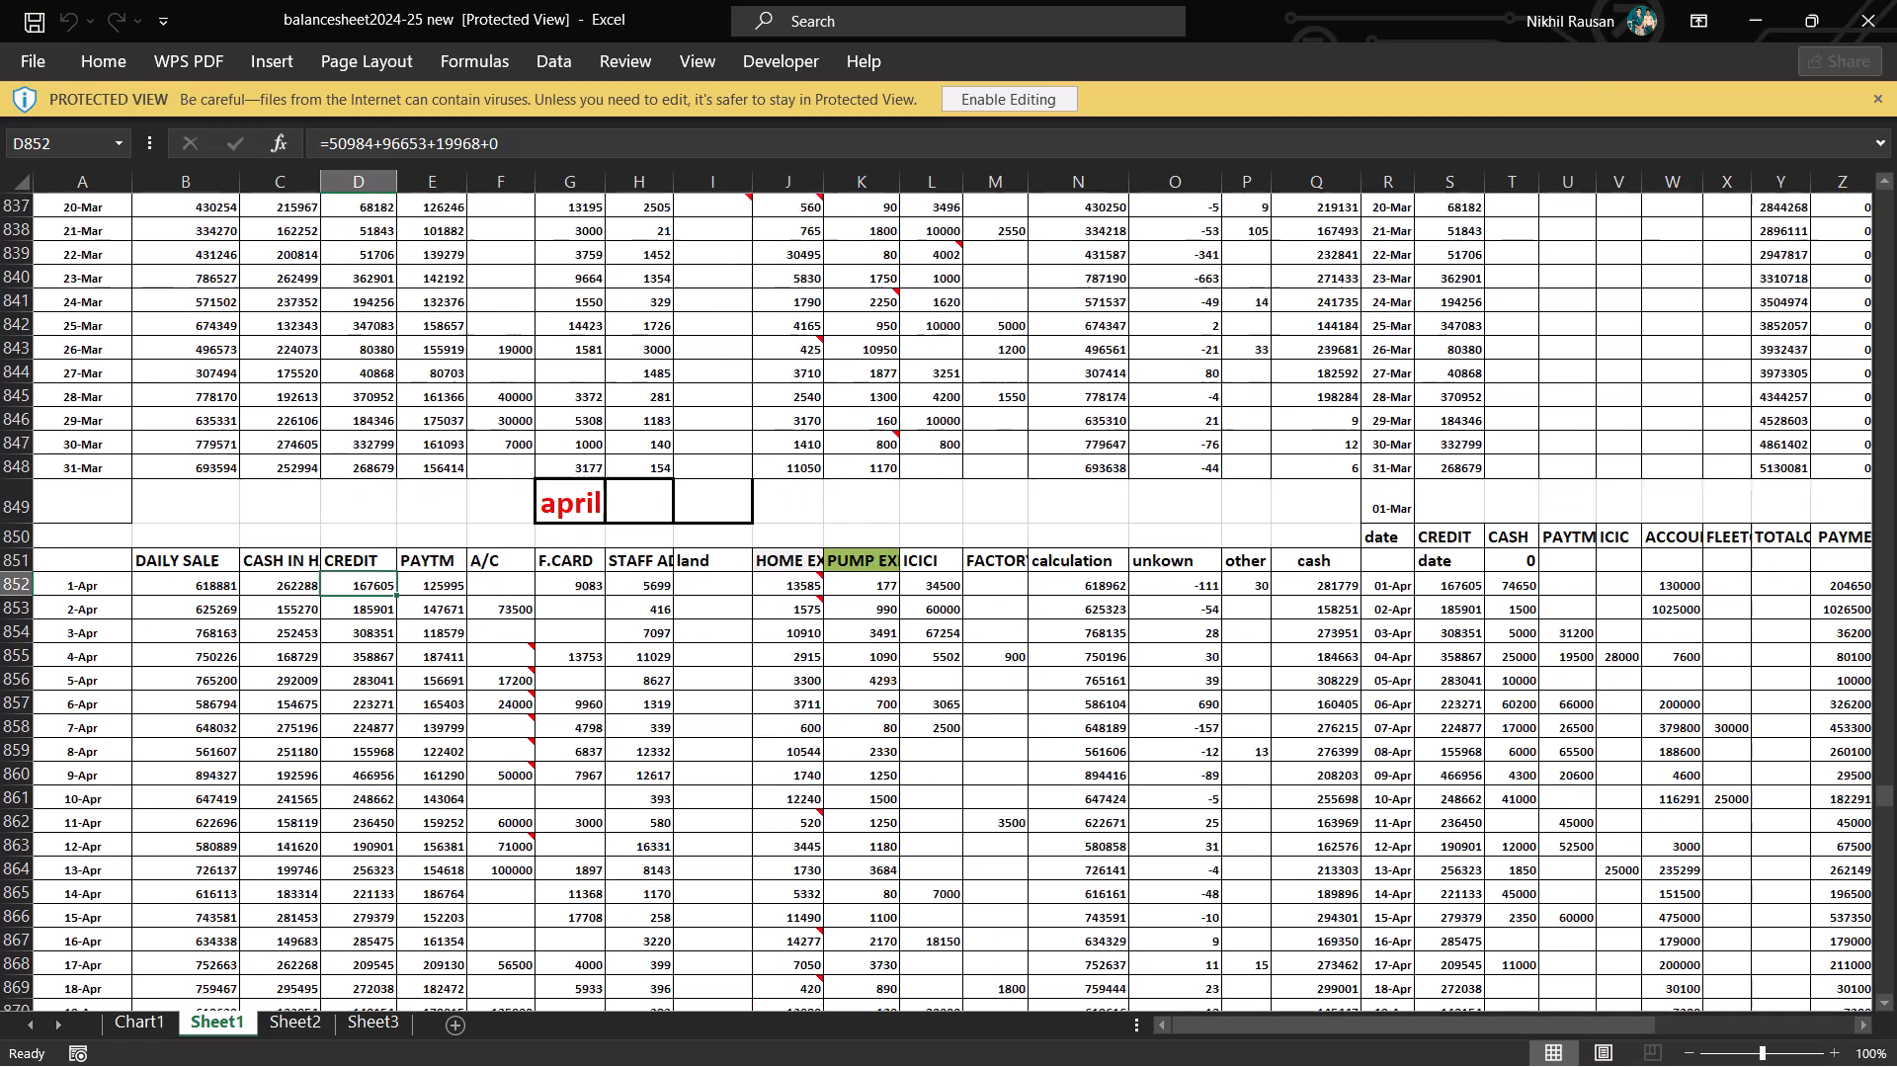
pyautogui.click(353, 586)
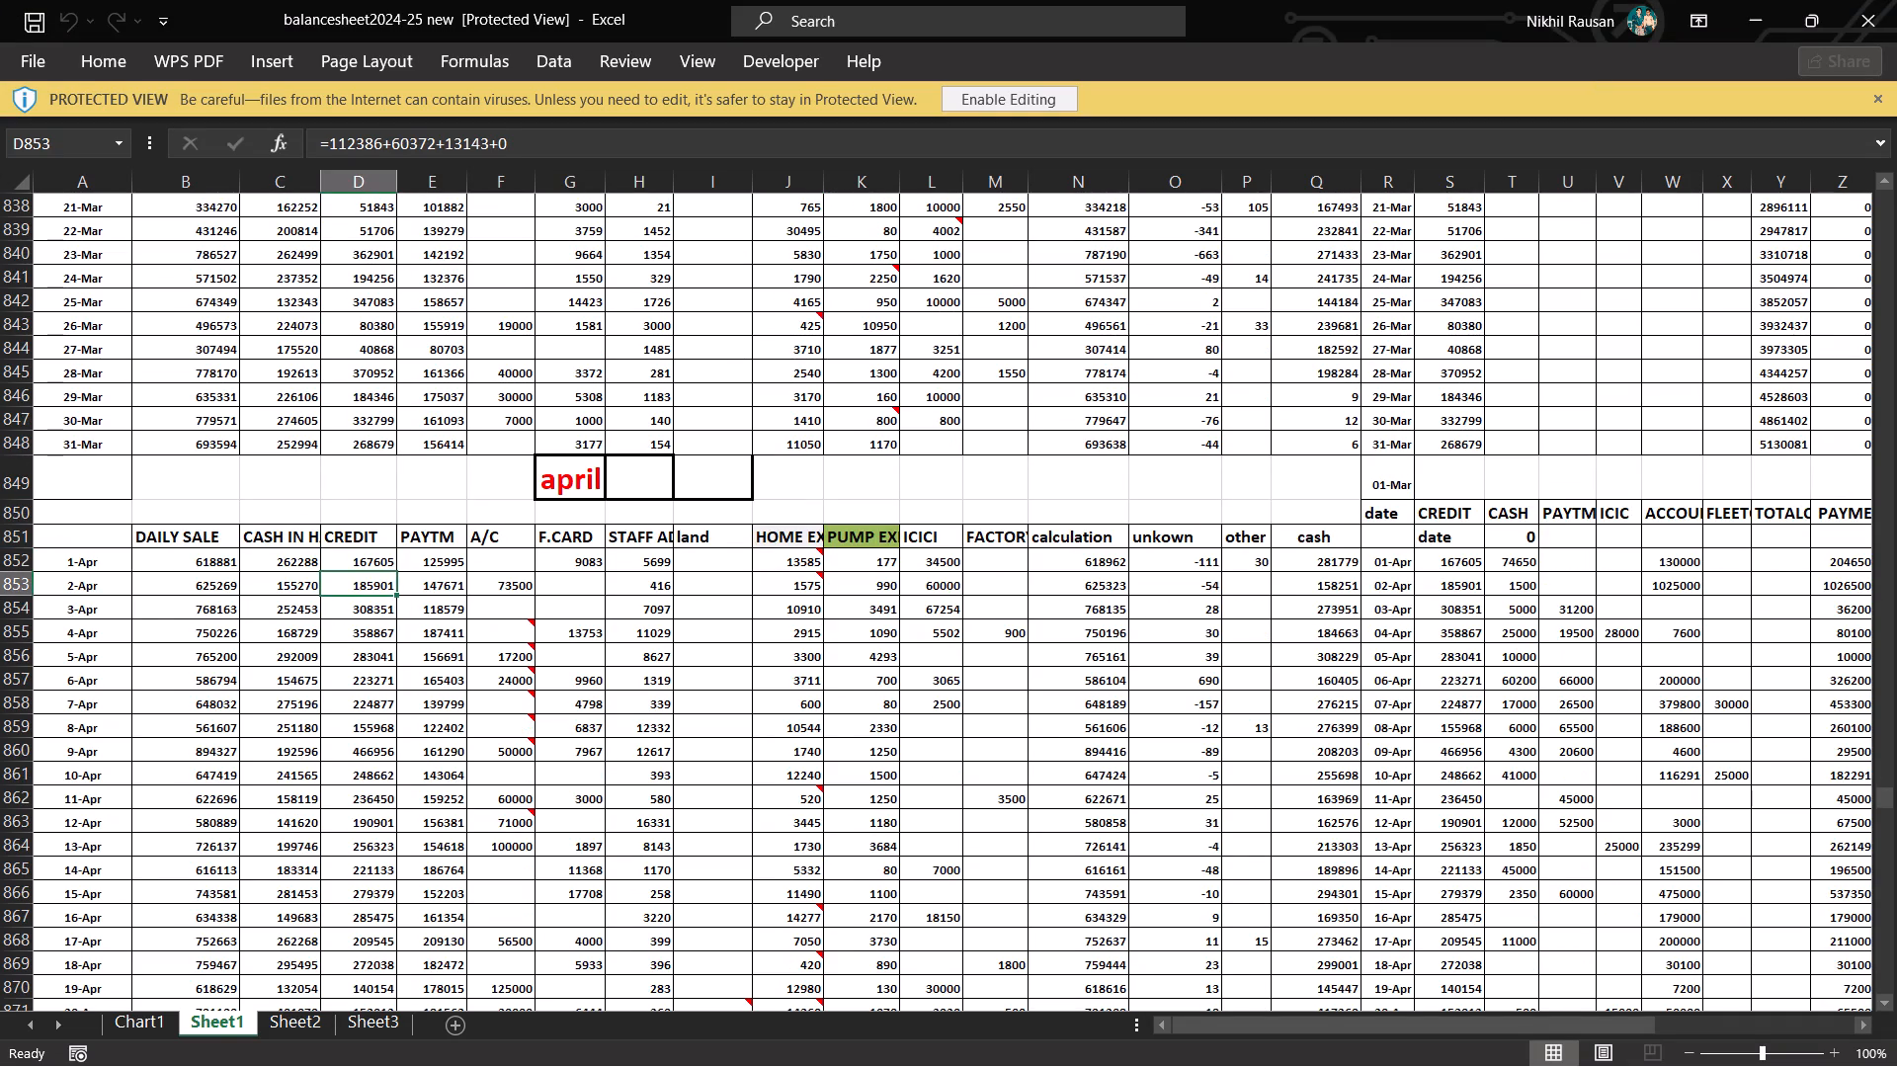
pyautogui.hotkey('alt', 'Tab')
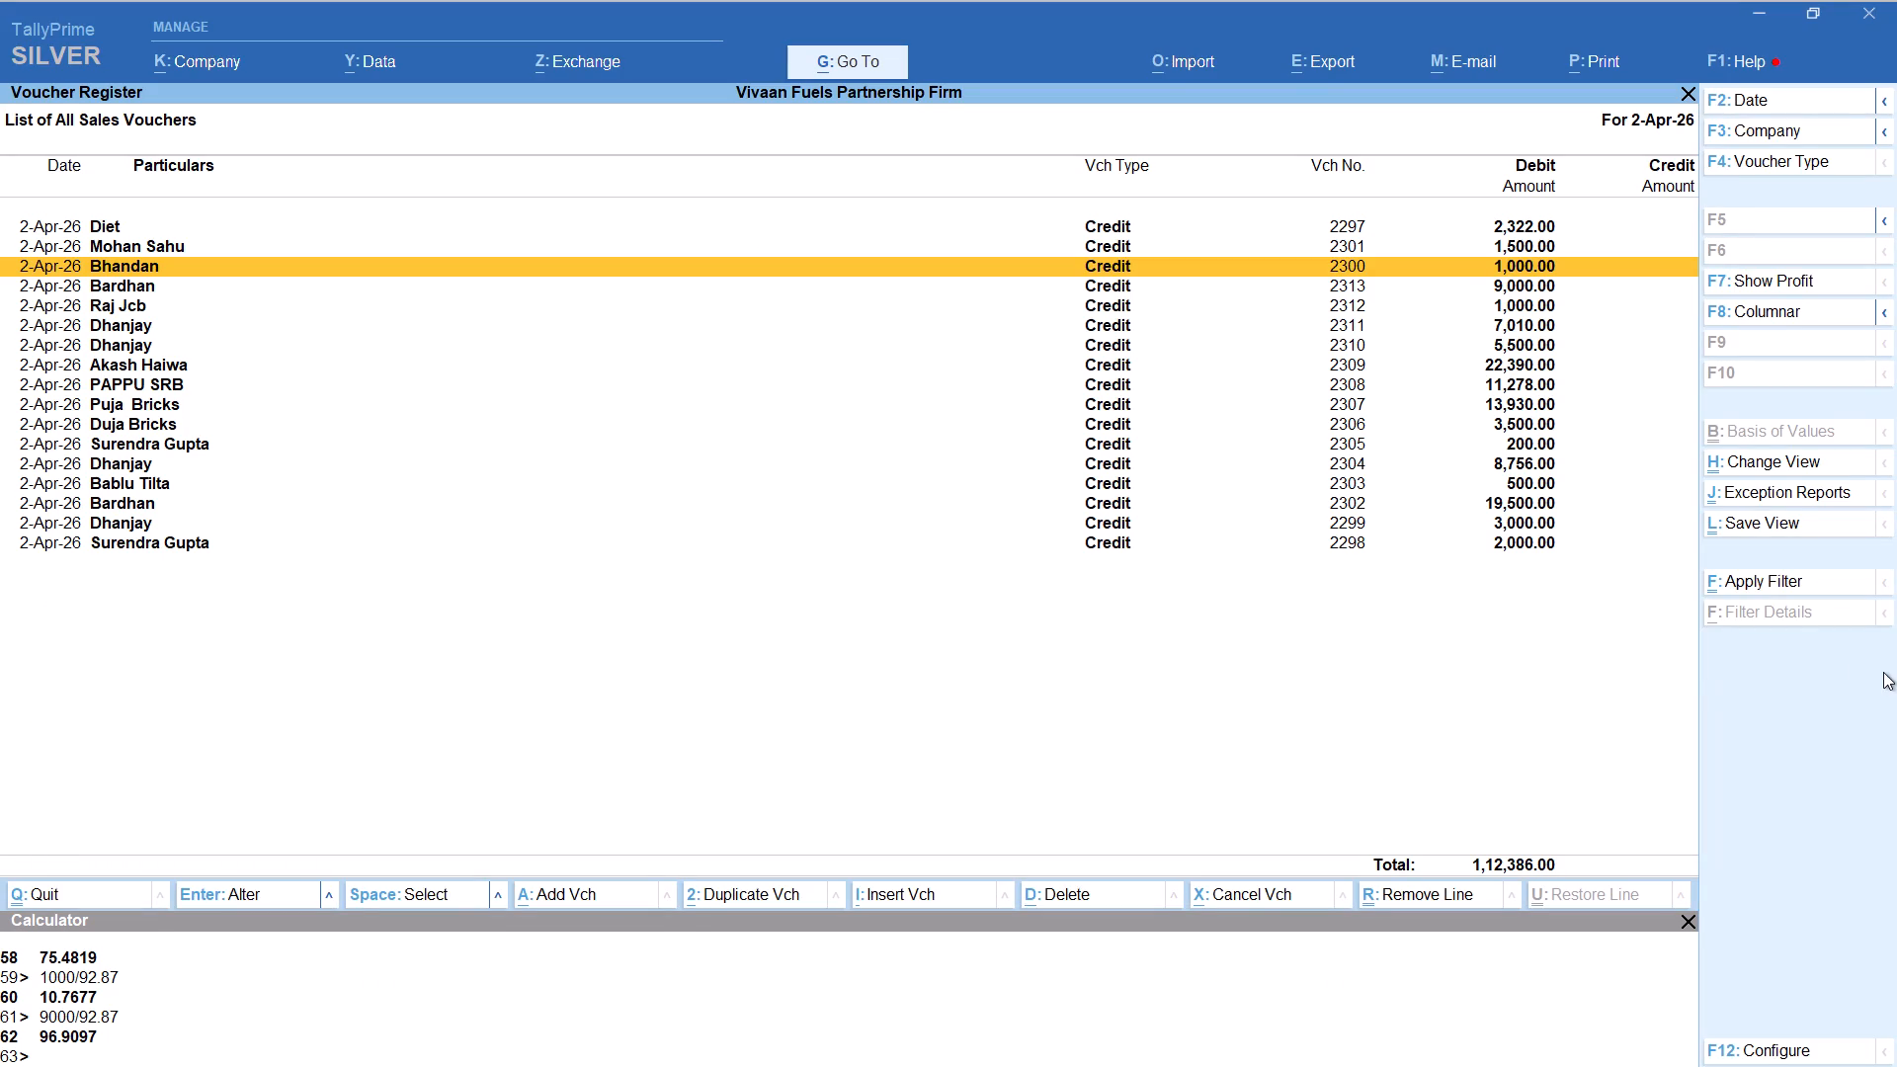
# Start another Credit sales voucher for the party Surendra, keeping the default party details and the SALE ledger.
pyautogui.hotkey('alt', 'a')
pyautogui.write('sur')
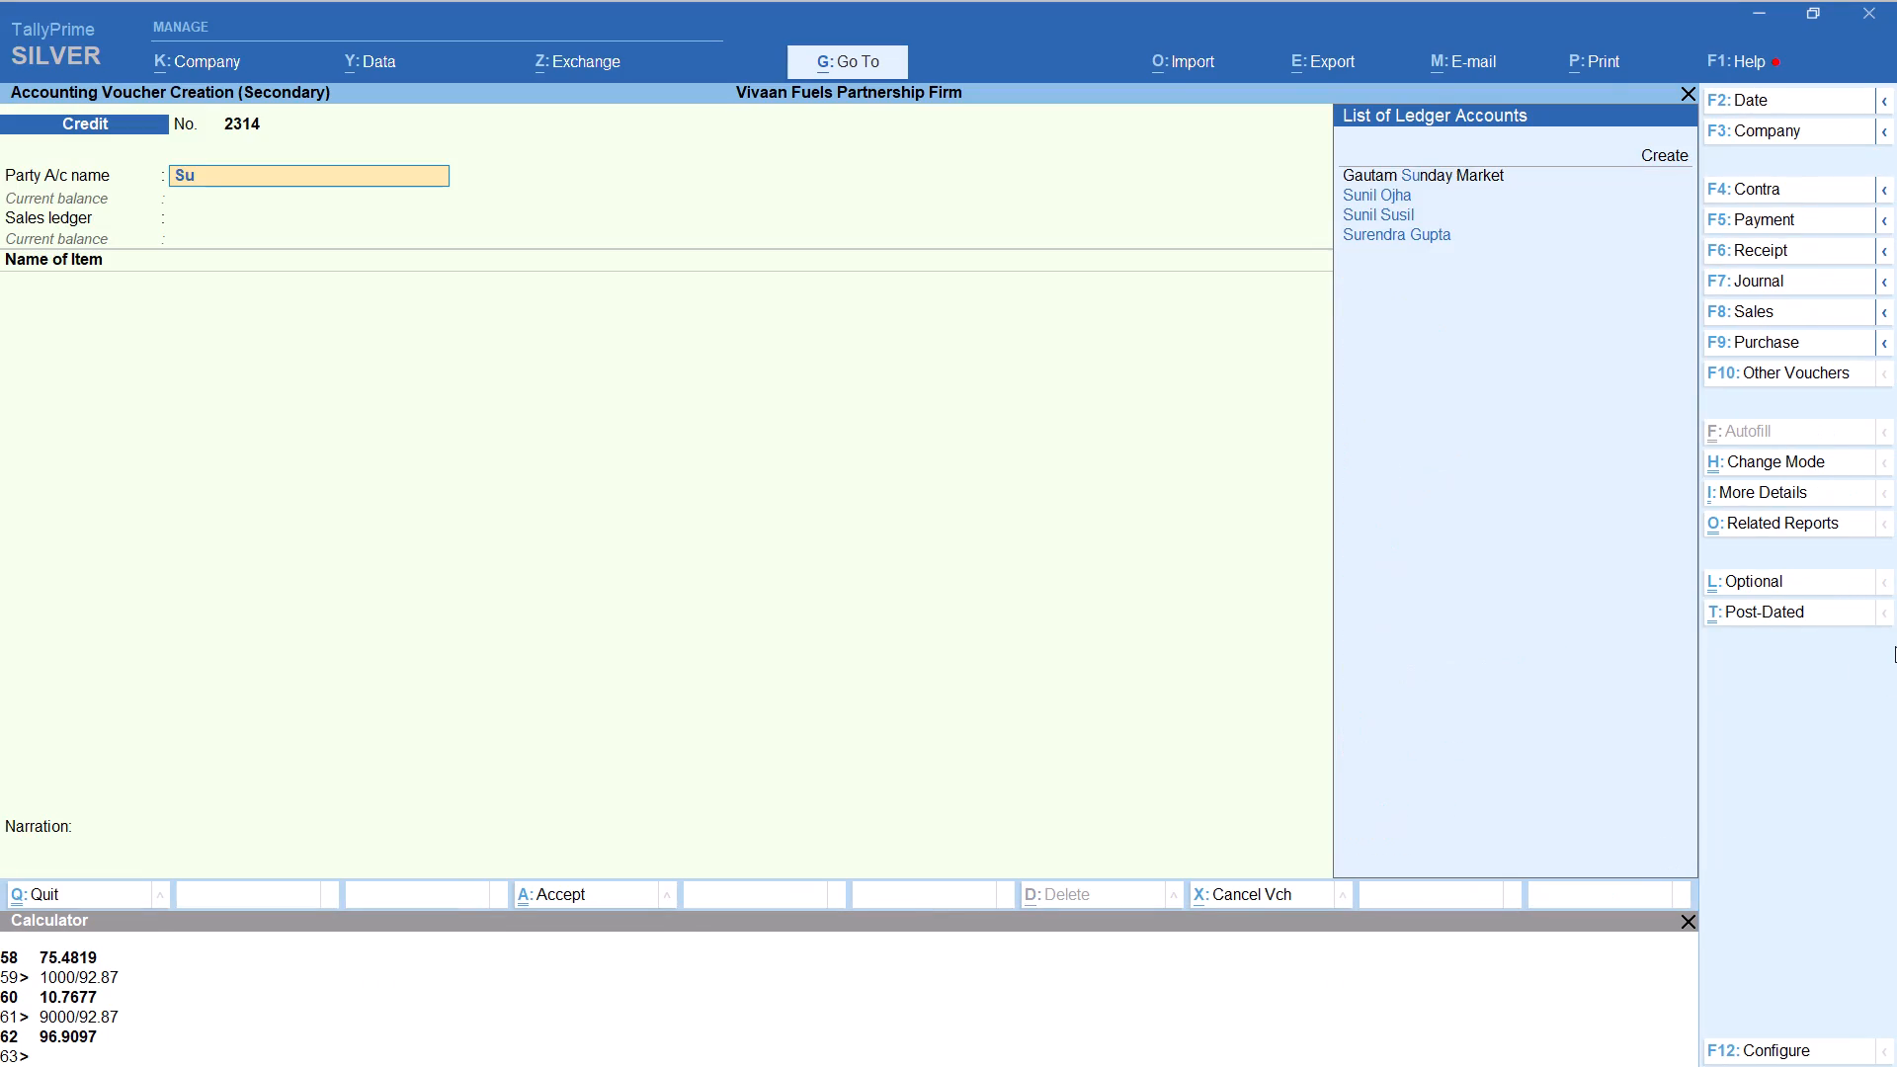
pyautogui.press('Return')
pyautogui.press('Return')
pyautogui.press('Return')
pyautogui.press('Return')
pyautogui.press('Return')
pyautogui.press('Return')
pyautogui.press('Return')
pyautogui.press('Return')
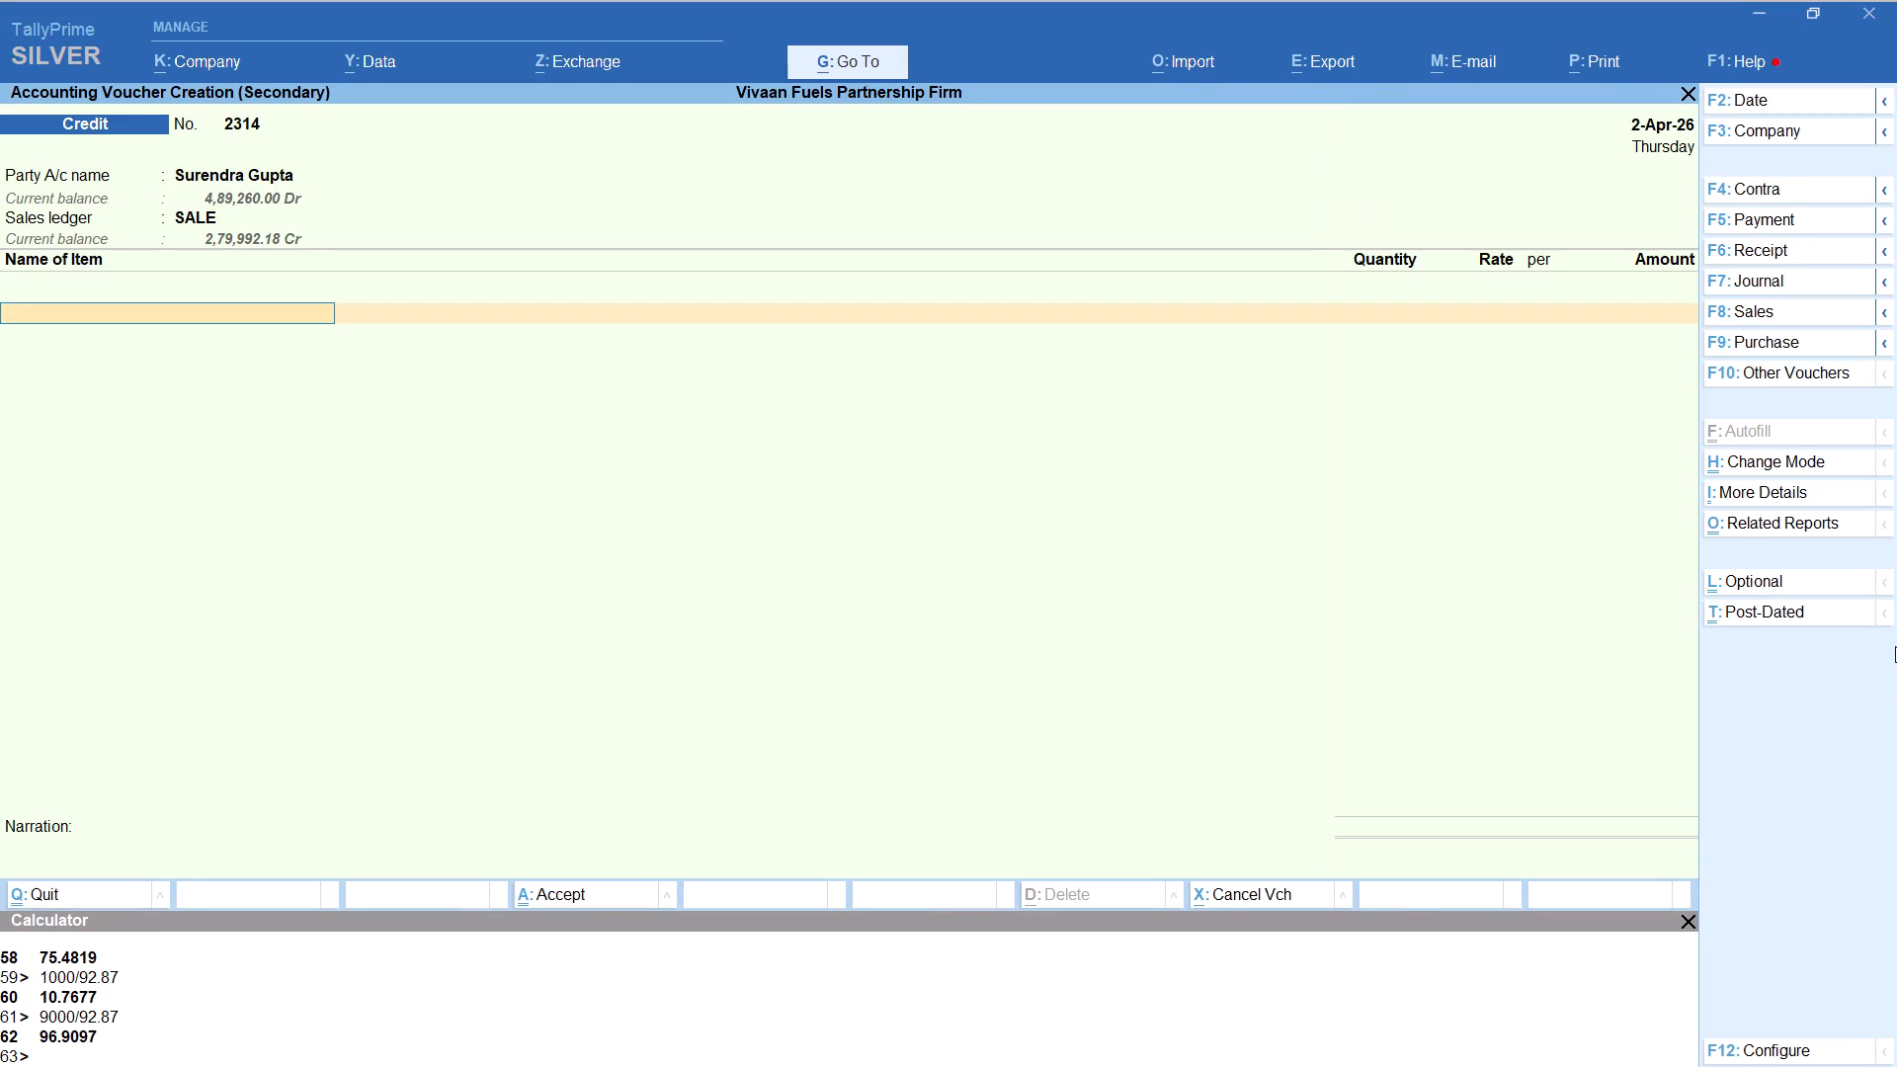
# Add HSD with tracking number Not Applicable and a quantity of 64.61 LITER, calculated as 6000/92.87.
pyautogui.write('hsd')
pyautogui.press('Return')
pyautogui.press('Up')
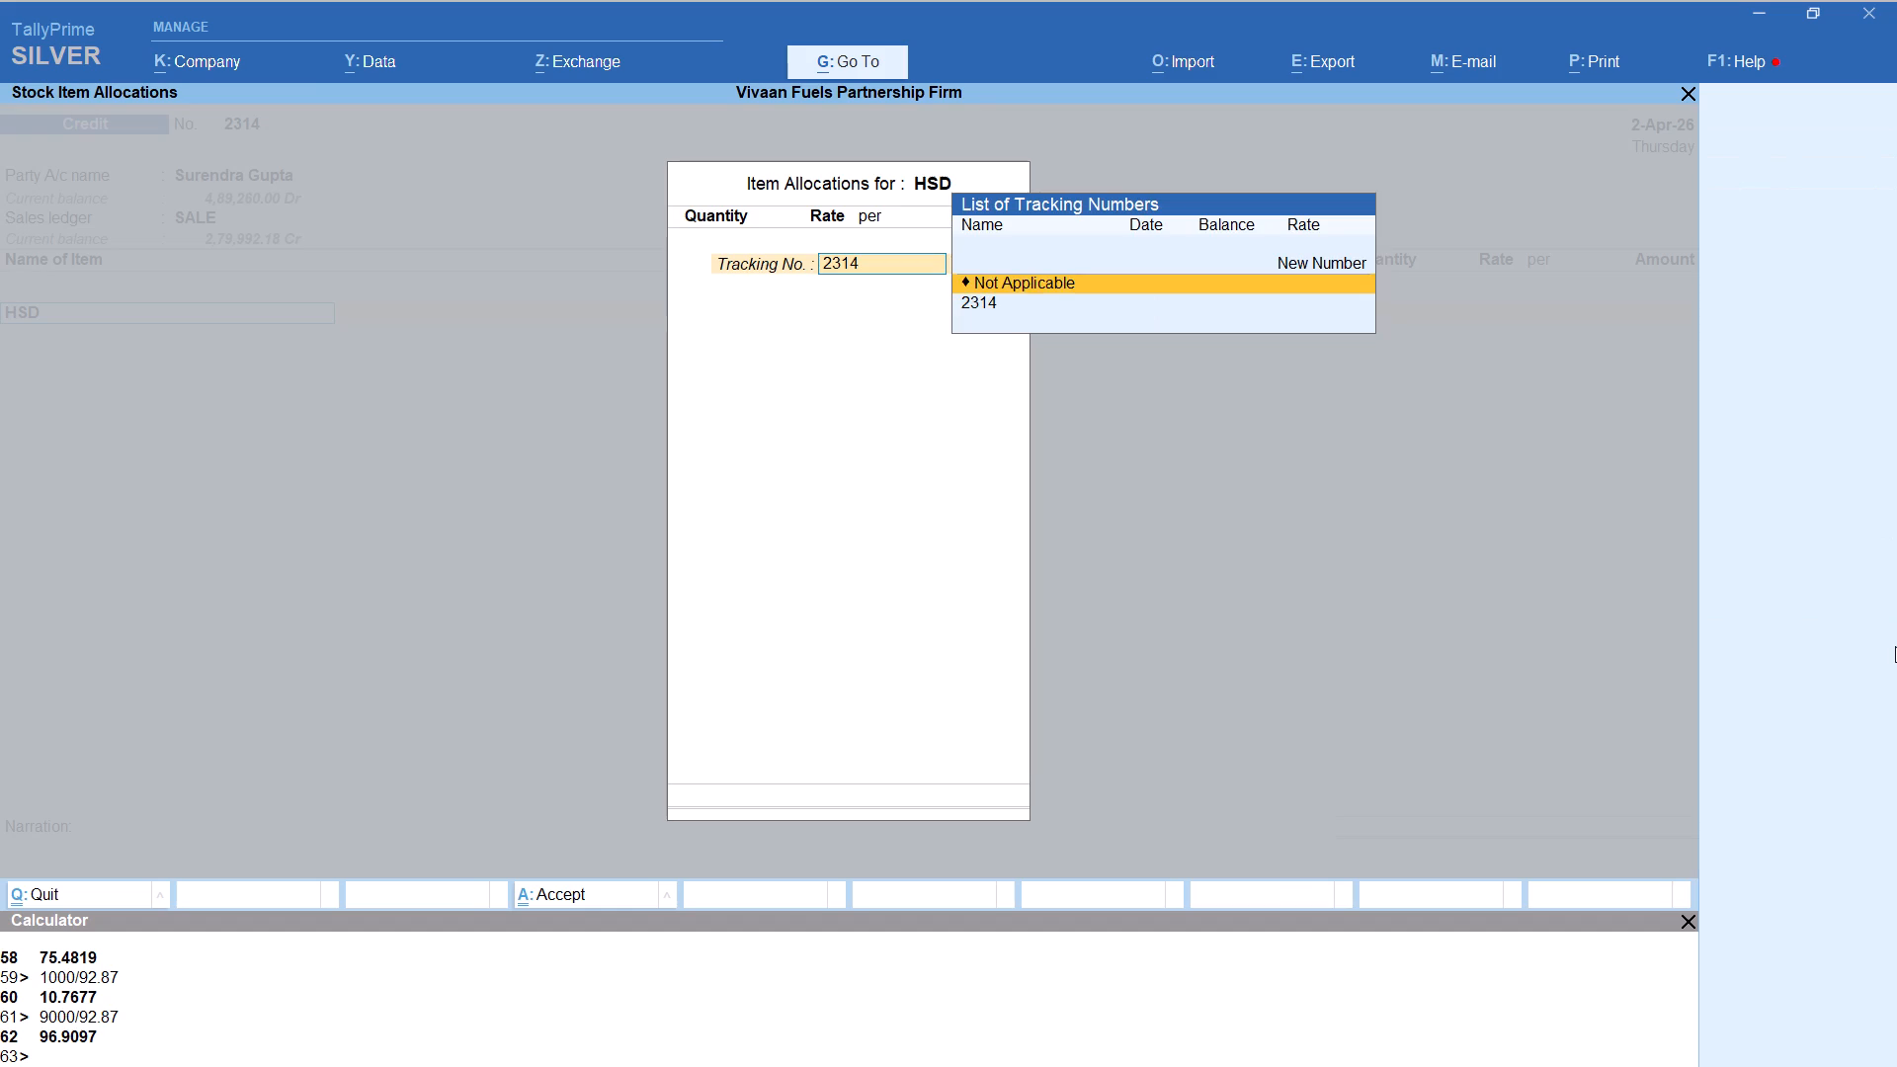
pyautogui.press('Return')
pyautogui.hotkey('alt', 'c')
pyautogui.write('6000')
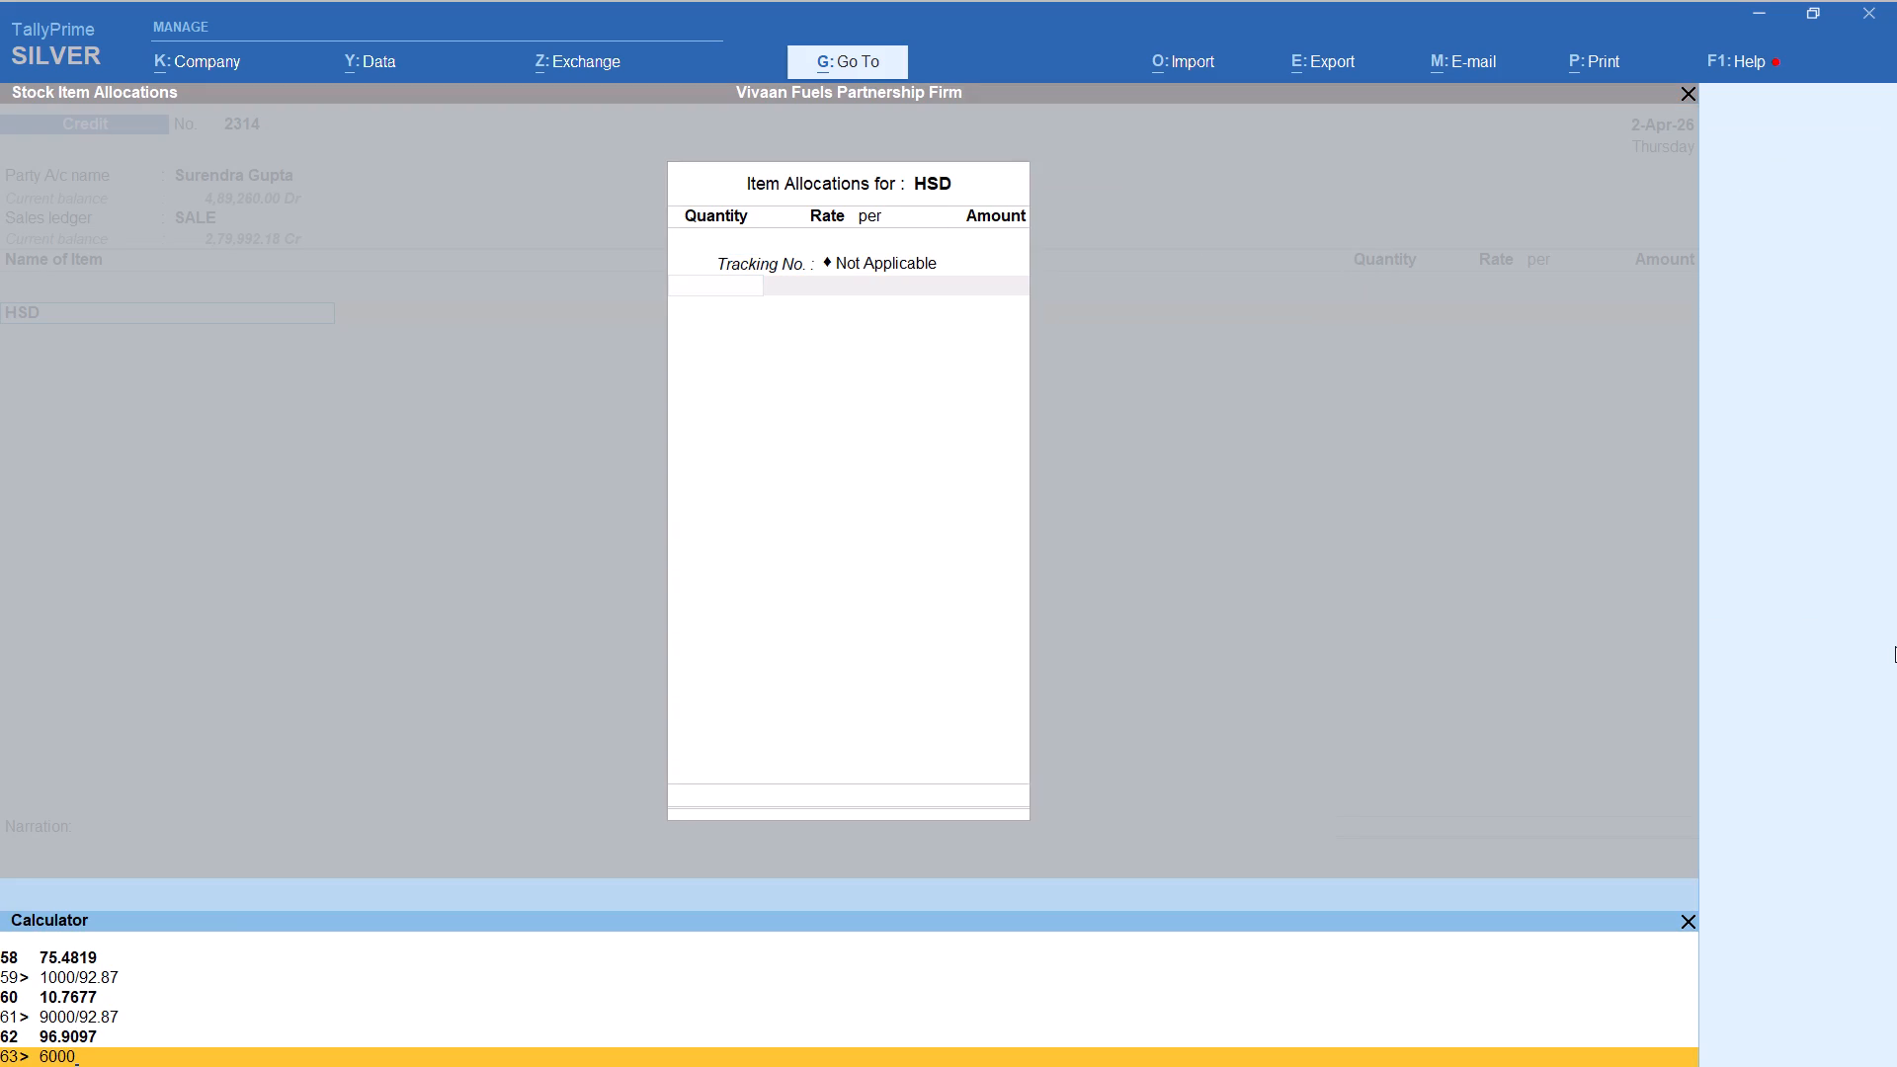
pyautogui.write('/92.87')
pyautogui.press('Return')
pyautogui.press('Return')
pyautogui.press('Return')
pyautogui.press('Return')
pyautogui.press('Return')
pyautogui.press('Return')
pyautogui.press('Return')
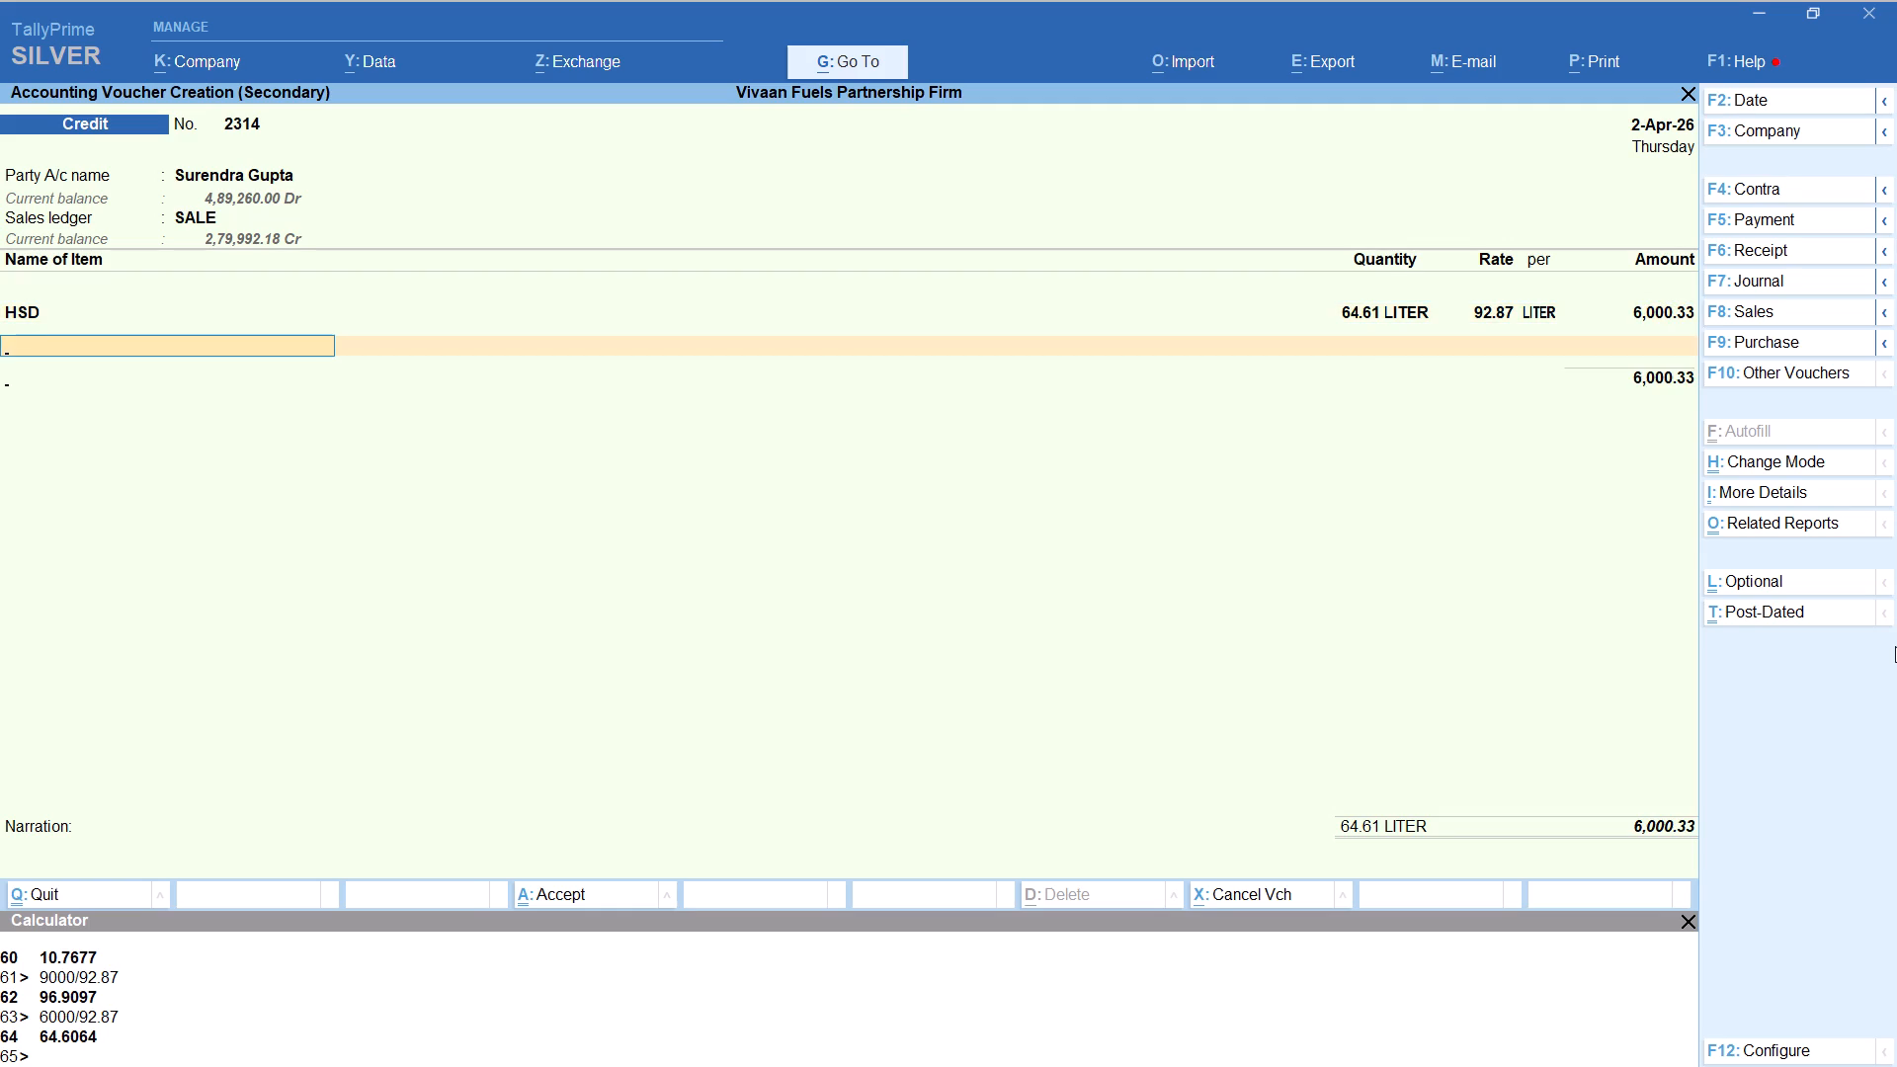
# Add the Round Off ledger to the Surendra voucher and save it.
pyautogui.write('rou')
pyautogui.press('Return')
pyautogui.hotkey('ctrl', 'a')
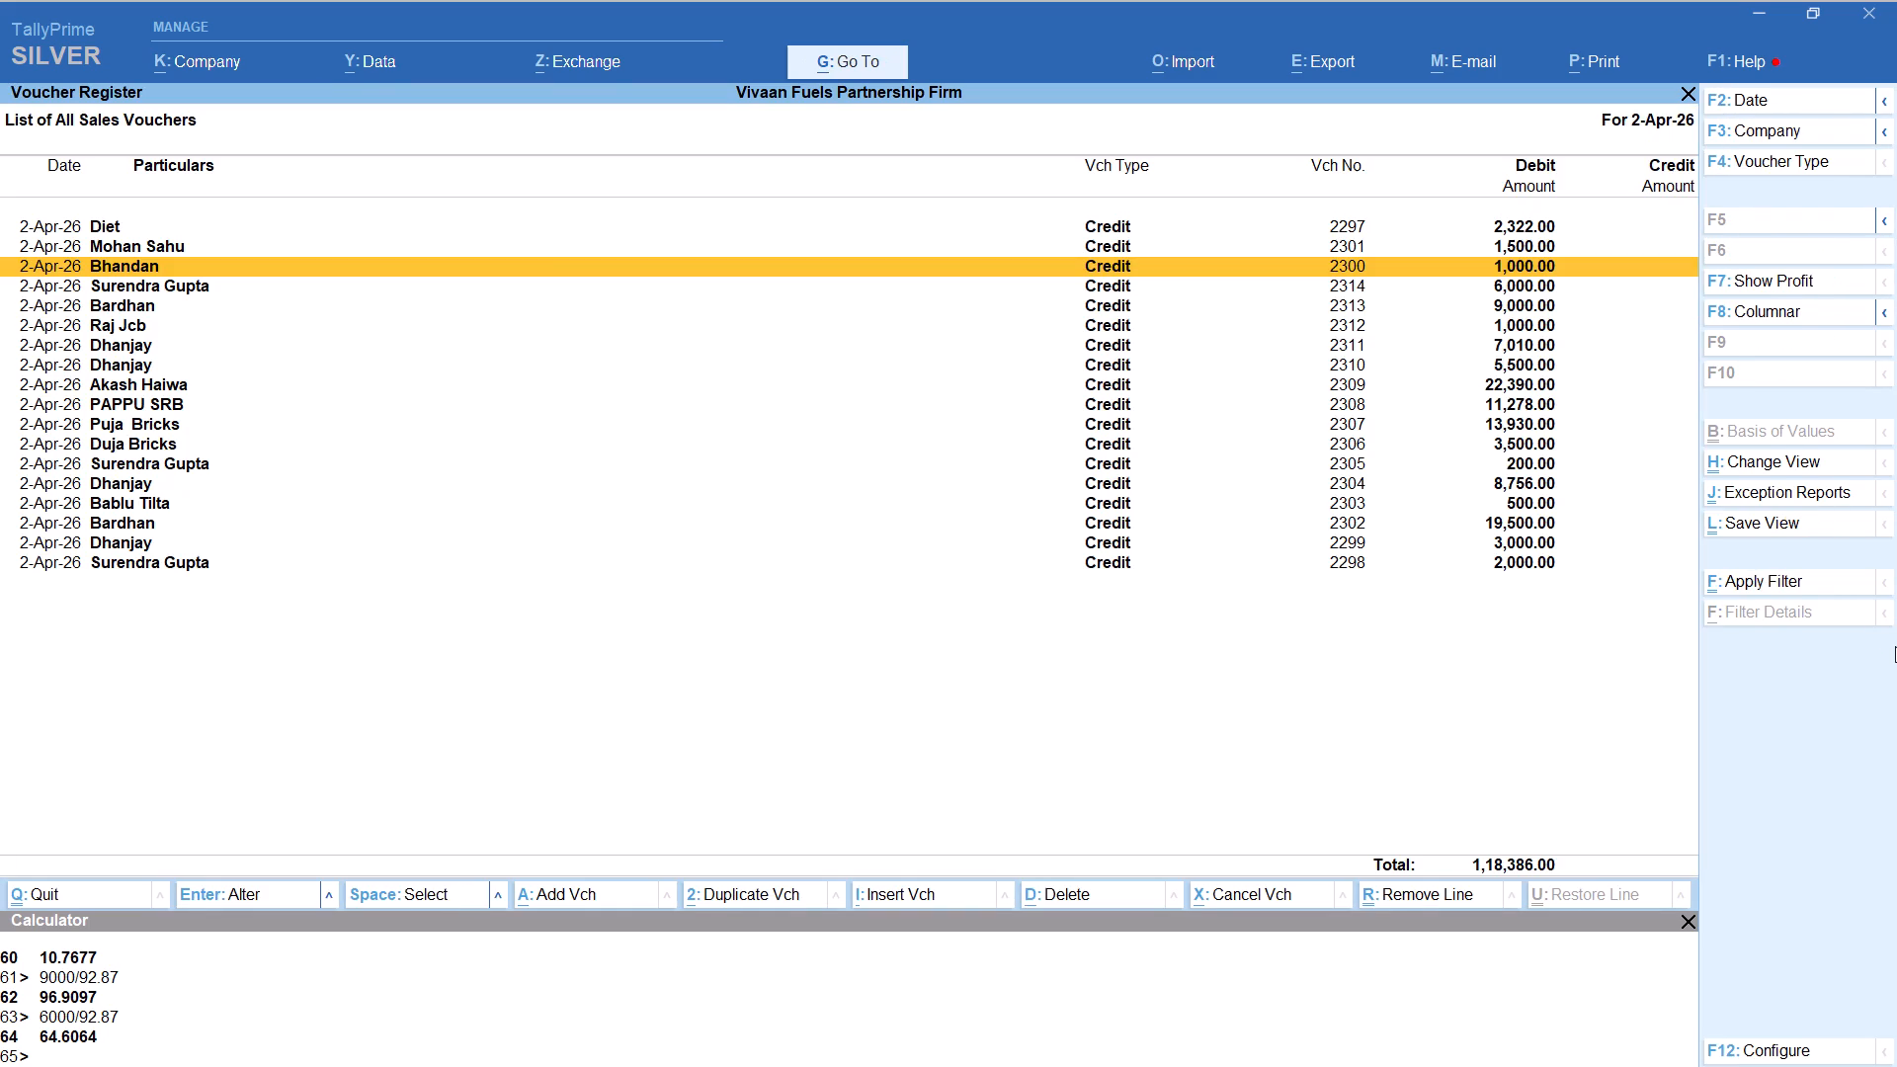
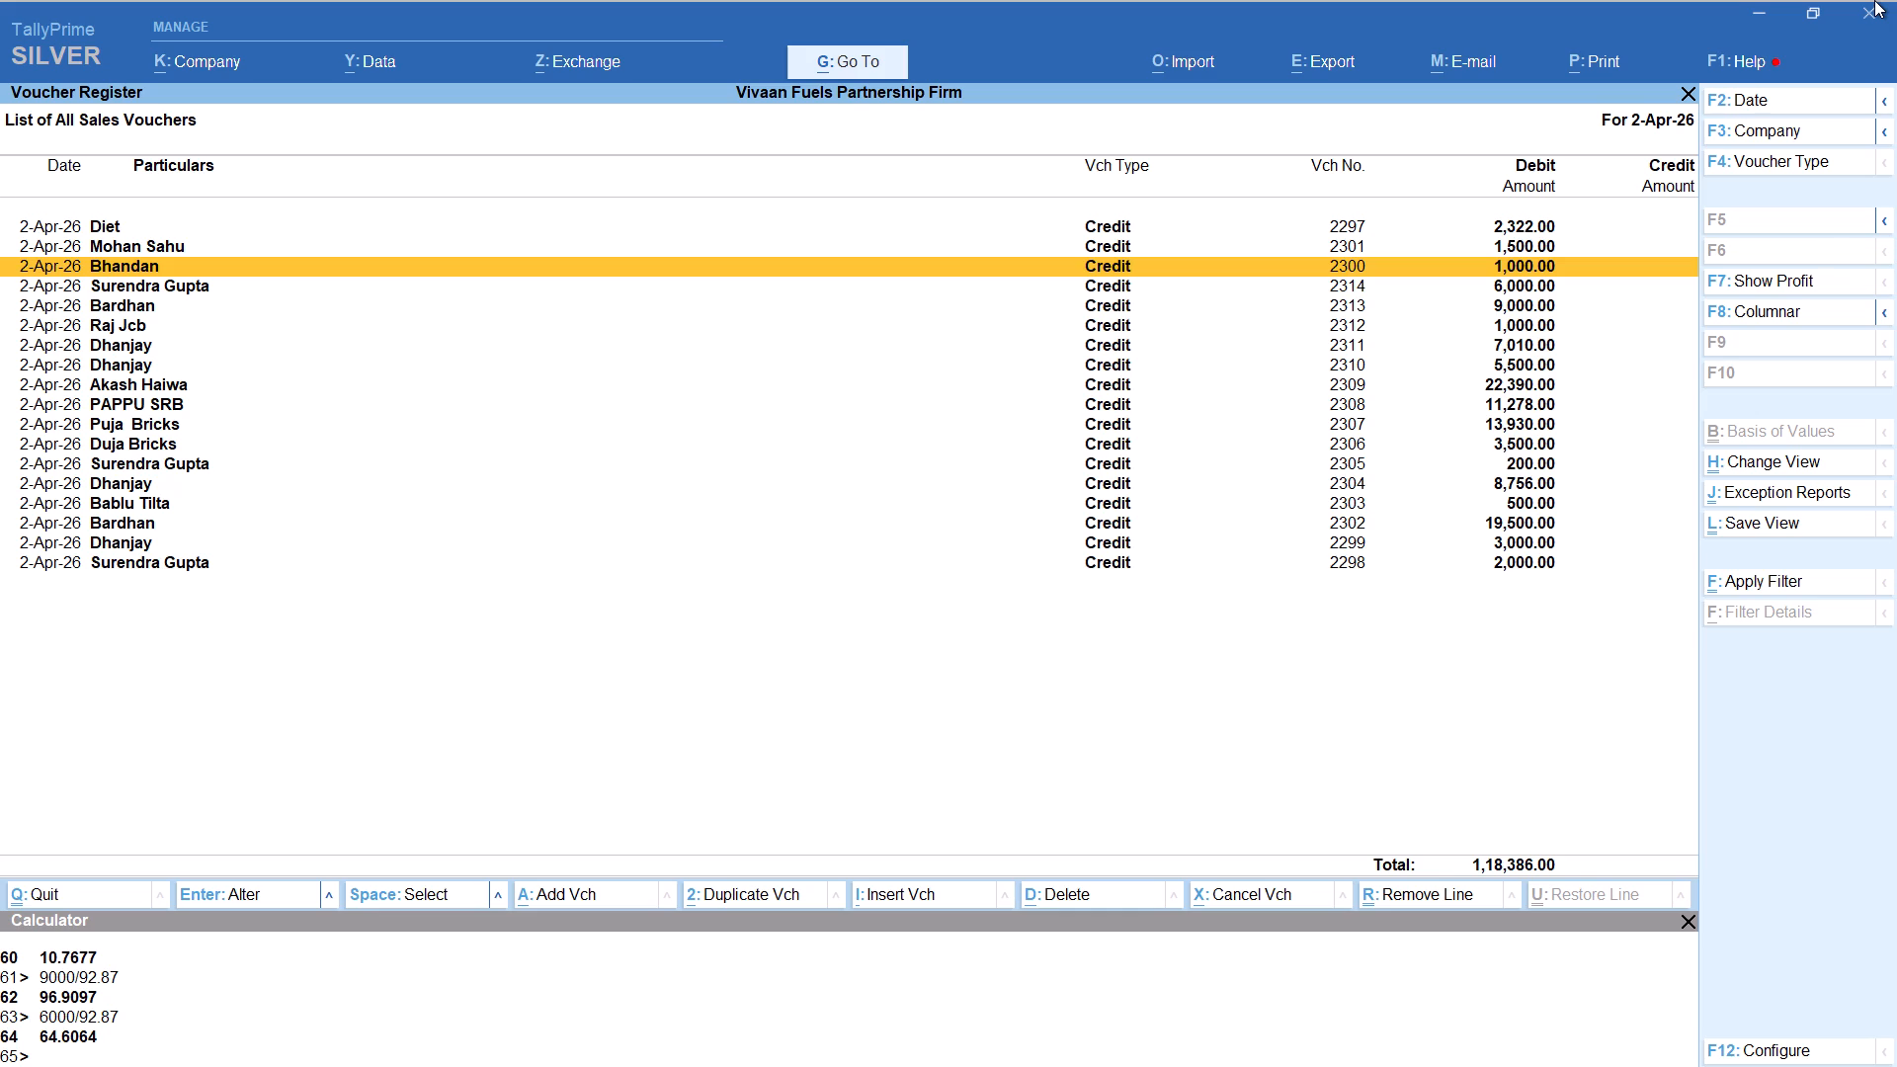
# Start another Credit sales voucher for the non-JCB Ravindra party, keeping the default party details and the SALE ledger.
pyautogui.hotkey('alt', 'a')
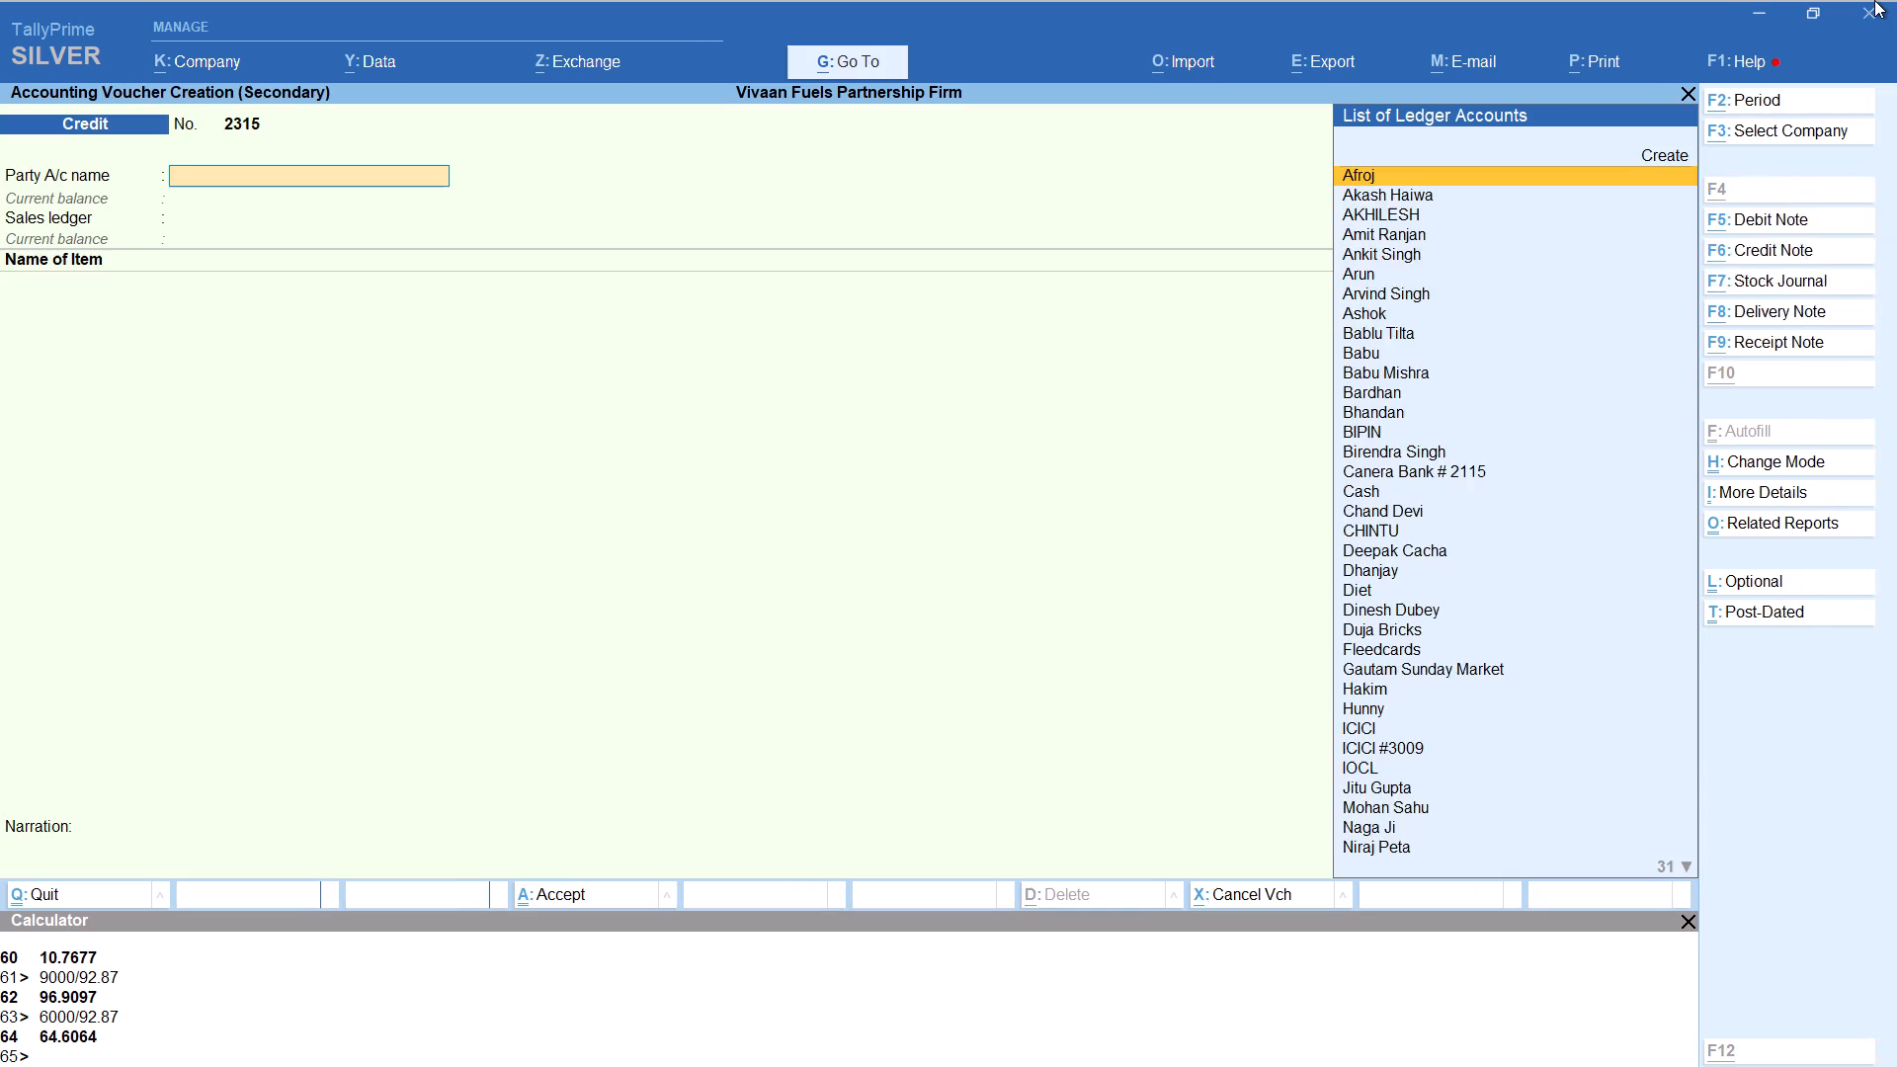
pyautogui.write('ravin')
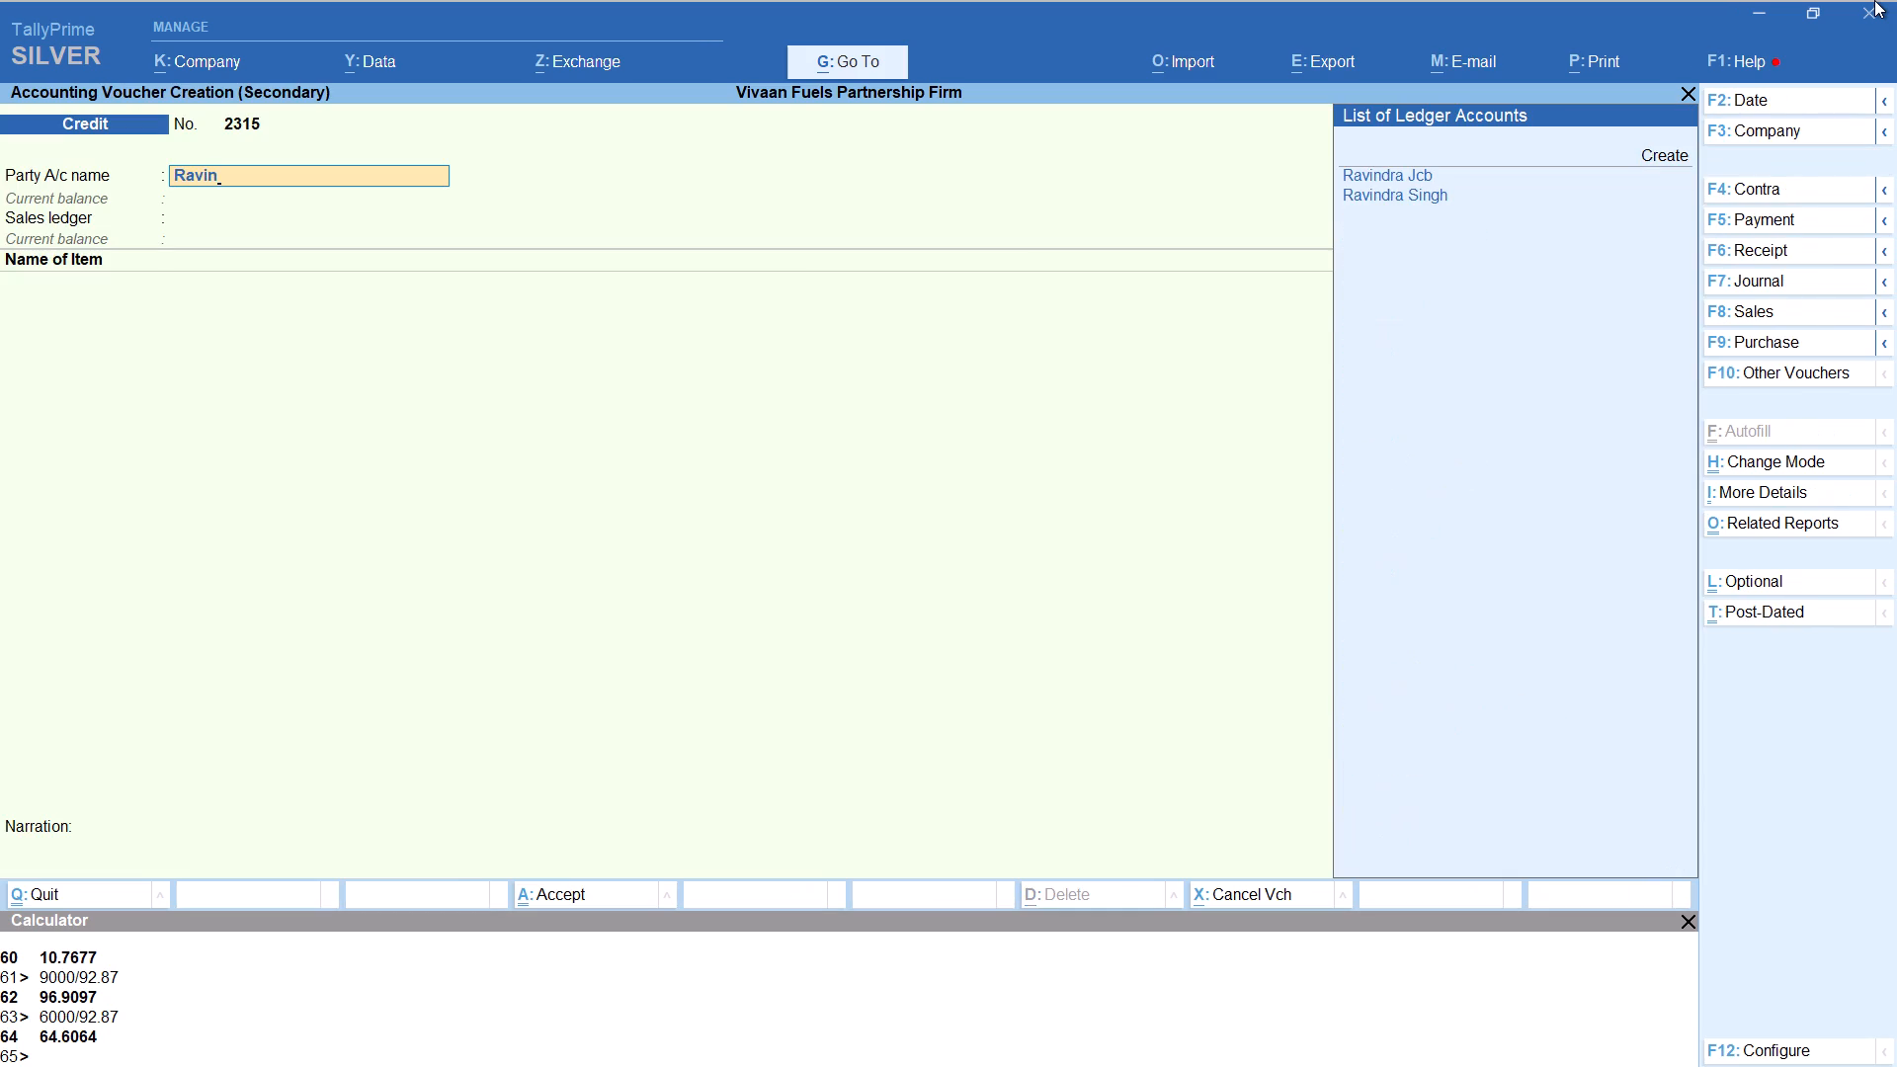
pyautogui.press('Down')
pyautogui.press('Down')
pyautogui.press('Return')
pyautogui.press('Return')
pyautogui.press('Return')
pyautogui.press('Return')
pyautogui.press('Return')
pyautogui.press('Return')
pyautogui.press('Return')
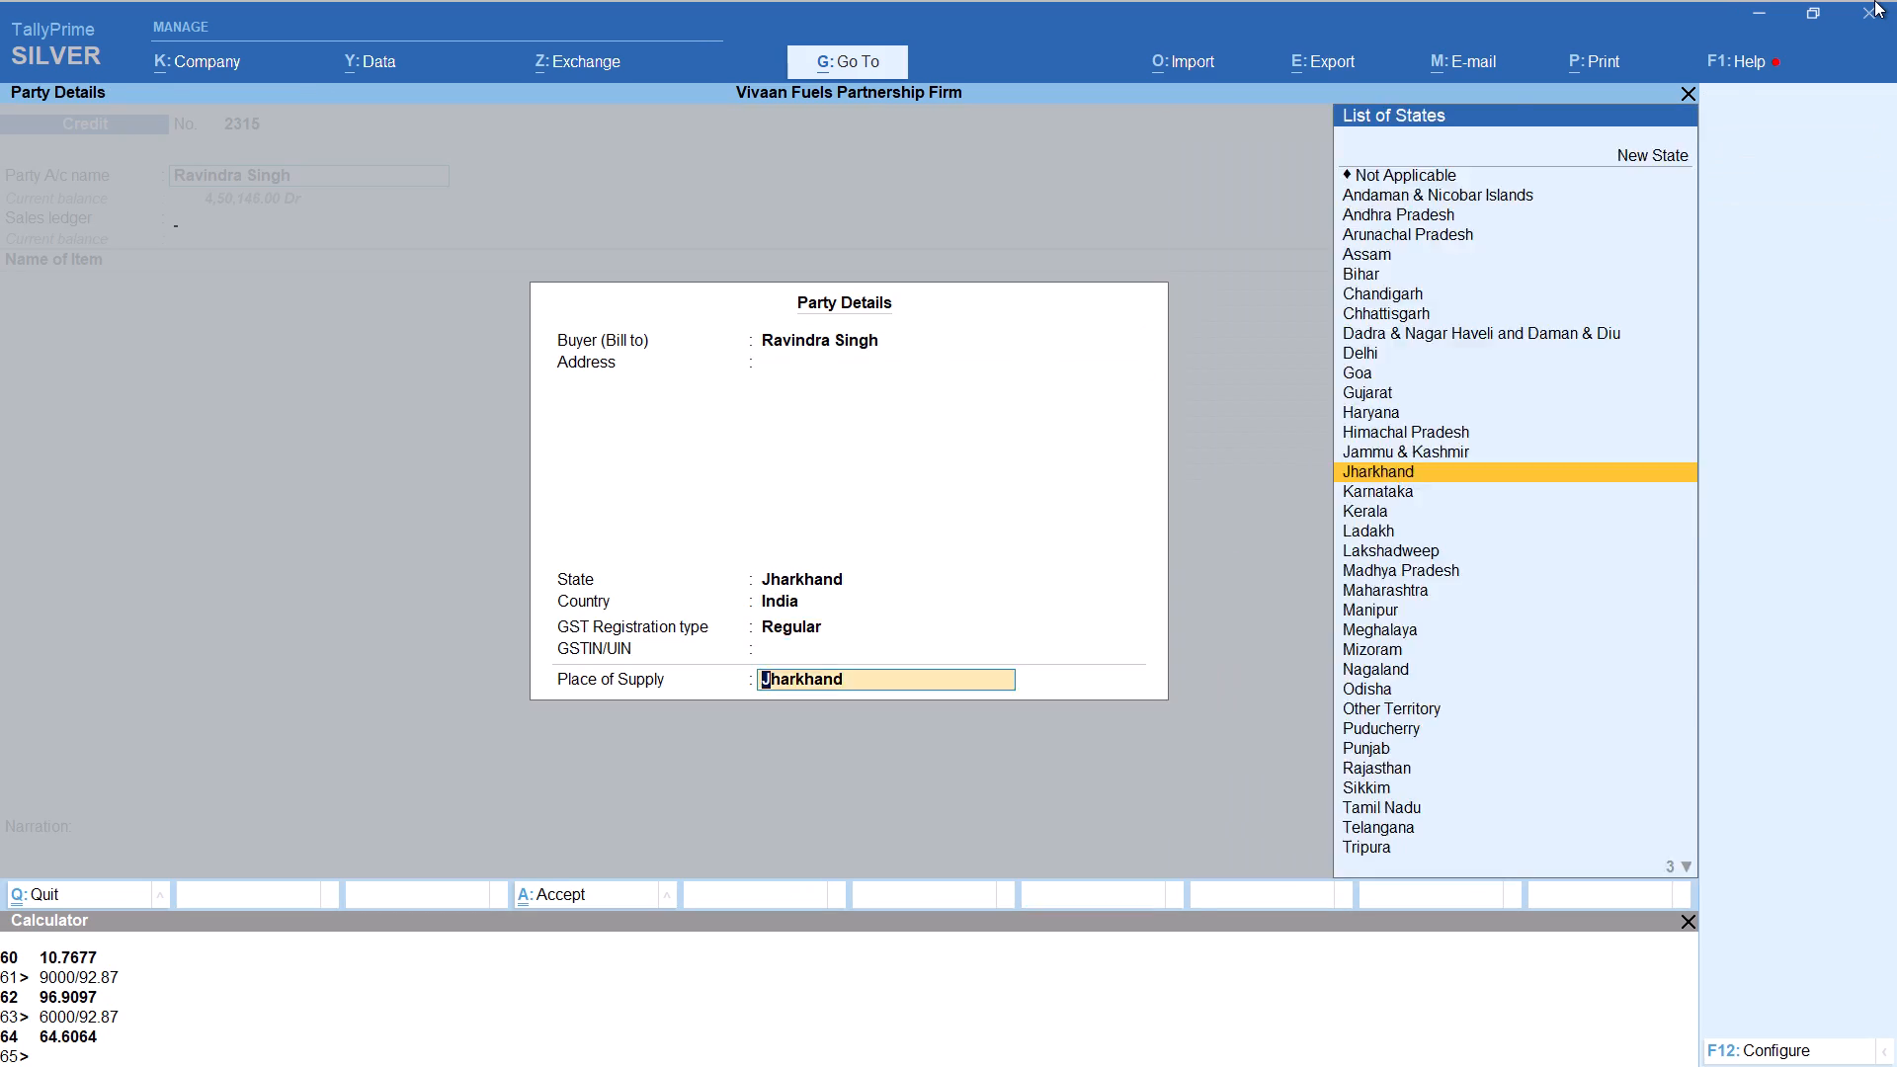
pyautogui.press('Return')
# Add HSD with tracking number Not Applicable and a quantity of 120.73 LITER, calculated as 11212/92.87.
pyautogui.write('hs')
pyautogui.press('Return')
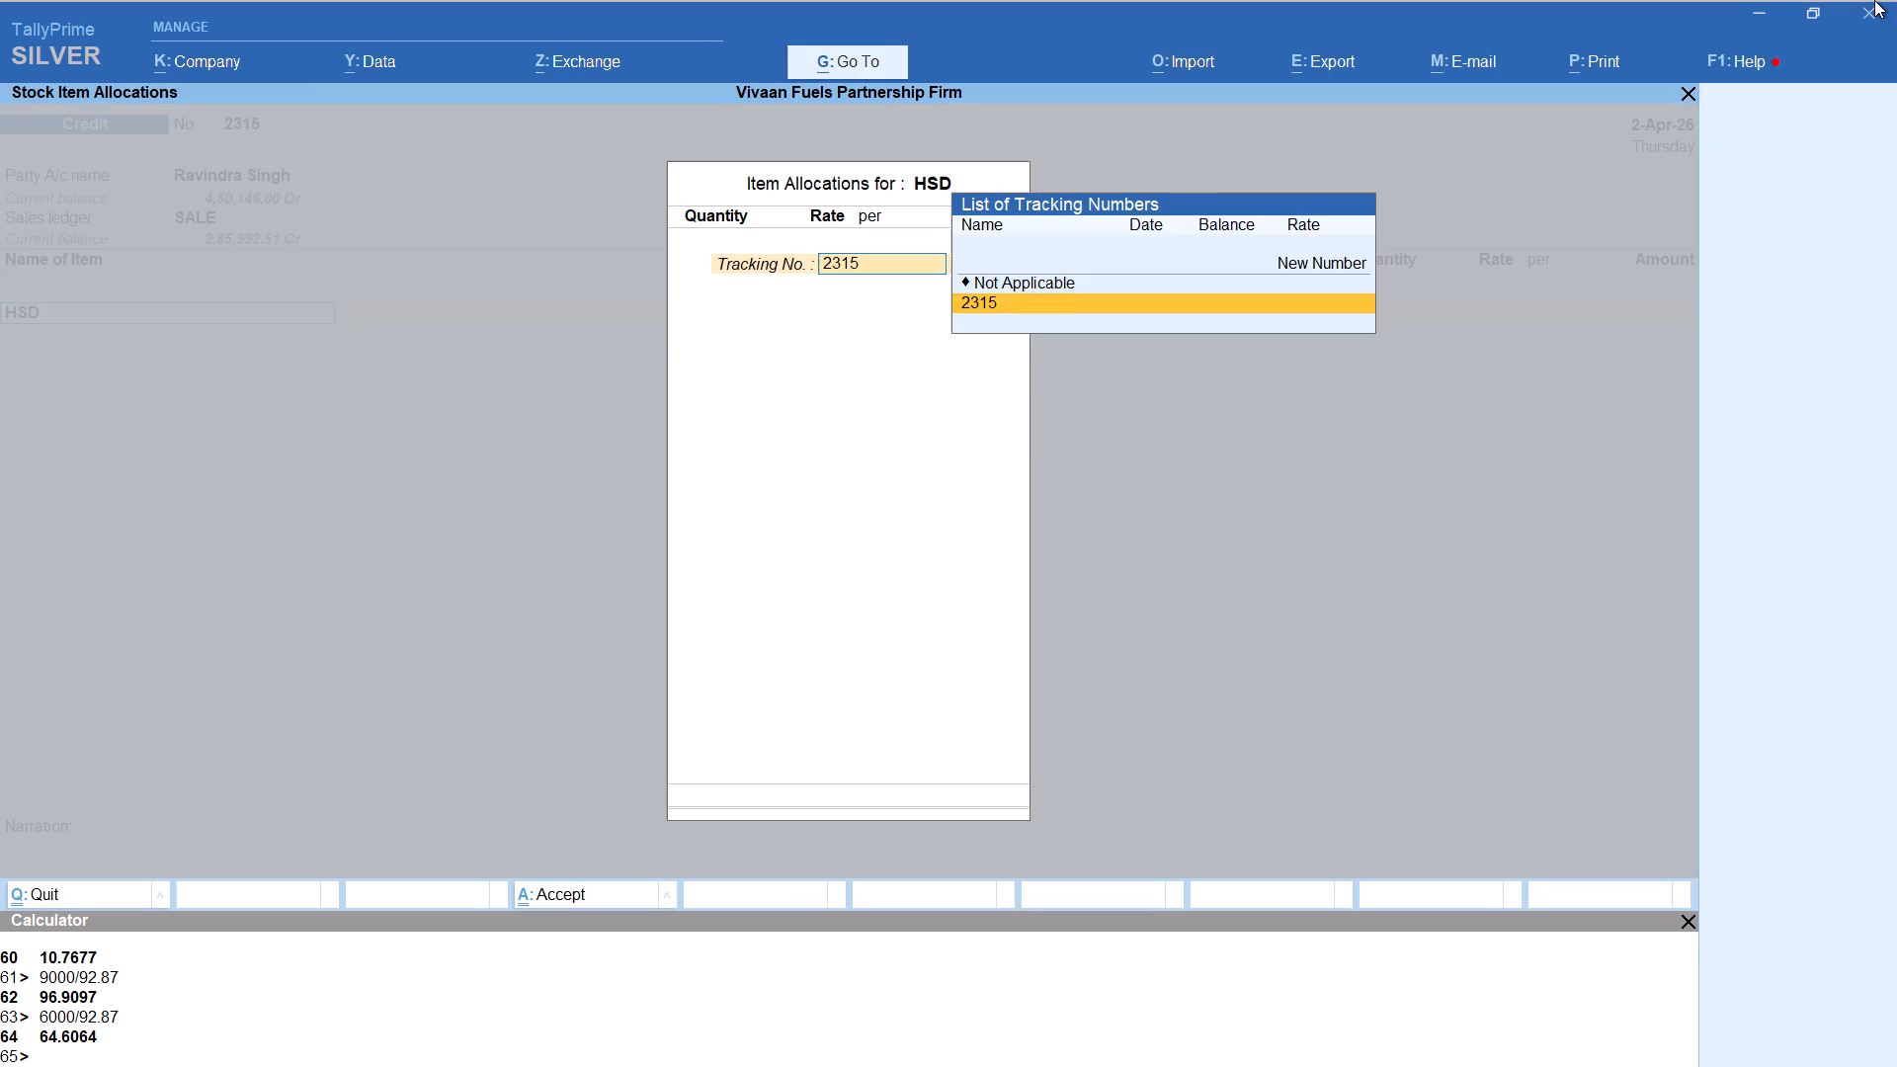
pyautogui.press('Up')
pyautogui.press('Return')
pyautogui.hotkey('alt', 'c')
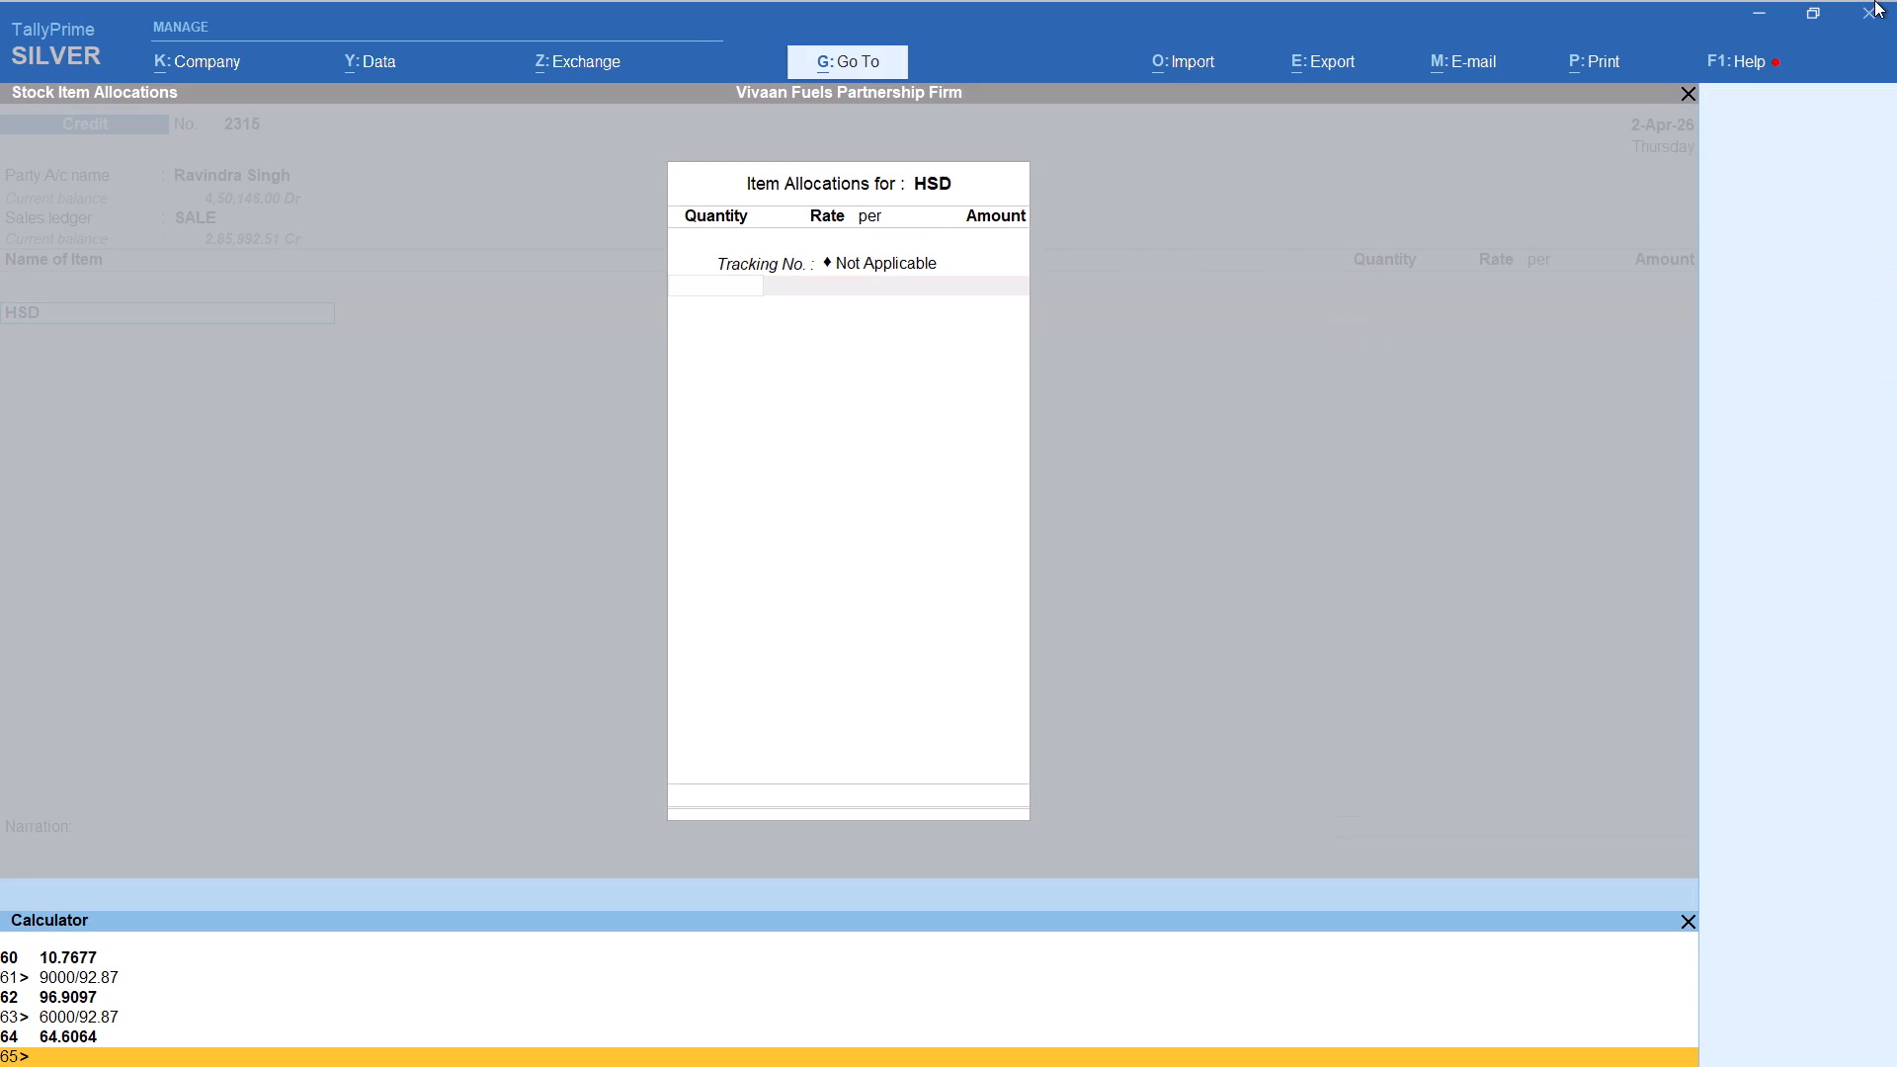
pyautogui.write('11212')
pyautogui.write('/92.87')
pyautogui.press('Return')
pyautogui.press('Return')
pyautogui.press('Return')
pyautogui.press('Return')
pyautogui.press('Return')
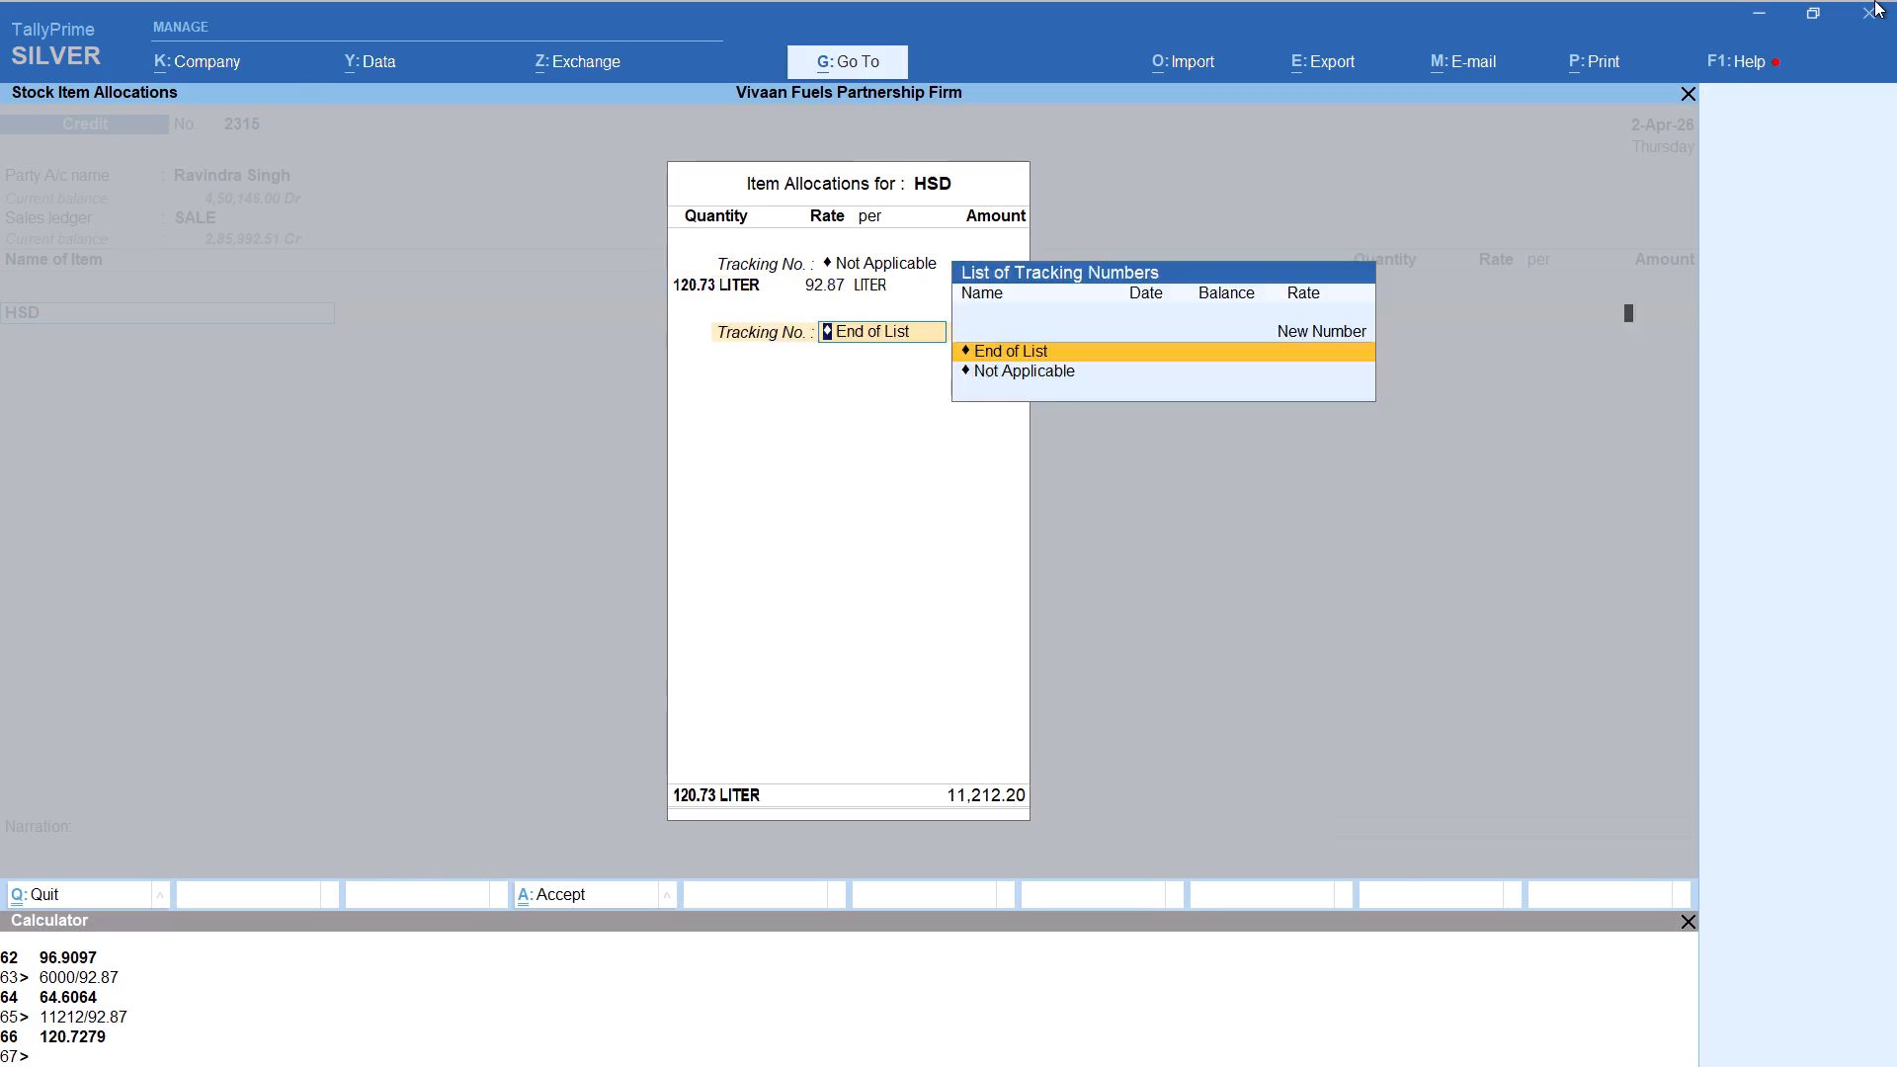
pyautogui.press('Return')
# Add the Round Off ledger to the Ravindra voucher and save it.
pyautogui.press('Return')
pyautogui.write('rouy')
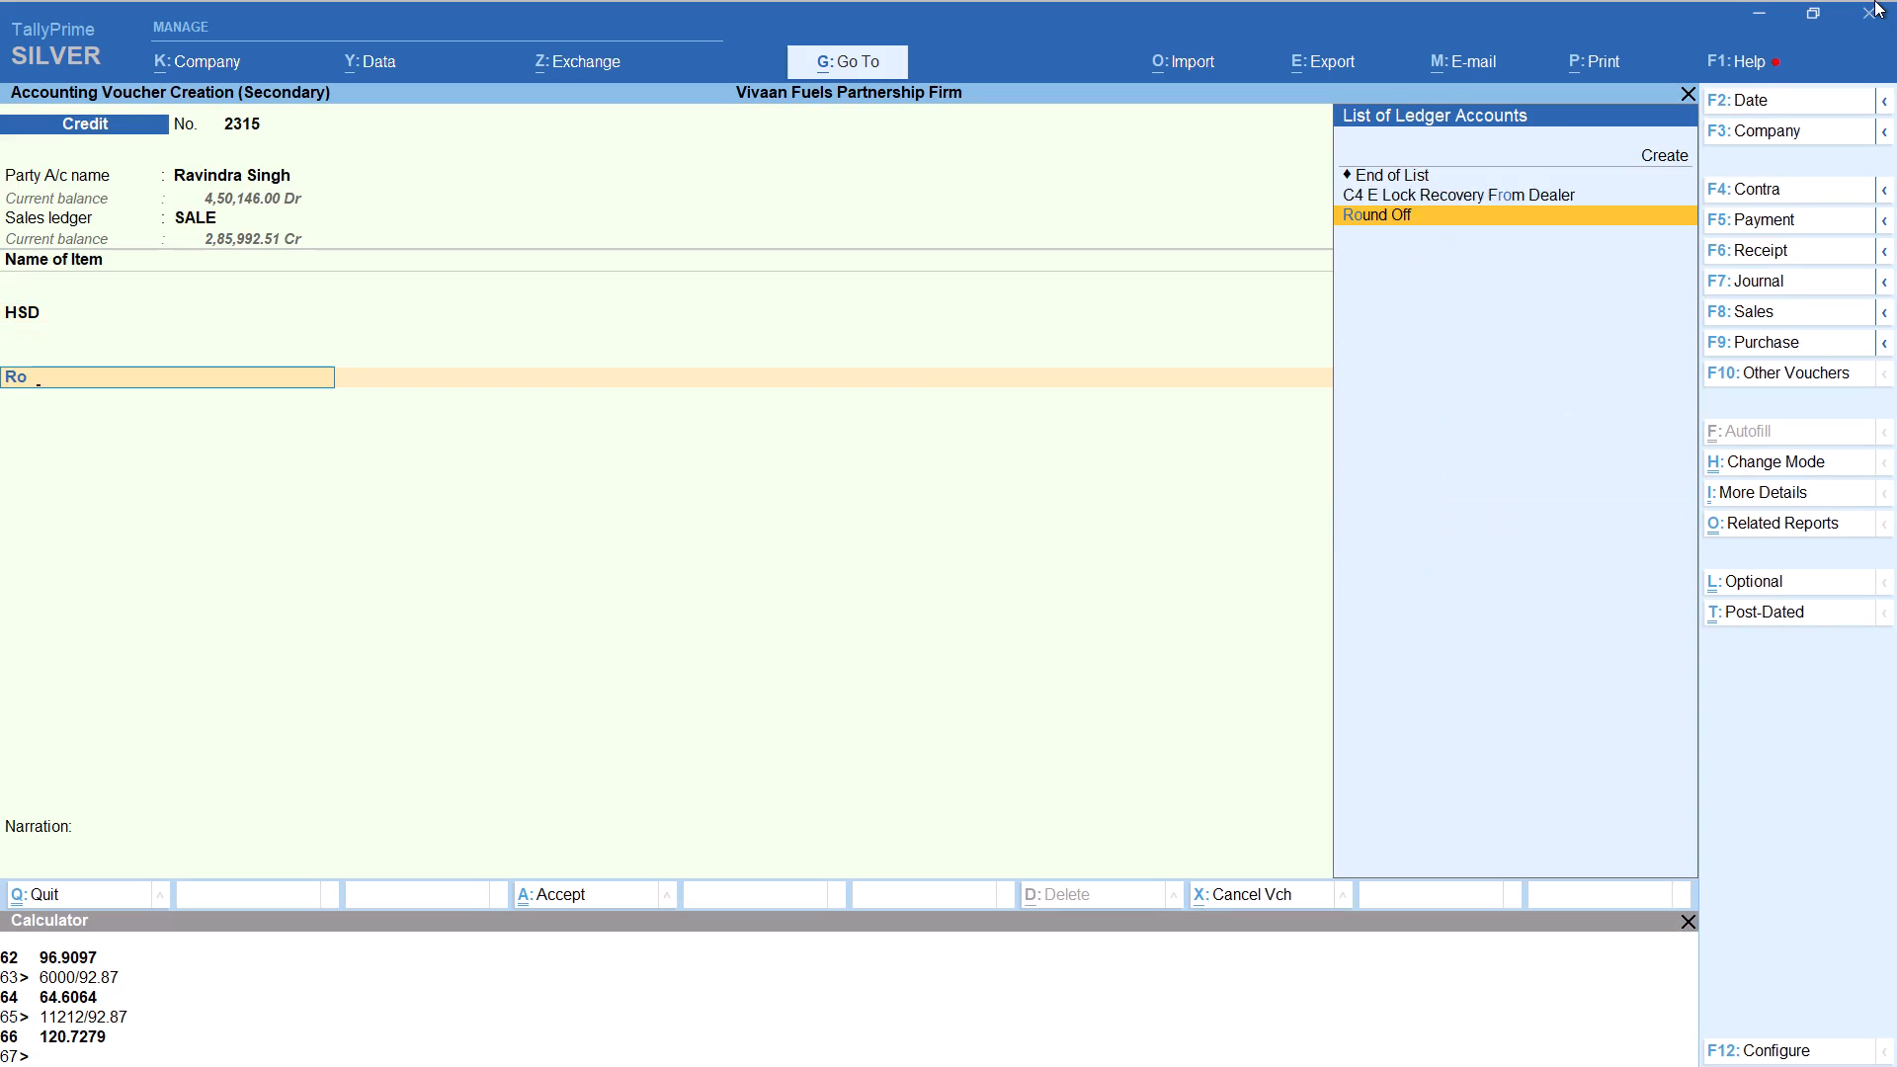
pyautogui.press('Return')
pyautogui.hotkey('ctrl', 'a')
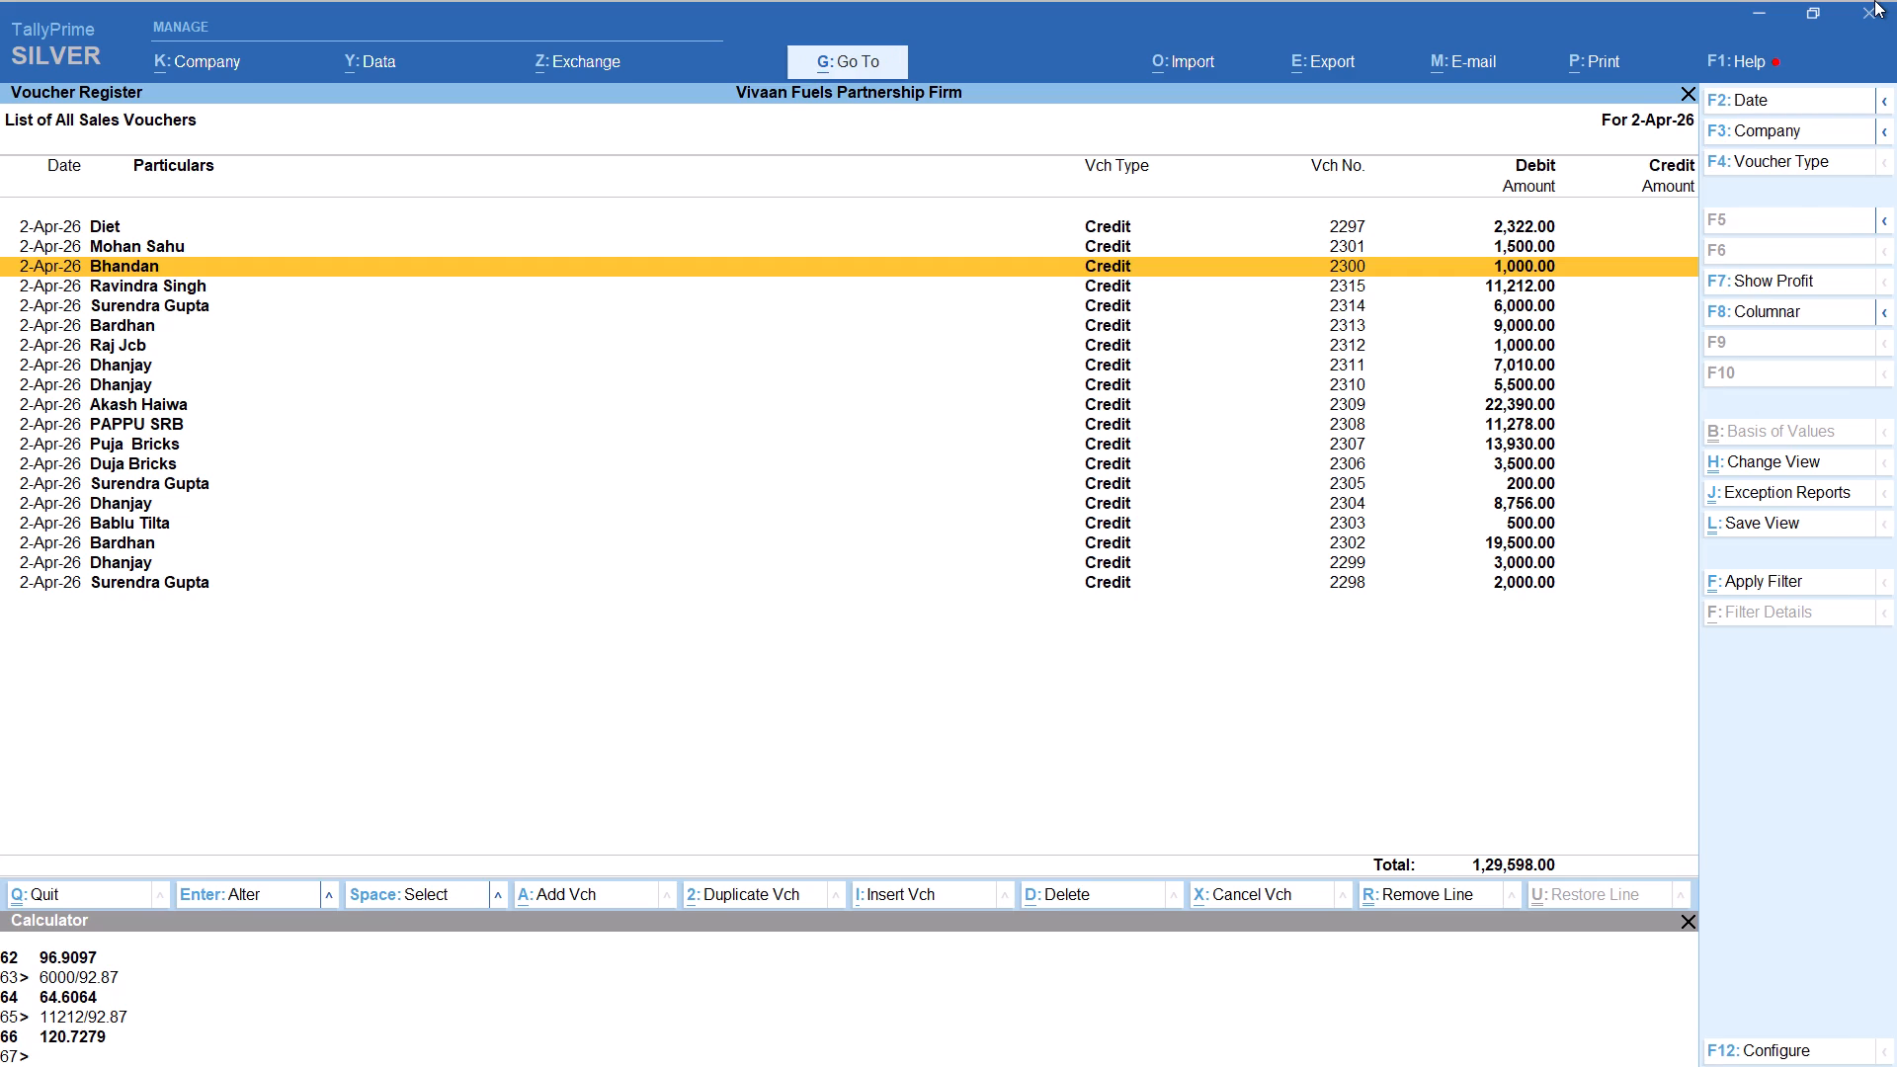
# Start another Credit sales voucher for the party Santosh, keeping the default party details and the SALE ledger.
pyautogui.hotkey('alt', 'a')
pyautogui.write('sant')
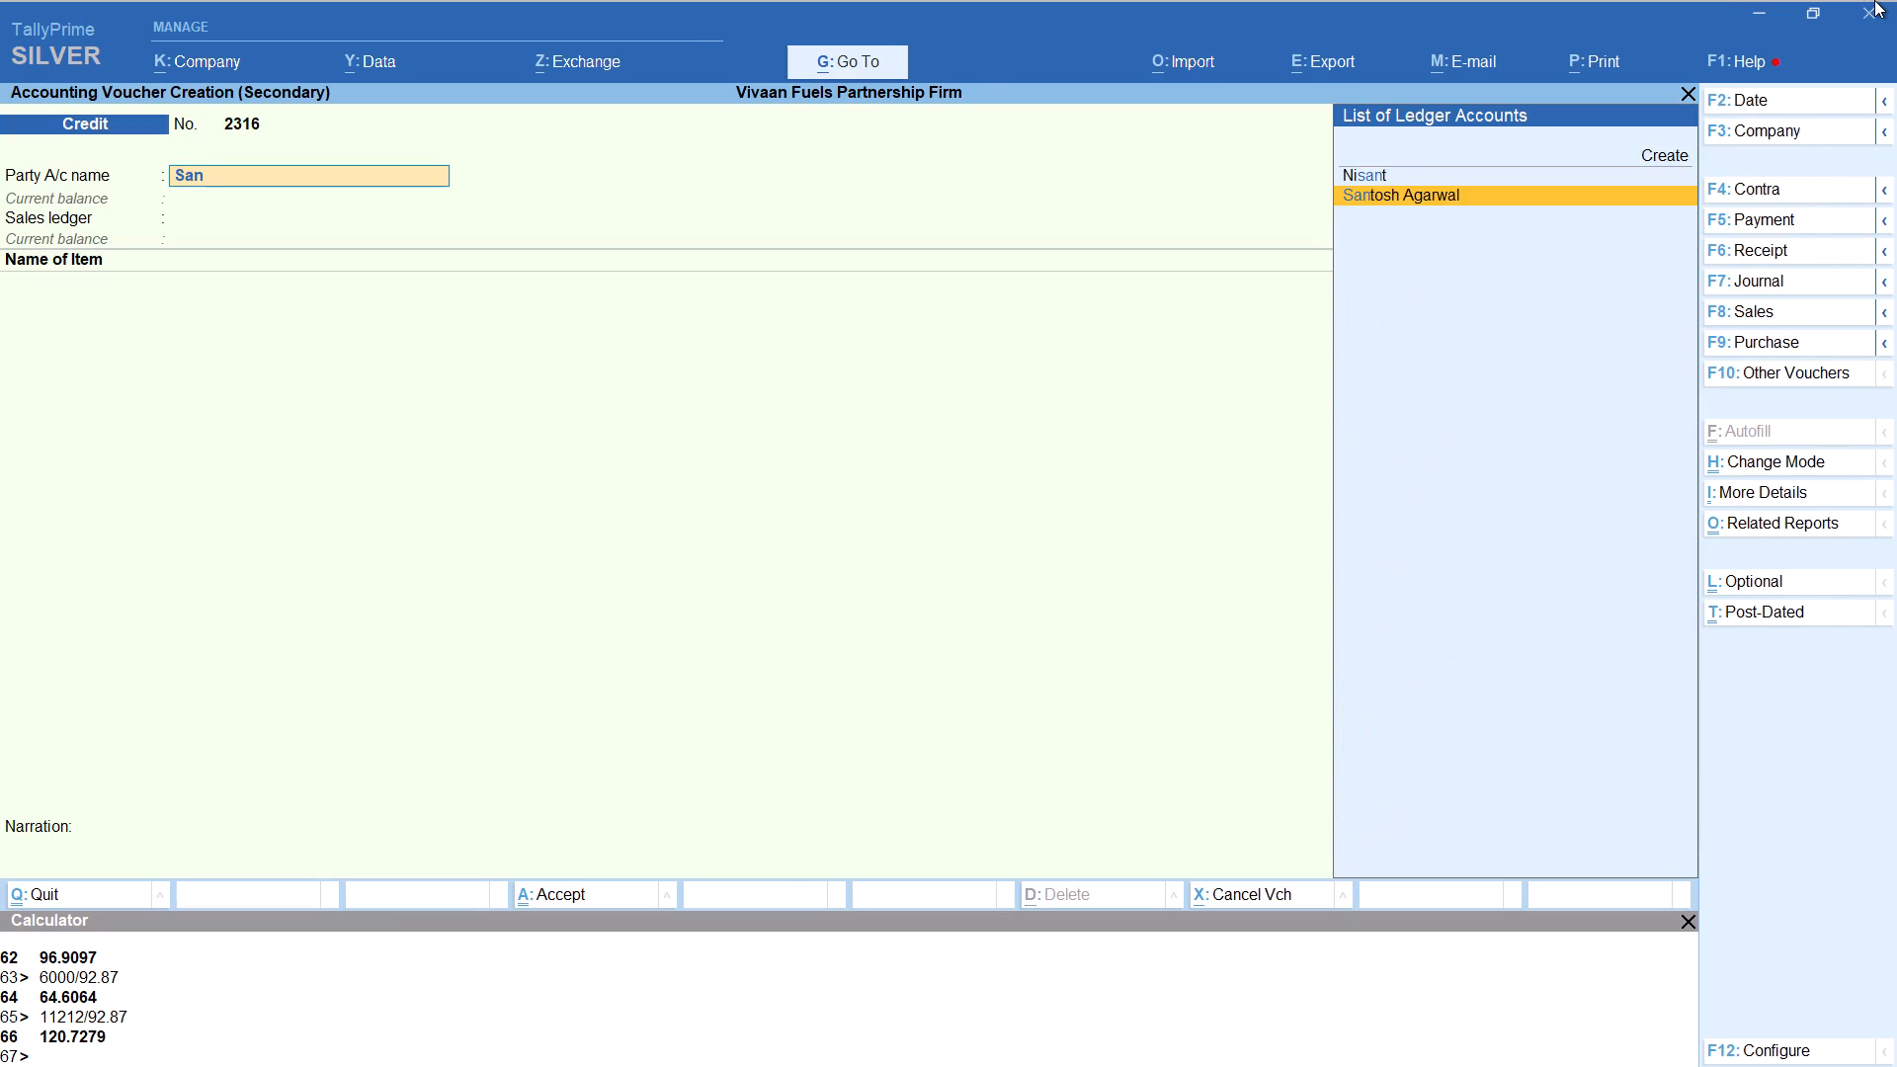
pyautogui.press('Return')
pyautogui.press('Return')
pyautogui.press('Return')
pyautogui.press('Return')
pyautogui.press('Return')
pyautogui.press('Return')
pyautogui.press('Return')
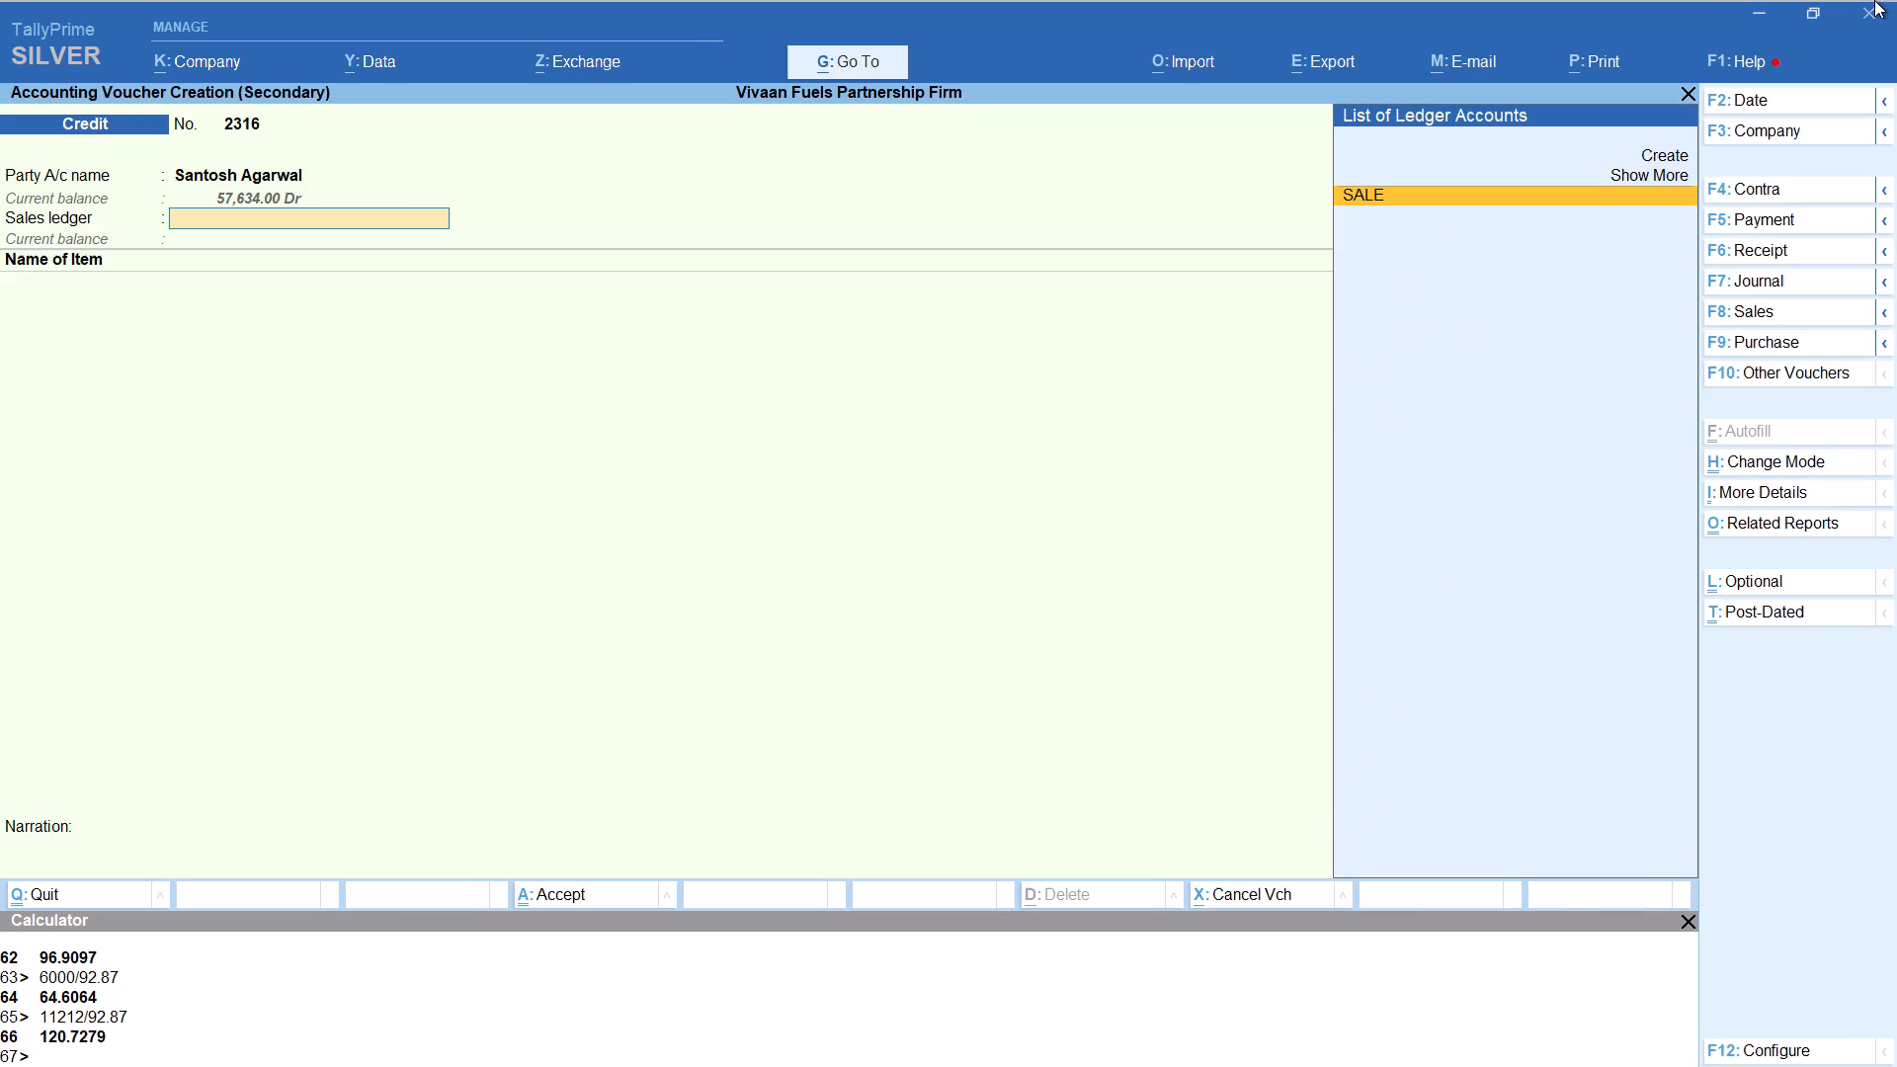
pyautogui.press('Return')
# Add HSD with tracking number Not Applicable and a quantity of 149.99 LITER, calculated as 13930/92.87.
pyautogui.write('hs')
pyautogui.press('Return')
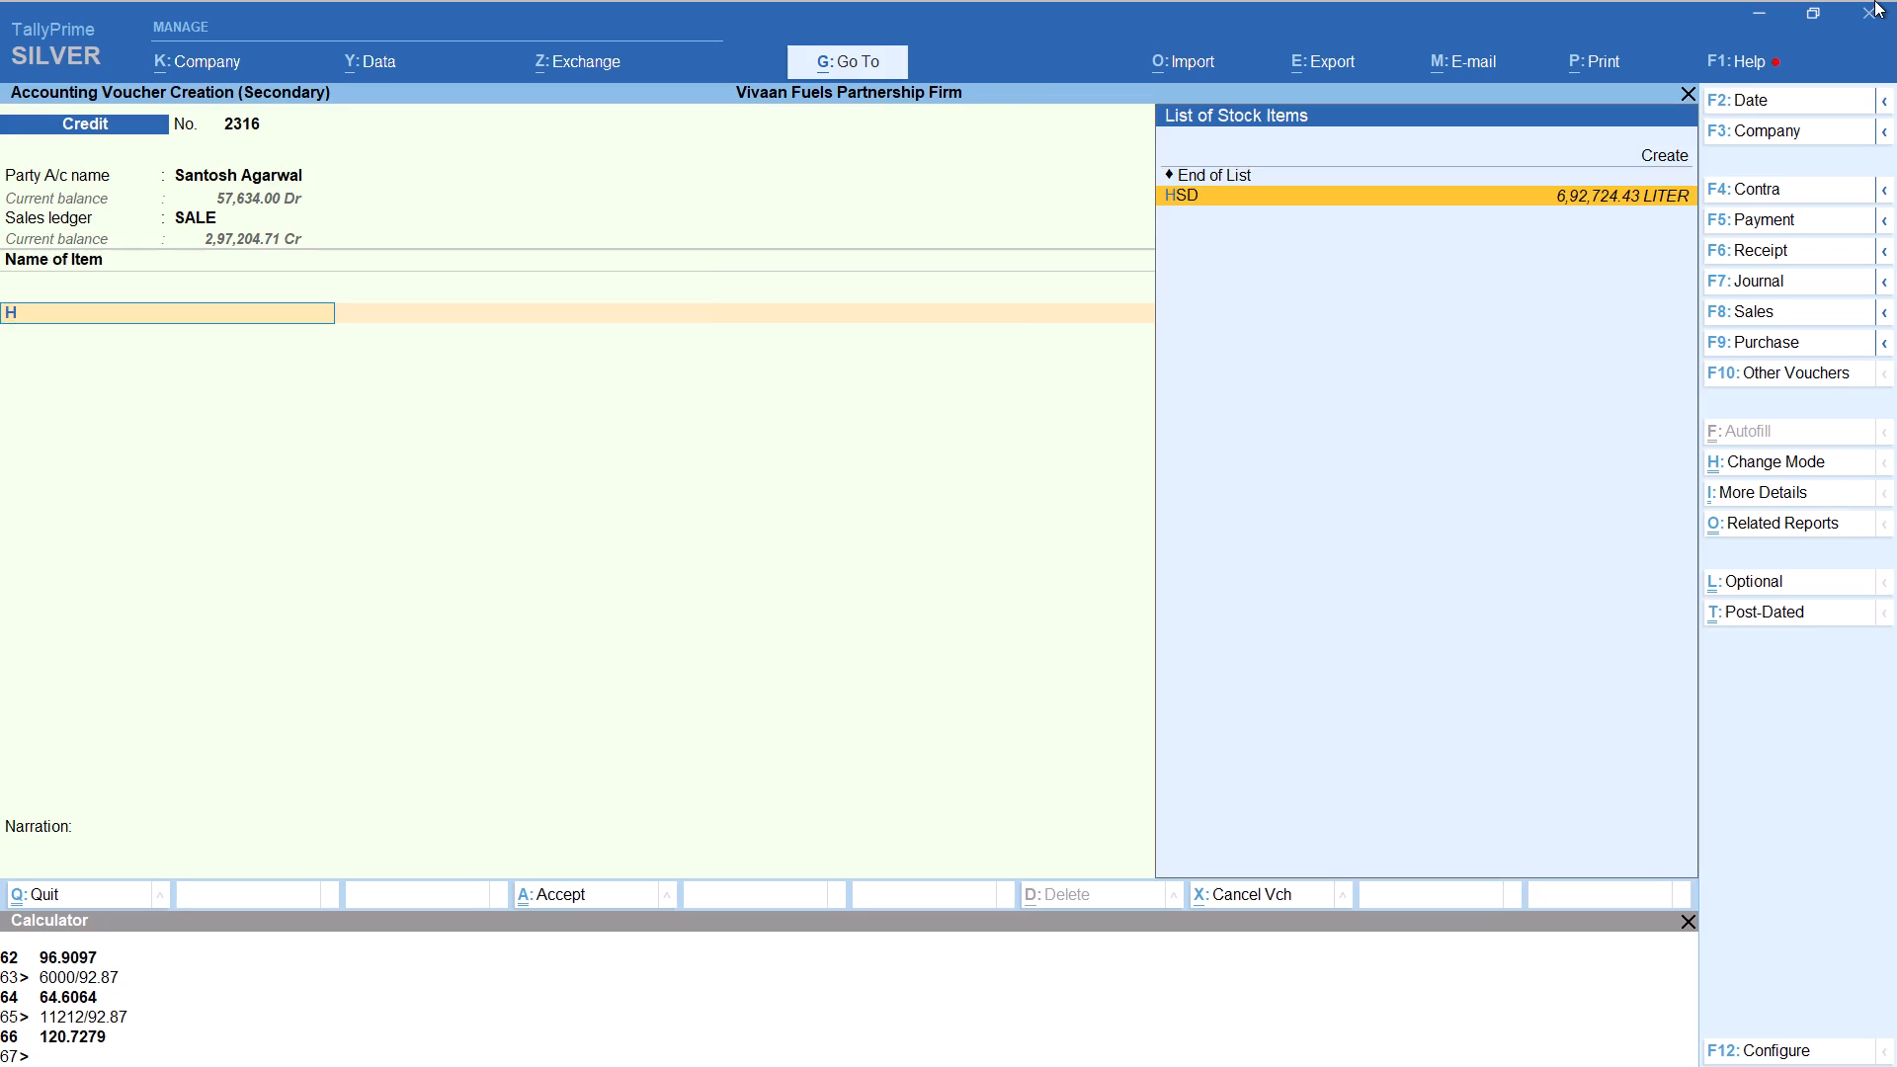
pyautogui.press('Up')
pyautogui.press('Return')
pyautogui.hotkey('alt', 'c')
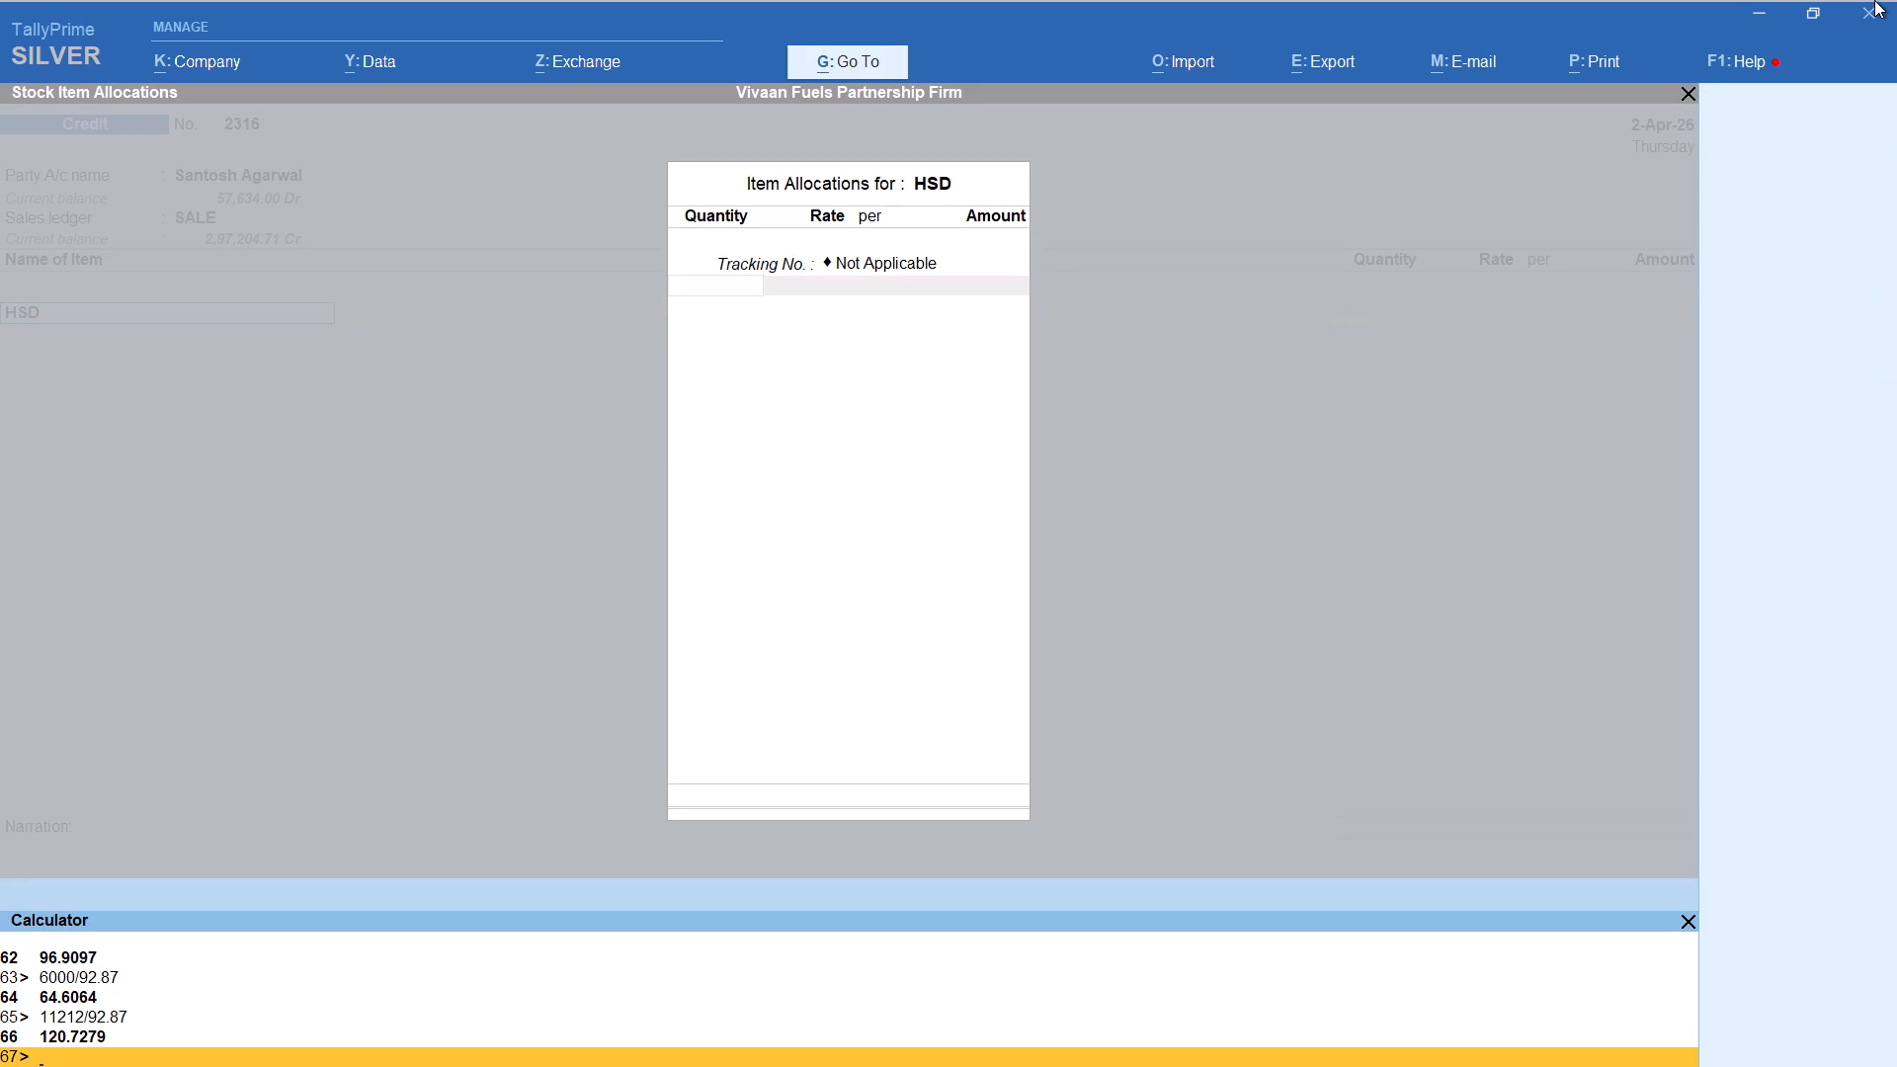
pyautogui.write('139')
pyautogui.write('30')
pyautogui.write('/92.87')
pyautogui.press('Return')
pyautogui.press('Return')
pyautogui.press('Return')
pyautogui.press('Return')
pyautogui.press('Return')
pyautogui.press('Return')
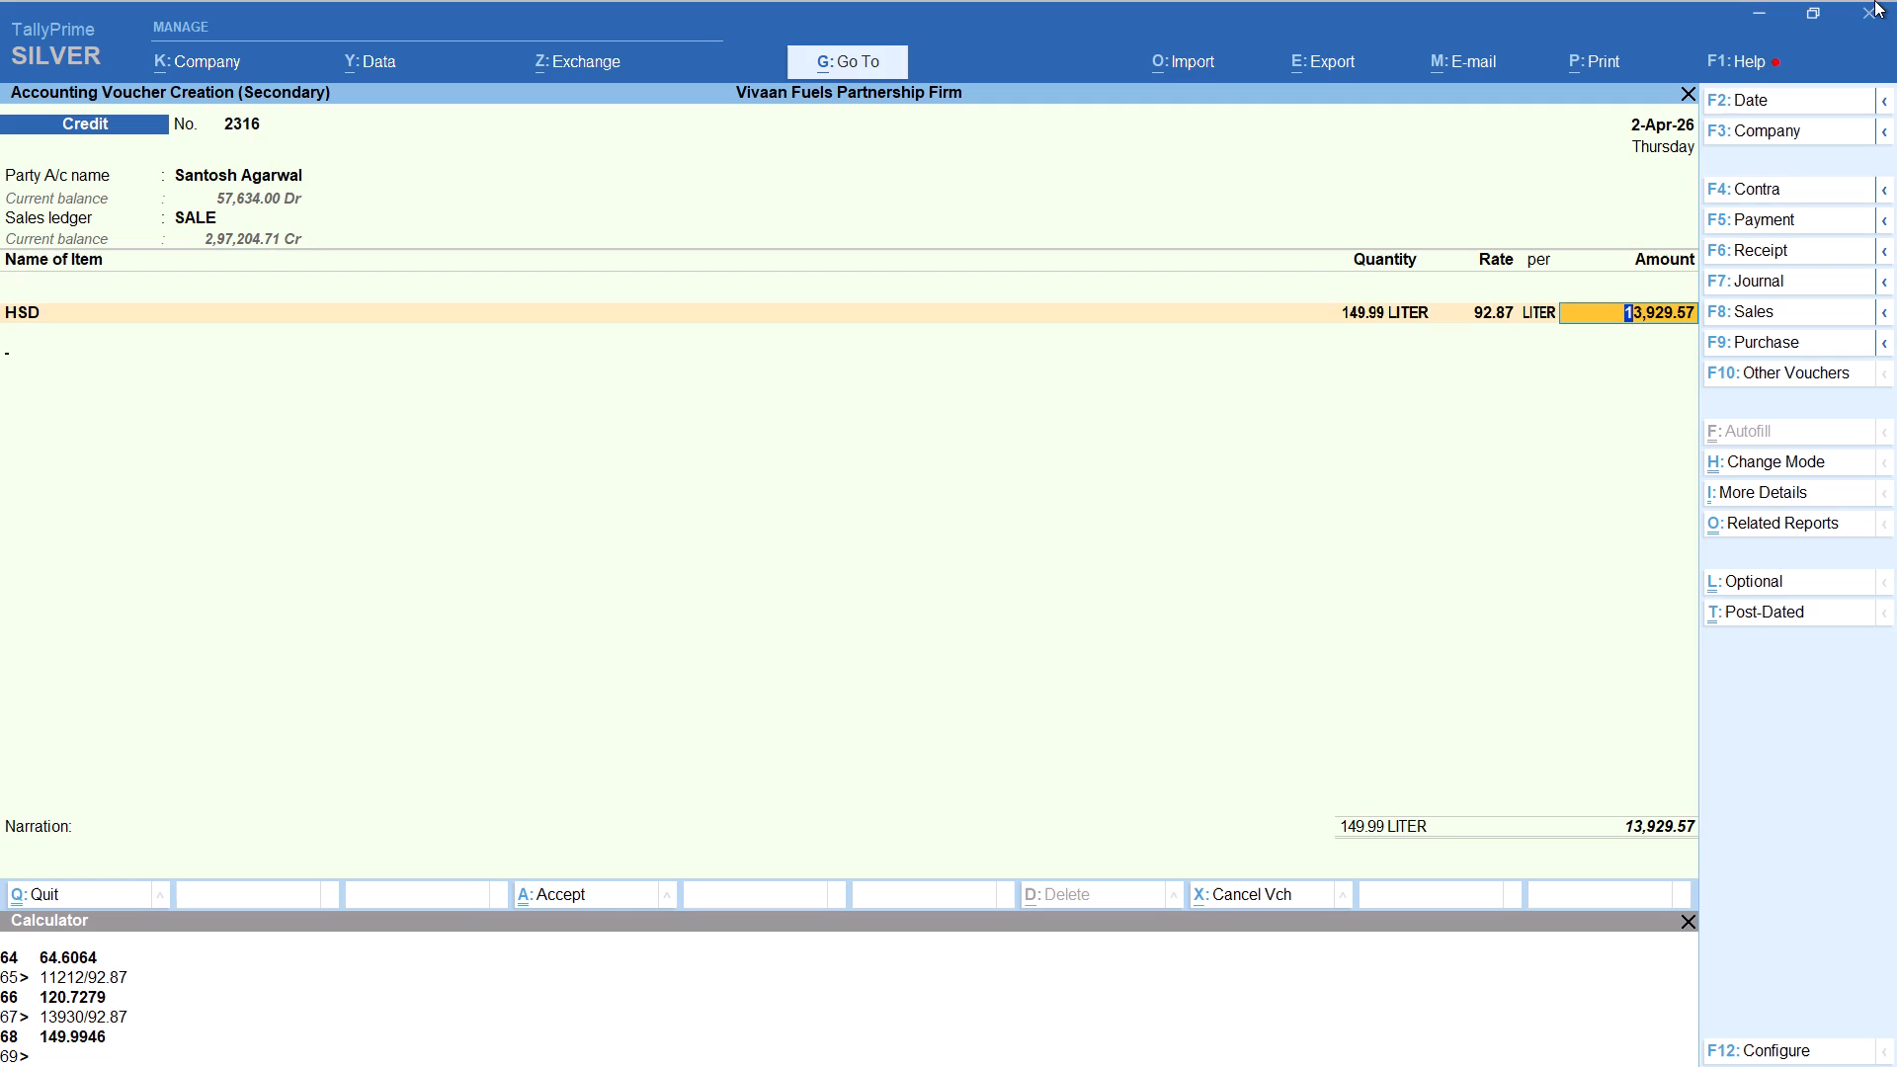
# Add the Round Off ledger to the Santosh voucher and save it.
pyautogui.press('Return')
pyautogui.write('rou')
pyautogui.press('Return')
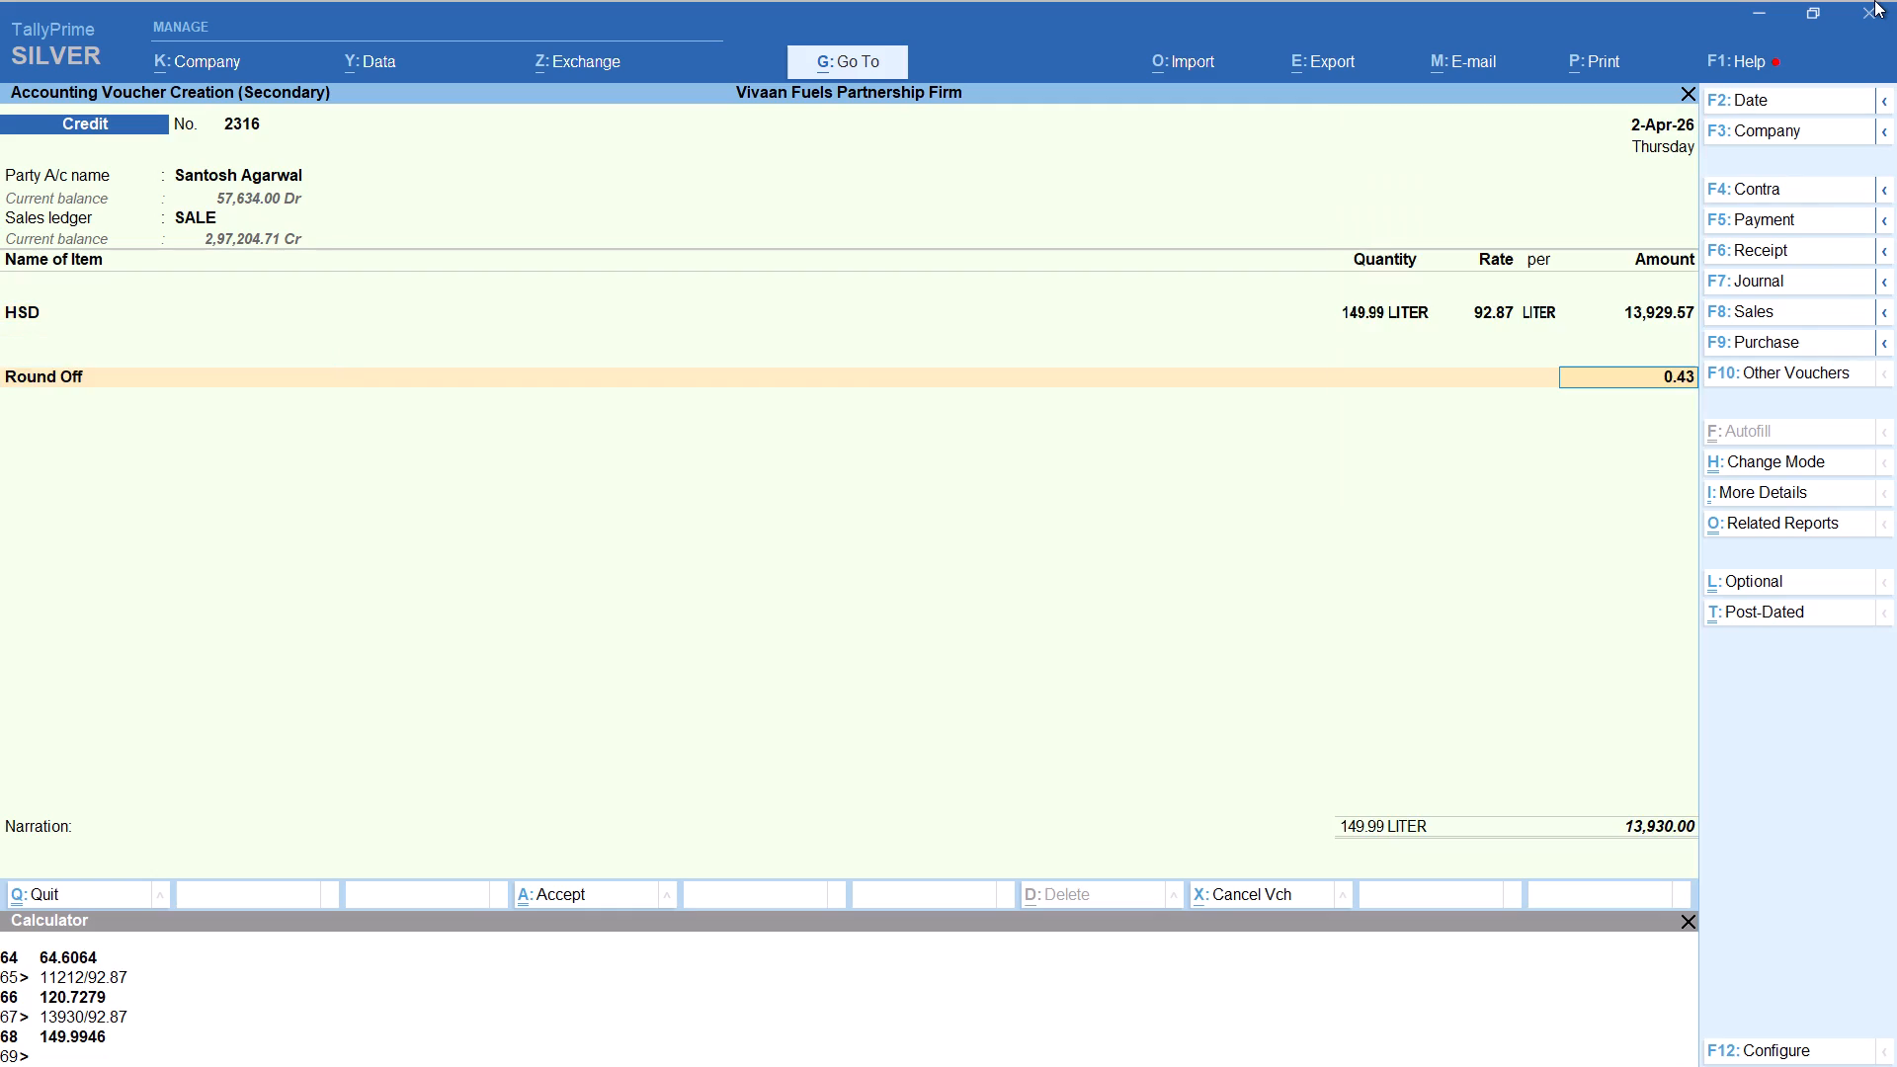
pyautogui.hotkey('ctrl', 'a')
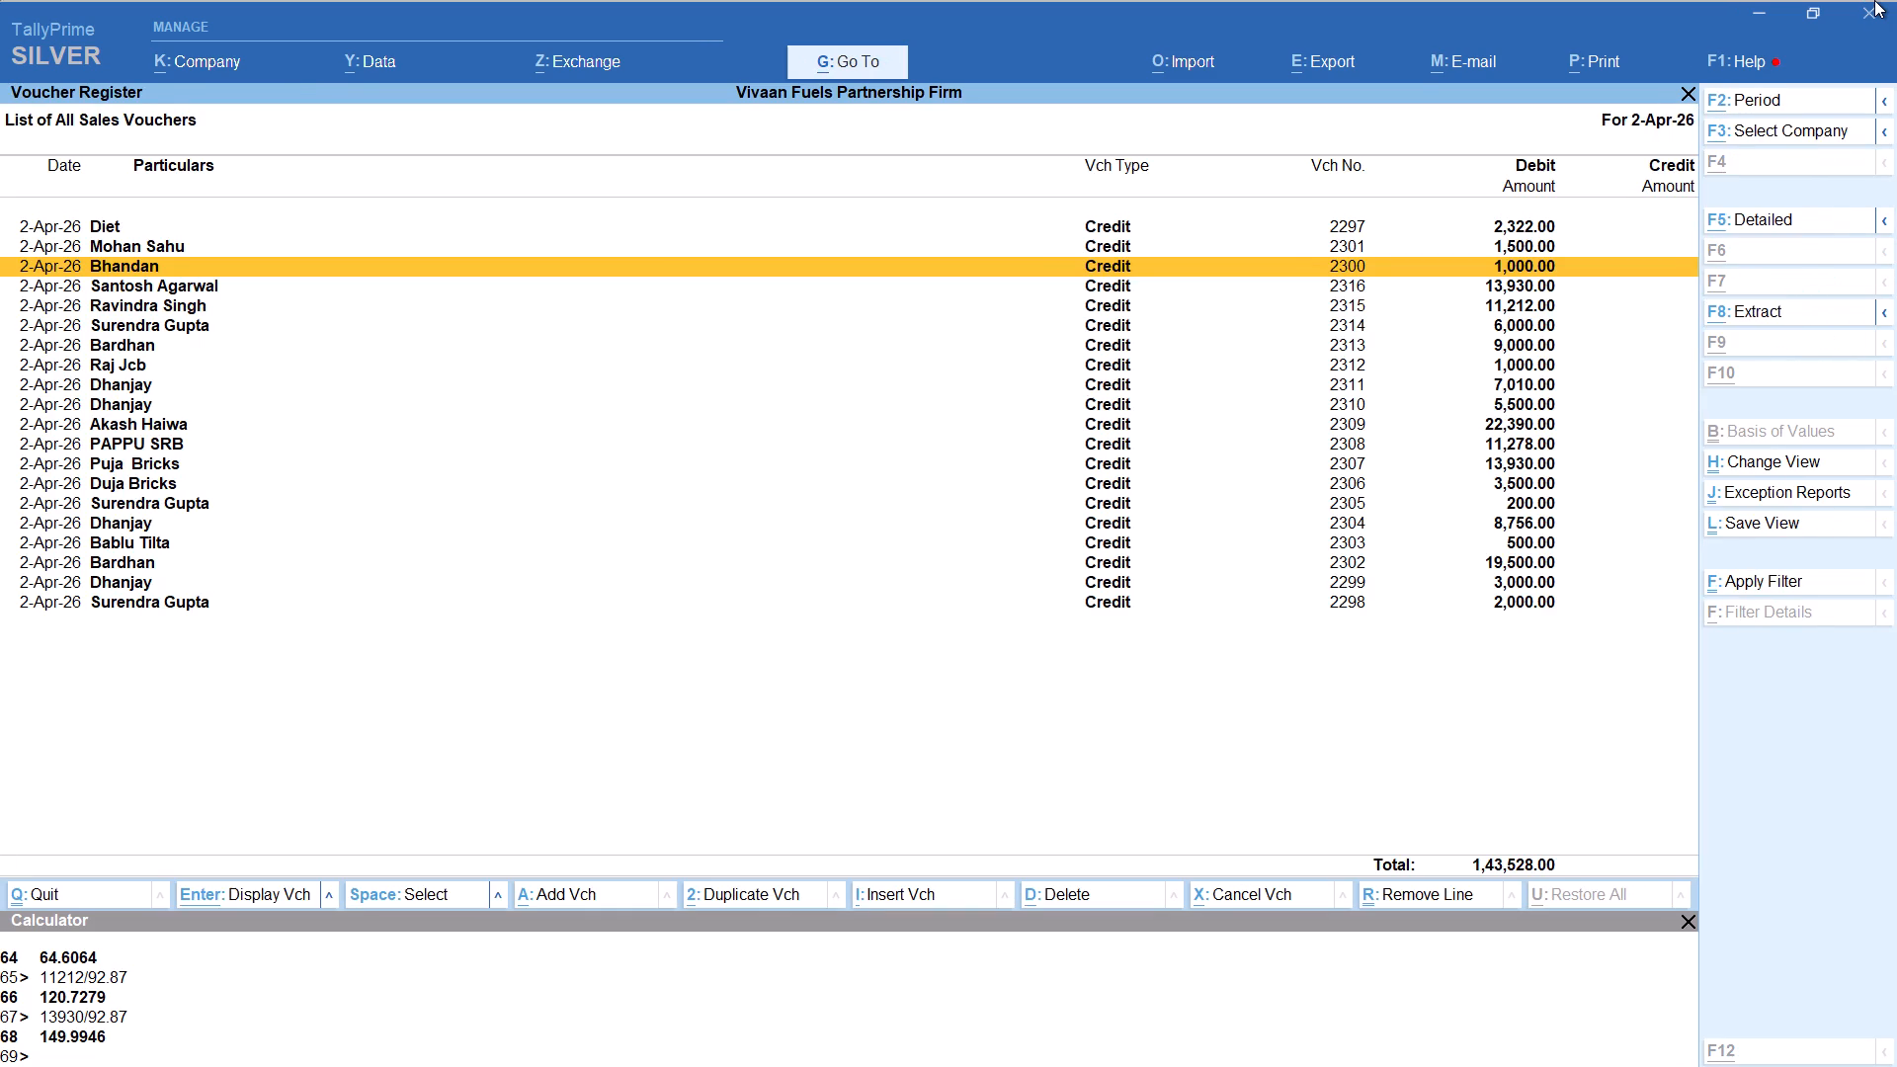
# Start another Credit sales voucher for the first of the two Sunil parties, keeping the default party details and the SALE ledger.
pyautogui.write('SUNIL')
pyautogui.press('Down')
pyautogui.press('Return')
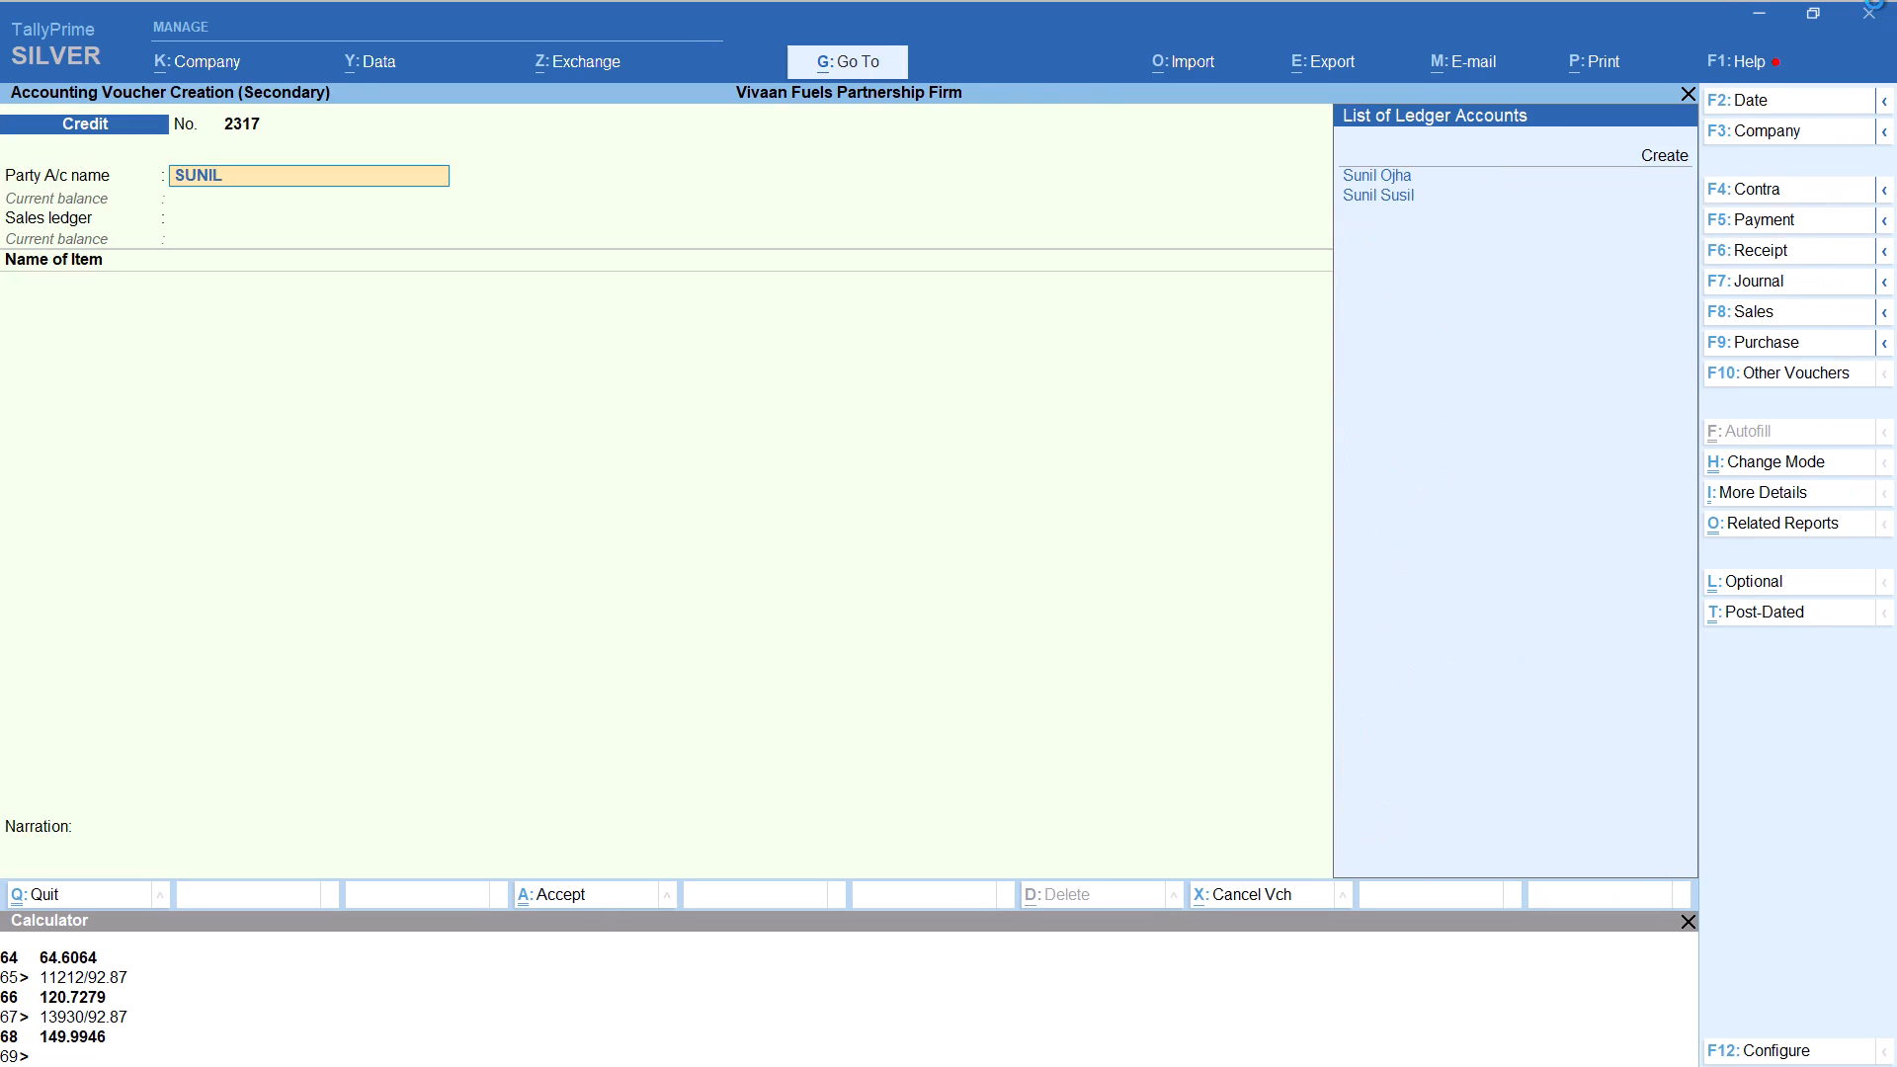
pyautogui.press('Return')
pyautogui.press('Return')
pyautogui.press('Return')
pyautogui.press('Return')
pyautogui.press('Return')
pyautogui.press('Return')
pyautogui.press('Return')
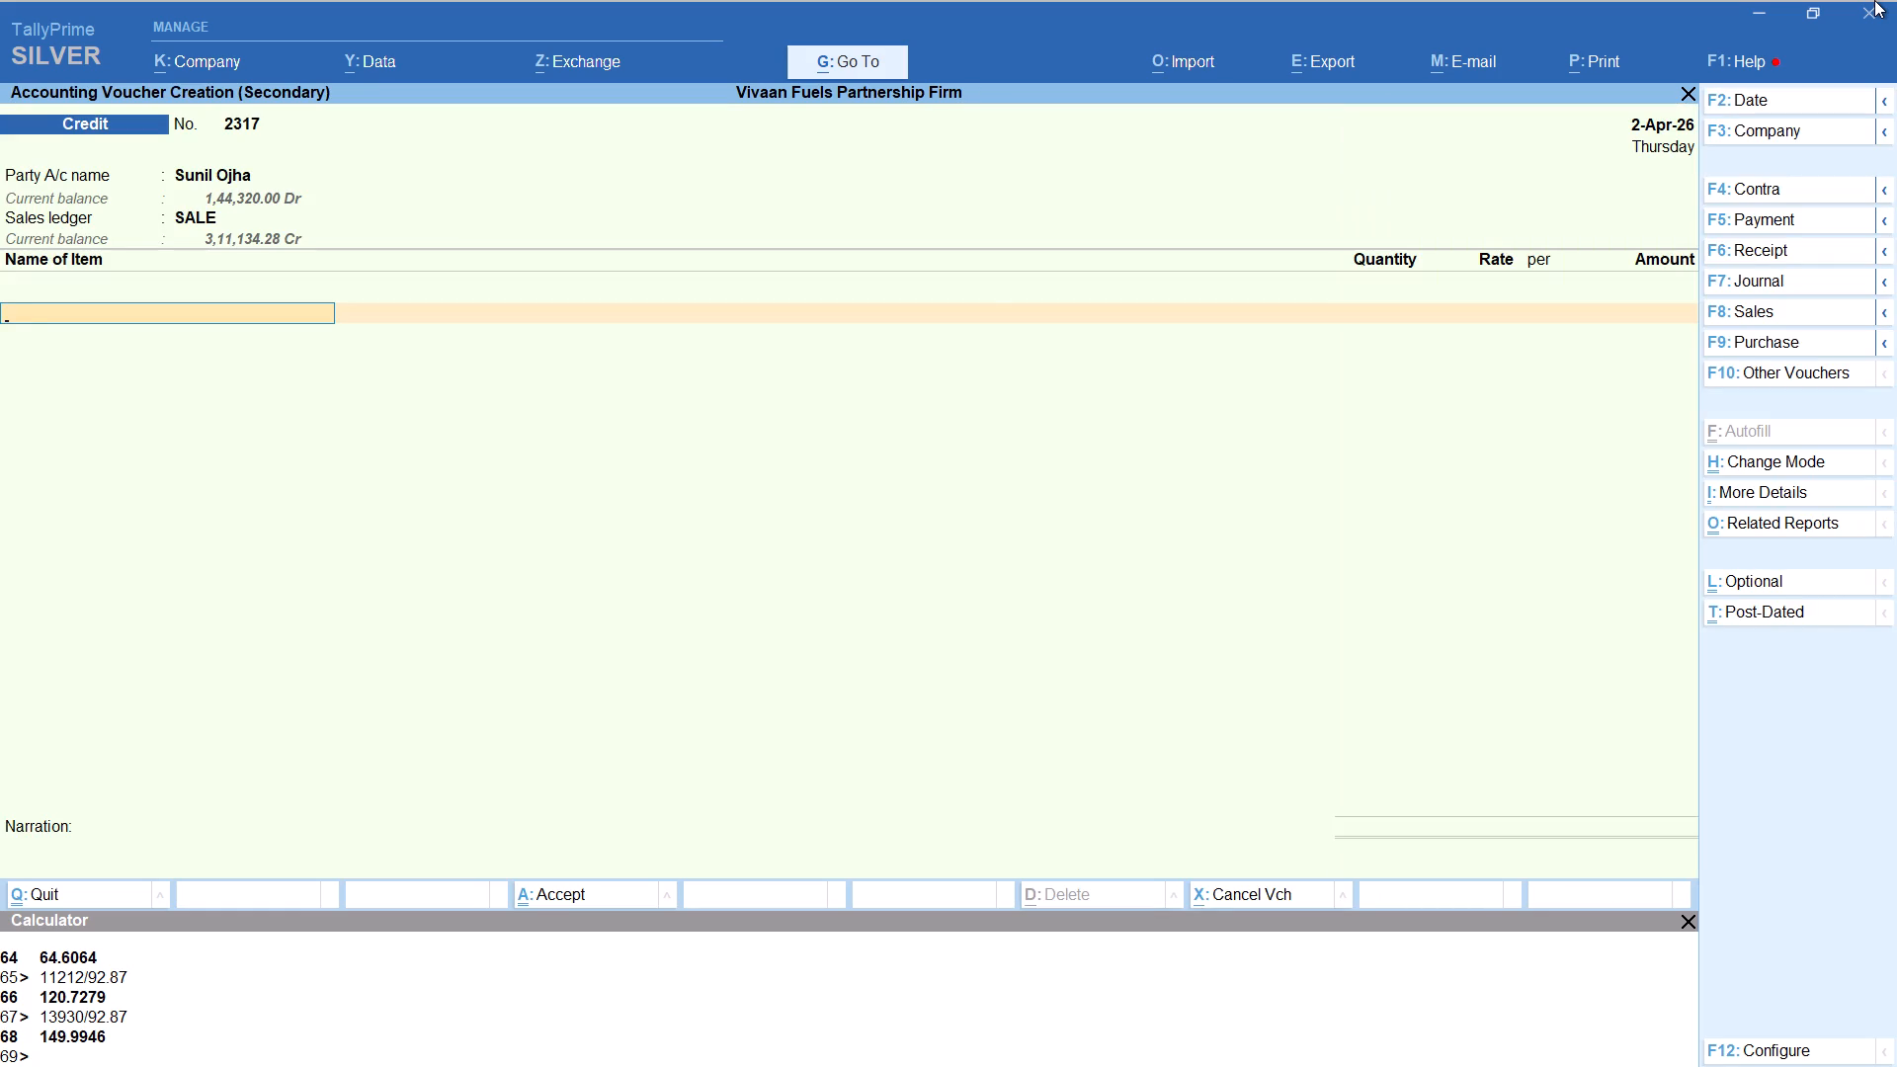
# Add HSD with tracking number Not Applicable and a quantity of 158.50 LITER, calculated as 14720/92.87.
pyautogui.write('HS')
pyautogui.press('Return')
pyautogui.press('Up')
pyautogui.press('Return')
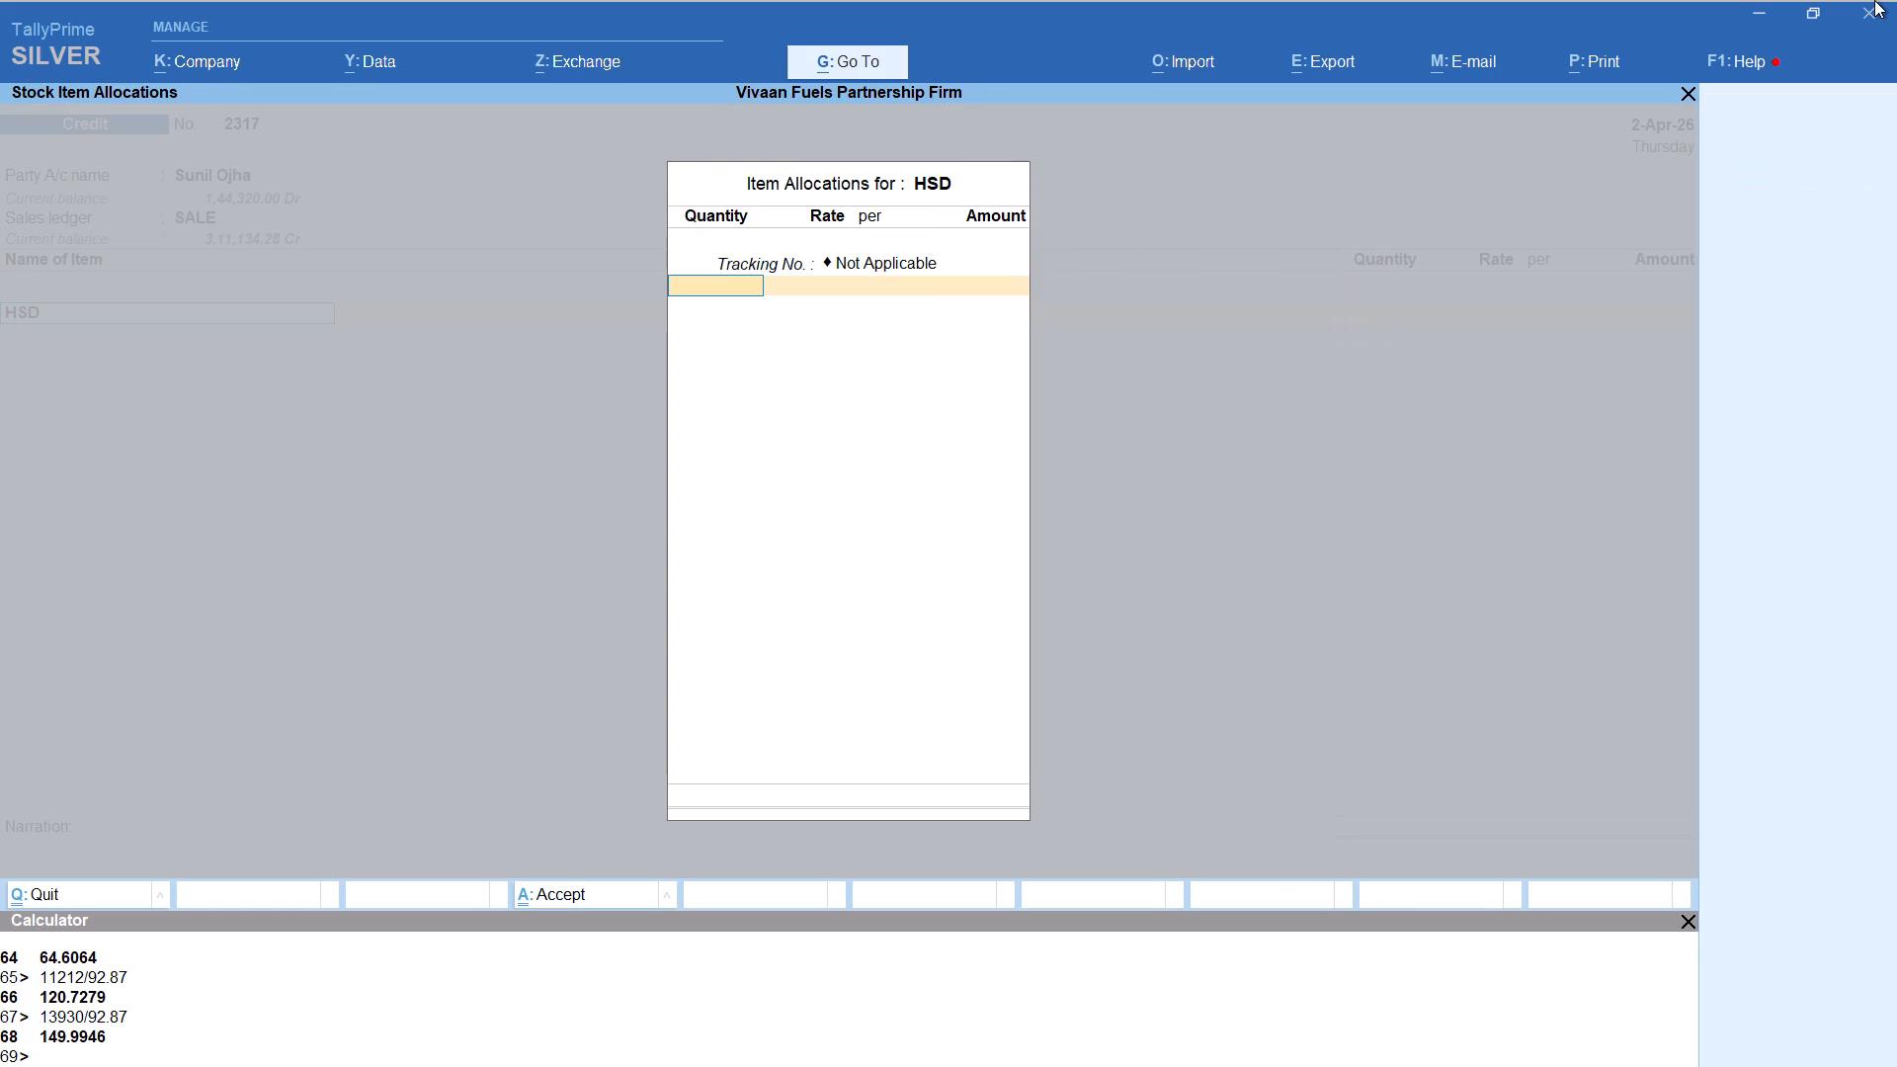
pyautogui.hotkey('alt', 'c')
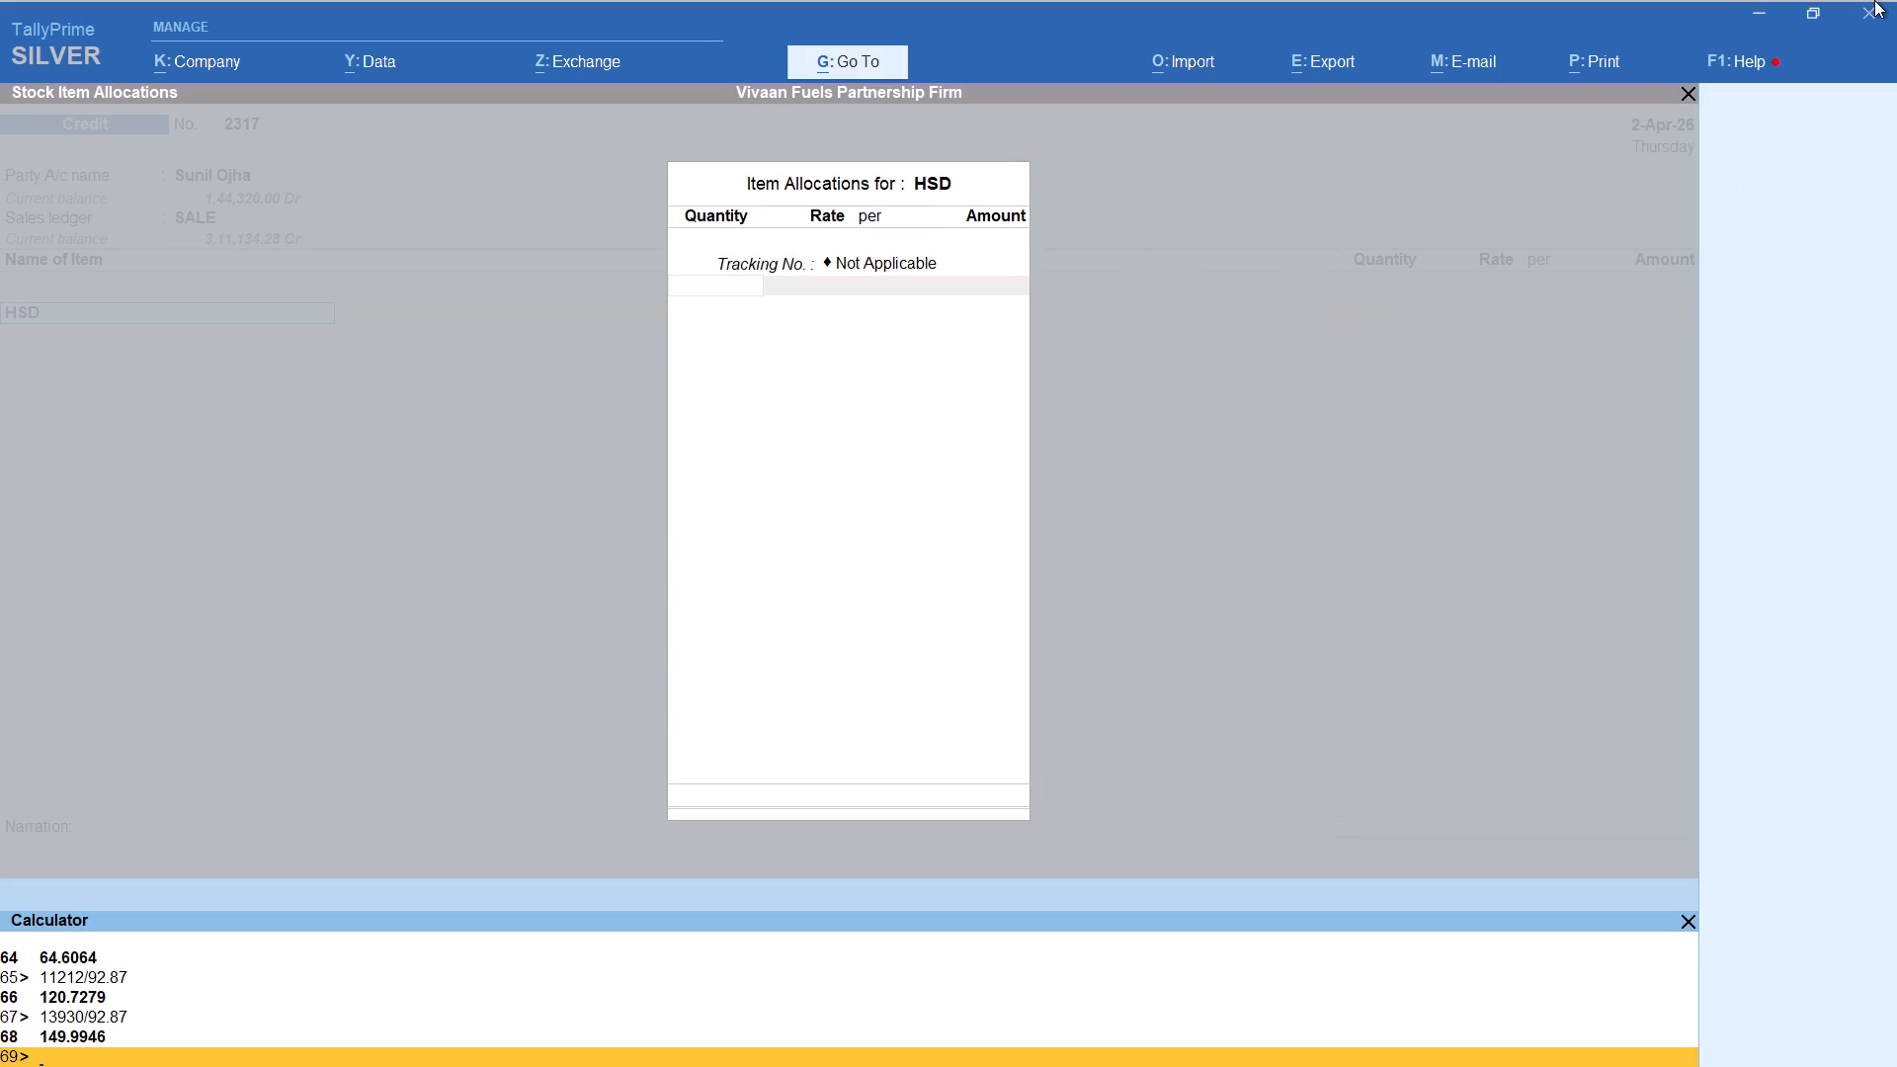
pyautogui.write('14')
pyautogui.write('720')
pyautogui.write('/92.87')
pyautogui.press('Return')
pyautogui.press('Return')
pyautogui.press('Return')
pyautogui.press('Return')
pyautogui.press('Return')
pyautogui.press('Return')
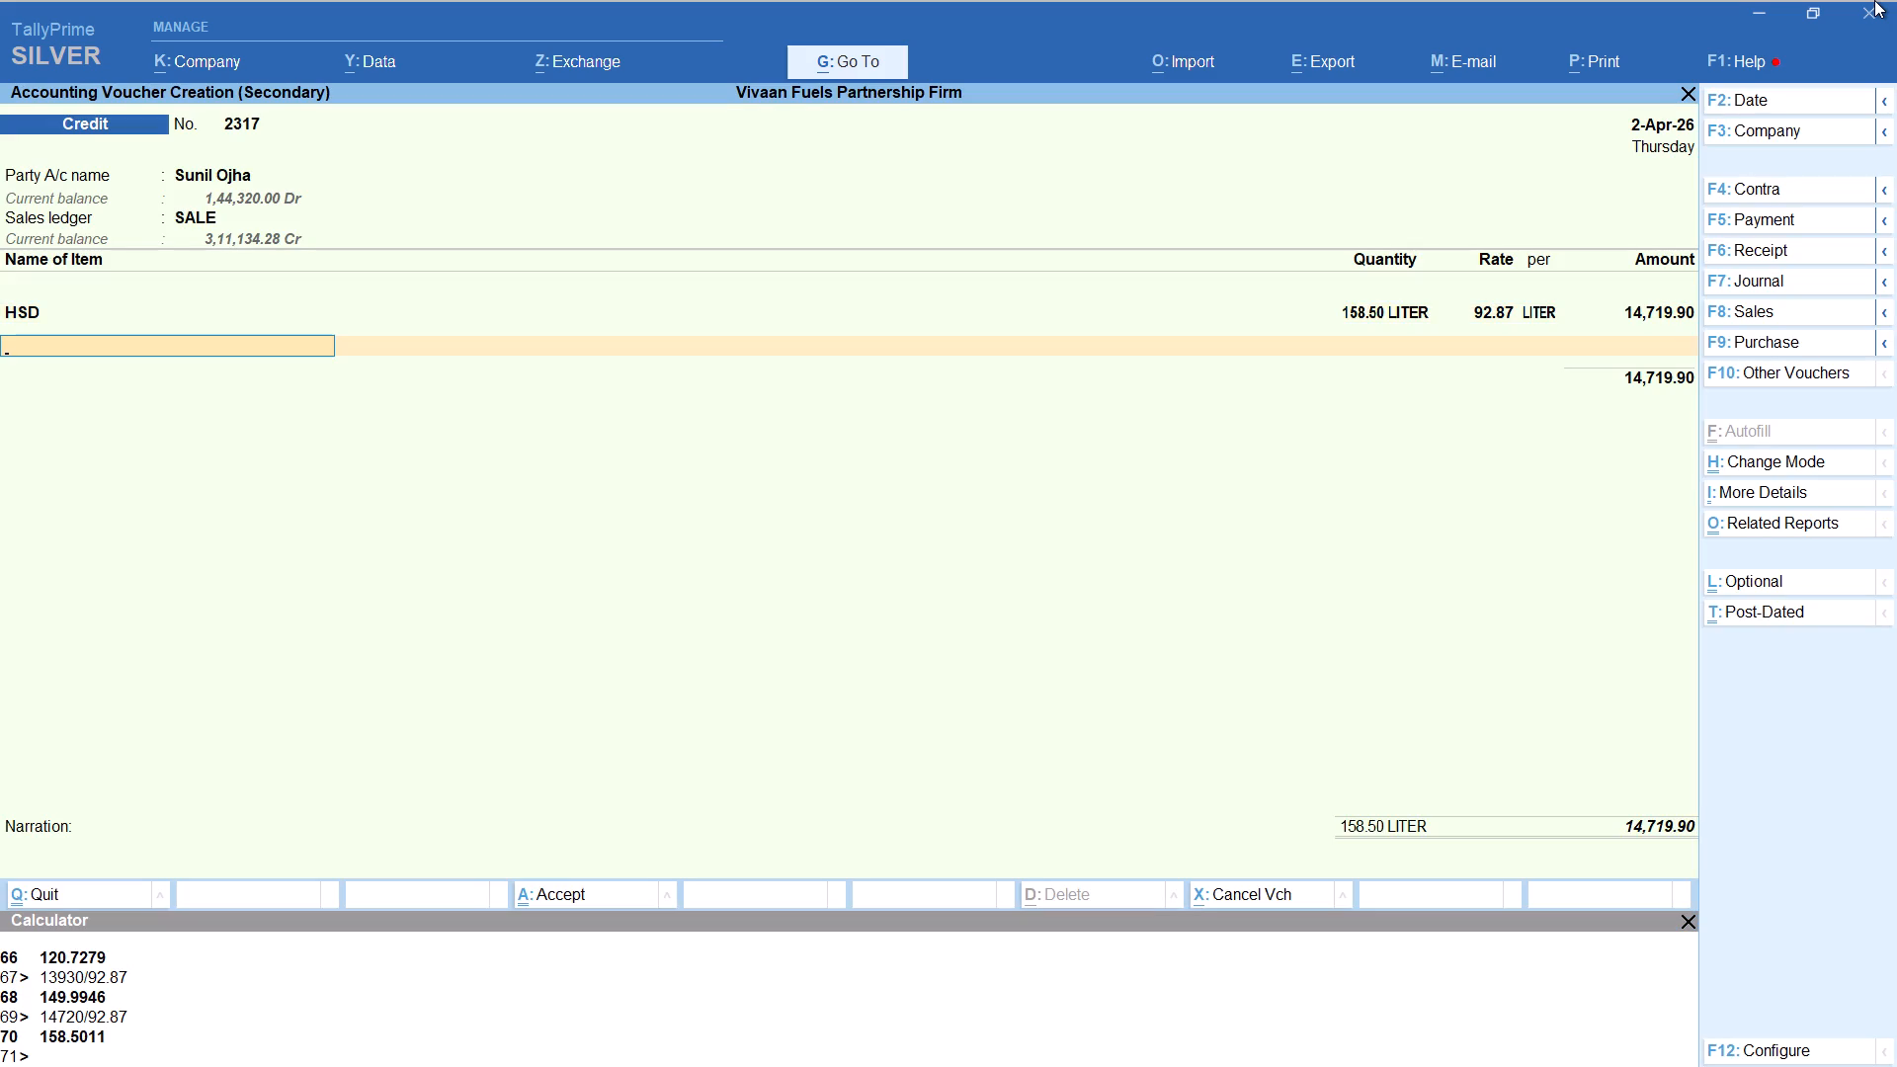
# Add the Round Off ledger to the Sunil voucher and save it.
pyautogui.press('Return')
pyautogui.write('ROPU')
pyautogui.press('Return')
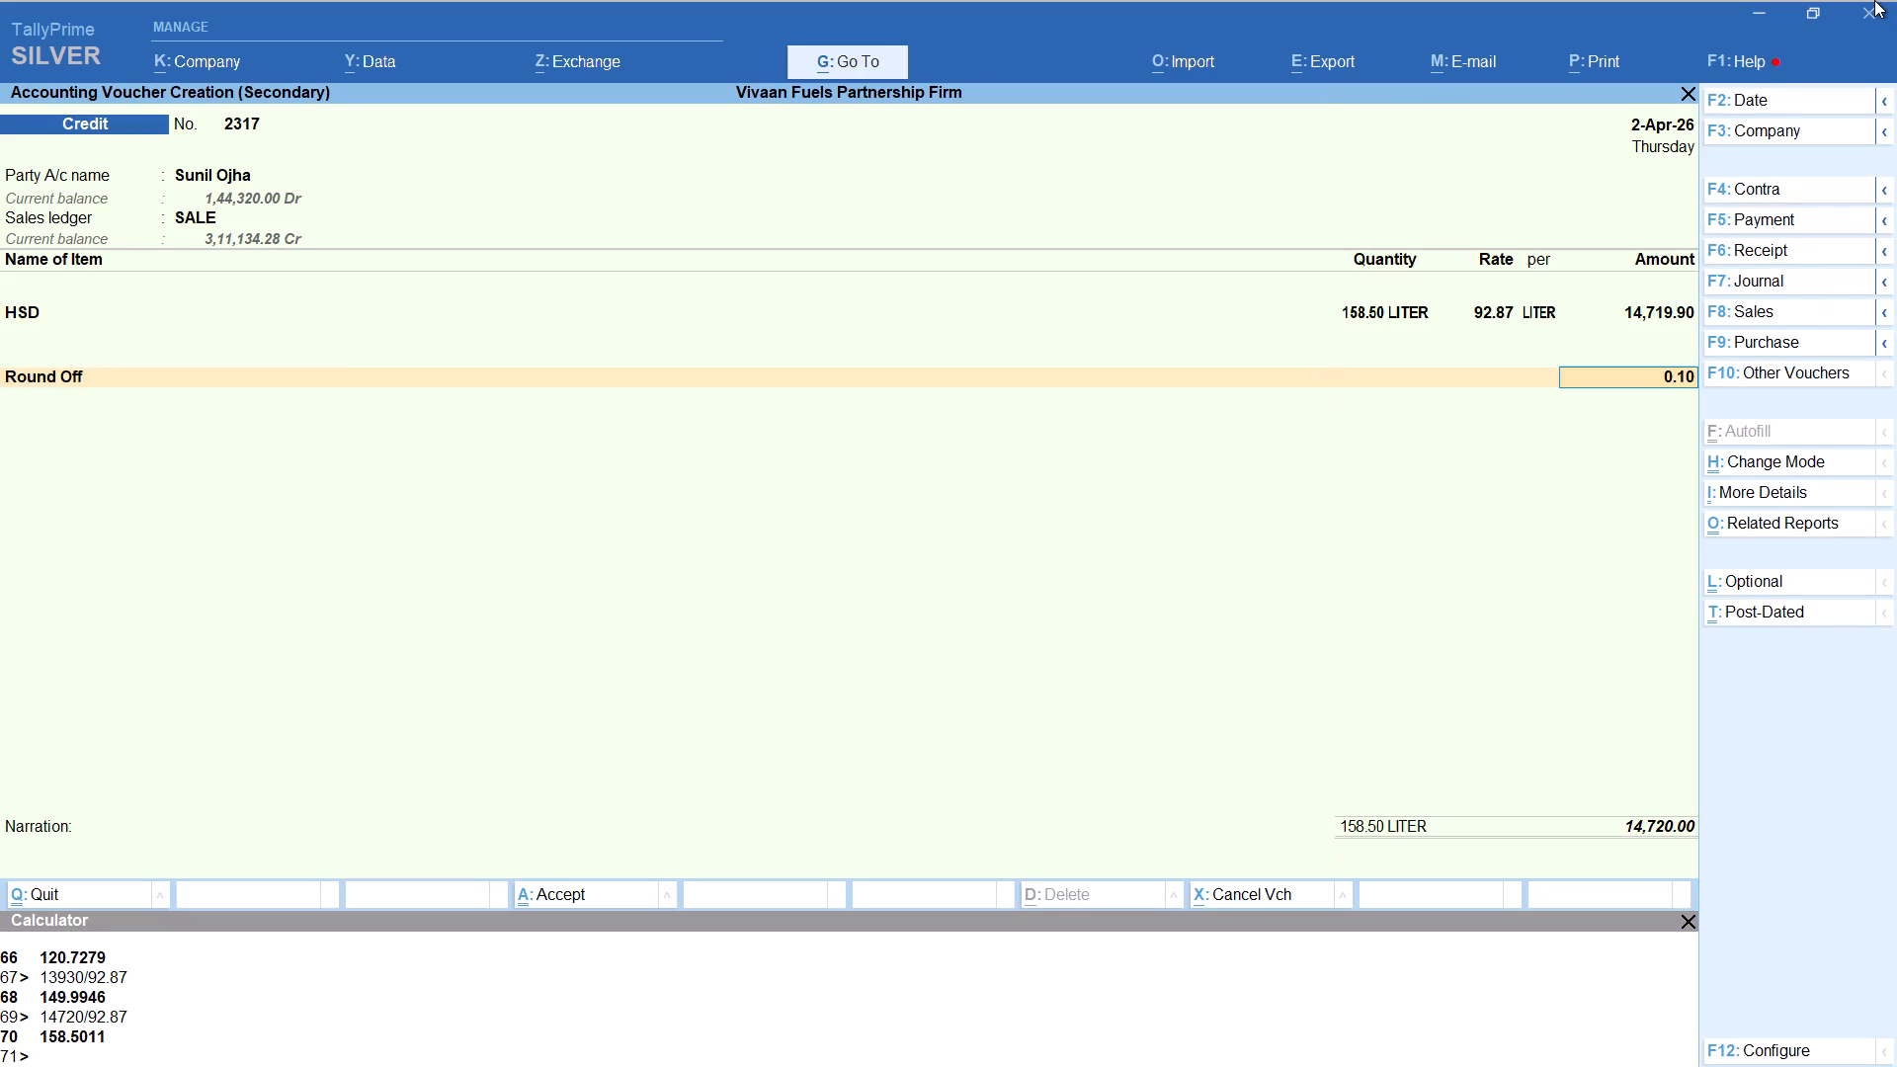
pyautogui.hotkey('ctrl', 'a')
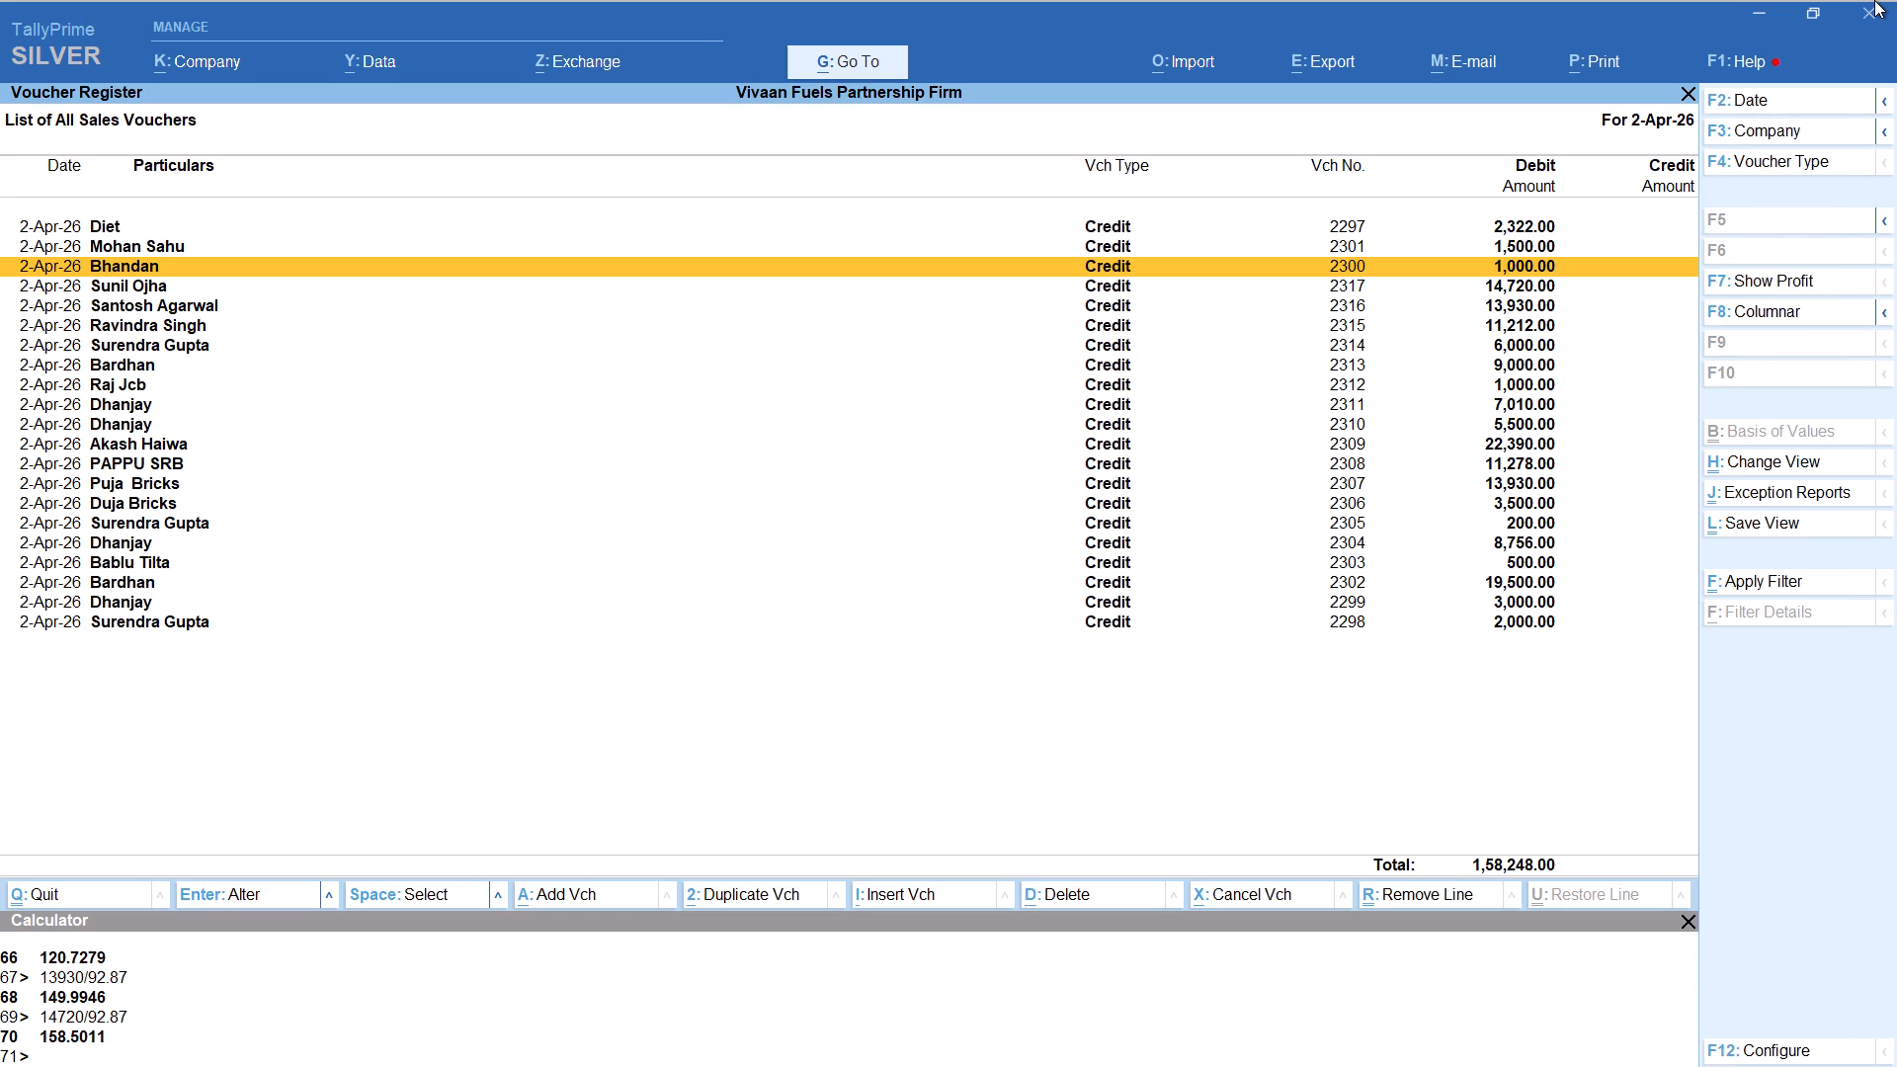
# Start another Credit sales voucher for the party Surendra, keeping the default party details and the SALE ledger.
pyautogui.hotkey('alt', 'a')
pyautogui.write('SUR')
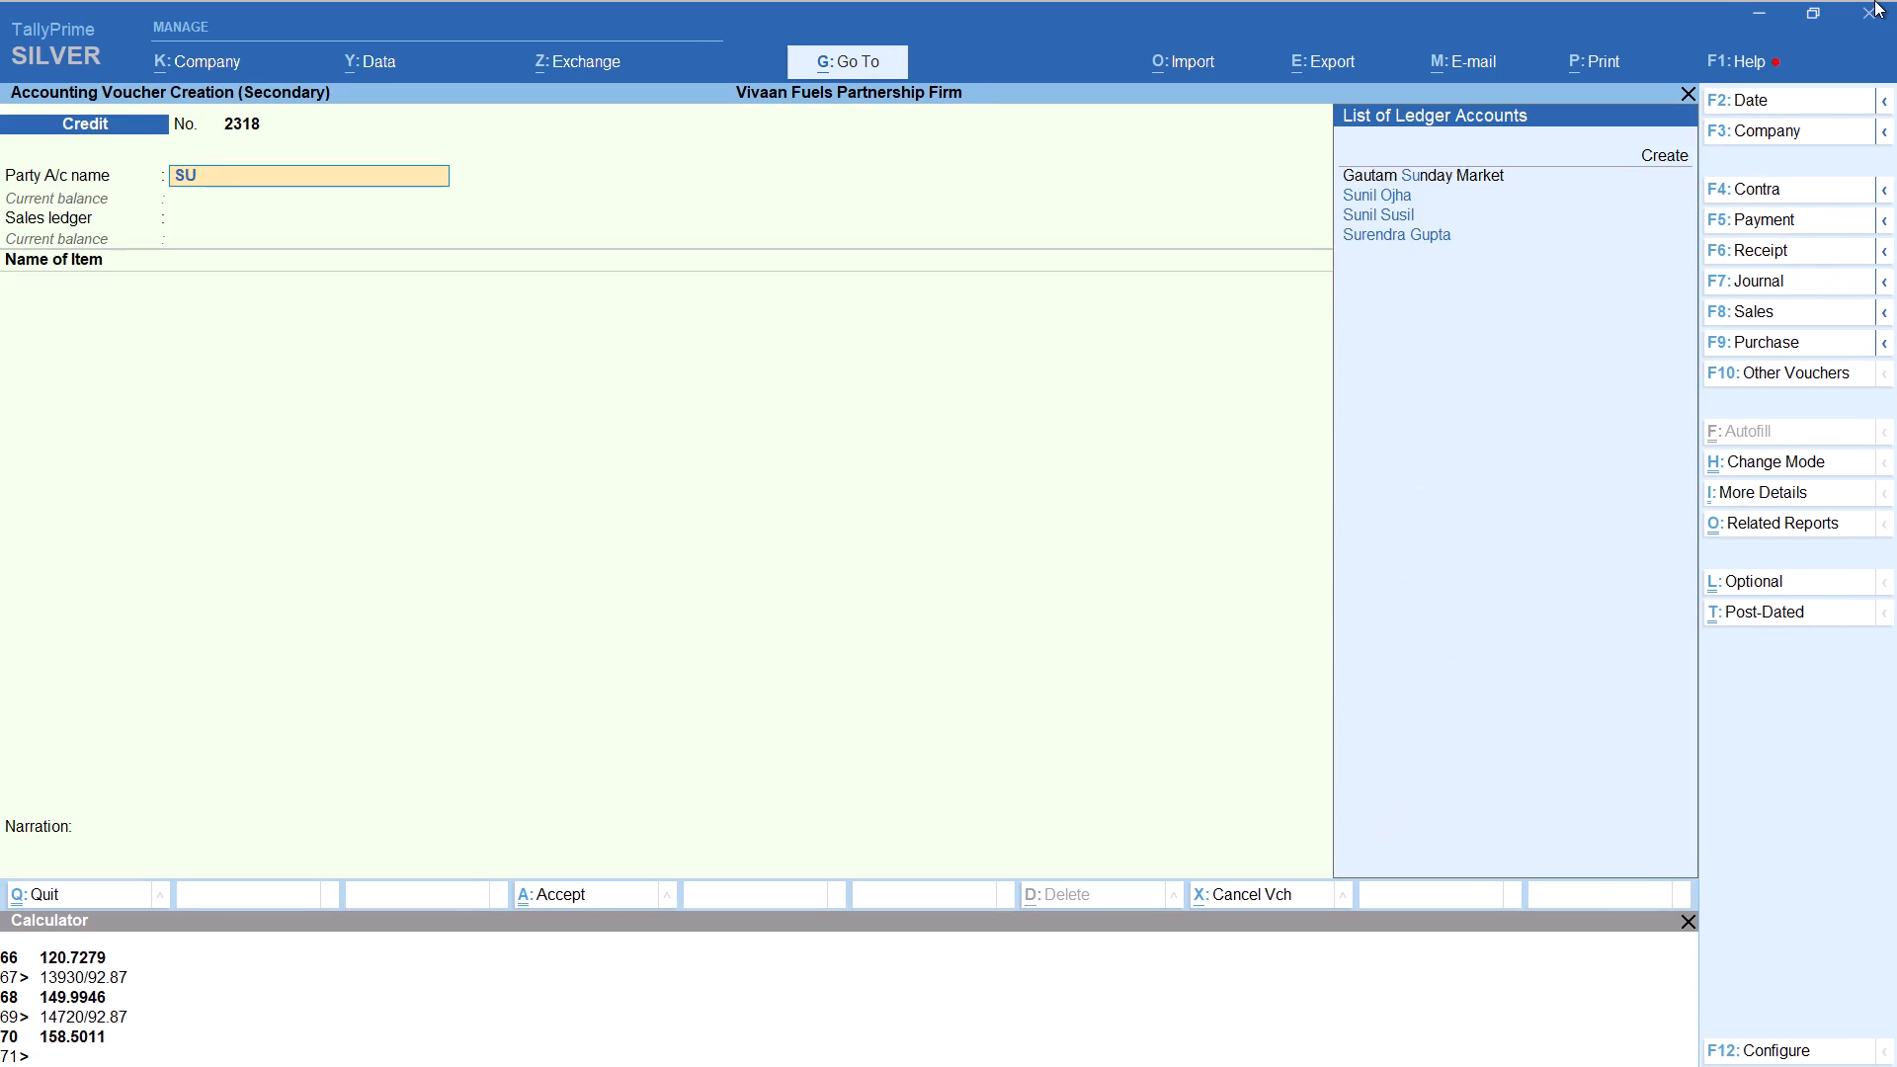
pyautogui.press('Return')
pyautogui.press('Return')
pyautogui.press('Return')
pyautogui.press('Return')
pyautogui.press('Return')
pyautogui.press('Return')
pyautogui.press('Return')
pyautogui.press('Return')
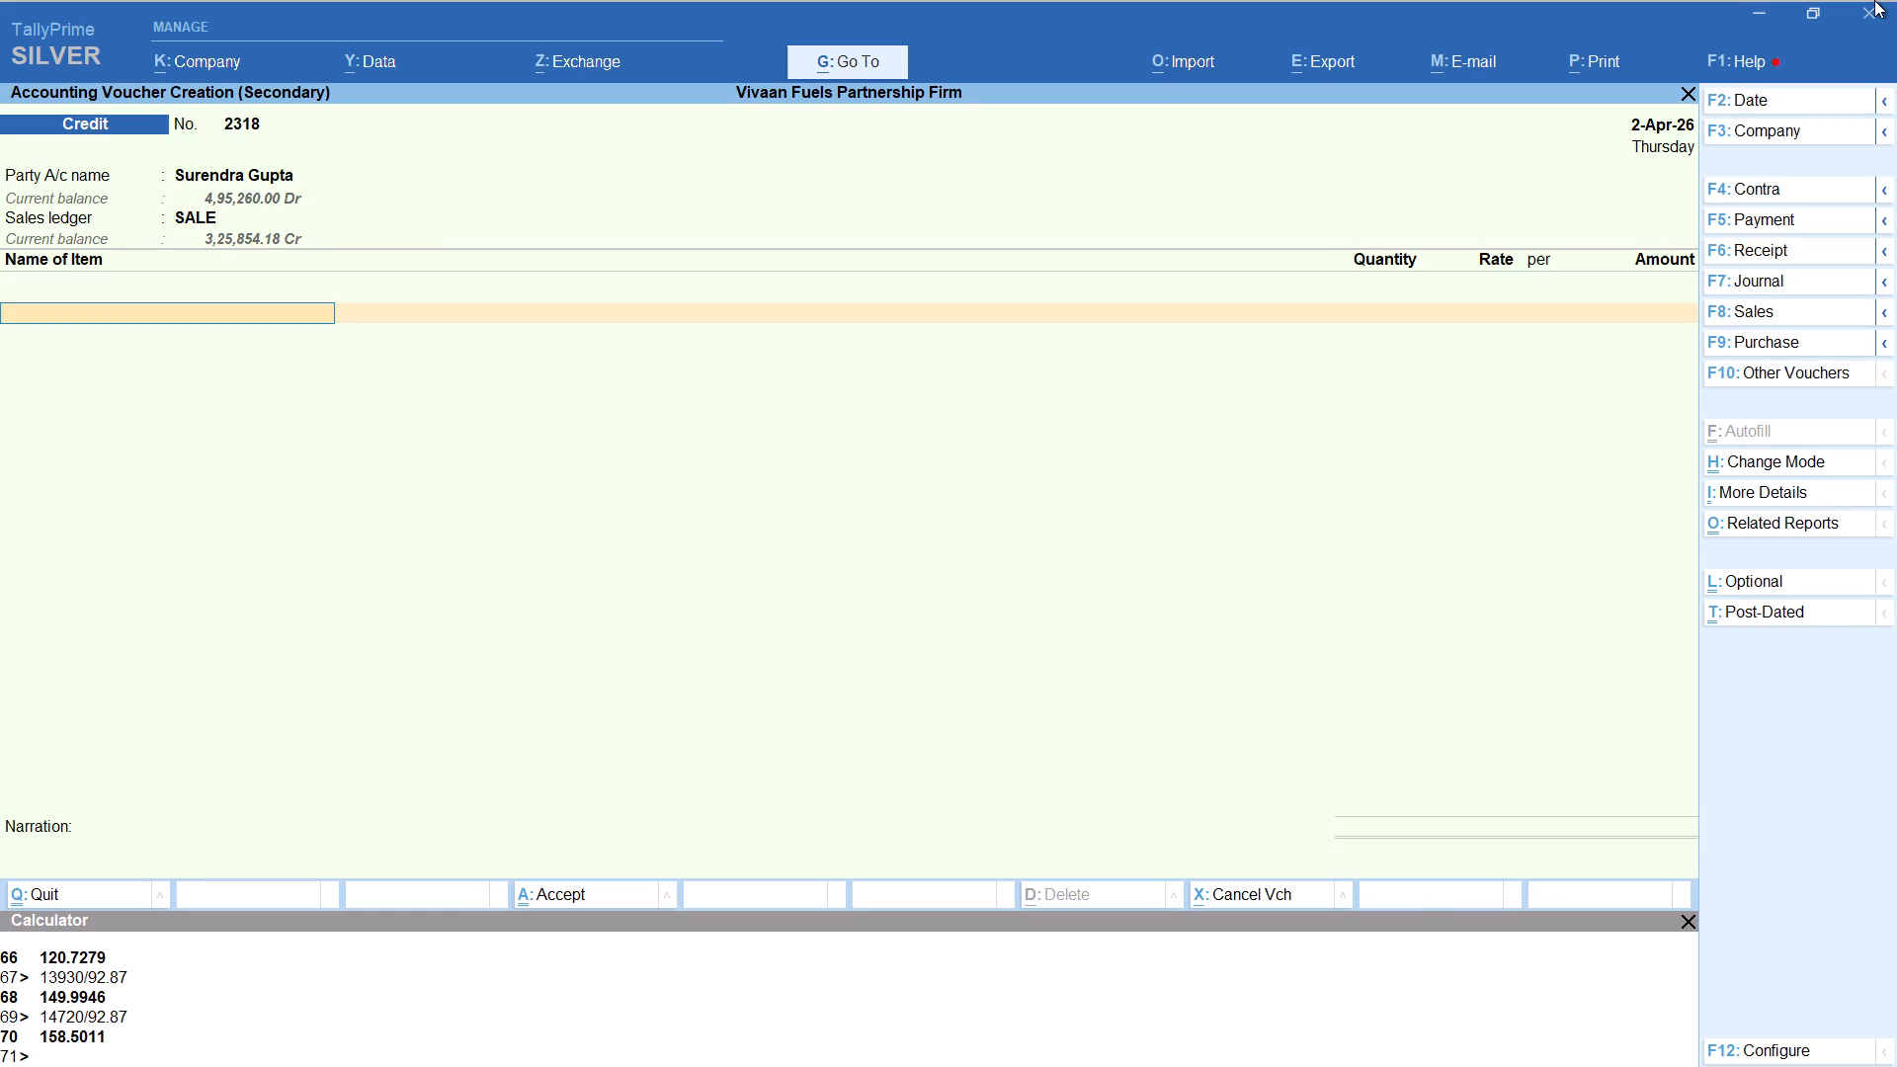
# Add HSD with tracking number Not Applicable and a quantity of 16.15 LITER, calculated as 1500/92.87.
pyautogui.write('HS')
pyautogui.press('Return')
pyautogui.press('Up')
pyautogui.press('Return')
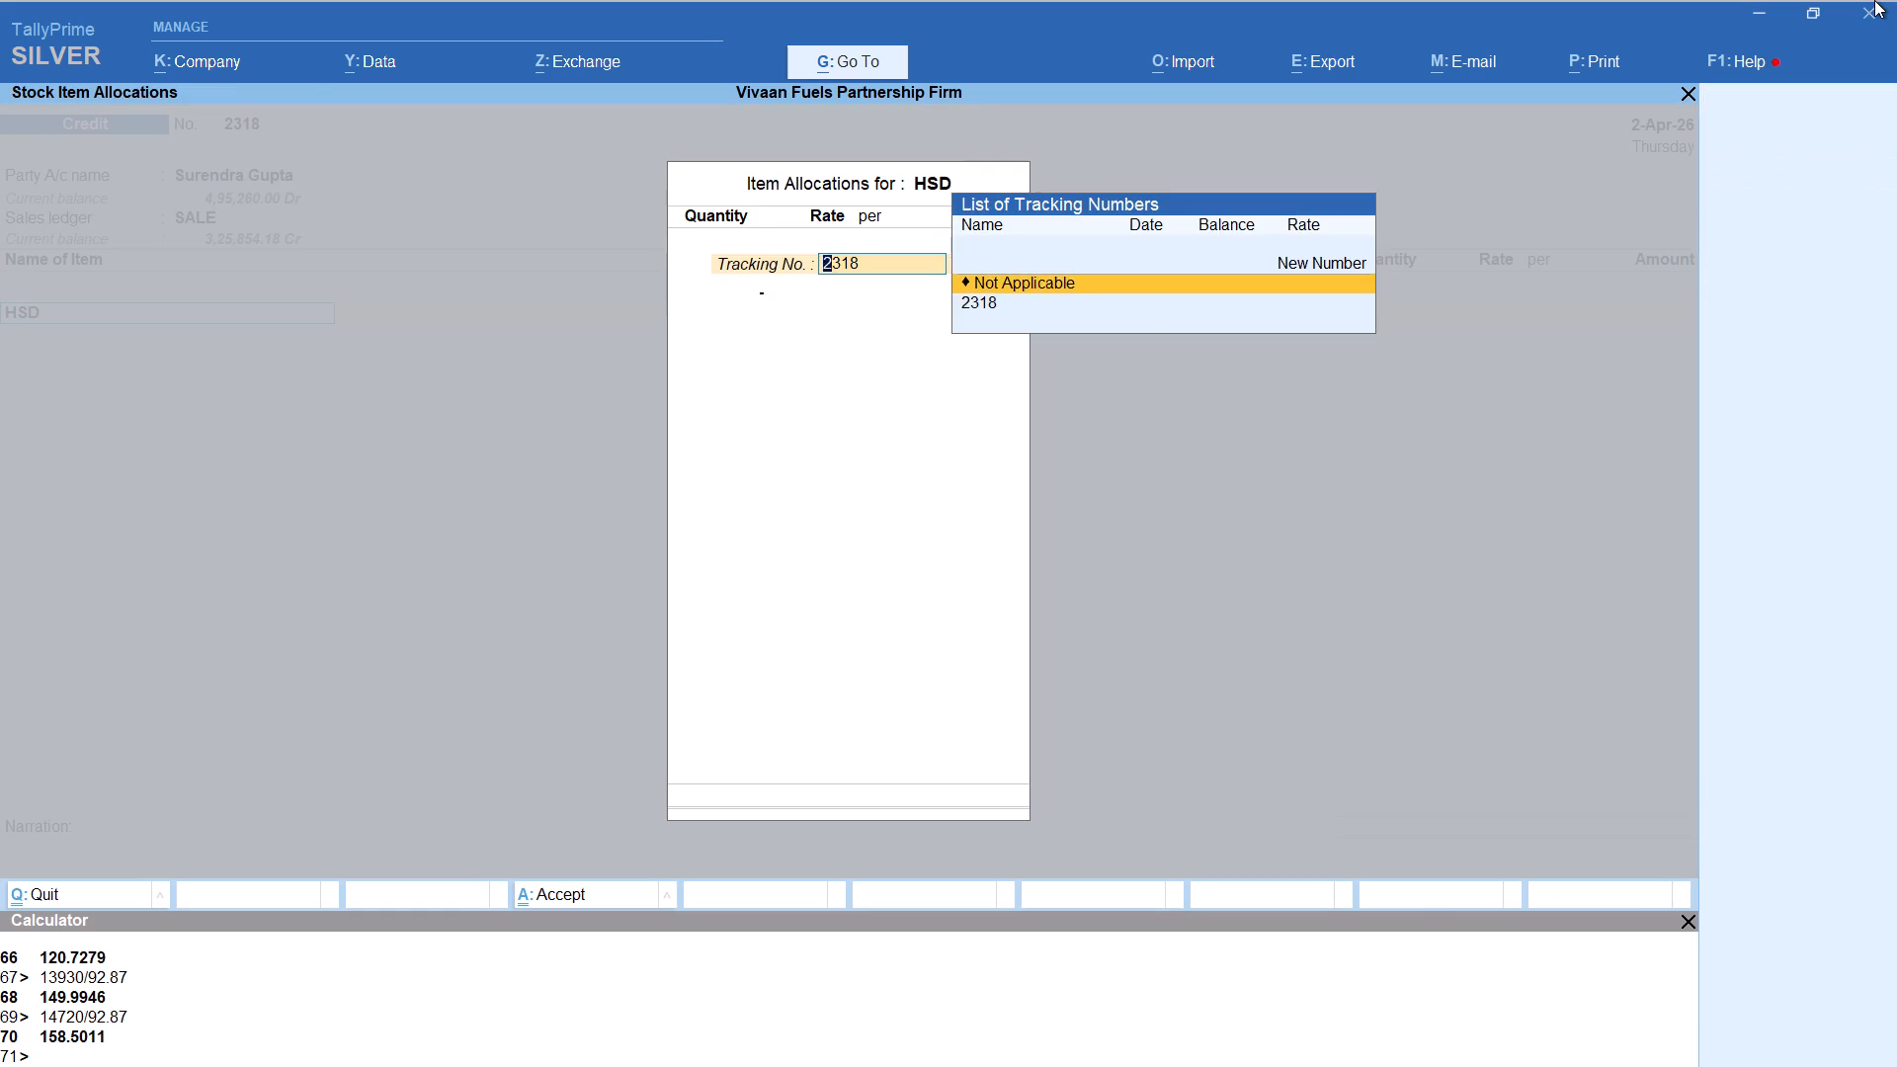
pyautogui.hotkey('alt', 'c')
pyautogui.write('1500/92.8')
pyautogui.press('7')
pyautogui.press('Return')
pyautogui.press('Return')
pyautogui.press('Return')
pyautogui.press('Return')
pyautogui.press('Return')
pyautogui.press('Return')
# Add the Round Off ledger to the Surendra voucher and save it.
pyautogui.press('Return')
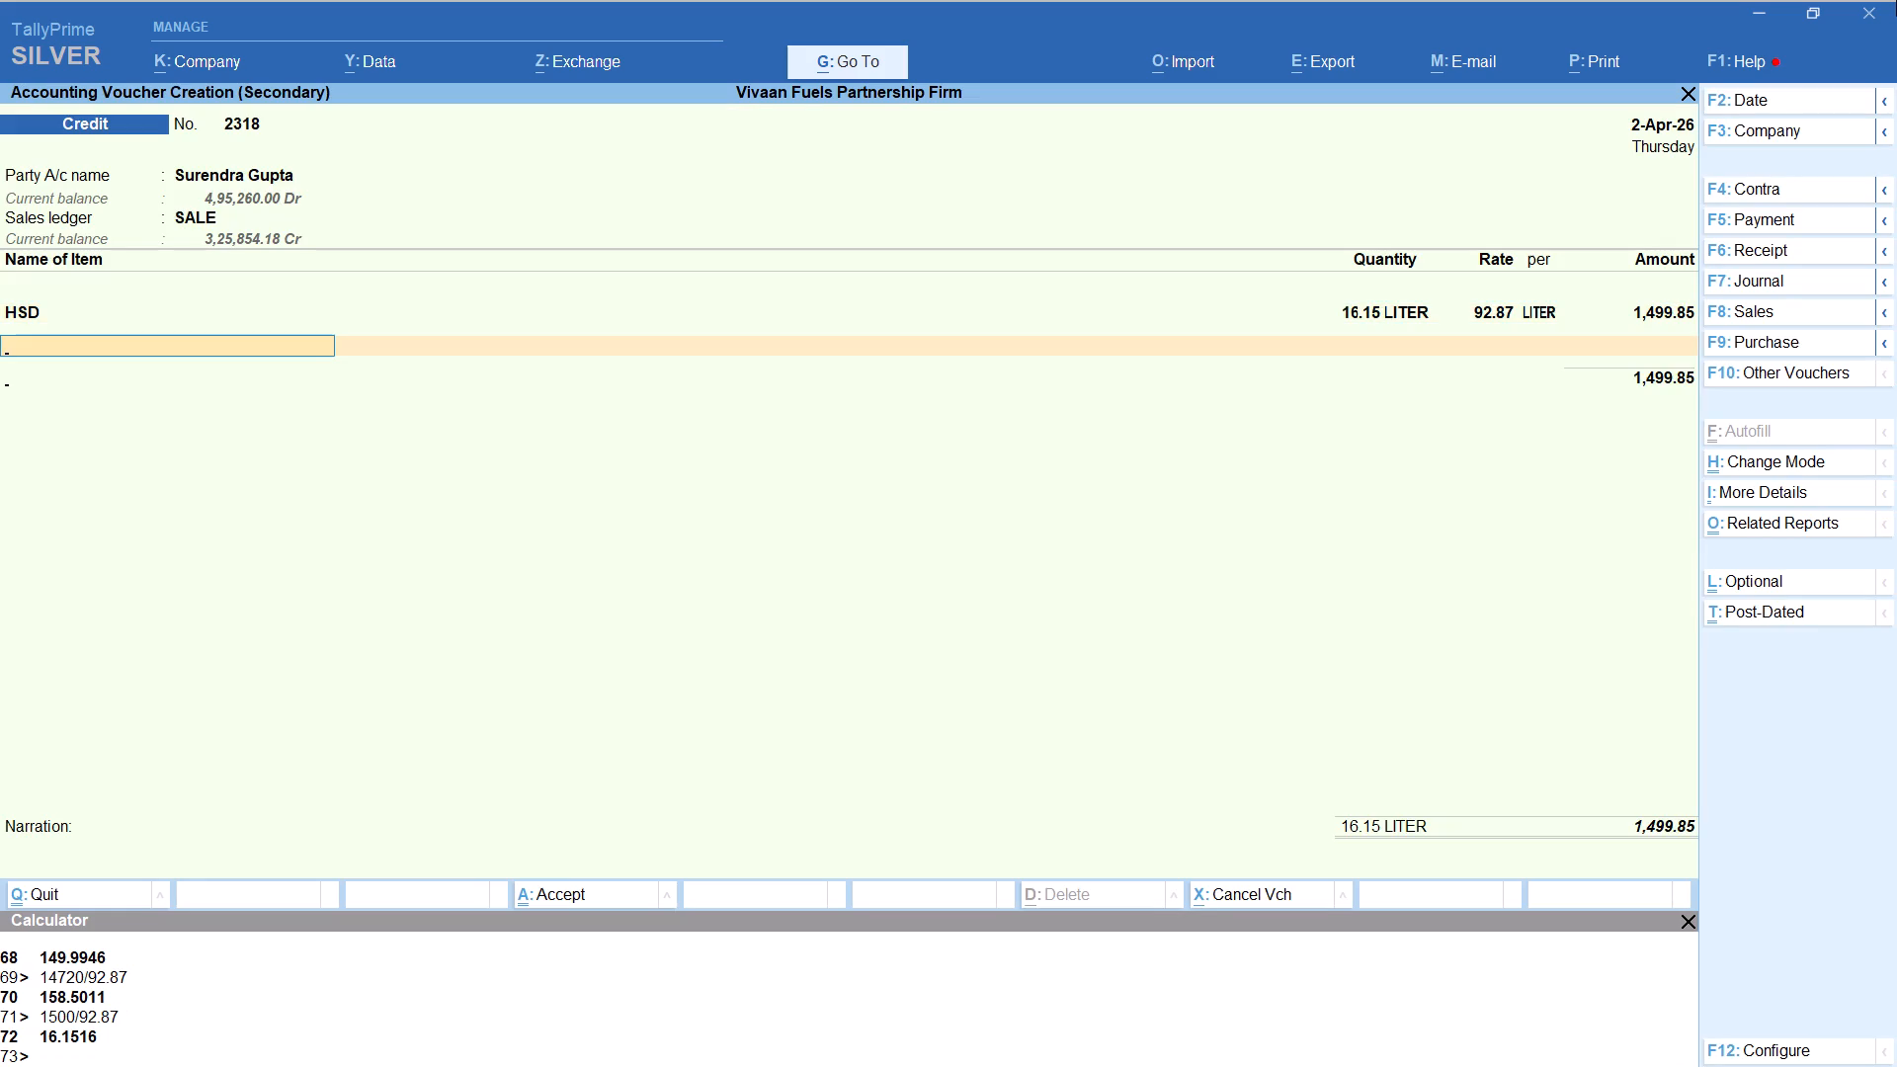
pyautogui.write('ROU')
pyautogui.press('Return')
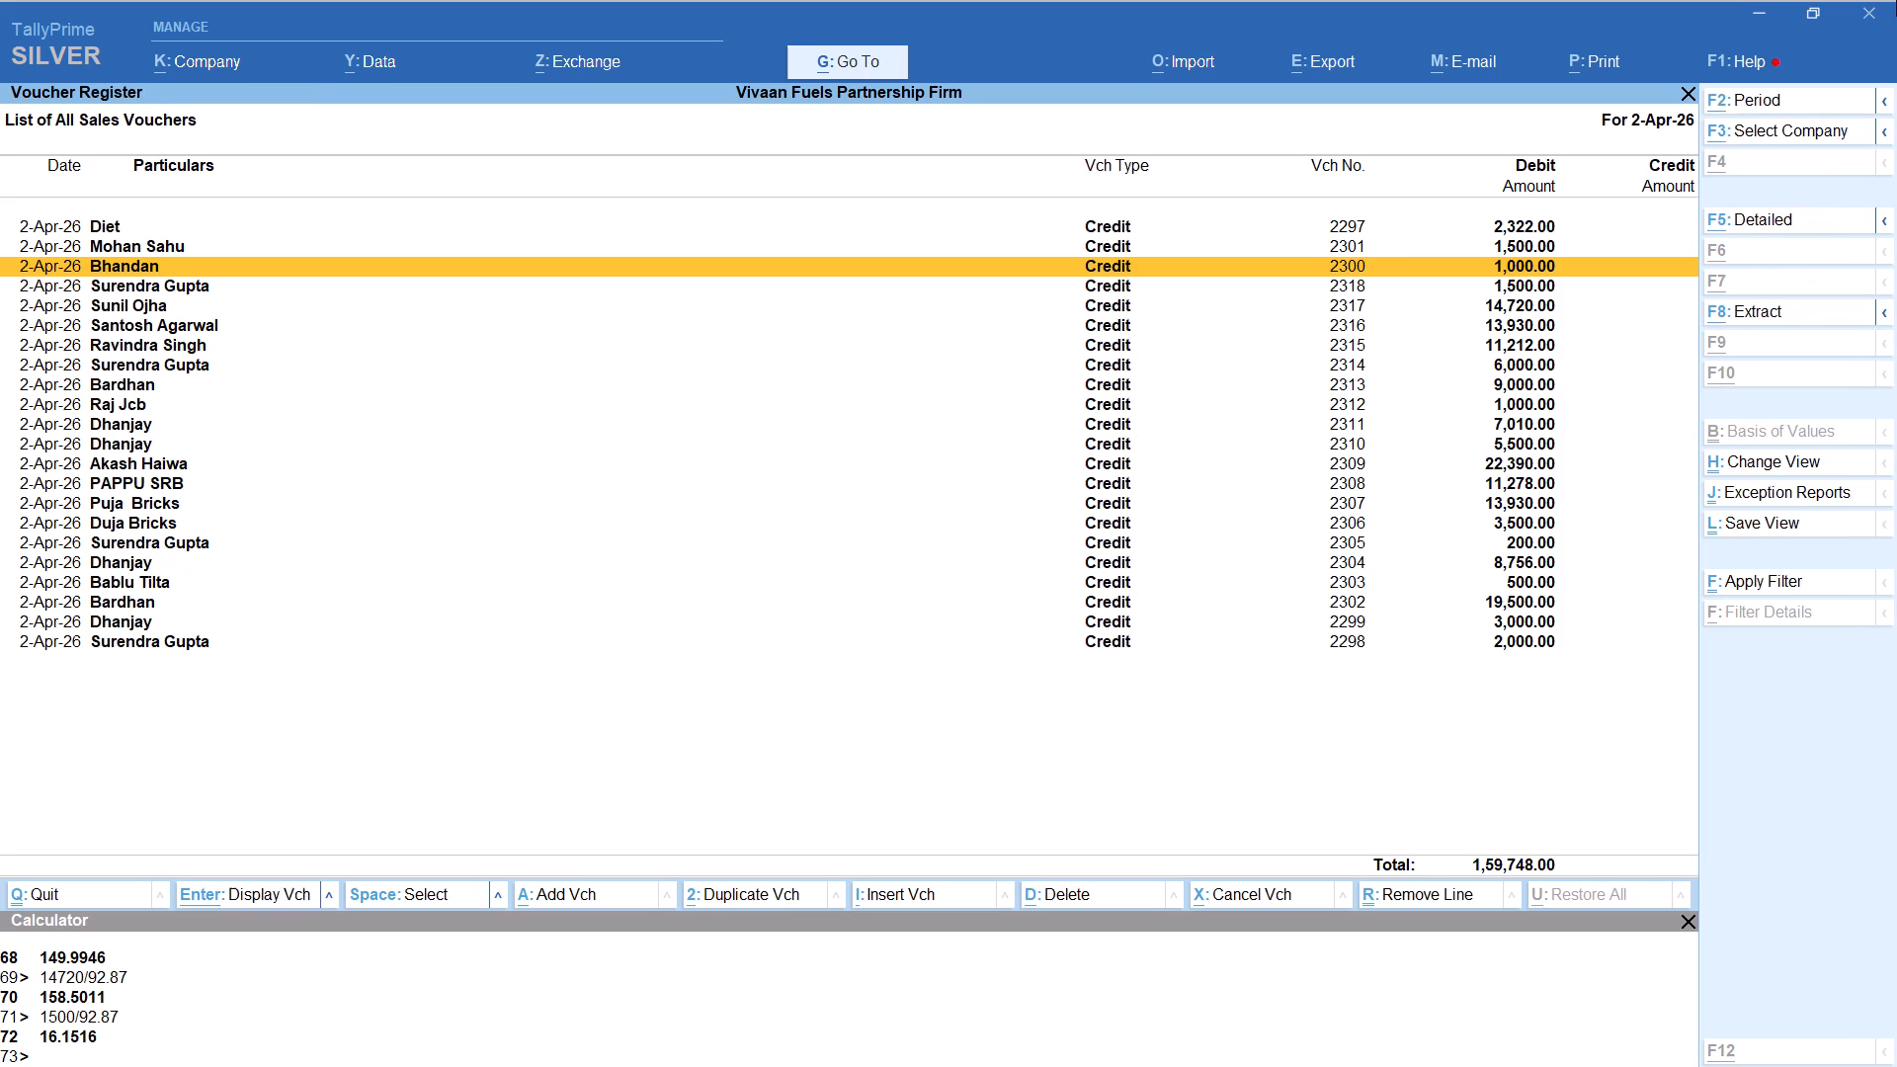
# Start another Credit sales voucher for the party Mohan, keeping the default party details and the SALE ledger.
pyautogui.hotkey('alt', 'a')
pyautogui.write('mohan')
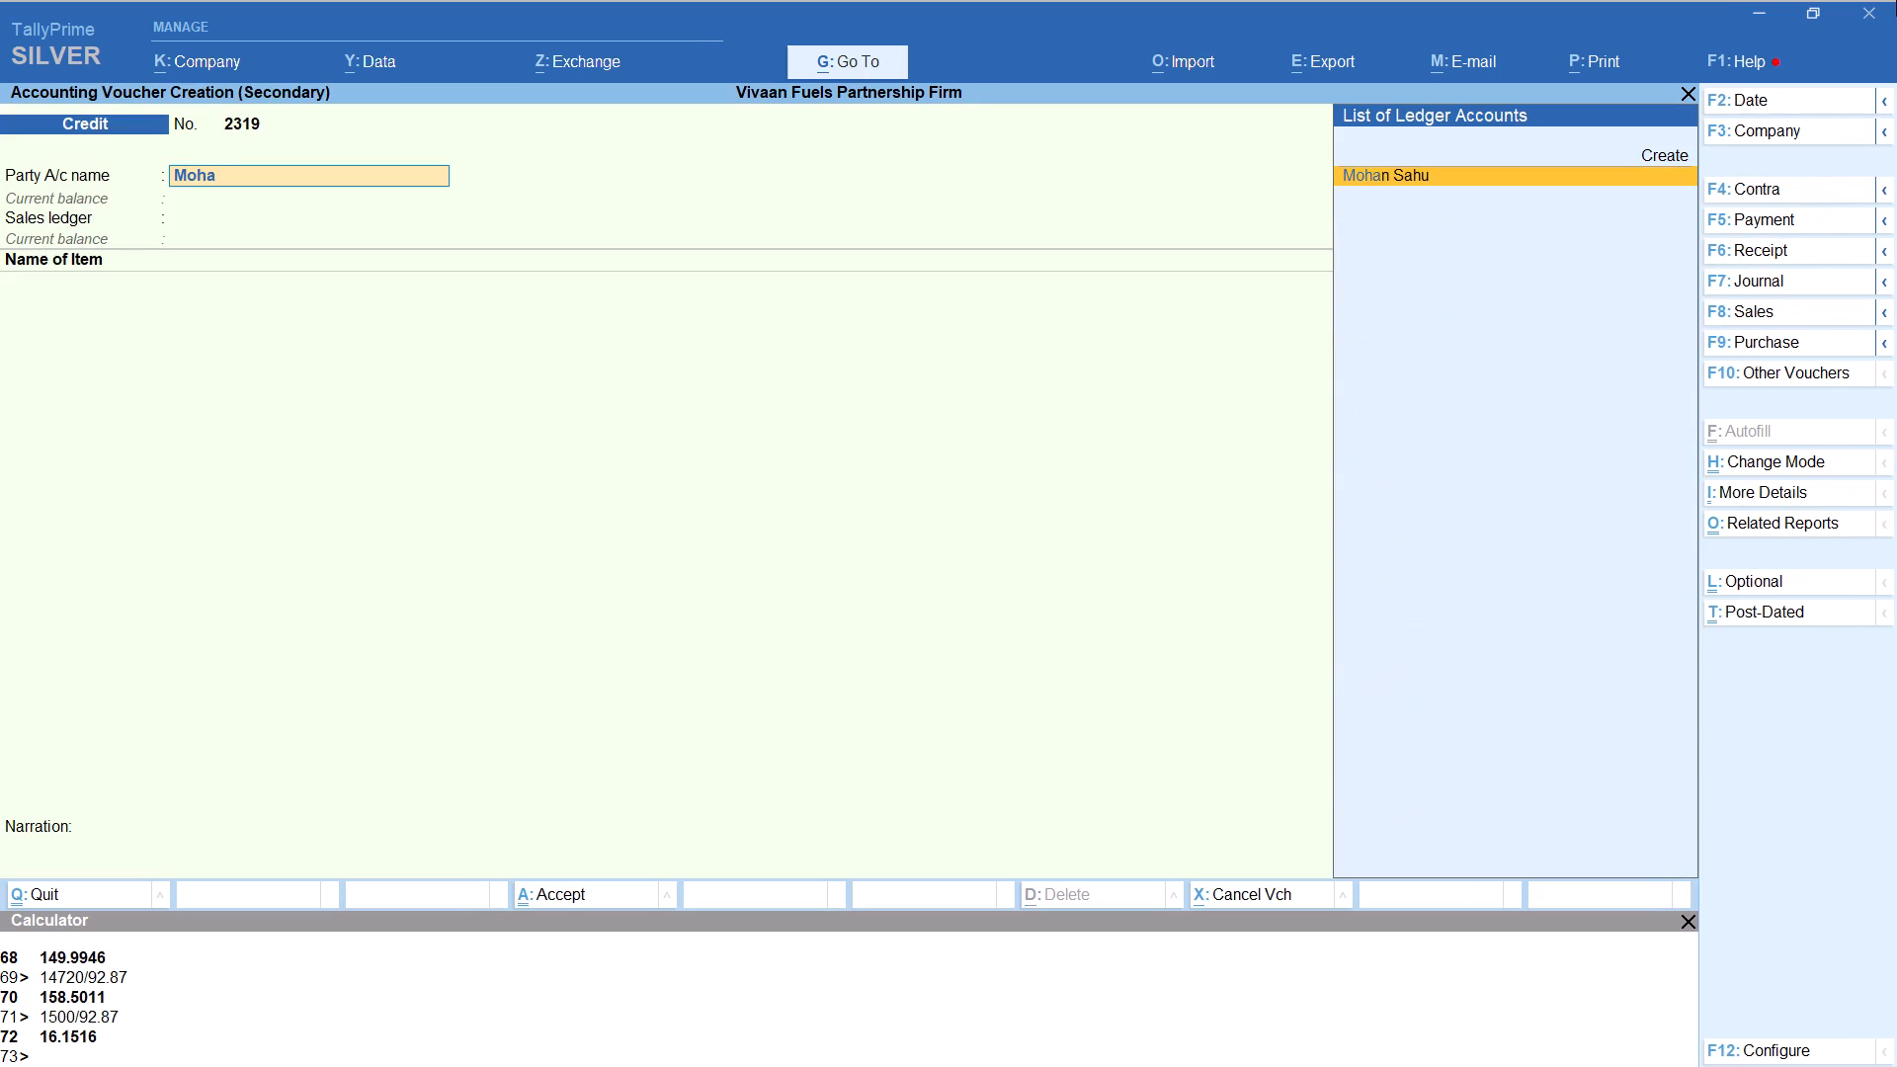
pyautogui.press('Return')
pyautogui.press('Return')
pyautogui.press('Return')
pyautogui.press('Return')
pyautogui.press('Return')
pyautogui.press('Return')
pyautogui.press('Return')
pyautogui.press('Return')
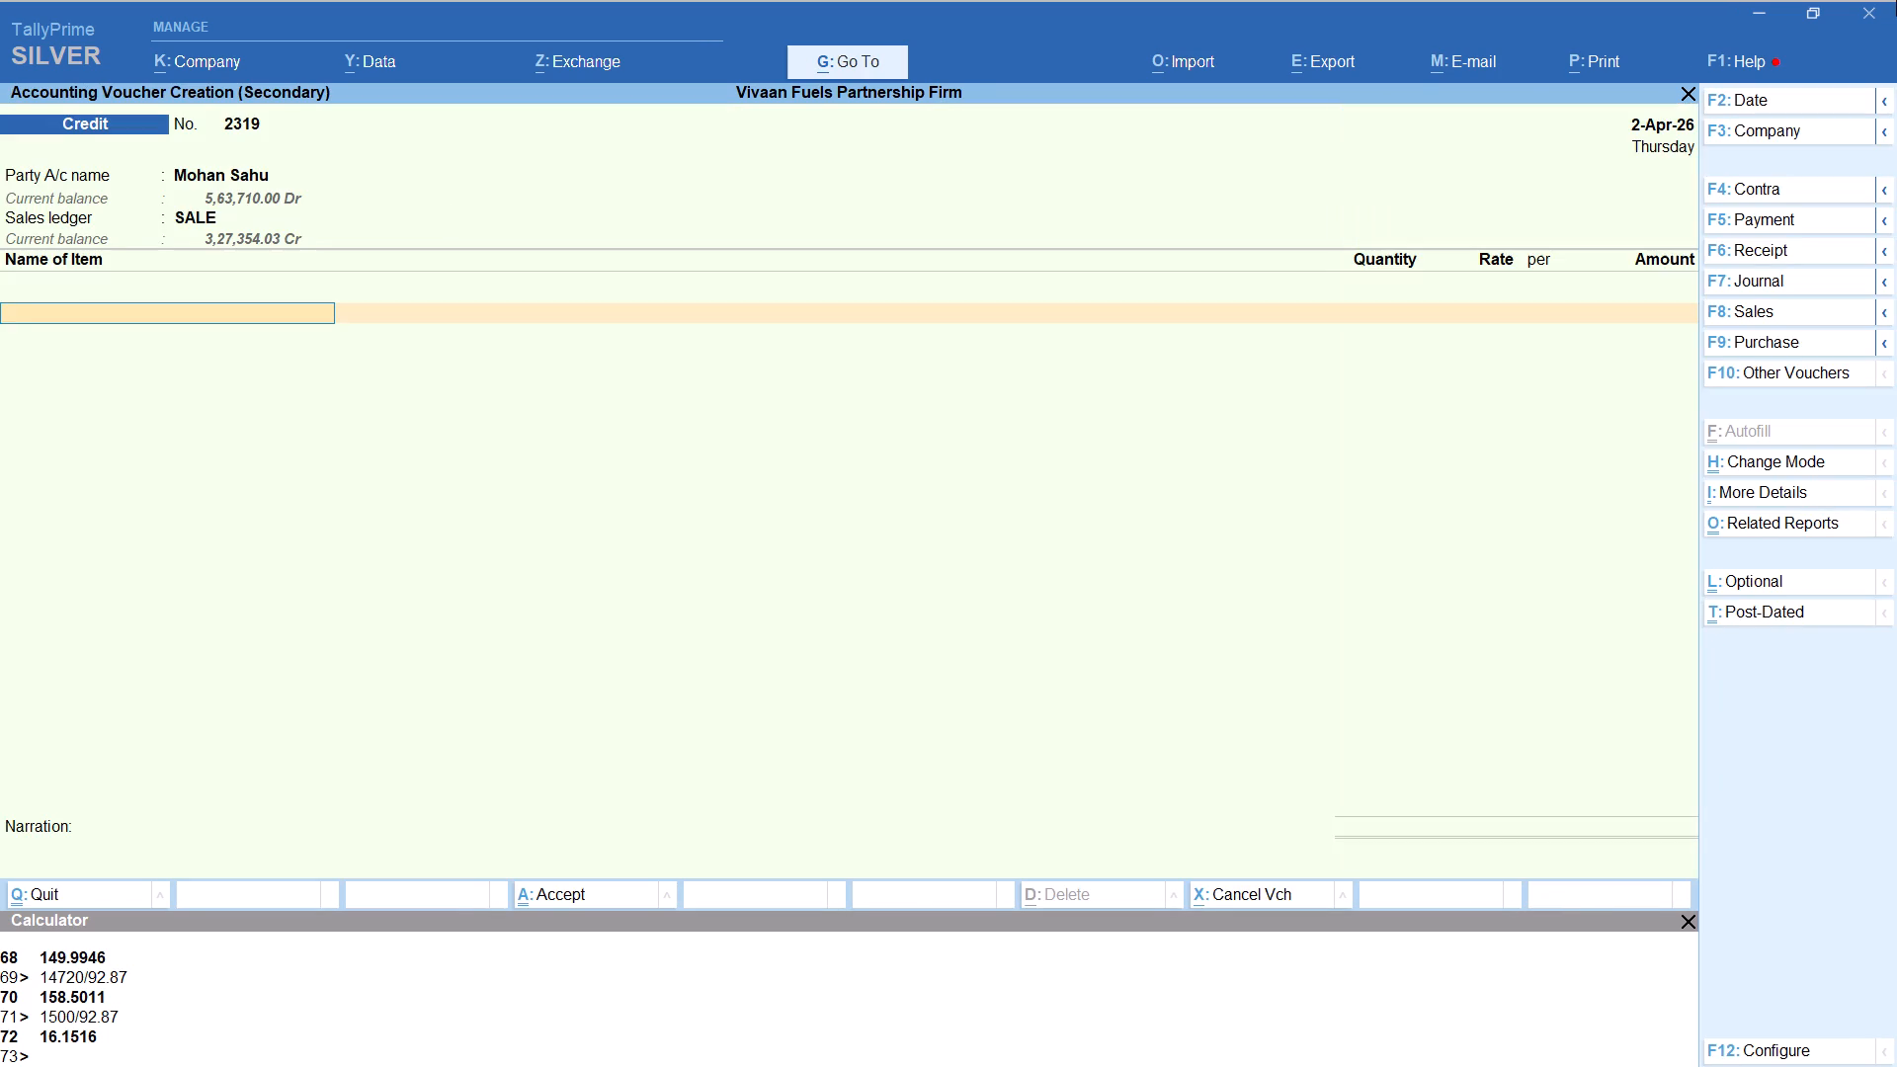
# Add HSD with tracking number Not Applicable and a quantity of 64.61 LITER, calculated as 6000/92.87.
pyautogui.write('hs')
pyautogui.press('Return')
pyautogui.press('Up')
pyautogui.press('Return')
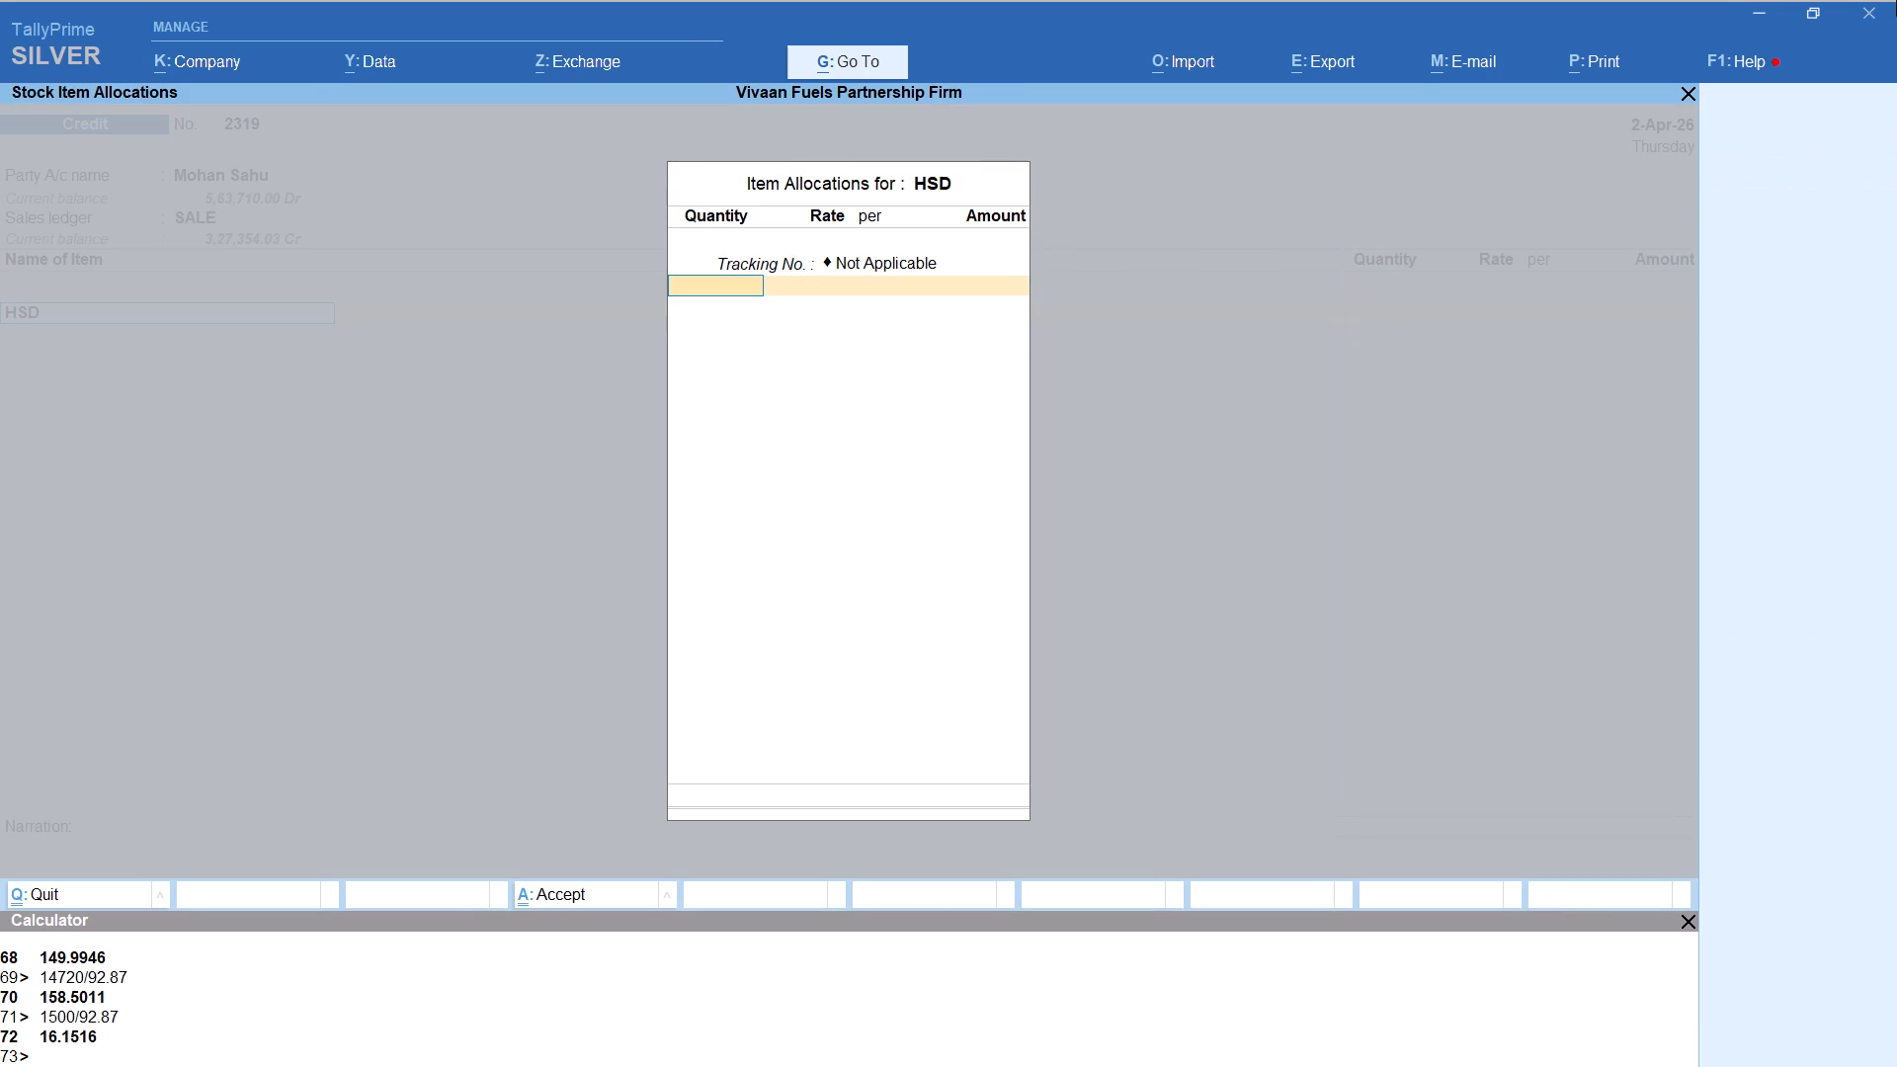
pyautogui.hotkey('alt', 'c')
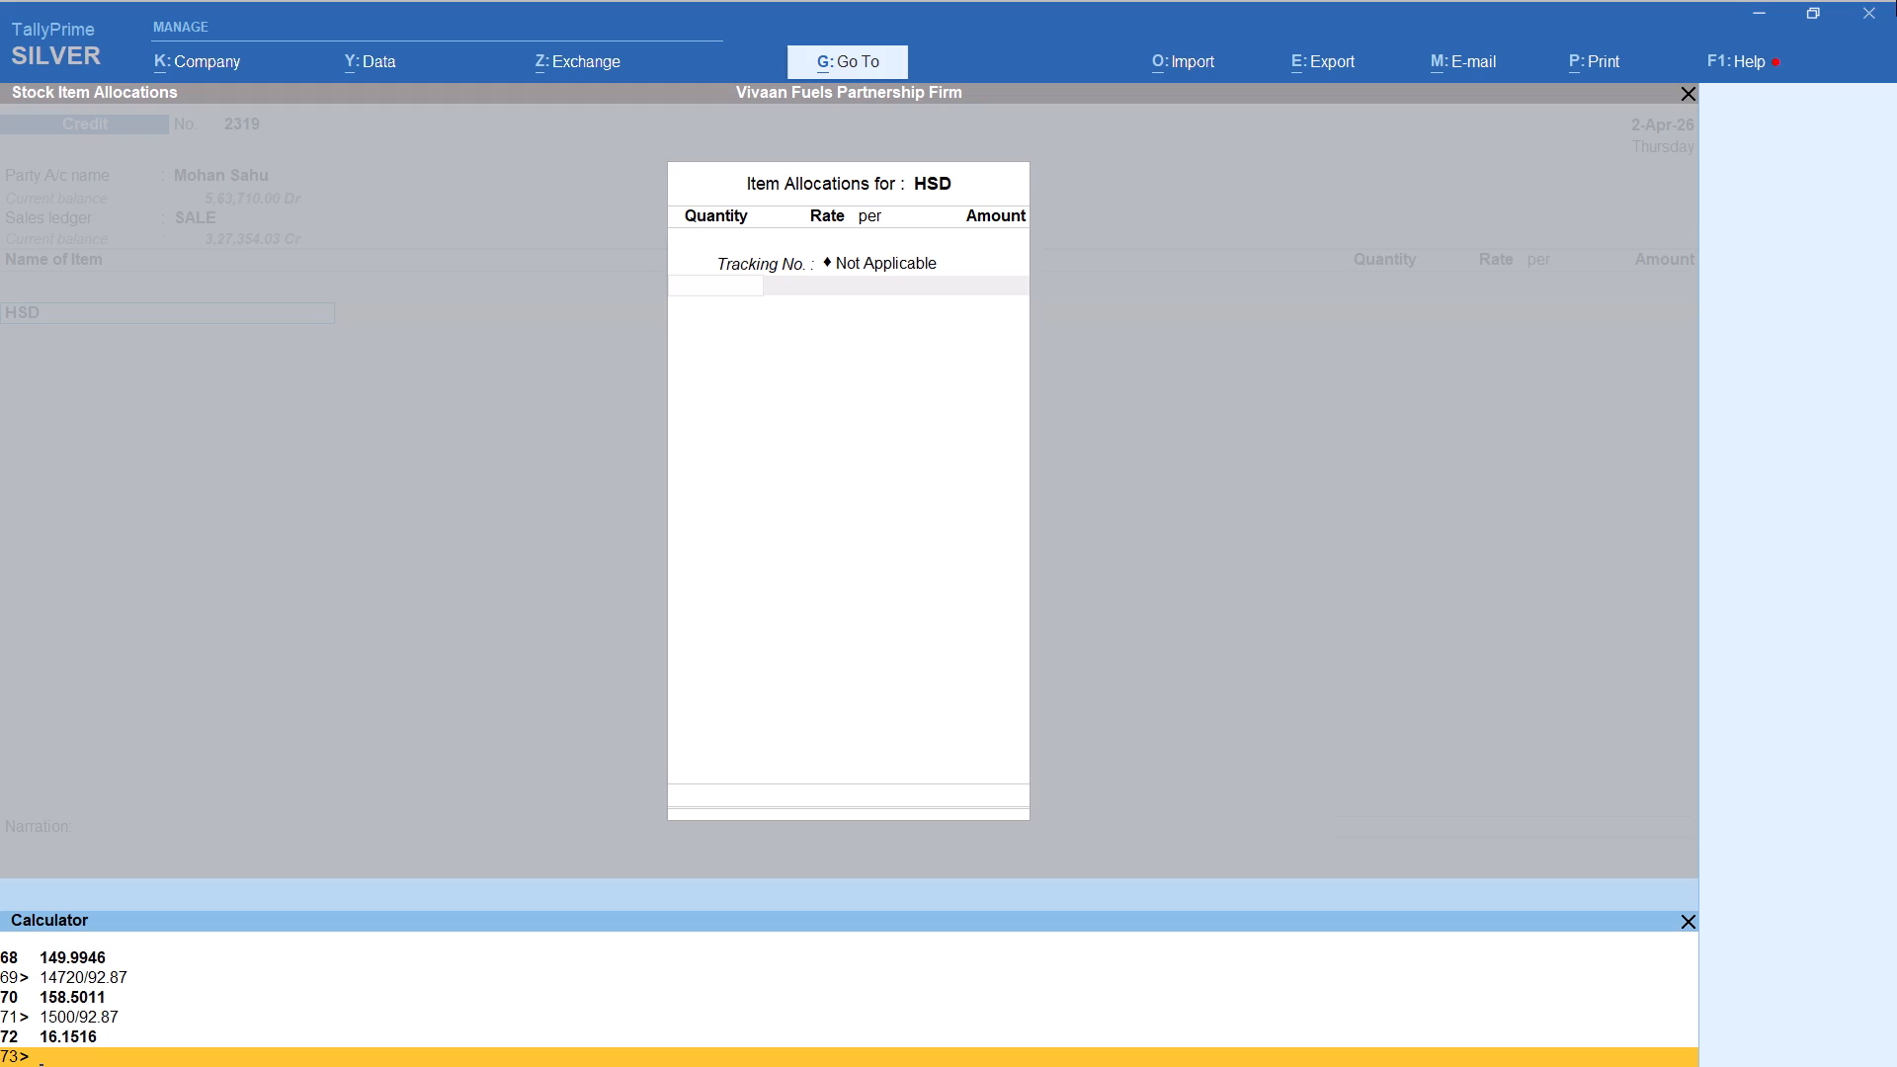
pyautogui.write('6000/92.87')
pyautogui.press('Return')
pyautogui.press('Return')
pyautogui.press('Return')
pyautogui.press('Return')
pyautogui.press('Return')
pyautogui.press('Return')
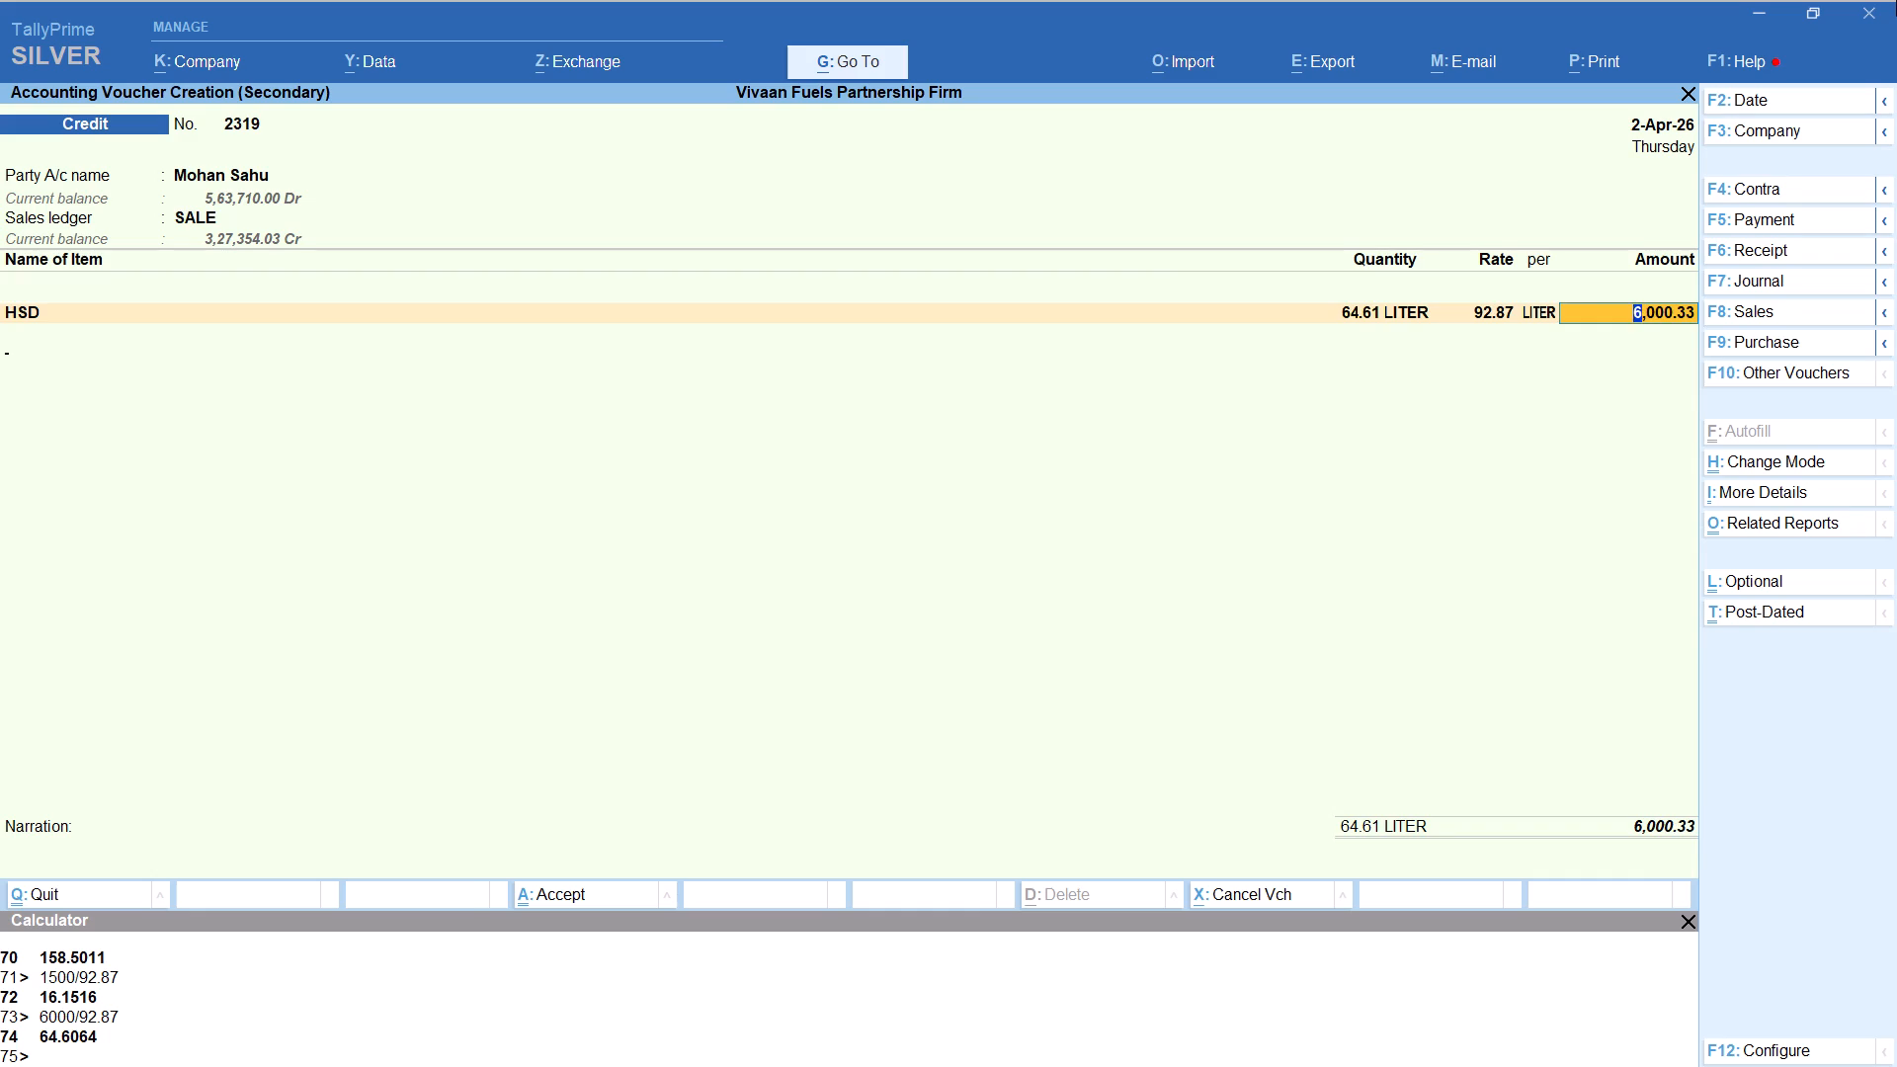
# Add the Round Off ledger to the Mohan voucher and save it.
pyautogui.press('Return')
pyautogui.write('rou')
pyautogui.press('Return')
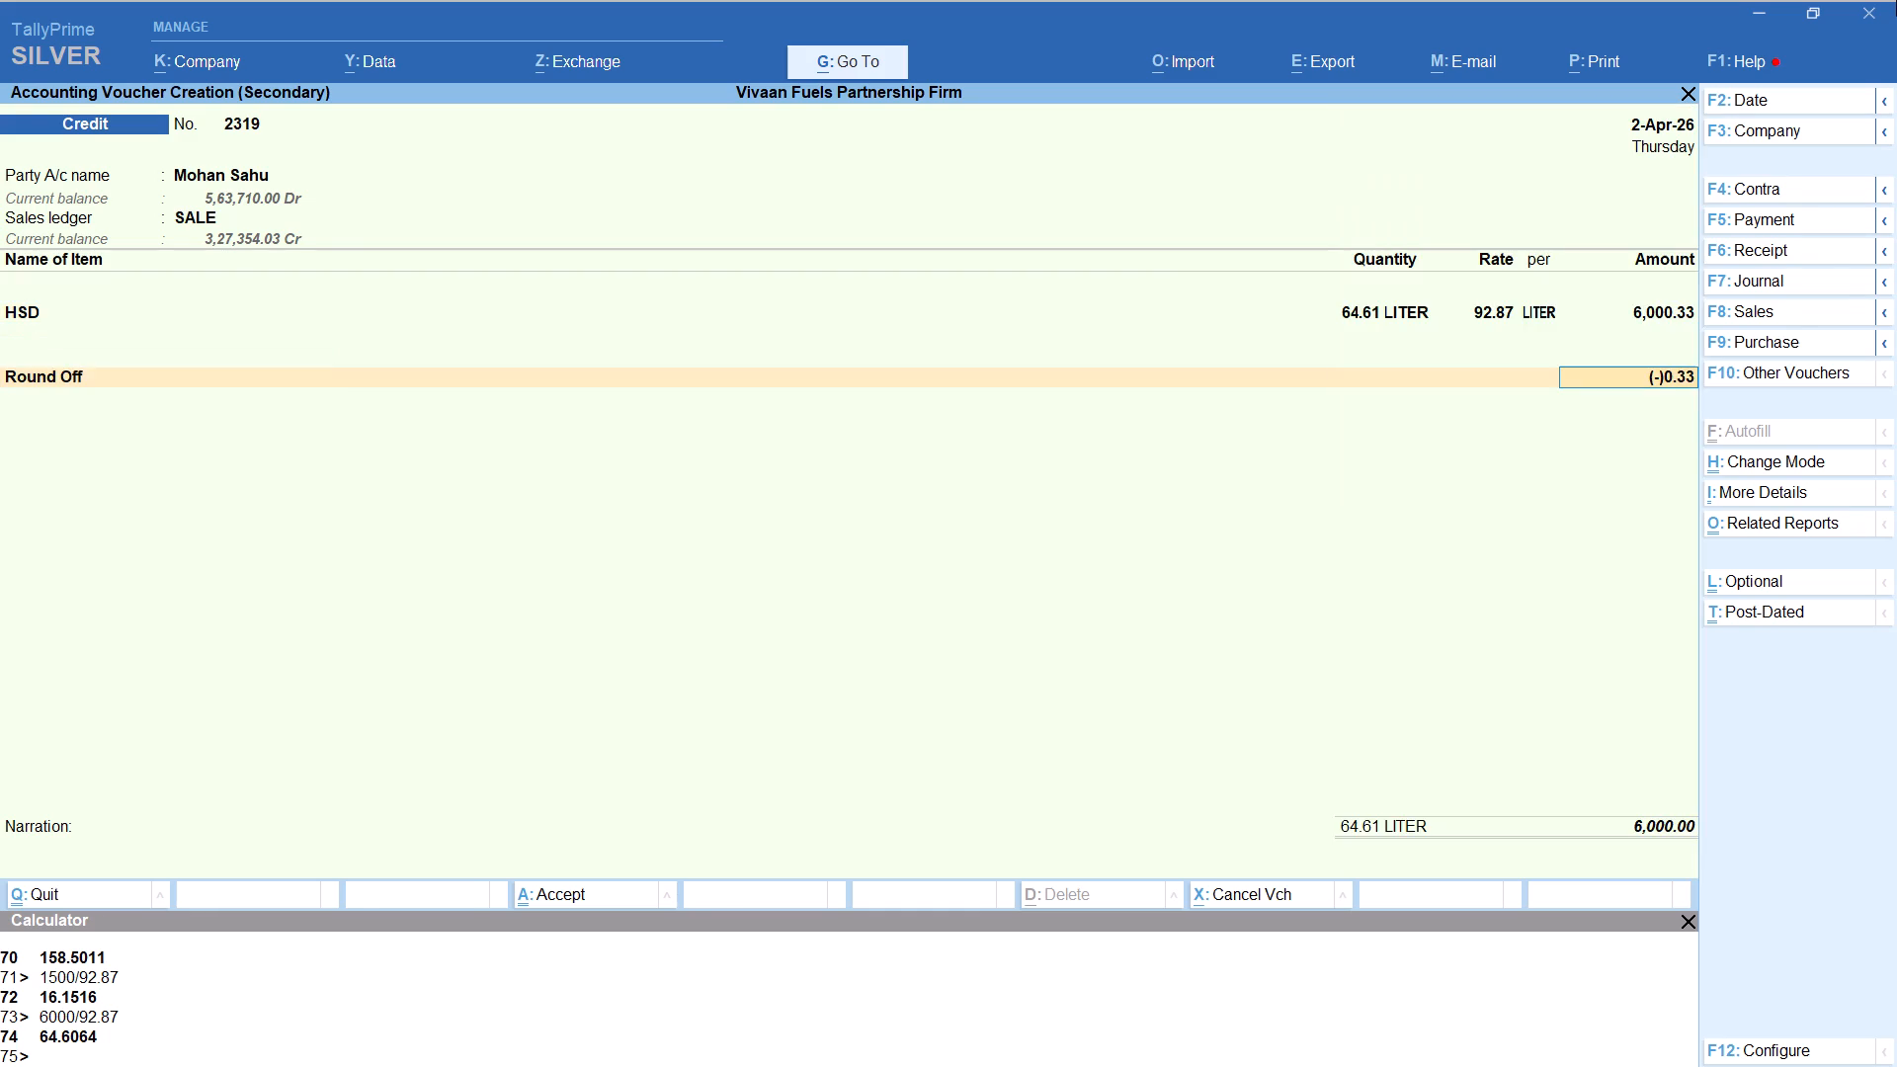
pyautogui.hotkey('ctrl', 'a')
# Start another Credit sales voucher for the party Afroj, keeping the default party details and the SALE ledger.
pyautogui.hotkey('alt', 'a')
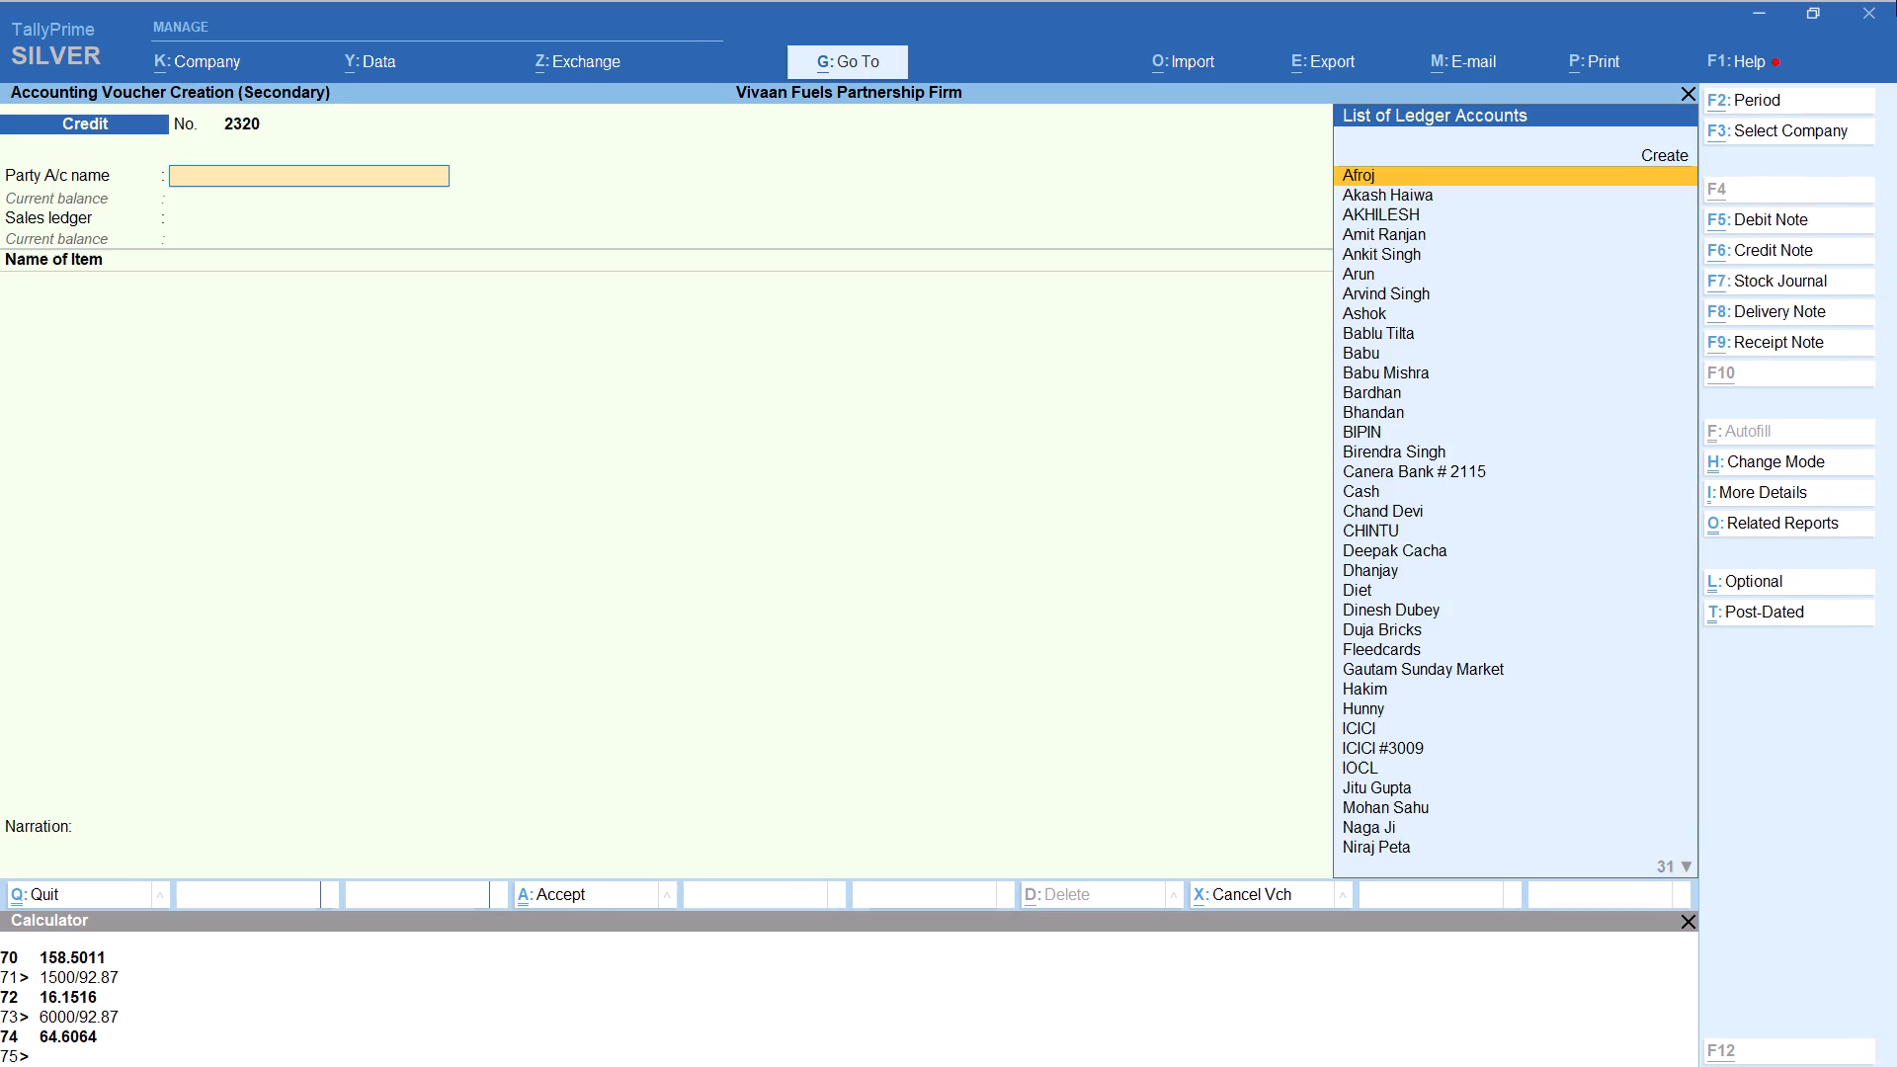
pyautogui.write('afroj')
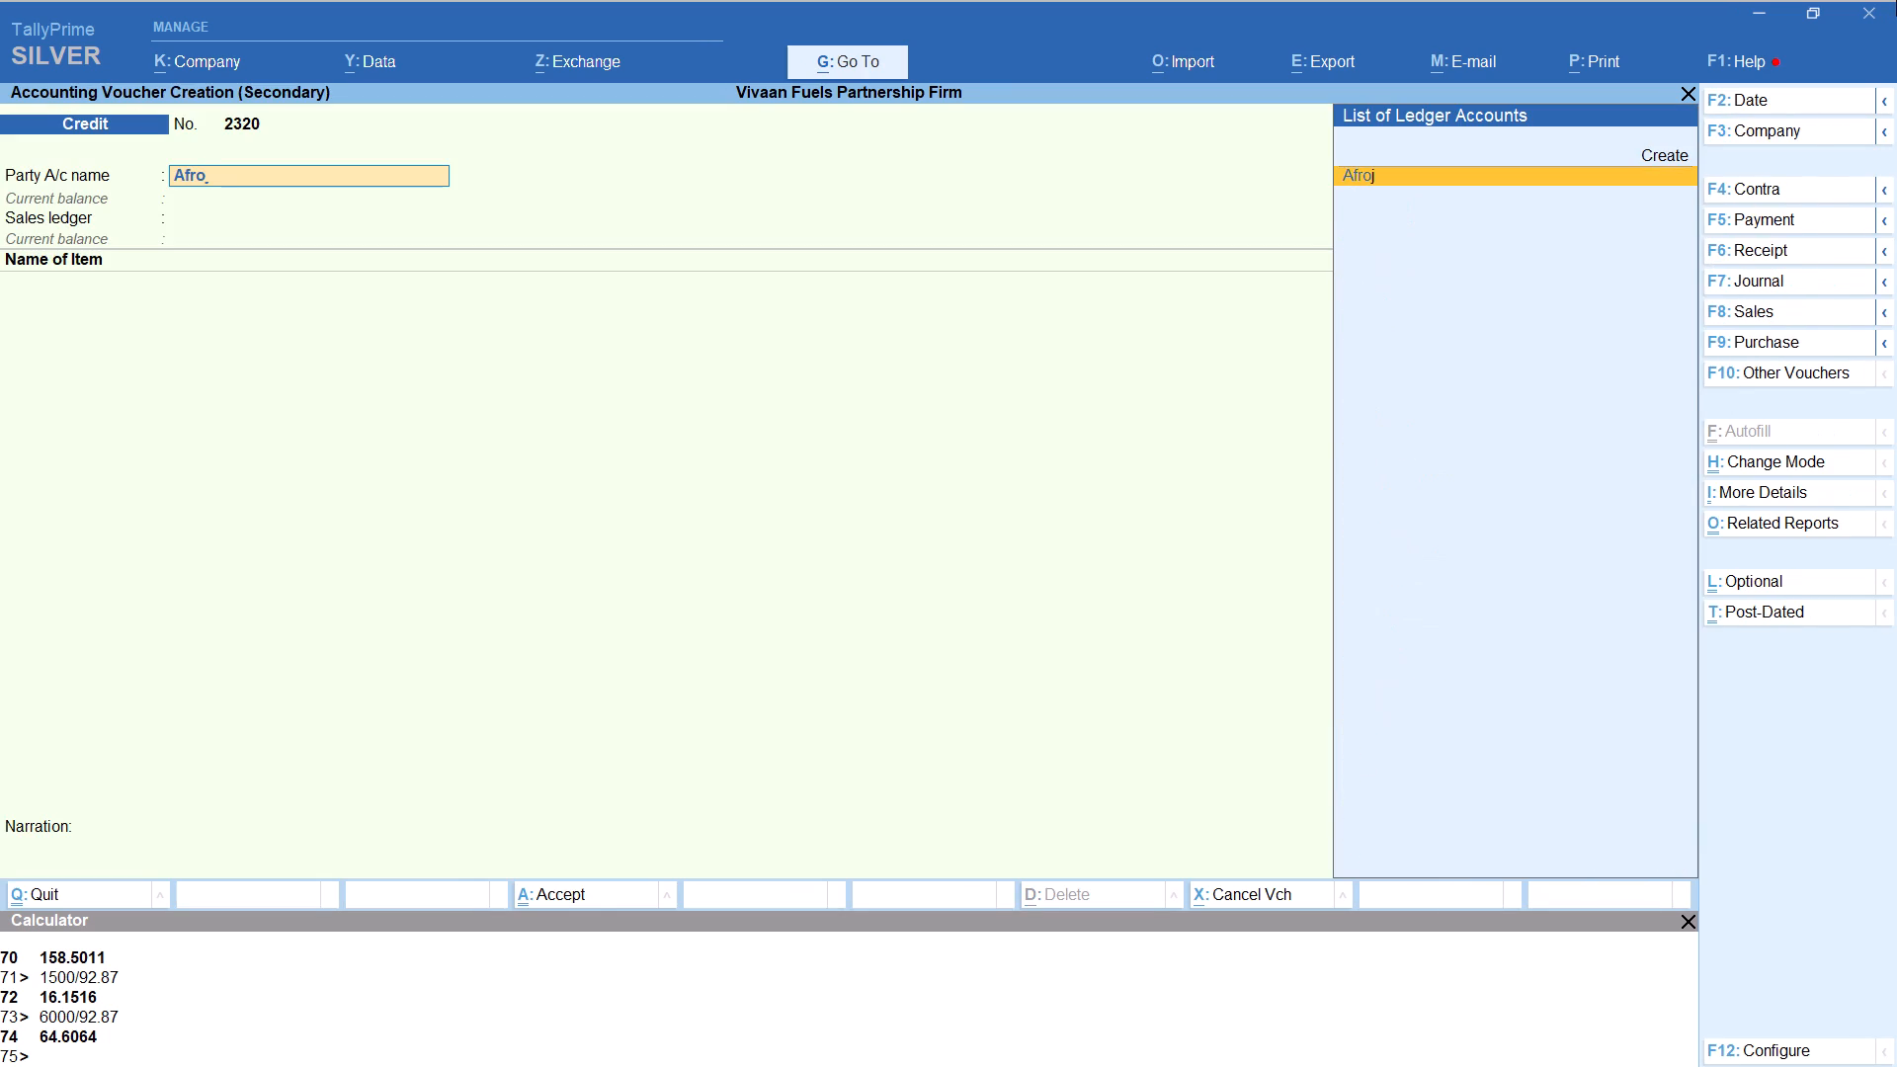
pyautogui.press('Return')
pyautogui.press('Return')
pyautogui.press('Return')
pyautogui.press('Return')
pyautogui.press('Return')
pyautogui.press('Return')
pyautogui.press('Return')
pyautogui.press('Return')
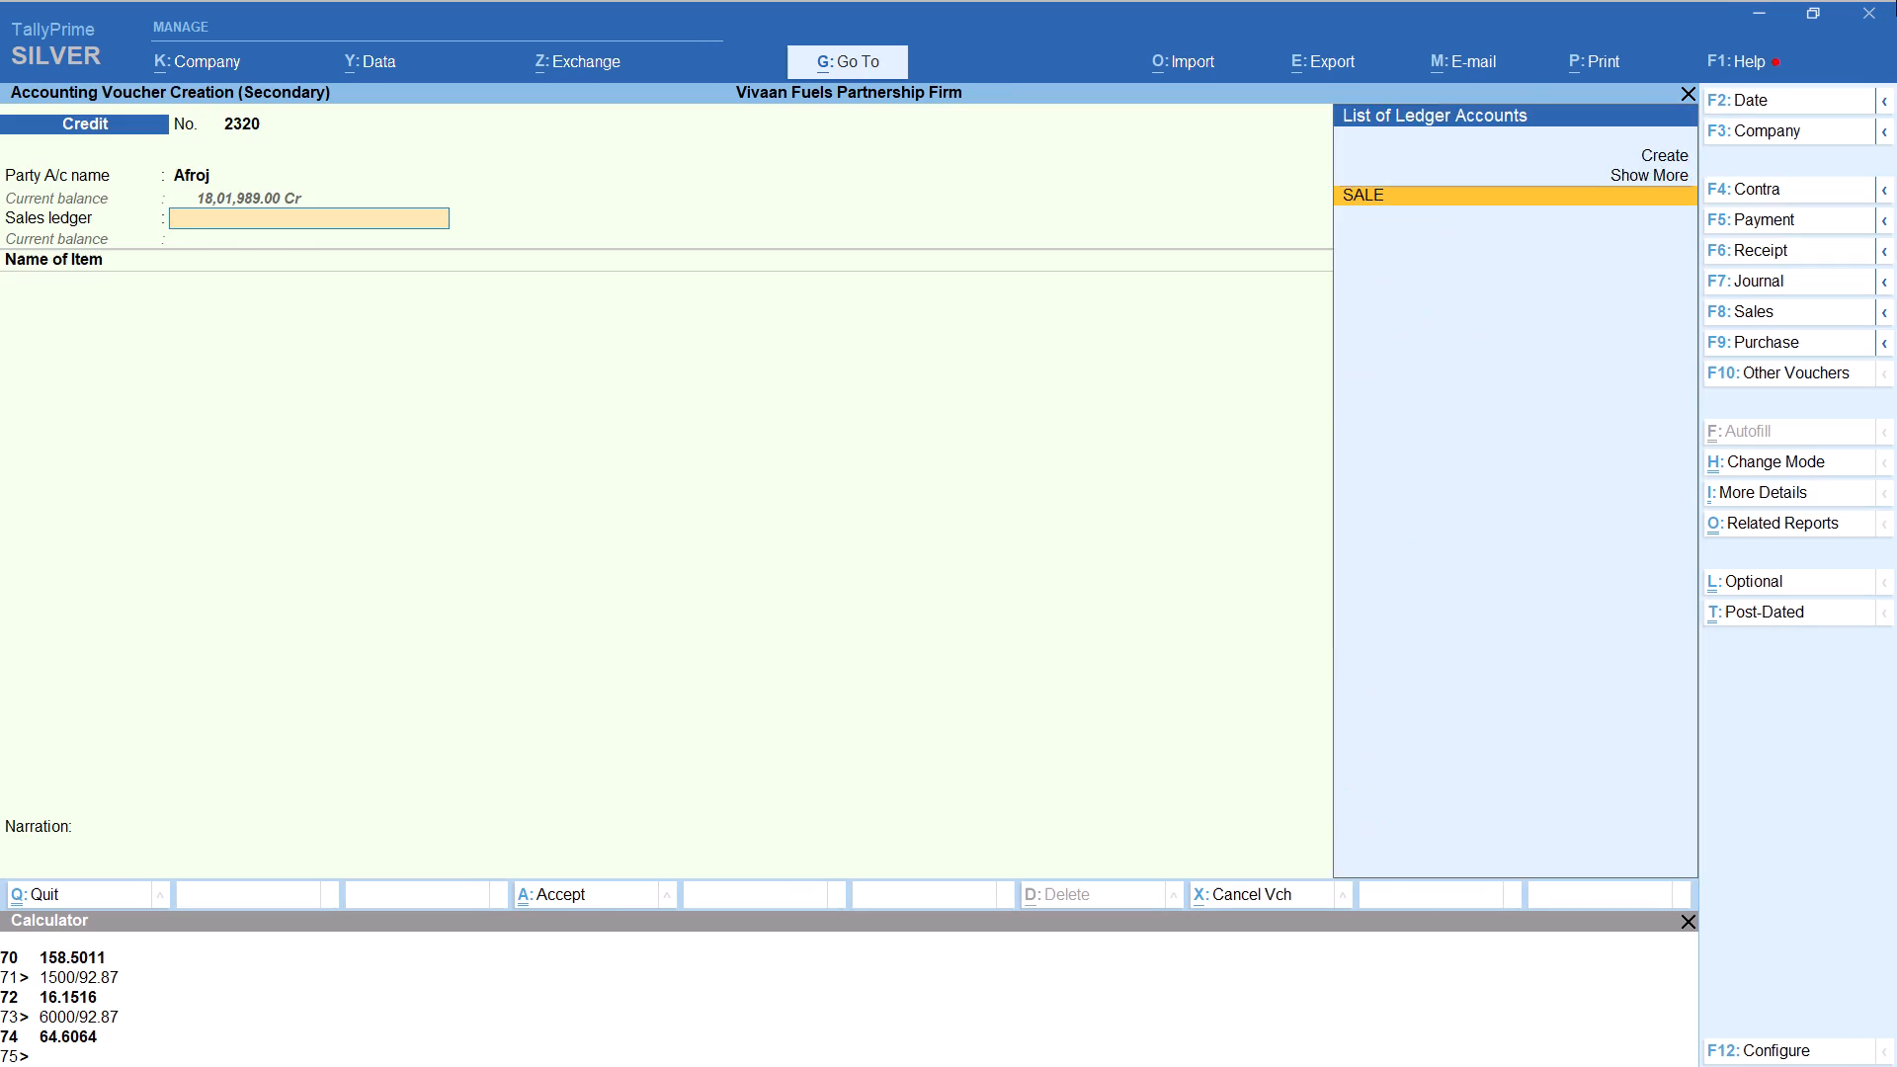
pyautogui.press('Return')
pyautogui.press('BackSpace')
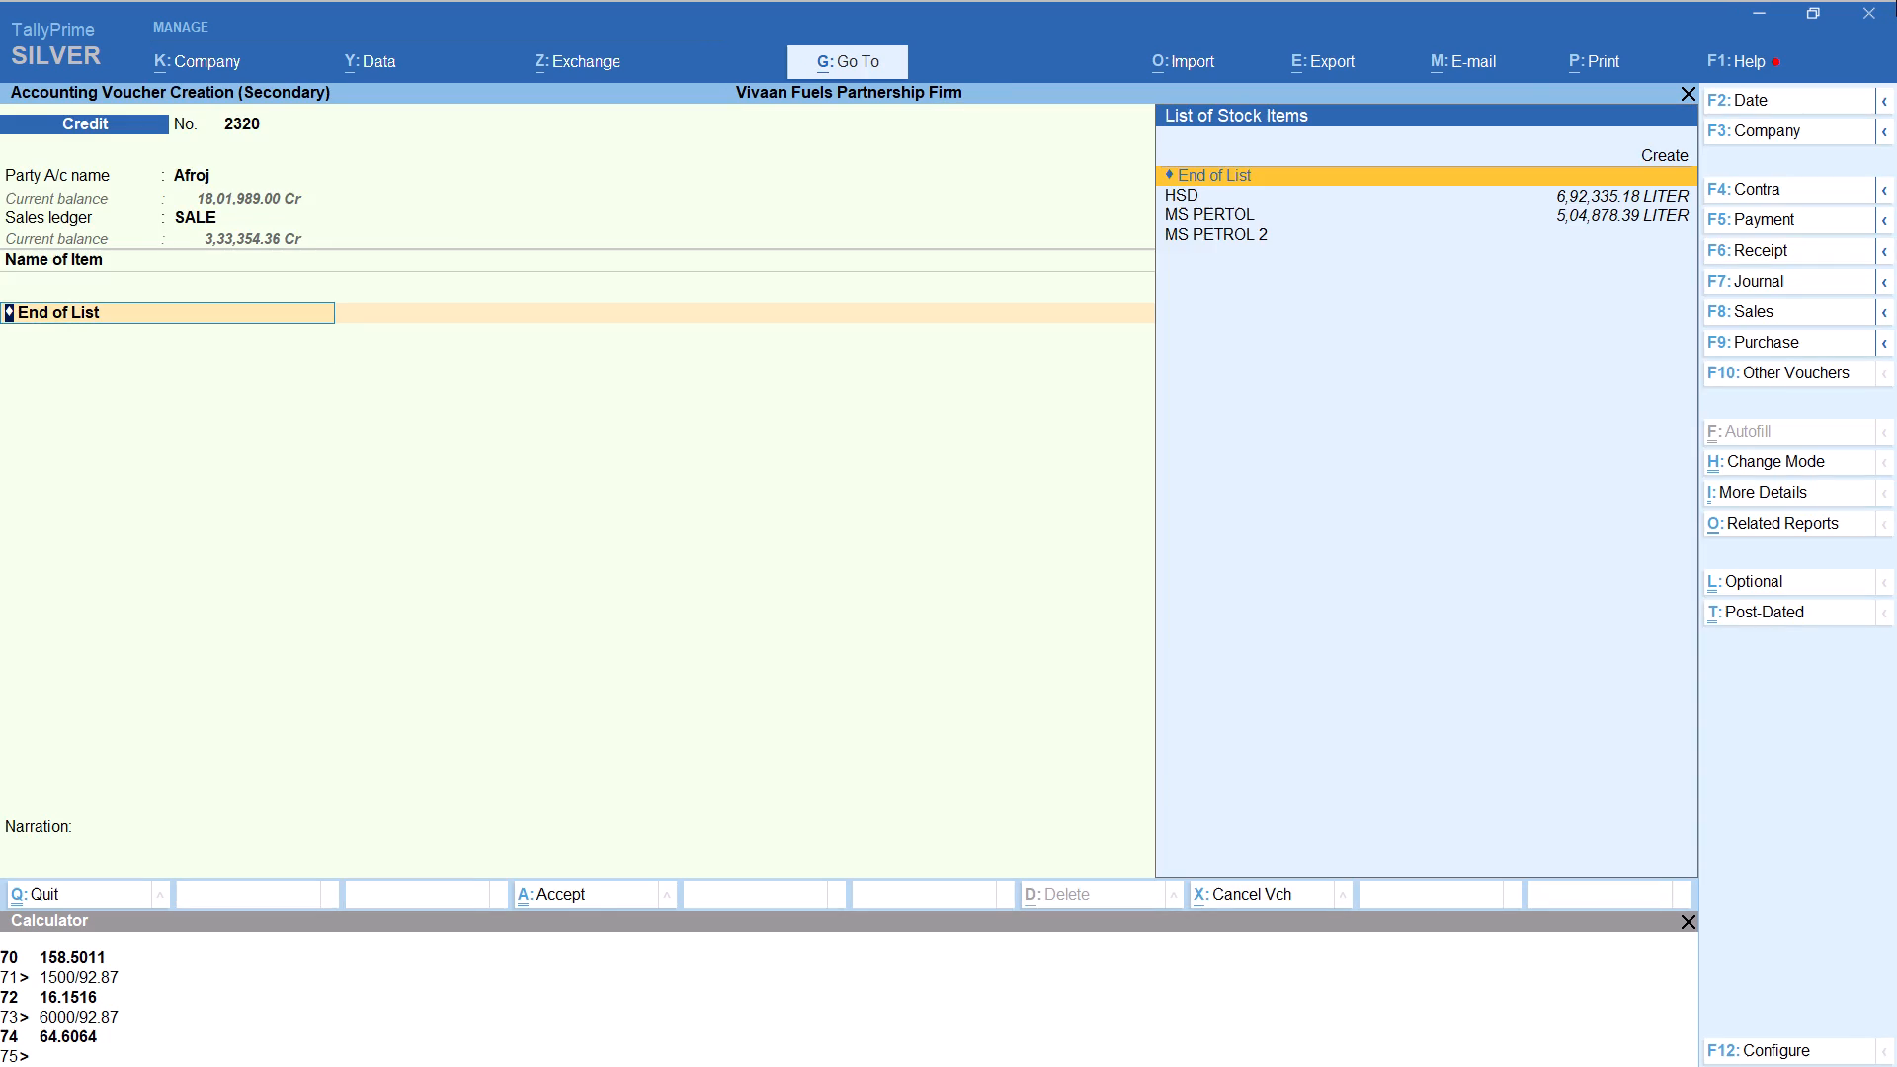
# Add HSD with tracking number Not Applicable and a quantity of 32.41 LITER, calculated as 3010/92.87.
pyautogui.write('hs')
pyautogui.press('Return')
pyautogui.press('Up')
pyautogui.press('Return')
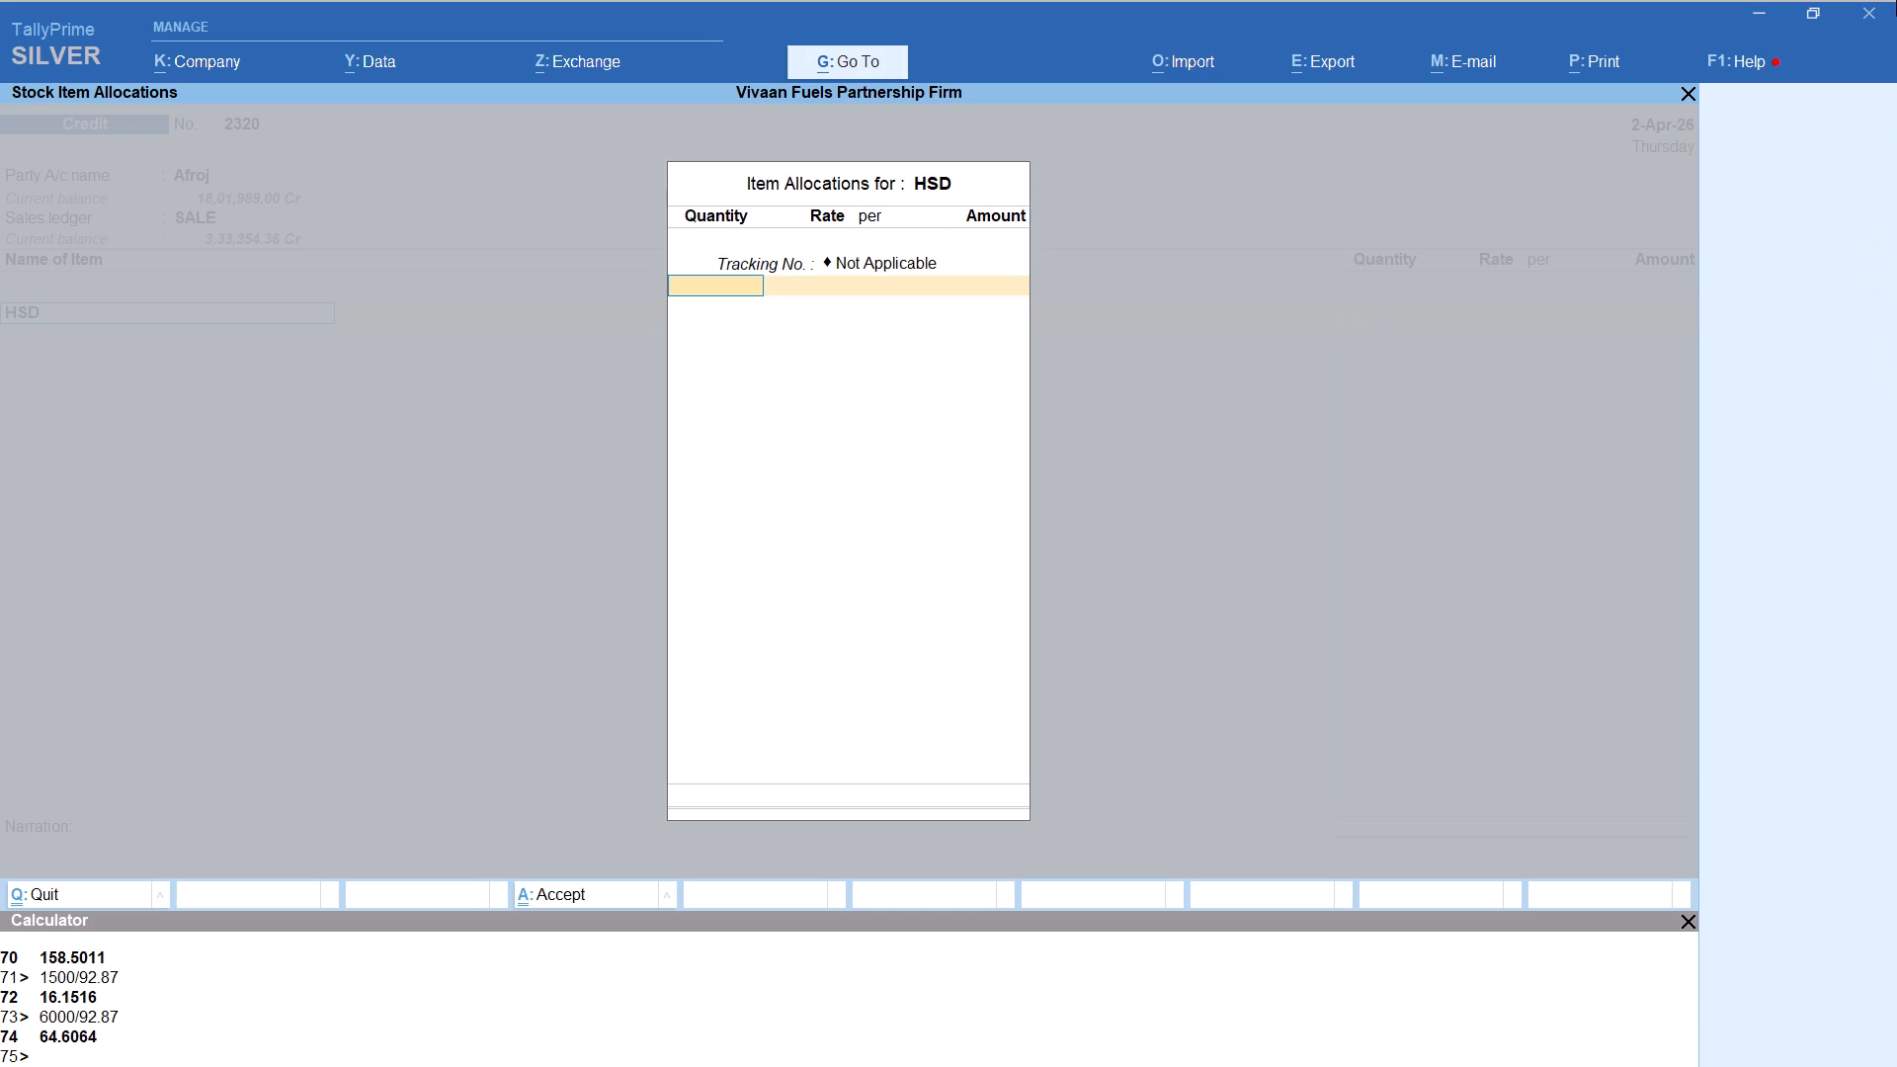
pyautogui.hotkey('alt', 'c')
pyautogui.write('3010/92.87')
pyautogui.press('Return')
pyautogui.press('Return')
pyautogui.press('Return')
pyautogui.press('Return')
pyautogui.press('Return')
pyautogui.press('Return')
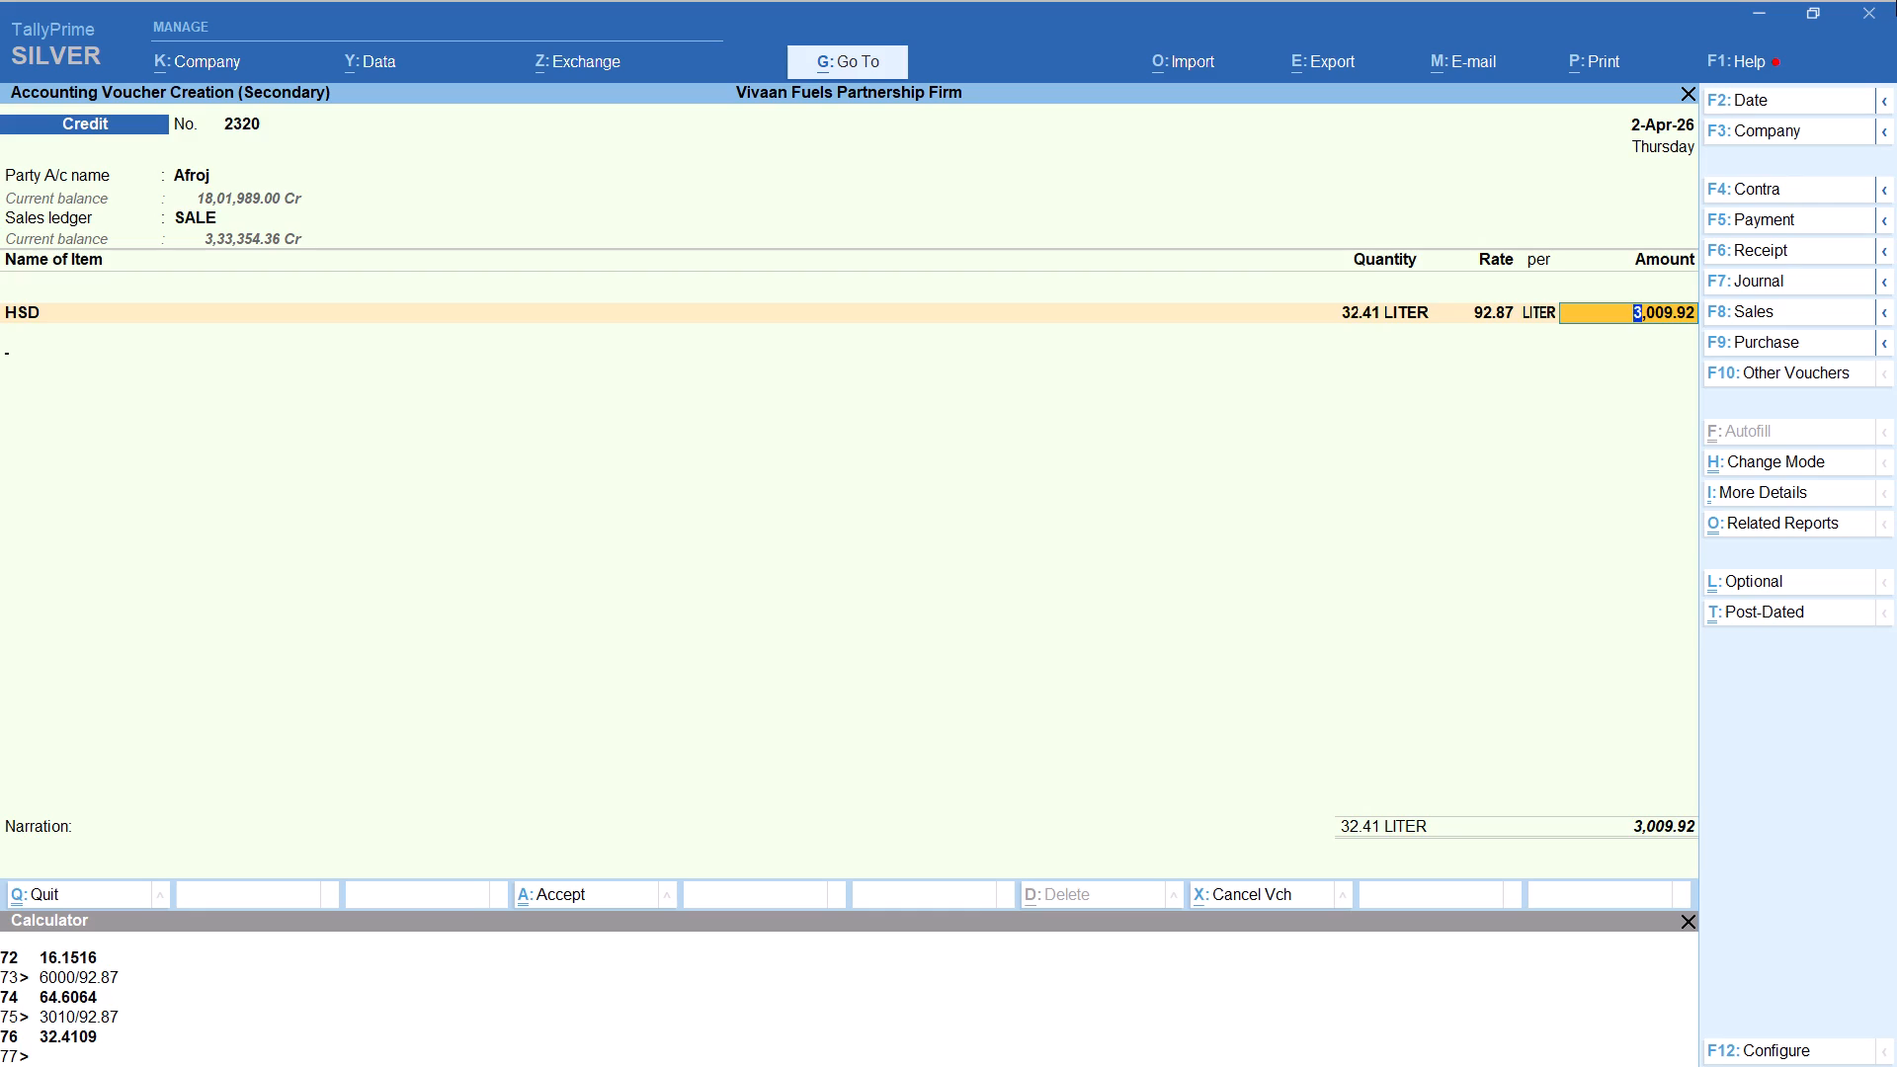
# Add the Round Off ledger to the Afroj voucher and save it.
pyautogui.press('Return')
pyautogui.write('rou')
pyautogui.press('Return')
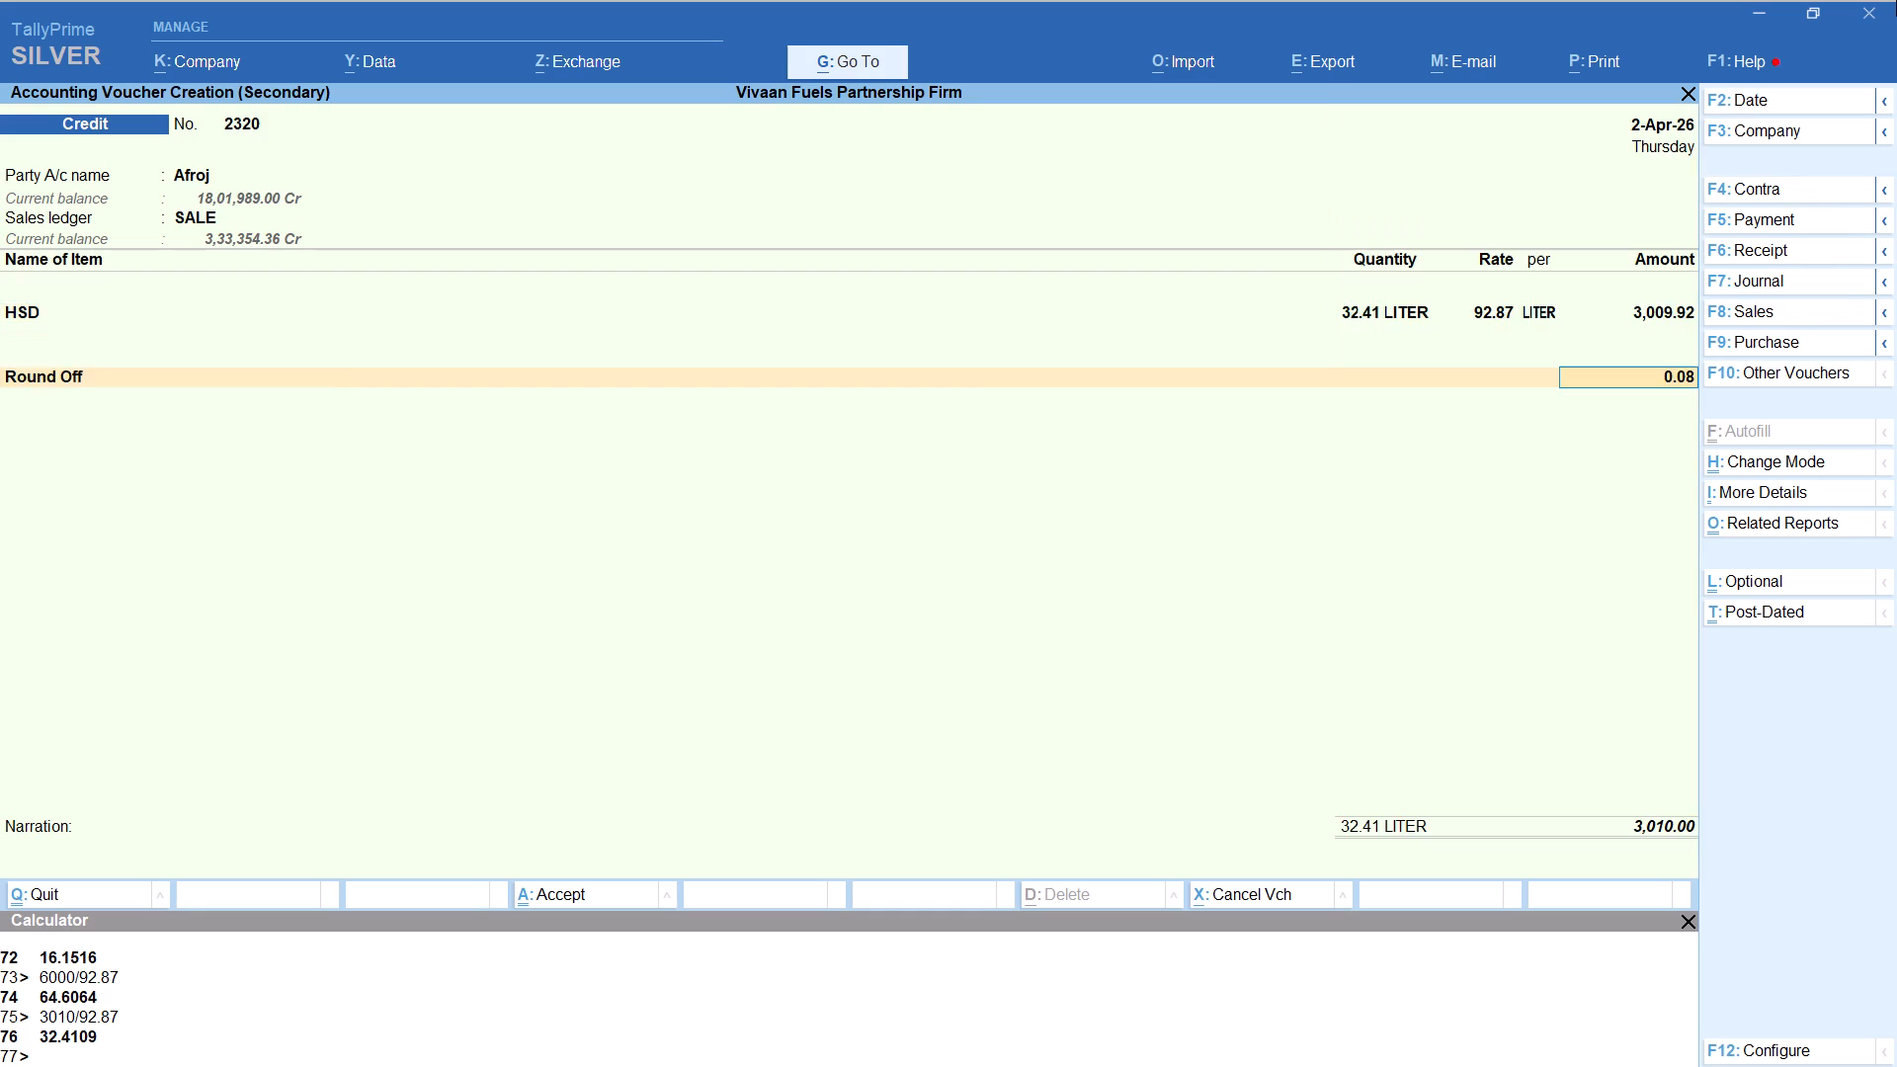
pyautogui.hotkey('ctrl', 'a')
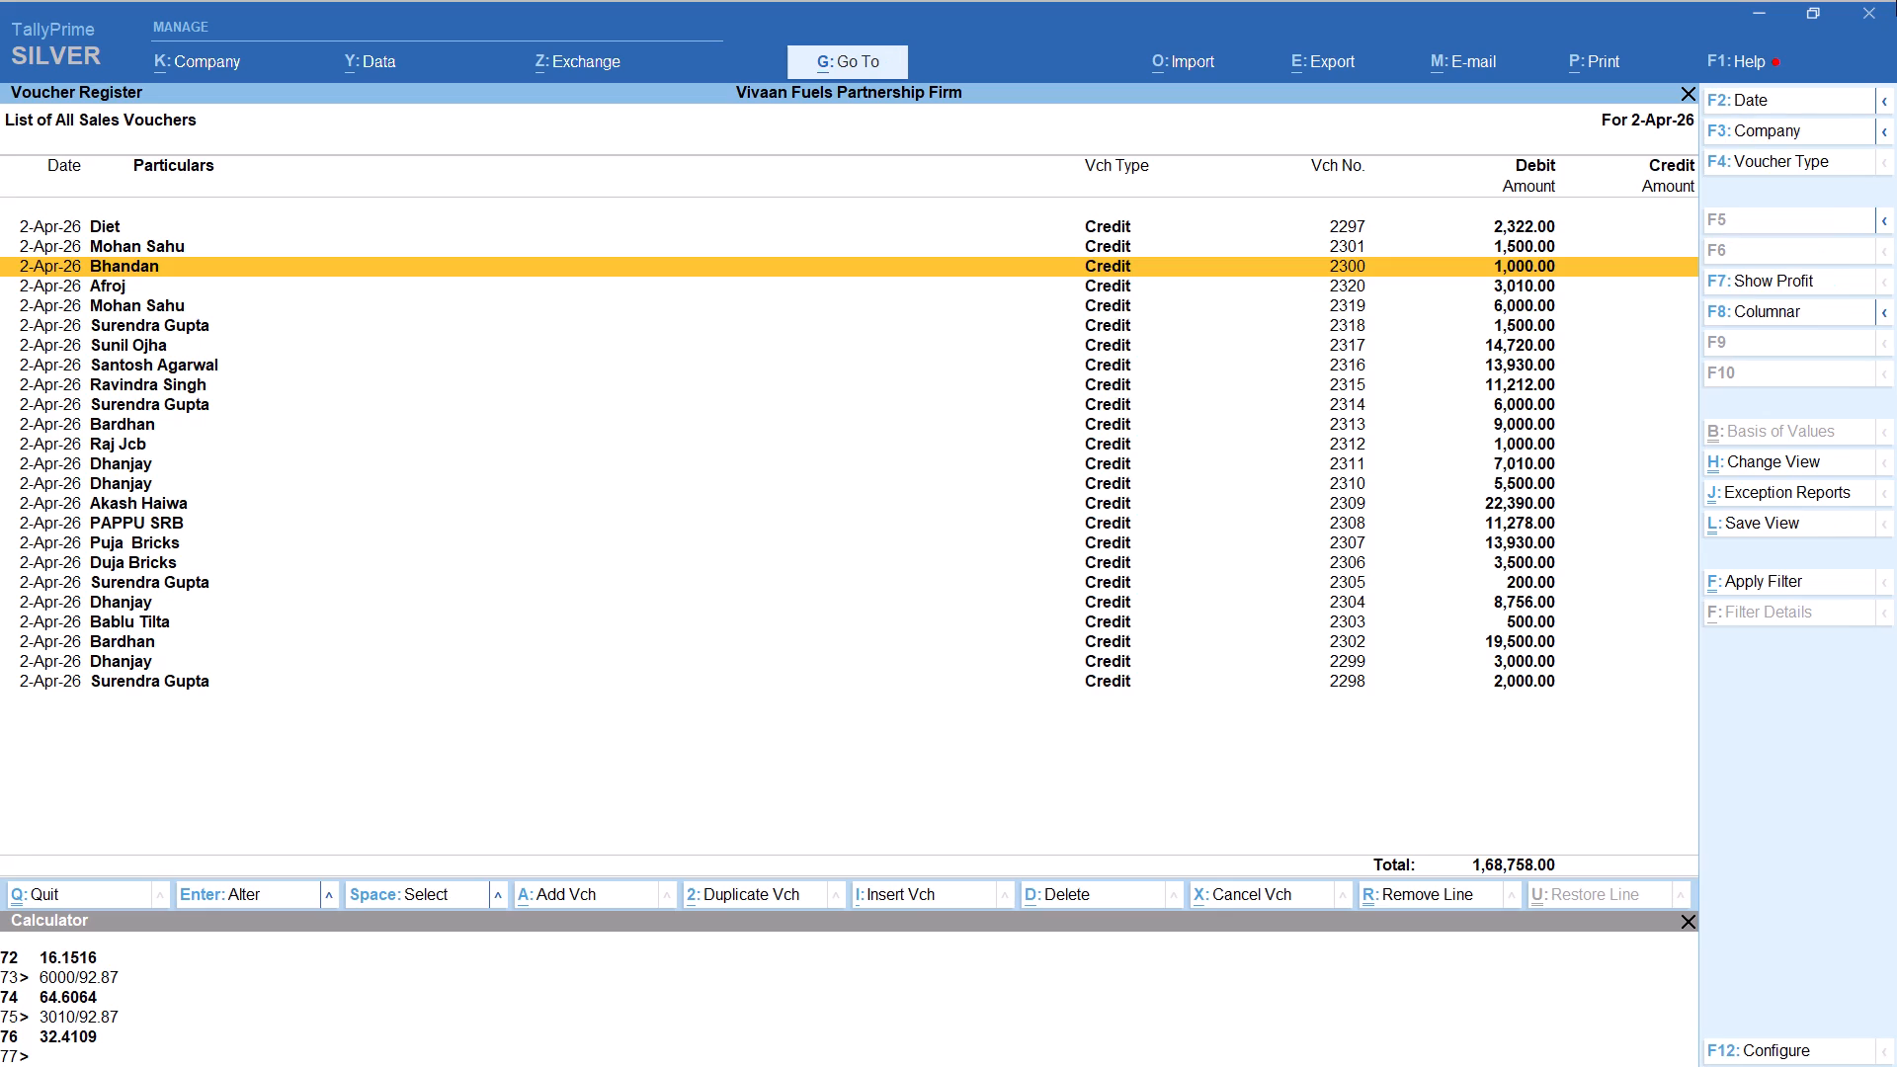
# Start another Credit sales voucher for the party Akash, keeping the default party details and the SALE ledger.
pyautogui.write('AKASH')
pyautogui.press('Return')
pyautogui.press('Return')
pyautogui.press('Return')
pyautogui.press('Return')
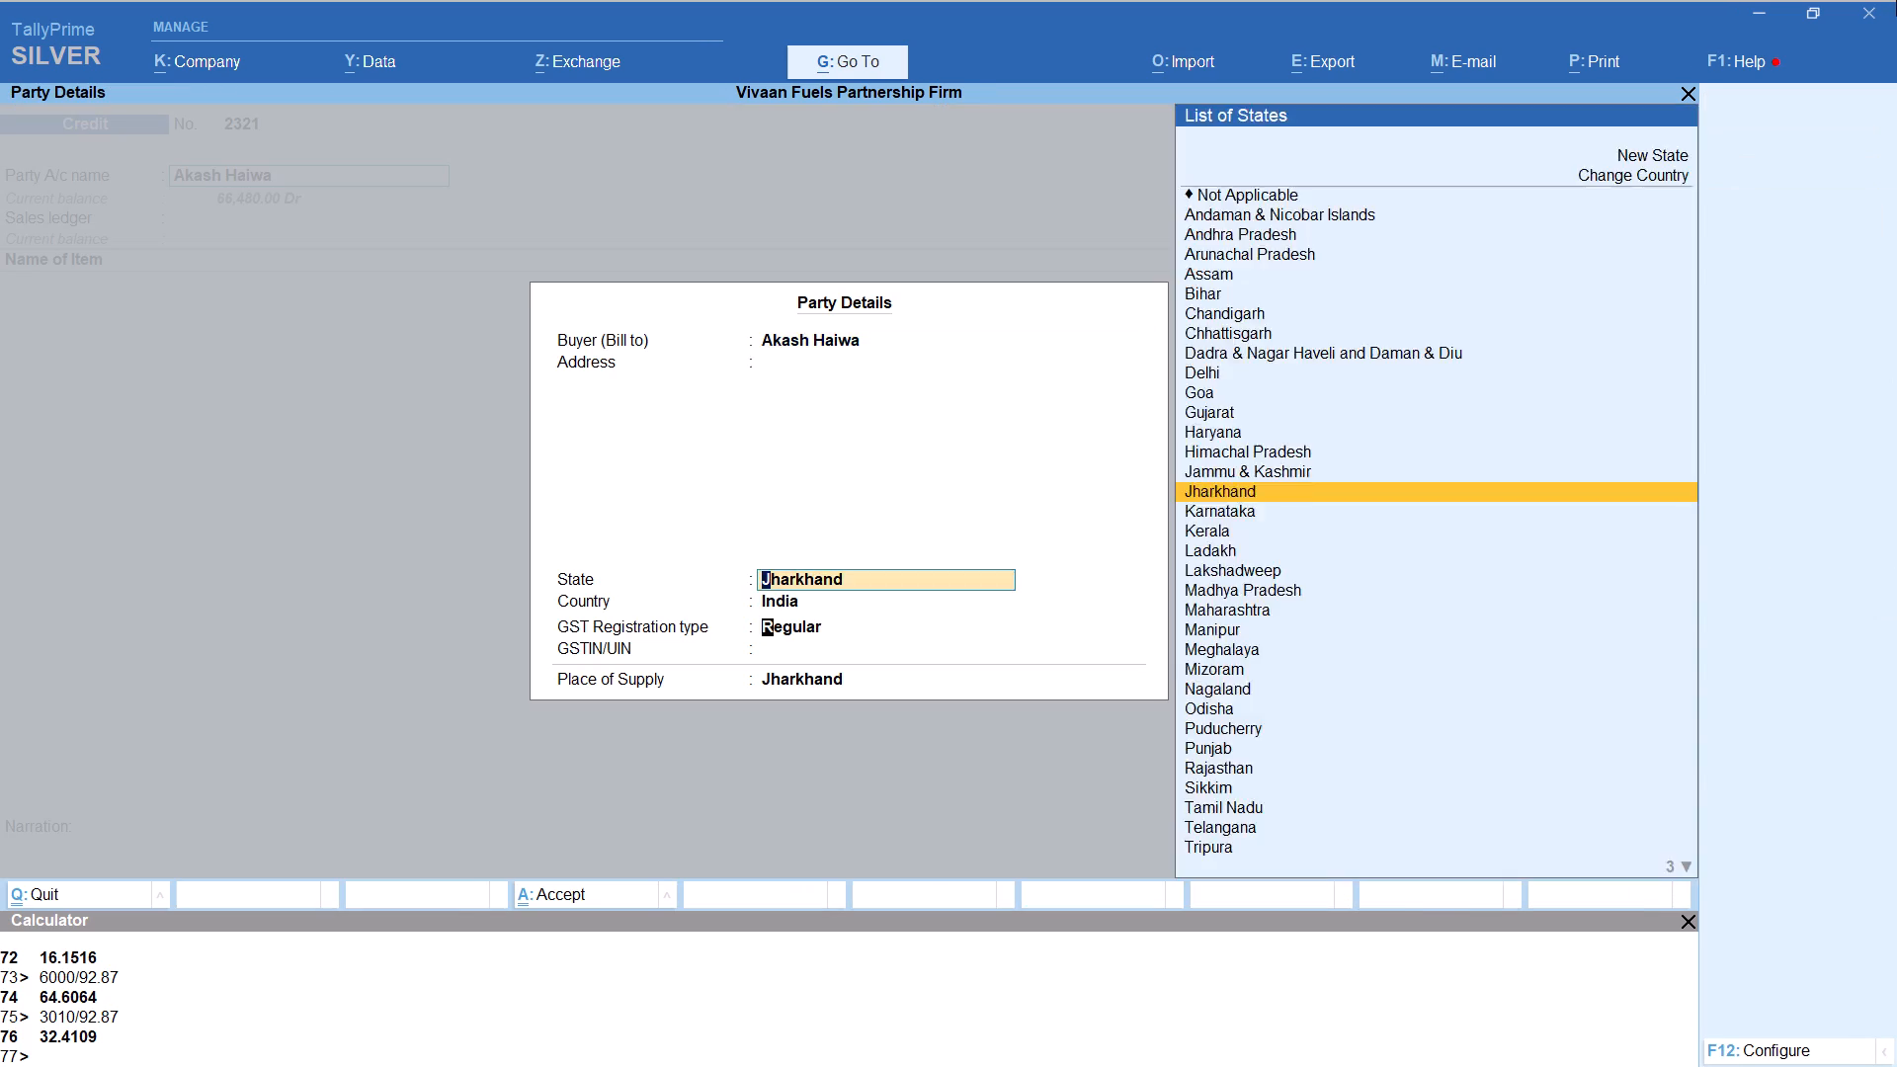
pyautogui.press('Return')
pyautogui.press('Return')
pyautogui.press('Return')
pyautogui.press('Return')
# Add HSD with tracking number Not Applicable and a quantity of 43.07 LITER, calculated as 4000/92.87.
pyautogui.write('HS')
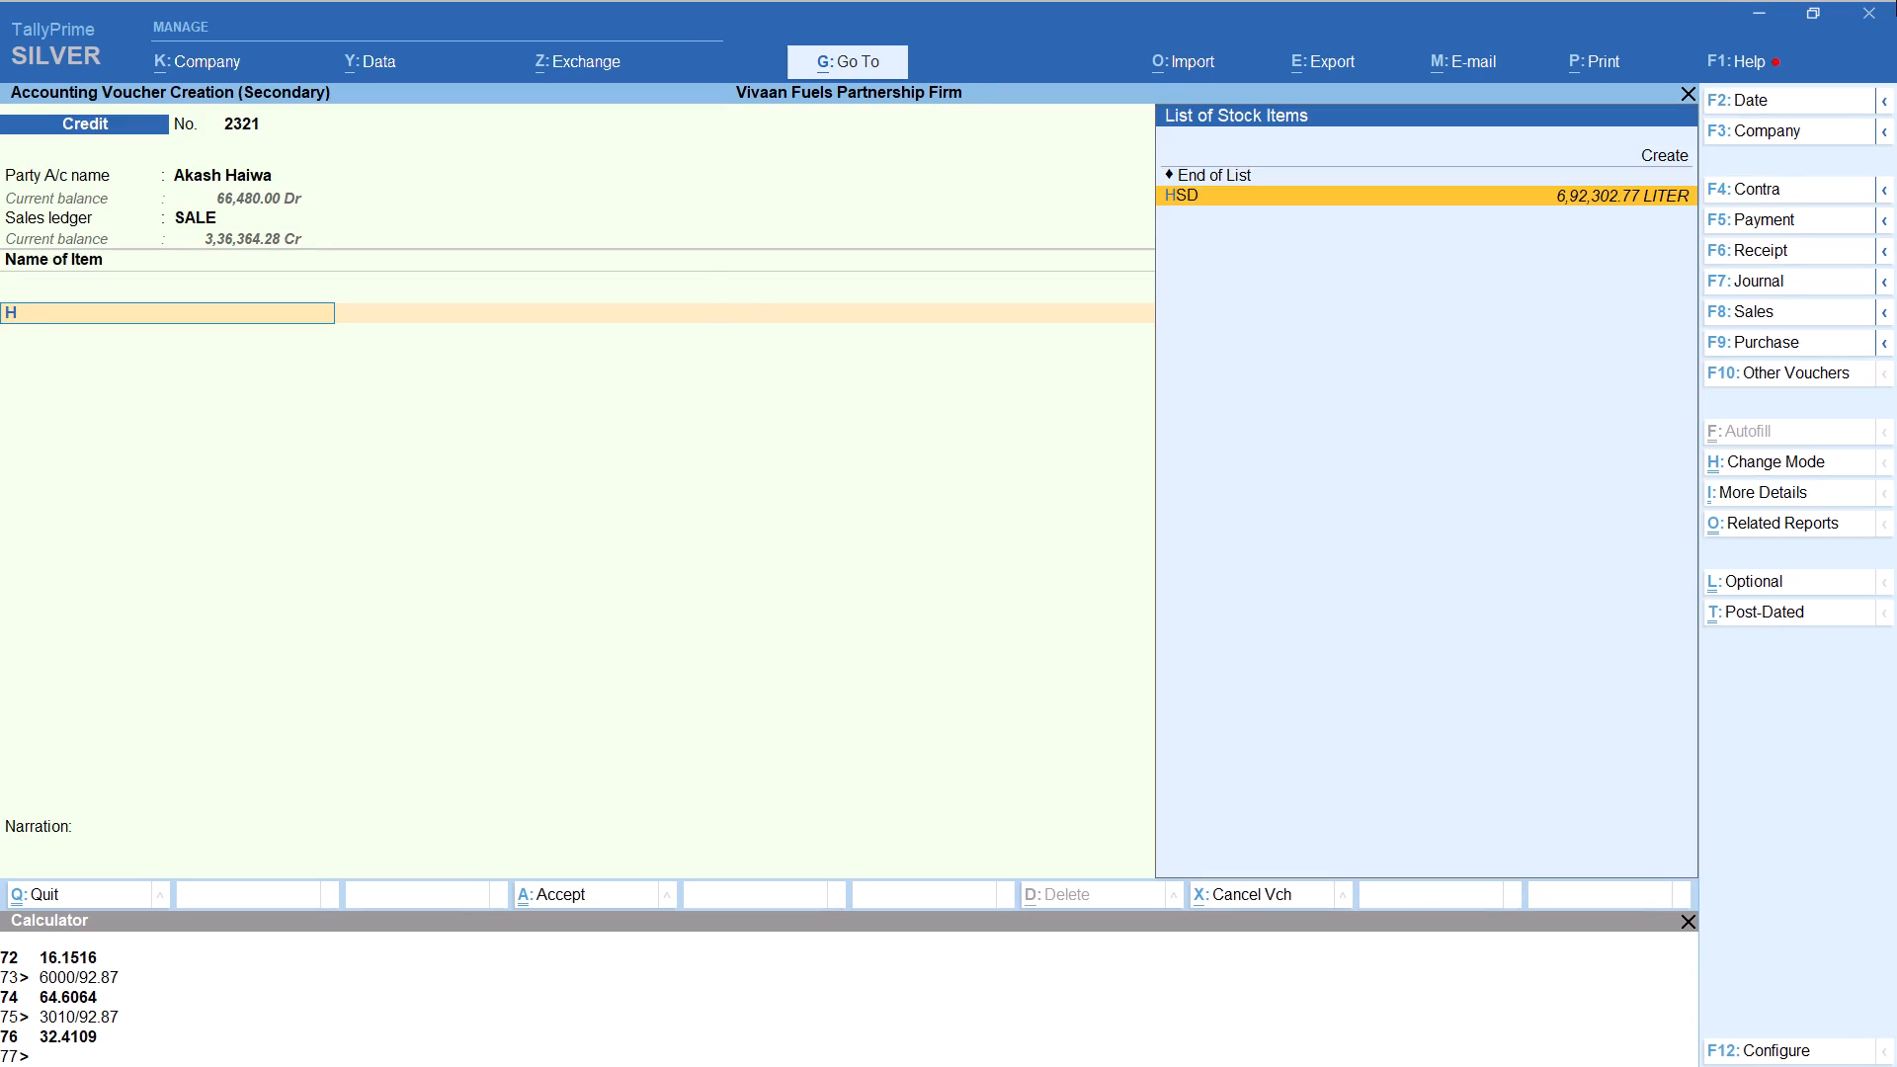
pyautogui.press('Return')
pyautogui.press('Up')
pyautogui.press('Return')
pyautogui.hotkey('alt', 'c')
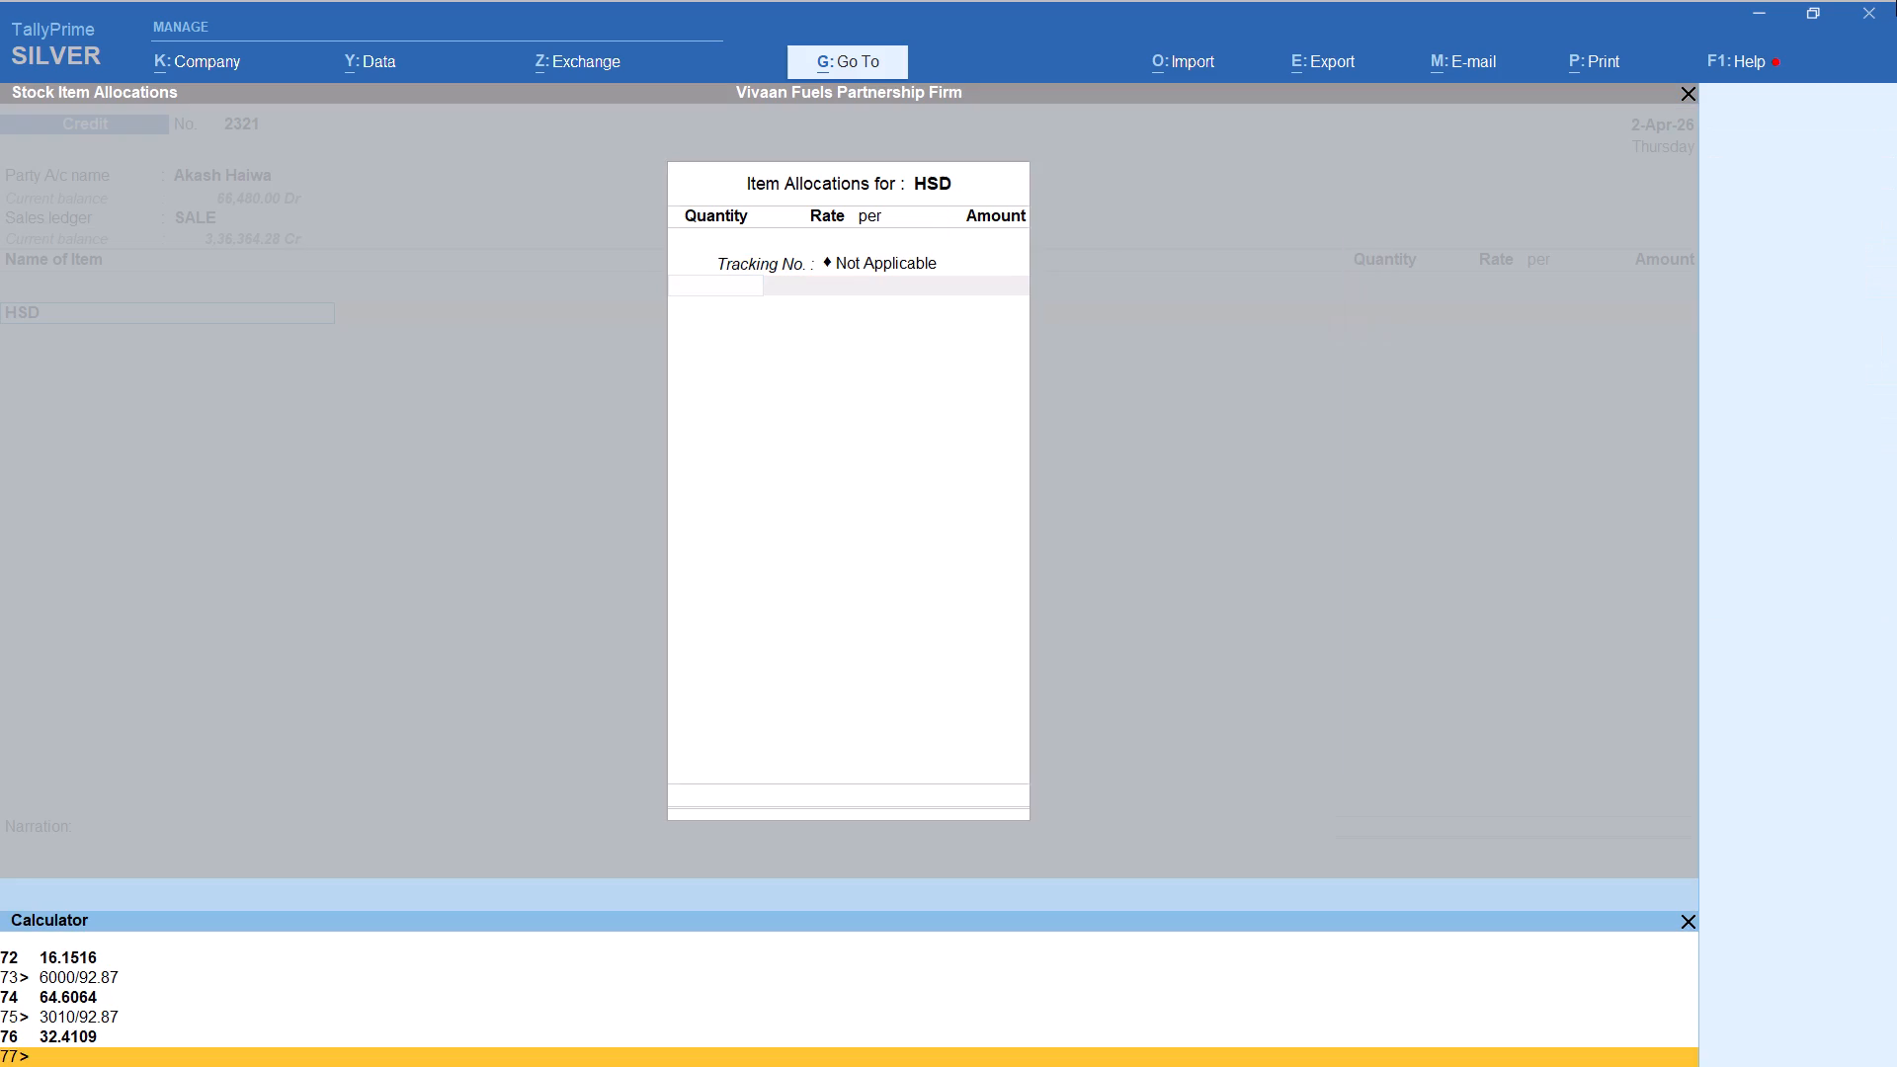
pyautogui.write('4000/92.87')
pyautogui.press('Return')
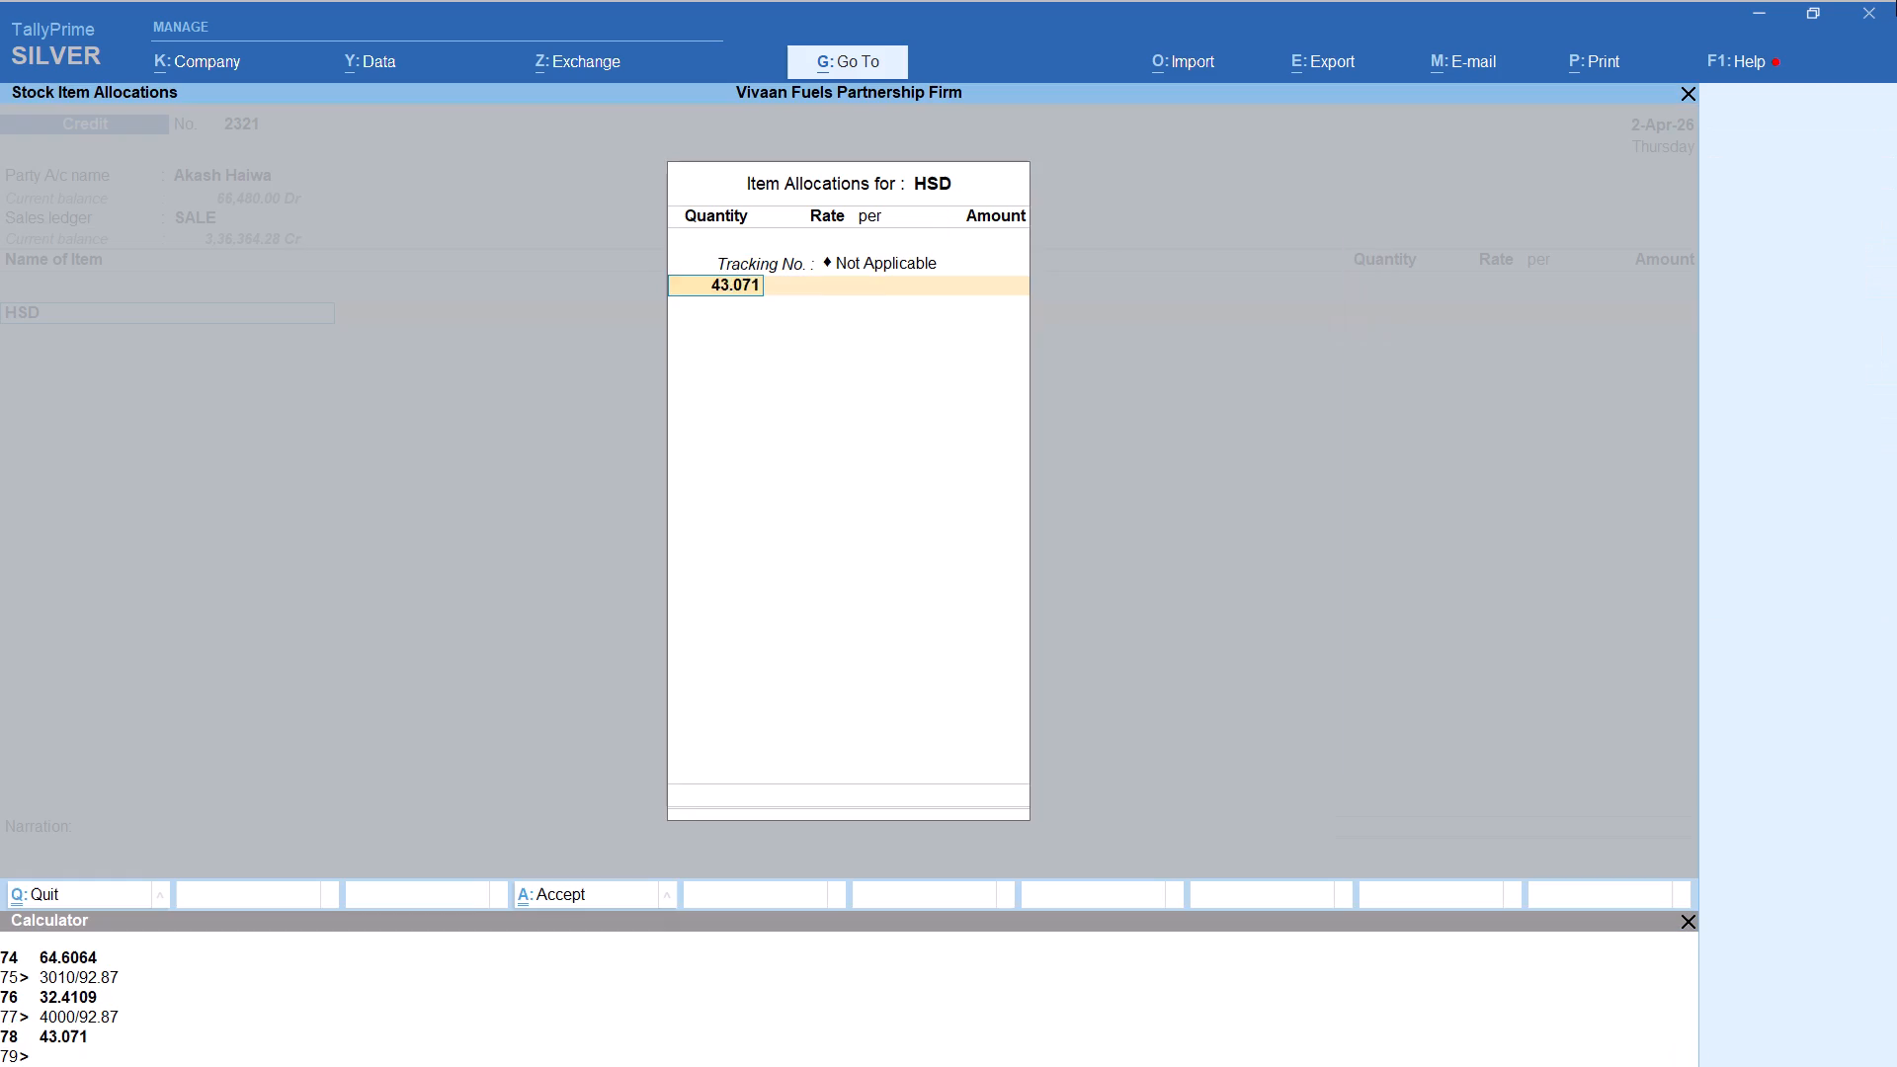
pyautogui.press('Return')
pyautogui.press('Return')
pyautogui.press('Return')
pyautogui.press('Return')
pyautogui.press('Return')
pyautogui.press('Return')
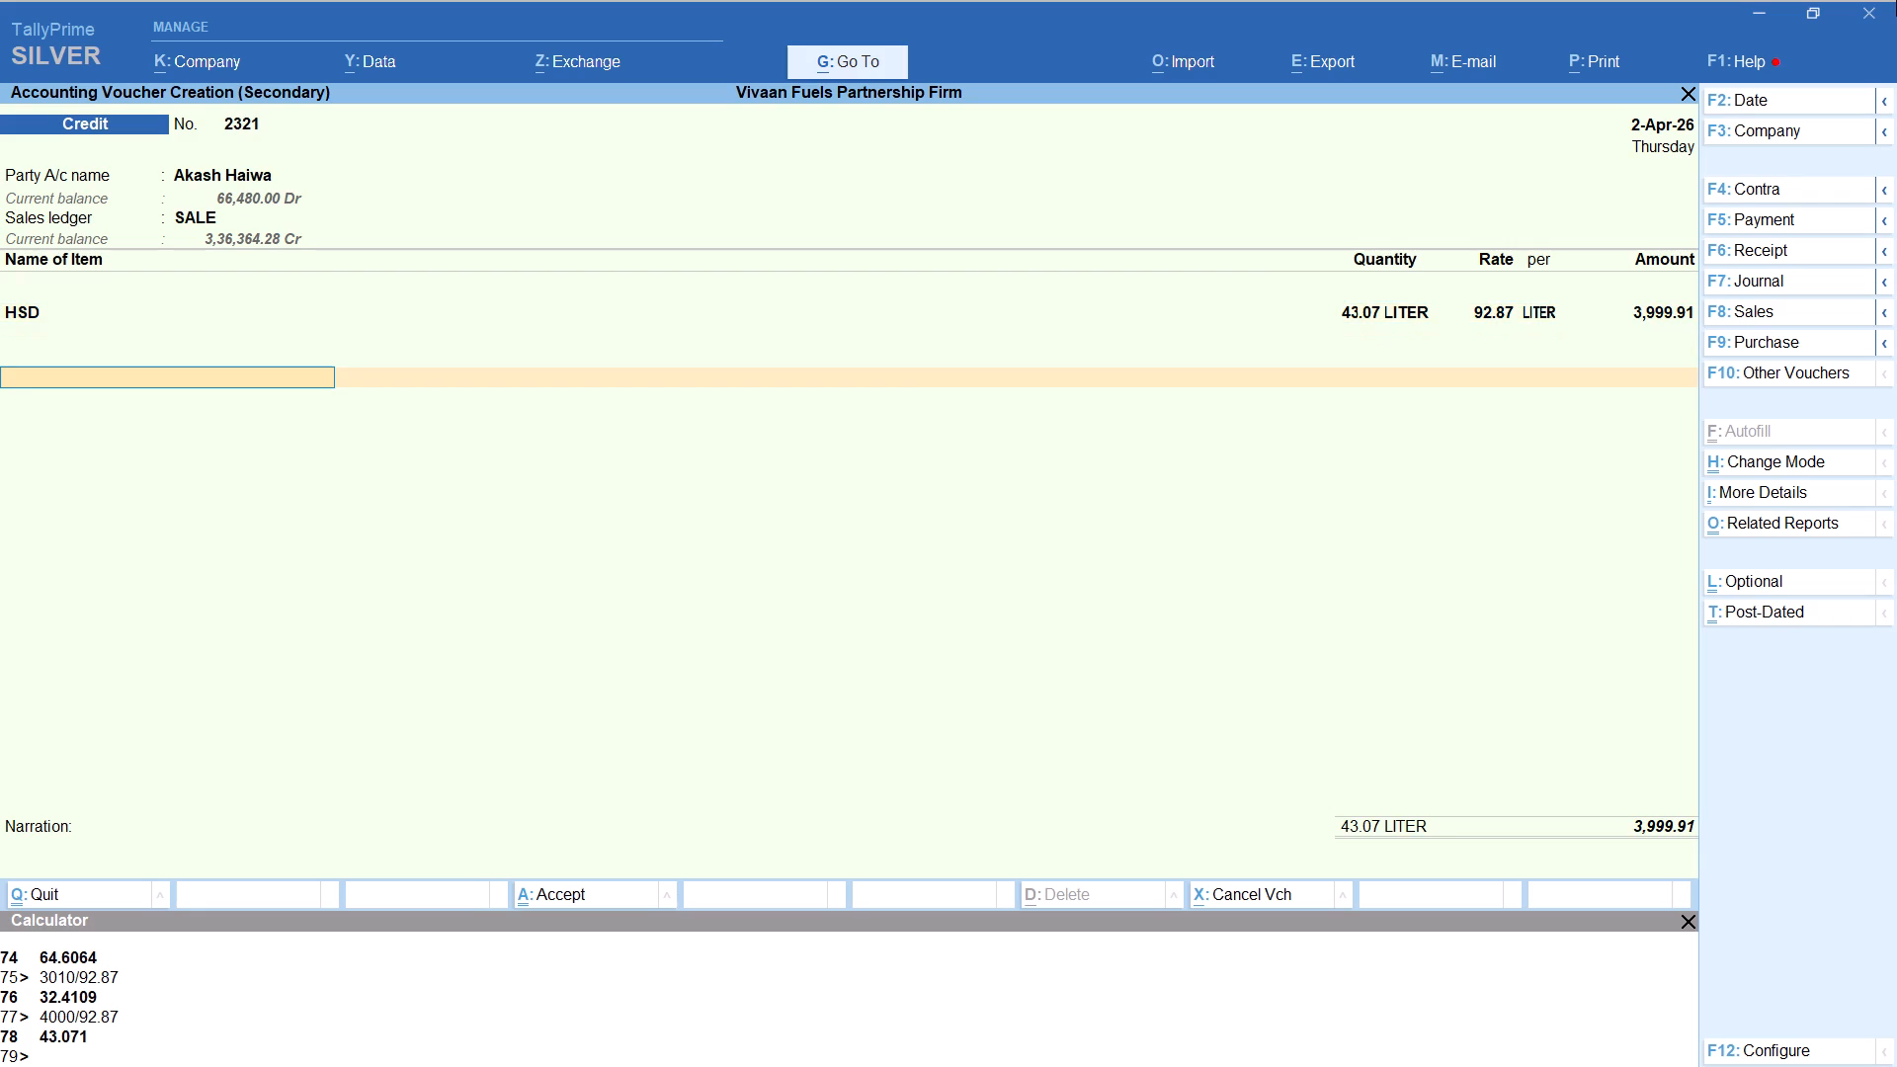
# Add the Round Off ledger to the Akash voucher and save it.
pyautogui.write('ROU')
pyautogui.press('Return')
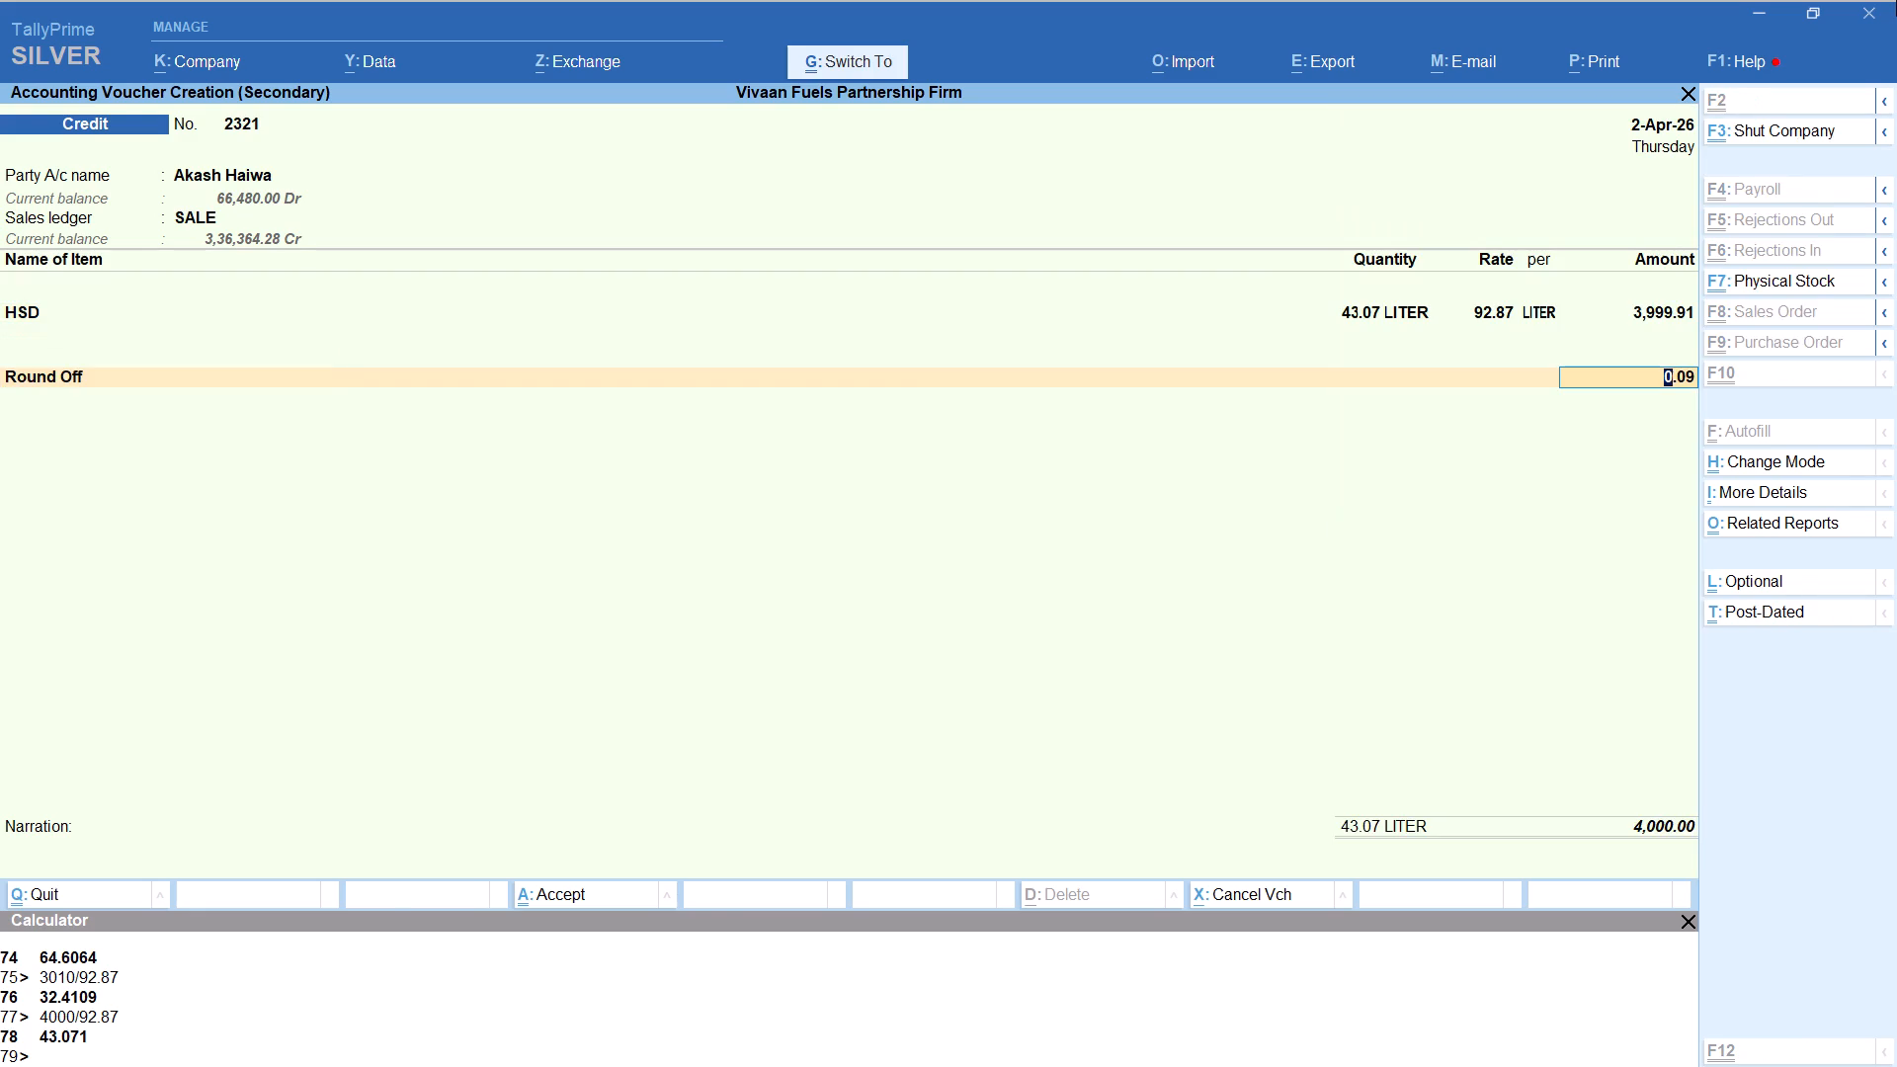
pyautogui.hotkey('ctrl', 'a')
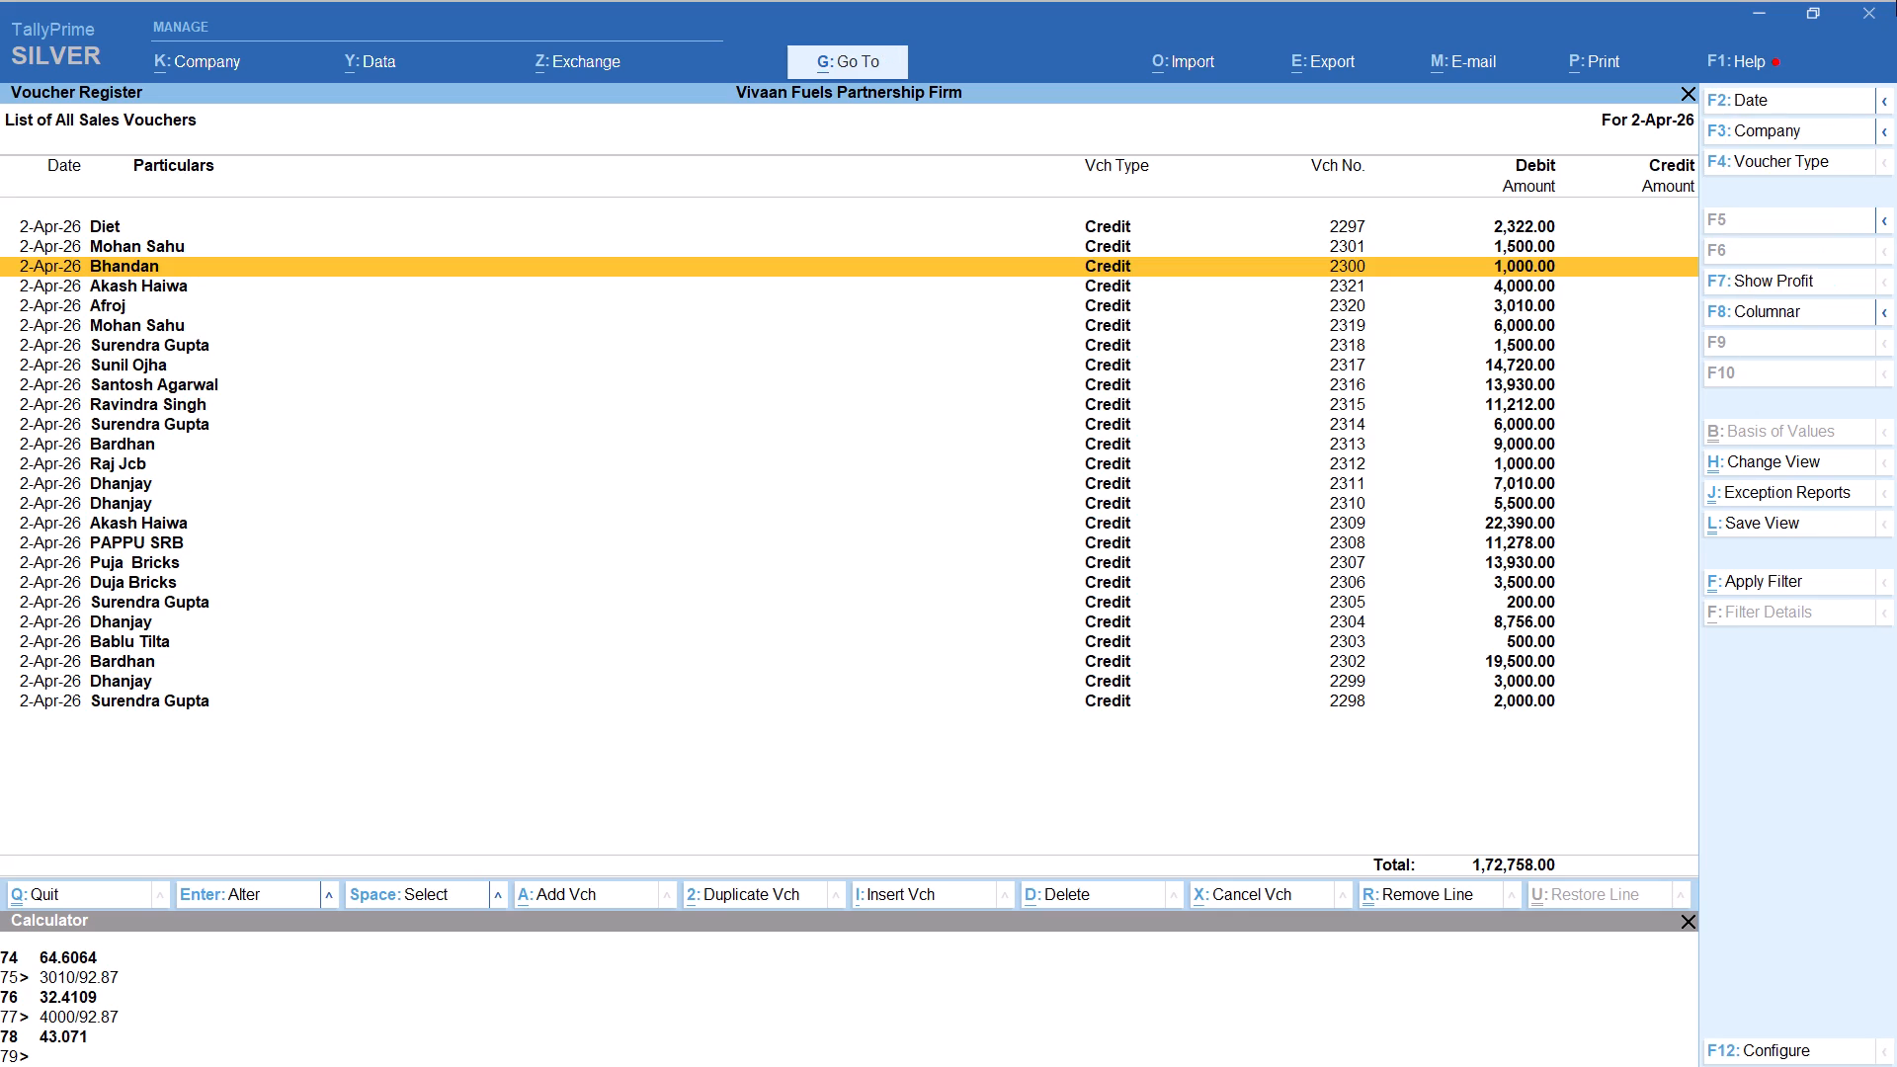
# Start another Credit sales voucher for the party Gautam Sunday Market, keeping the default party details and the SALE ledger.
pyautogui.hotkey('alt', 'a')
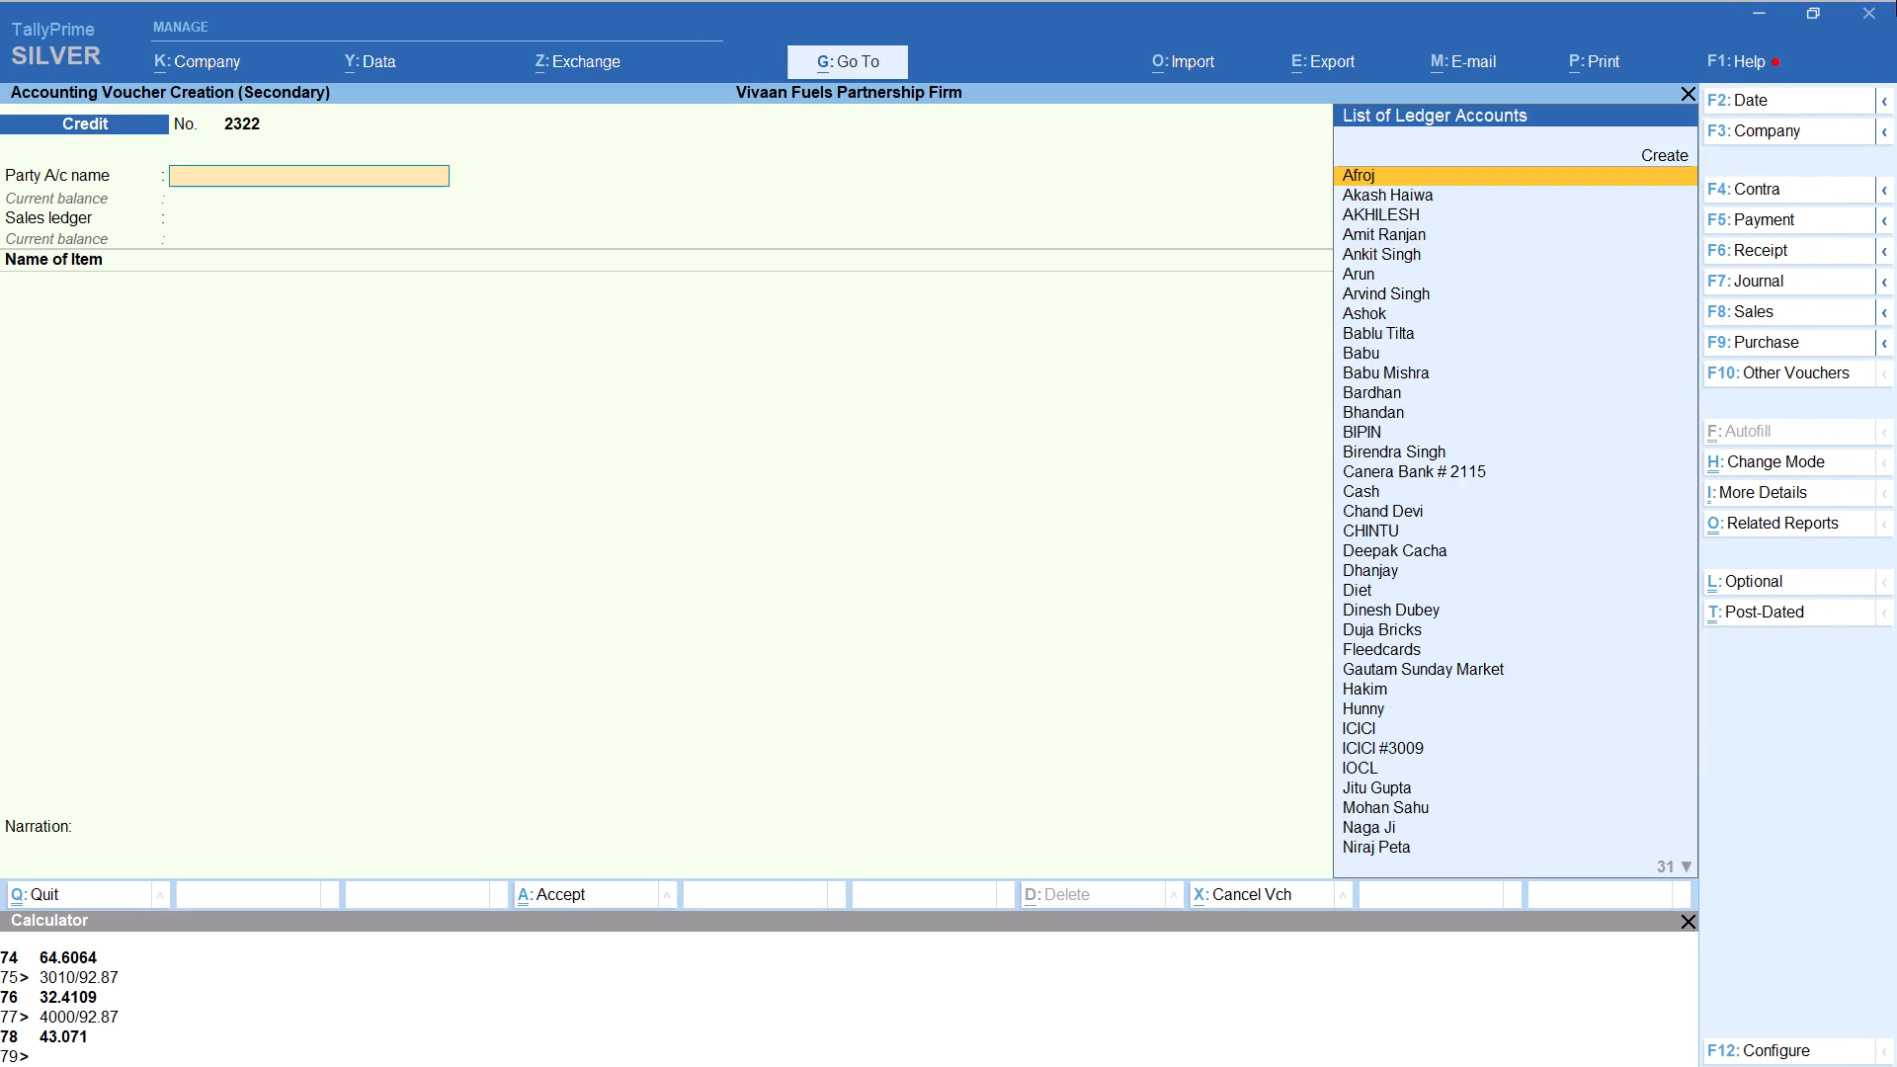
pyautogui.write('GAUT')
pyautogui.press('Return')
pyautogui.press('Return')
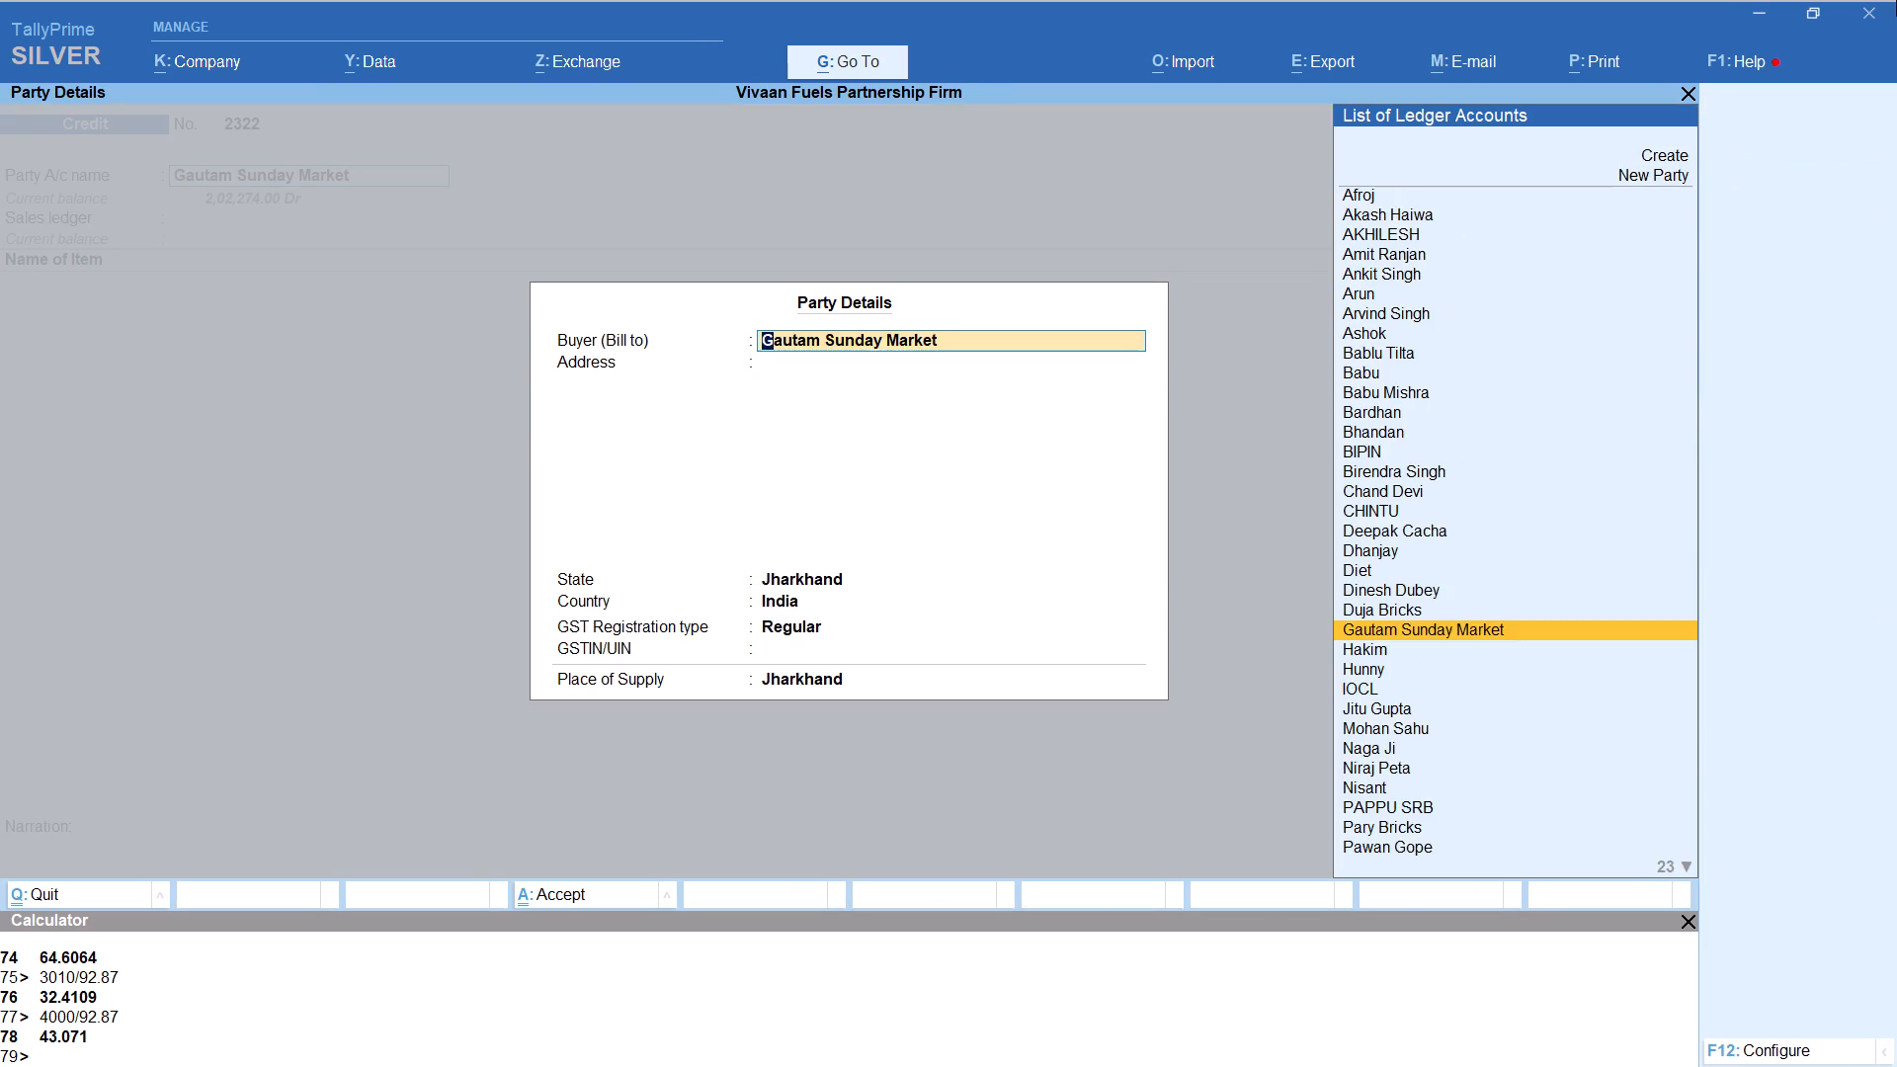
pyautogui.press('Return')
pyautogui.press('Return')
pyautogui.press('Return')
pyautogui.press('Return')
pyautogui.press('Return')
pyautogui.press('Return')
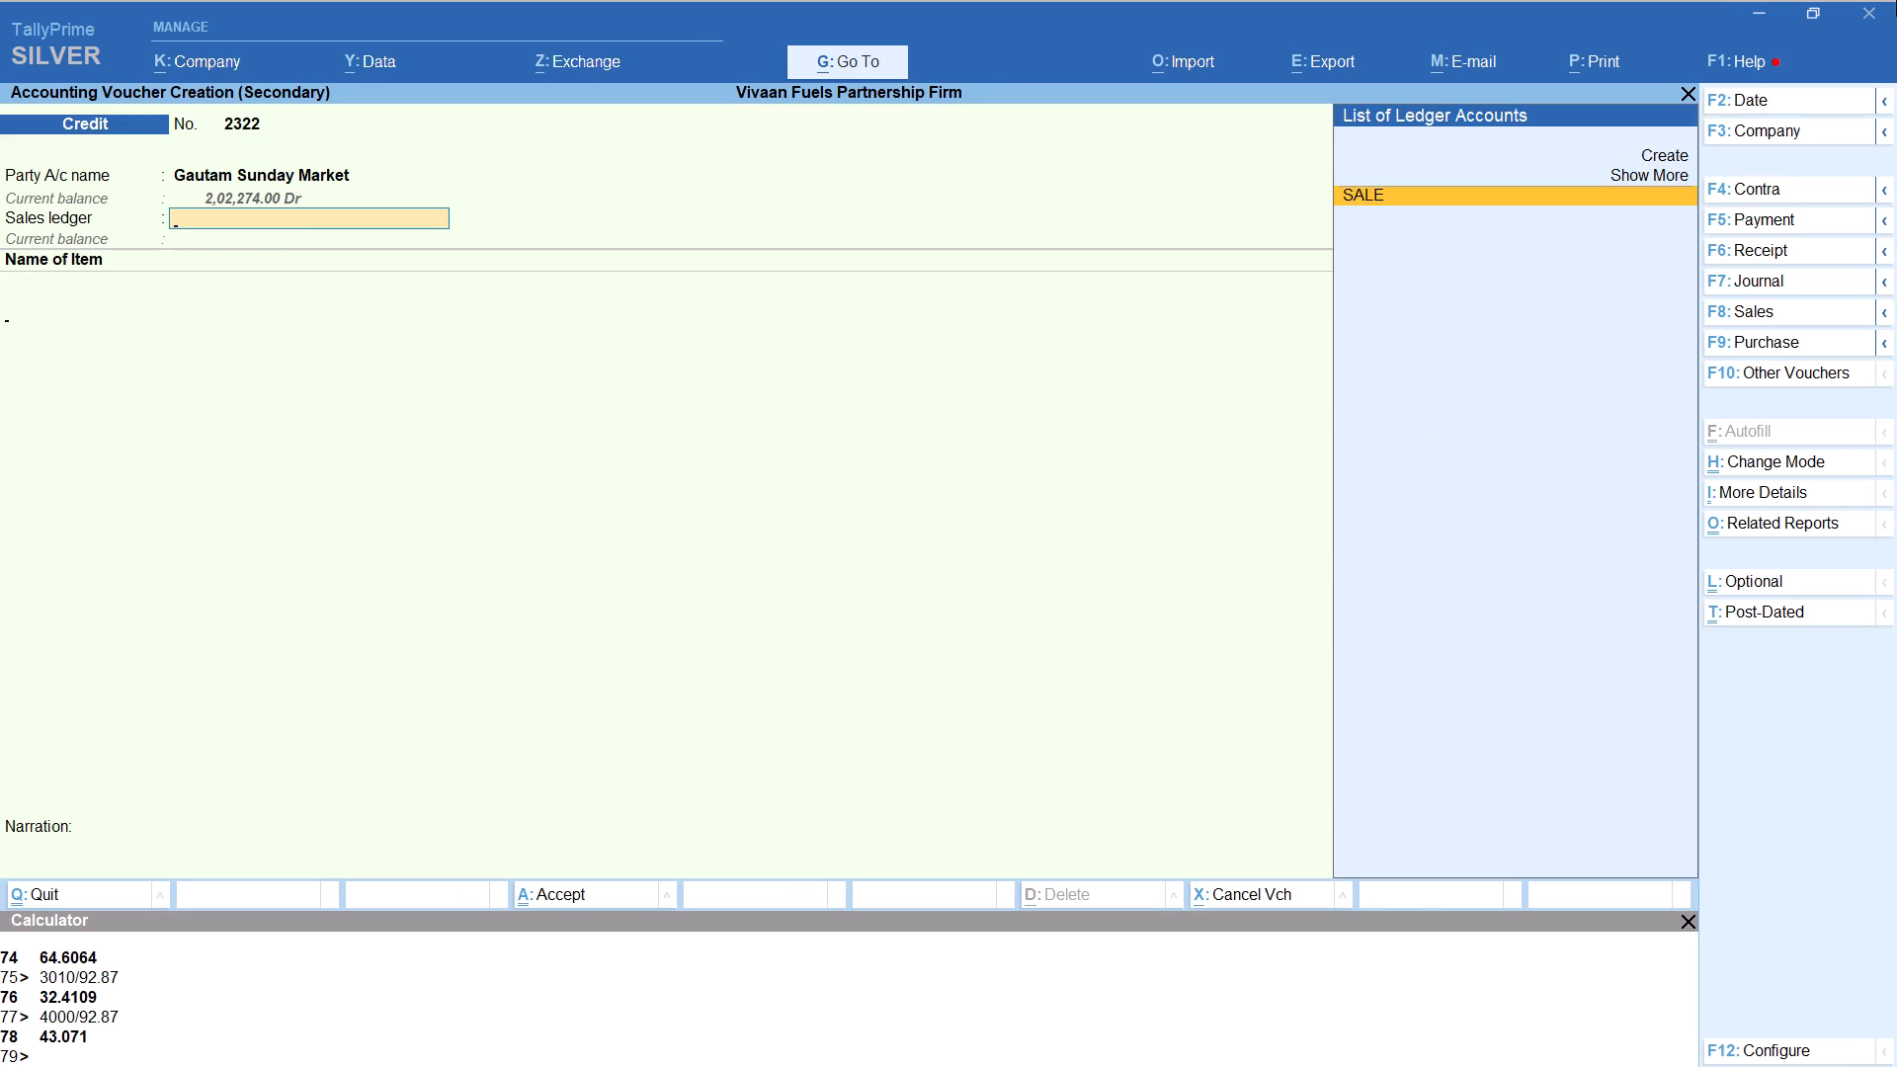
# Add HSD with tracking number Not Applicable and a quantity of 65.93 LITER, calculated as 6123/92.87.
pyautogui.write('HS')
pyautogui.press('Return')
pyautogui.press('Up')
pyautogui.press('Return')
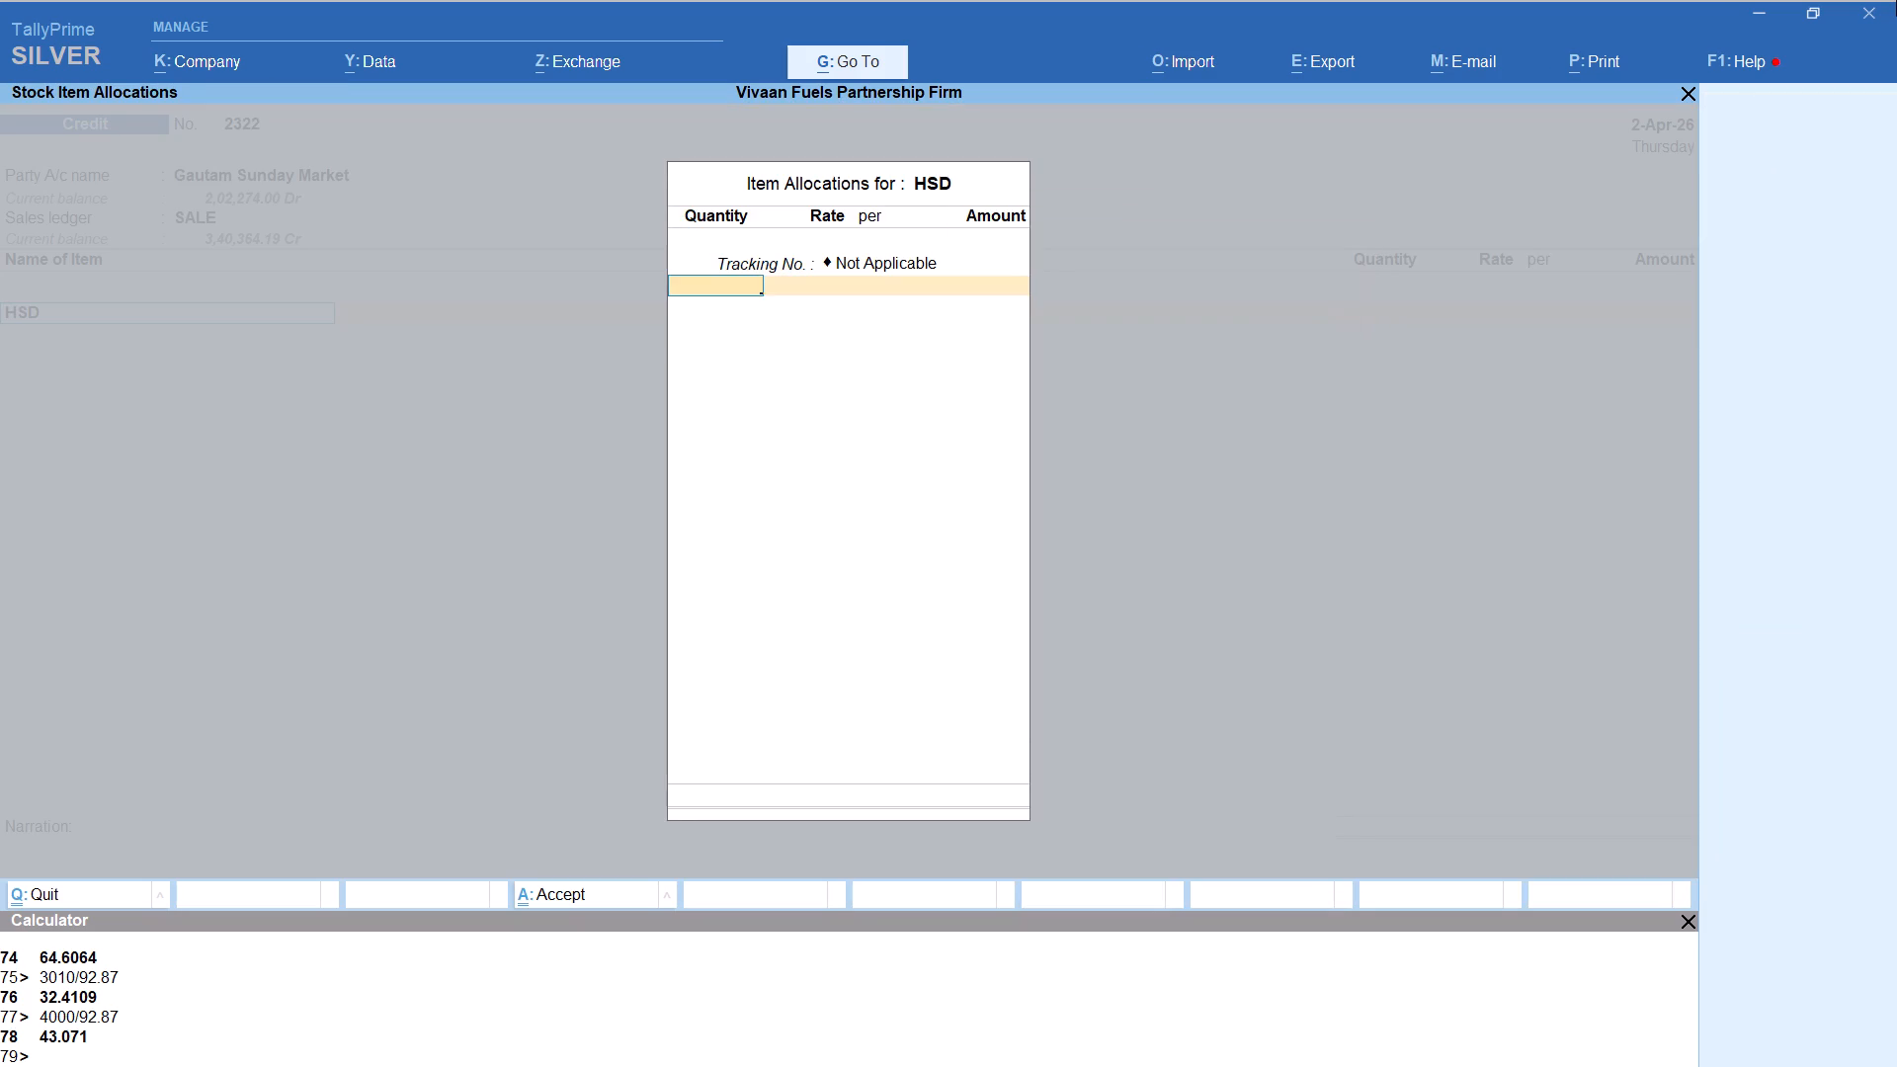
pyautogui.hotkey('alt', 'c')
pyautogui.write('6123')
pyautogui.press('/')
pyautogui.write('92.87')
pyautogui.press('Return')
pyautogui.press('Return')
pyautogui.press('Return')
pyautogui.press('Return')
pyautogui.press('Return')
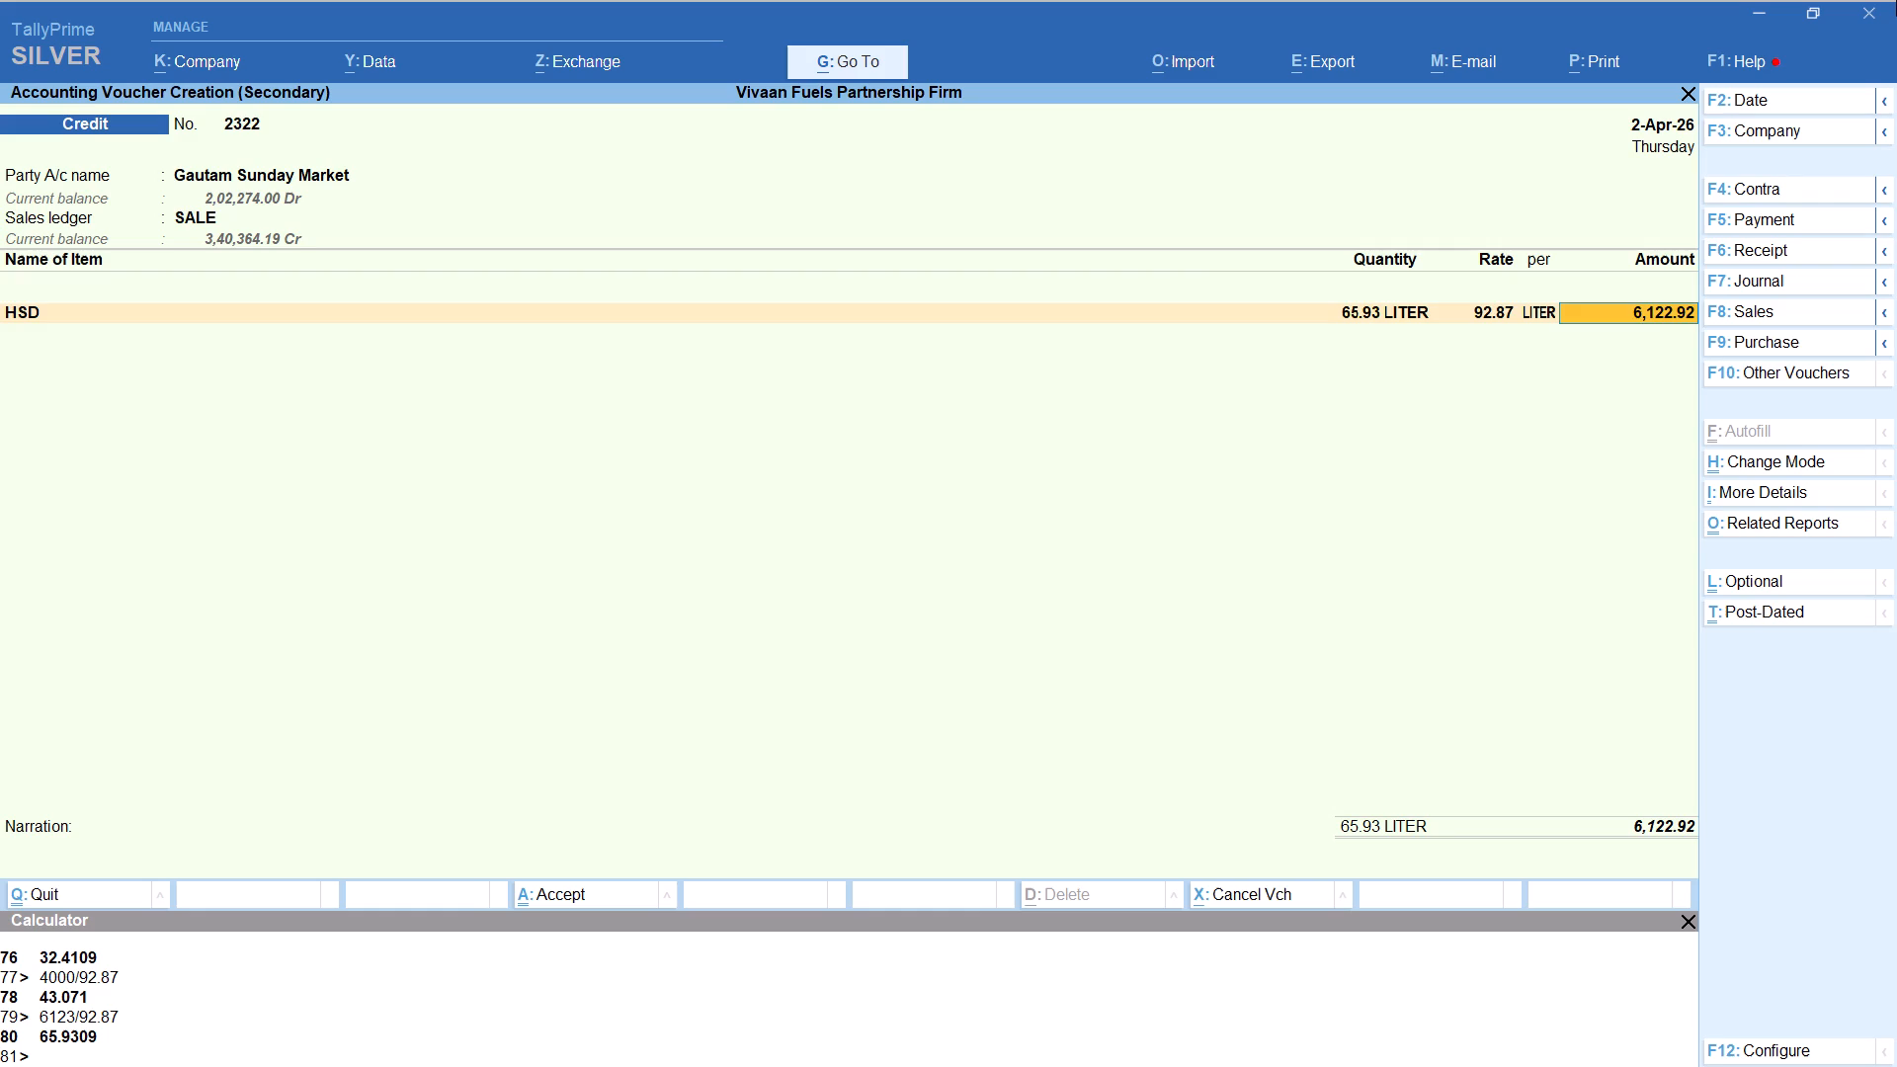
# Add the Round Off ledger to the Gautam Sunday Market voucher and save it.
pyautogui.press('Return')
pyautogui.press('Return')
pyautogui.write('ROU')
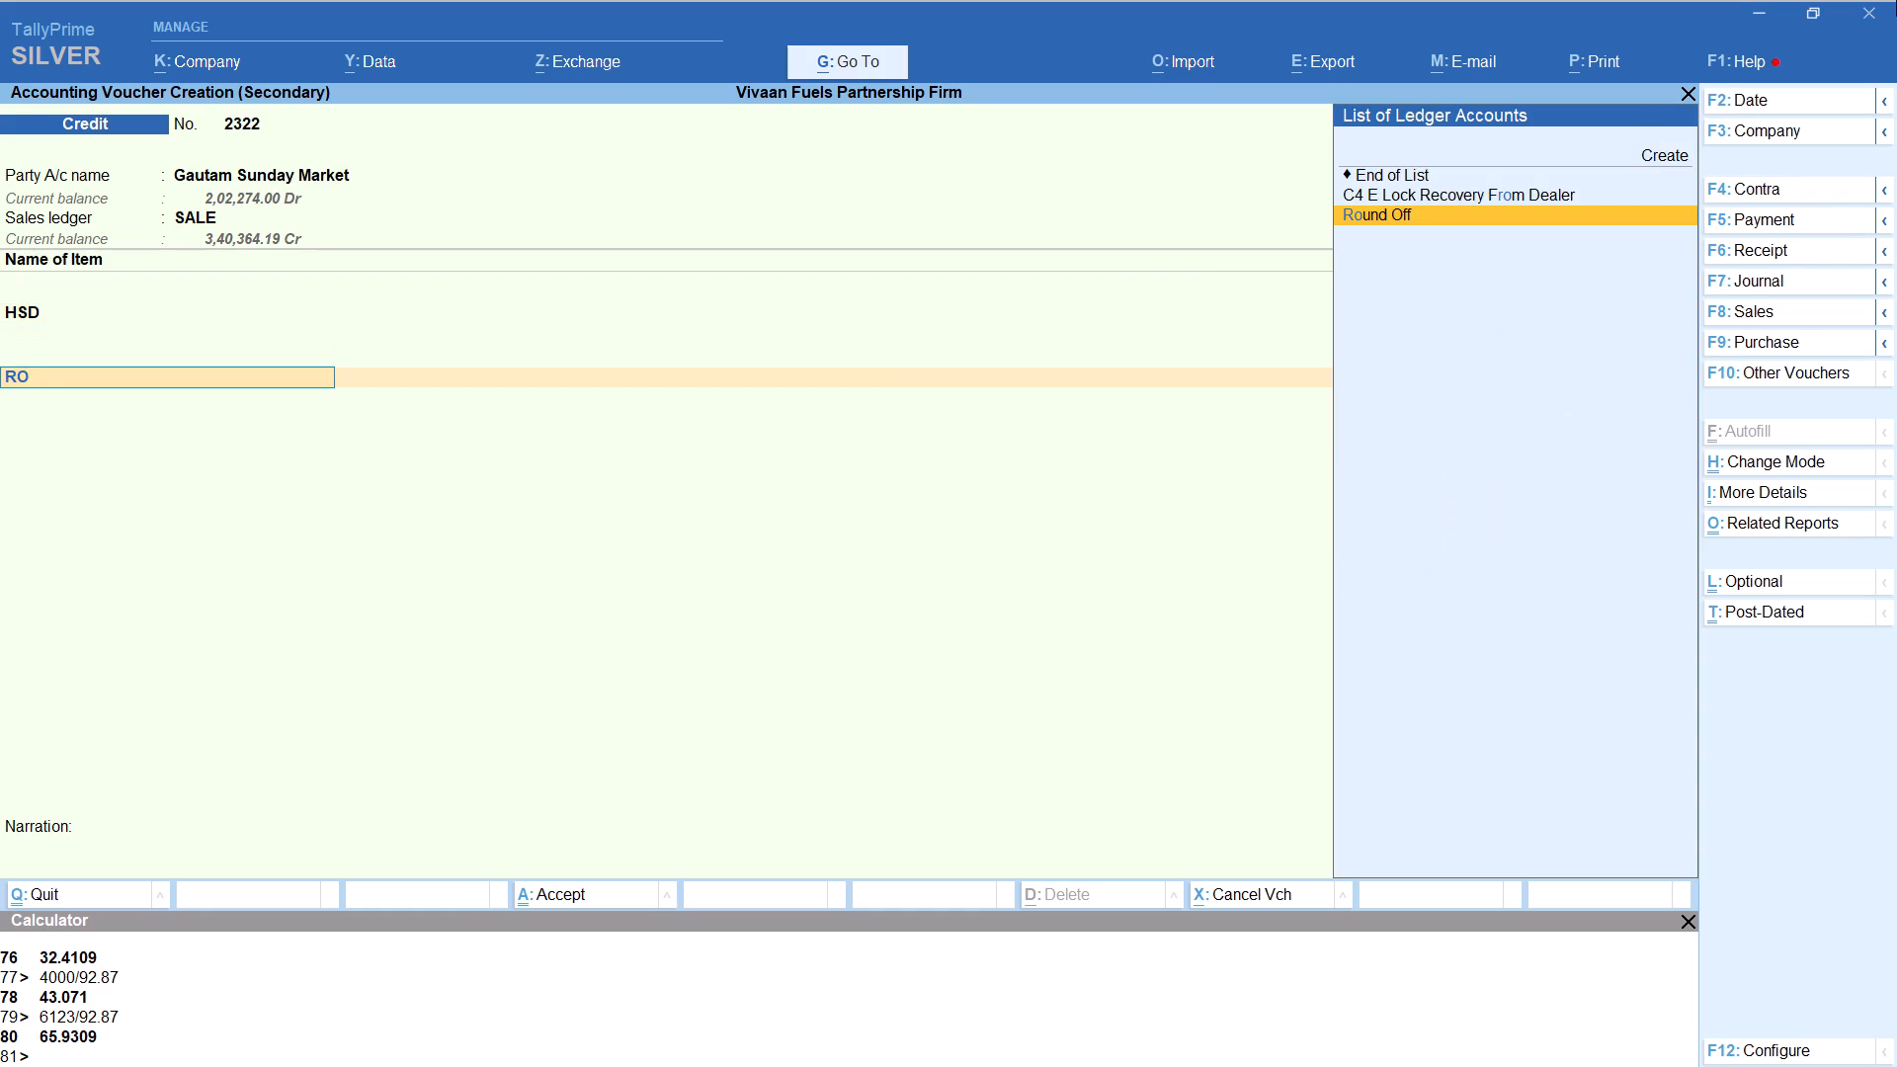
pyautogui.press('Return')
pyautogui.hotkey('ctrl', 'a')
# Start a second Credit sales voucher for the party Afroj, keeping the default party details and the SALE ledger.
pyautogui.hotkey('alt', 'a')
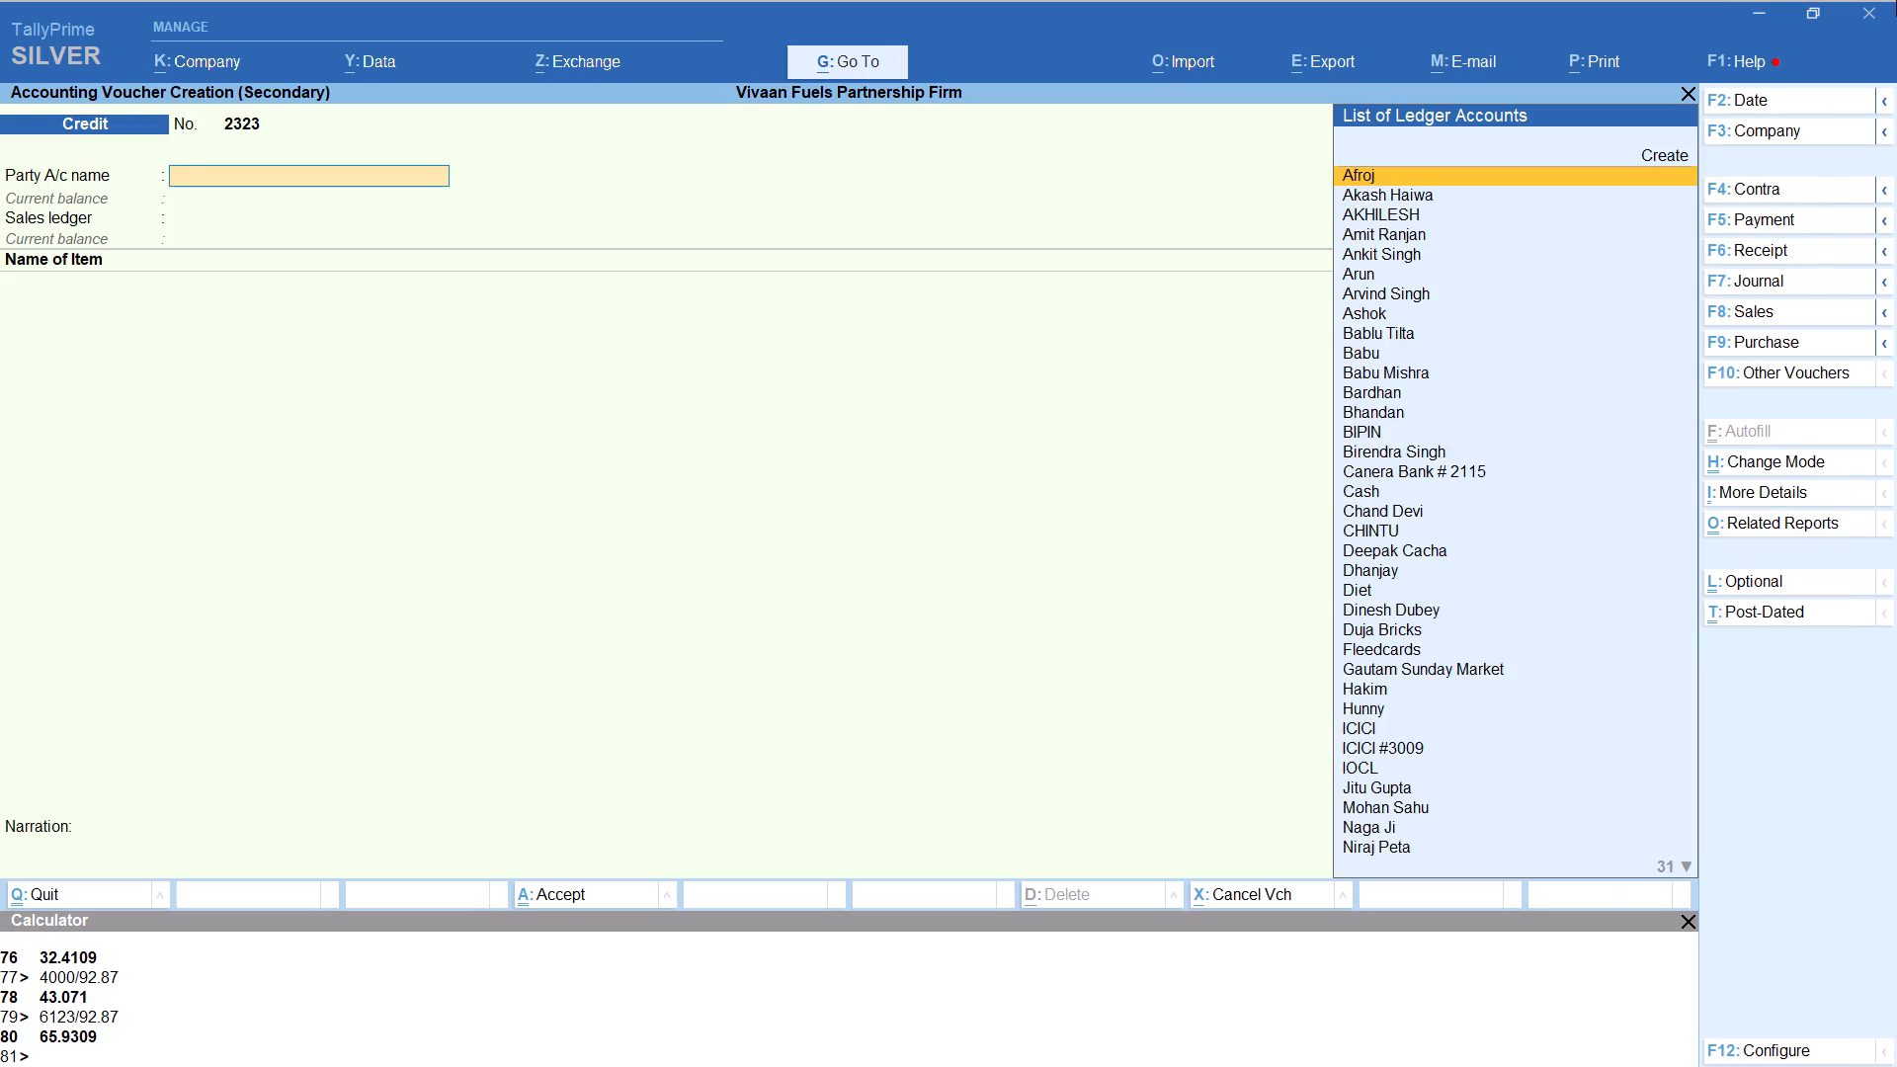
pyautogui.write('AFR')
pyautogui.press('Return')
pyautogui.press('Return')
pyautogui.press('Return')
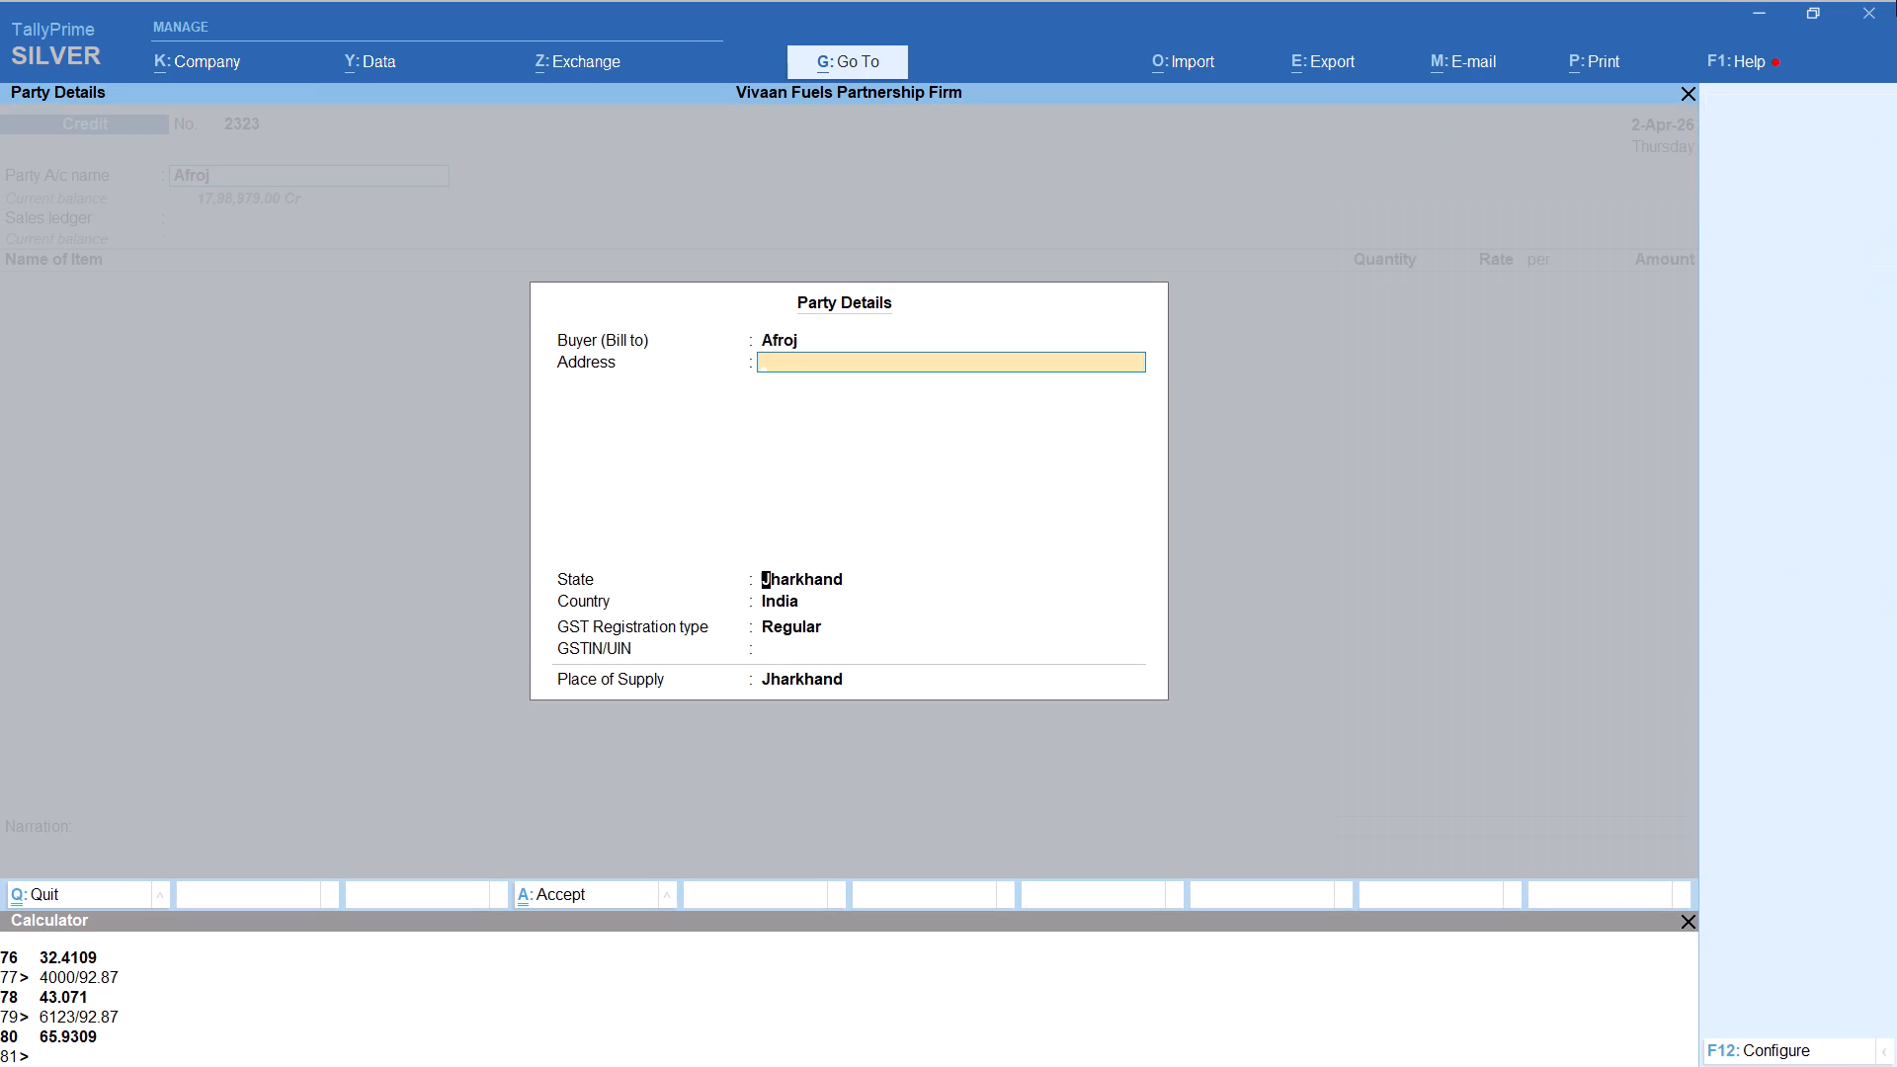
pyautogui.press('Return')
pyautogui.press('Return')
pyautogui.press('Return')
pyautogui.press('Return')
pyautogui.press('Return')
# Add HSD with tracking number Not Applicable and a quantity of 32.41 LITER, calculated as 3010/92.87.
pyautogui.write('HS')
pyautogui.press('Return')
pyautogui.press('Up')
pyautogui.press('Return')
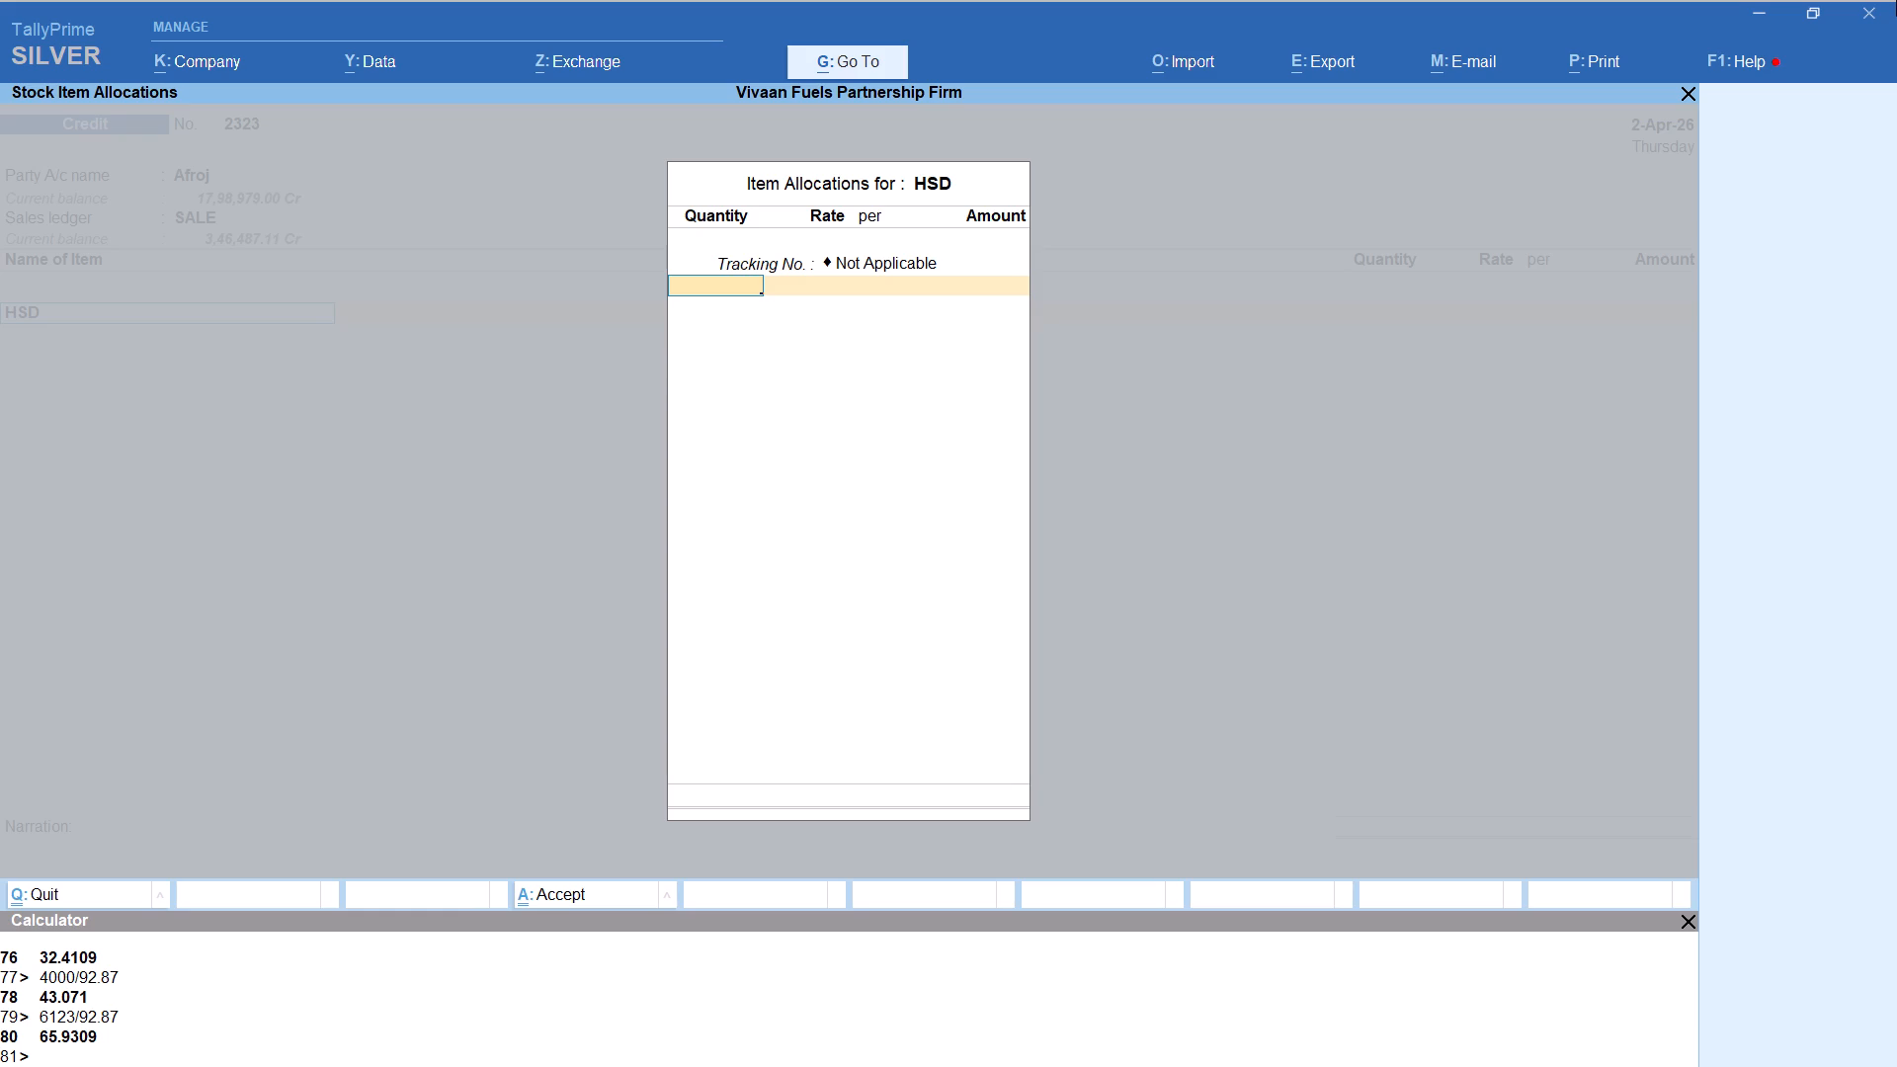
pyautogui.write('3010')
pyautogui.hotkey('alt', 'x')
pyautogui.hotkey('alt', 'c')
pyautogui.write('3010/92.87')
pyautogui.press('Return')
pyautogui.press('Return')
pyautogui.press('Return')
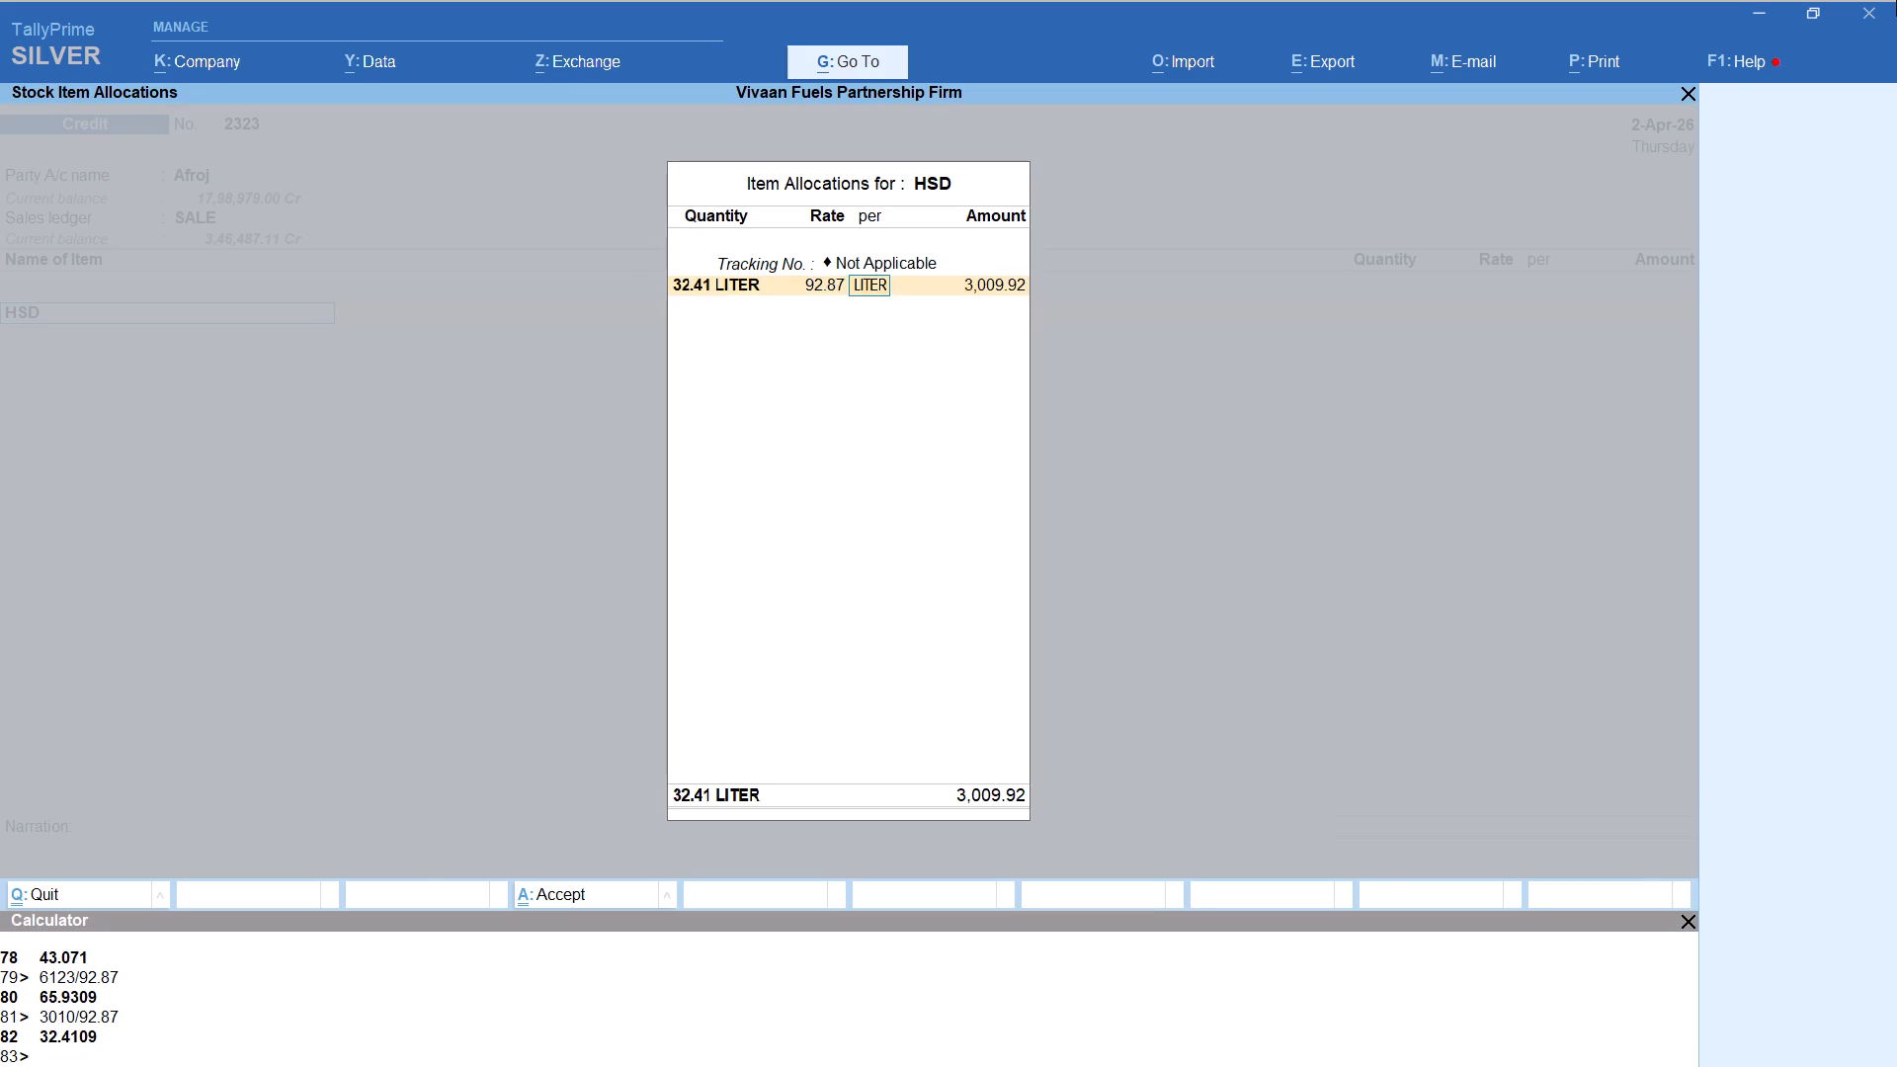
pyautogui.press('Return')
pyautogui.press('Return')
pyautogui.press('Return')
pyautogui.press('Return')
# Add the Round Off ledger to the second Afroj voucher and save it.
pyautogui.write('ROU')
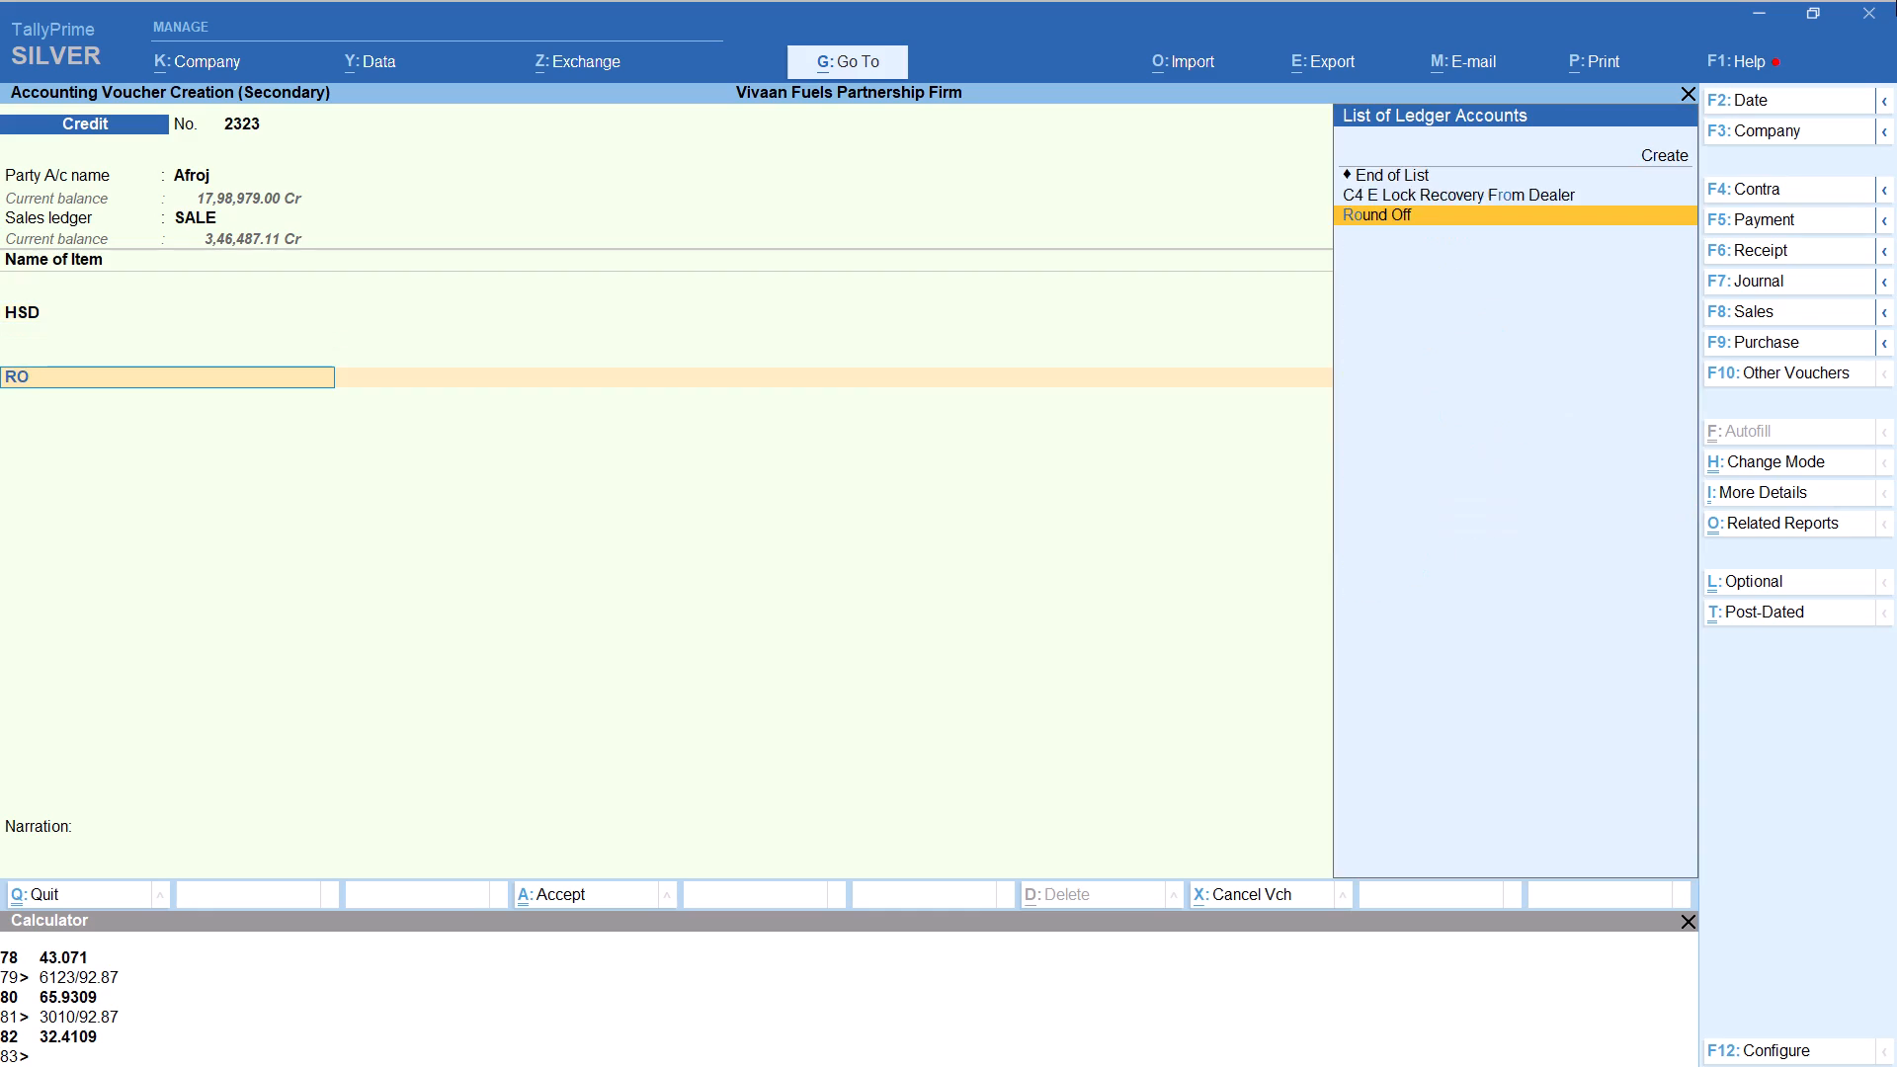
pyautogui.press('Return')
pyautogui.hotkey('ctrl', 'a')
# Start another Credit sales voucher for the party Pary Bricks, keeping the default party details and the SALE ledger.
pyautogui.hotkey('alt', 'a')
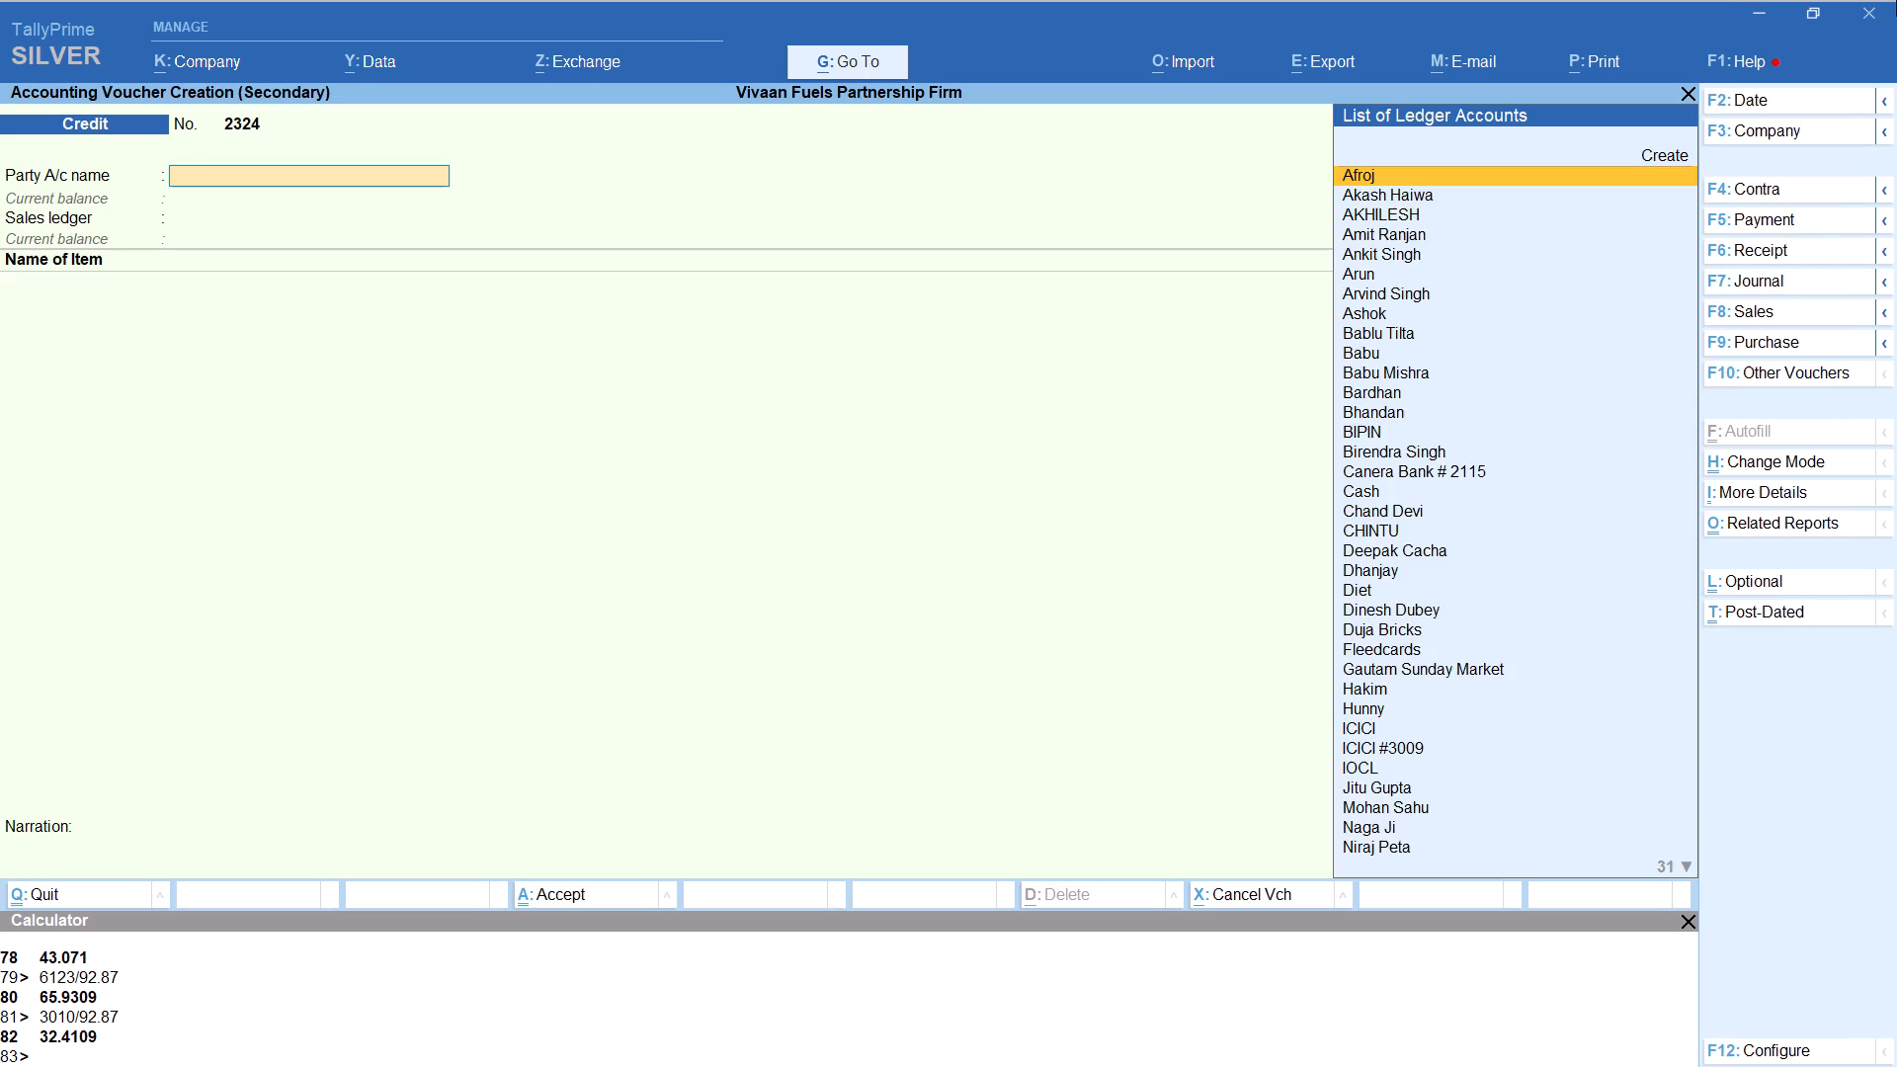
pyautogui.write('PARY')
pyautogui.press('Return')
pyautogui.press('Return')
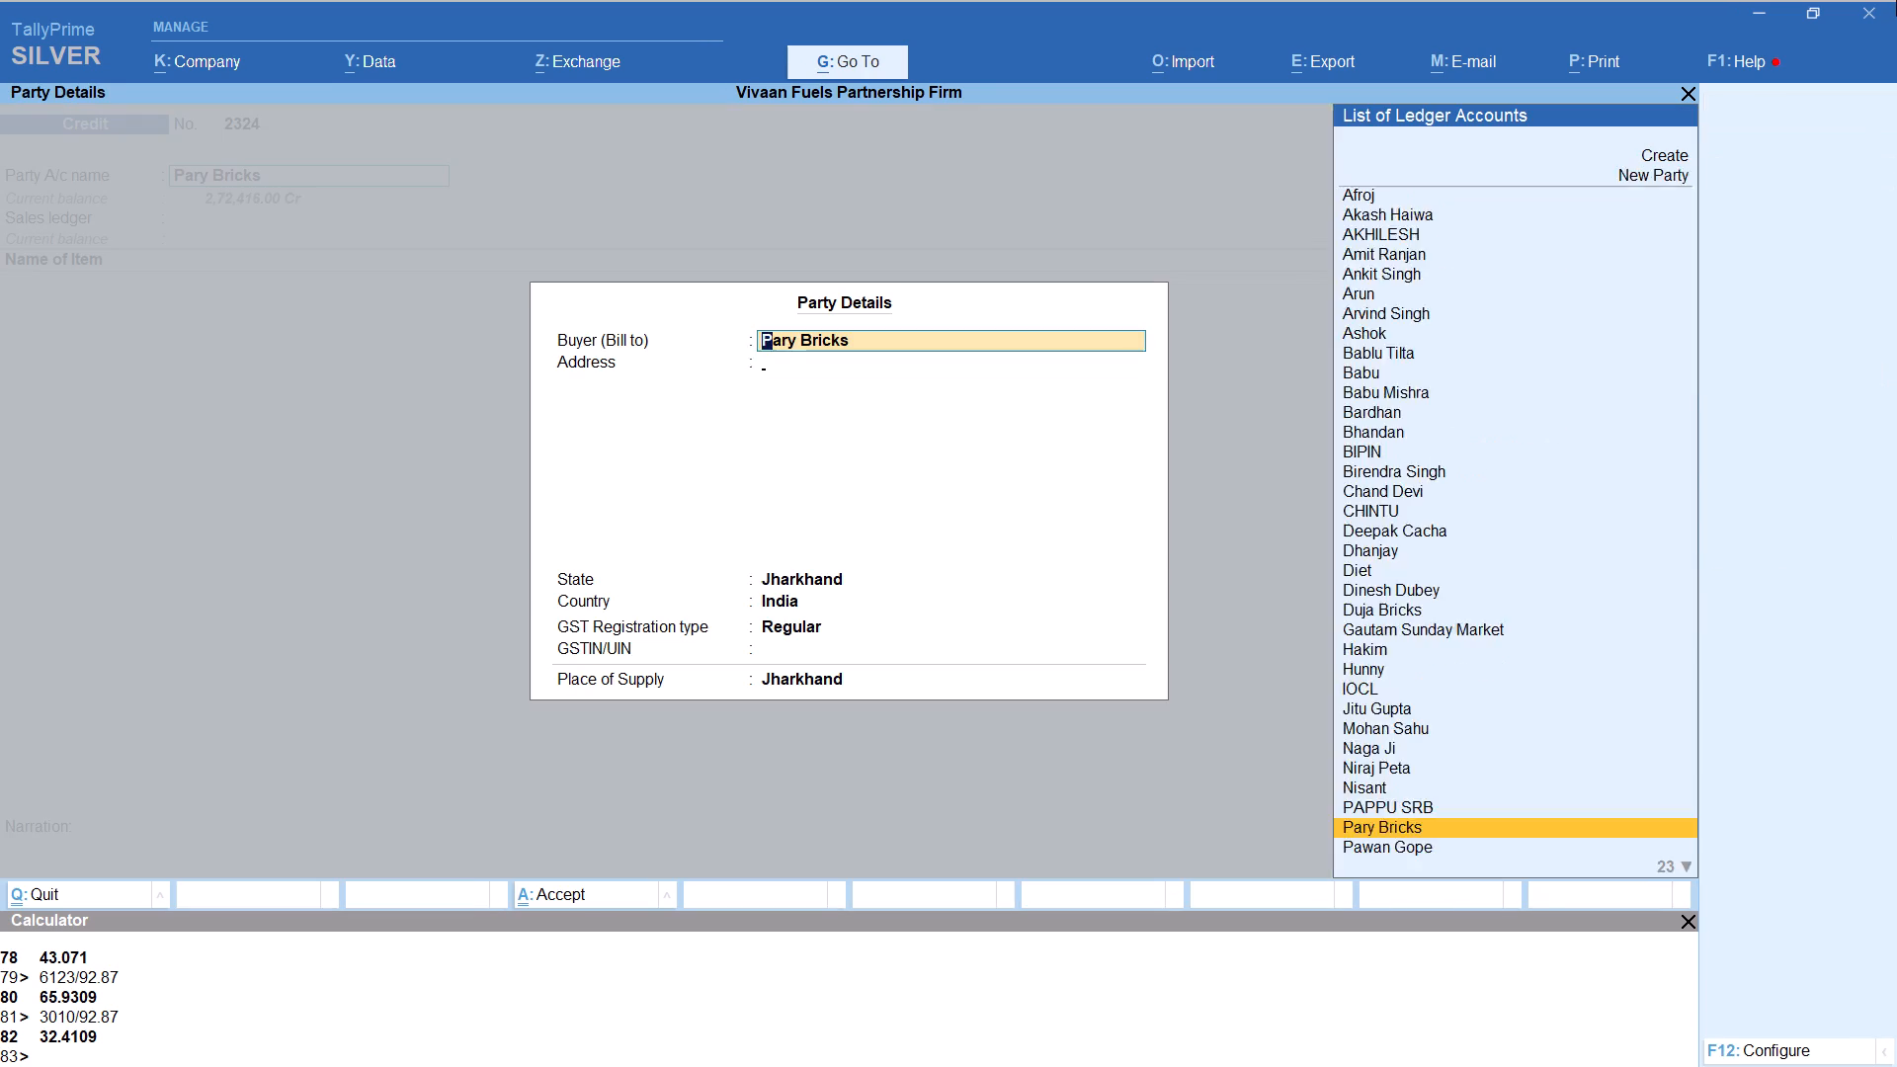
pyautogui.press('Return')
pyautogui.press('Return')
pyautogui.press('Return')
pyautogui.press('Return')
pyautogui.press('Return')
pyautogui.press('Return')
# Add HSD to the Pary Bricks voucher with tracking number Not Applicable and a quantity of 43.18 LITER, calculated as 4010/92.87.
pyautogui.write('JHS')
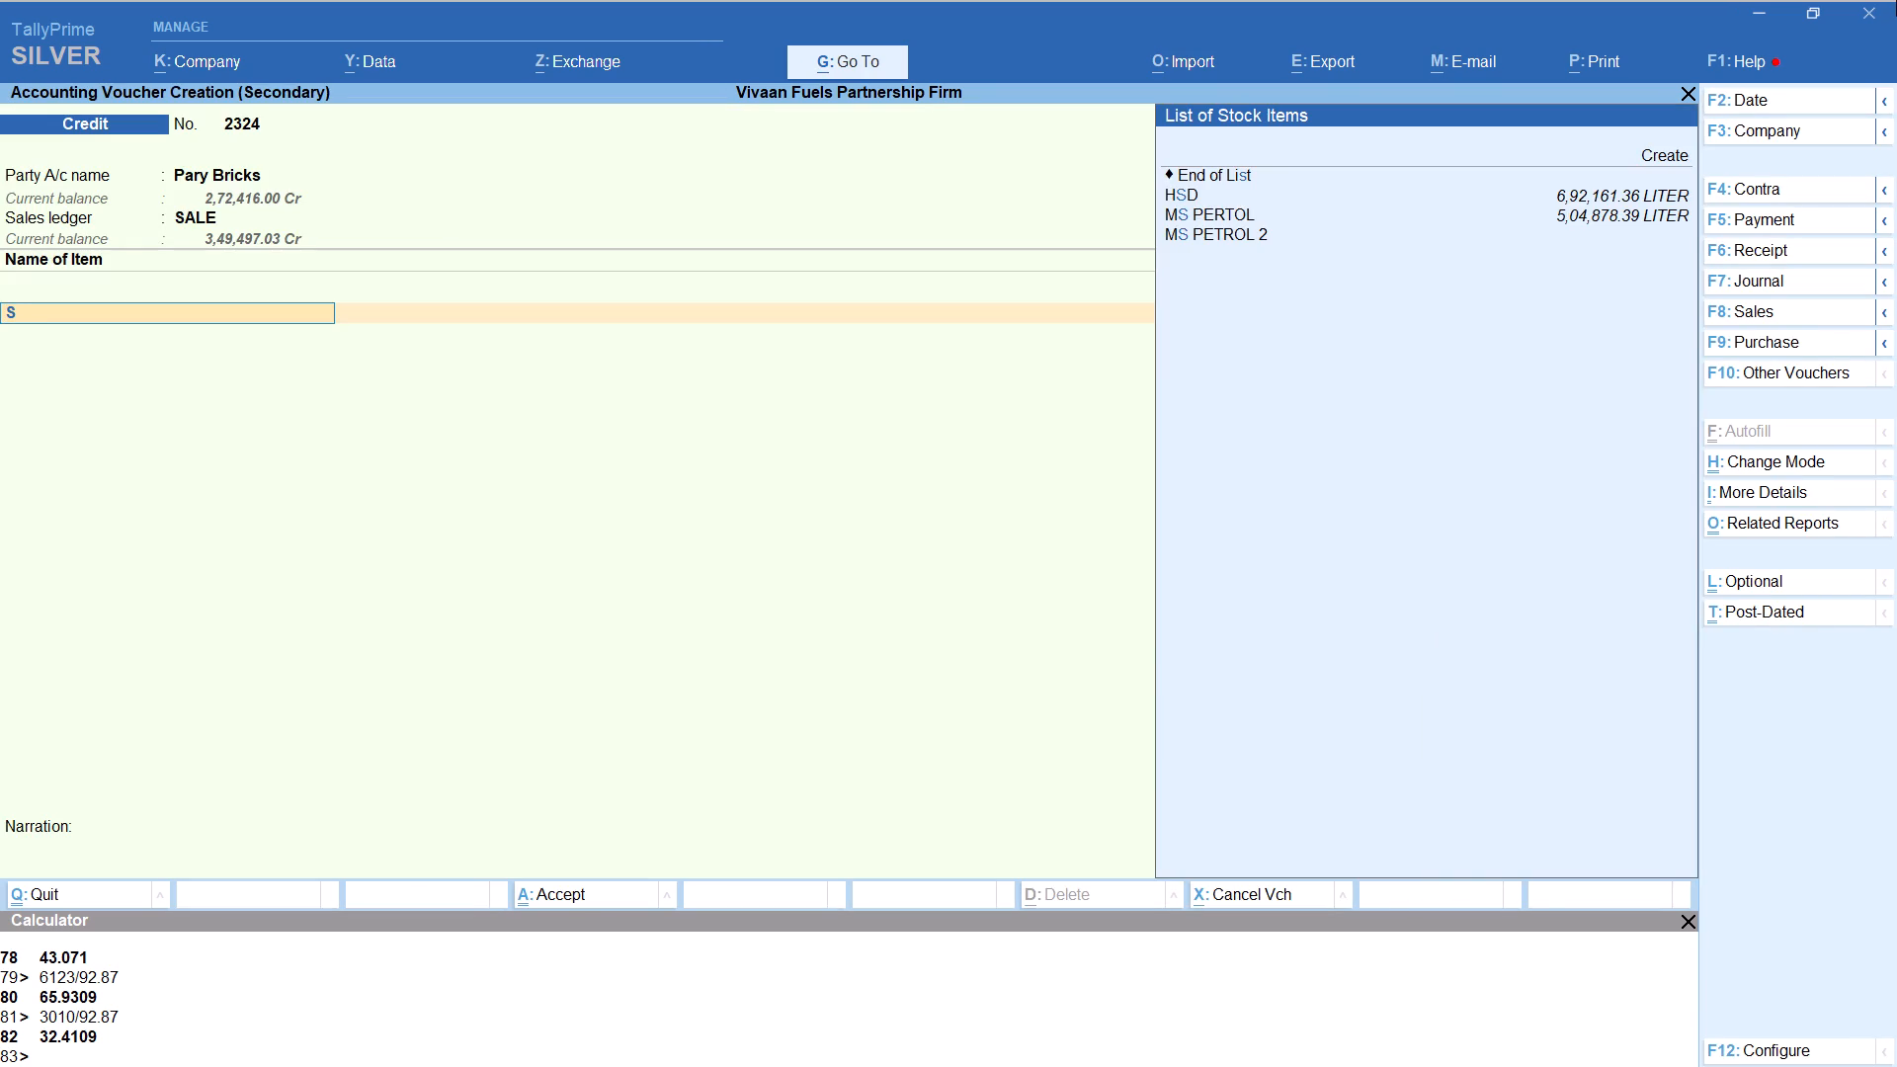
pyautogui.press('Down')
pyautogui.press('Down')
pyautogui.press('Return')
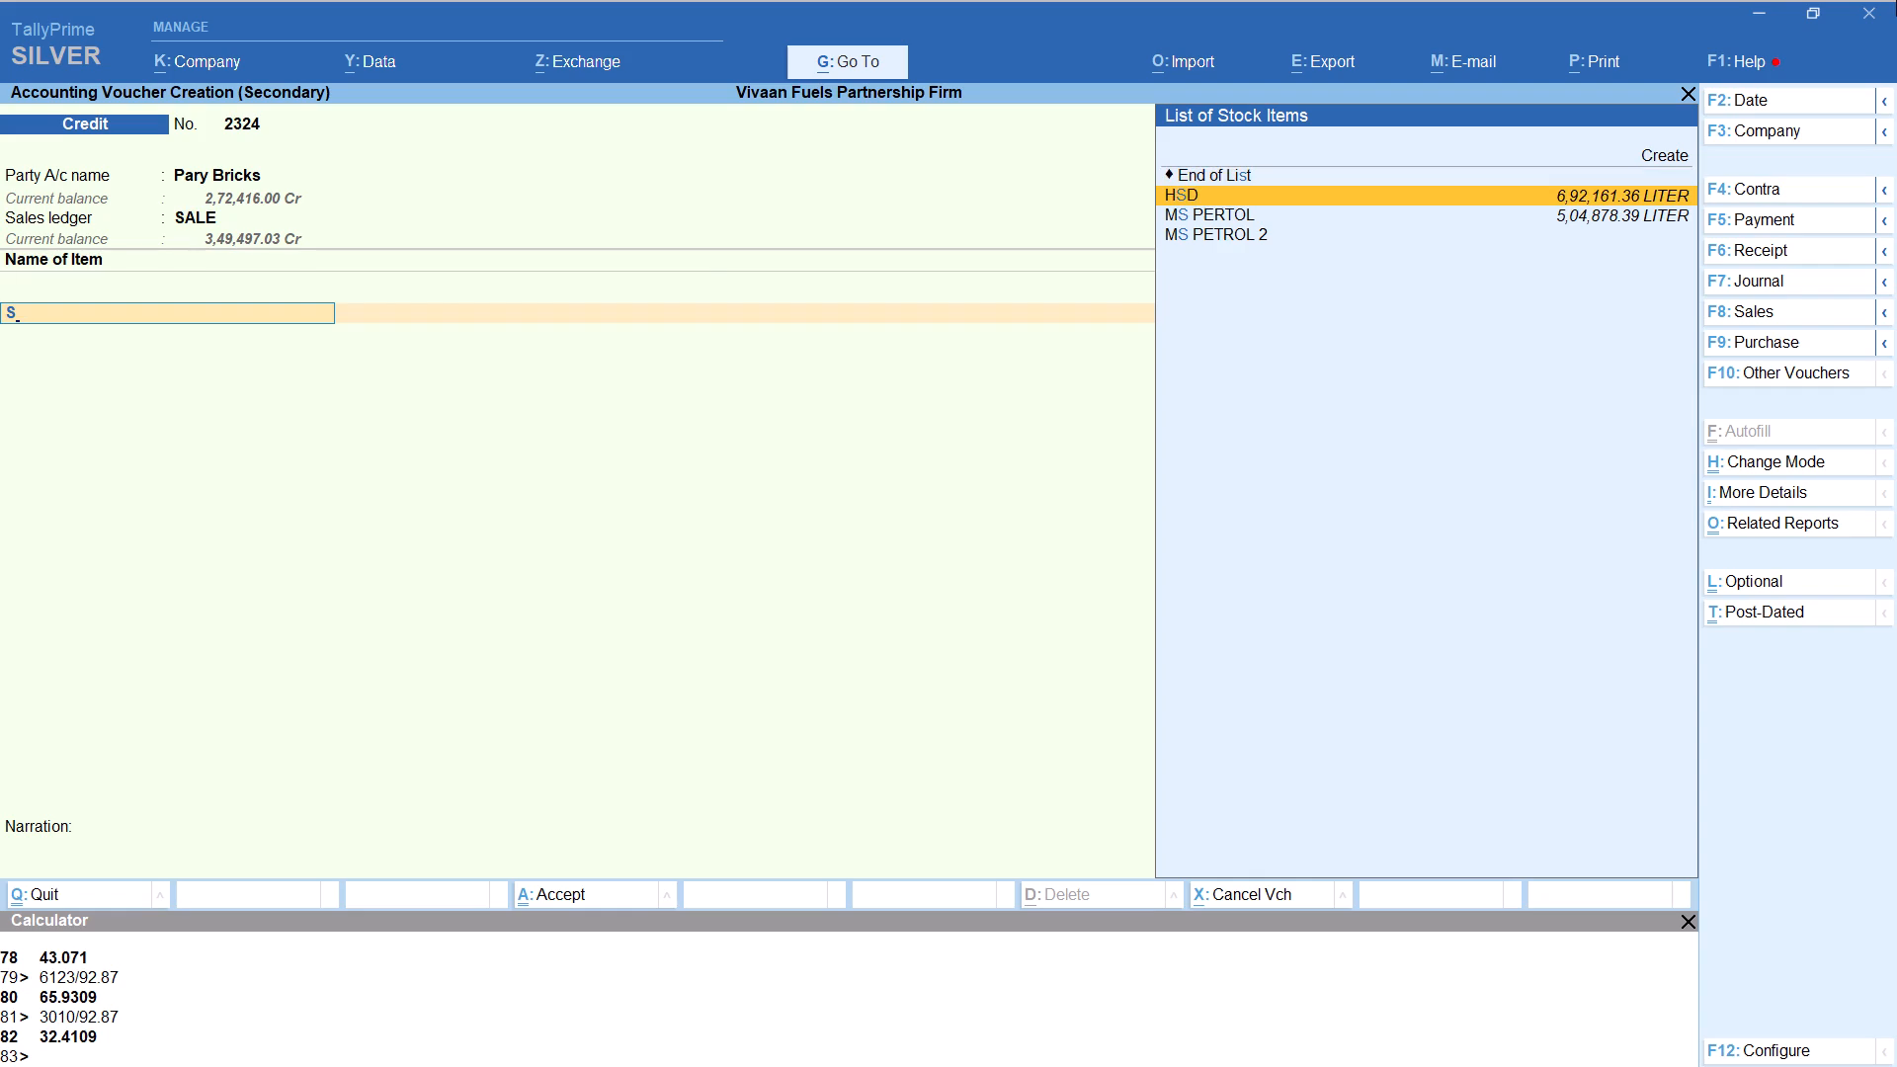
pyautogui.press('Up')
pyautogui.press('Return')
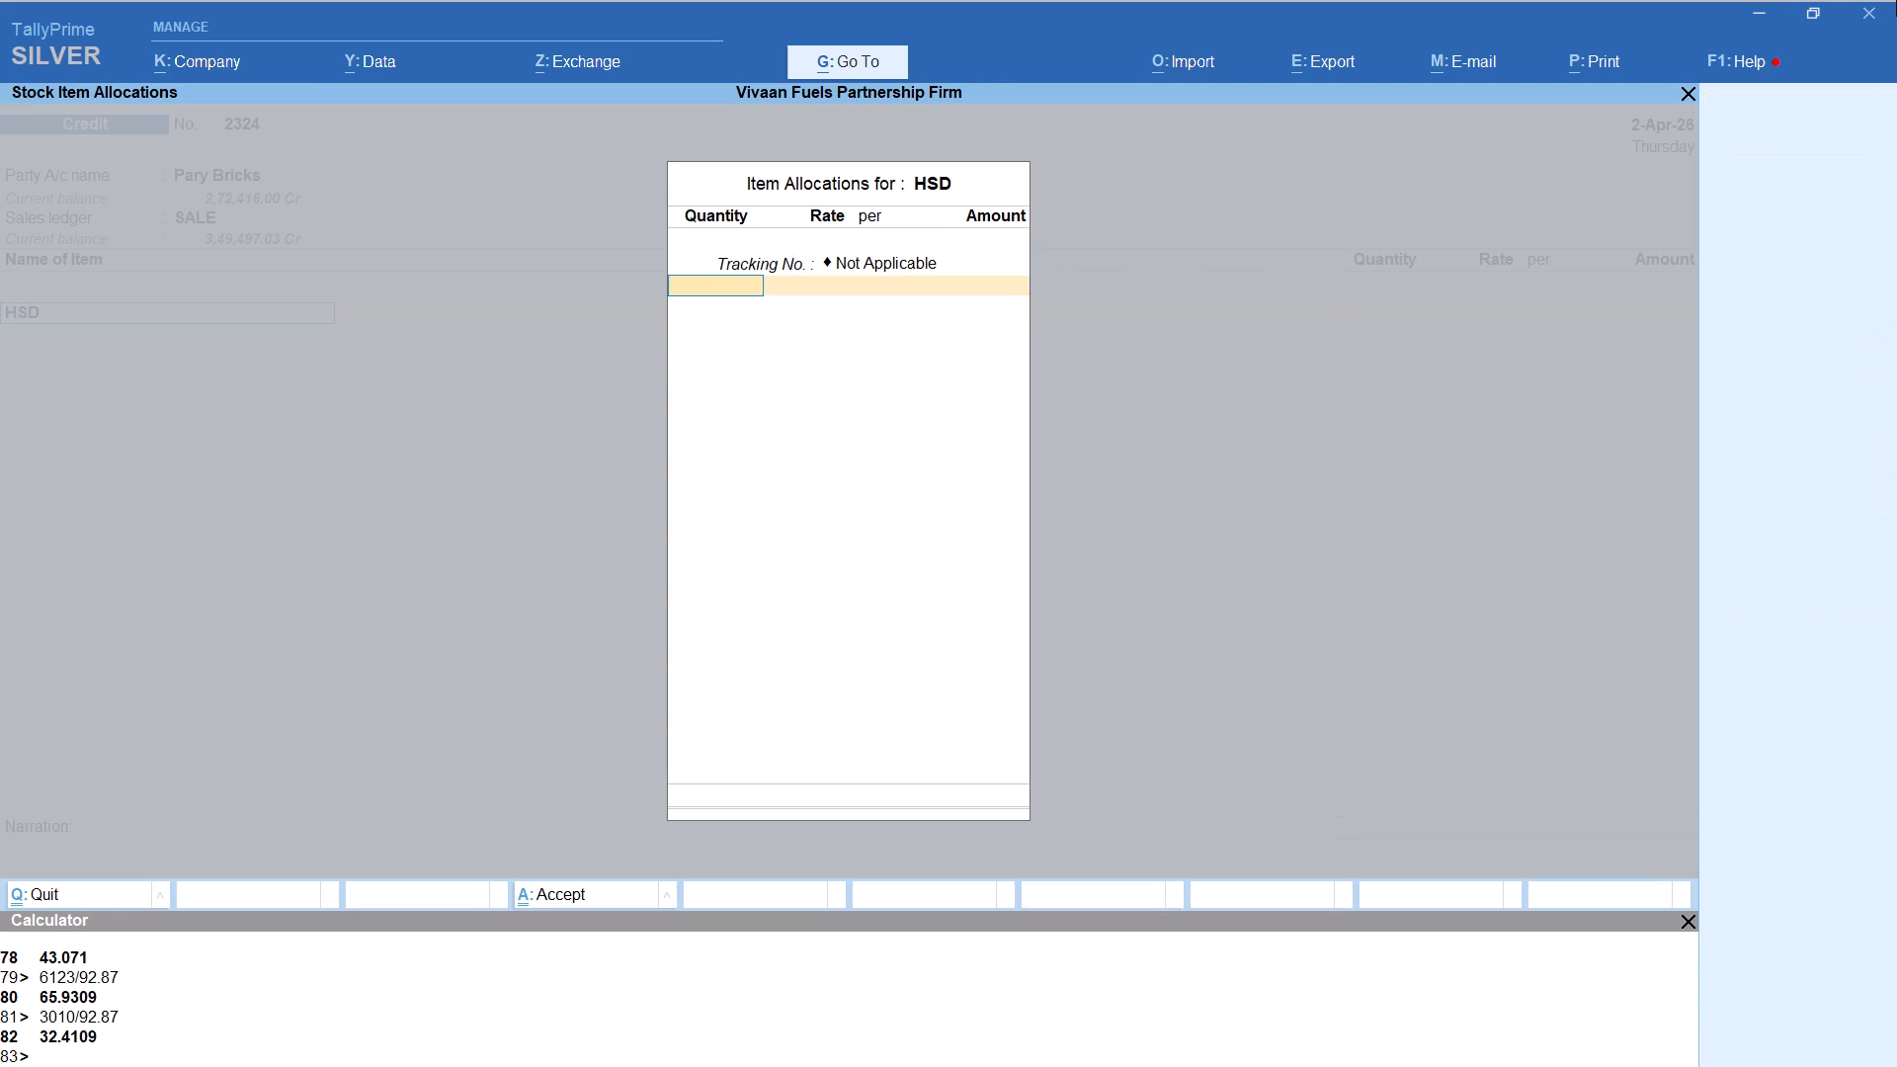
pyautogui.write('4010')
pyautogui.hotkey('alt', 'c')
pyautogui.write('4010')
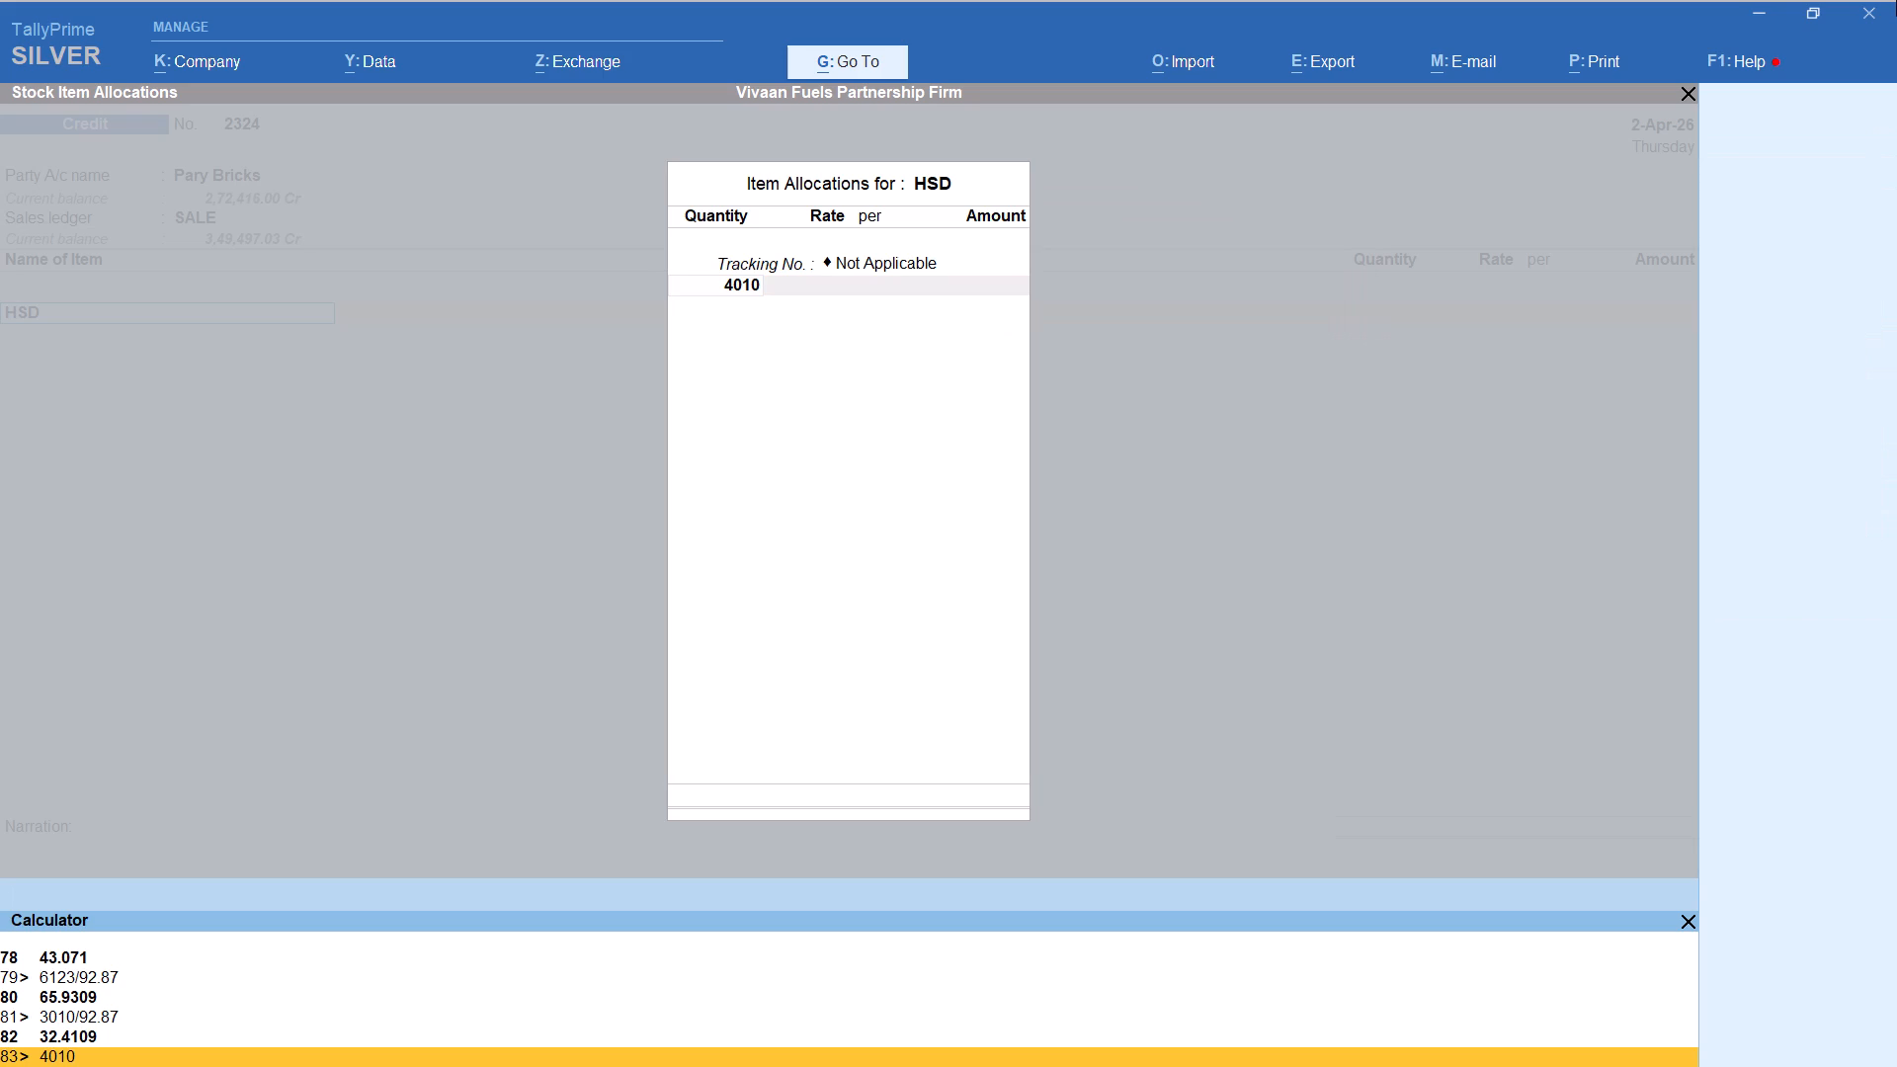
pyautogui.write('/92.')
pyautogui.write('87')
pyautogui.press('Return')
pyautogui.press('Return')
pyautogui.press('Return')
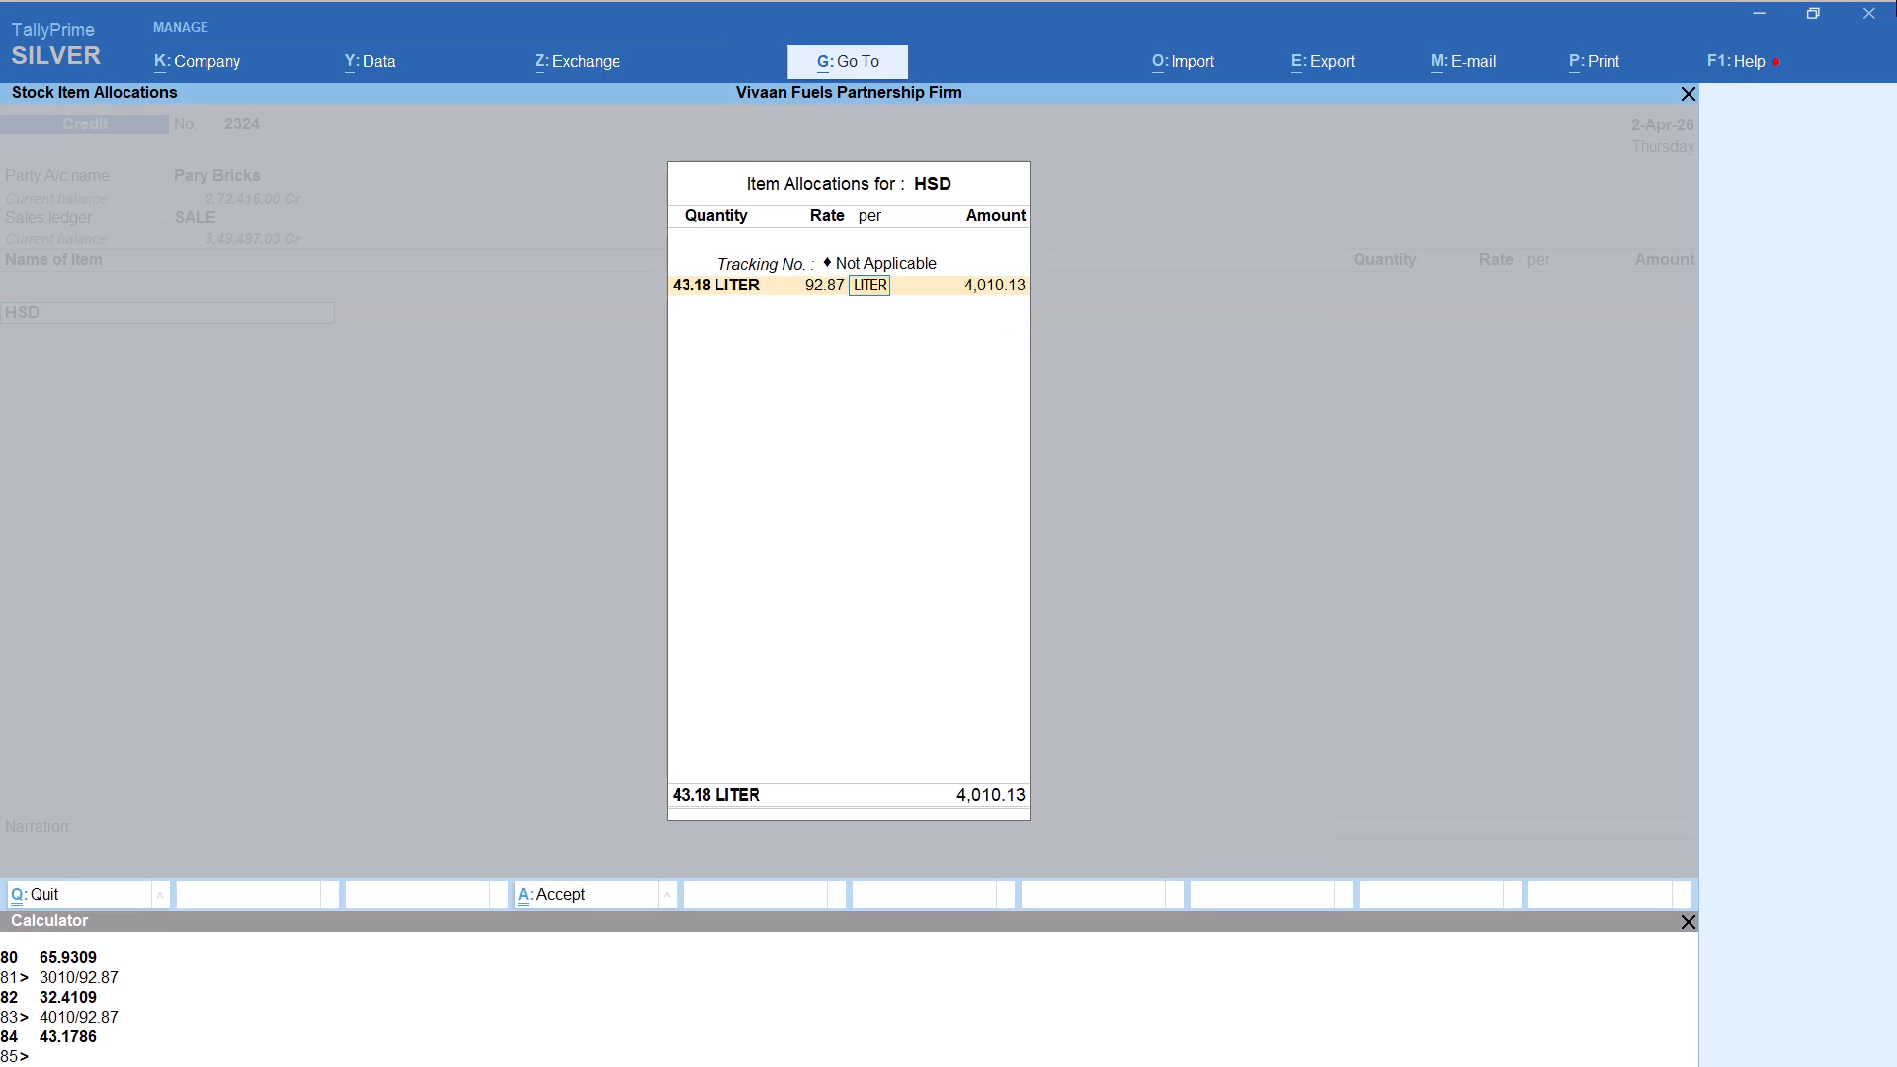
pyautogui.press('Return')
pyautogui.press('Return')
pyautogui.press('Return')
pyautogui.press('Return')
# Add the Round Off ledger to the Pary Bricks voucher and save it.
pyautogui.write('ROU')
pyautogui.press('Return')
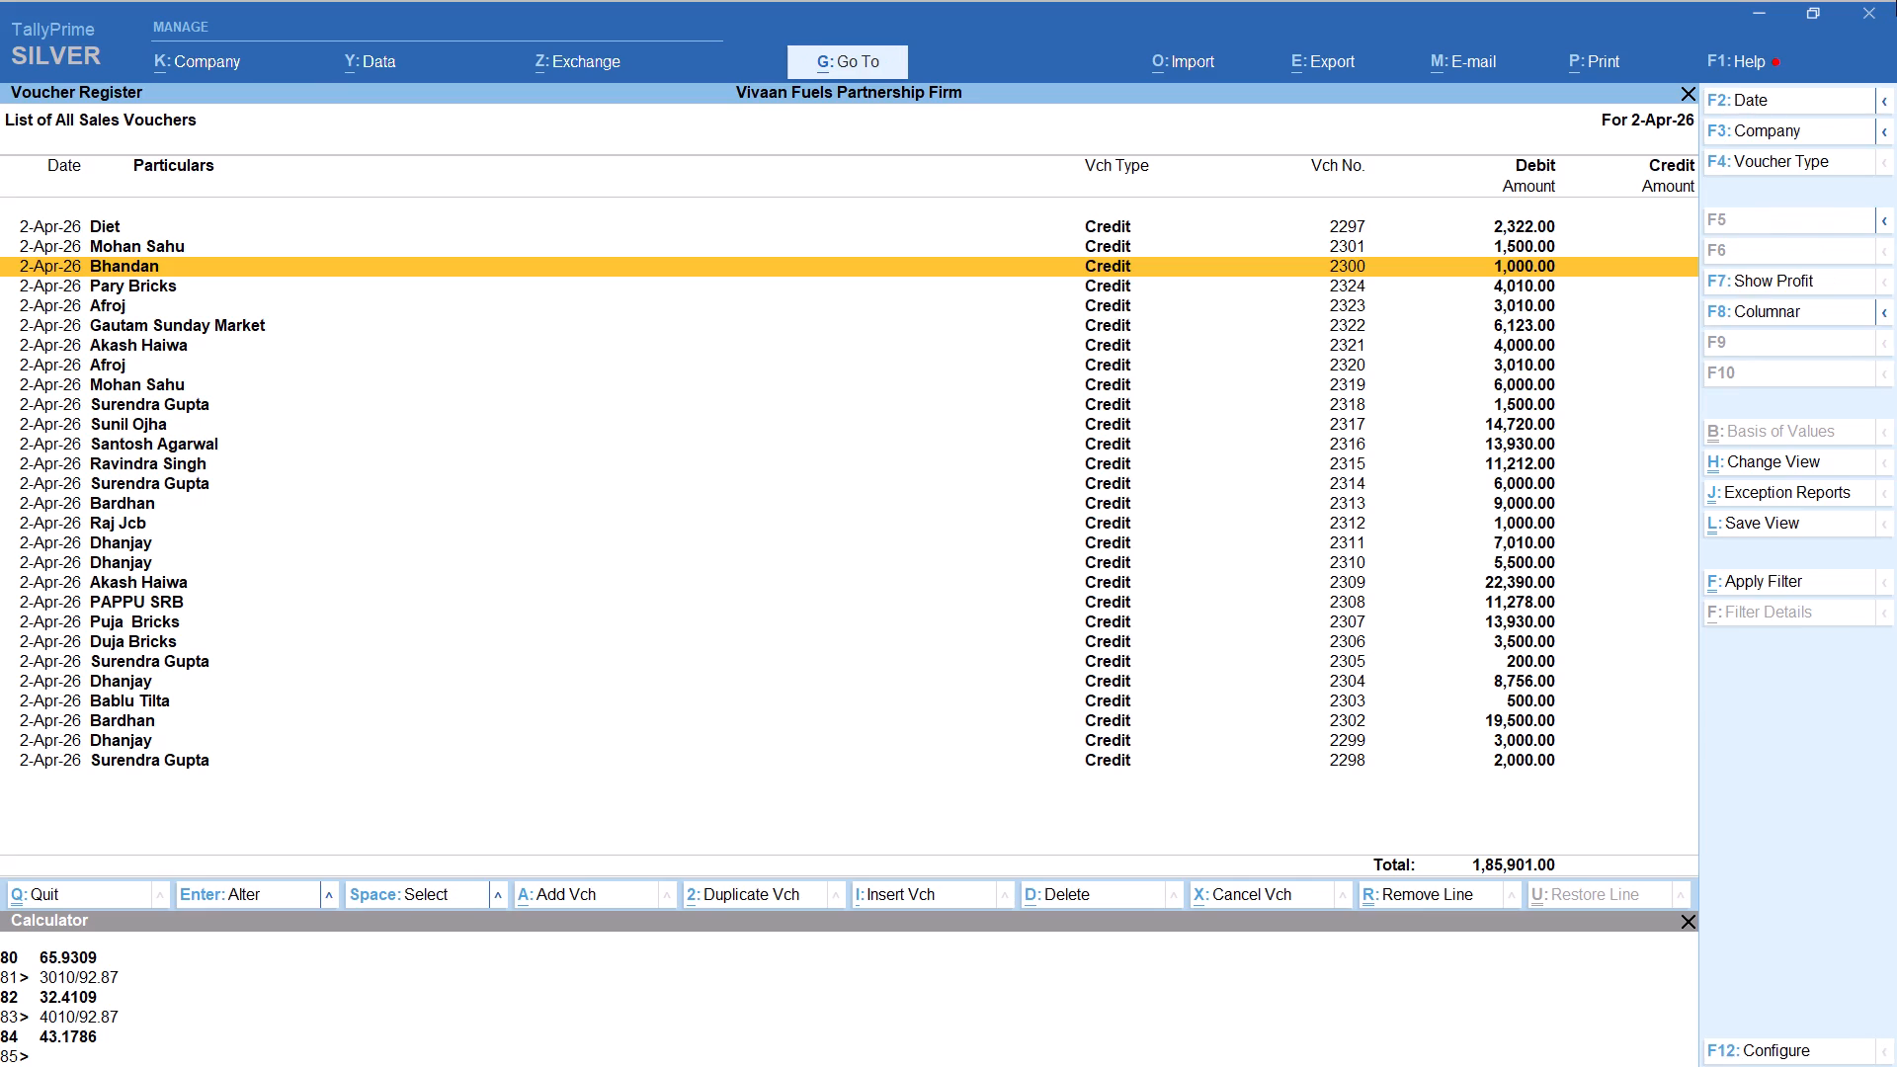
# Compare the 2-Apr-26 sales voucher total with the 2-Apr credit figure in the Excel balance sheet, returning to TallyPrime.
pyautogui.hotkey('alt', 'Tab')
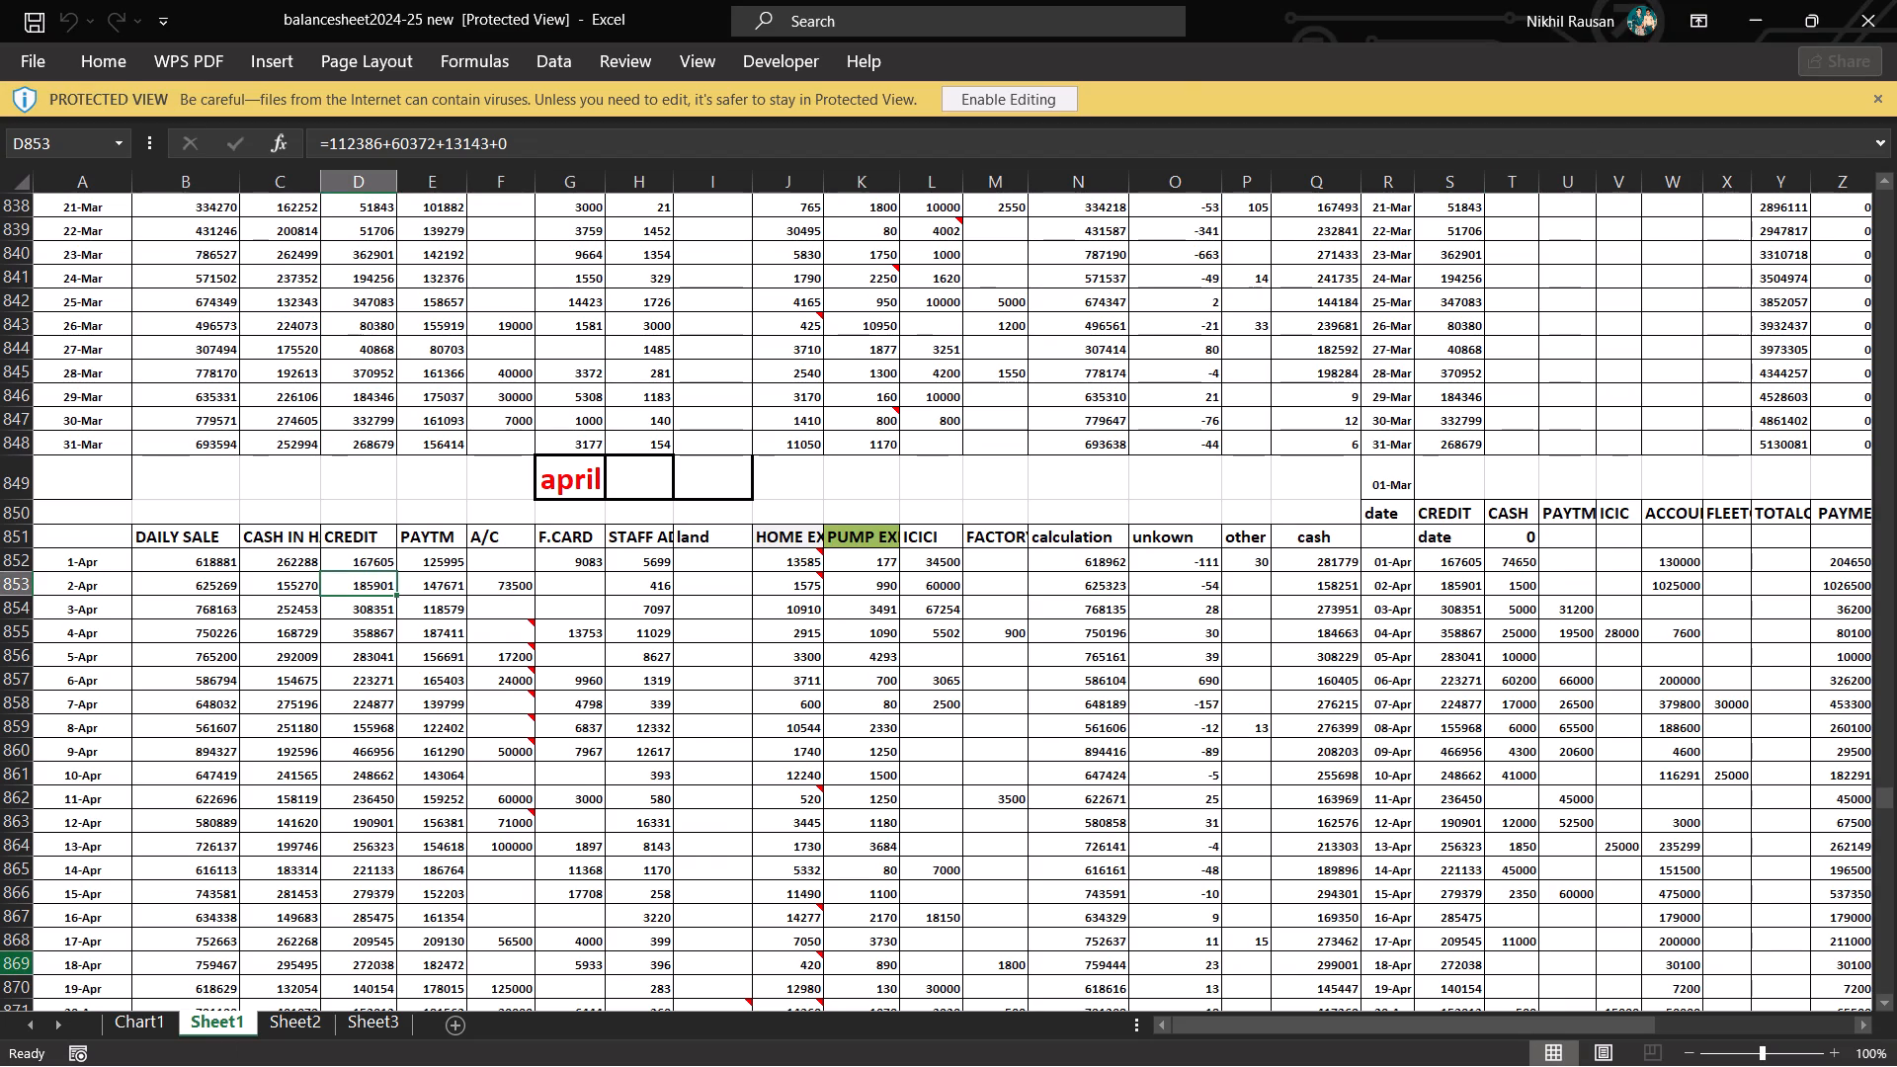
pyautogui.hotkey('alt', 'Tab')
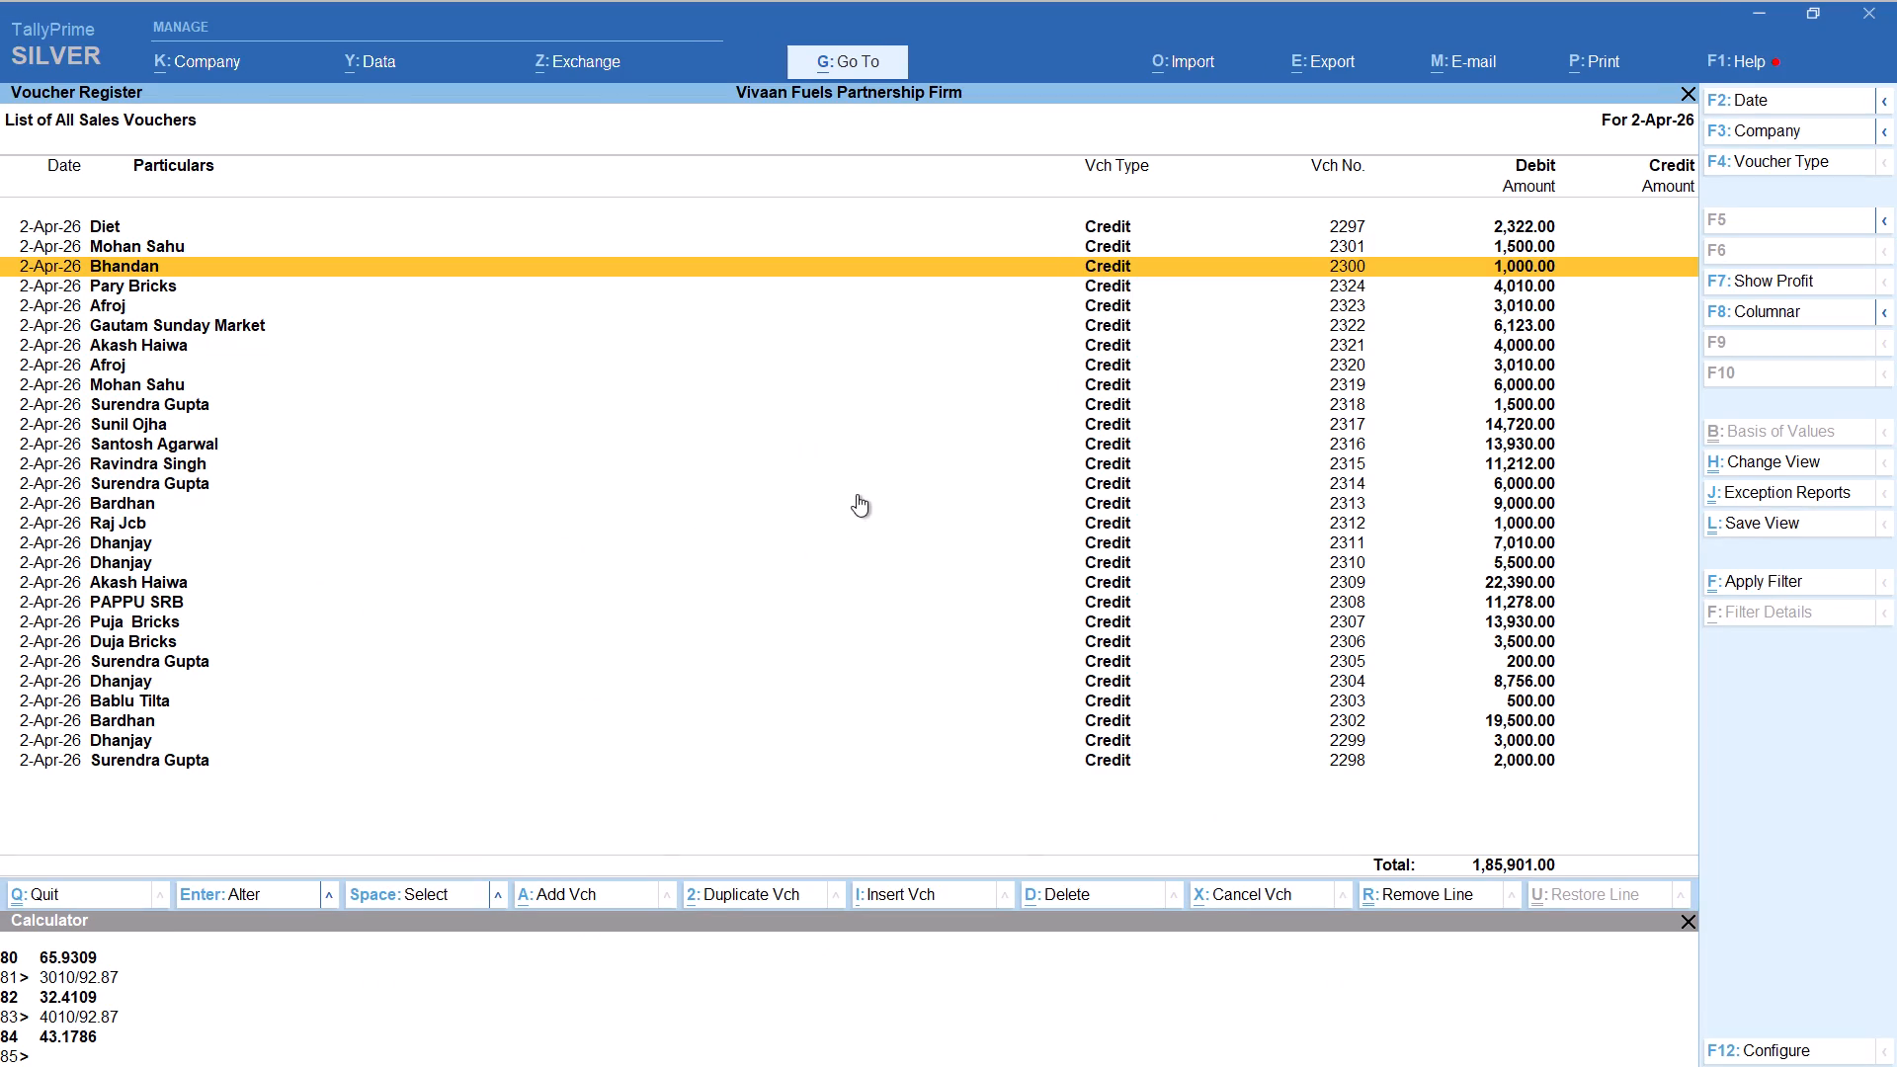
# Change the sales voucher register's date to 3-Apr-26.
pyautogui.press('F2')
pyautogui.press('3')
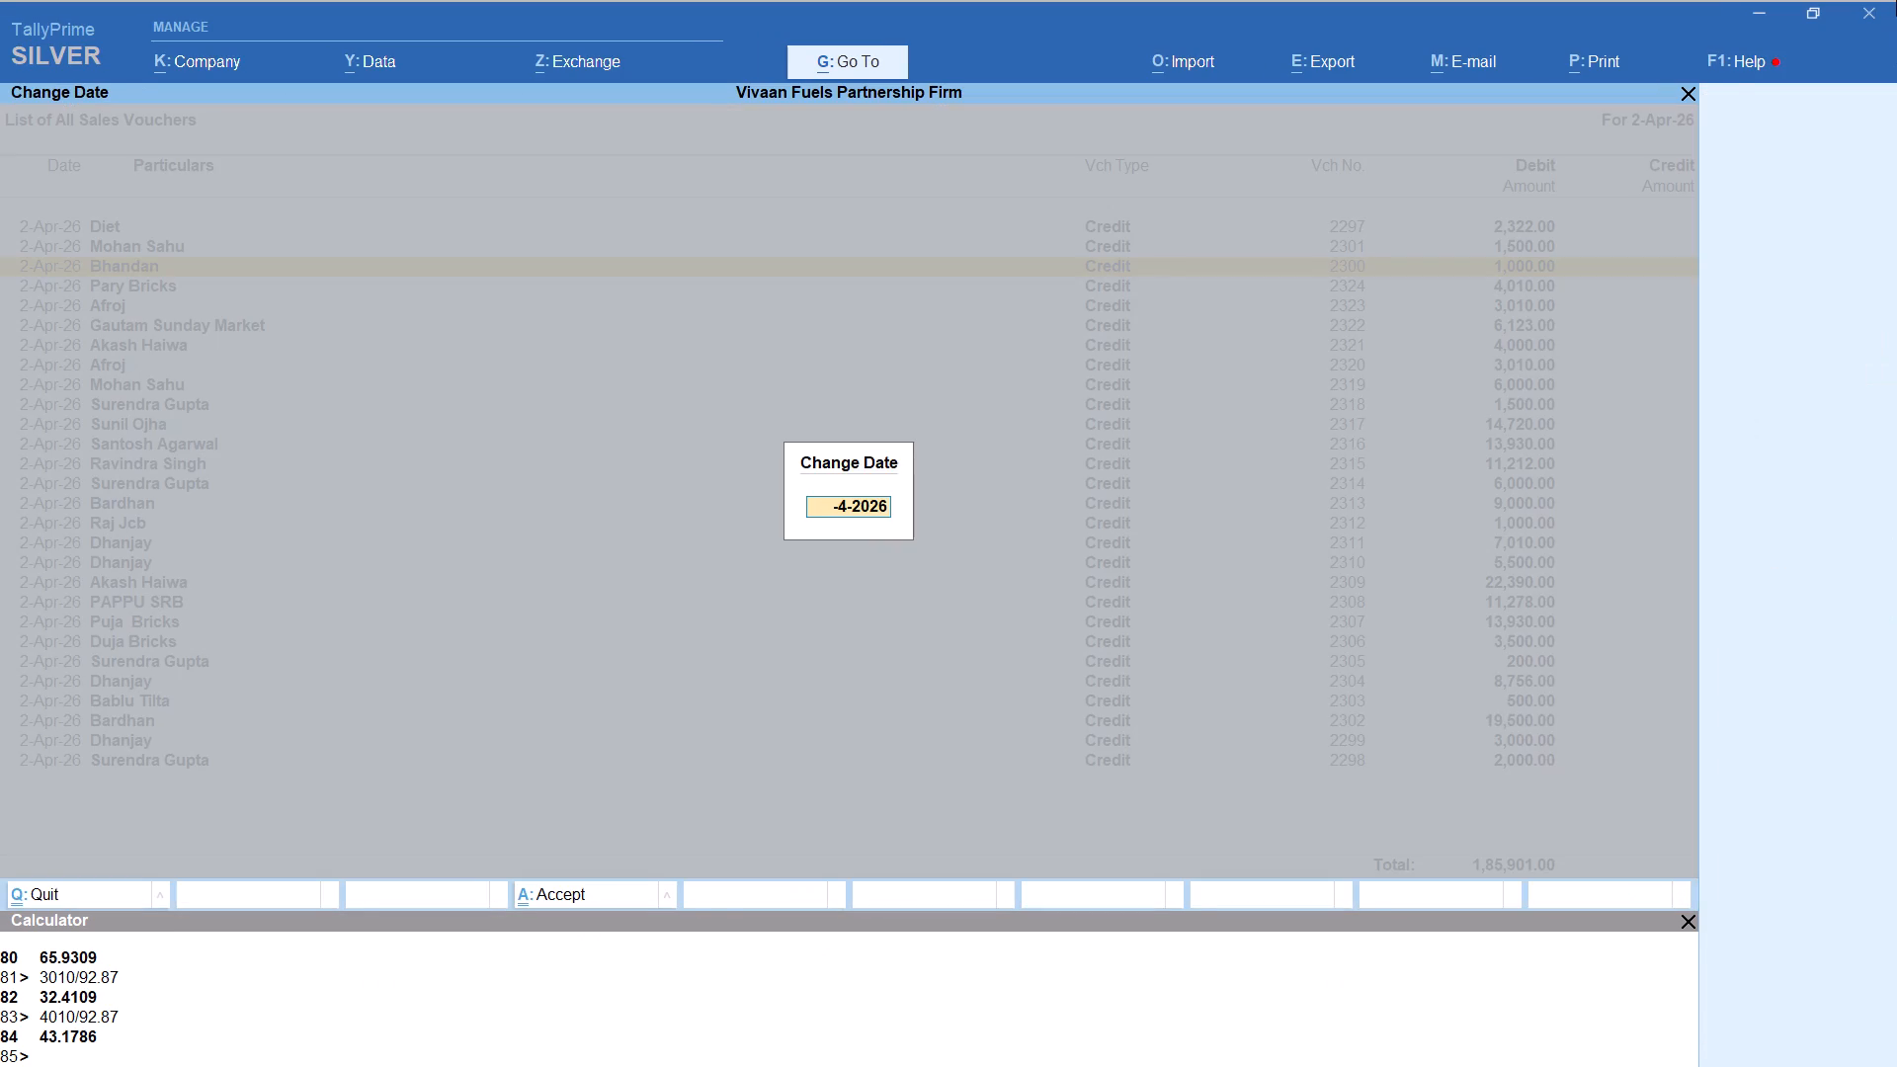
pyautogui.press('Return')
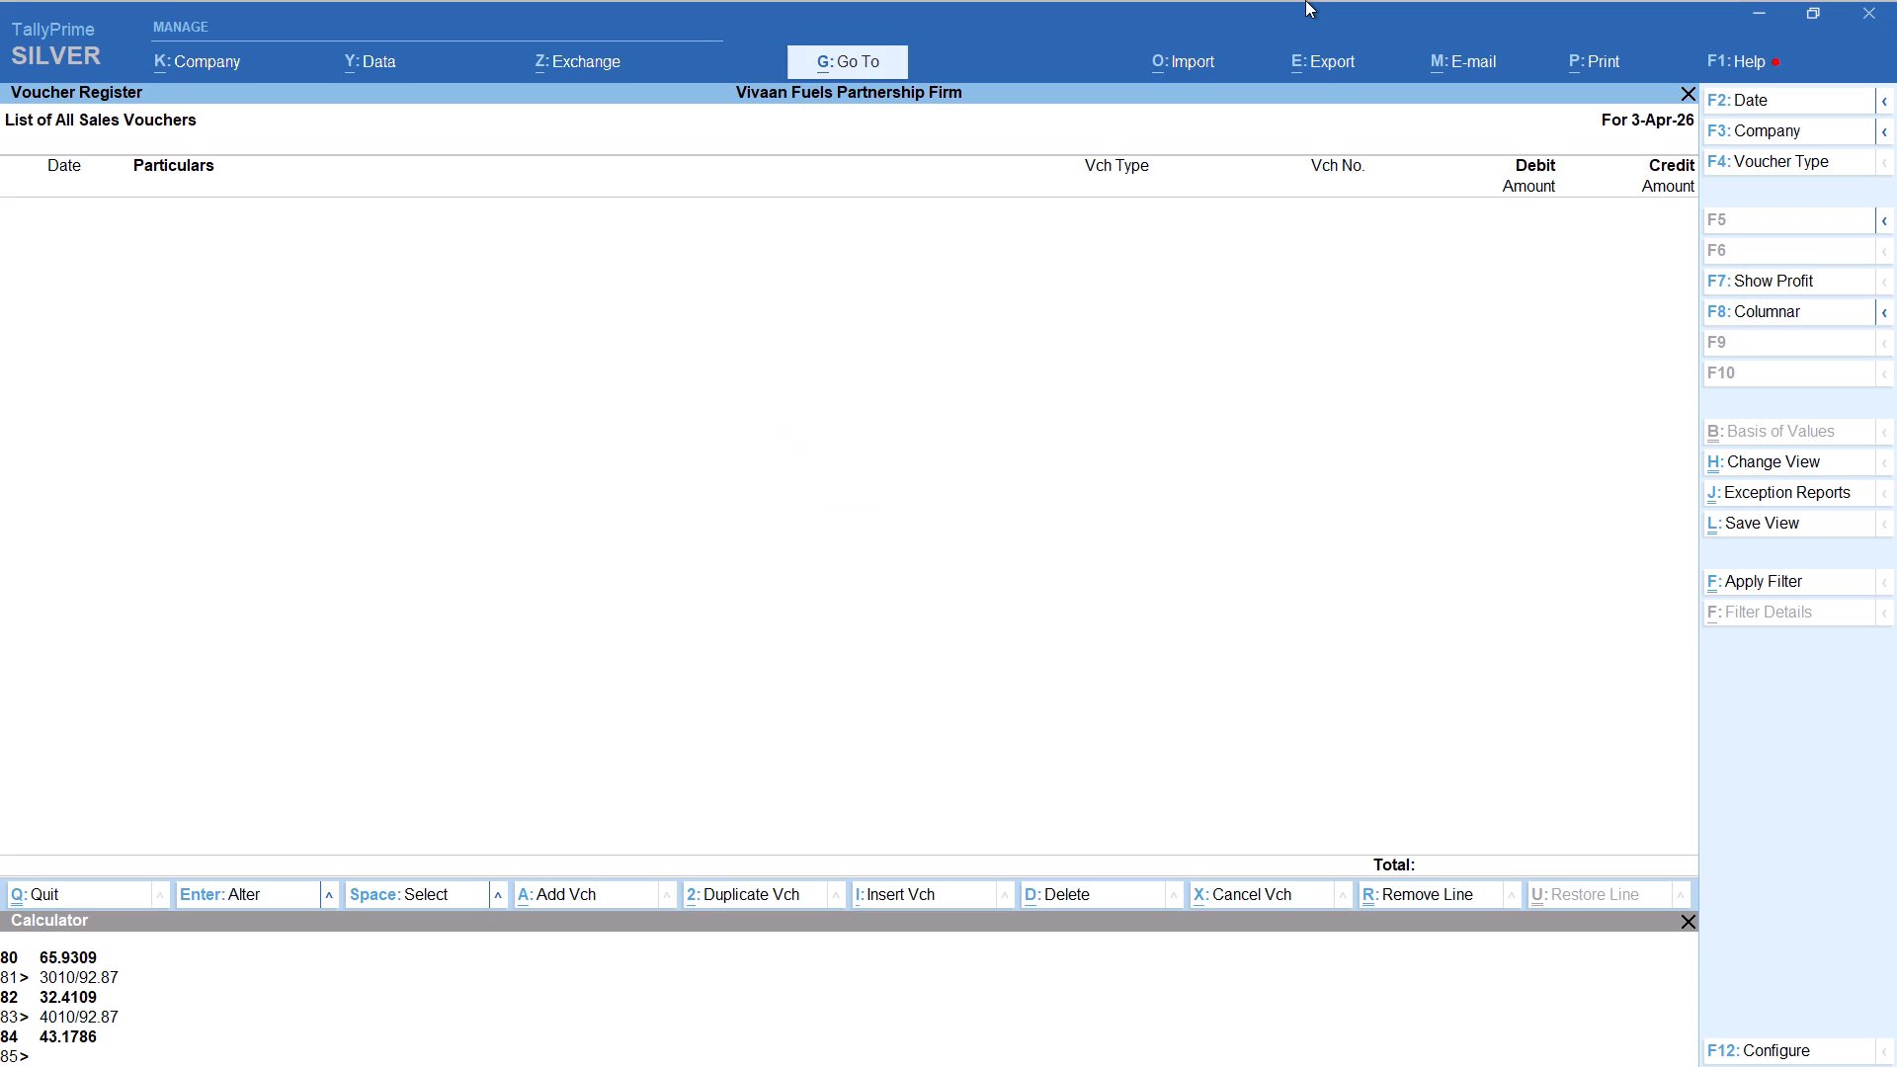
# Start a new Credit sales voucher dated 3-Apr-26 for the party Bardhan.
pyautogui.hotkey('alt', 'a')
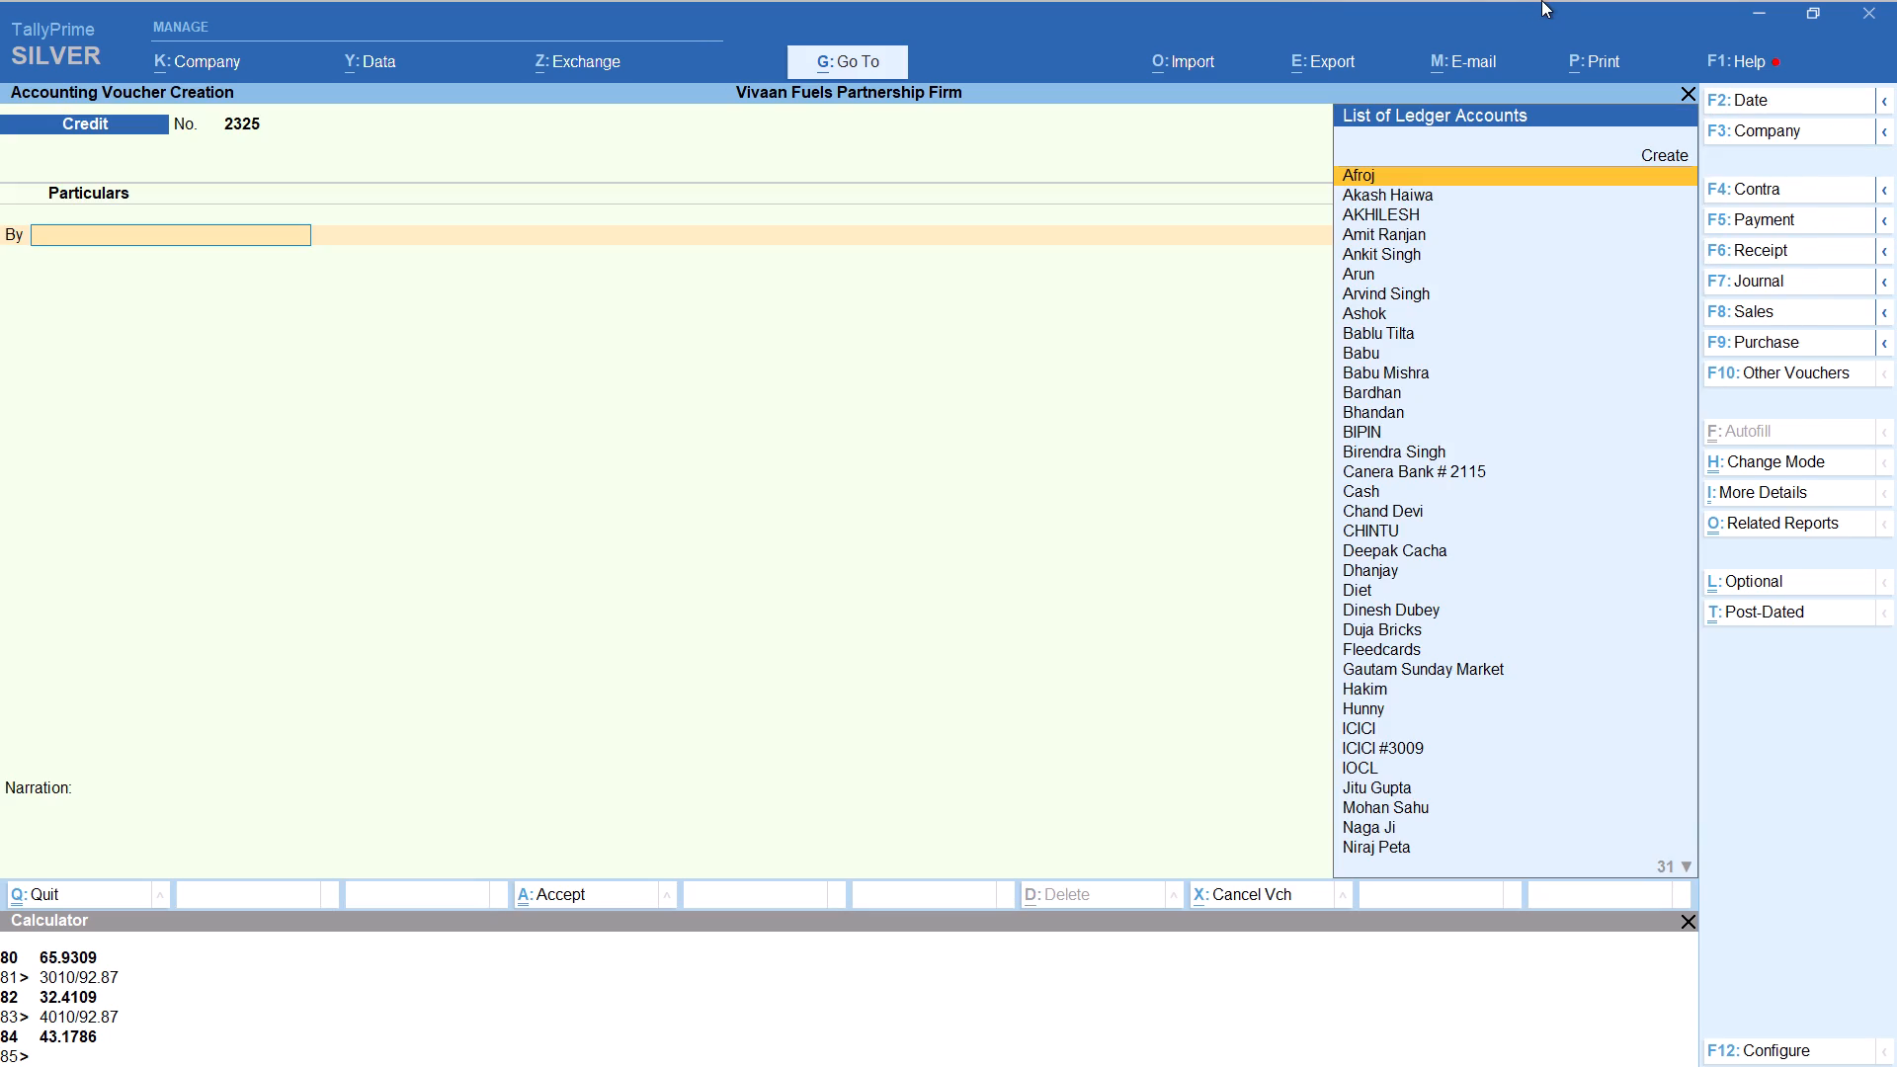
pyautogui.press('F8')
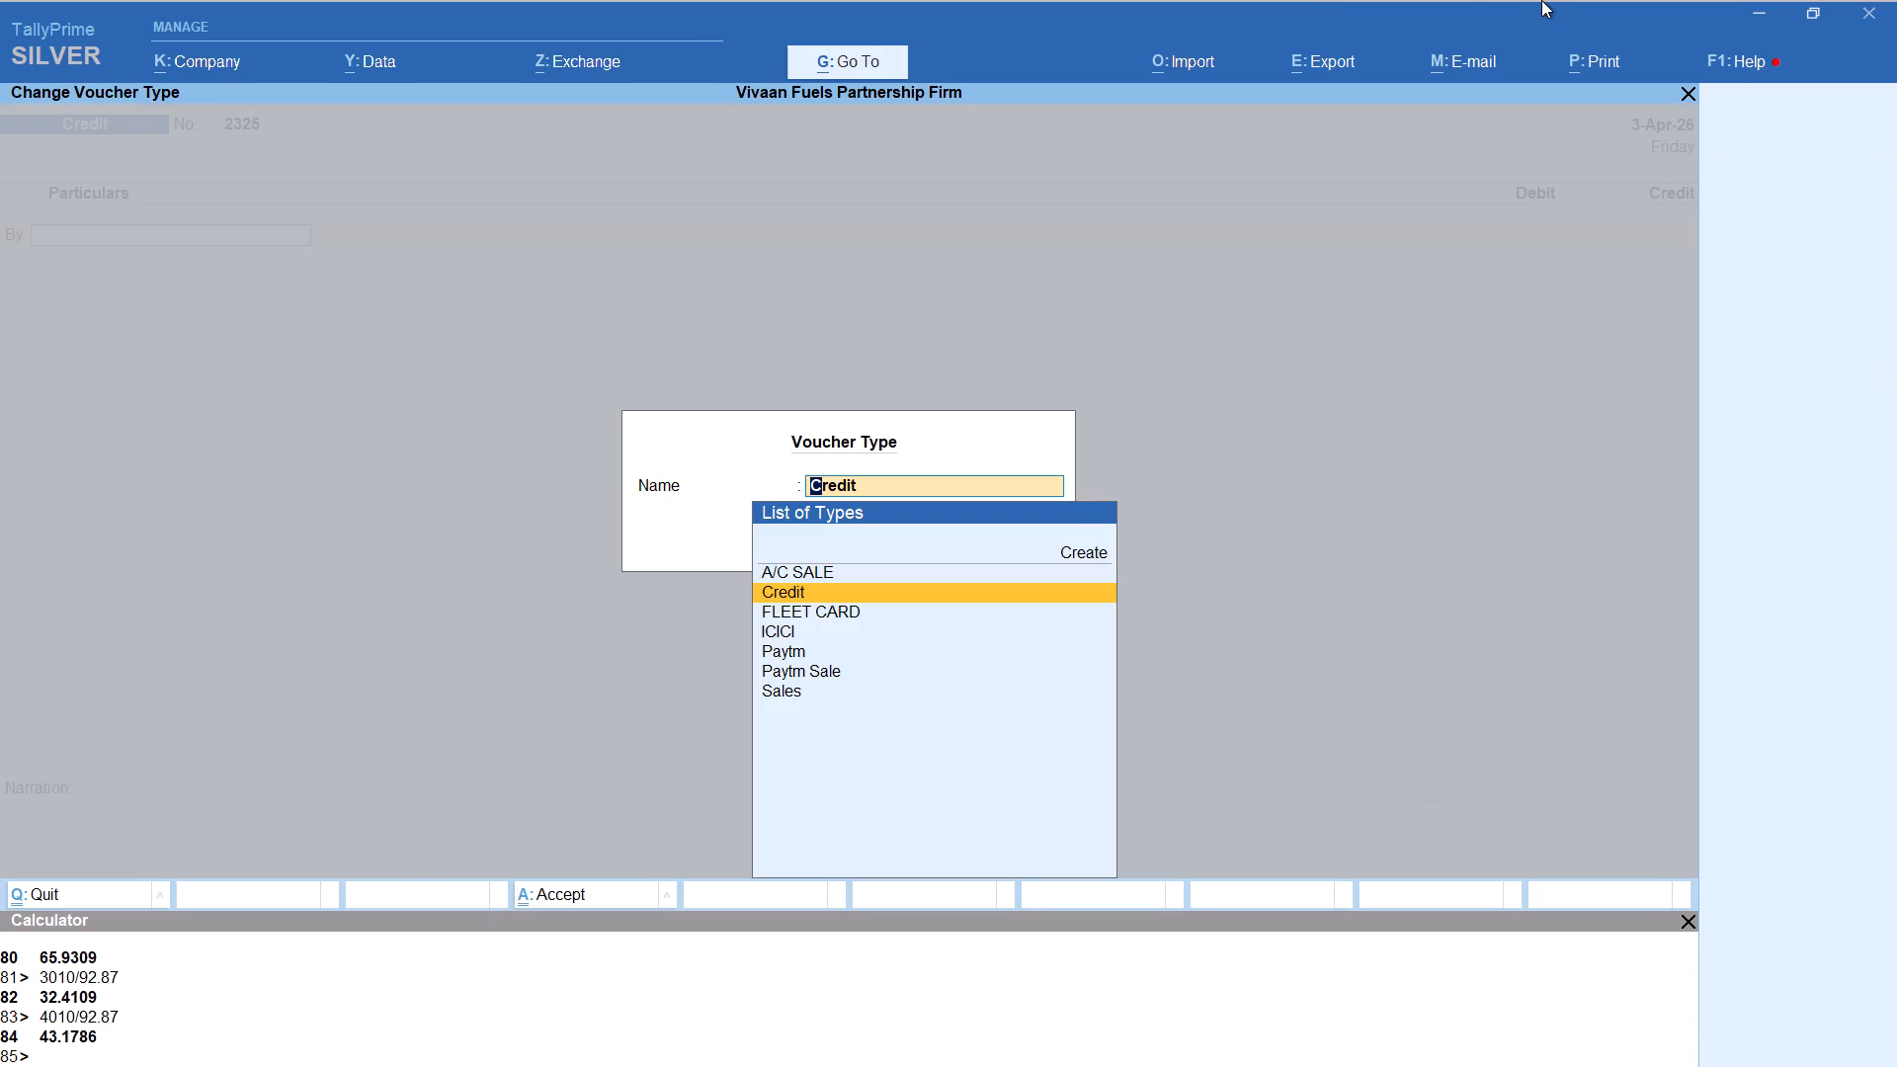
pyautogui.press('Return')
pyautogui.write('bardha')
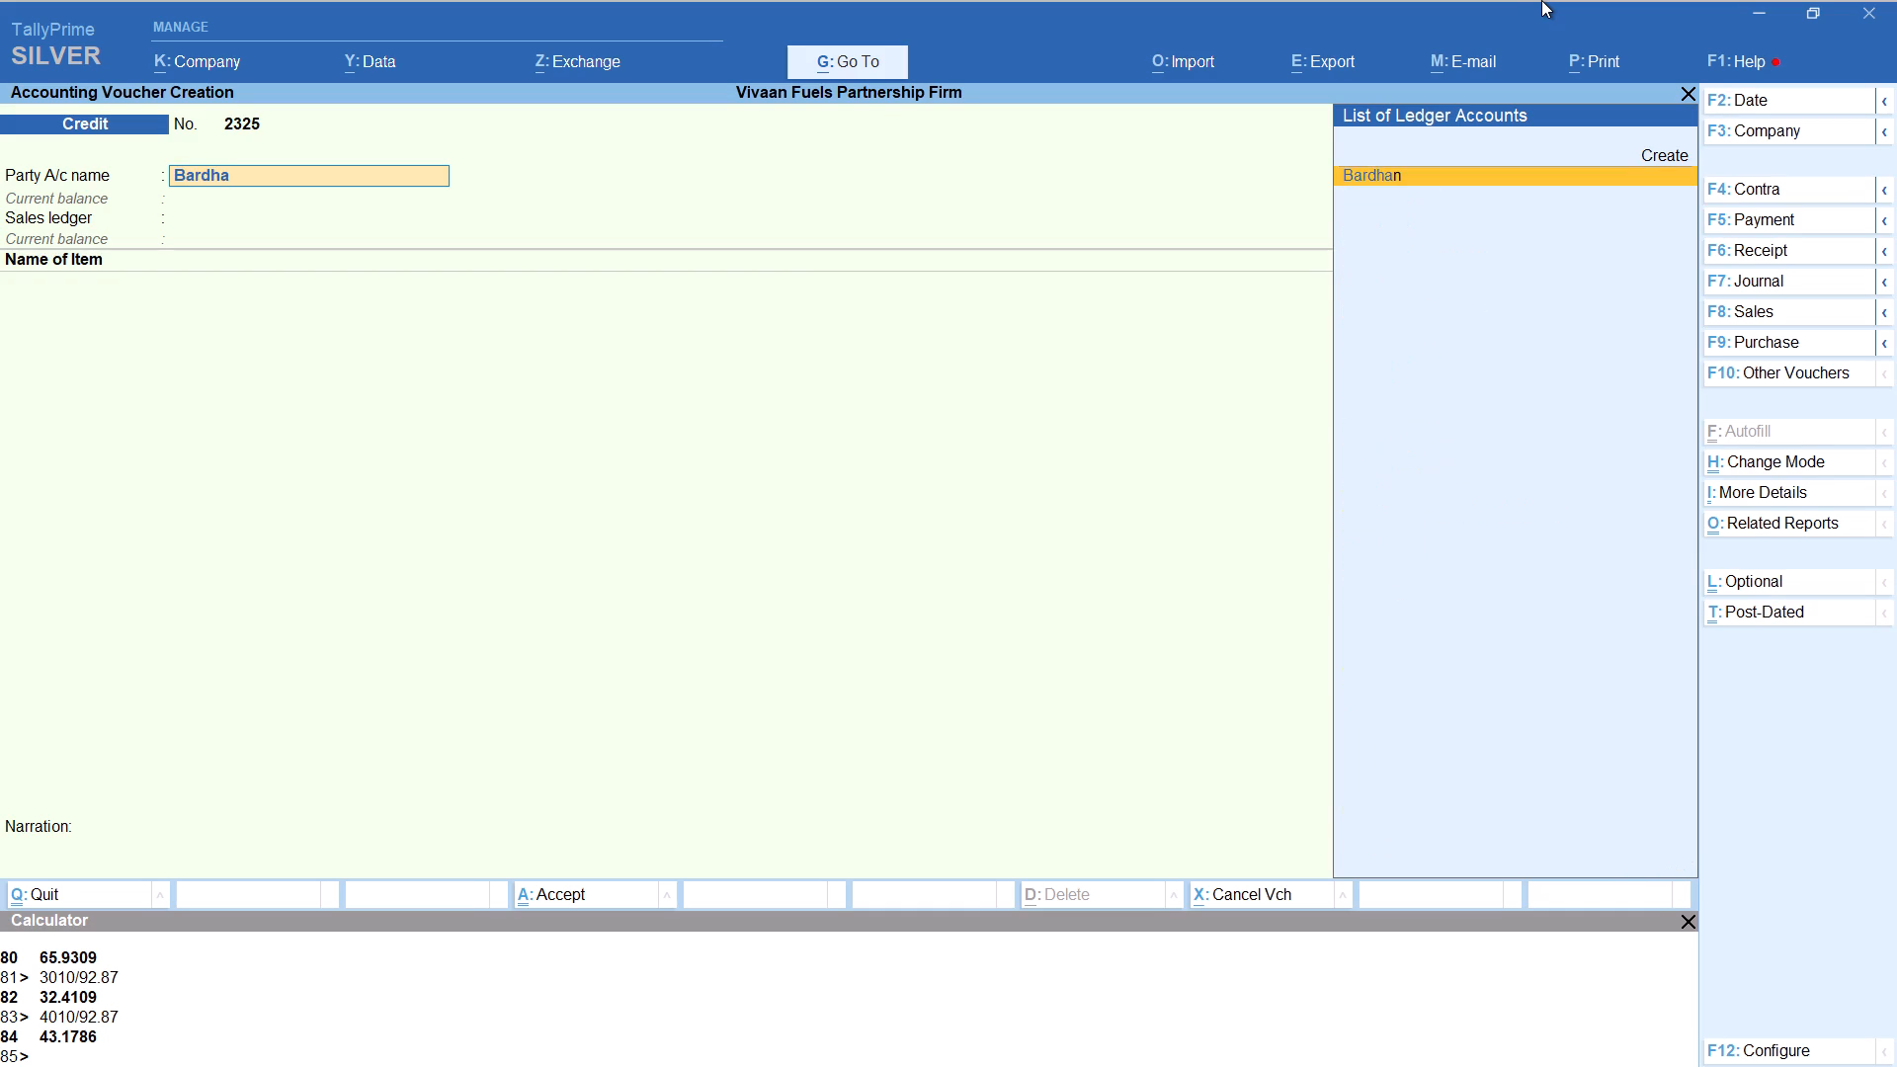
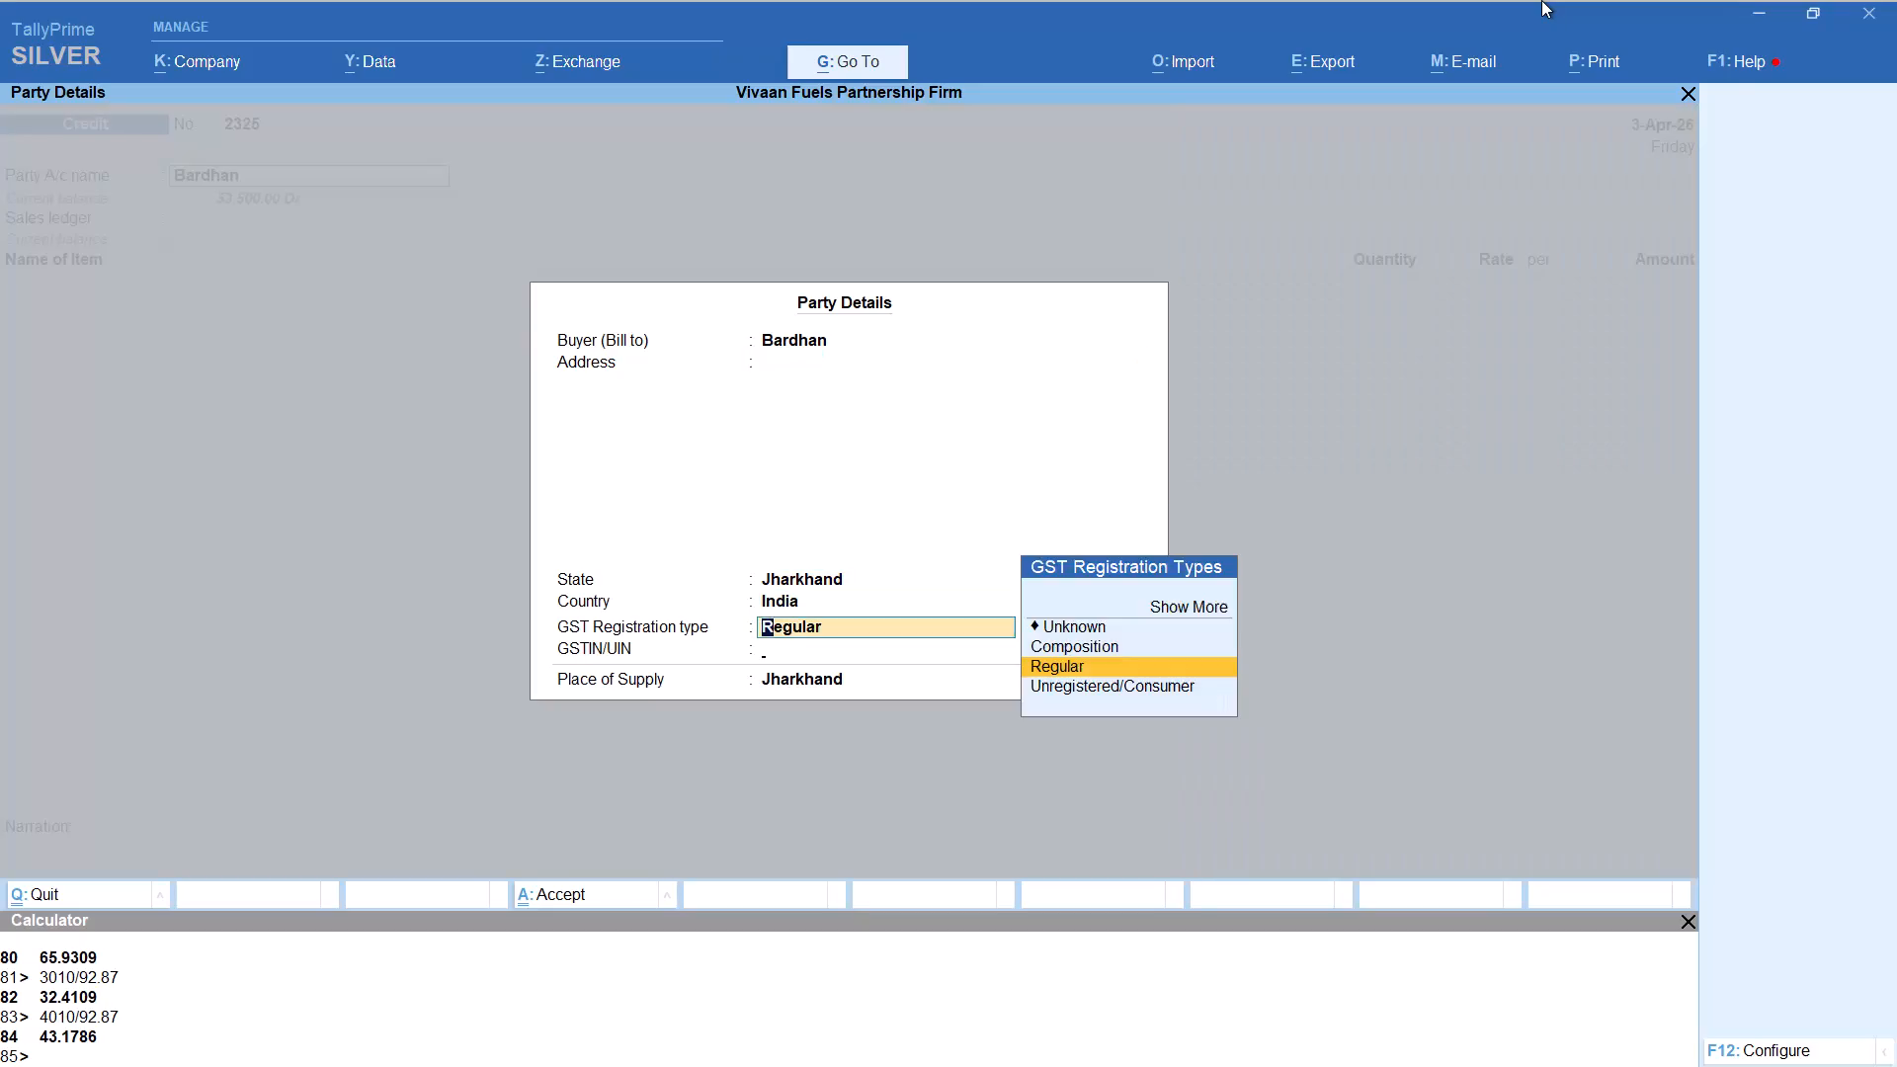
# Add HSD to the Bardhan voucher with no tracking number, computing the quantity as 3000/92.87 at rate 92.87 per litre.
pyautogui.press('Return')
pyautogui.press('Return')
pyautogui.write('hs')
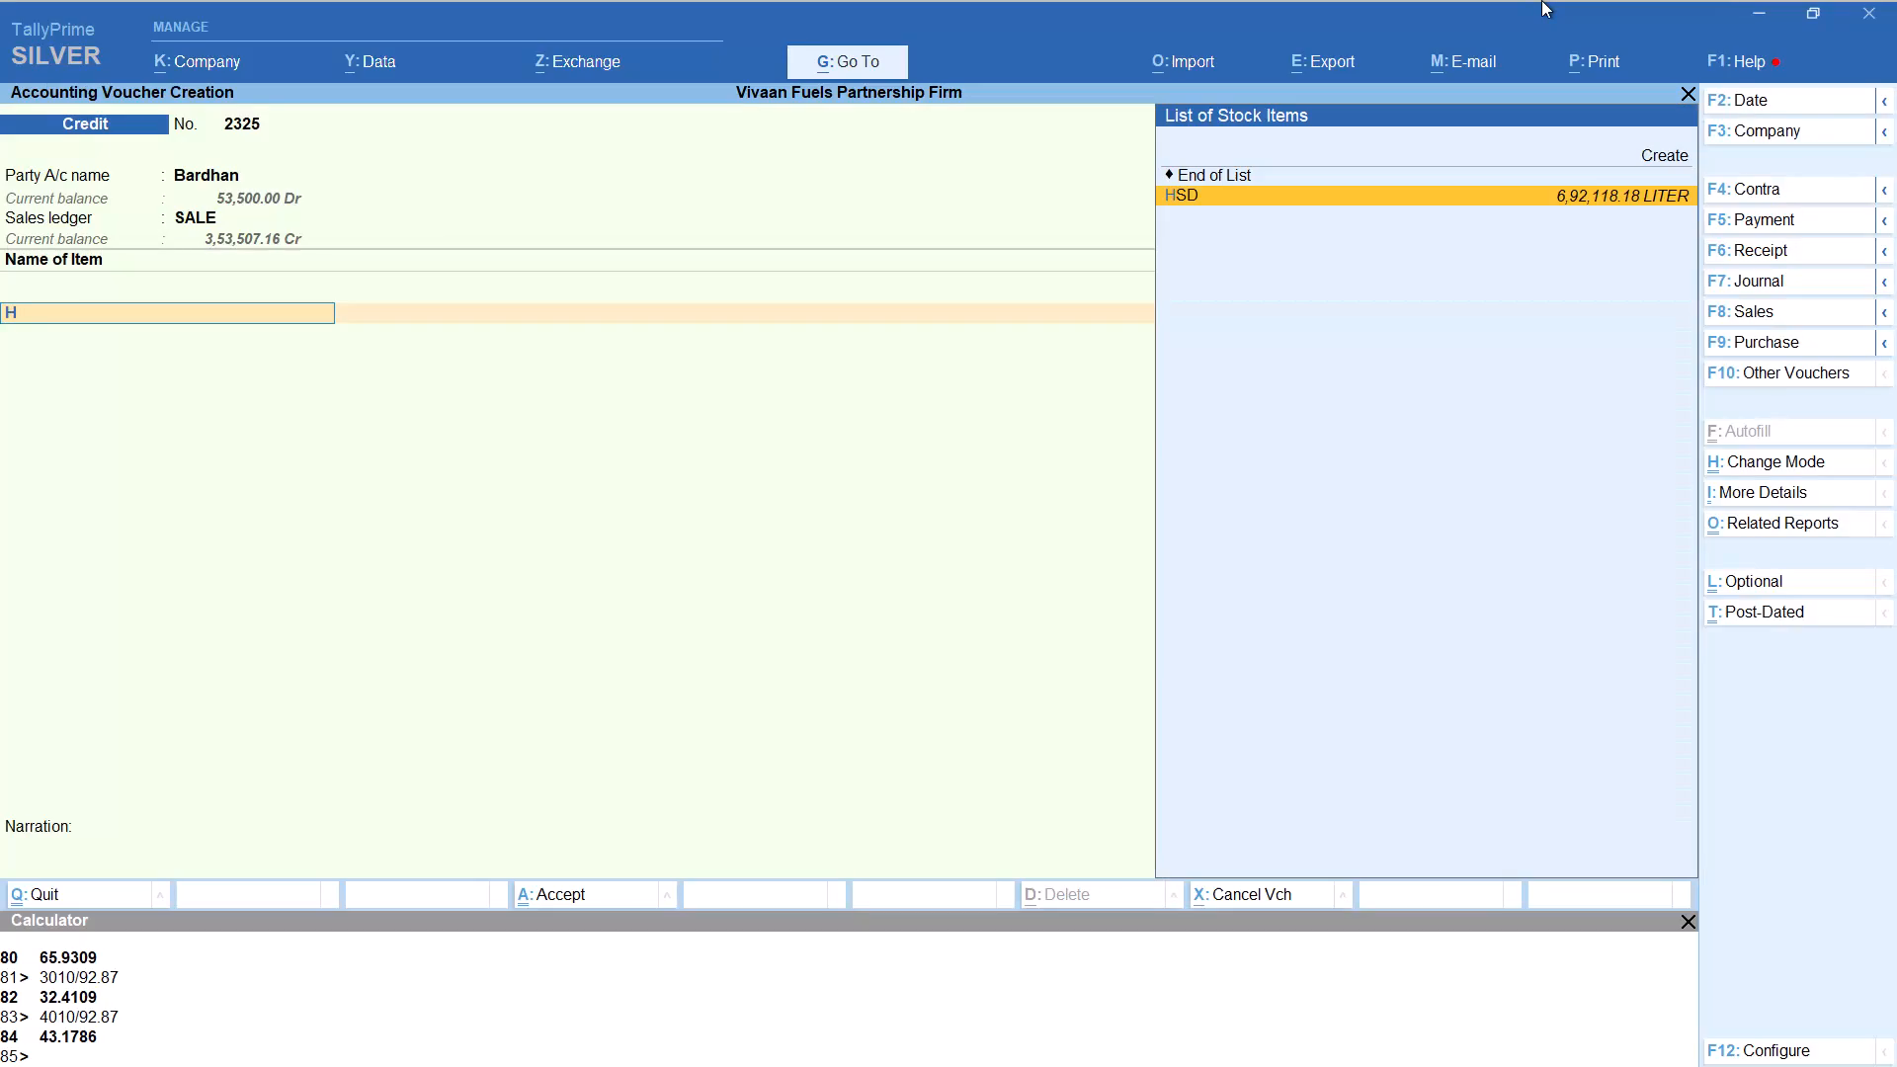
pyautogui.press('Return')
pyautogui.press('Up')
pyautogui.press('Return')
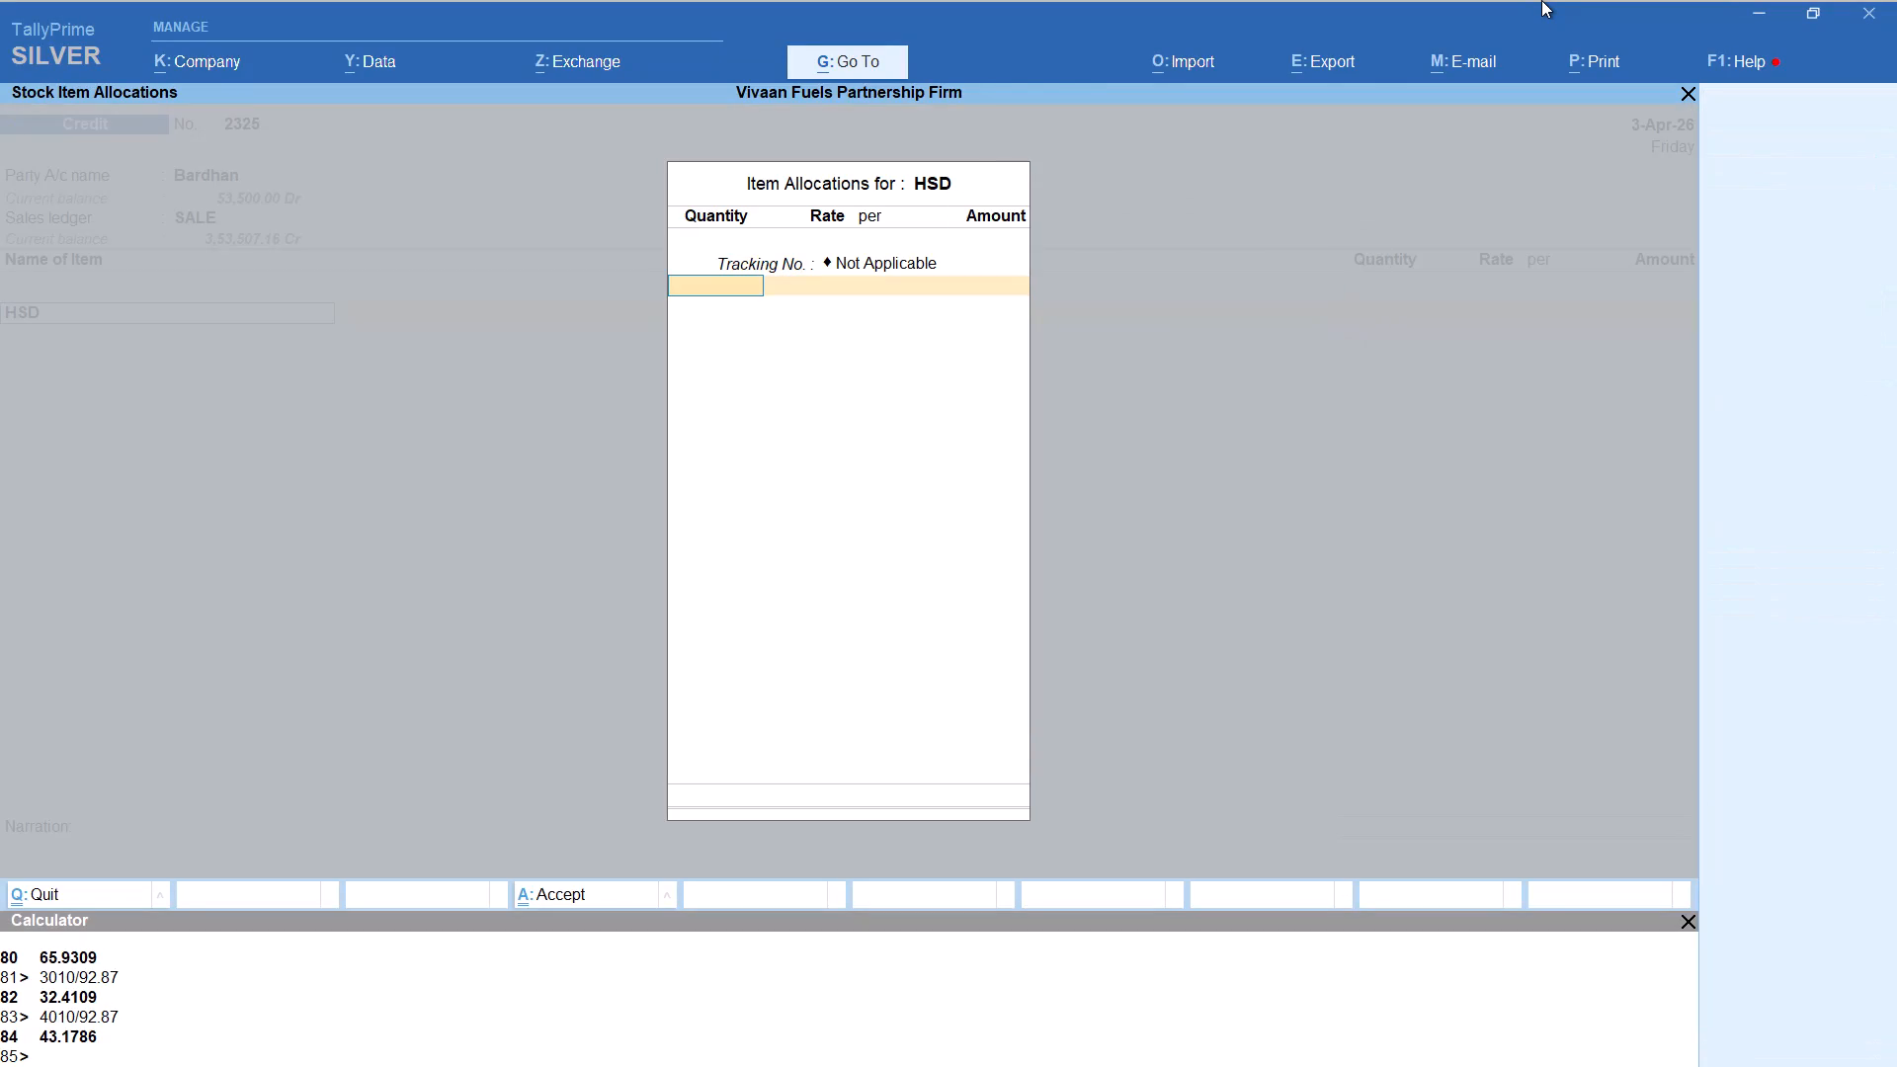
pyautogui.hotkey('alt', 'c')
pyautogui.write('3000/92.87')
pyautogui.press('Return')
pyautogui.press('Return')
pyautogui.press('Return')
pyautogui.press('Return')
pyautogui.press('Return')
pyautogui.press('Return')
pyautogui.press('Return')
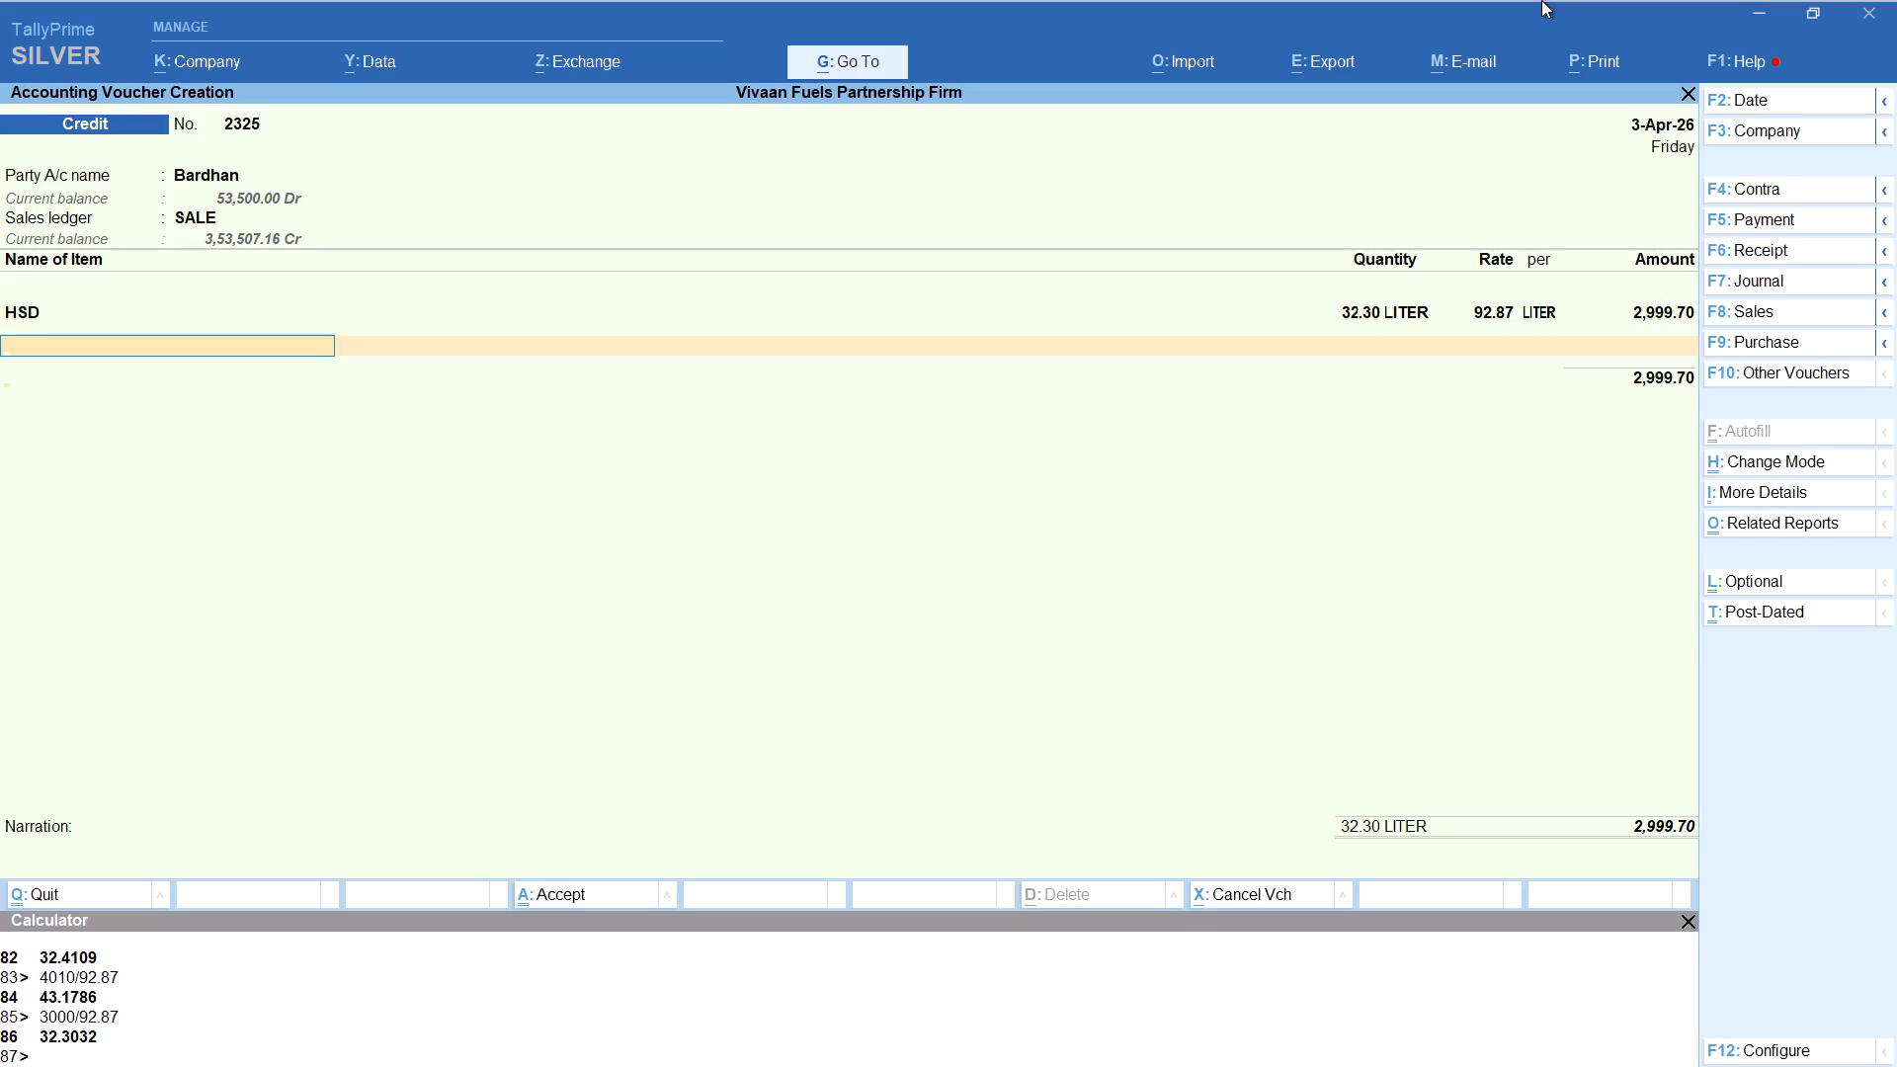
# Add the Round Off ledger to the Bardhan voucher and save it.
pyautogui.write('rou')
pyautogui.press('Return')
pyautogui.hotkey('ctrl', 'a')
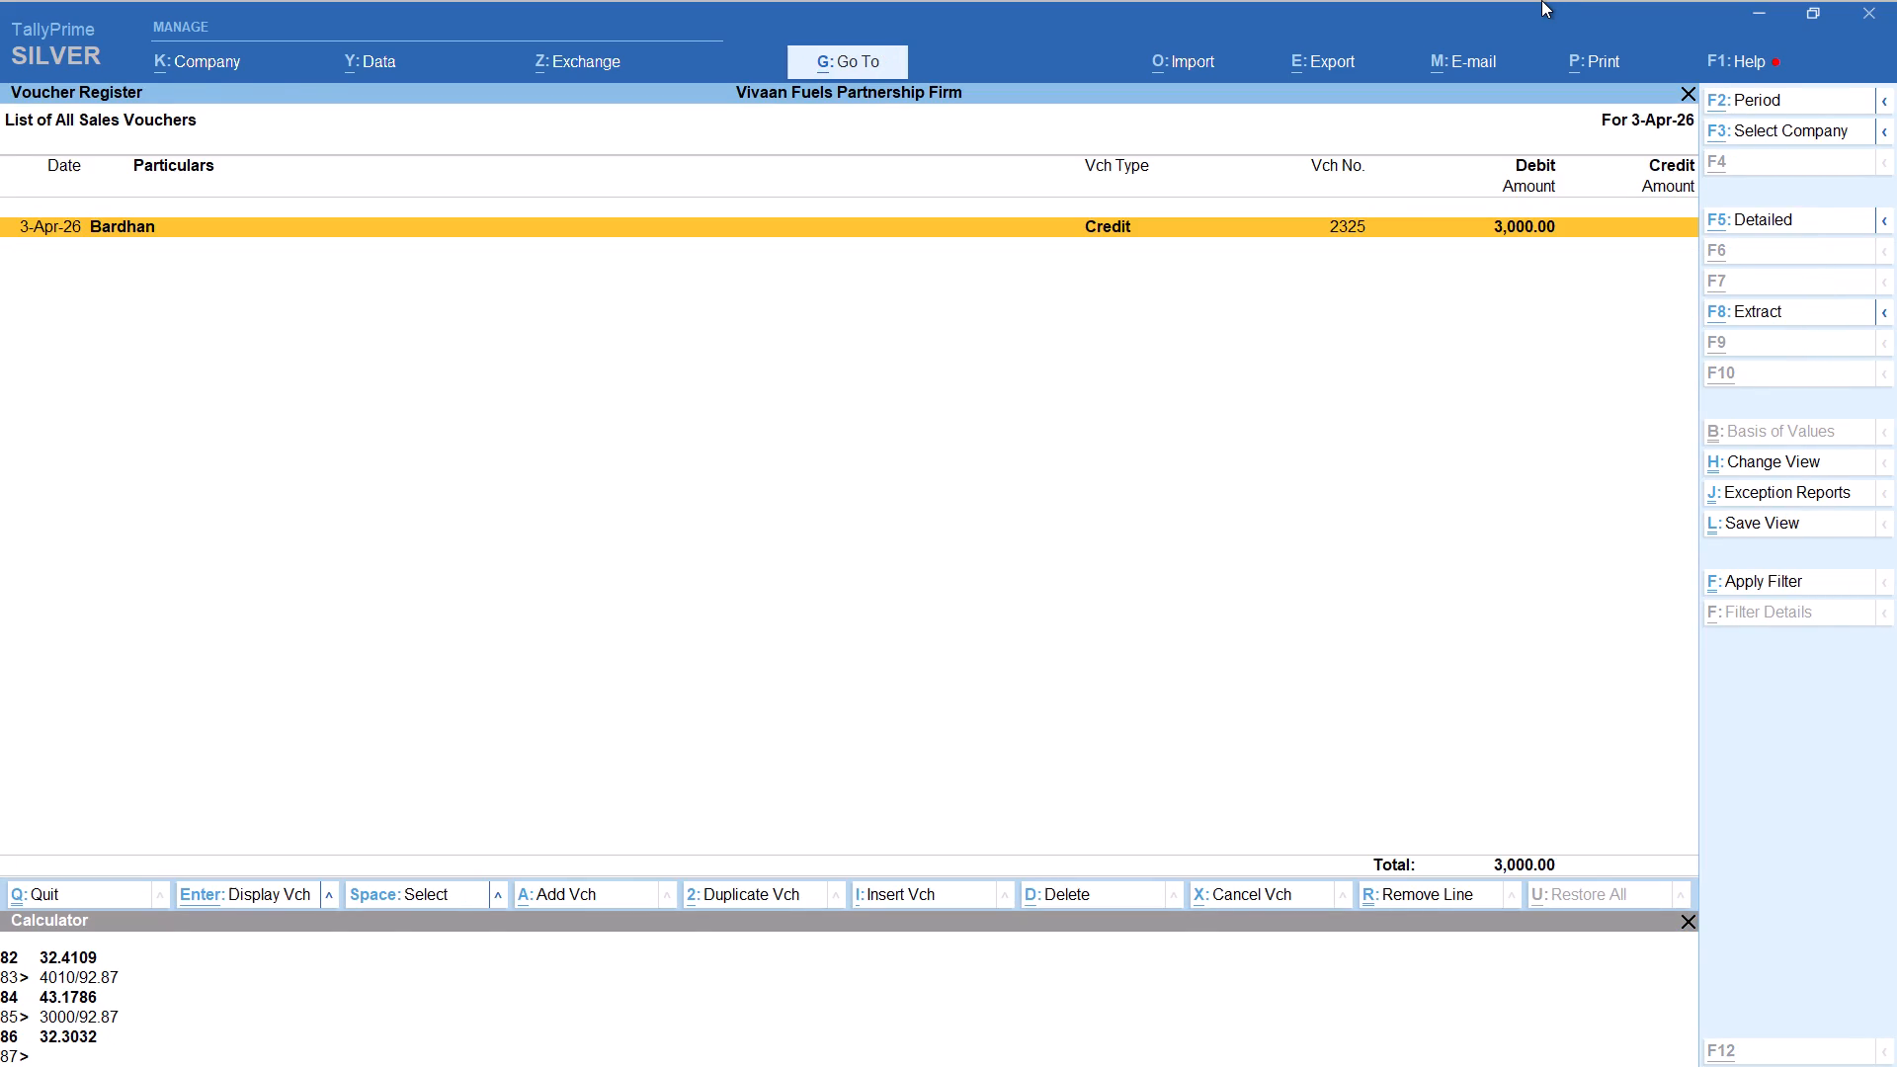
# Start a new Credit sales voucher dated 3-Apr-26 for the party Raj Jcb, using the SALE ledger.
pyautogui.hotkey('alt', 'a')
pyautogui.write('rtaj')
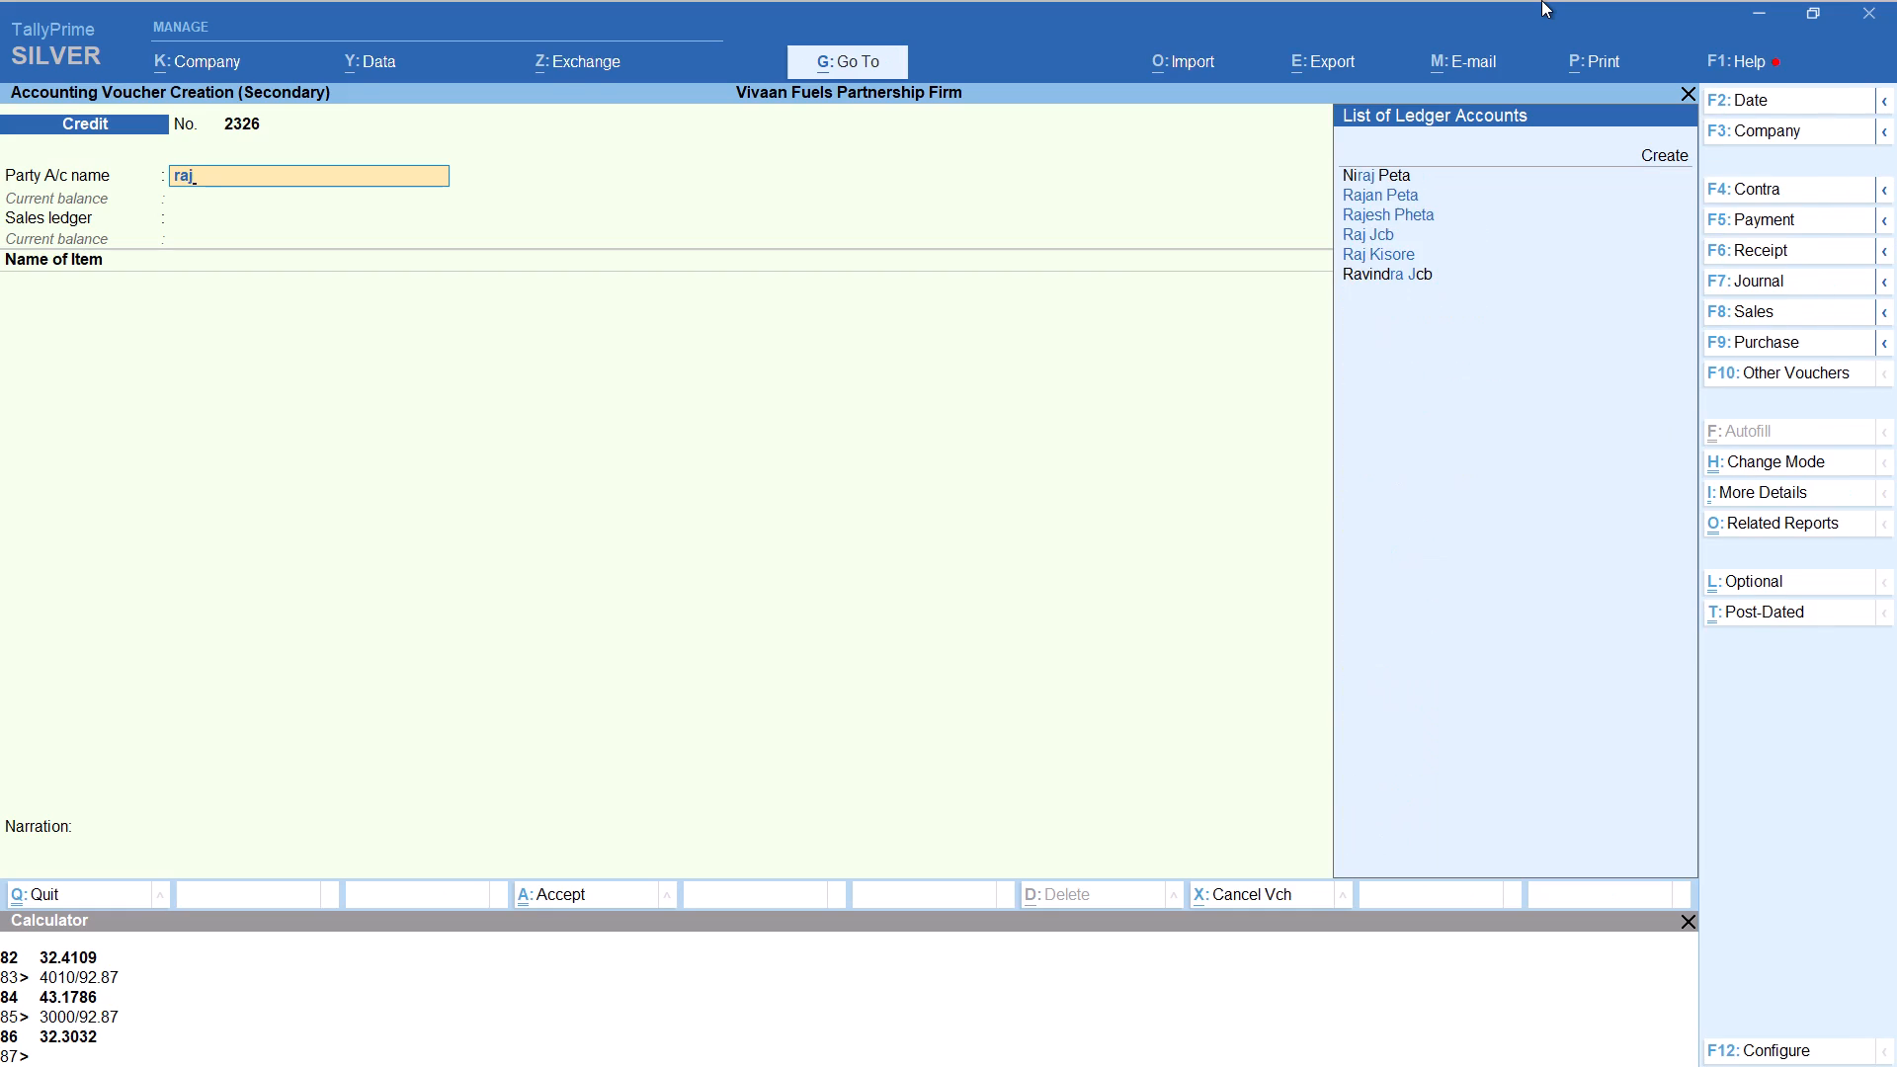
pyautogui.press('Down')
pyautogui.press('Down')
pyautogui.press('Down')
pyautogui.press('Return')
pyautogui.press('Return')
pyautogui.press('Return')
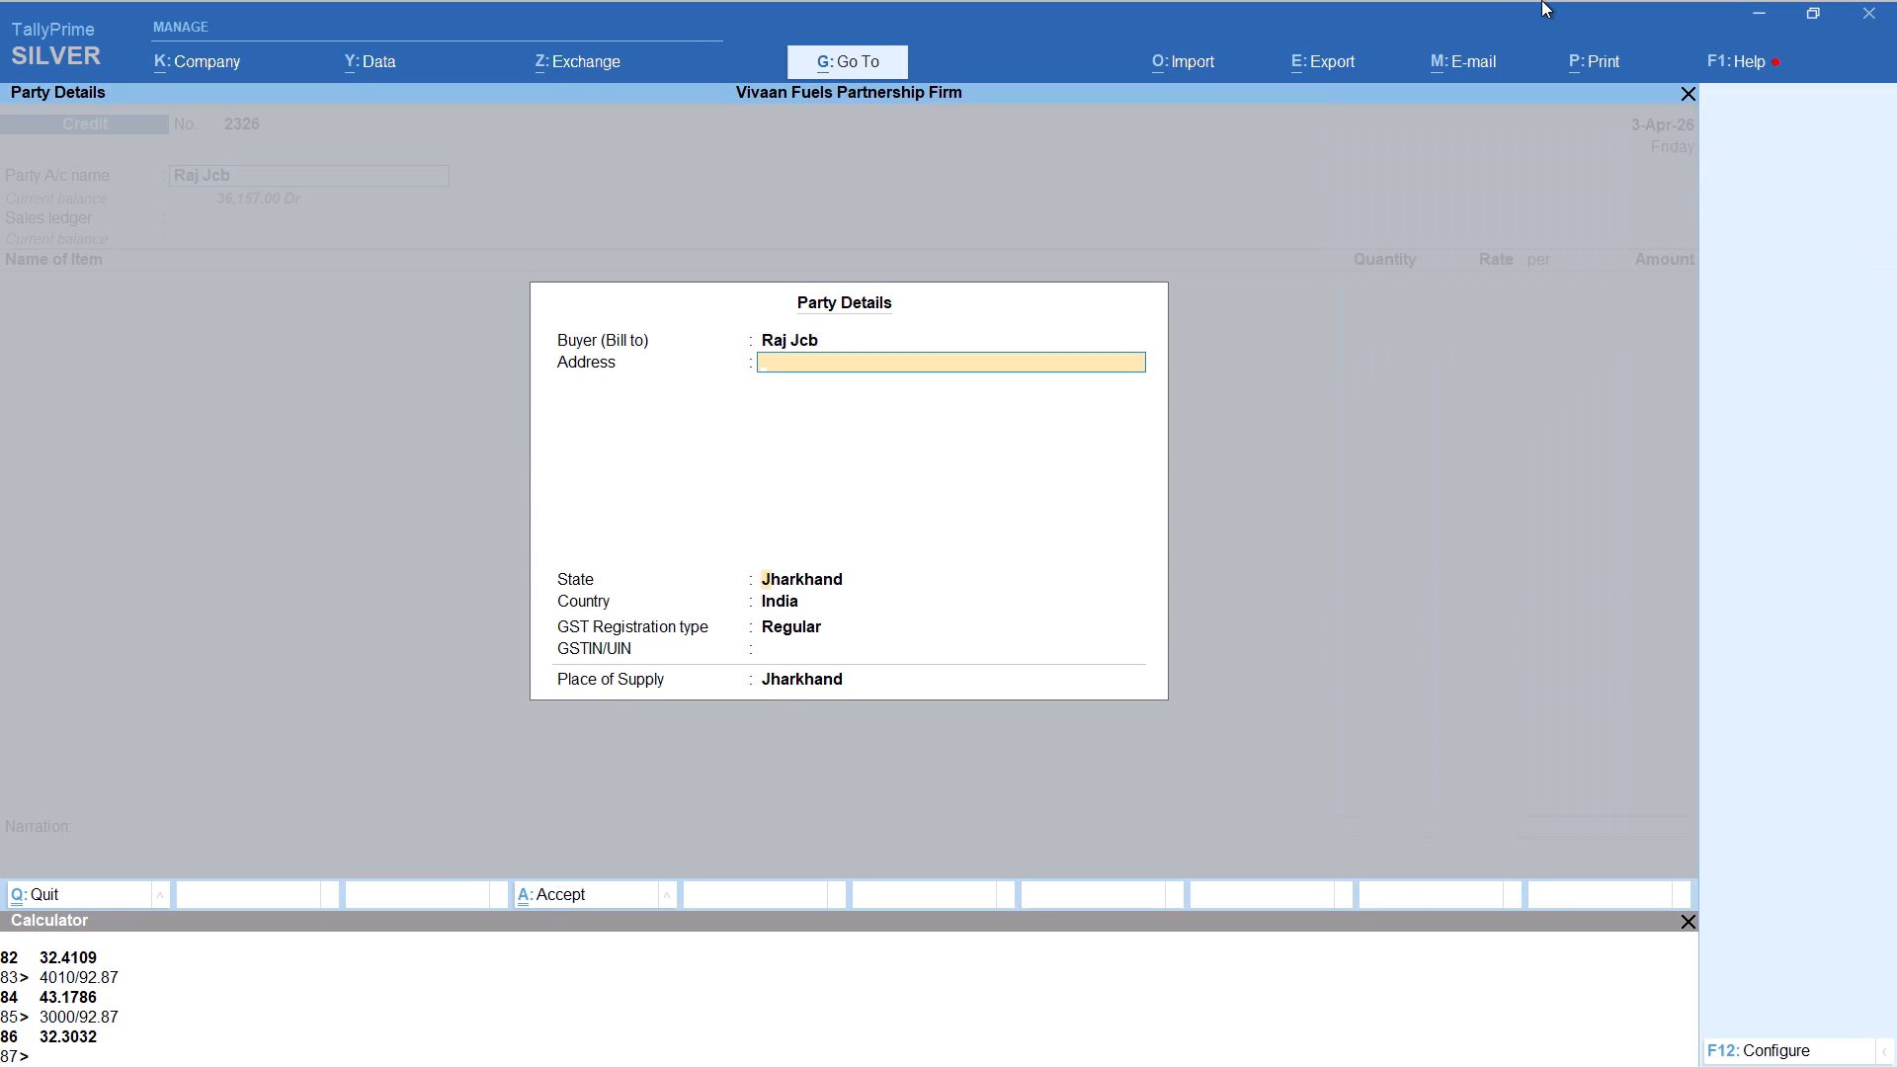
pyautogui.press('Return')
pyautogui.press('Return')
pyautogui.press('Return')
pyautogui.press('Return')
pyautogui.press('Return')
pyautogui.write('hs')
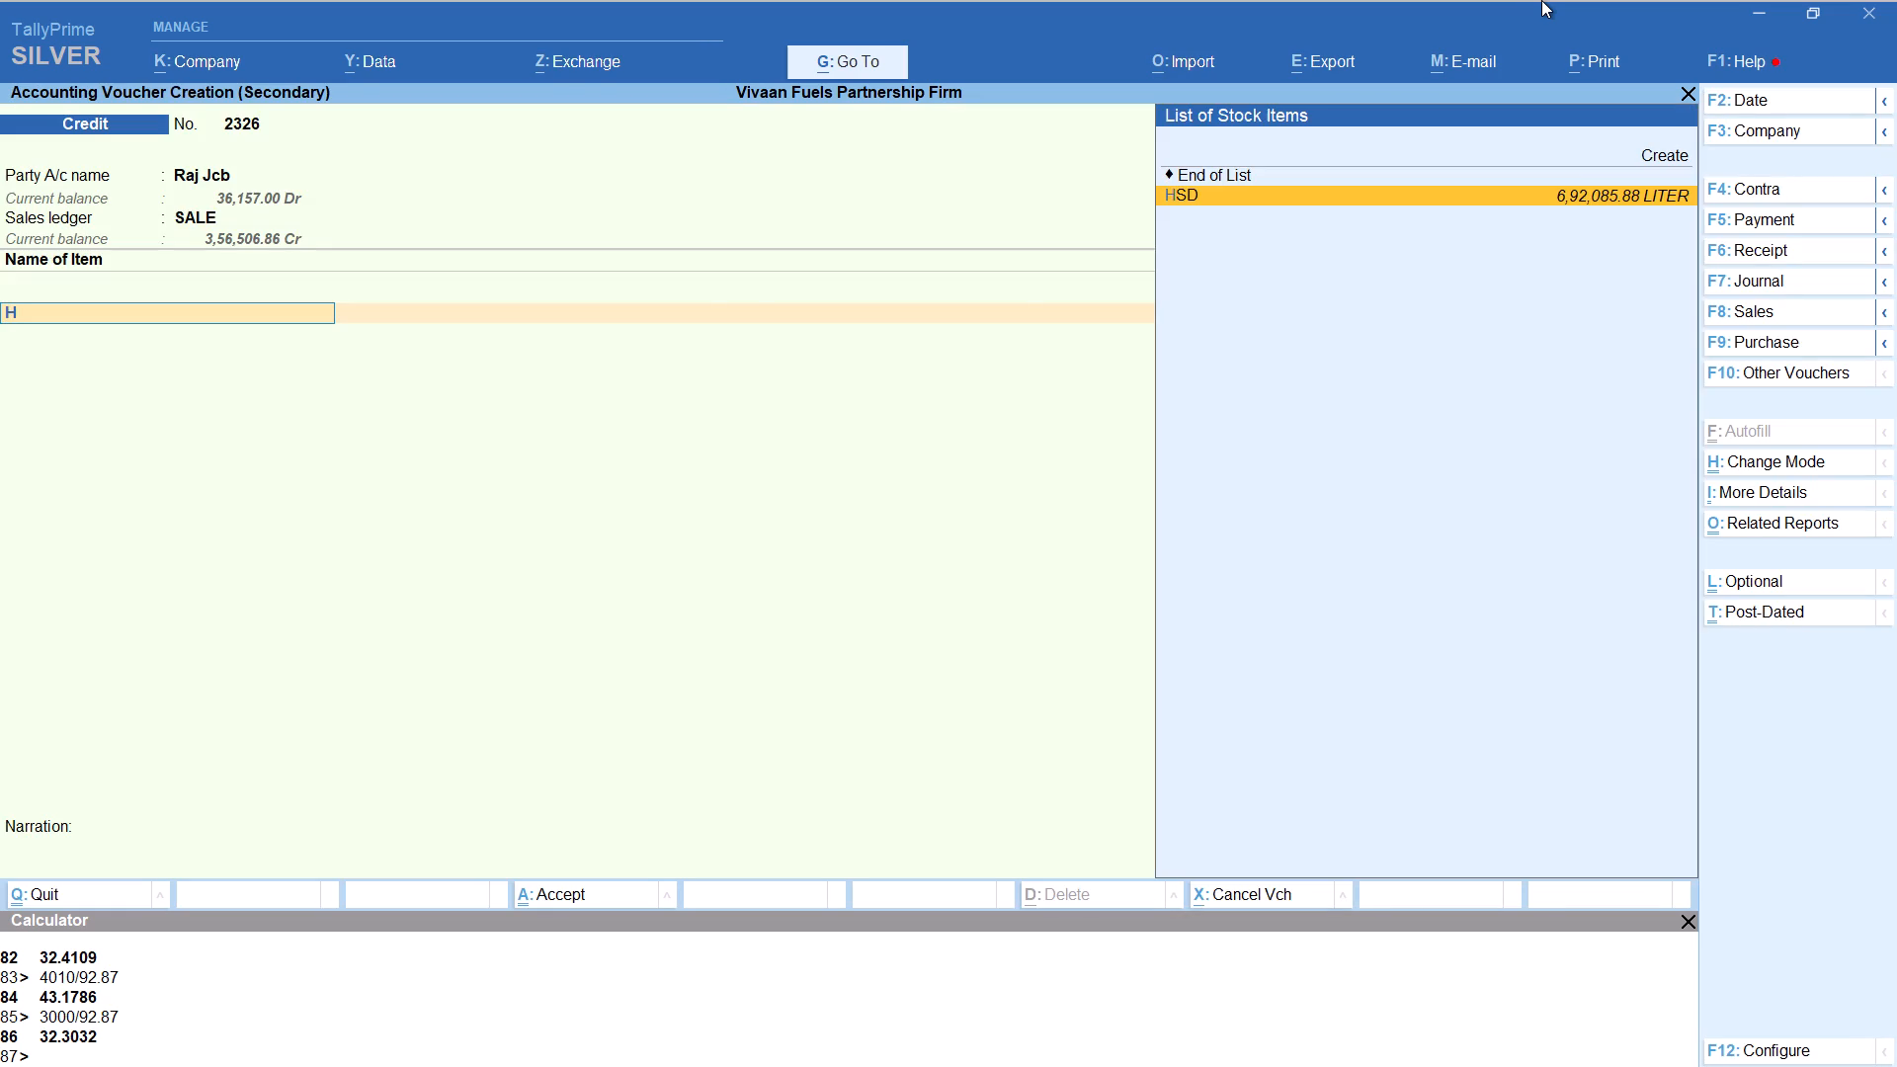
pyautogui.press('Return')
pyautogui.press('Up')
pyautogui.press('Return')
pyautogui.hotkey('alt', 'c')
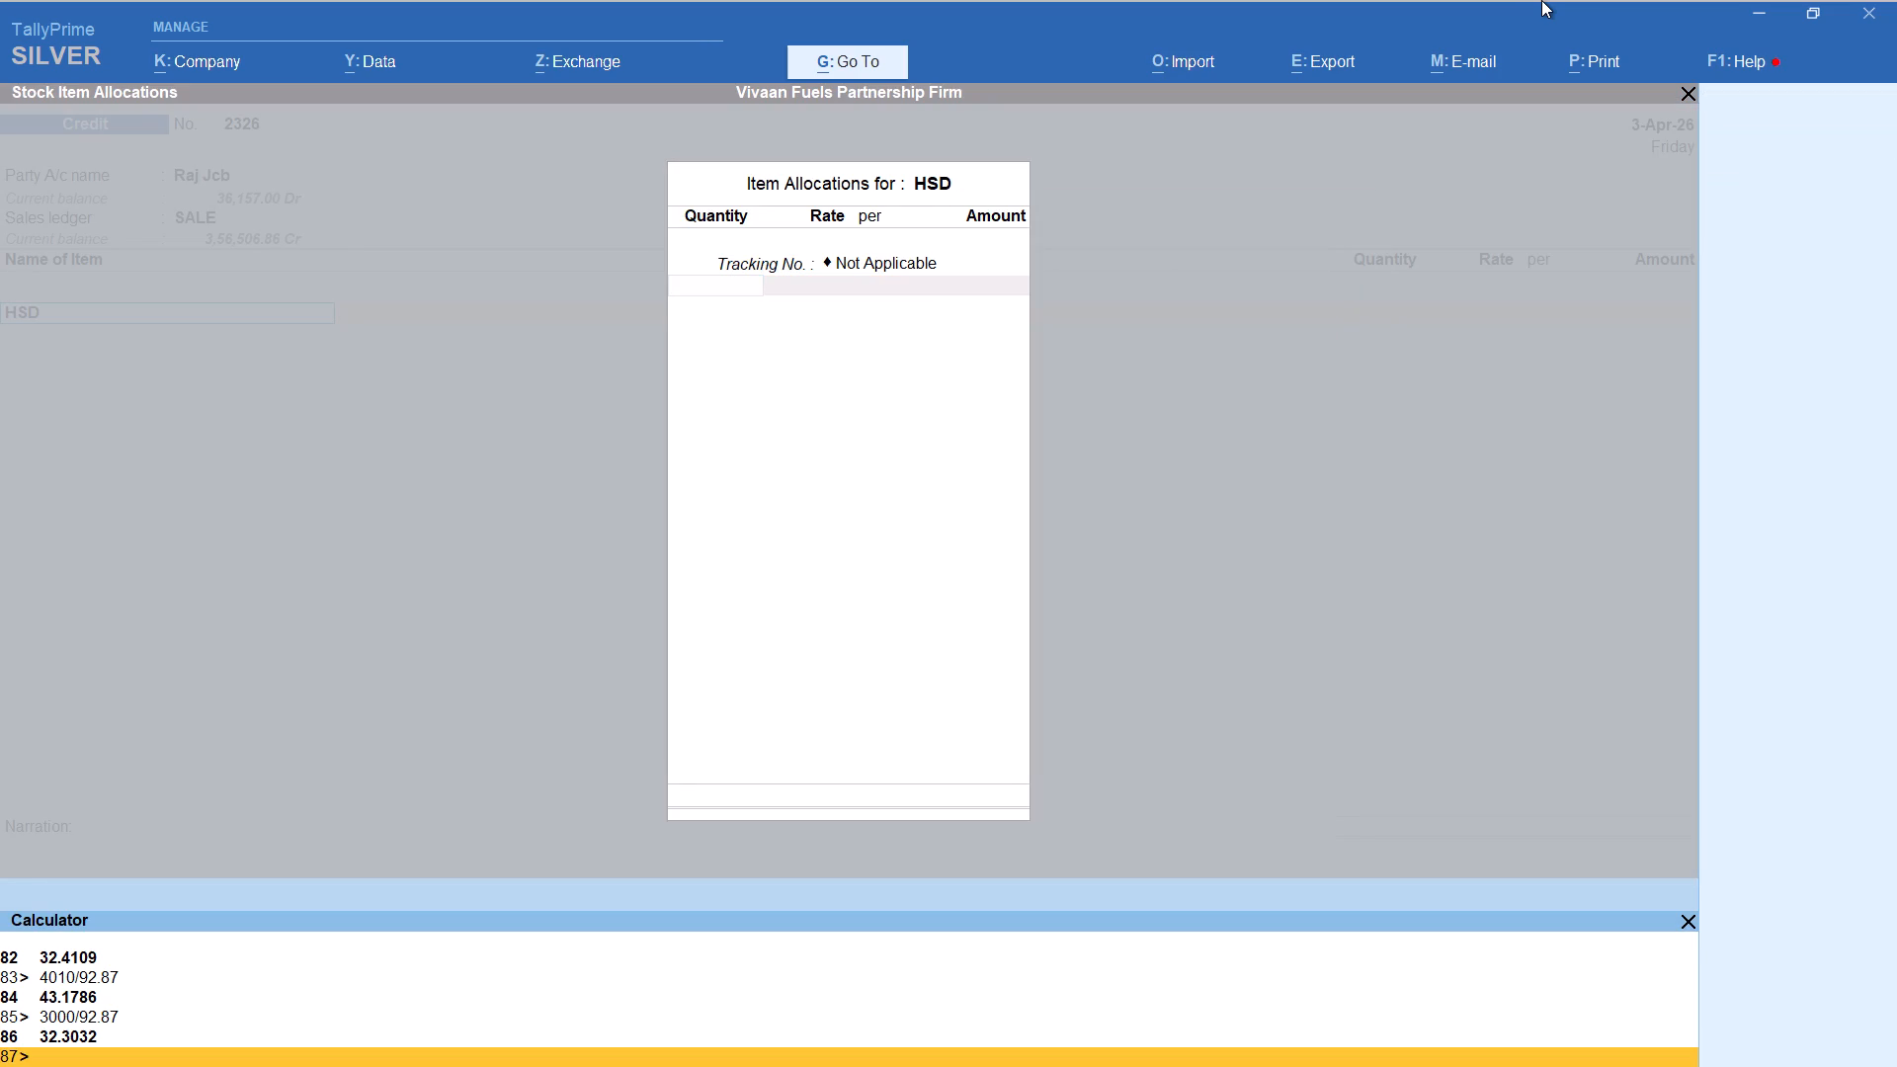
pyautogui.write('3500/92.87')
pyautogui.press('Return')
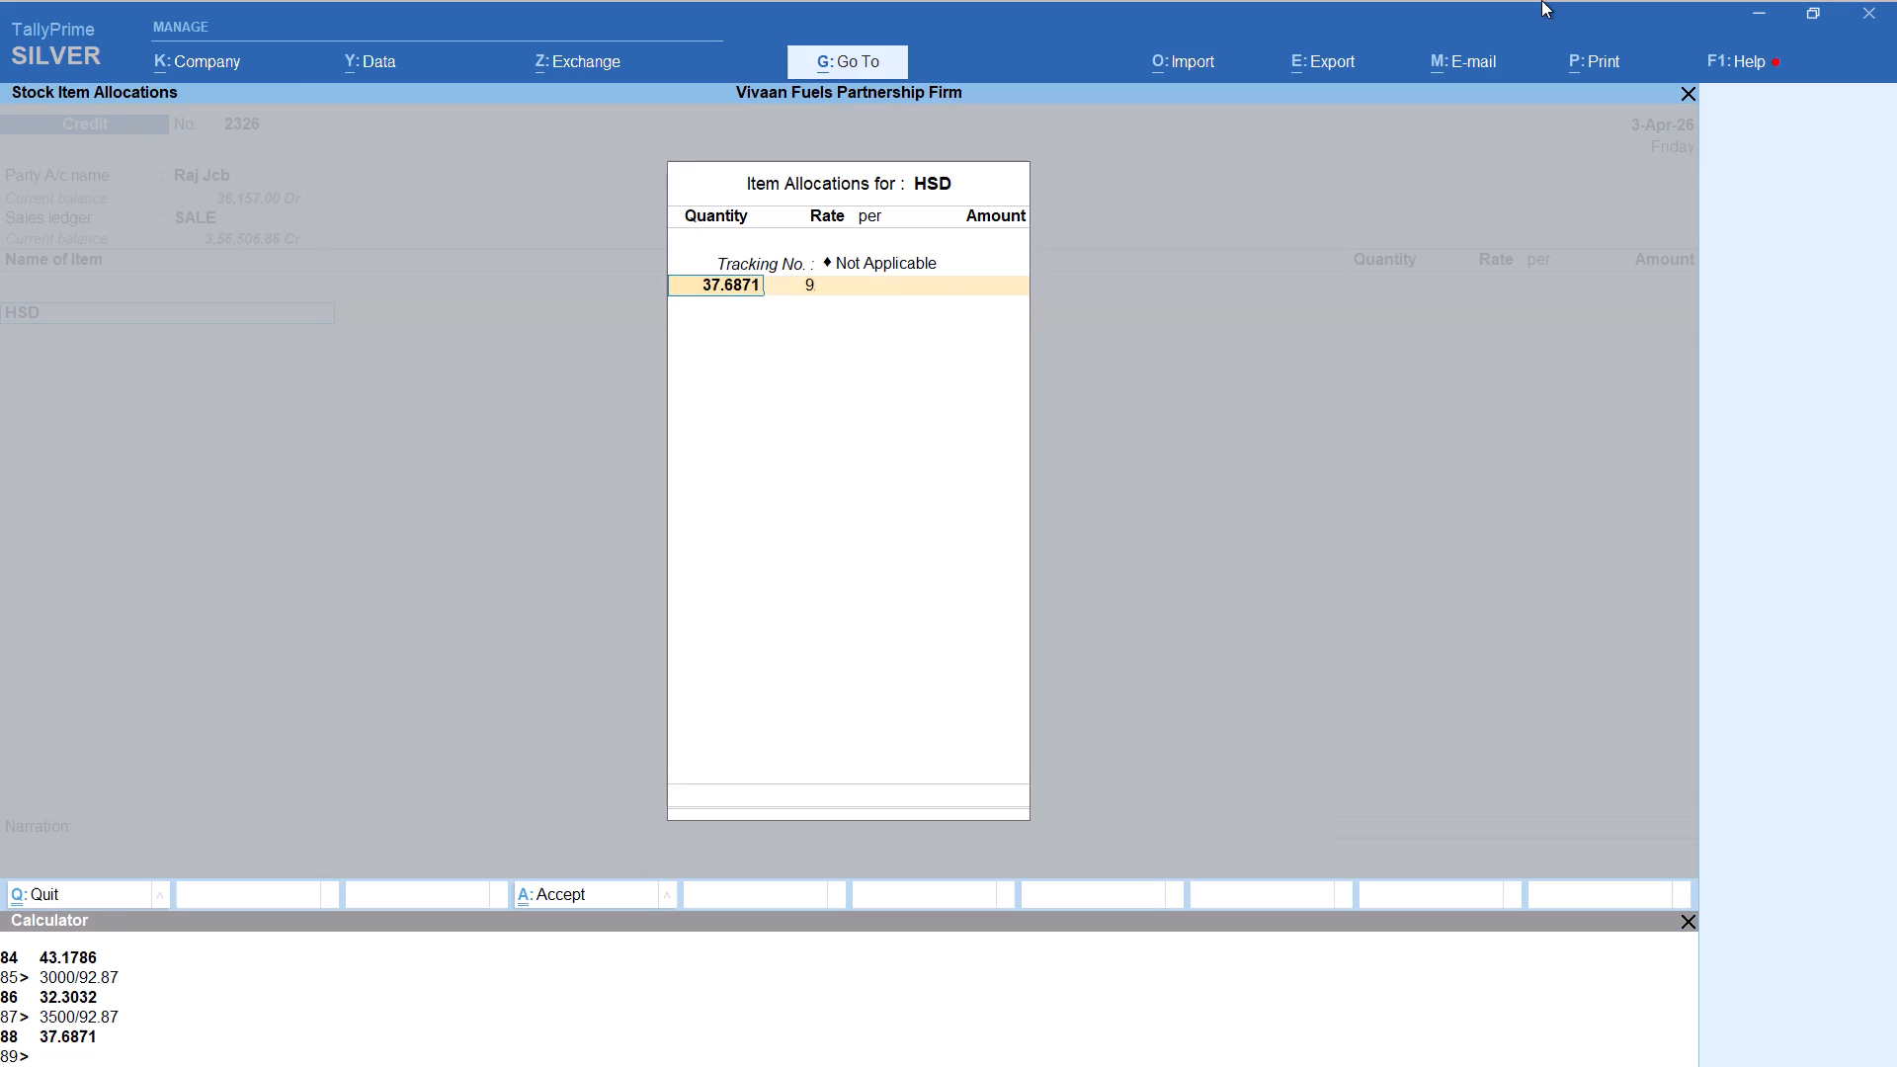
pyautogui.press('Return')
pyautogui.press('Return')
pyautogui.press('Return')
pyautogui.press('Return')
pyautogui.press('Return')
pyautogui.press('Return')
# Add the Round Off ledger to the Raj Jcb voucher and save it.
pyautogui.write('rou')
pyautogui.press('Return')
pyautogui.hotkey('ctrl', 'a')
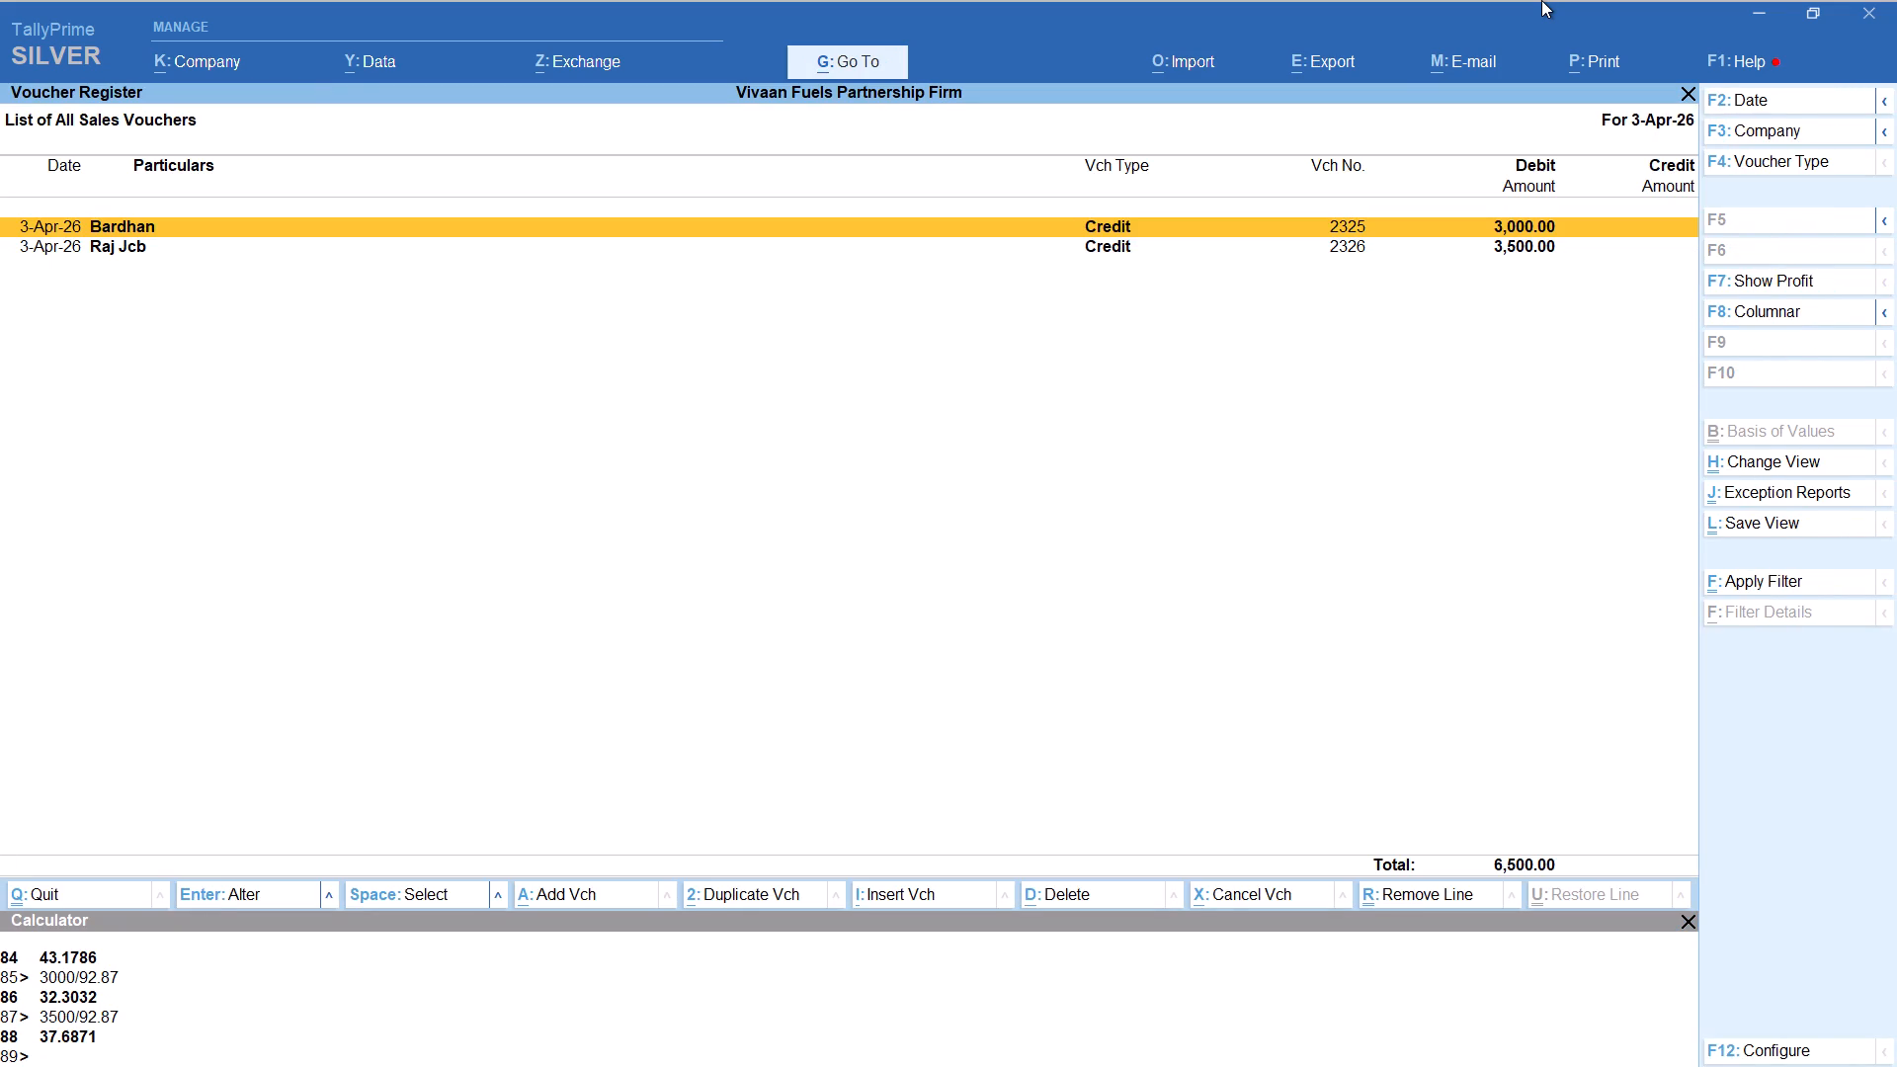
# Start a new Credit sales voucher dated 3-Apr-26 for the party Surendra, using the SALE ledger.
pyautogui.hotkey('alt', 'a')
pyautogui.write('sure')
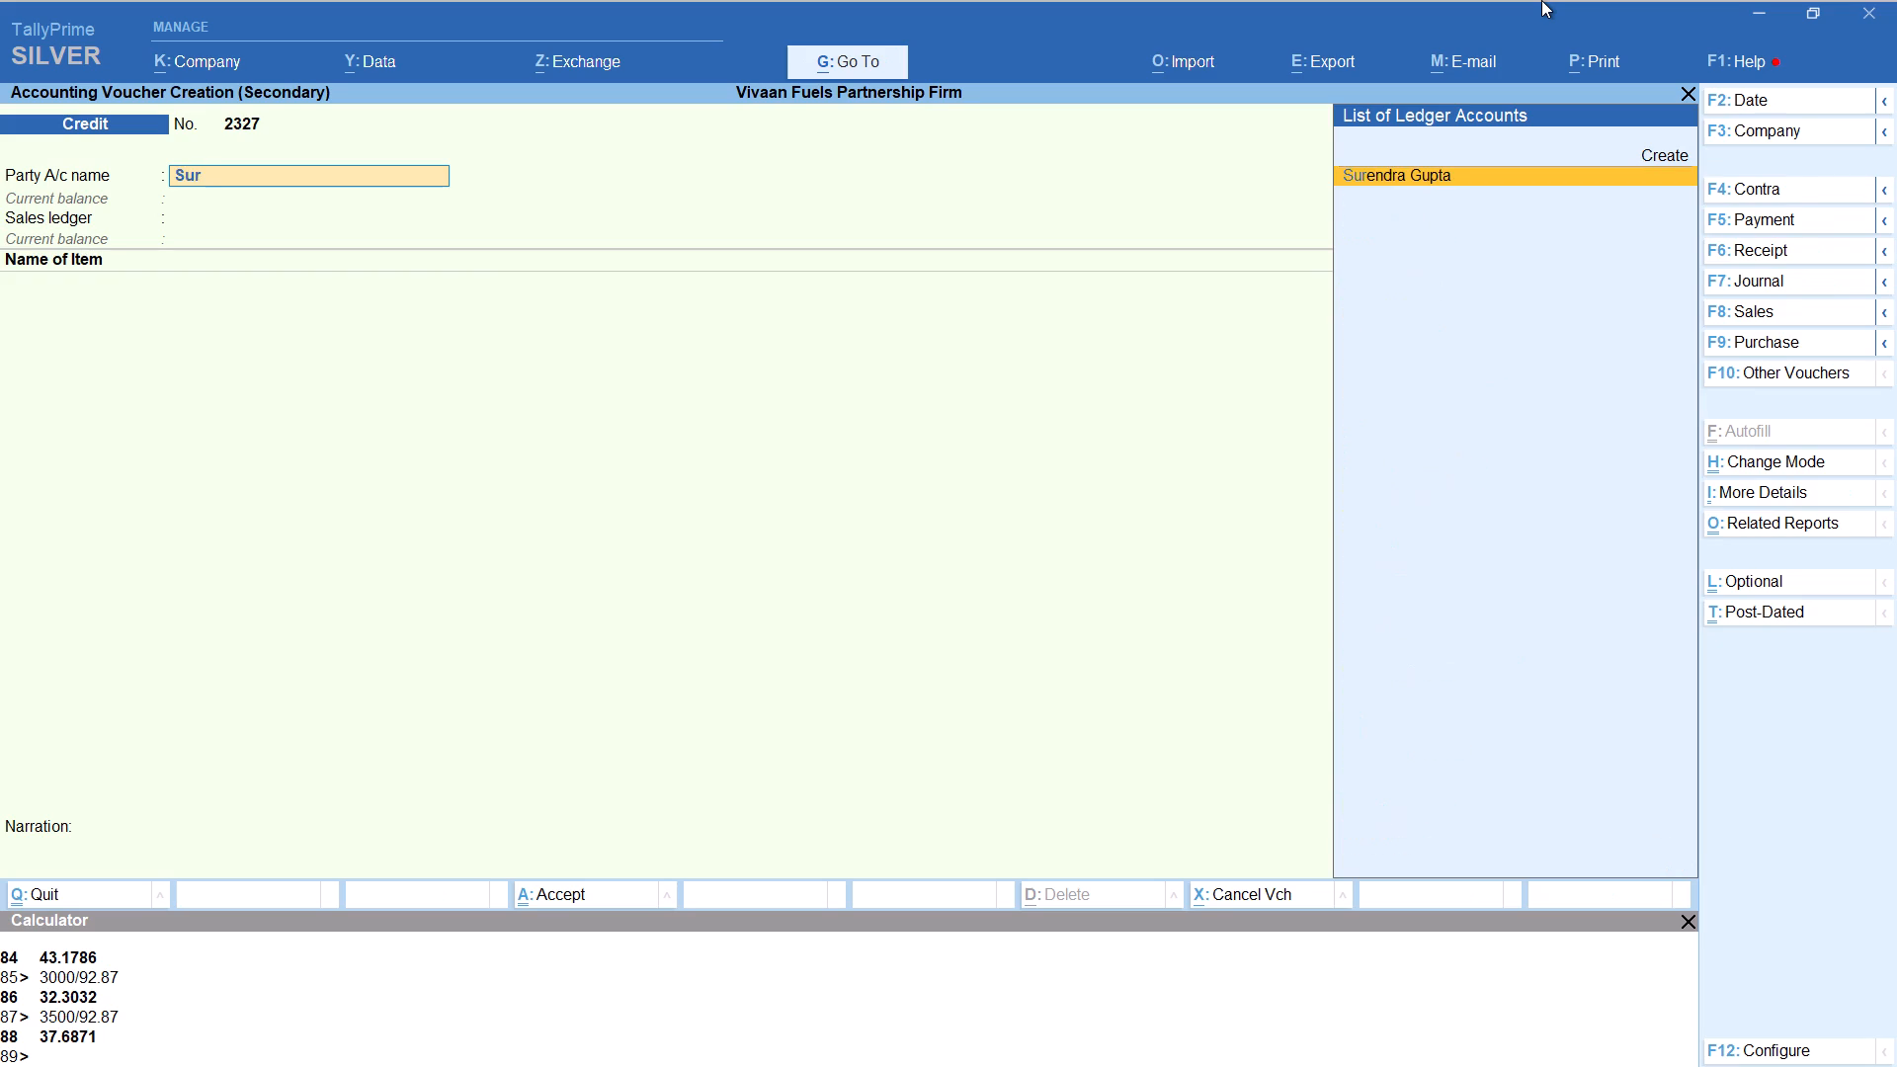
pyautogui.press('Return')
pyautogui.press('Return')
pyautogui.press('Return')
pyautogui.press('Return')
pyautogui.press('Return')
pyautogui.press('Return')
pyautogui.press('Return')
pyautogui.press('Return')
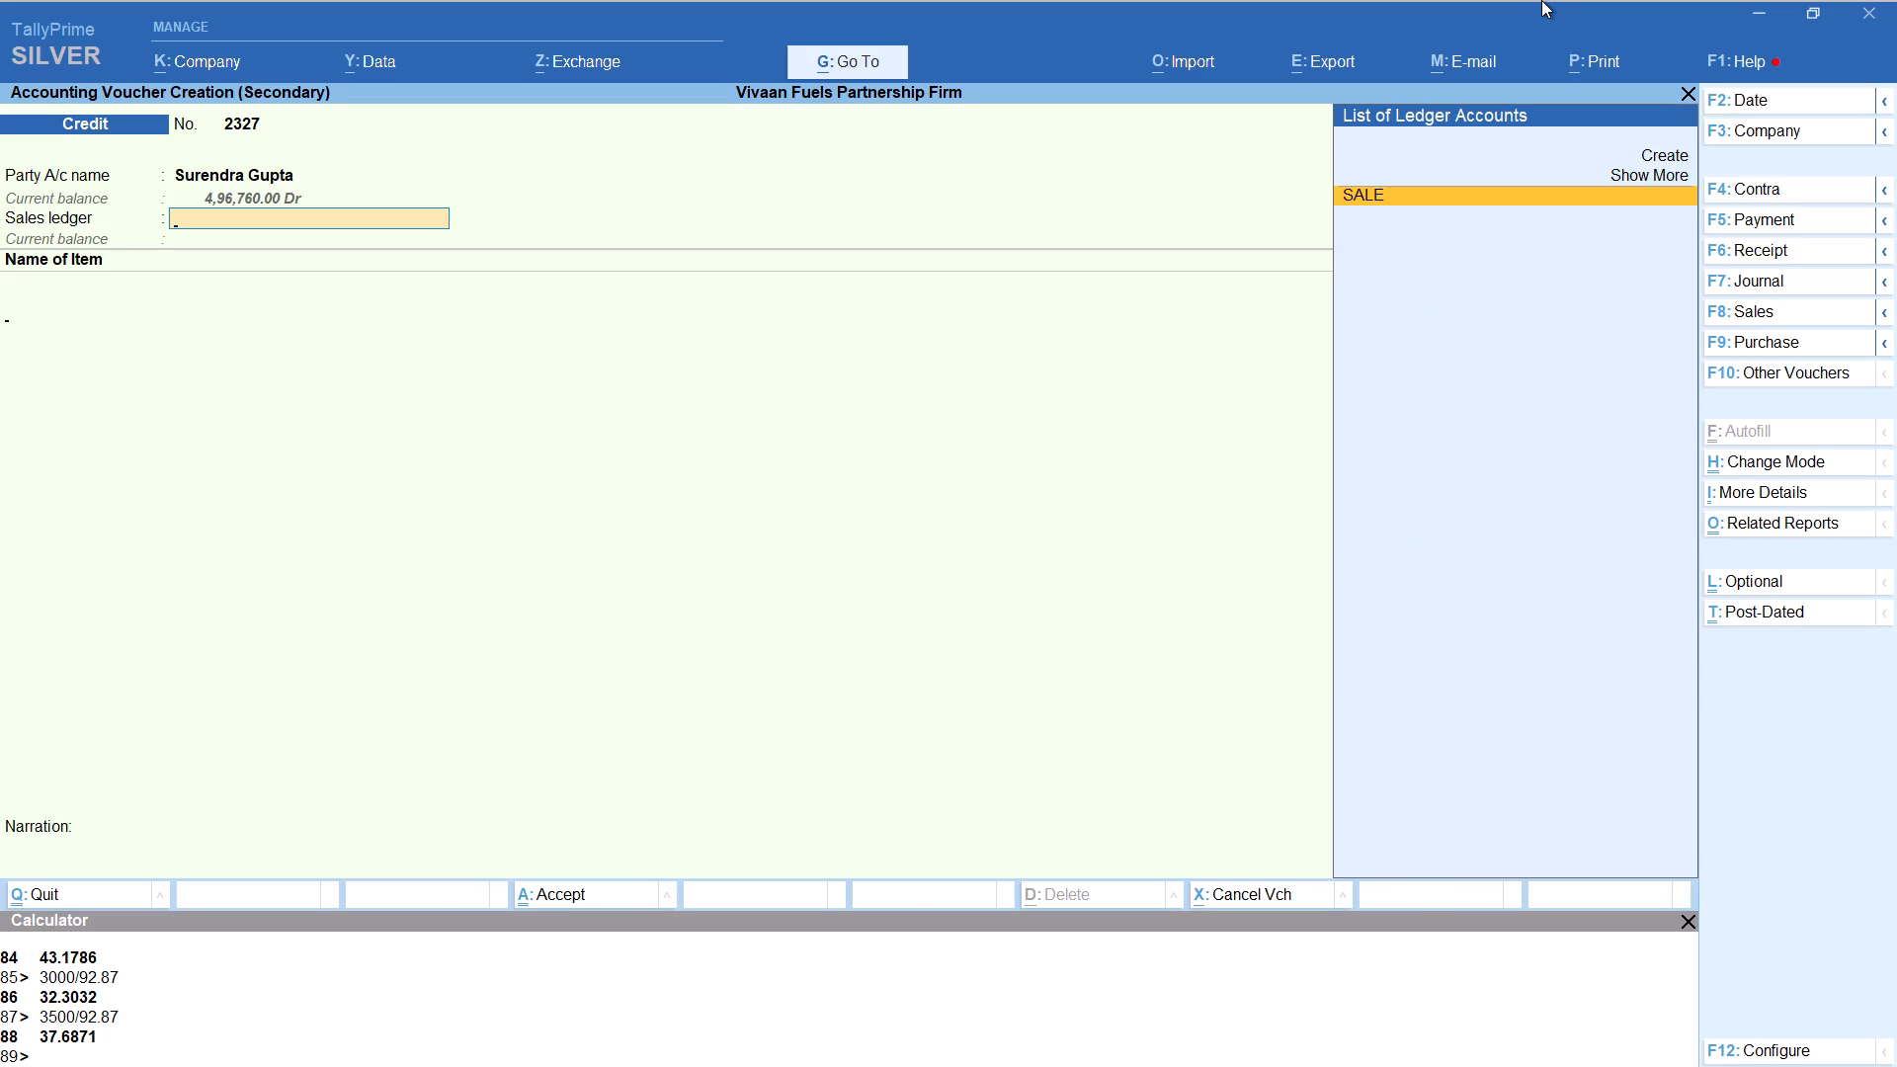
# Add HSD to the Surendra voucher with no tracking number, computing the quantity as 1500/92.87 at rate 92.87 per litre.
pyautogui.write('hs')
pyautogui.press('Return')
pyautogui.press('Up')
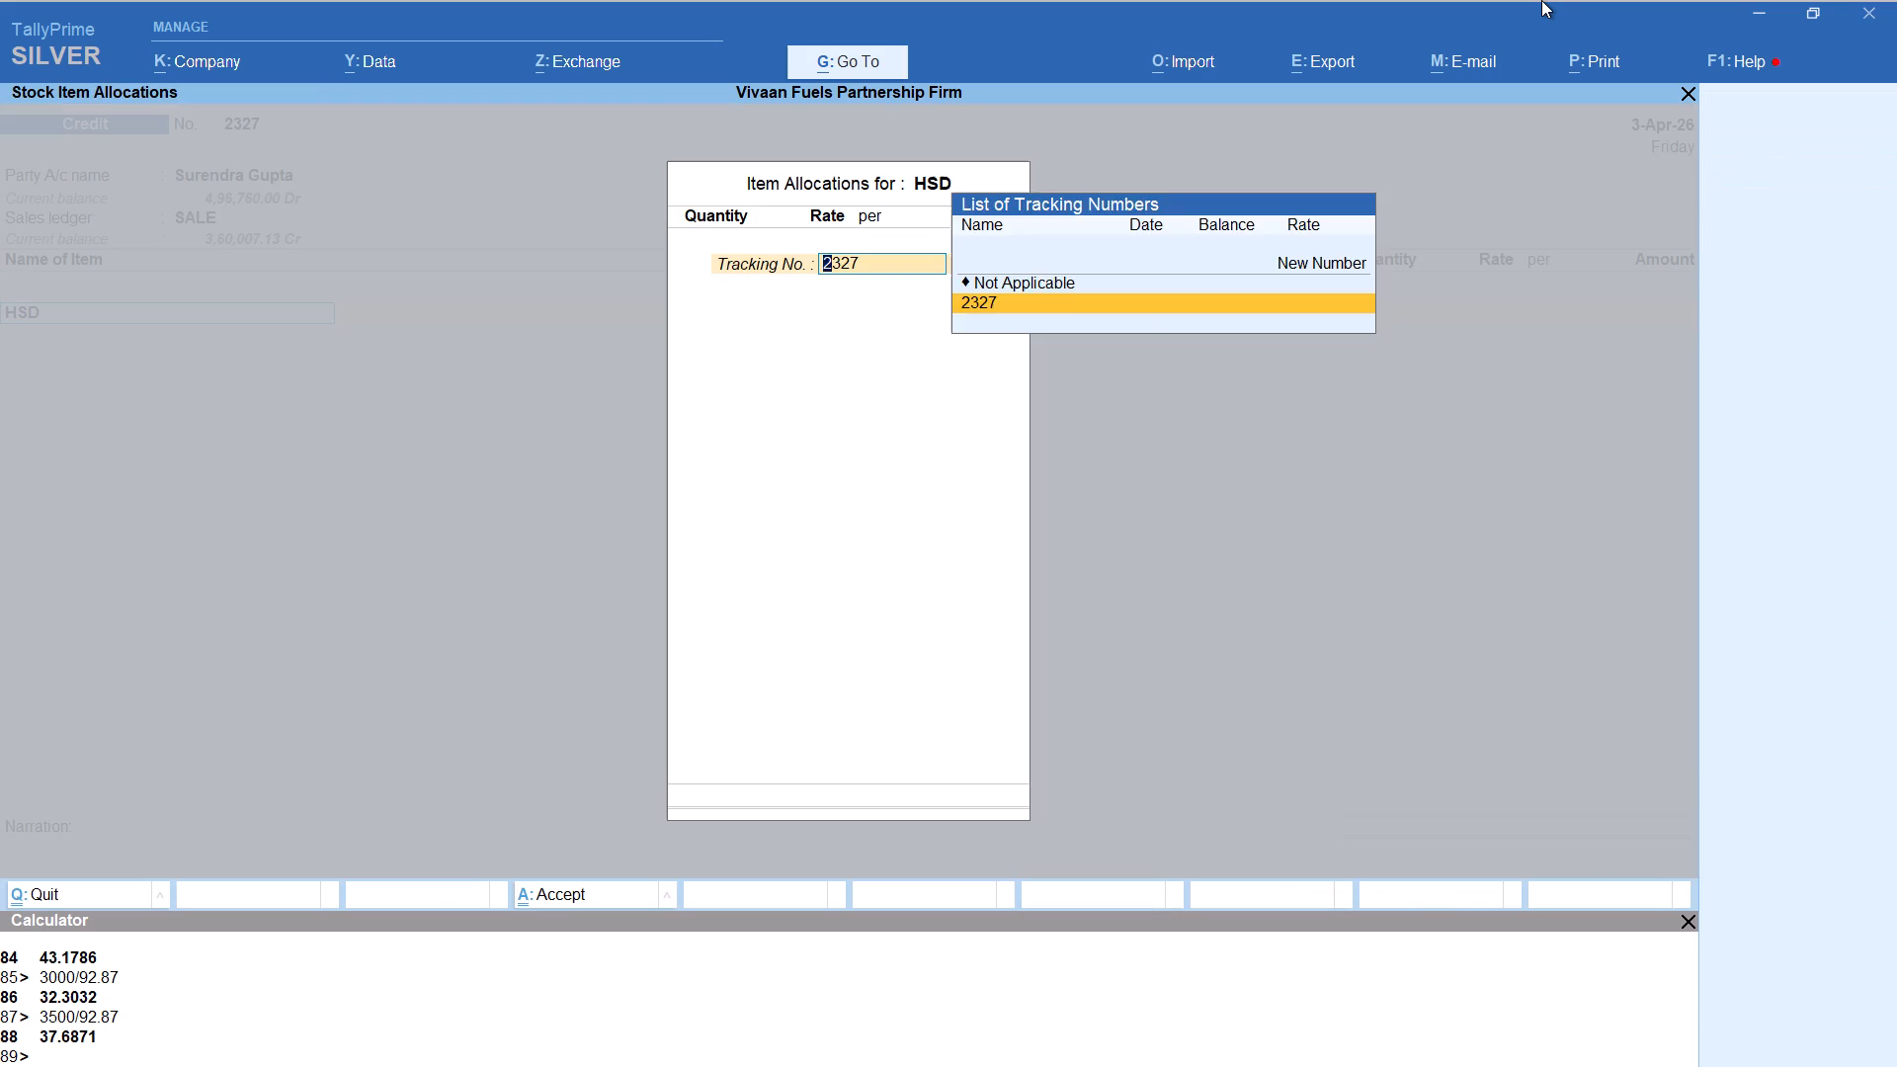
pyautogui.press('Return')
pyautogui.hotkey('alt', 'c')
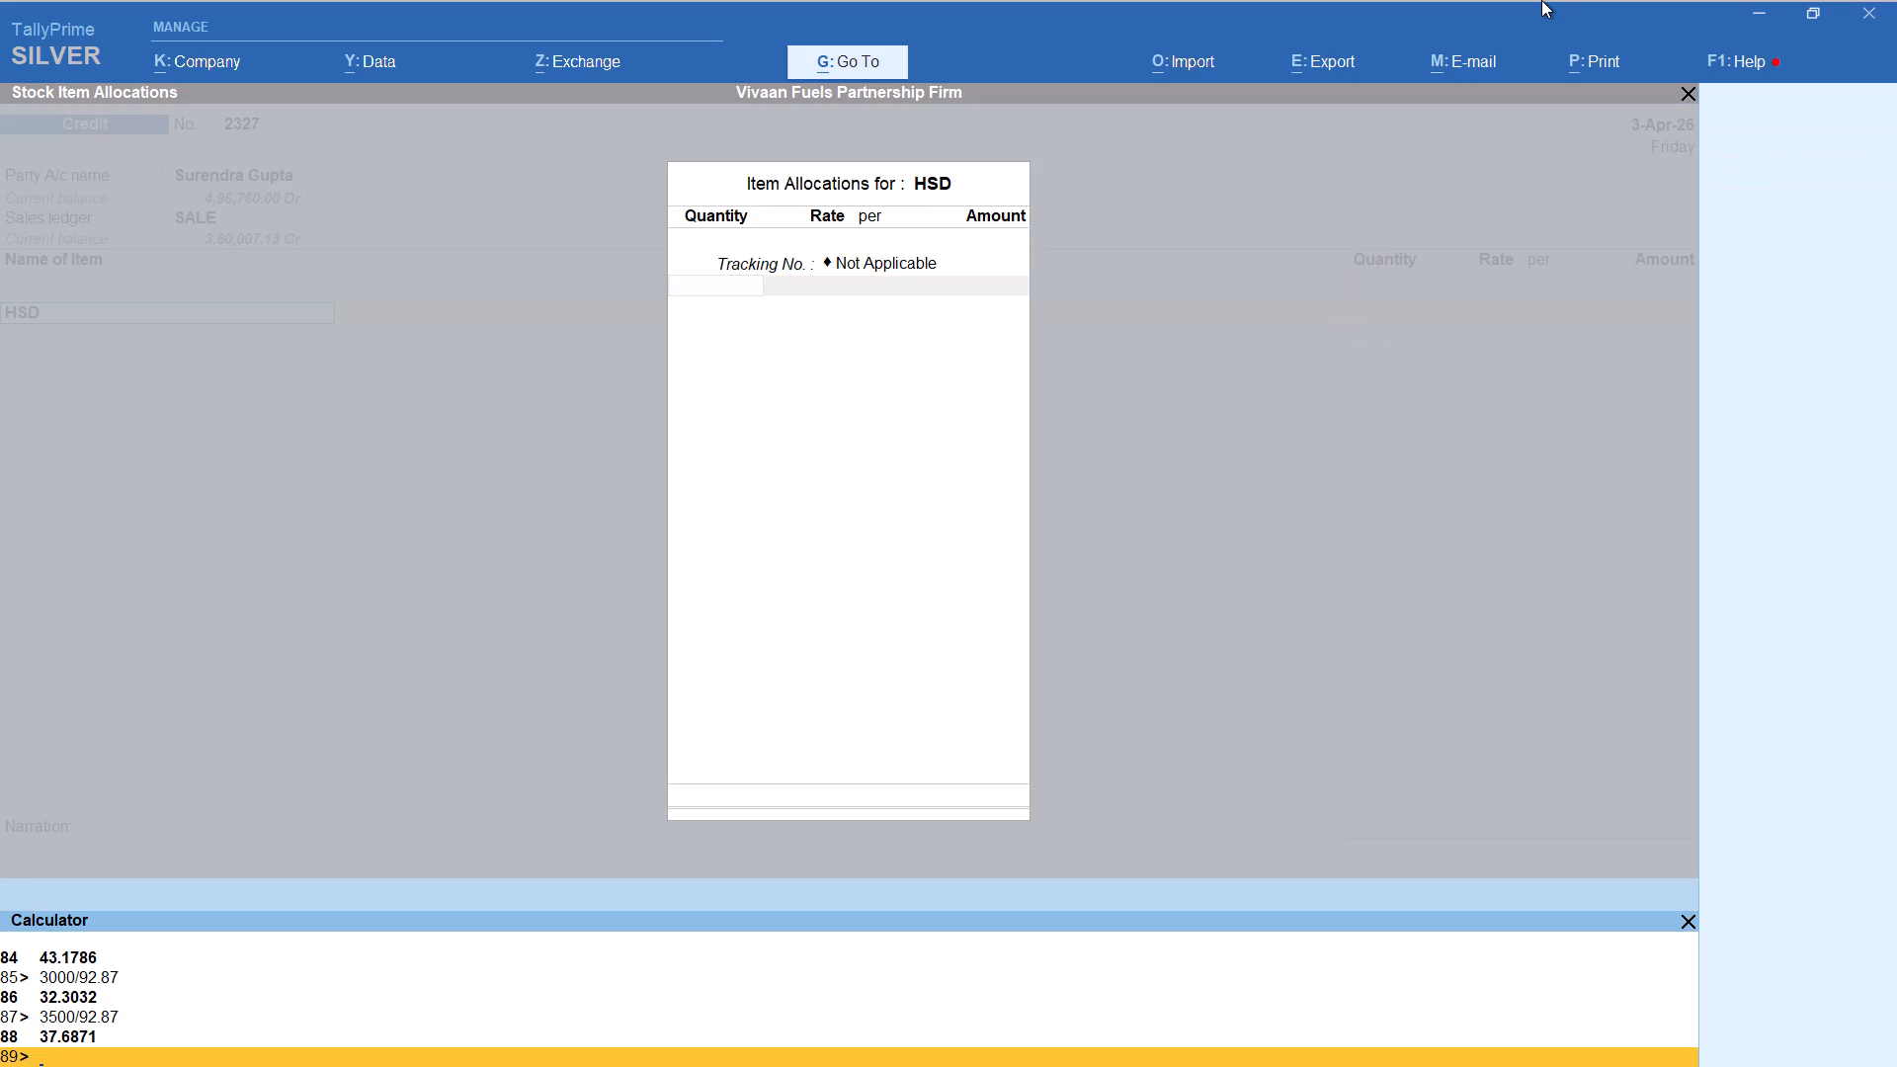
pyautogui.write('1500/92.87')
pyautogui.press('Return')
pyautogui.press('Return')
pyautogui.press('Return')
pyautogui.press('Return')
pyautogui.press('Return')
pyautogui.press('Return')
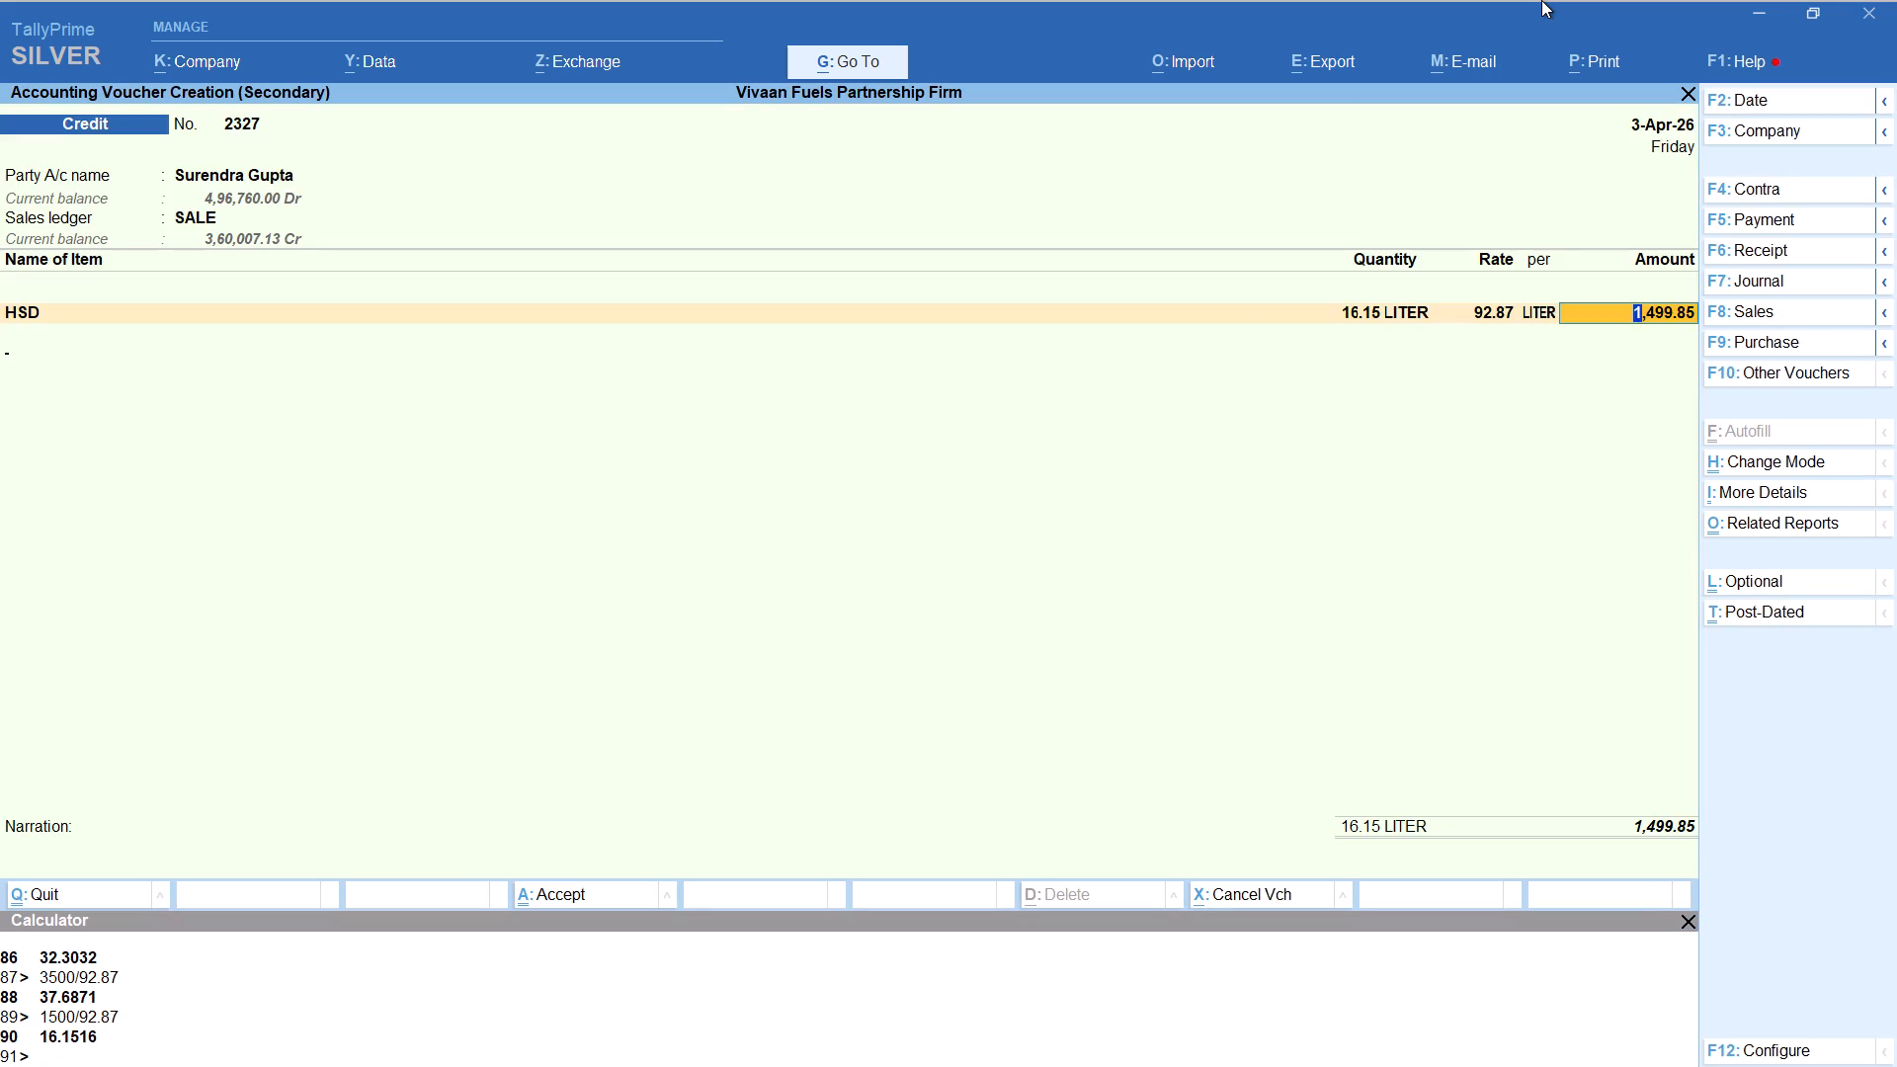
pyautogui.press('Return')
# Add the Round Off ledger to the Surendra voucher and save it.
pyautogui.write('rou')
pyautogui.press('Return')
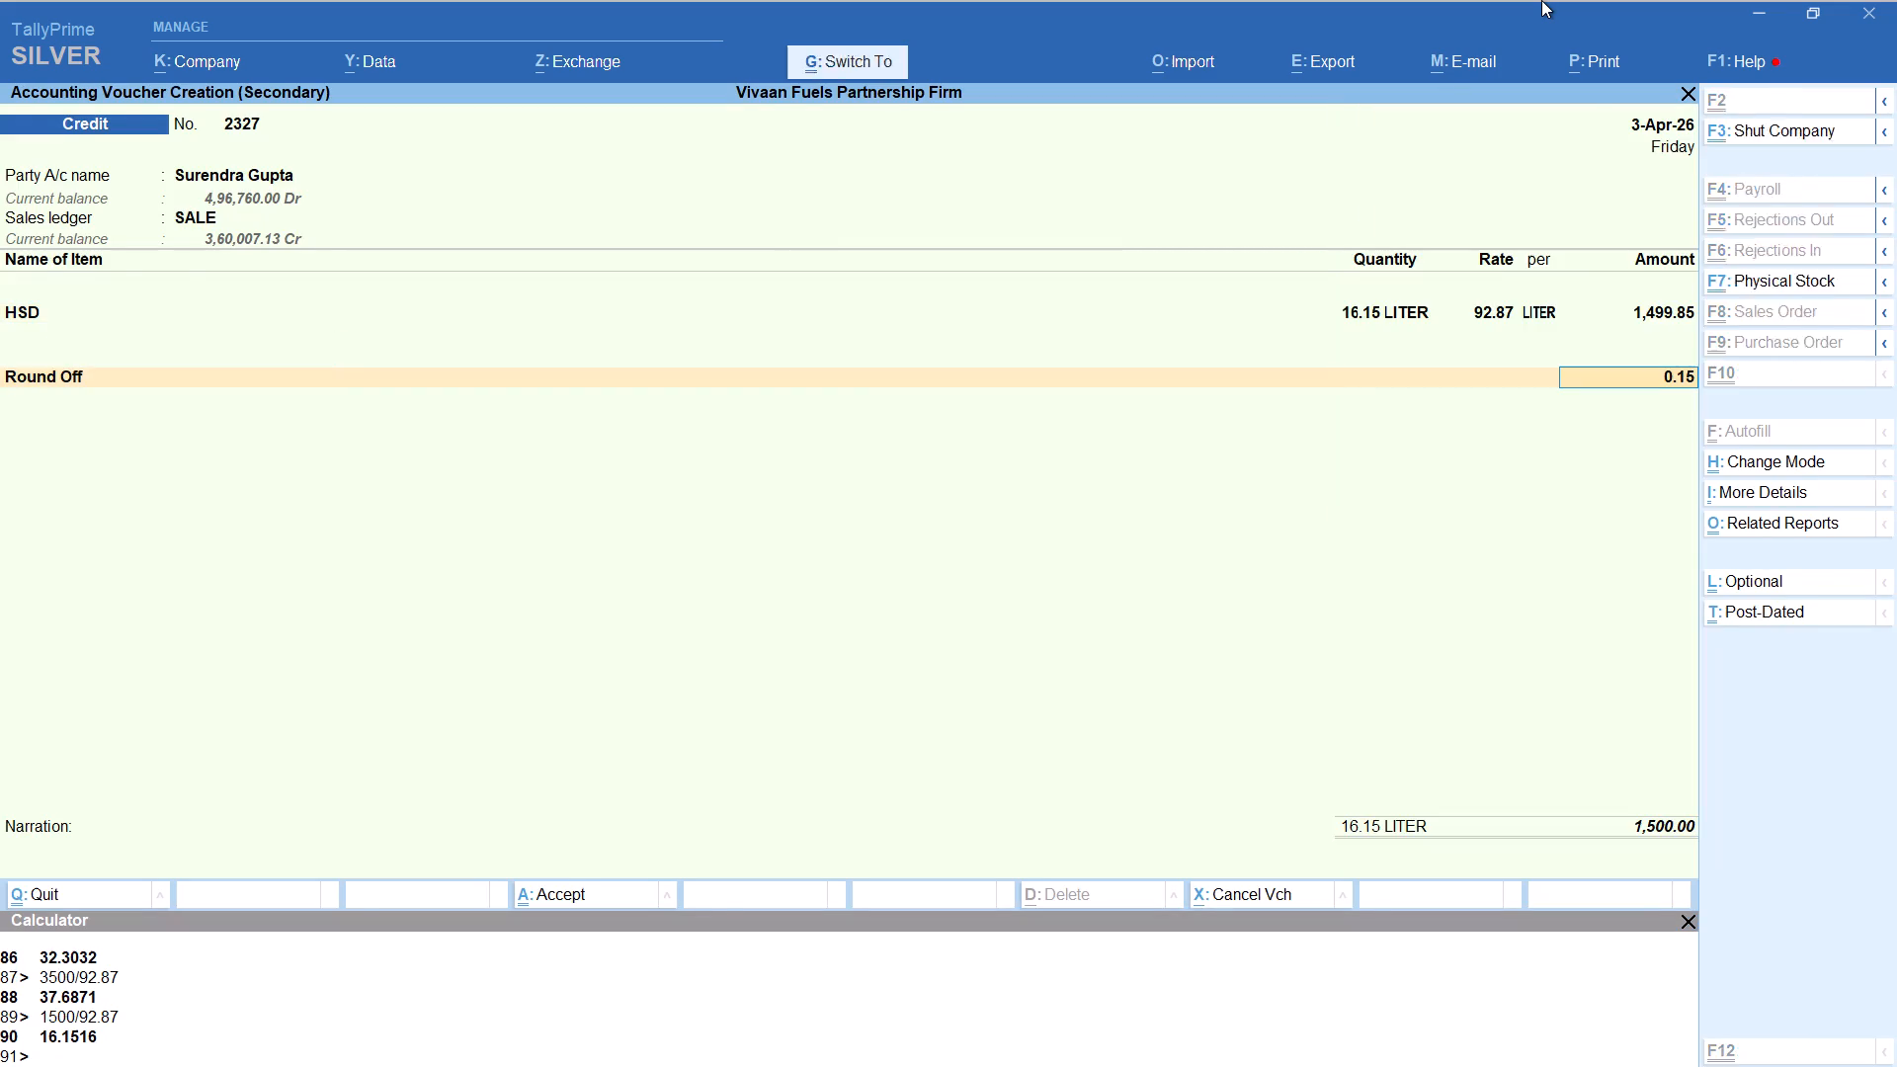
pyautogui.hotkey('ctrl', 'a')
# Start a new Credit sales voucher dated 3-Apr-26 for the party Hakim, using the SALE ledger.
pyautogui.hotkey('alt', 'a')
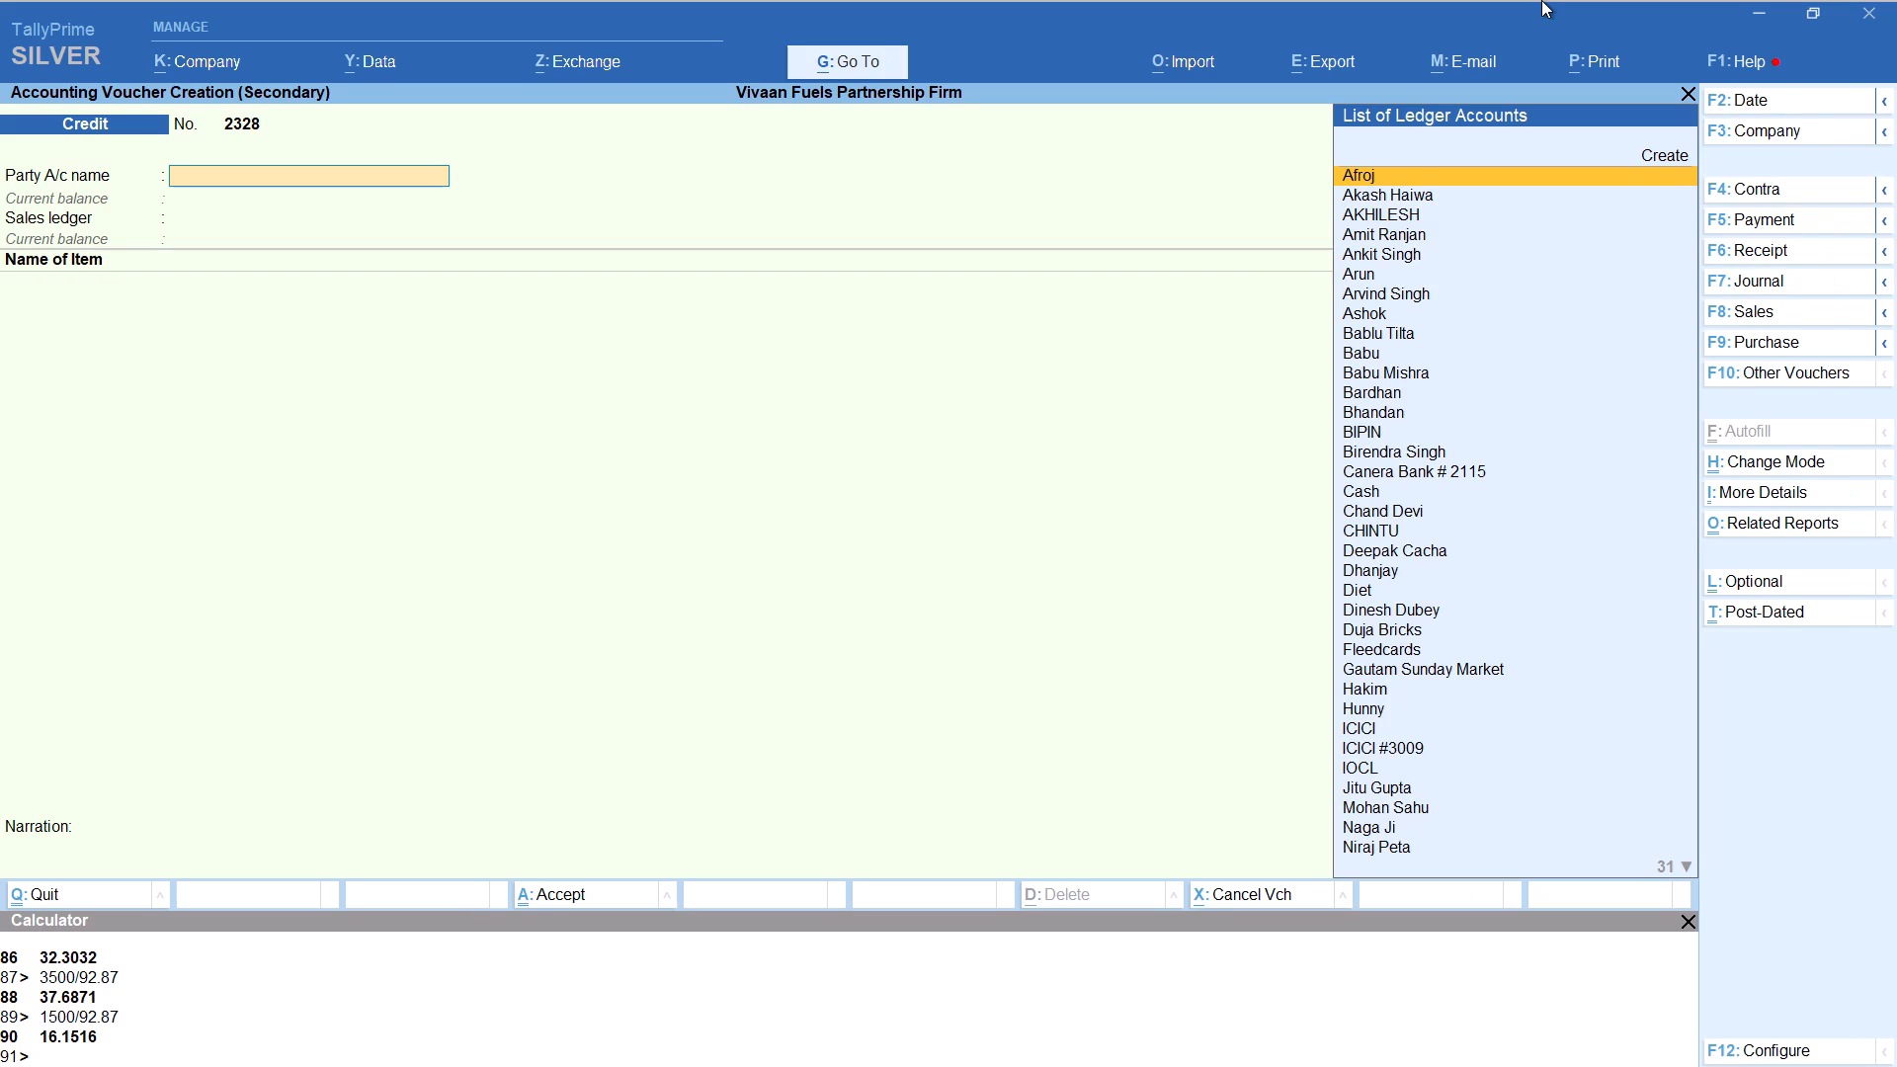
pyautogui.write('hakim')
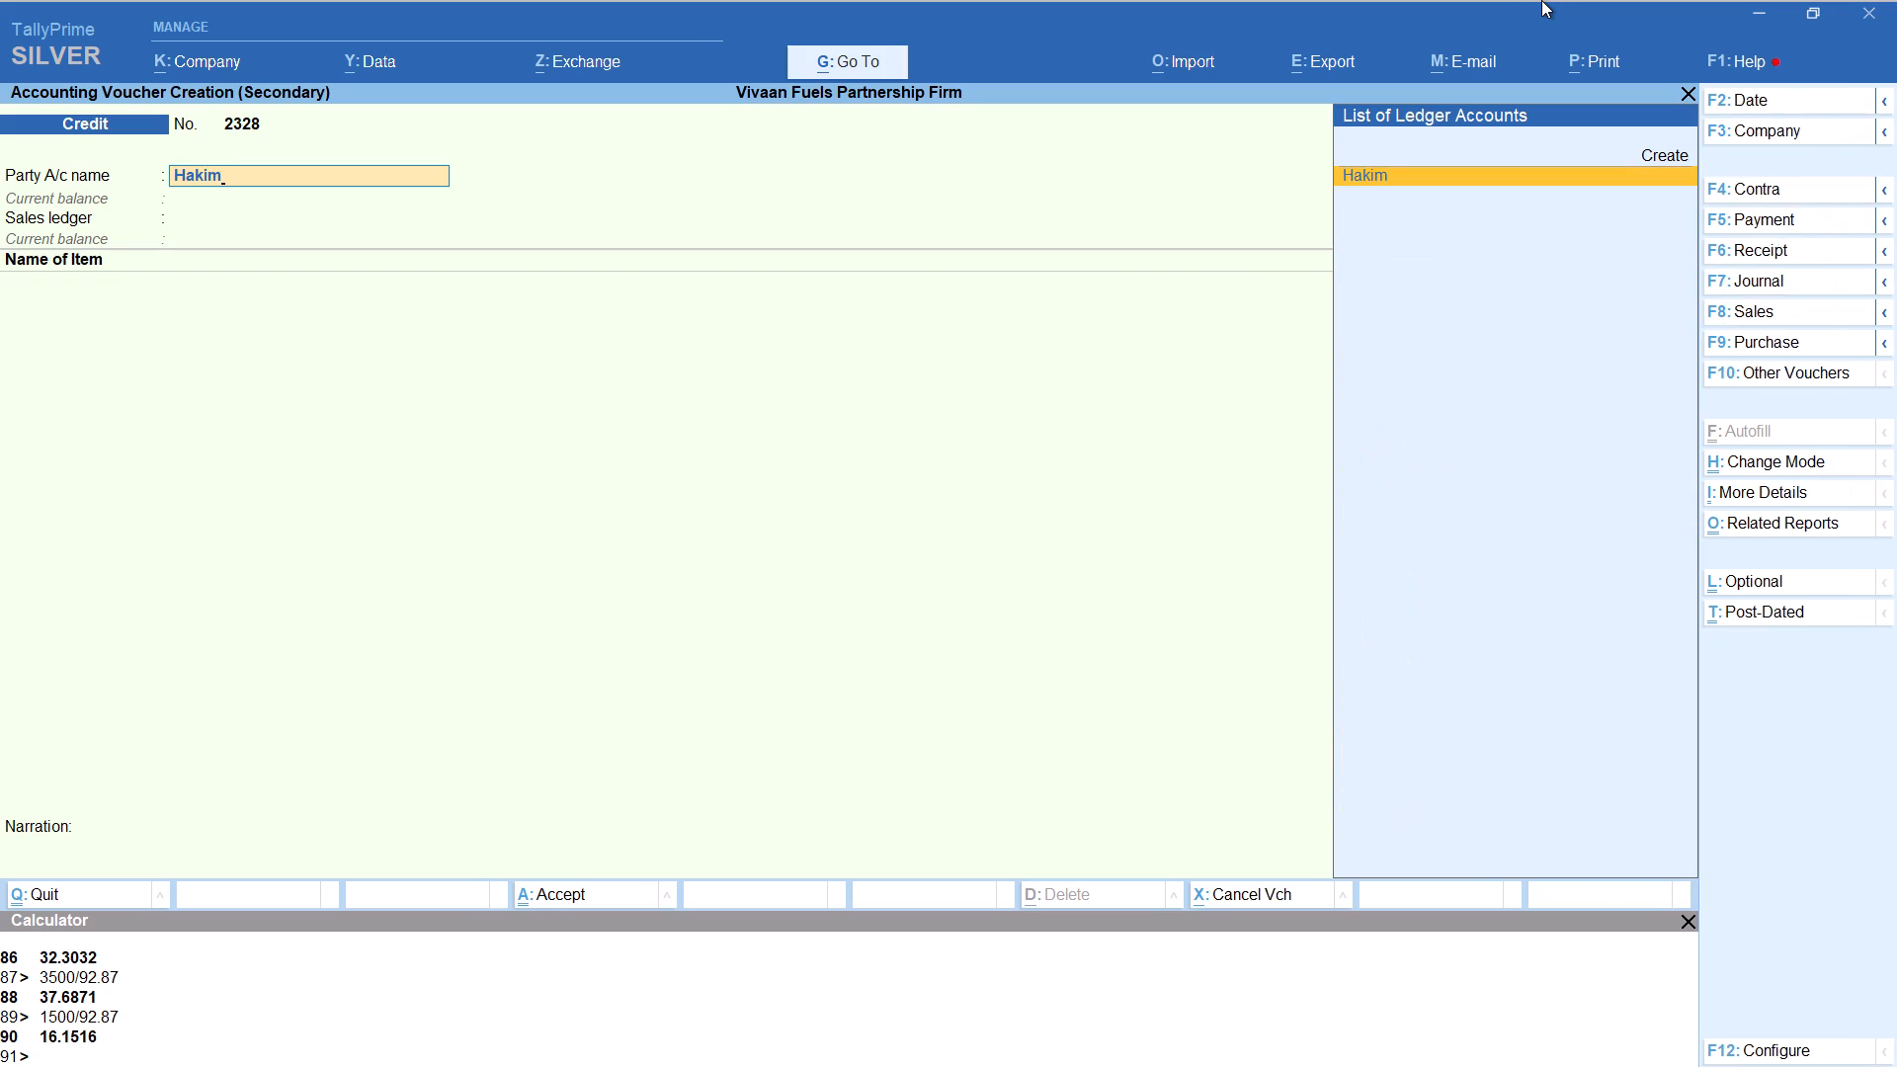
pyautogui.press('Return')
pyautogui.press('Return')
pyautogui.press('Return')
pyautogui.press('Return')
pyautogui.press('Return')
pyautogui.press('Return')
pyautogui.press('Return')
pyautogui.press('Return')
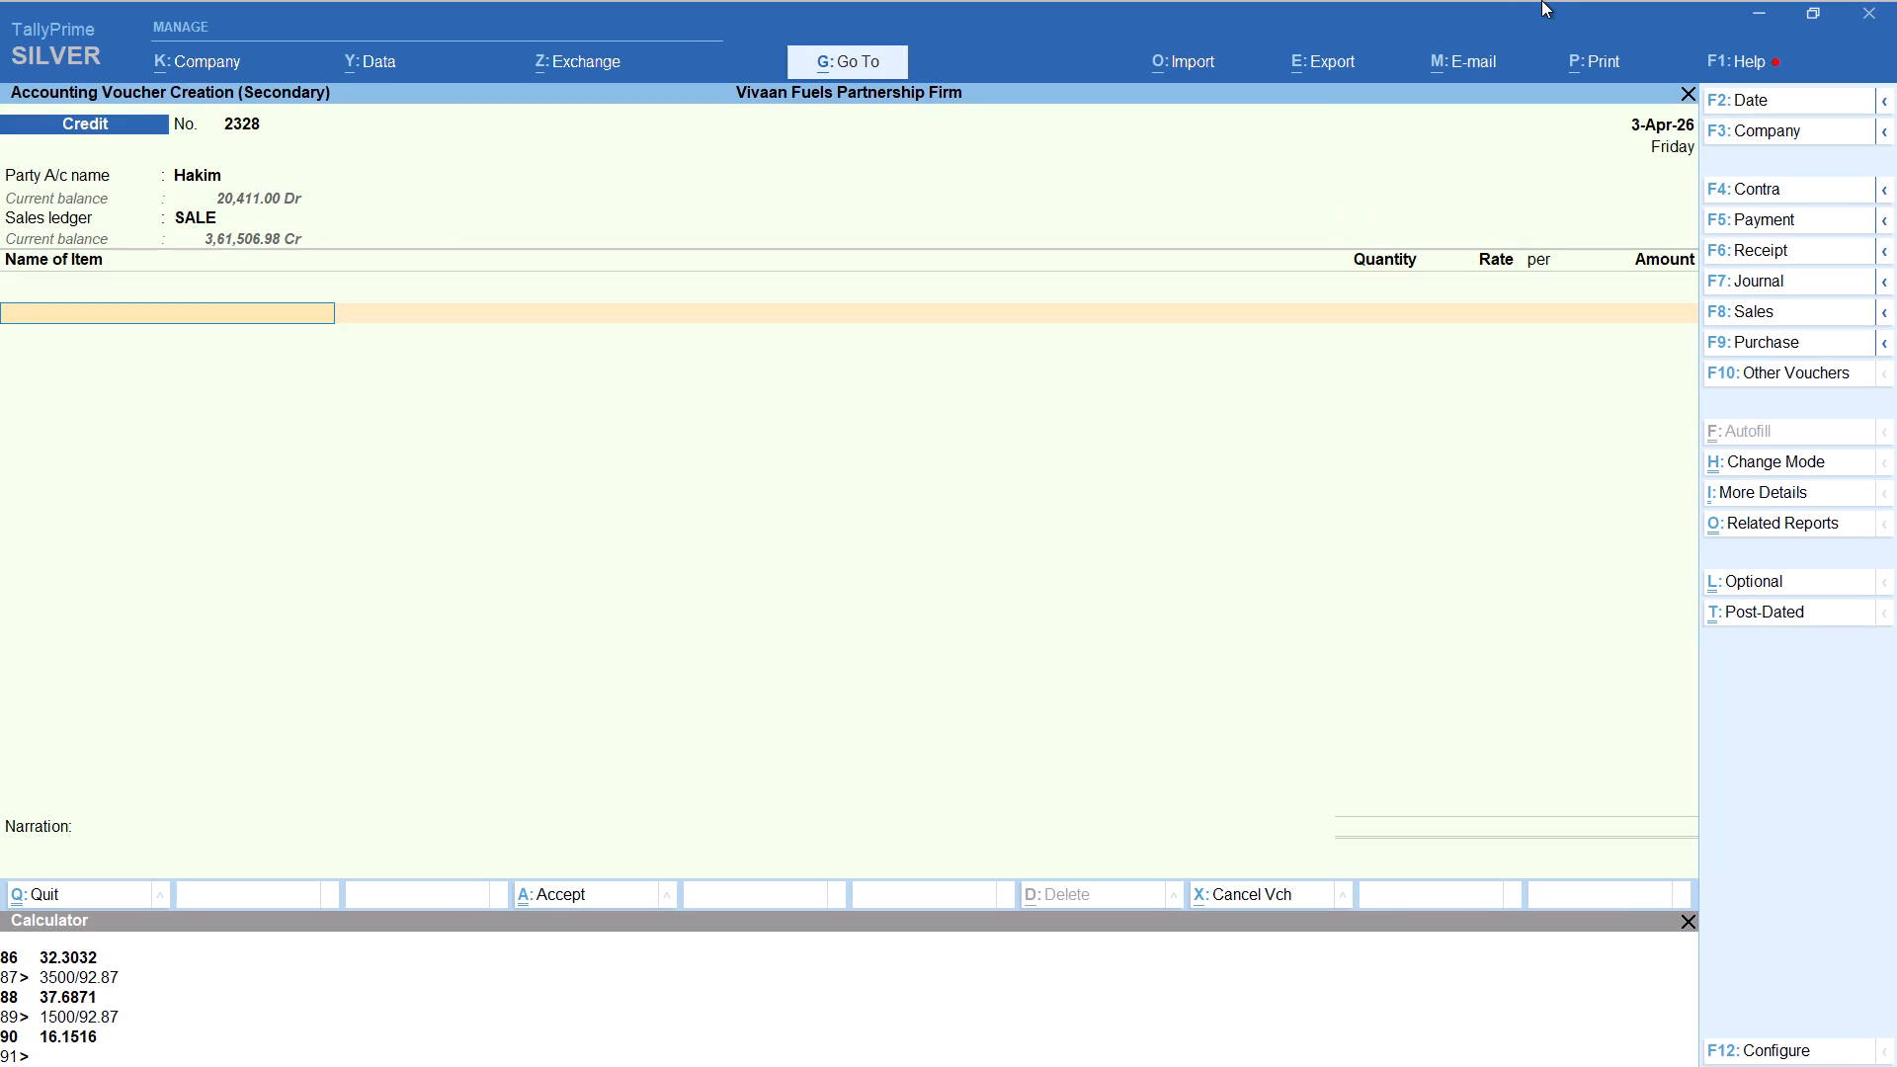
# Add HSD to the Hakim voucher with no tracking number, computing the quantity as 185740/92.87 at rate 92.87 per litre.
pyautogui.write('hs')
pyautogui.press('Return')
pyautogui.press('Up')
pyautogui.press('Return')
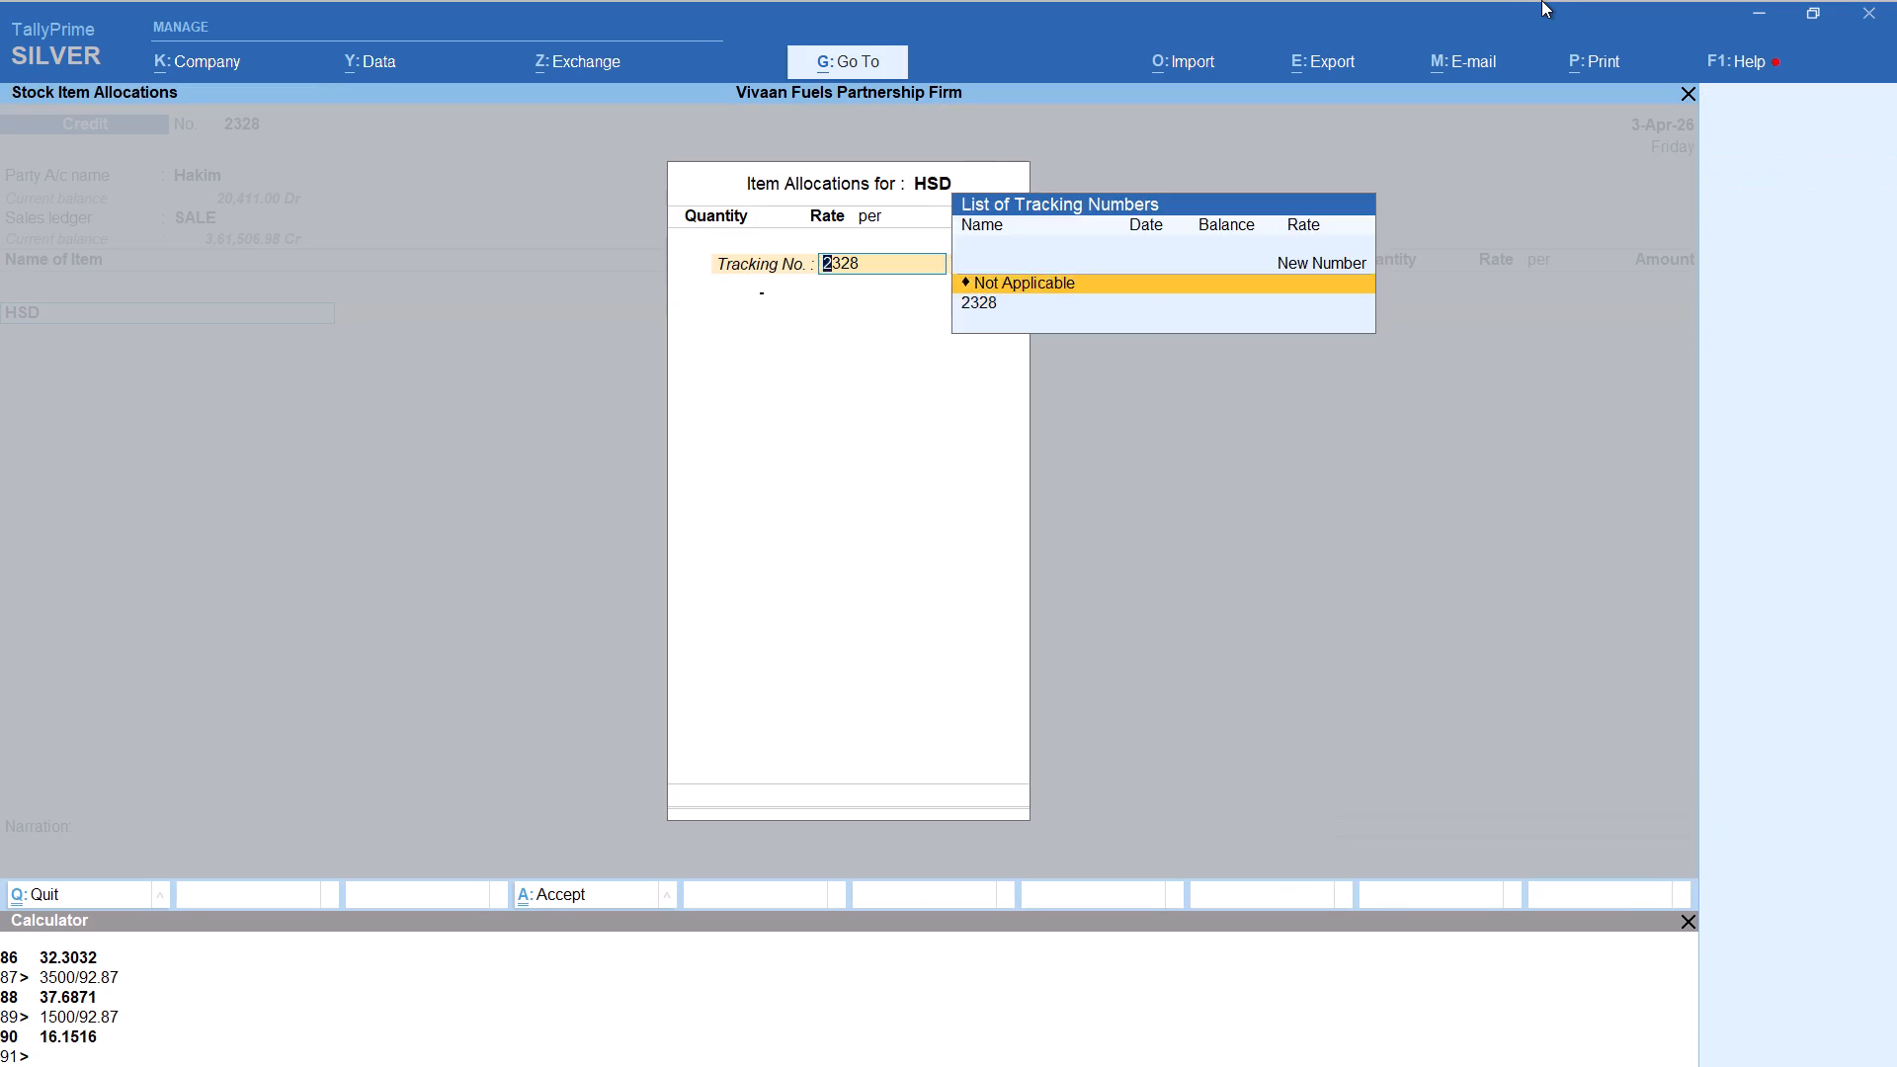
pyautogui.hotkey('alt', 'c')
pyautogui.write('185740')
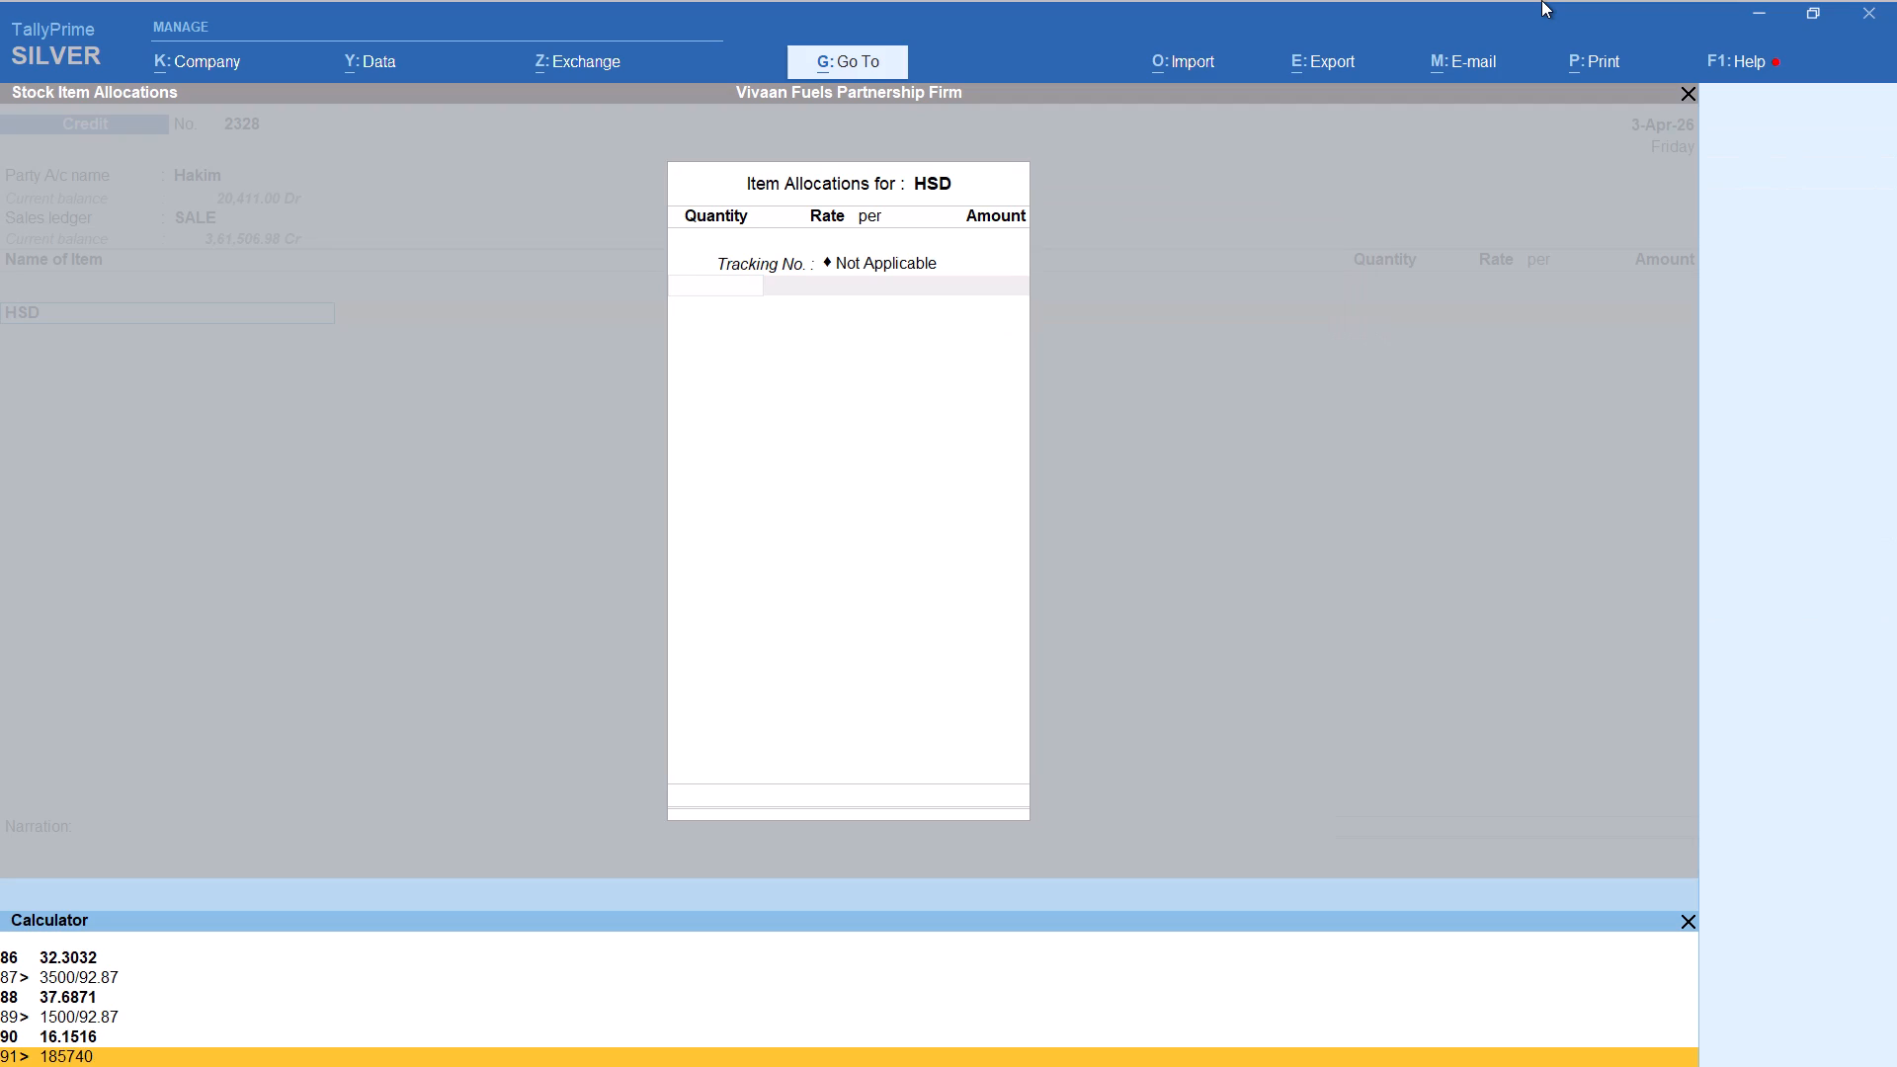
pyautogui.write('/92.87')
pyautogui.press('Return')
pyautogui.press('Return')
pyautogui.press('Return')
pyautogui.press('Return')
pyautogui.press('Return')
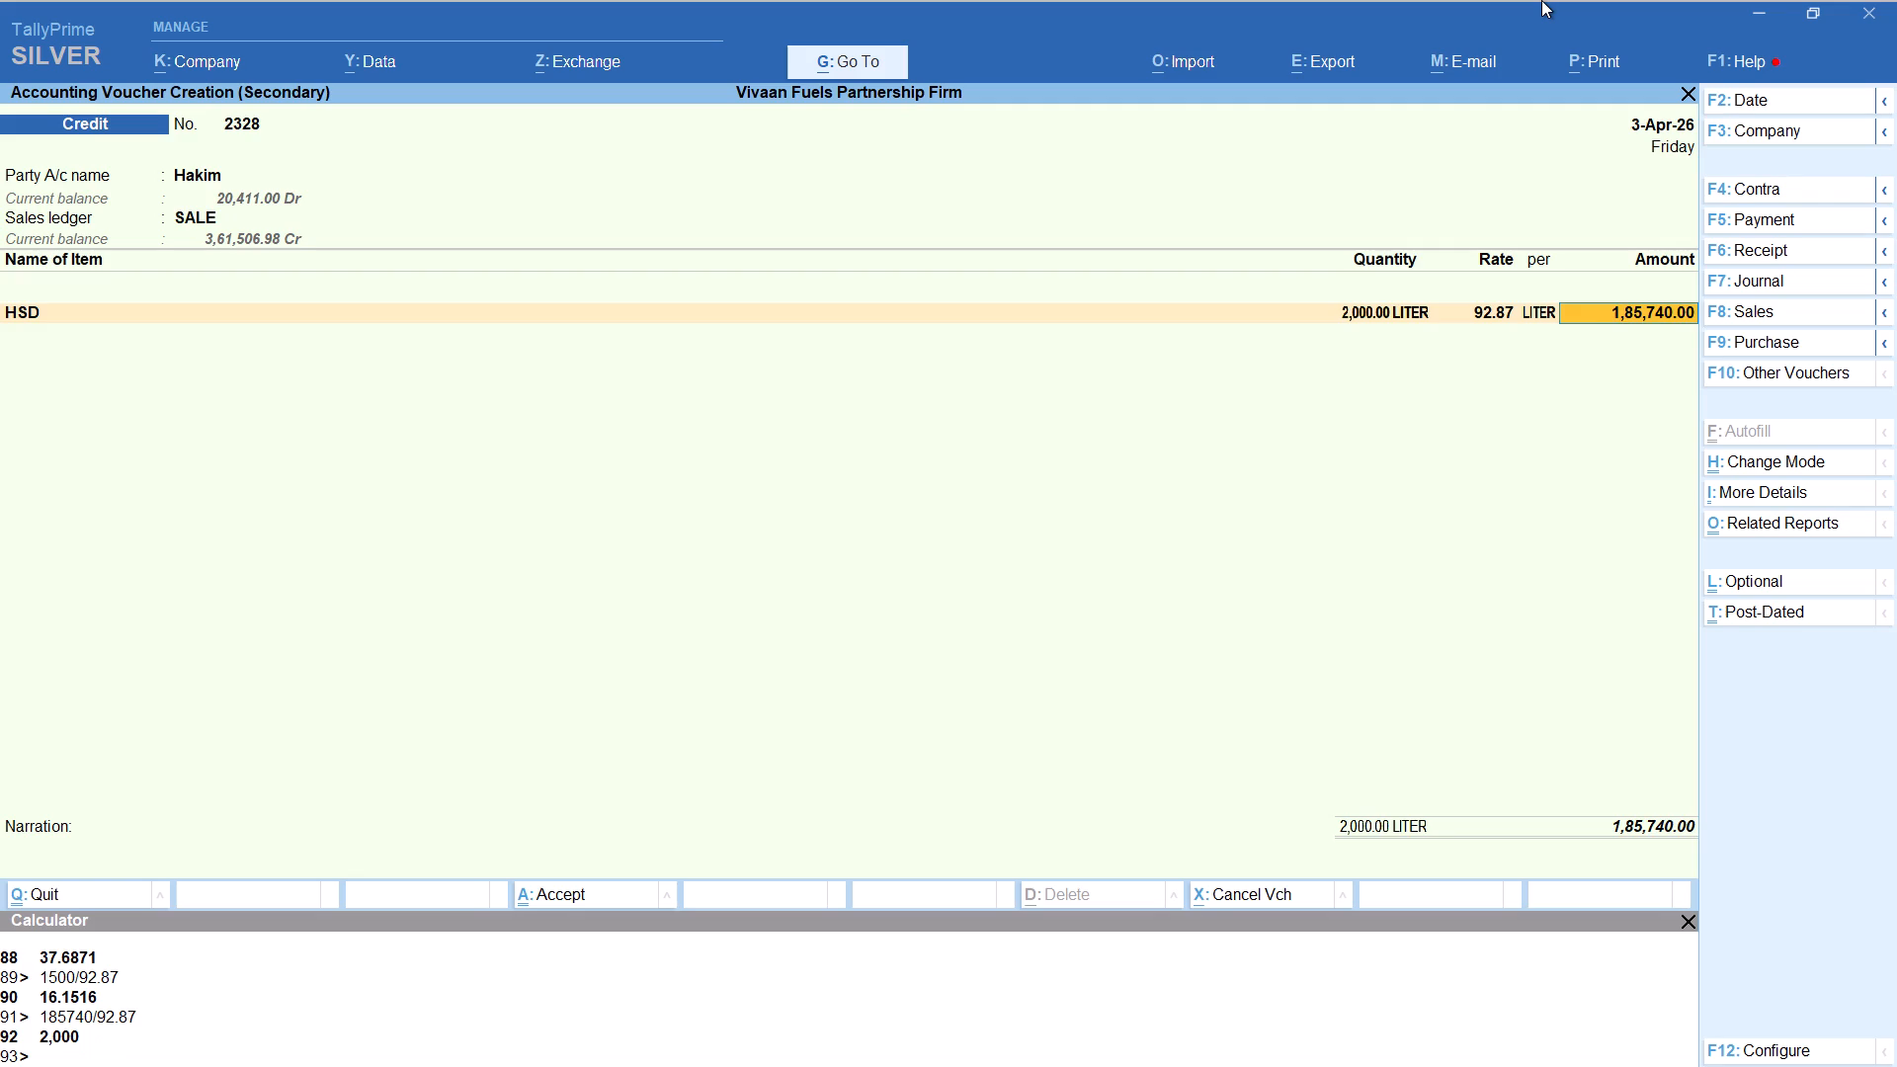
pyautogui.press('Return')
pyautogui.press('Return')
# Add the Round Off ledger to the Hakim voucher and save it.
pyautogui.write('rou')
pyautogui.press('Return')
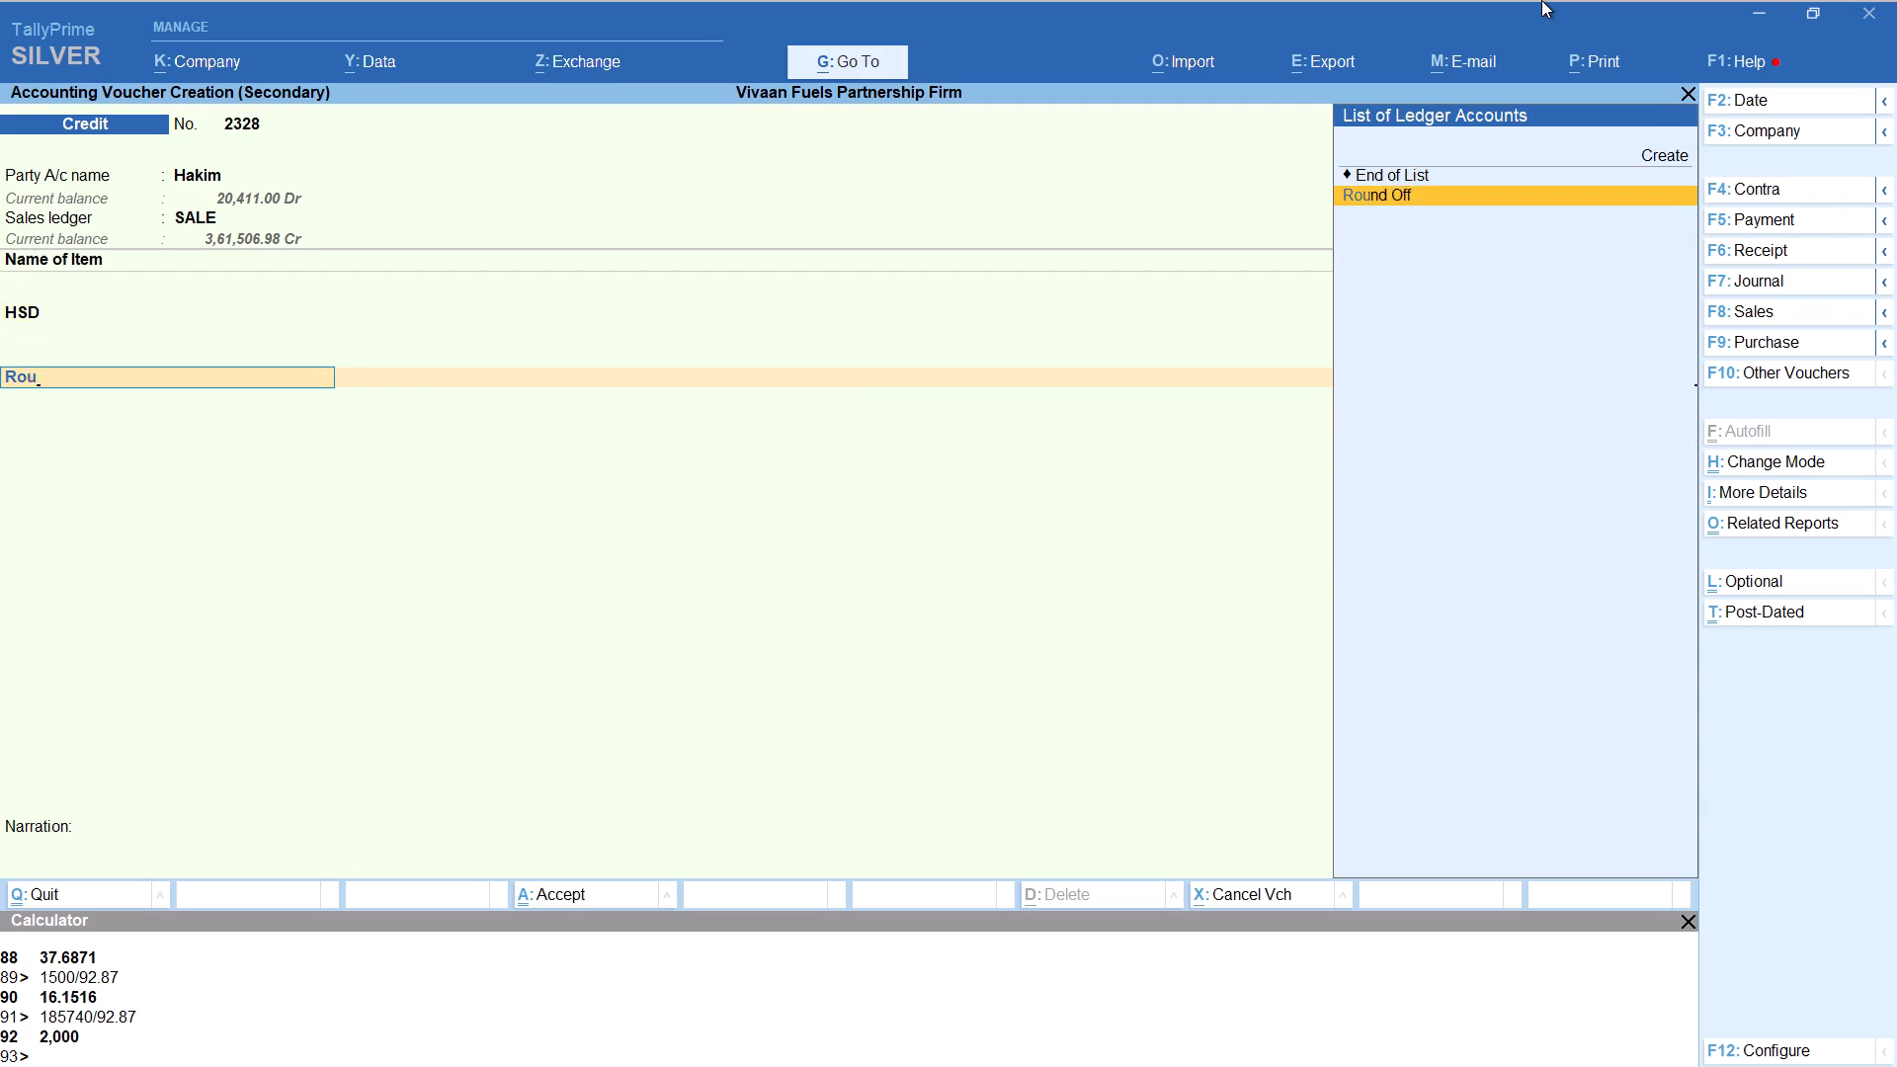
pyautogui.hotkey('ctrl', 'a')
# Start a new Credit sales voucher dated 3-Apr-26 for Dhanjay, with Dhanjay as the buyer and the SALE ledger.
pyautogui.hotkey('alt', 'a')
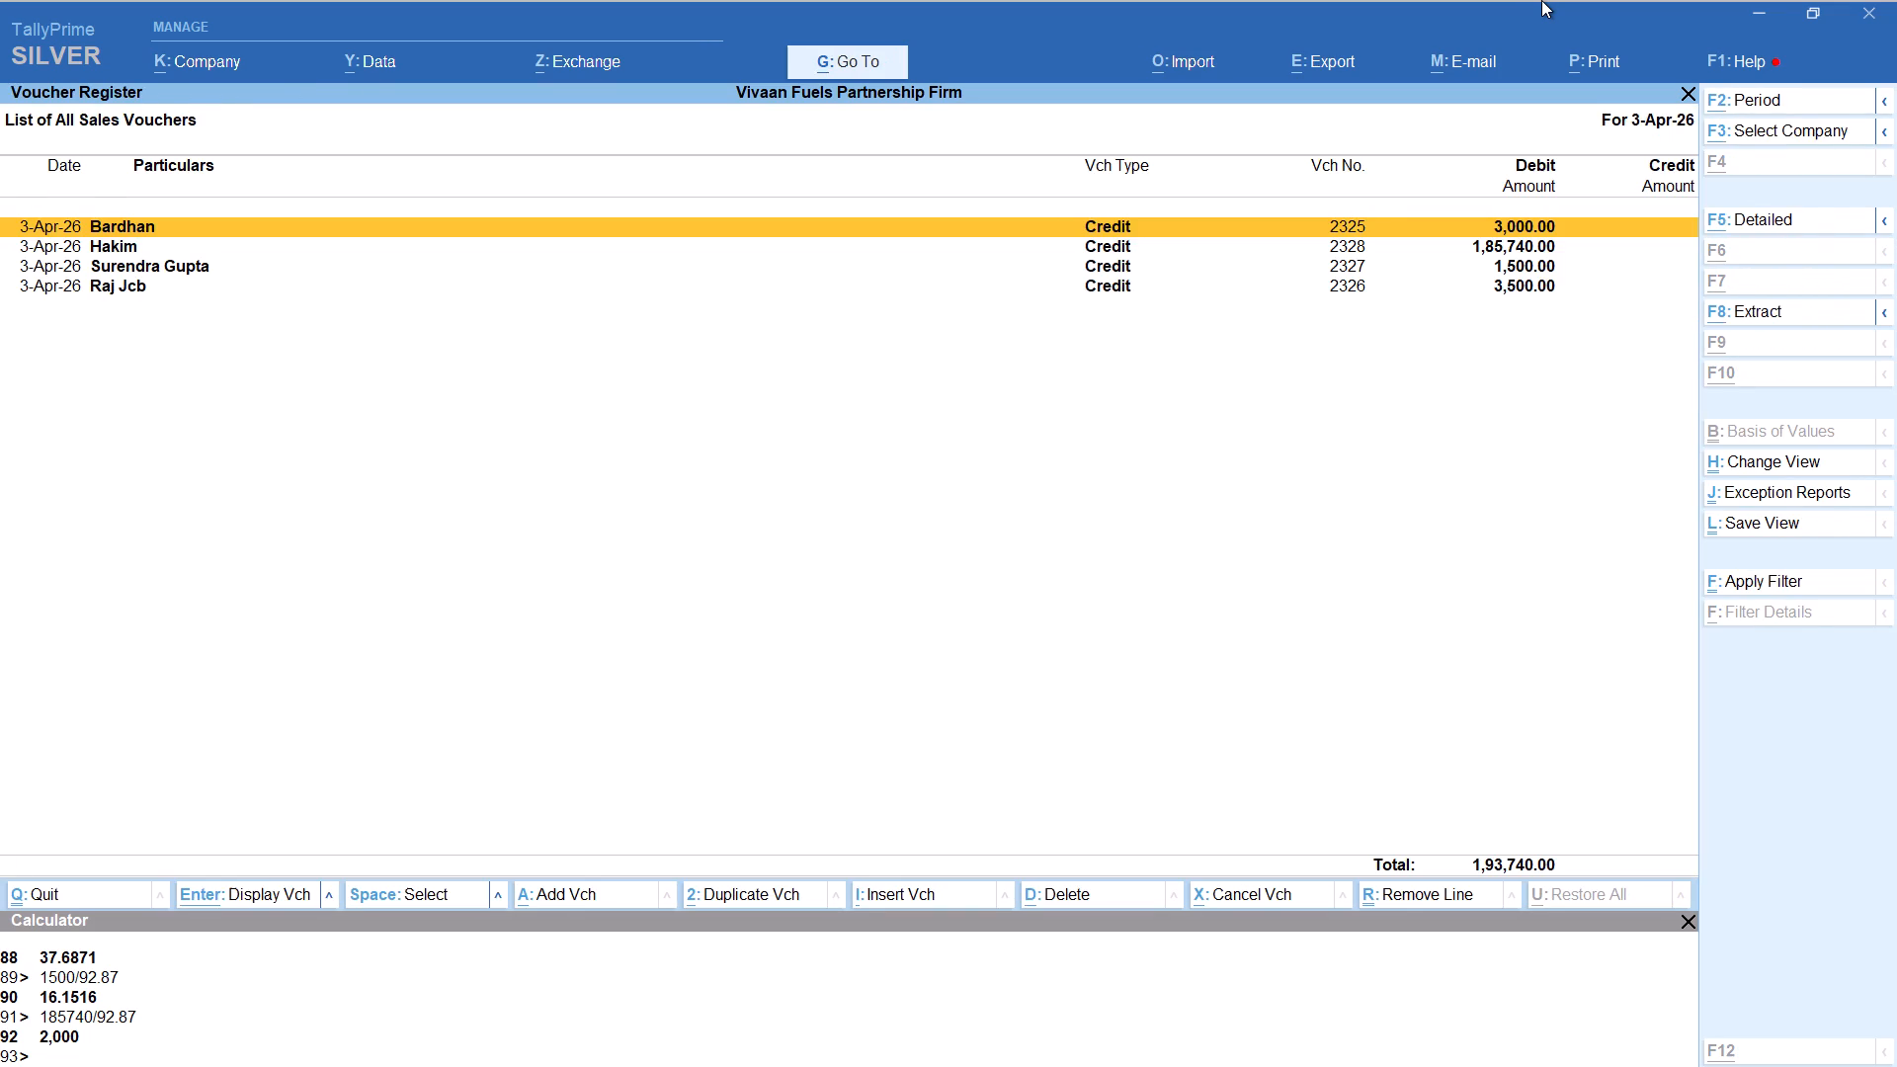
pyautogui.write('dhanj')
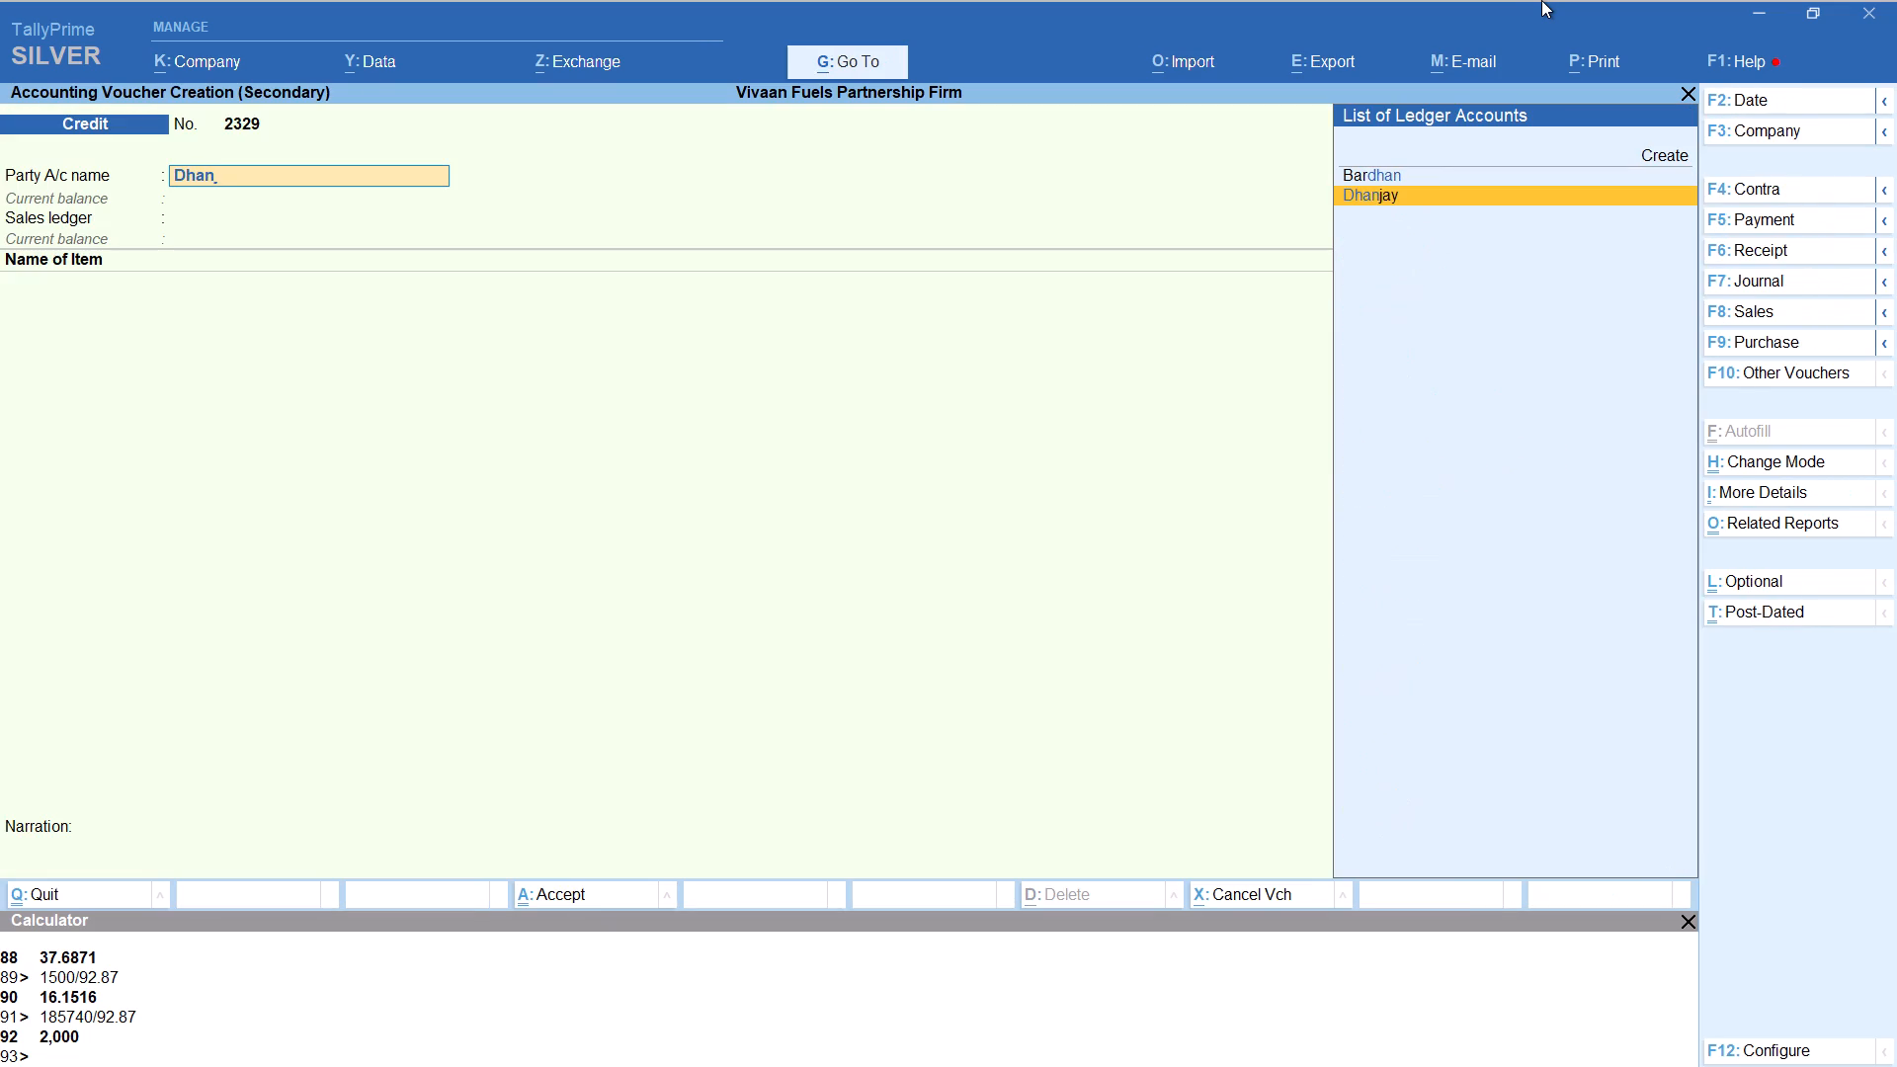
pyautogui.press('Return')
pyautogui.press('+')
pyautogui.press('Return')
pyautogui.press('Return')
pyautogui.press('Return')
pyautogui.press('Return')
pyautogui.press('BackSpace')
pyautogui.press('BackSpace')
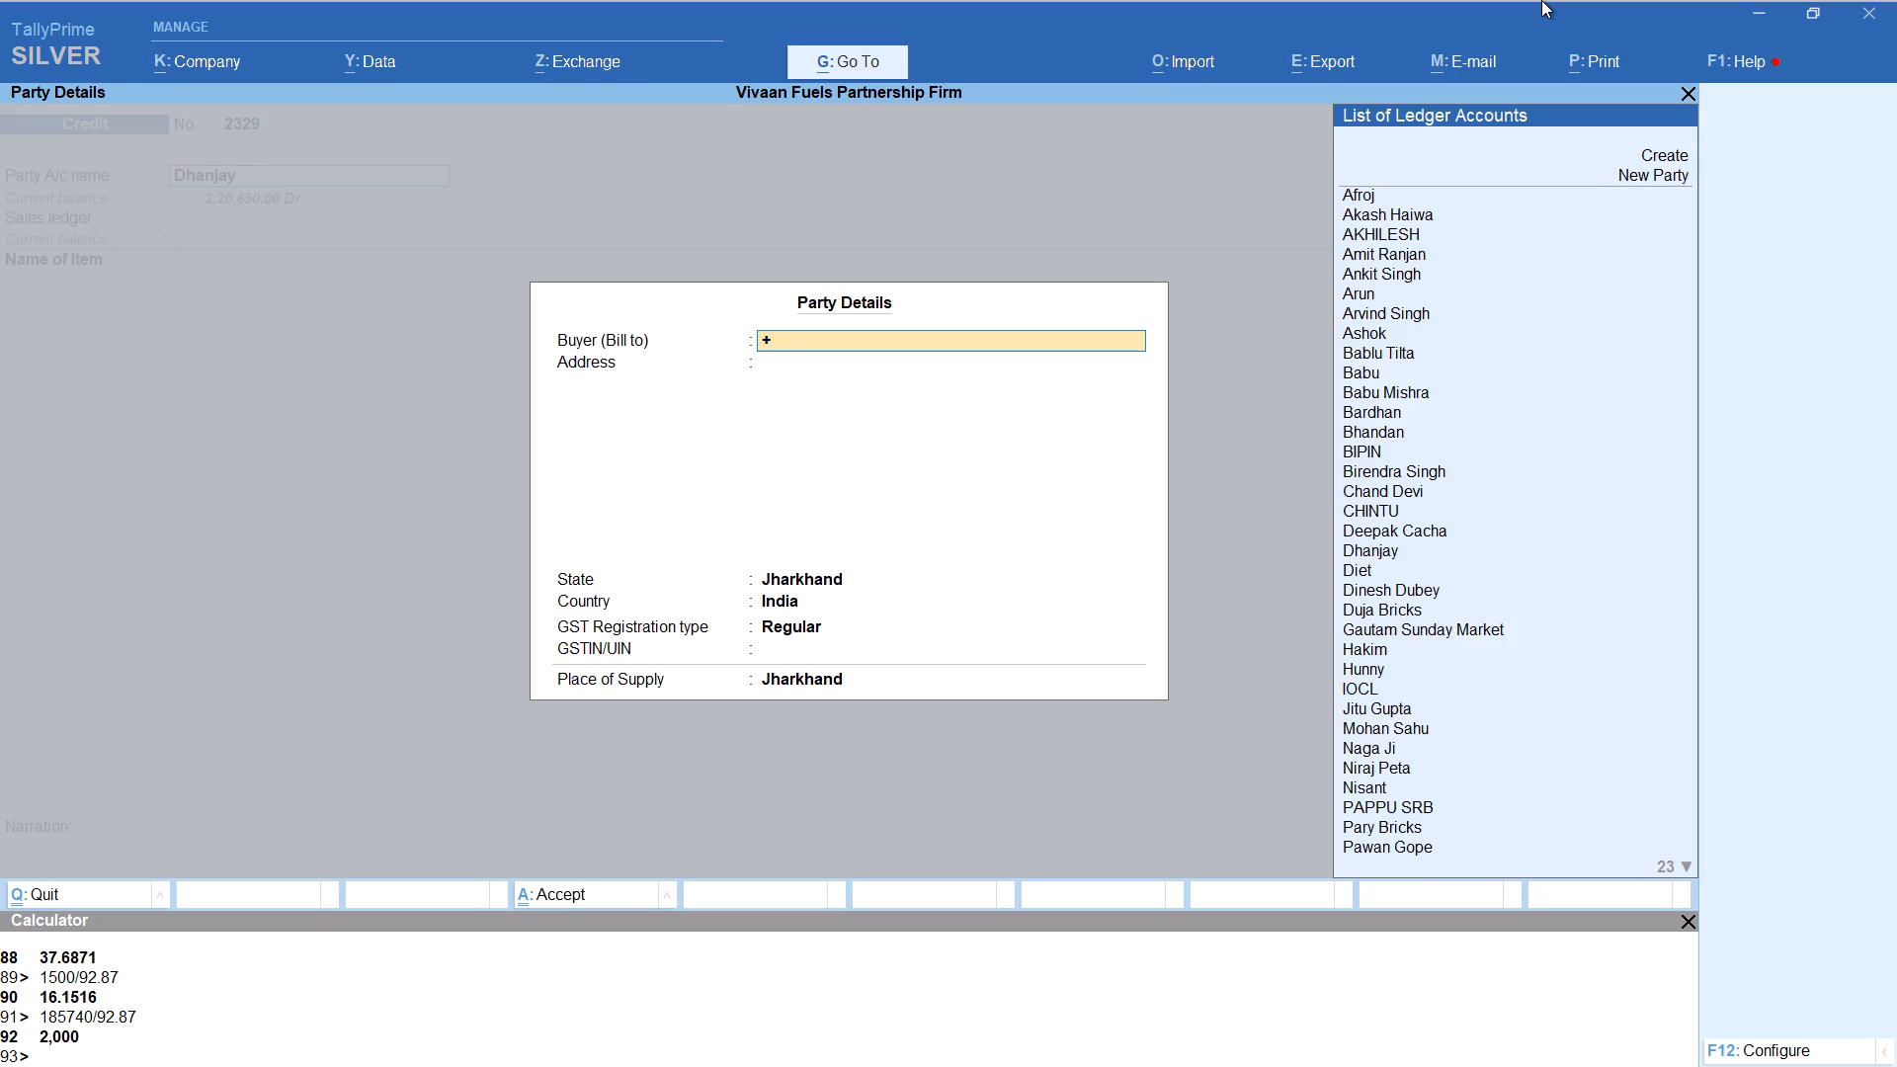
pyautogui.press('BackSpace')
pyautogui.write('dhan')
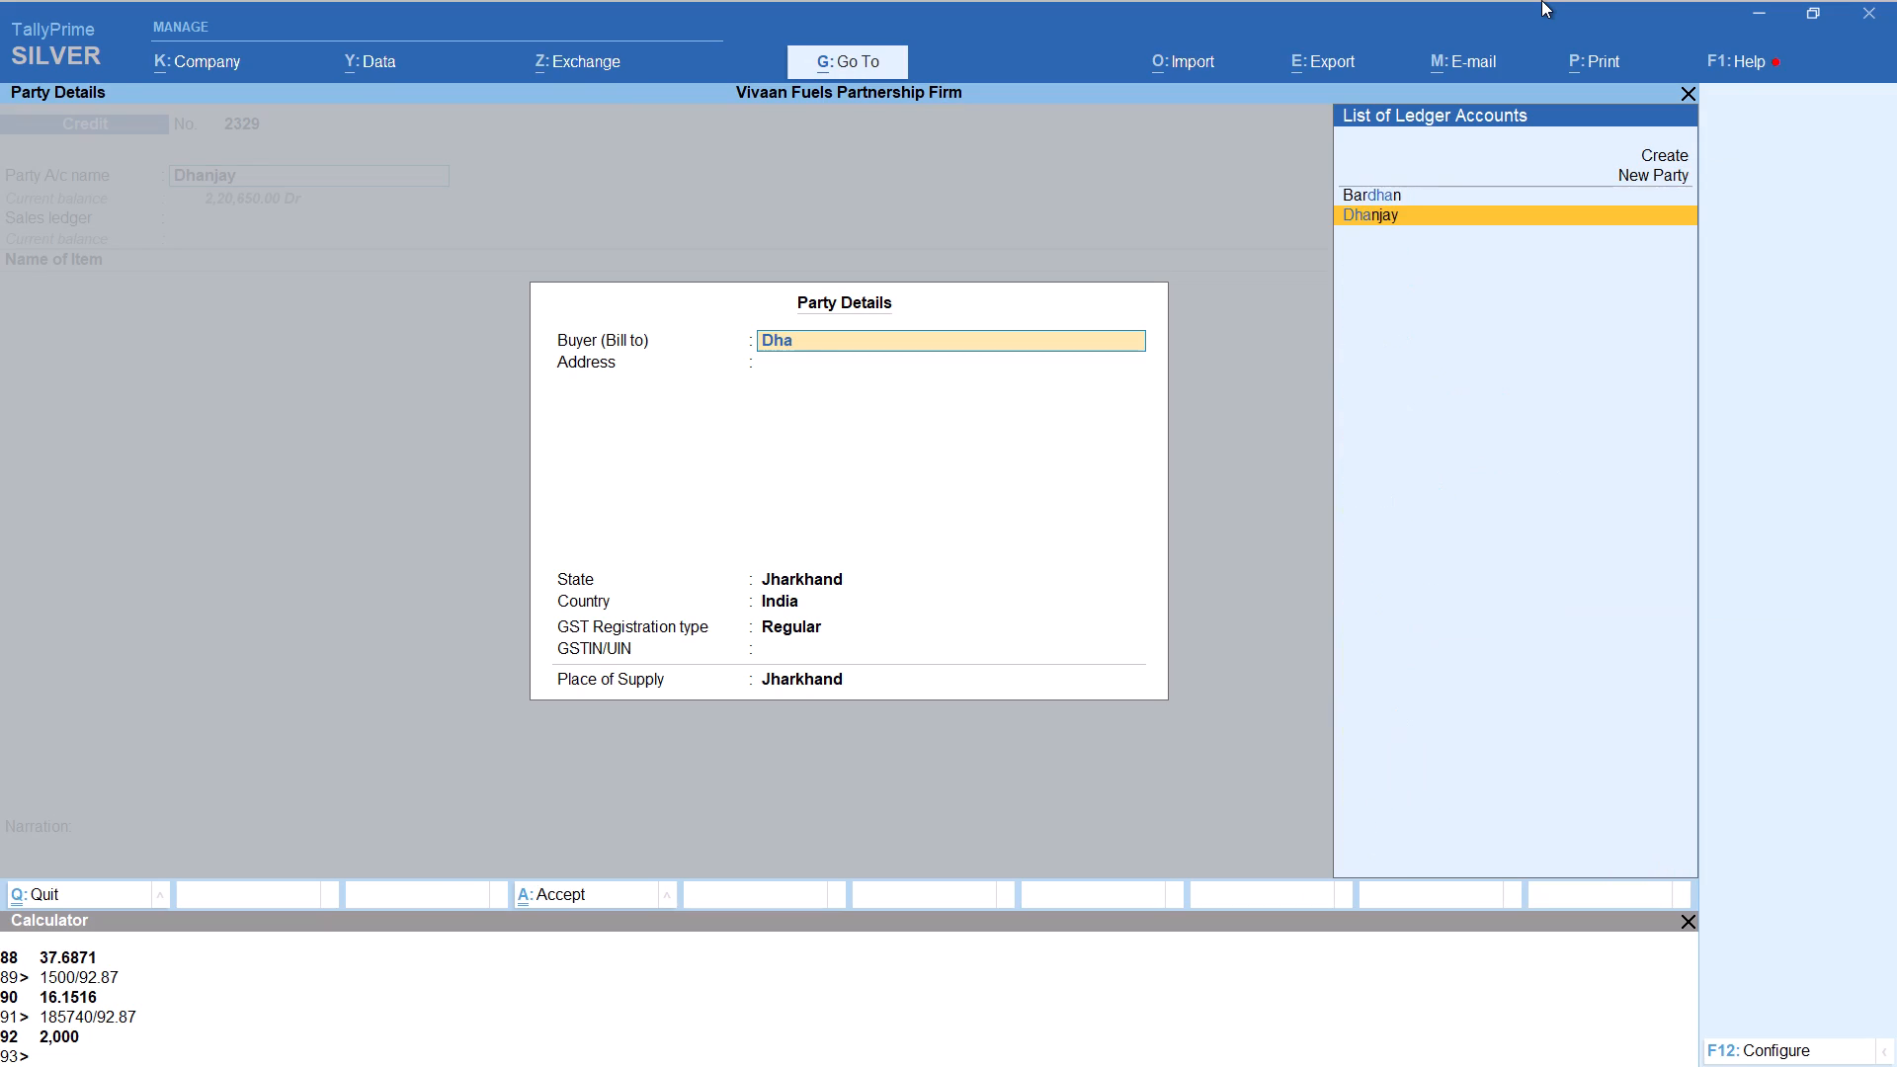
pyautogui.press('Return')
pyautogui.press('Return')
pyautogui.press('Return')
pyautogui.press('Return')
pyautogui.press('Return')
pyautogui.press('Return')
pyautogui.press('Return')
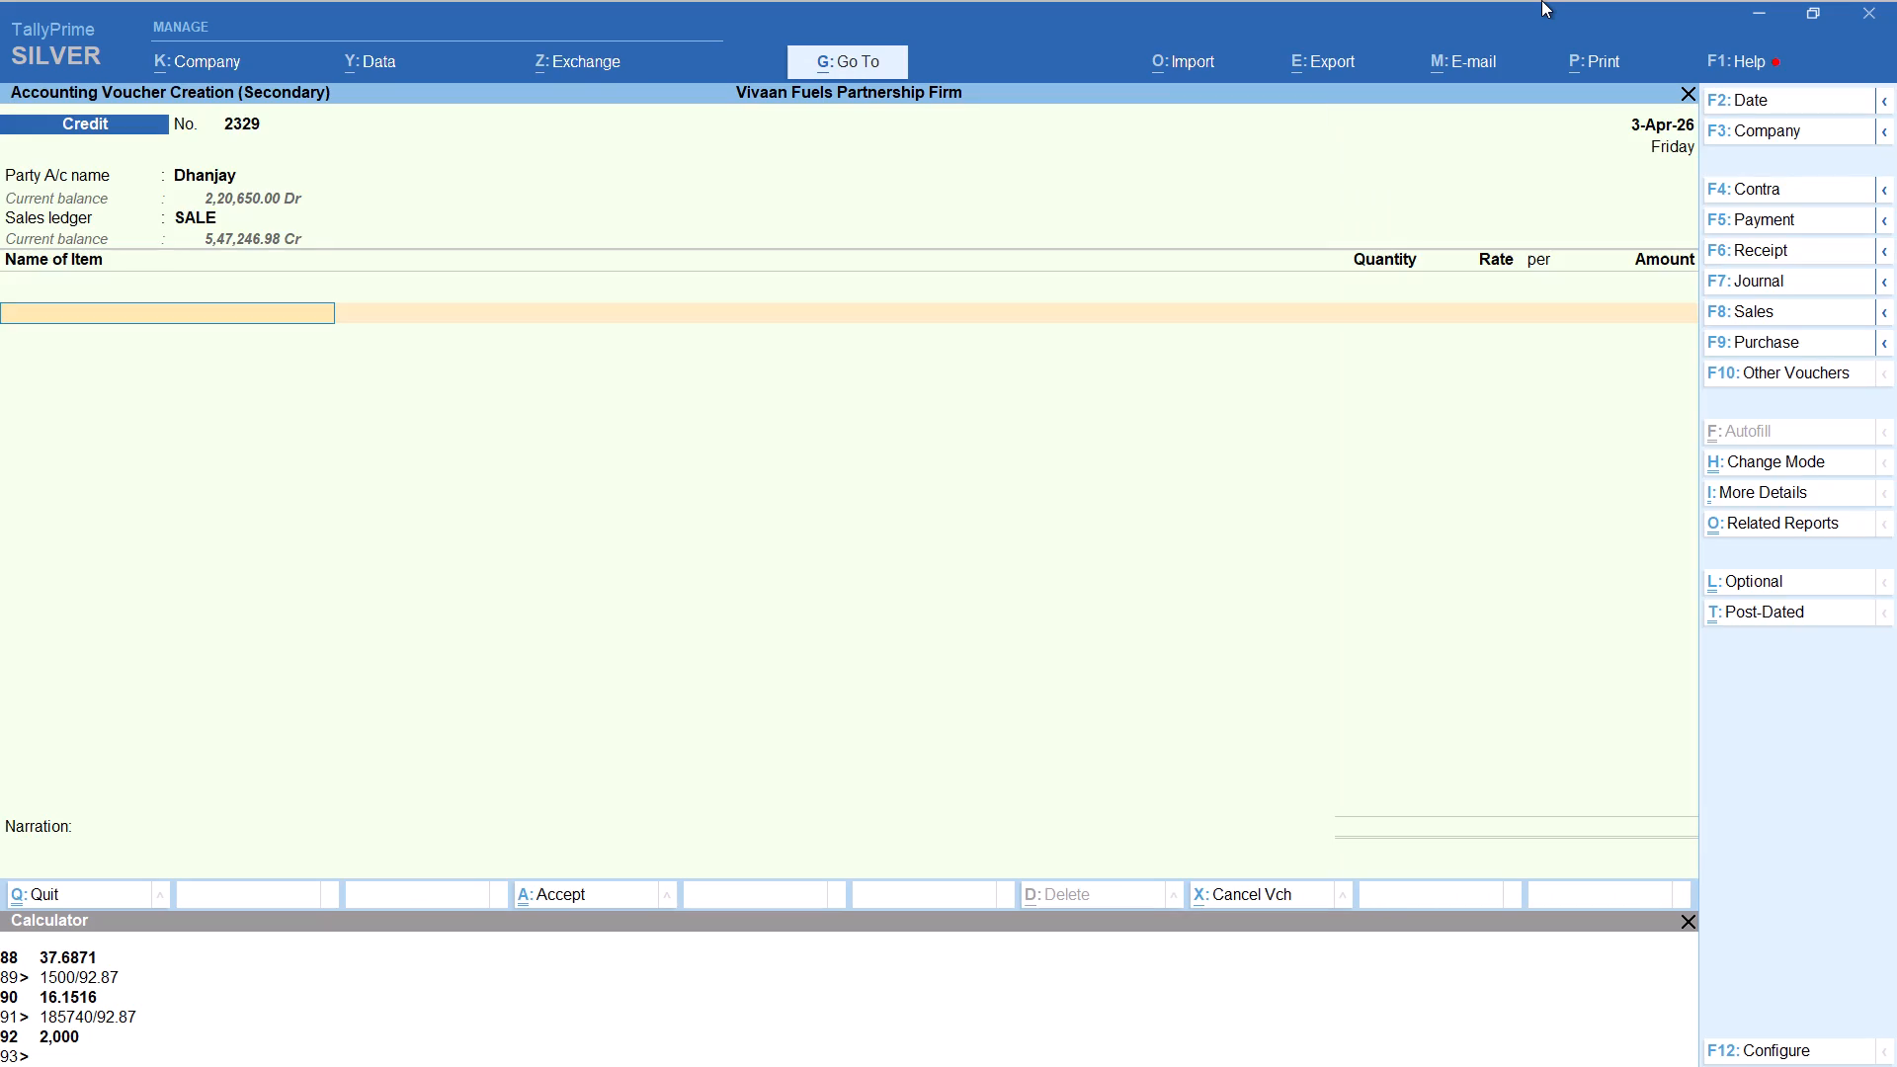
# Add HSD to the Dhanjay voucher with no tracking number, computing the quantity as 3000/92.87 at rate 92.87 per litre.
pyautogui.write('hs')
pyautogui.press('Return')
pyautogui.press('Up')
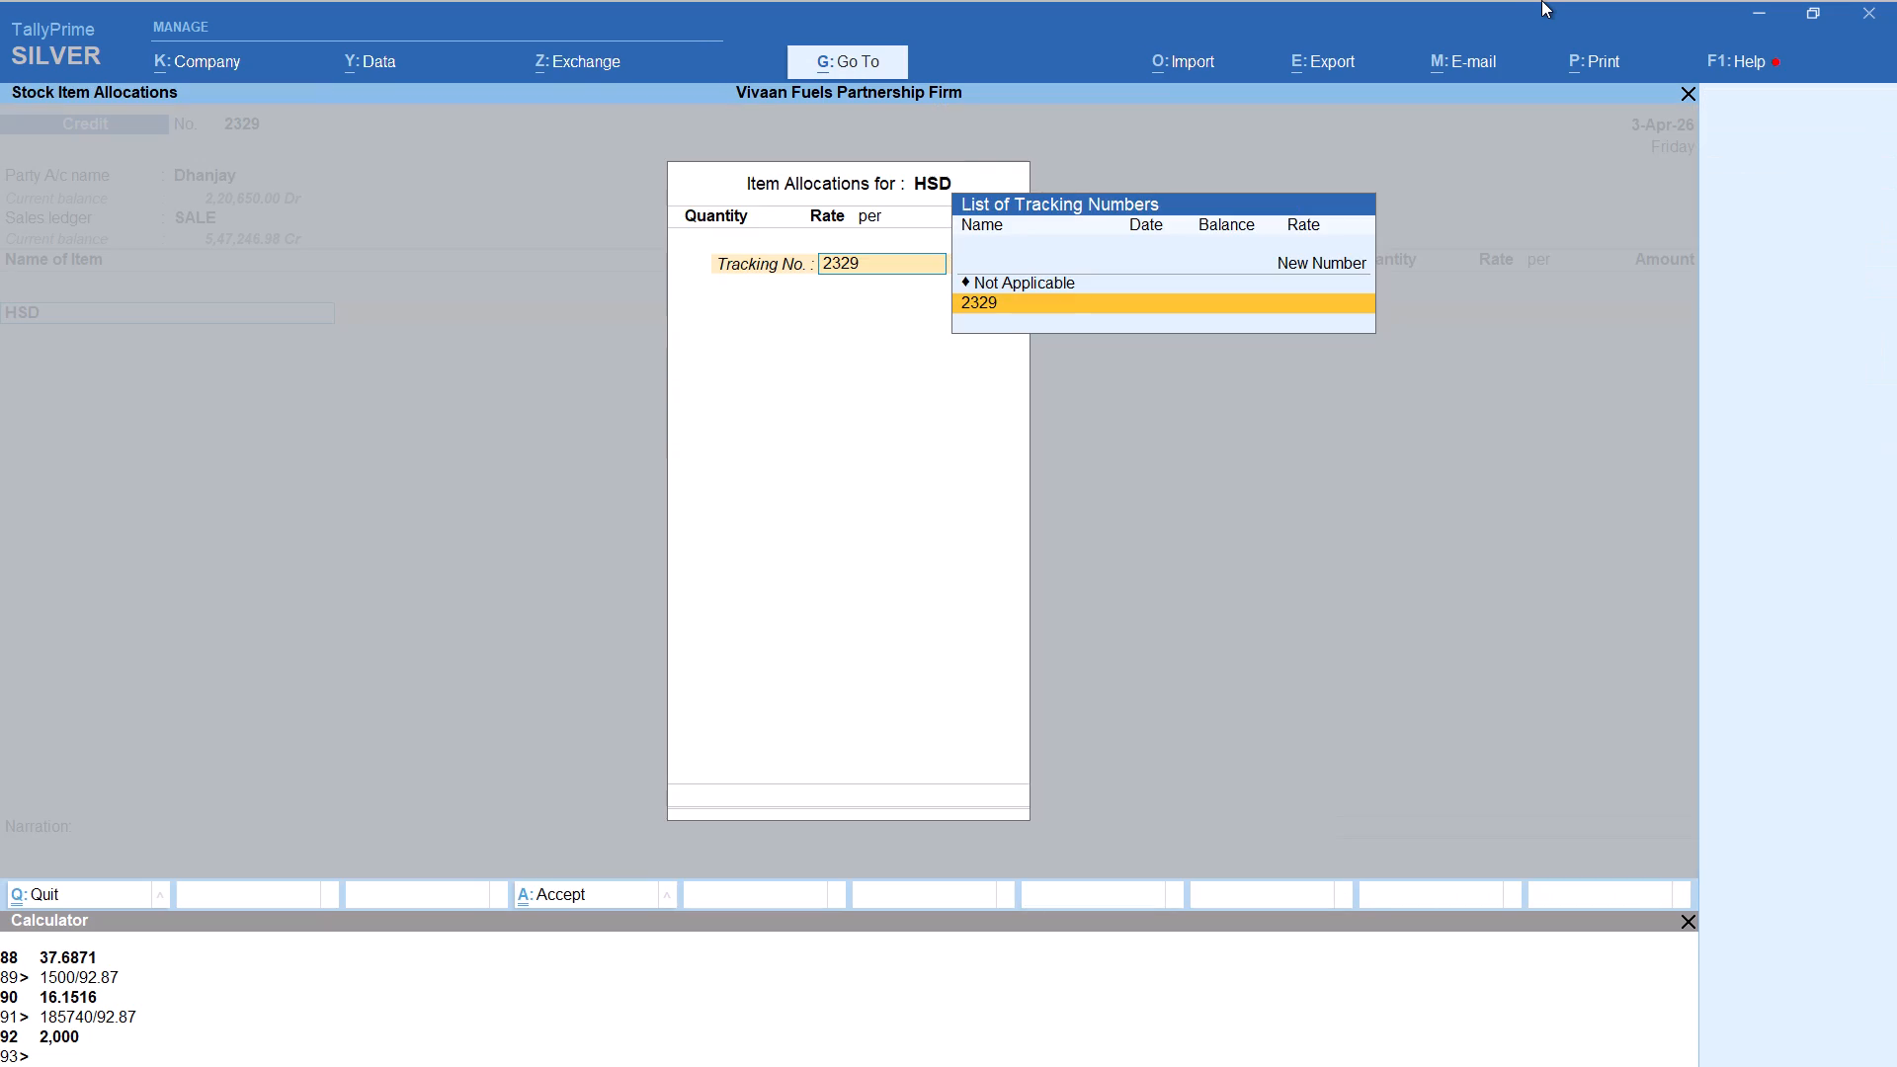
pyautogui.press('Return')
pyautogui.hotkey('alt', 'c')
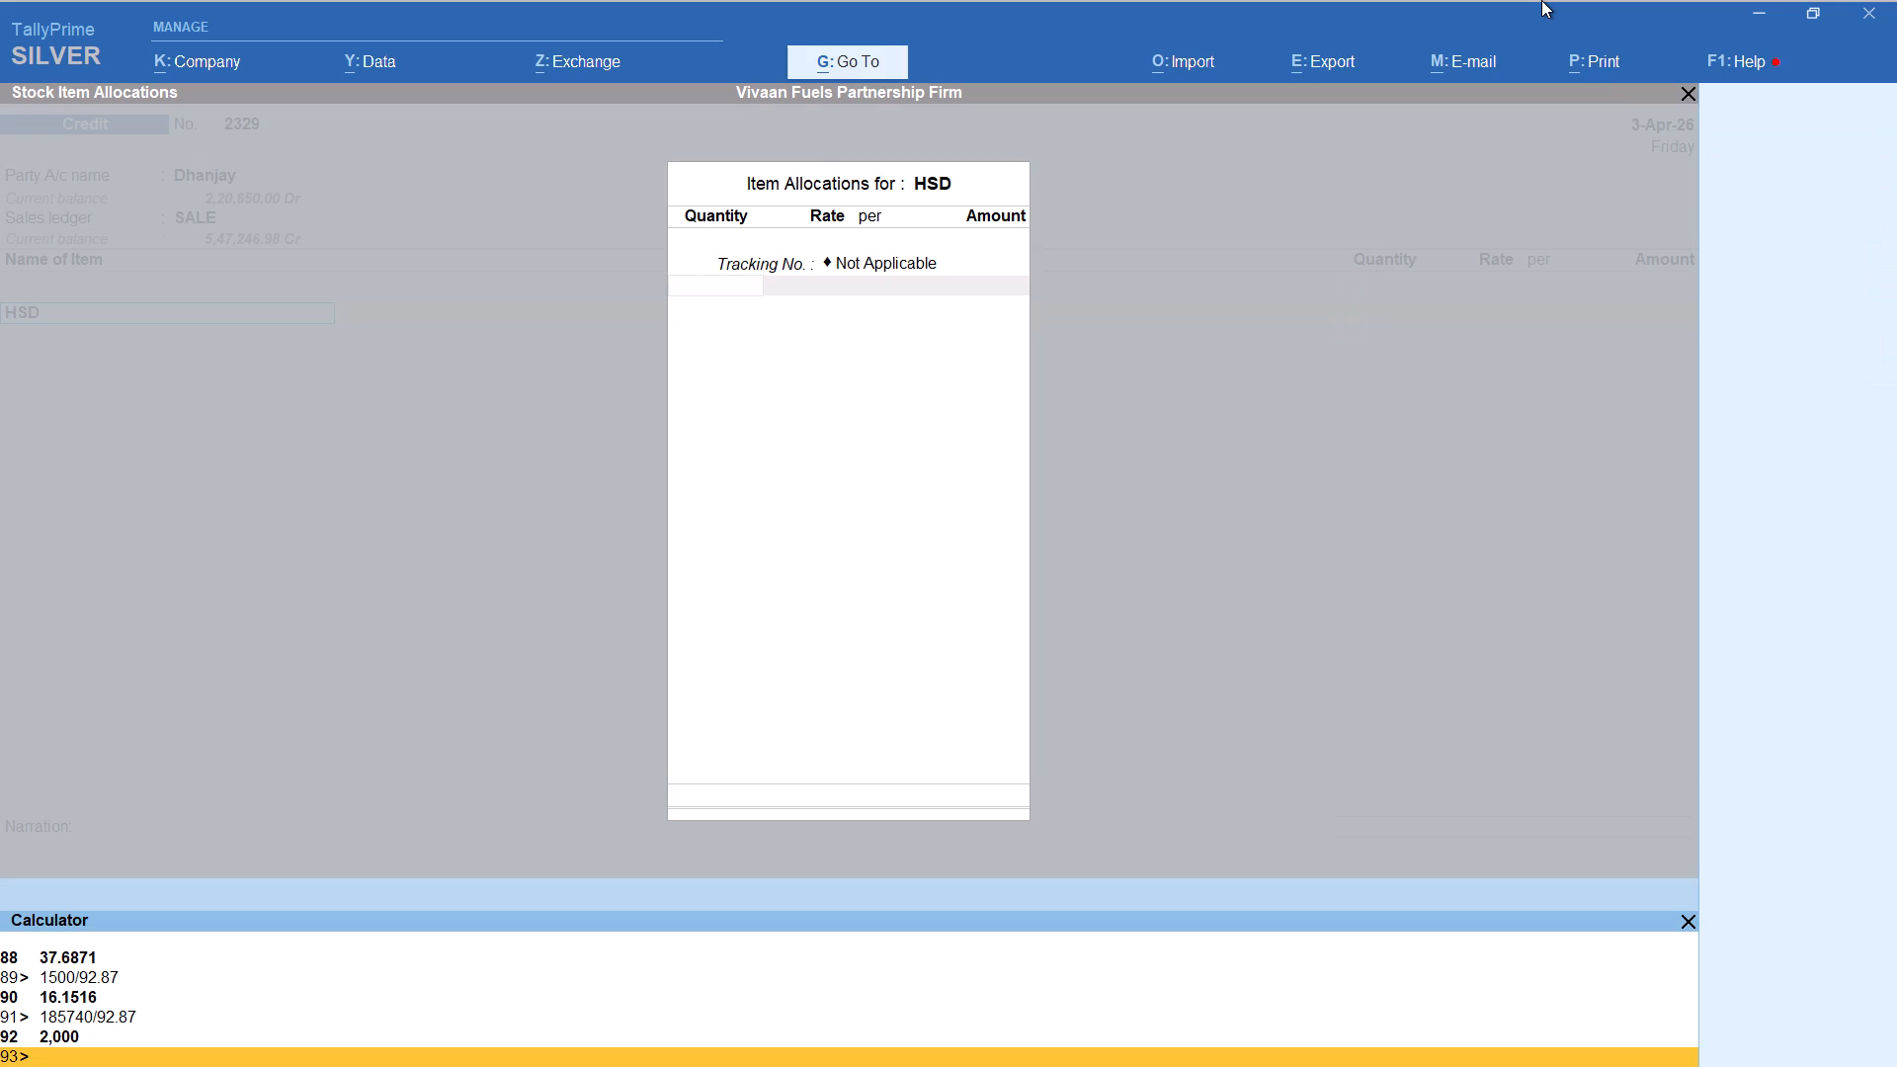
pyautogui.write('3000/92.87')
pyautogui.press('Return')
pyautogui.press('Return')
pyautogui.press('Return')
pyautogui.press('Return')
pyautogui.press('Return')
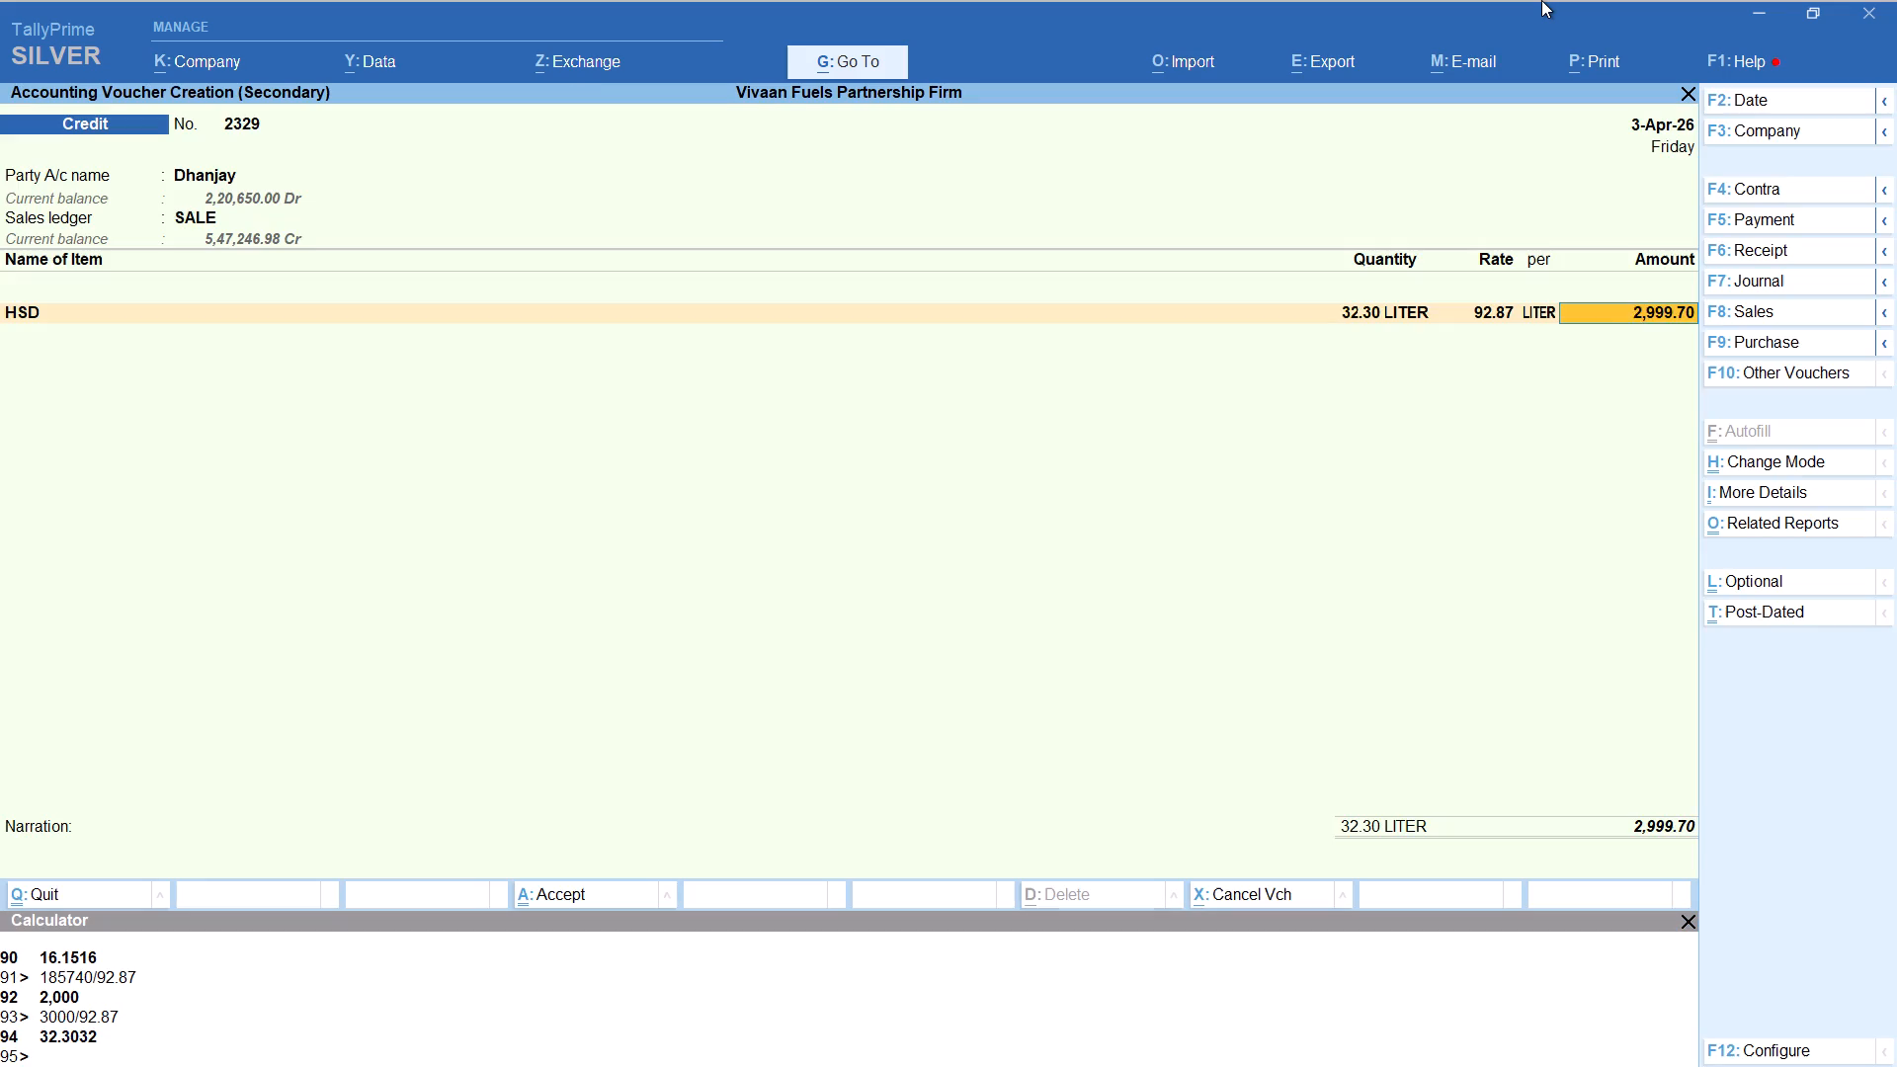
pyautogui.press('Return')
pyautogui.press('Return')
# Add the Round Off ledger to the Dhanjay voucher and save it.
pyautogui.write('rou')
pyautogui.press('Return')
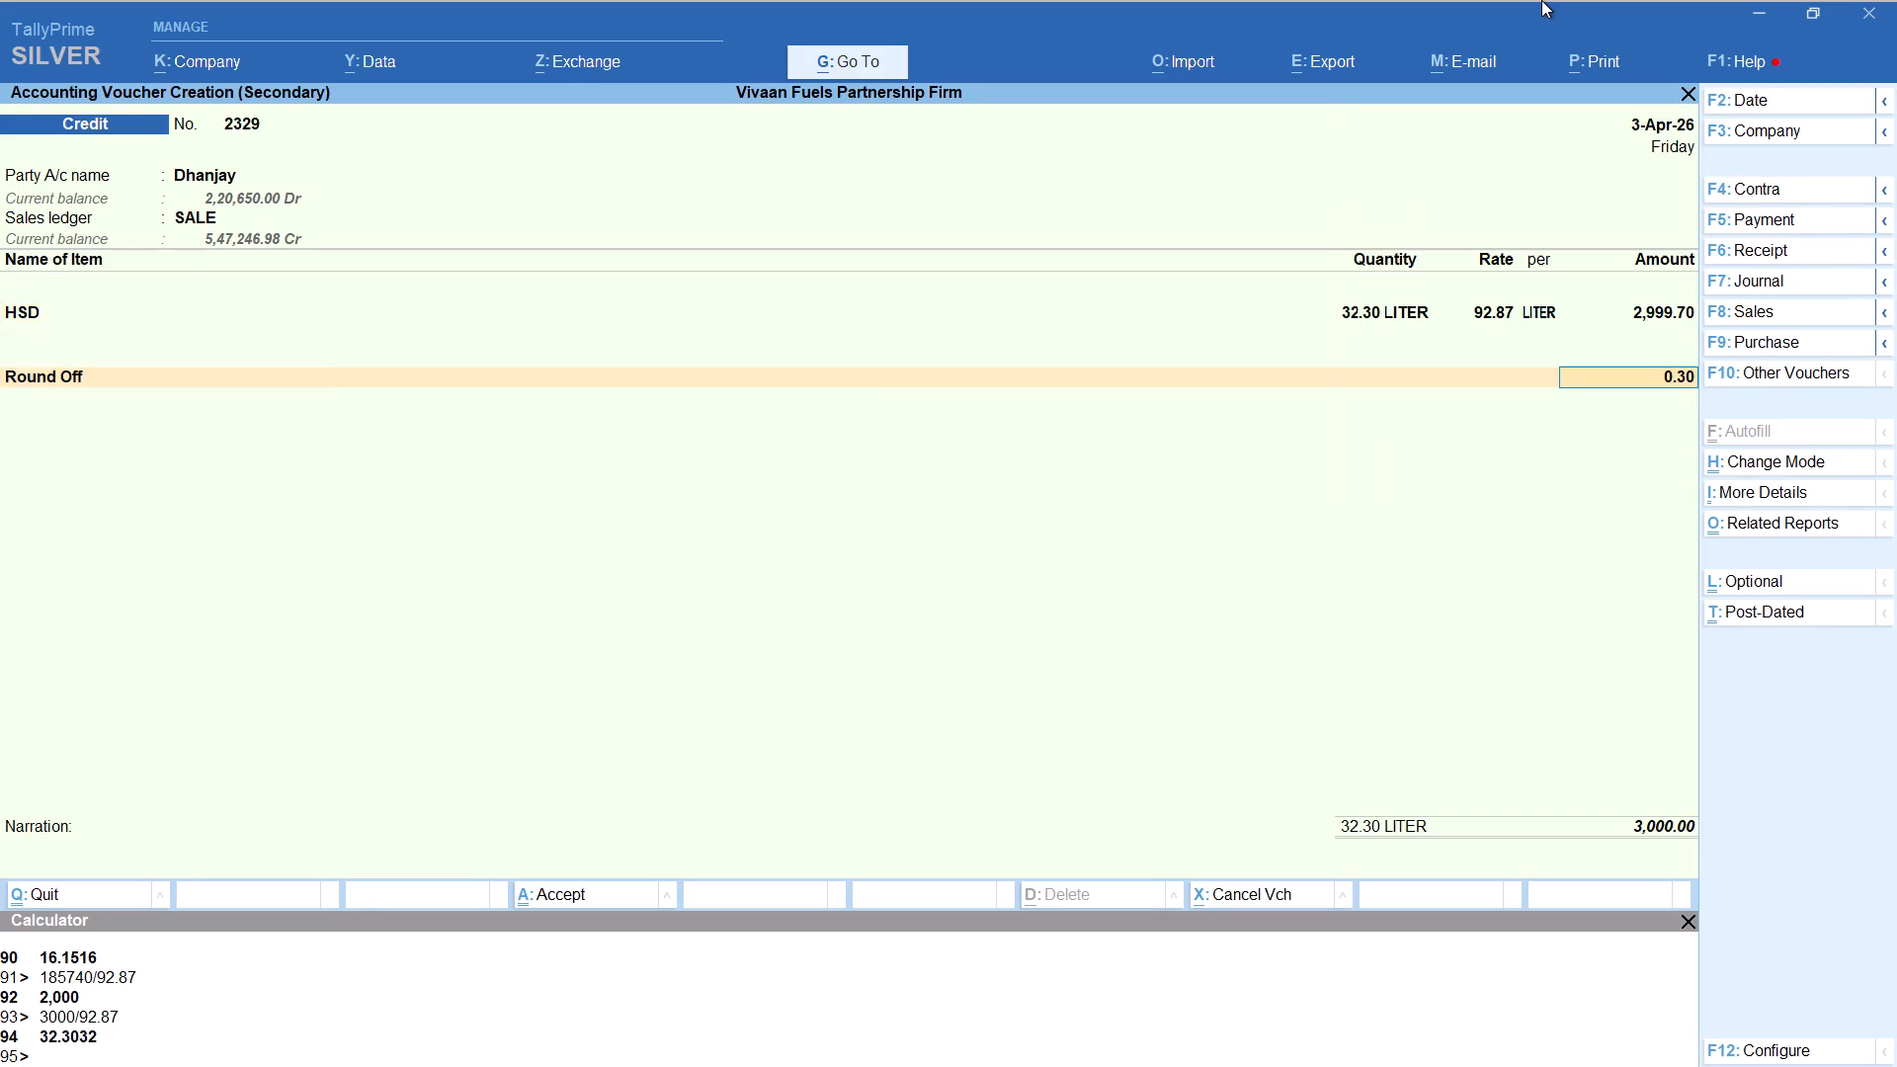
pyautogui.hotkey('ctrl', 'a')
# Start a new Credit sales voucher dated 3-Apr-26 for Ranchi Bricks, with Ranchi Bricks as the buyer and the SALE ledger.
pyautogui.hotkey('alt', 'a')
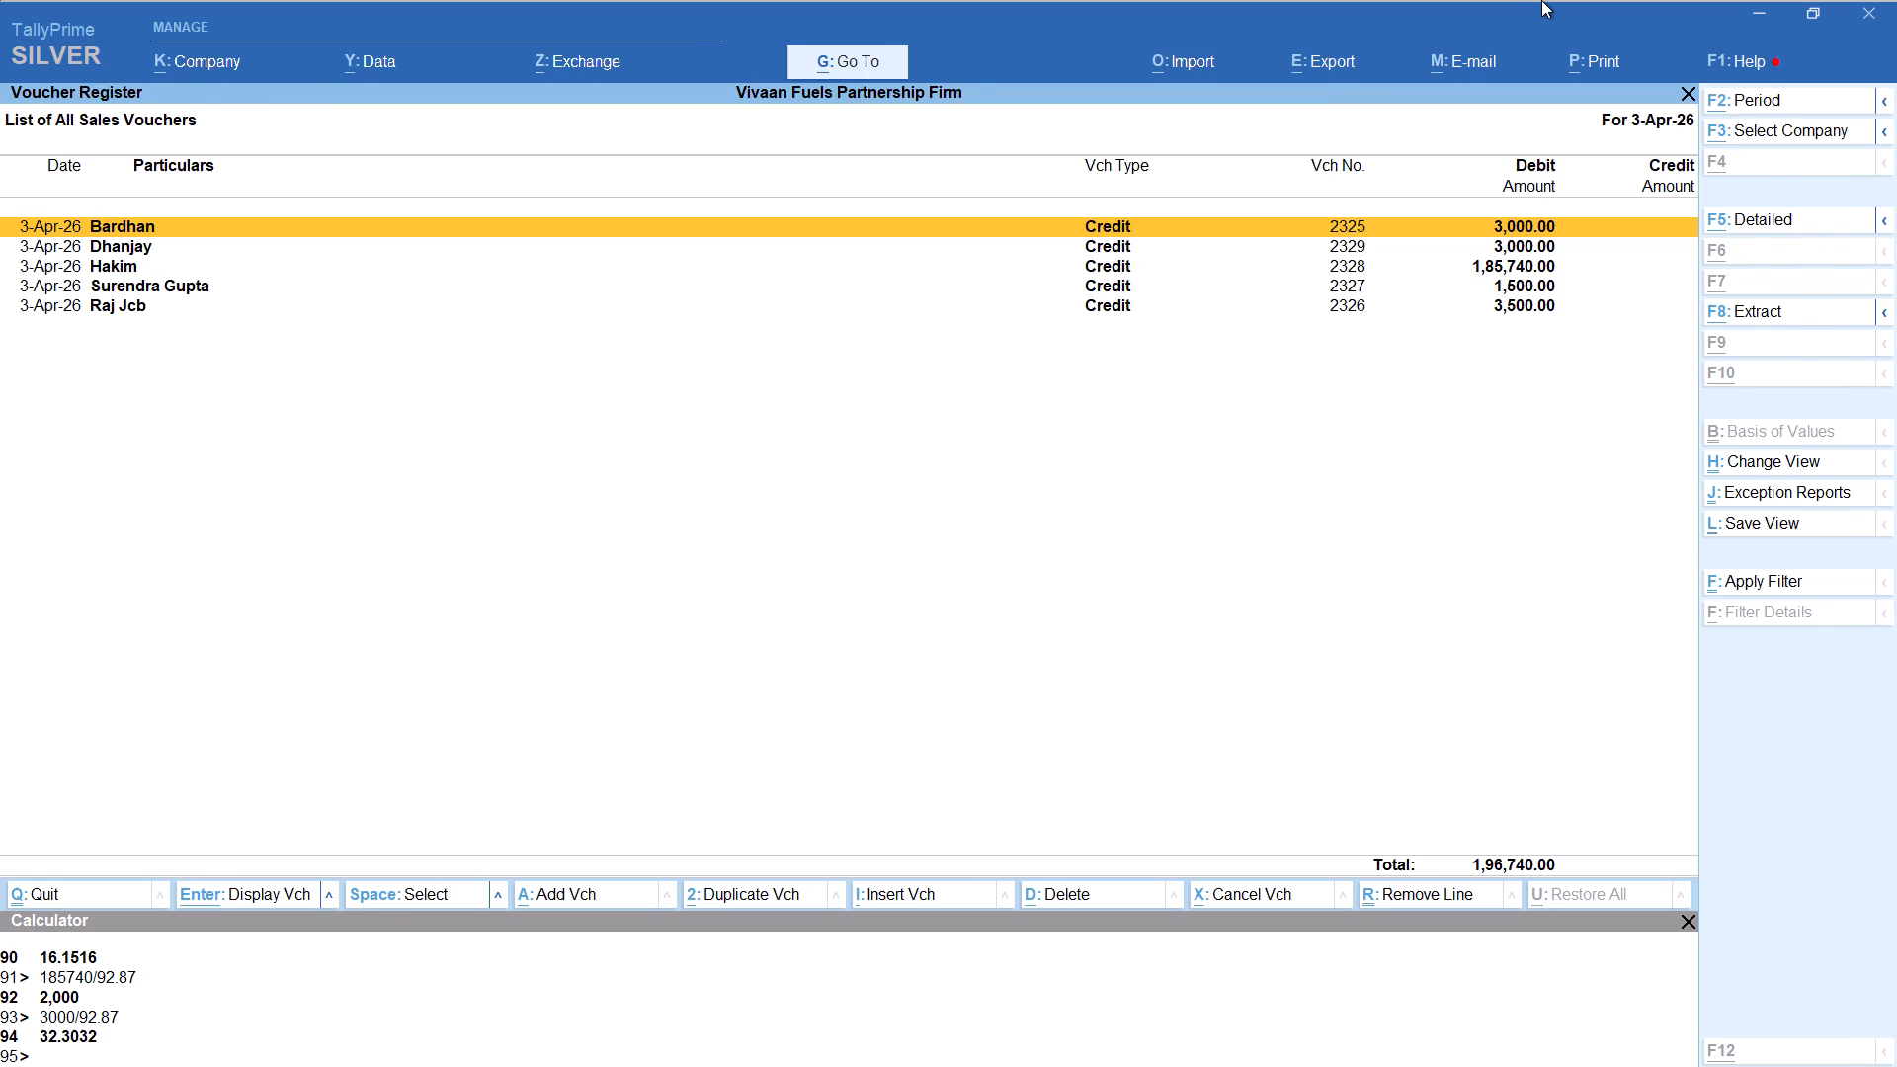
pyautogui.write('ranchi')
pyautogui.press('Return')
pyautogui.press('Return')
pyautogui.press('Return')
pyautogui.press('Return')
pyautogui.press('Return')
pyautogui.press('Return')
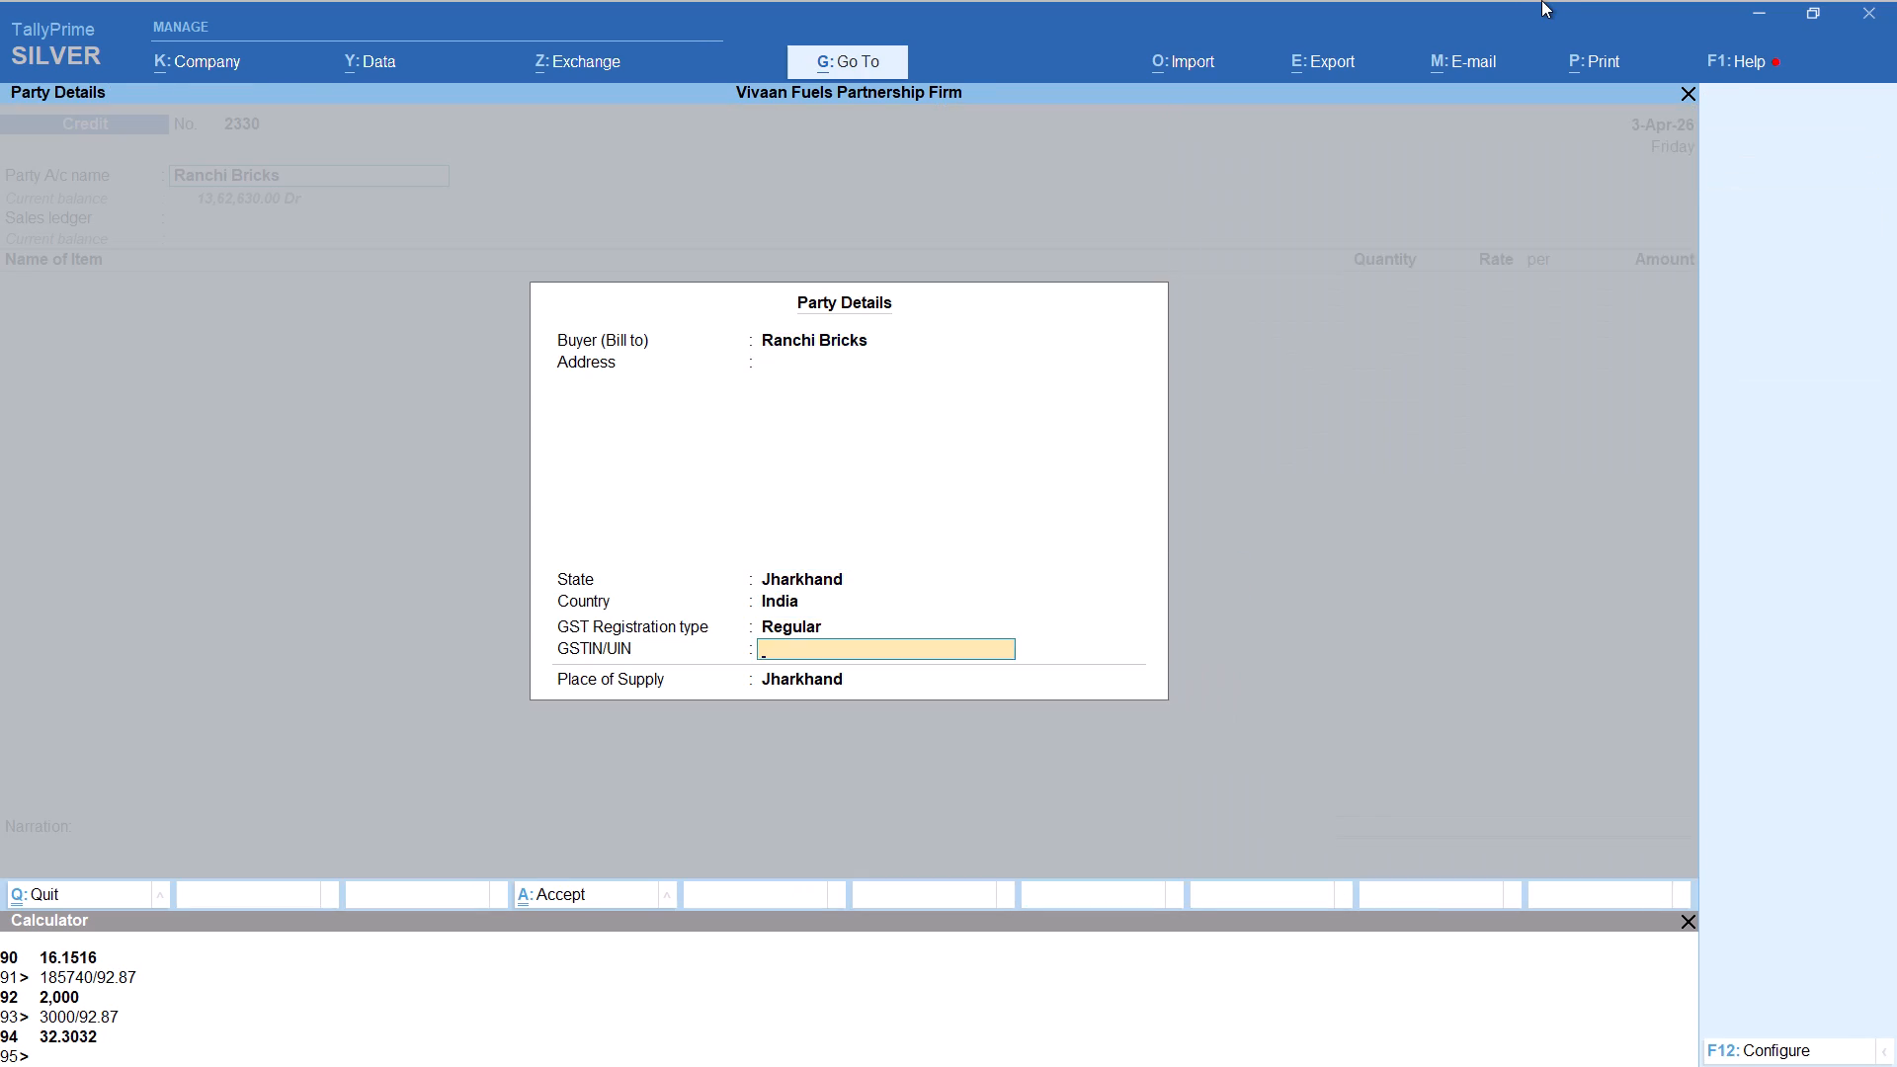
pyautogui.press('Return')
pyautogui.press('Return')
pyautogui.press('Return')
pyautogui.press('BackSpace')
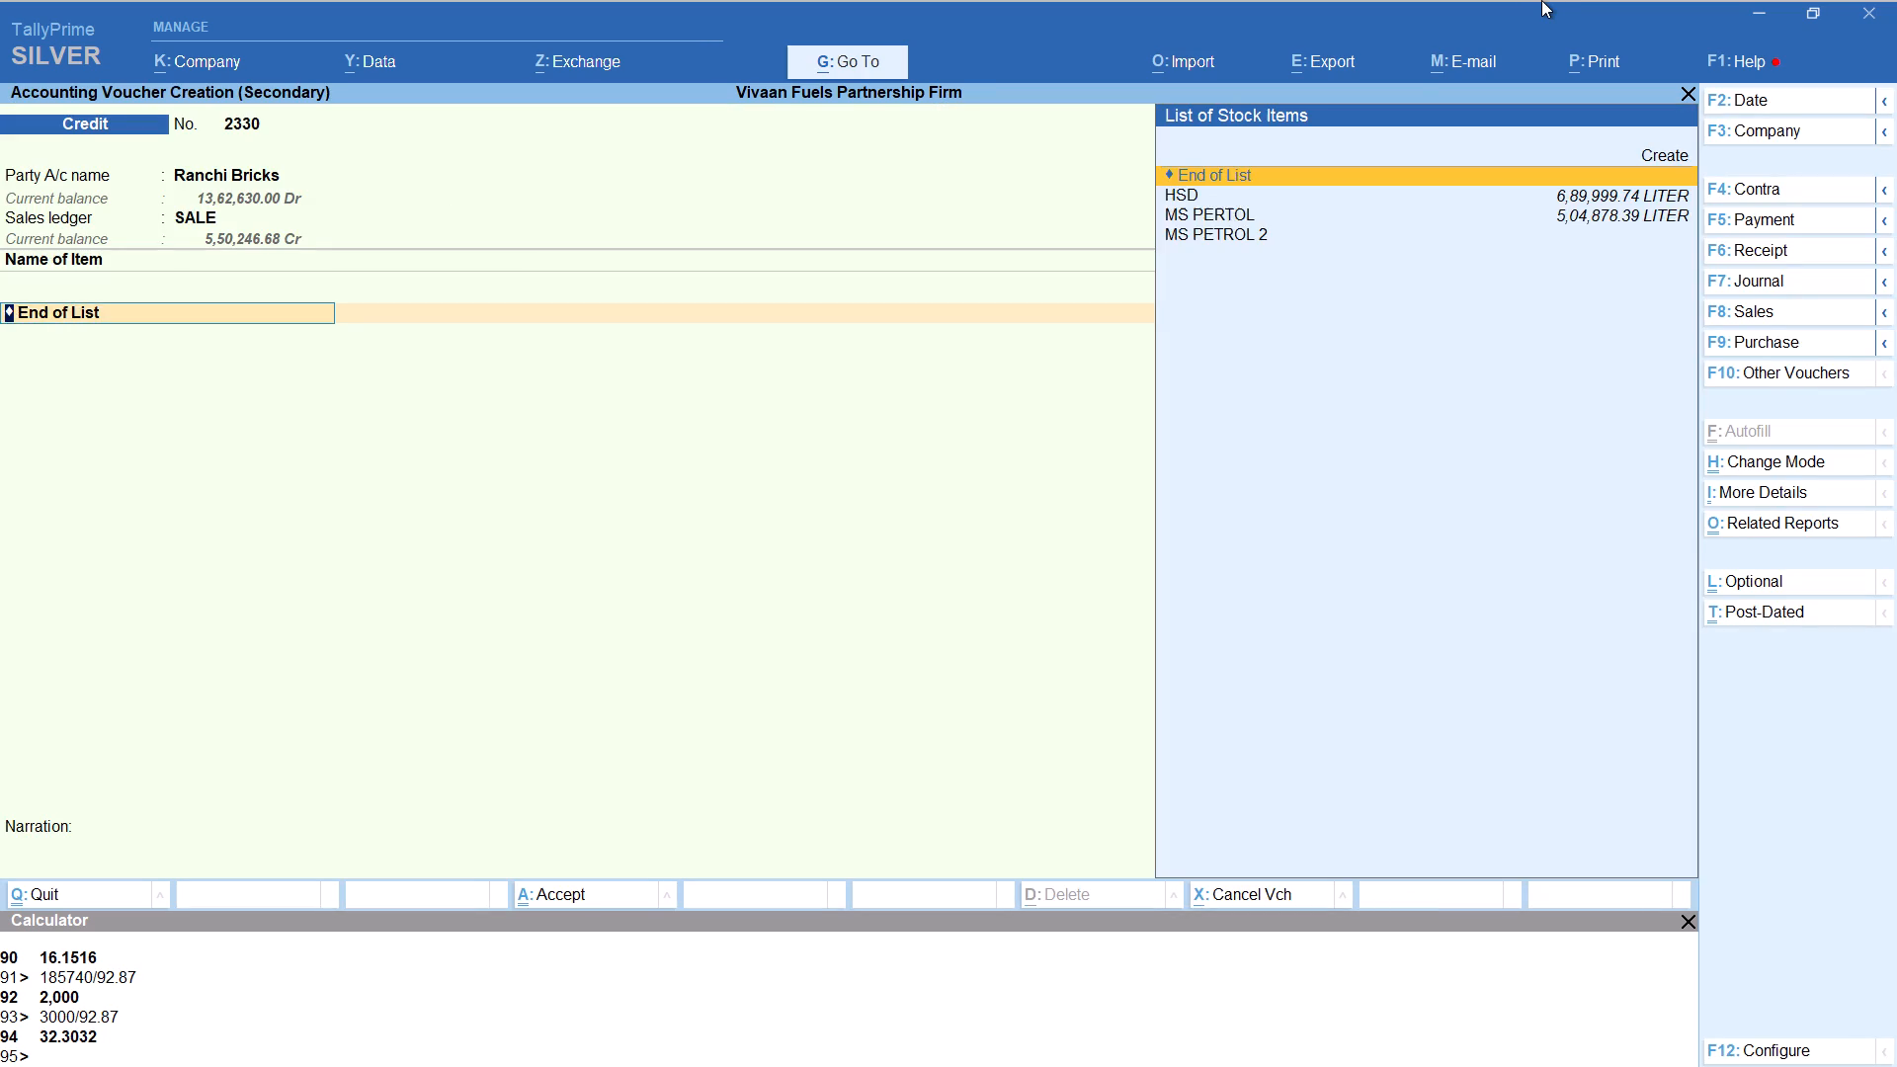
# Add HSD to the Ranchi Bricks voucher with no tracking number, a quantity of 2500 litres and rate 92.87 per litre.
pyautogui.write('hs')
pyautogui.press('Return')
pyautogui.press('Up')
pyautogui.press('Return')
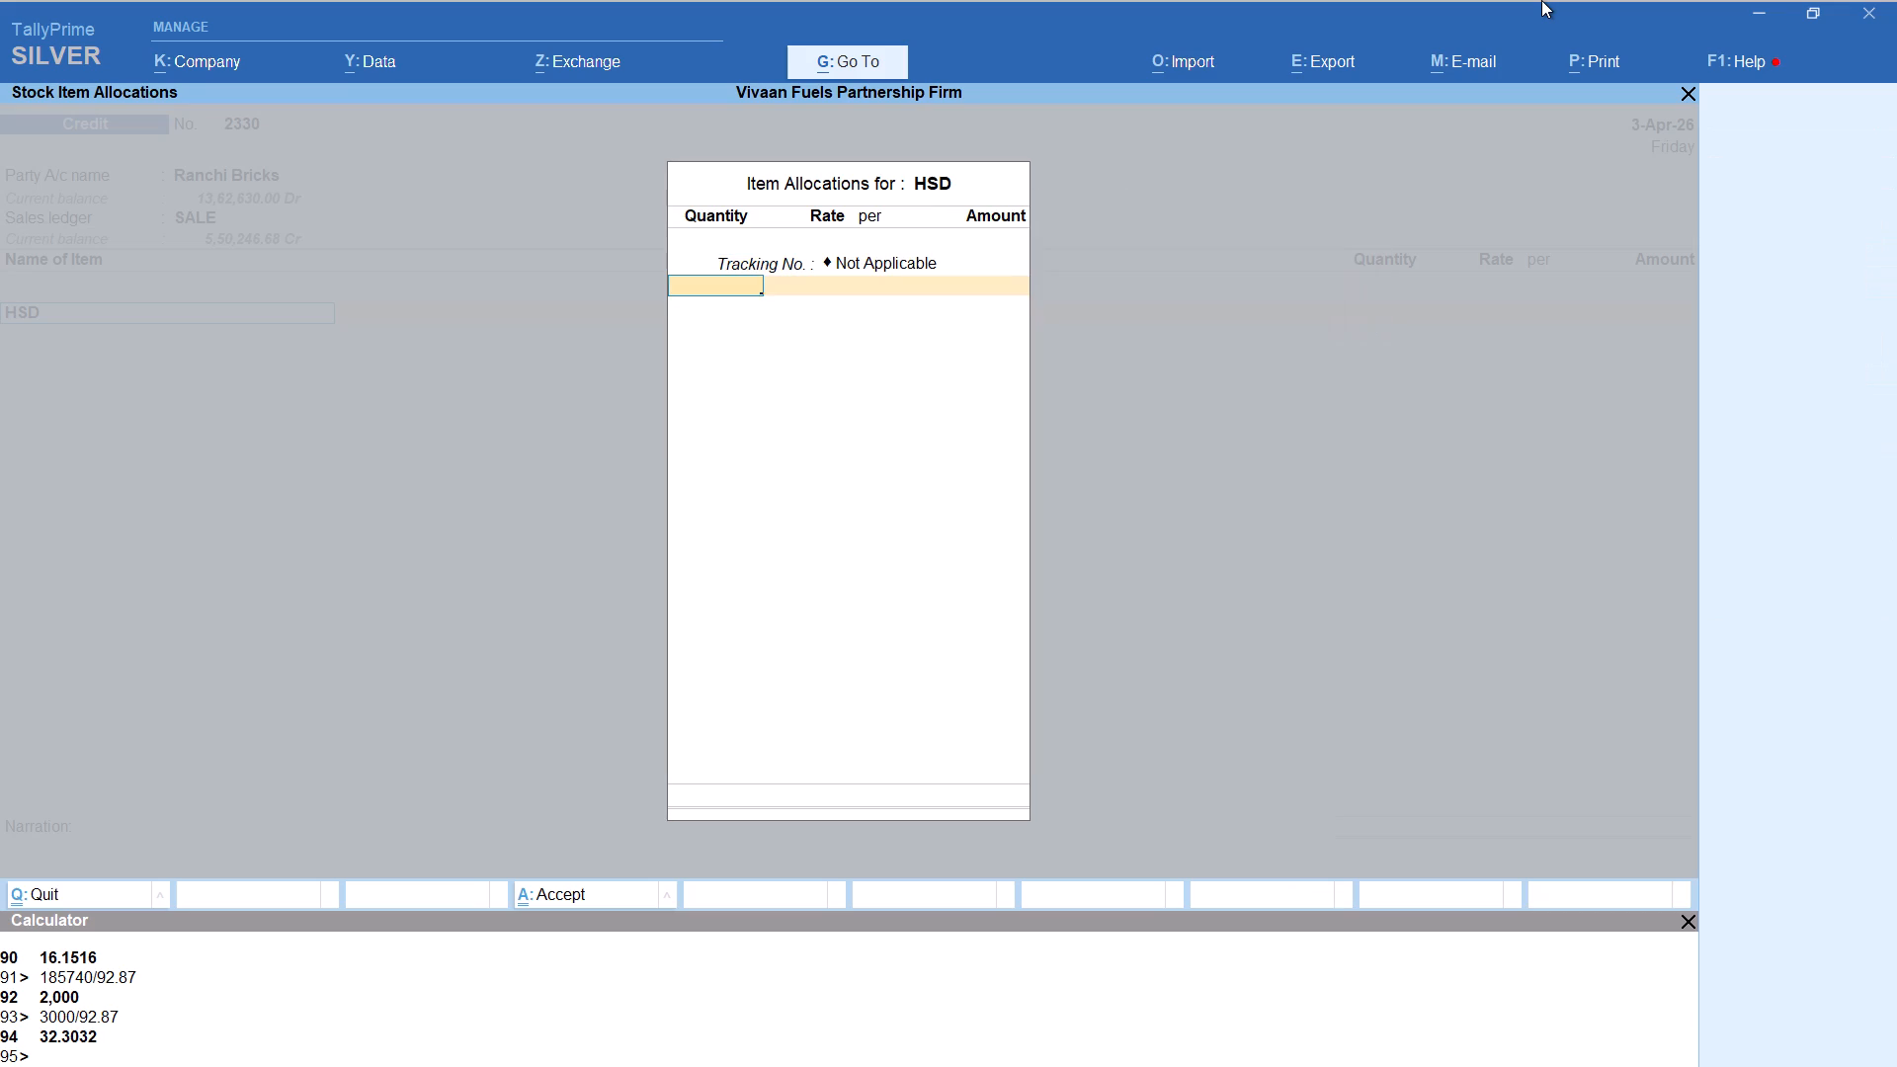
pyautogui.hotkey('alt', 'c')
pyautogui.write('2500')
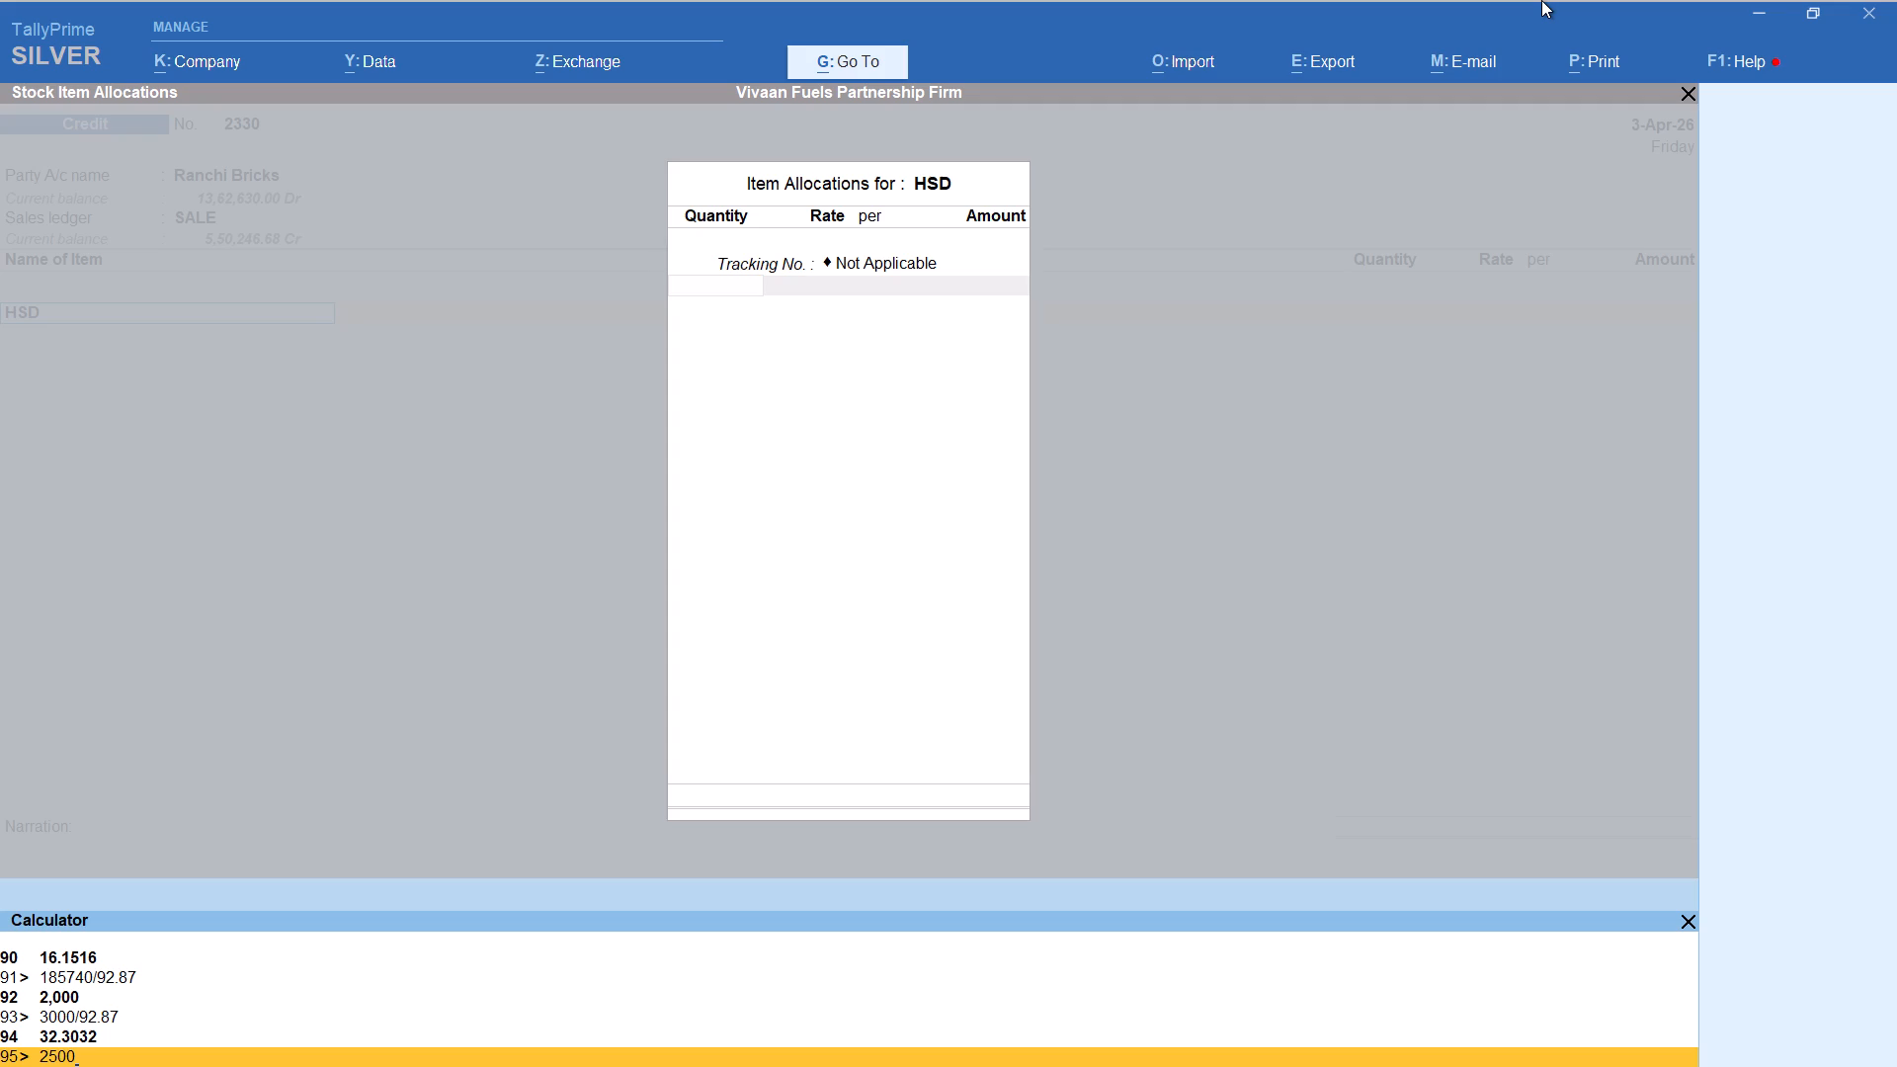
pyautogui.press('Return')
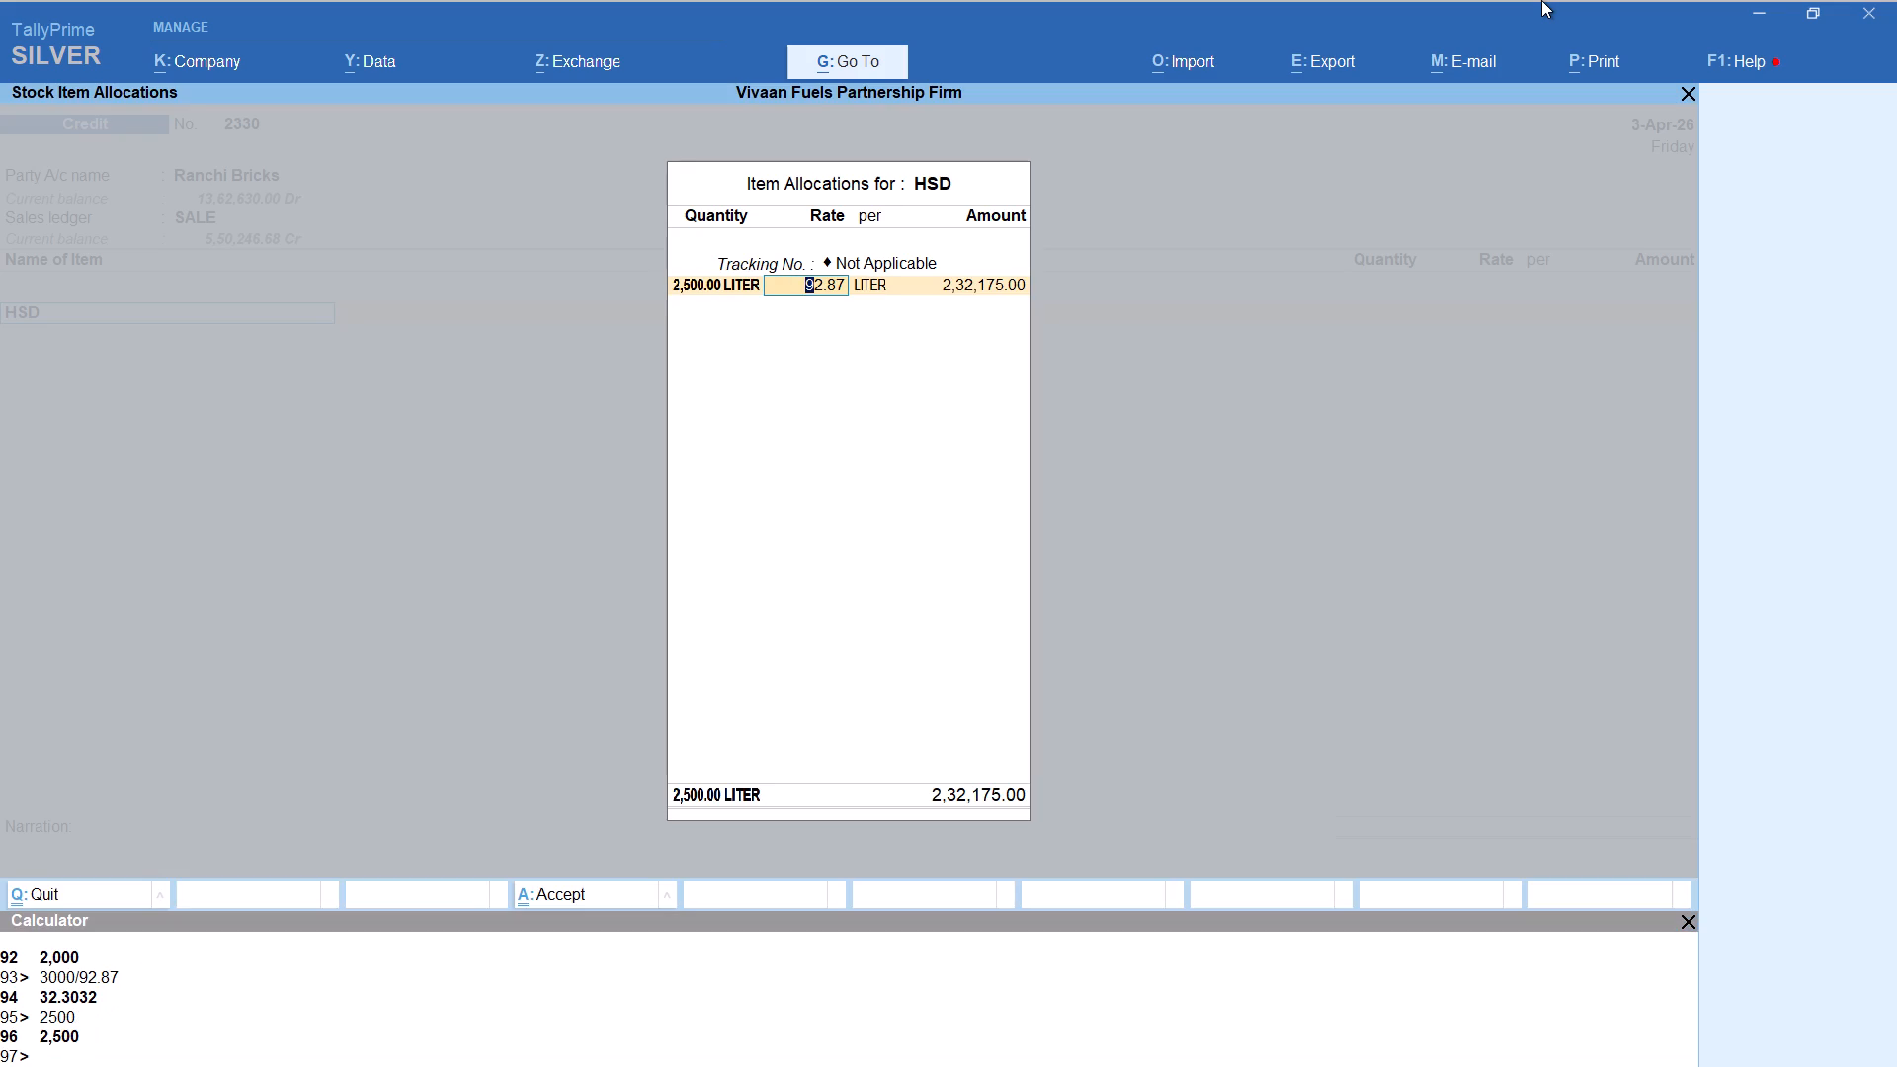
pyautogui.press('Return')
pyautogui.press('Return')
pyautogui.press('Return')
pyautogui.press('Return')
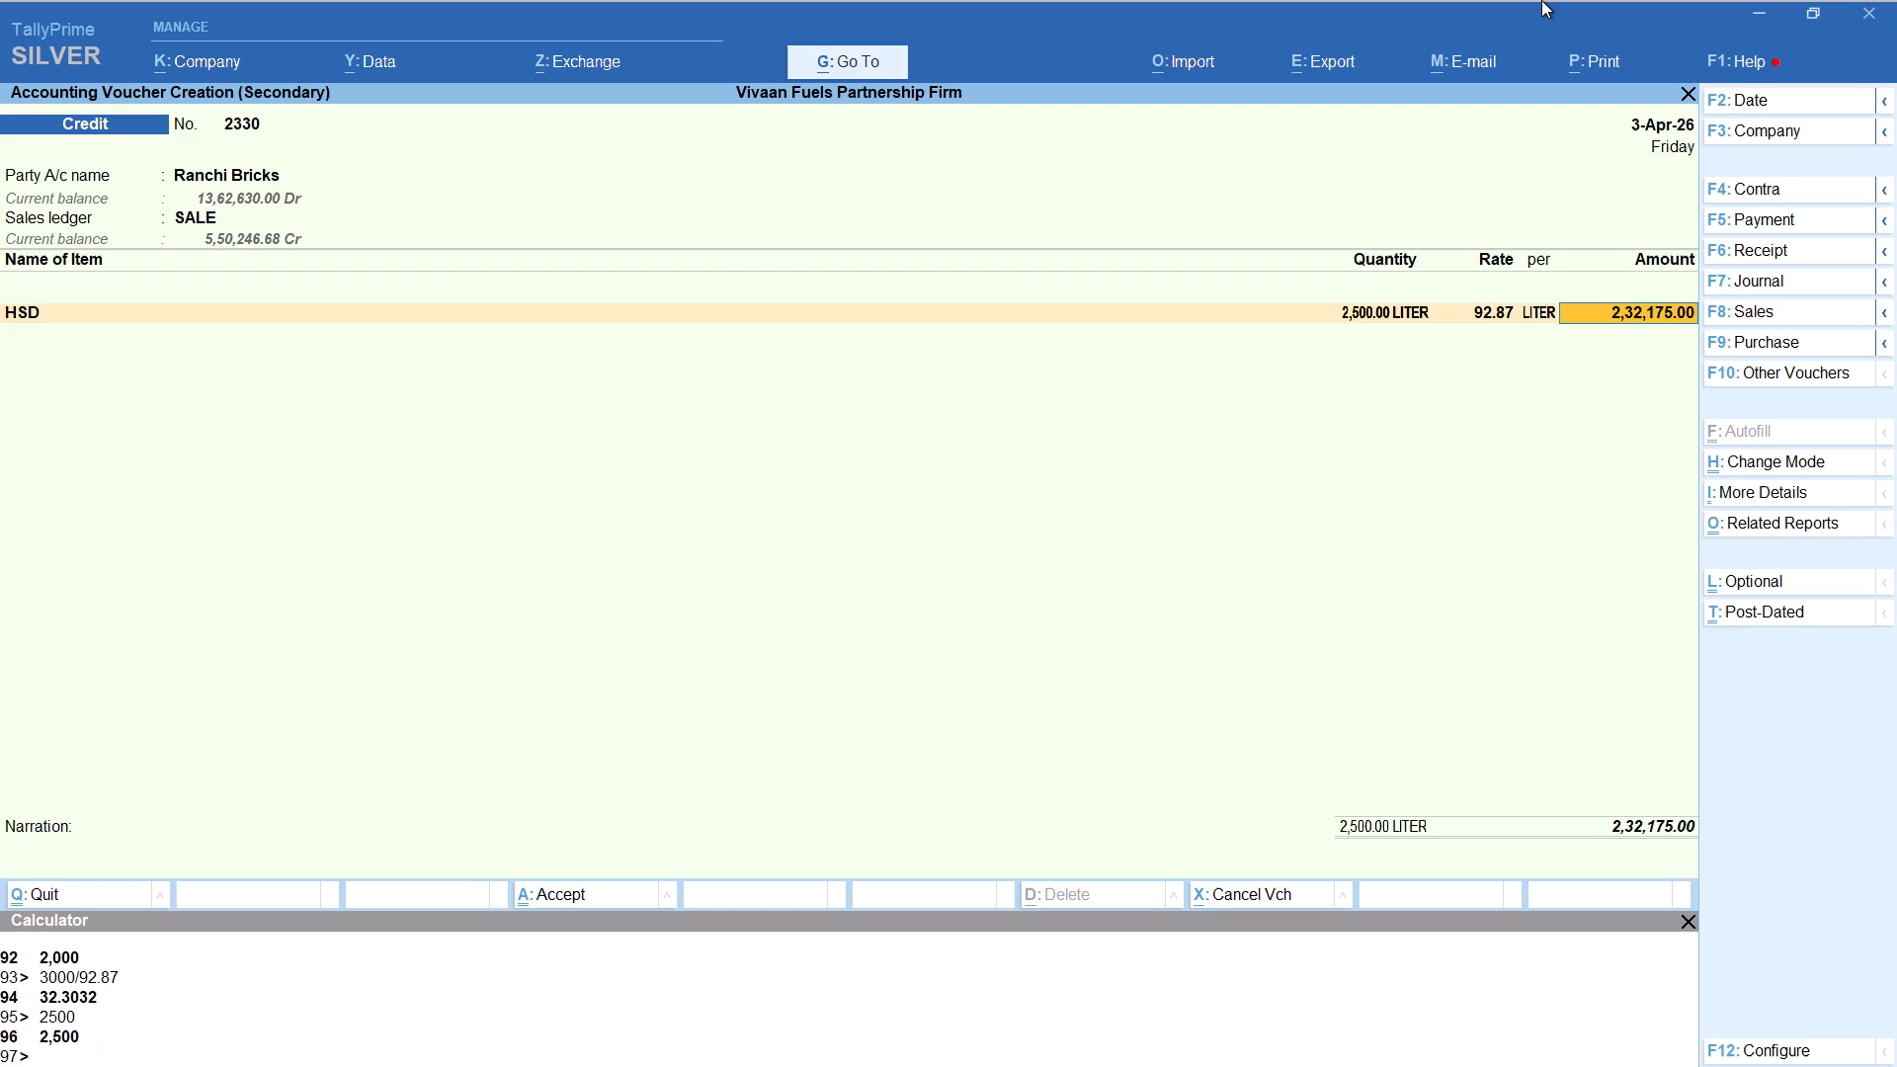
# Add the Round Off ledger to the Ranchi Bricks voucher and save it.
pyautogui.press('Return')
pyautogui.press('Return')
pyautogui.write('rou')
pyautogui.press('Return')
pyautogui.hotkey('ctrl', 'a')
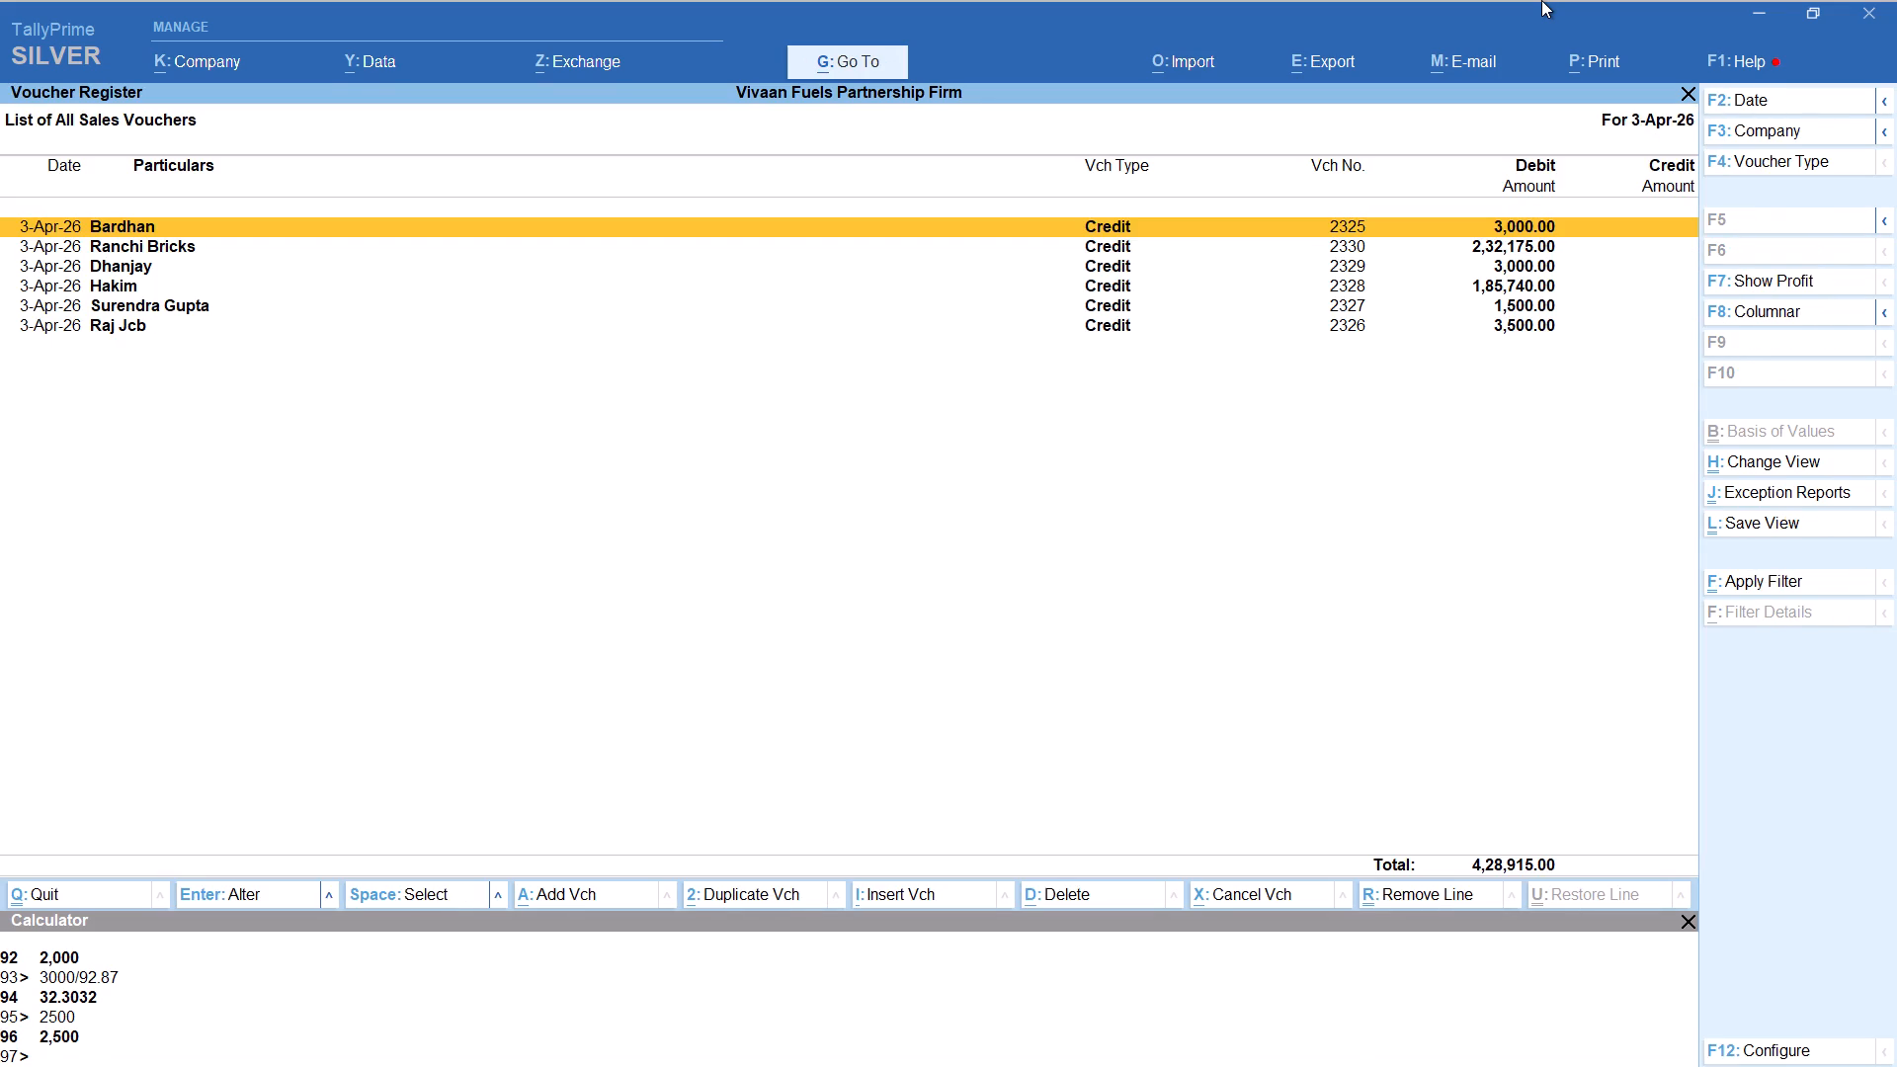
# Reopen the Ranchi Bricks voucher, set the HSD quantity to the result of 2500/92.87 at rate 92.87, and save it.
pyautogui.press('Down')
pyautogui.press('Down')
pyautogui.press('Up')
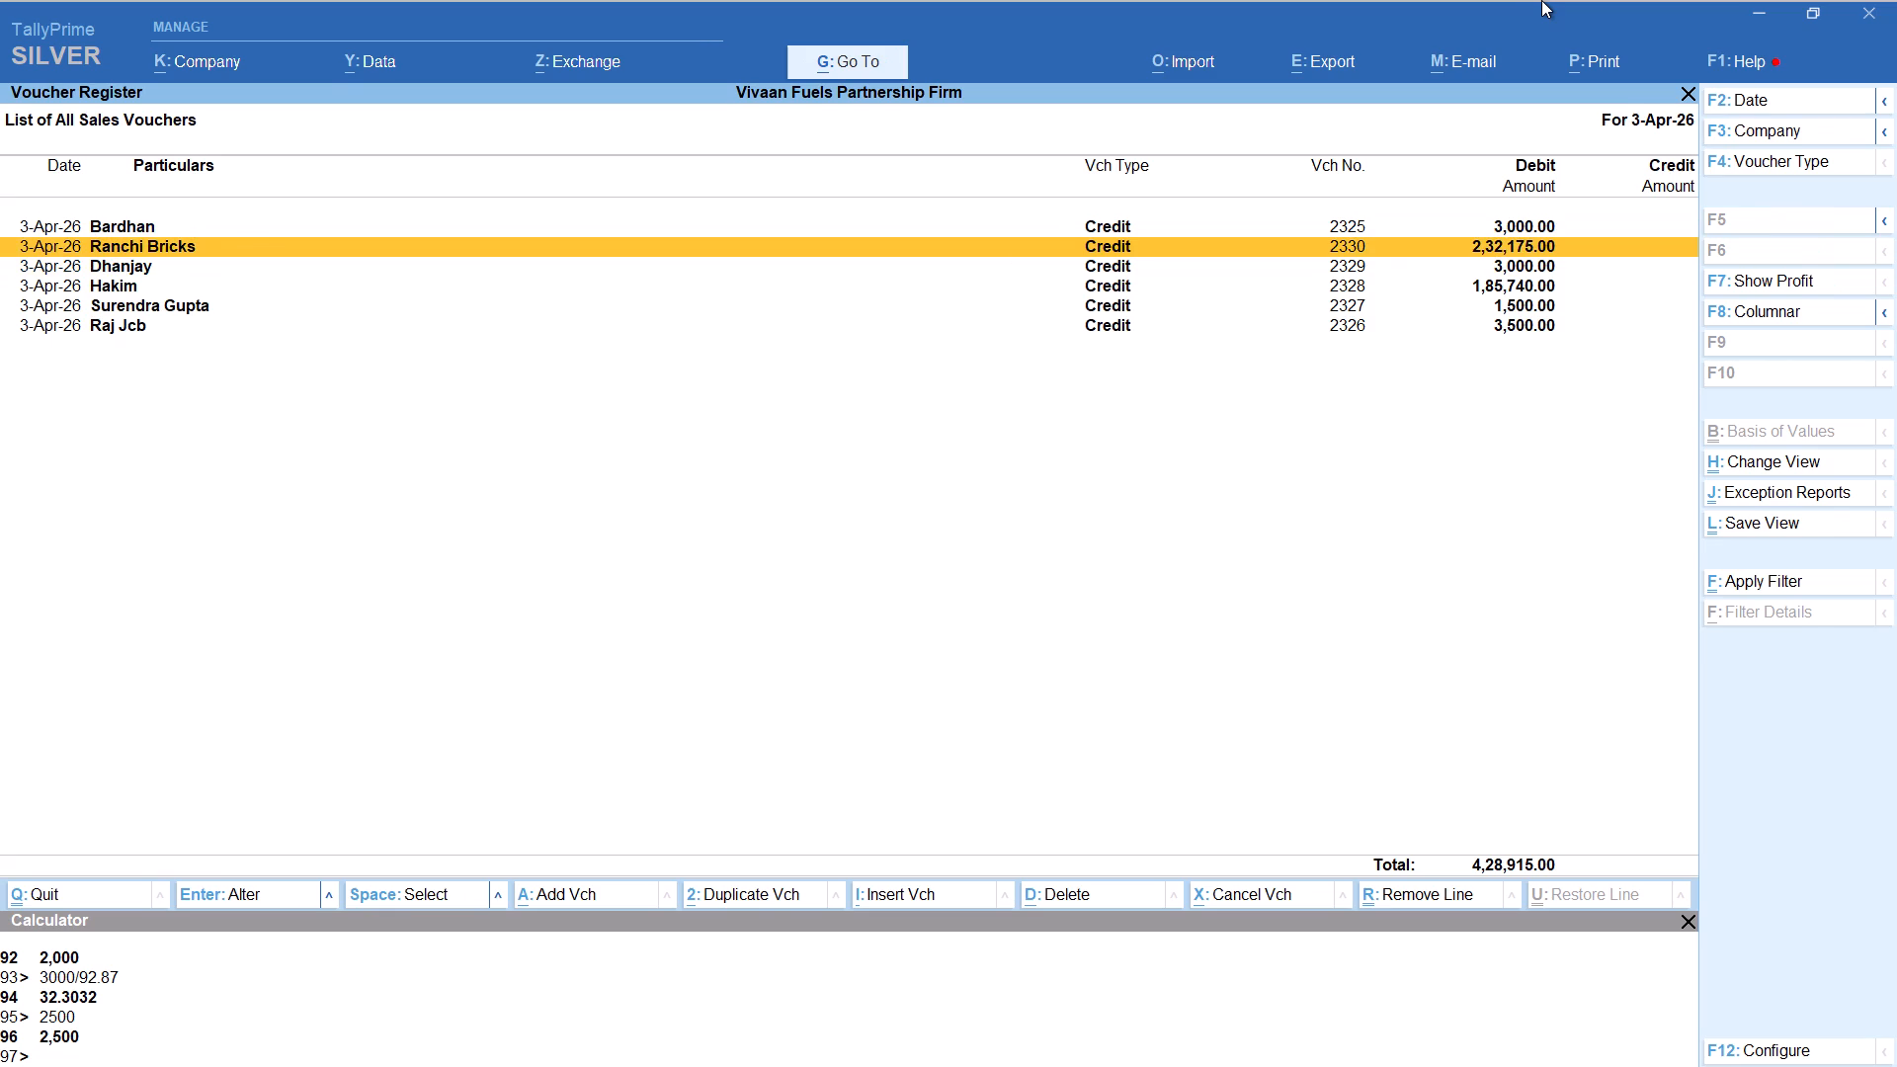
pyautogui.press('Return')
pyautogui.press('Return')
pyautogui.press('Return')
pyautogui.press('Return')
pyautogui.press('Return')
pyautogui.press('Return')
pyautogui.press('Return')
pyautogui.press('Return')
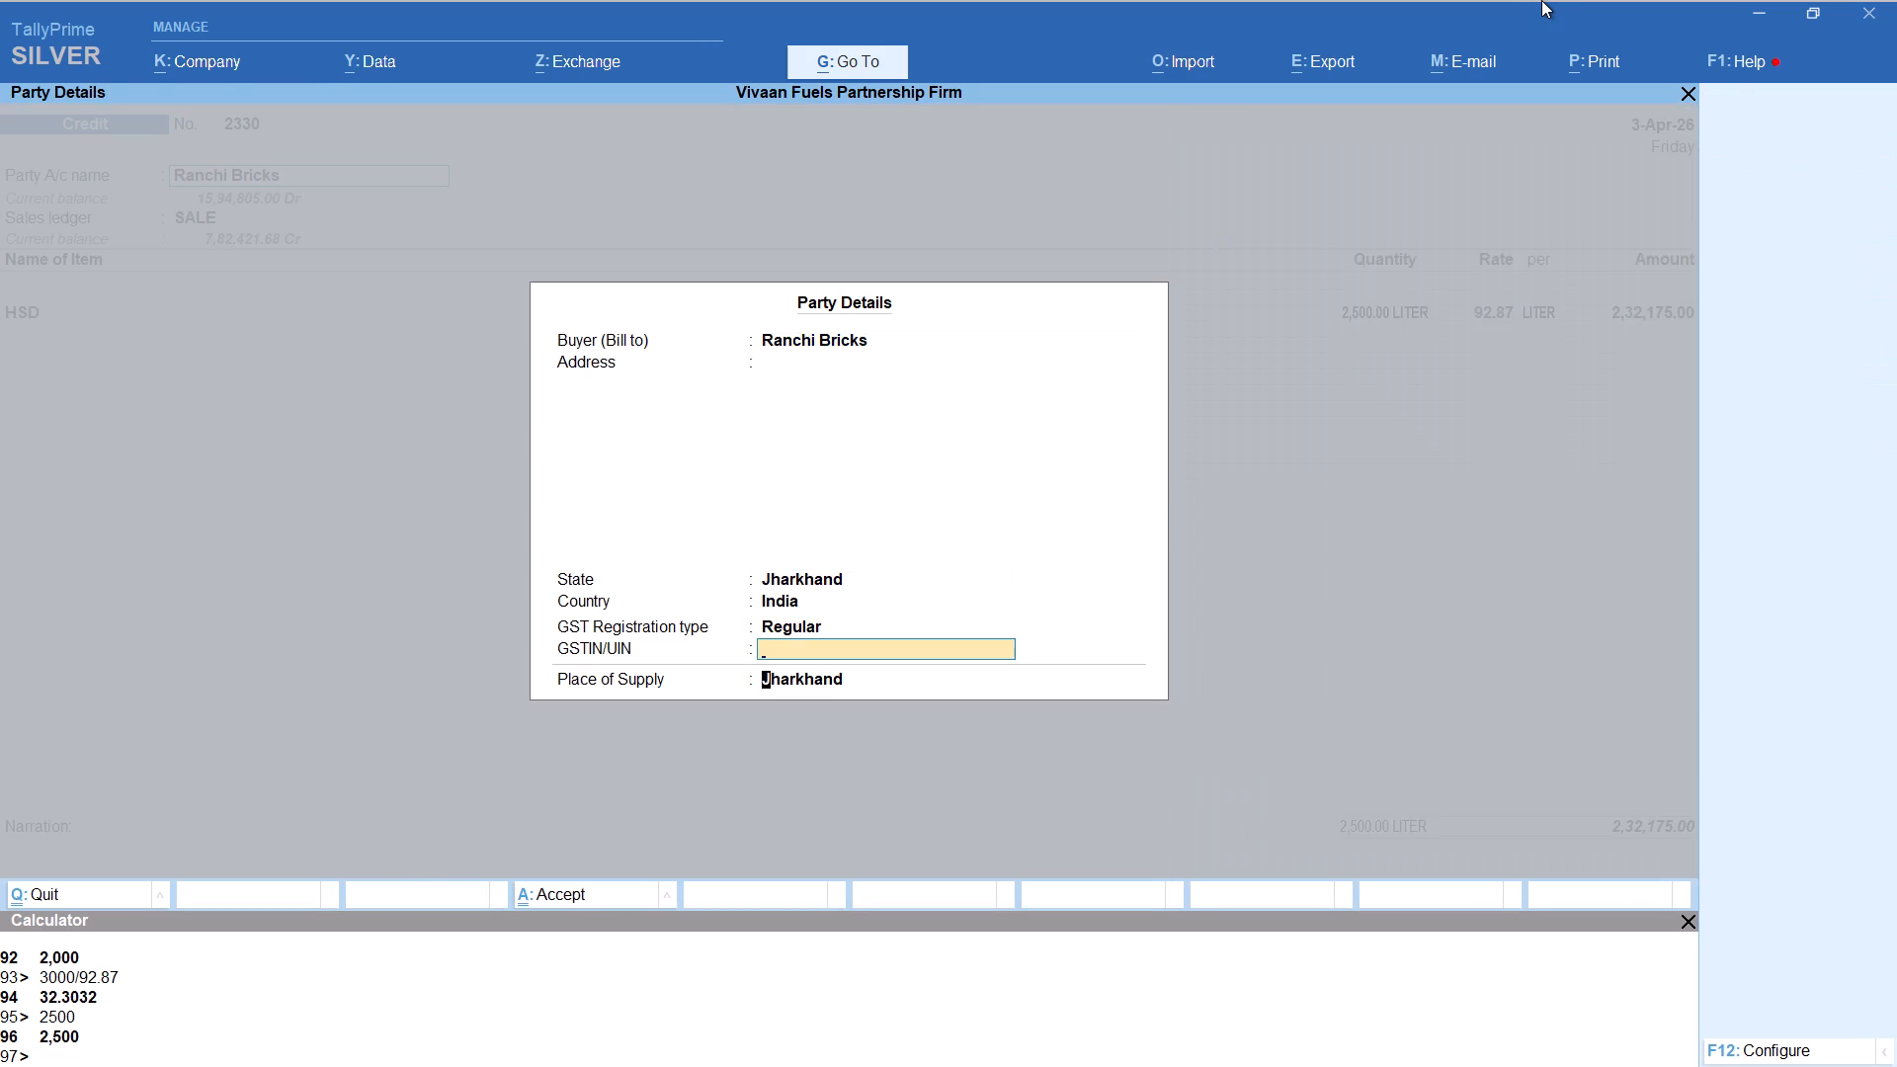
pyautogui.press('Return')
pyautogui.press('Return')
pyautogui.press('Return')
pyautogui.press('Return')
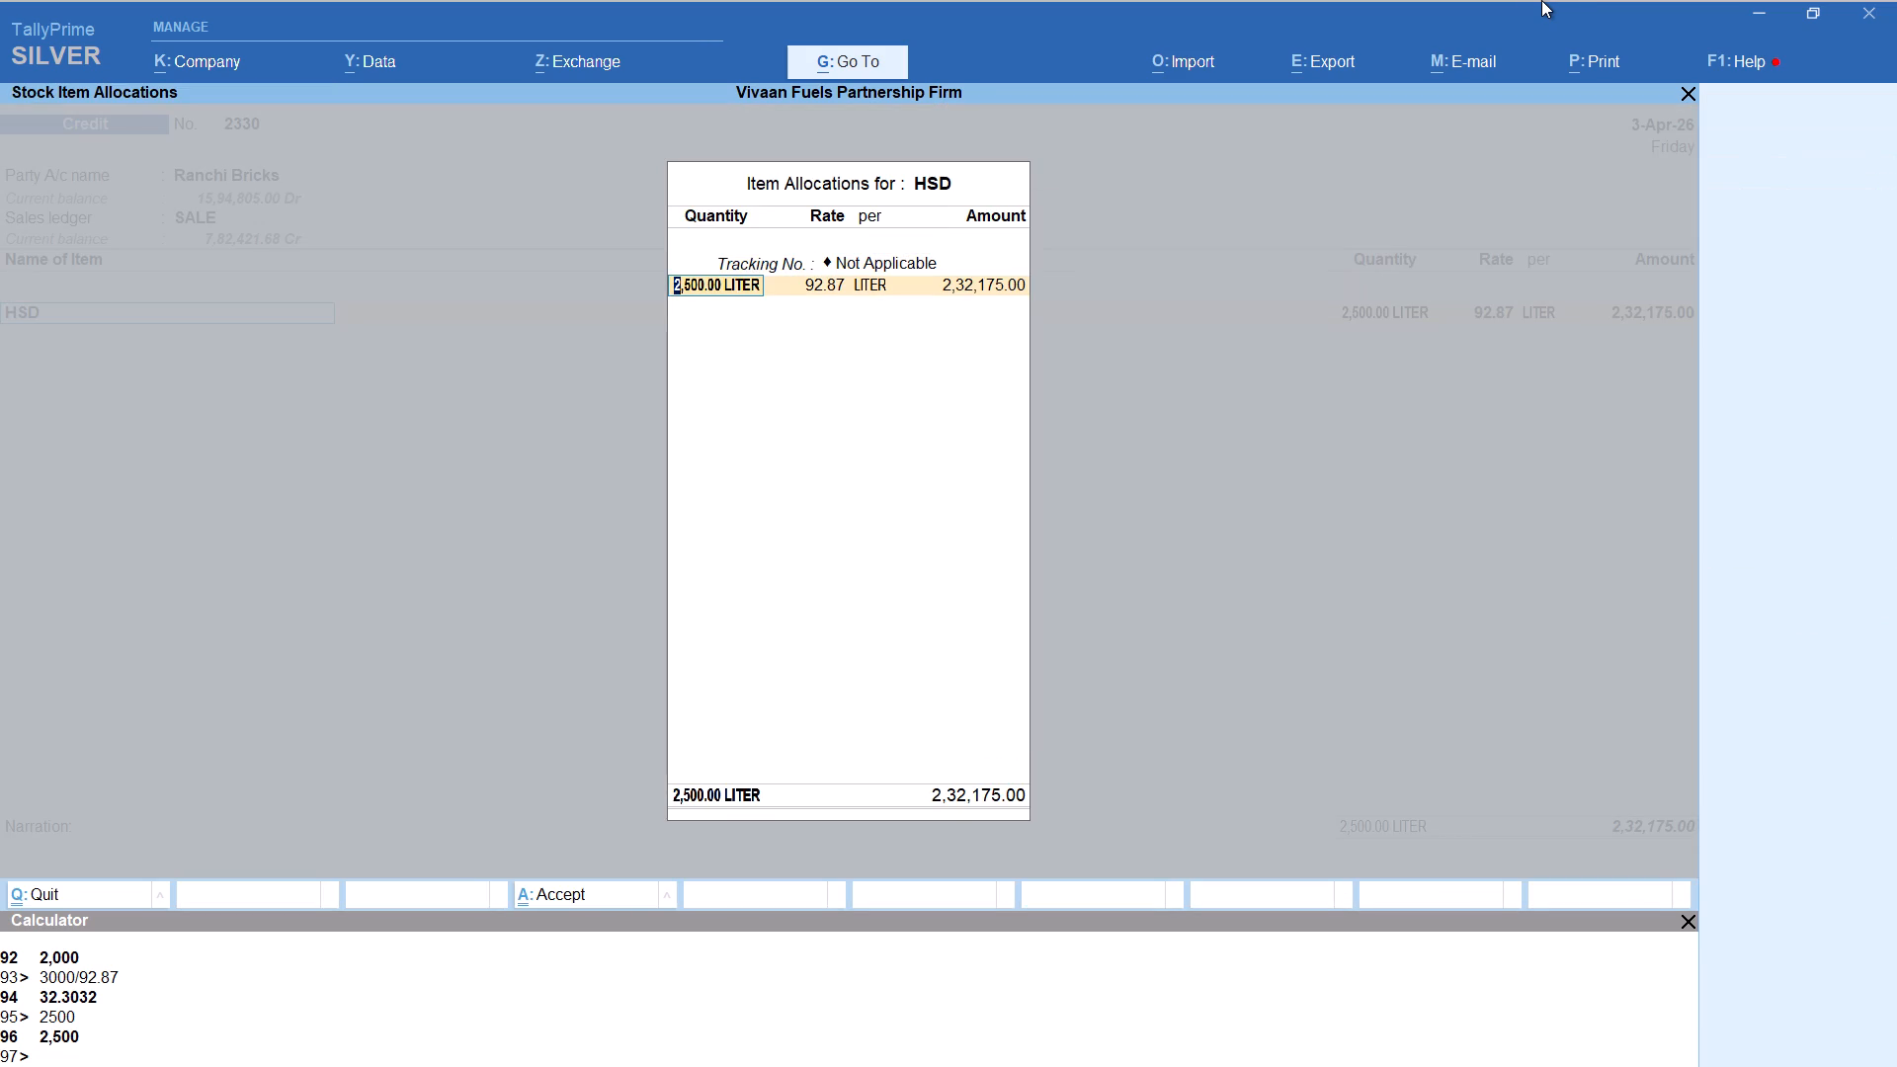
pyautogui.hotkey('alt', 'c')
pyautogui.write('2500')
pyautogui.write('/92.87')
pyautogui.press('Return')
pyautogui.press('Return')
pyautogui.press('Return')
pyautogui.press('Return')
pyautogui.hotkey('ctrl', 'a')
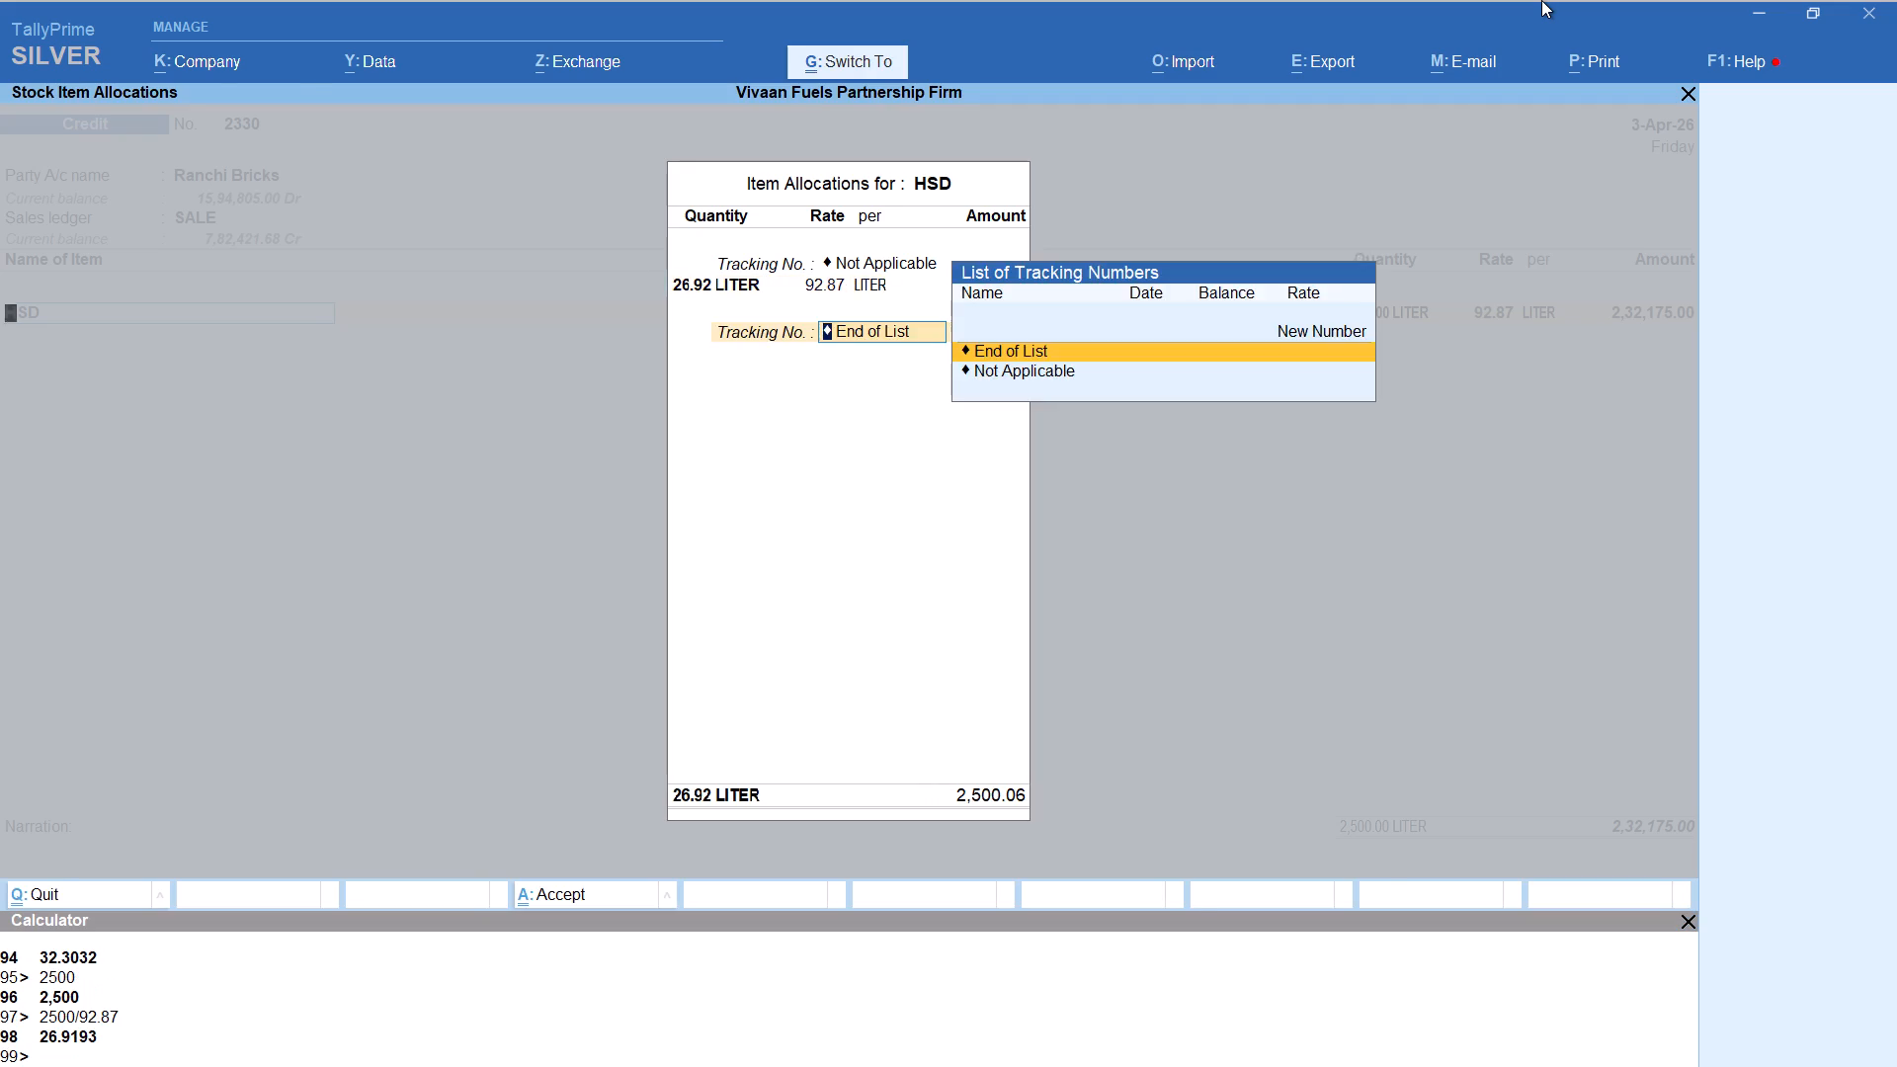
pyautogui.hotkey('ctrl', 'a')
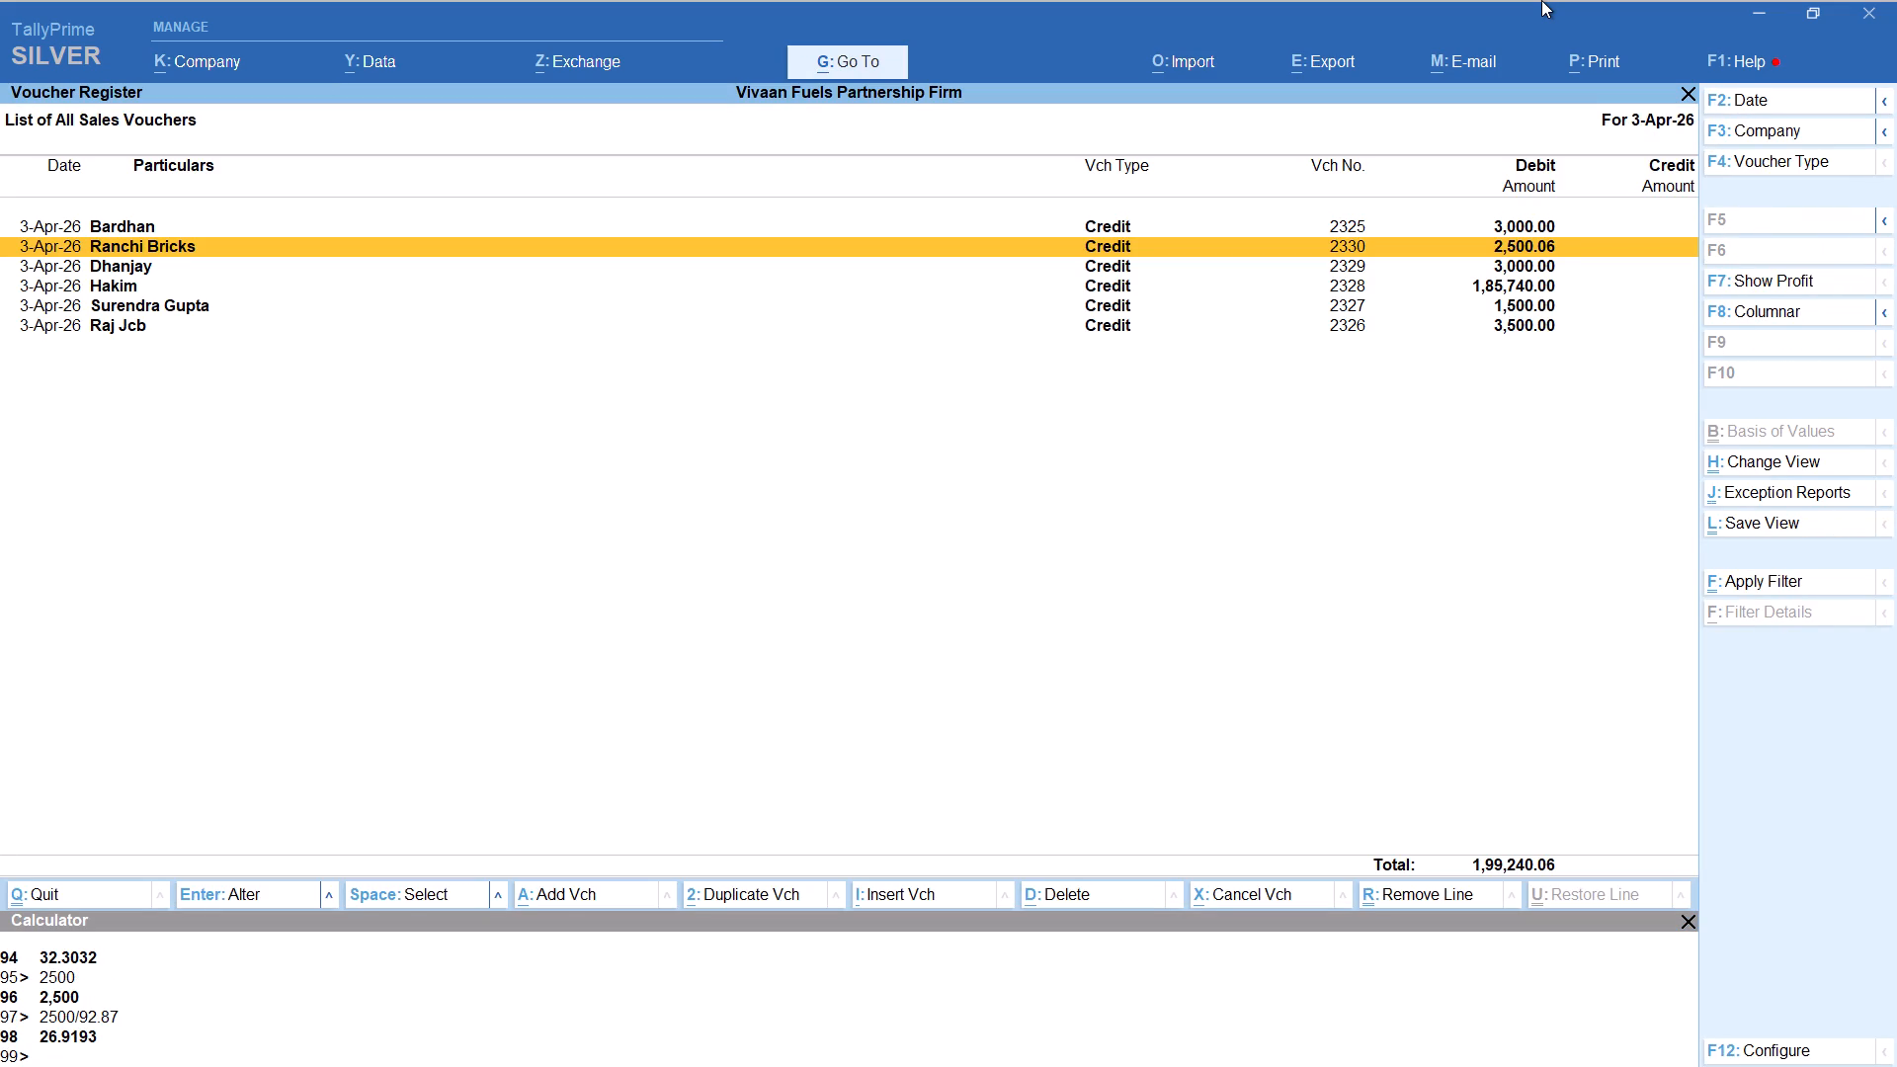
# Start a new Credit sales voucher dated 3-Apr-26 for Shiva Enterprises, with Shiva Enterprises as the buyer and the SALE ledger.
pyautogui.hotkey('alt', 'a')
pyautogui.write('shiv')
pyautogui.press('Return')
pyautogui.press('Return')
pyautogui.press('Return')
pyautogui.press('Return')
pyautogui.press('Return')
pyautogui.press('Return')
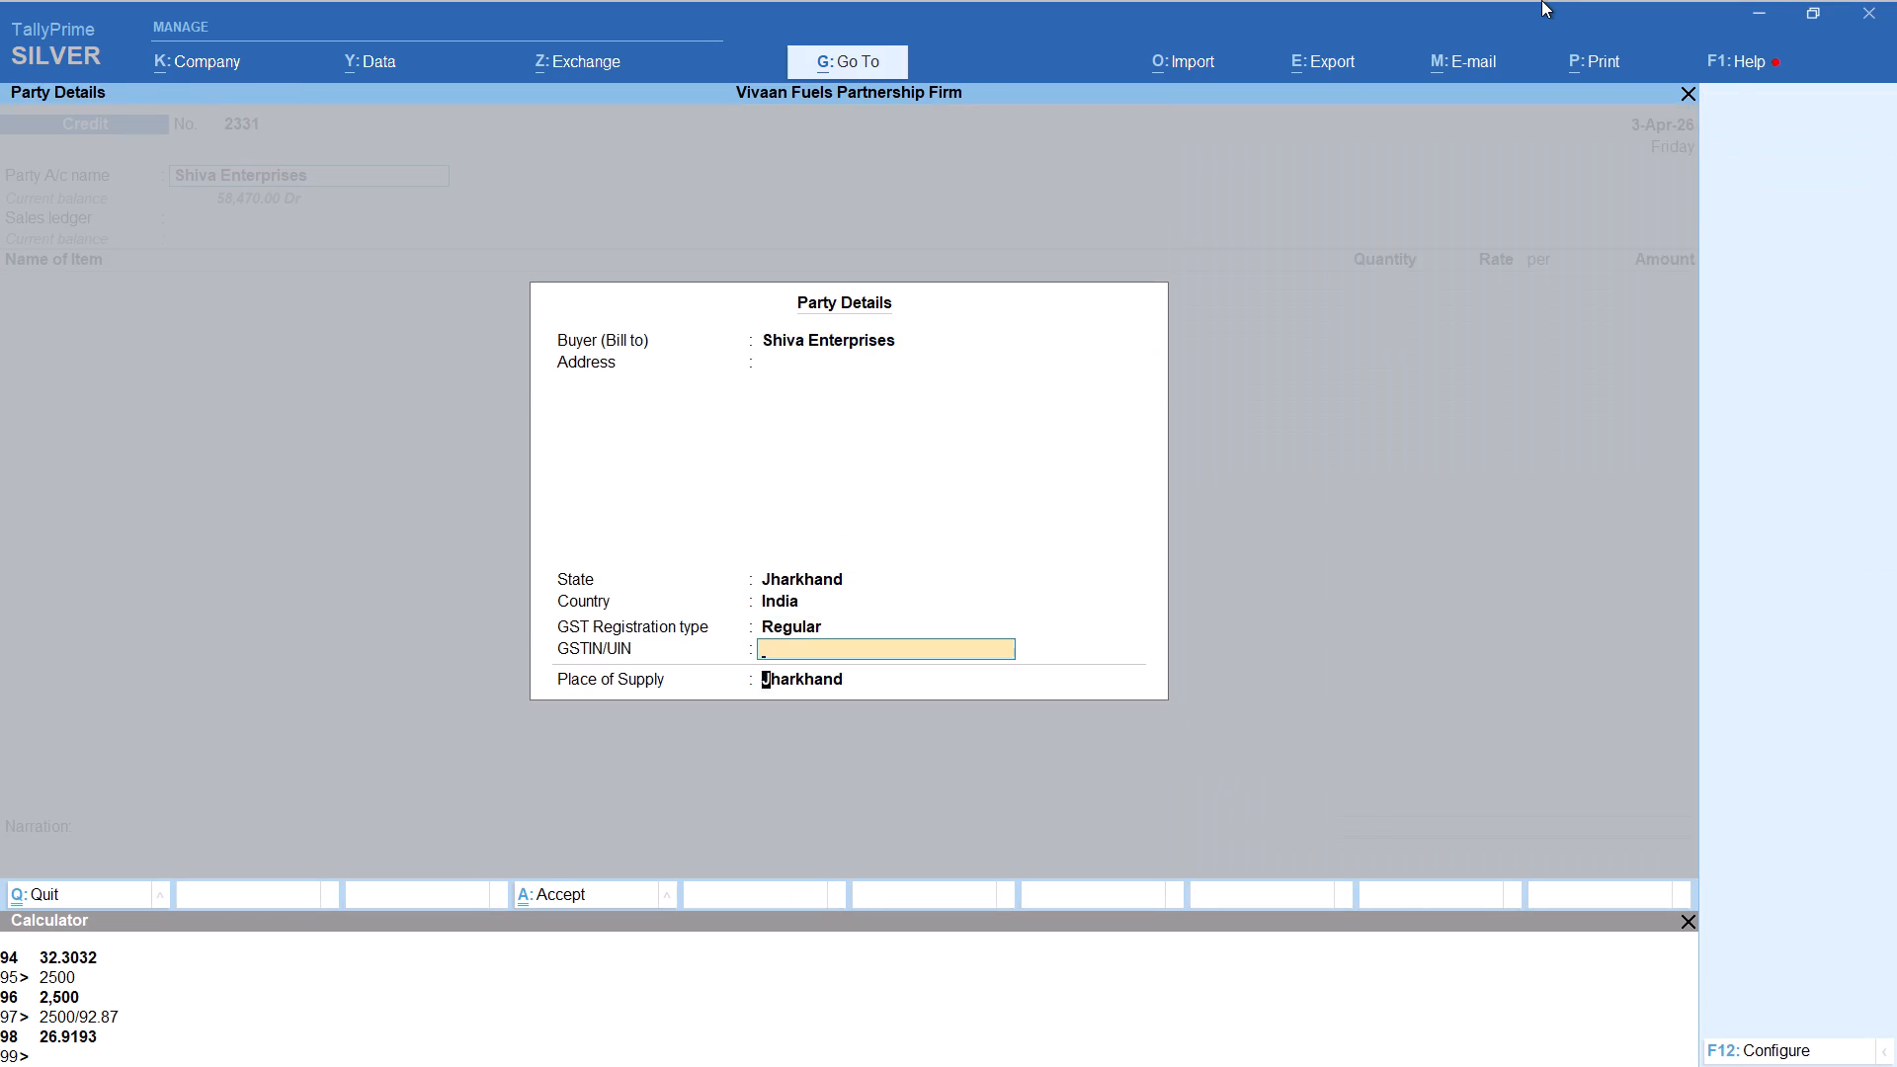
pyautogui.press('Return')
pyautogui.press('Return')
# Add HSD to the Shiva Enterprises voucher with no tracking number, computing the quantity as 500/92.87 at rate 92.87 per litre.
pyautogui.write('hs')
pyautogui.press('Return')
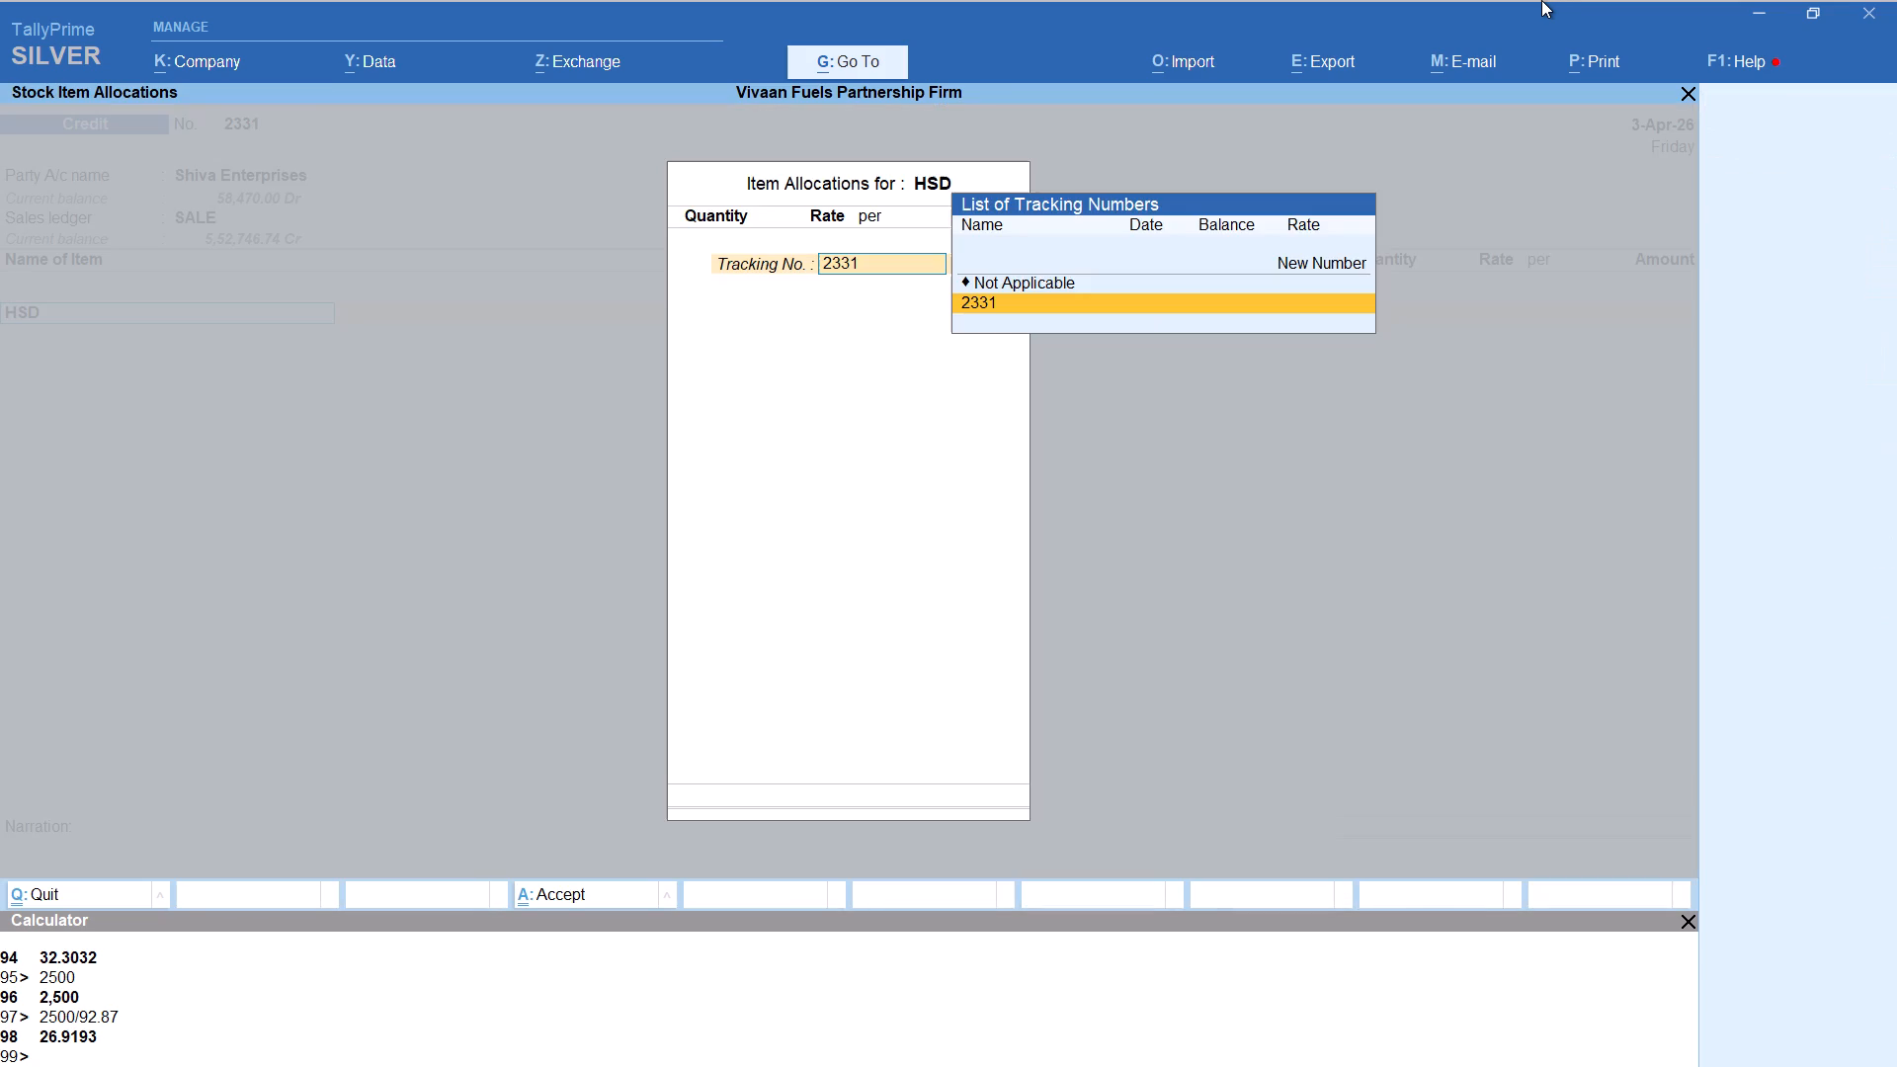
pyautogui.press('Up')
pyautogui.press('Return')
pyautogui.hotkey('alt', 'c')
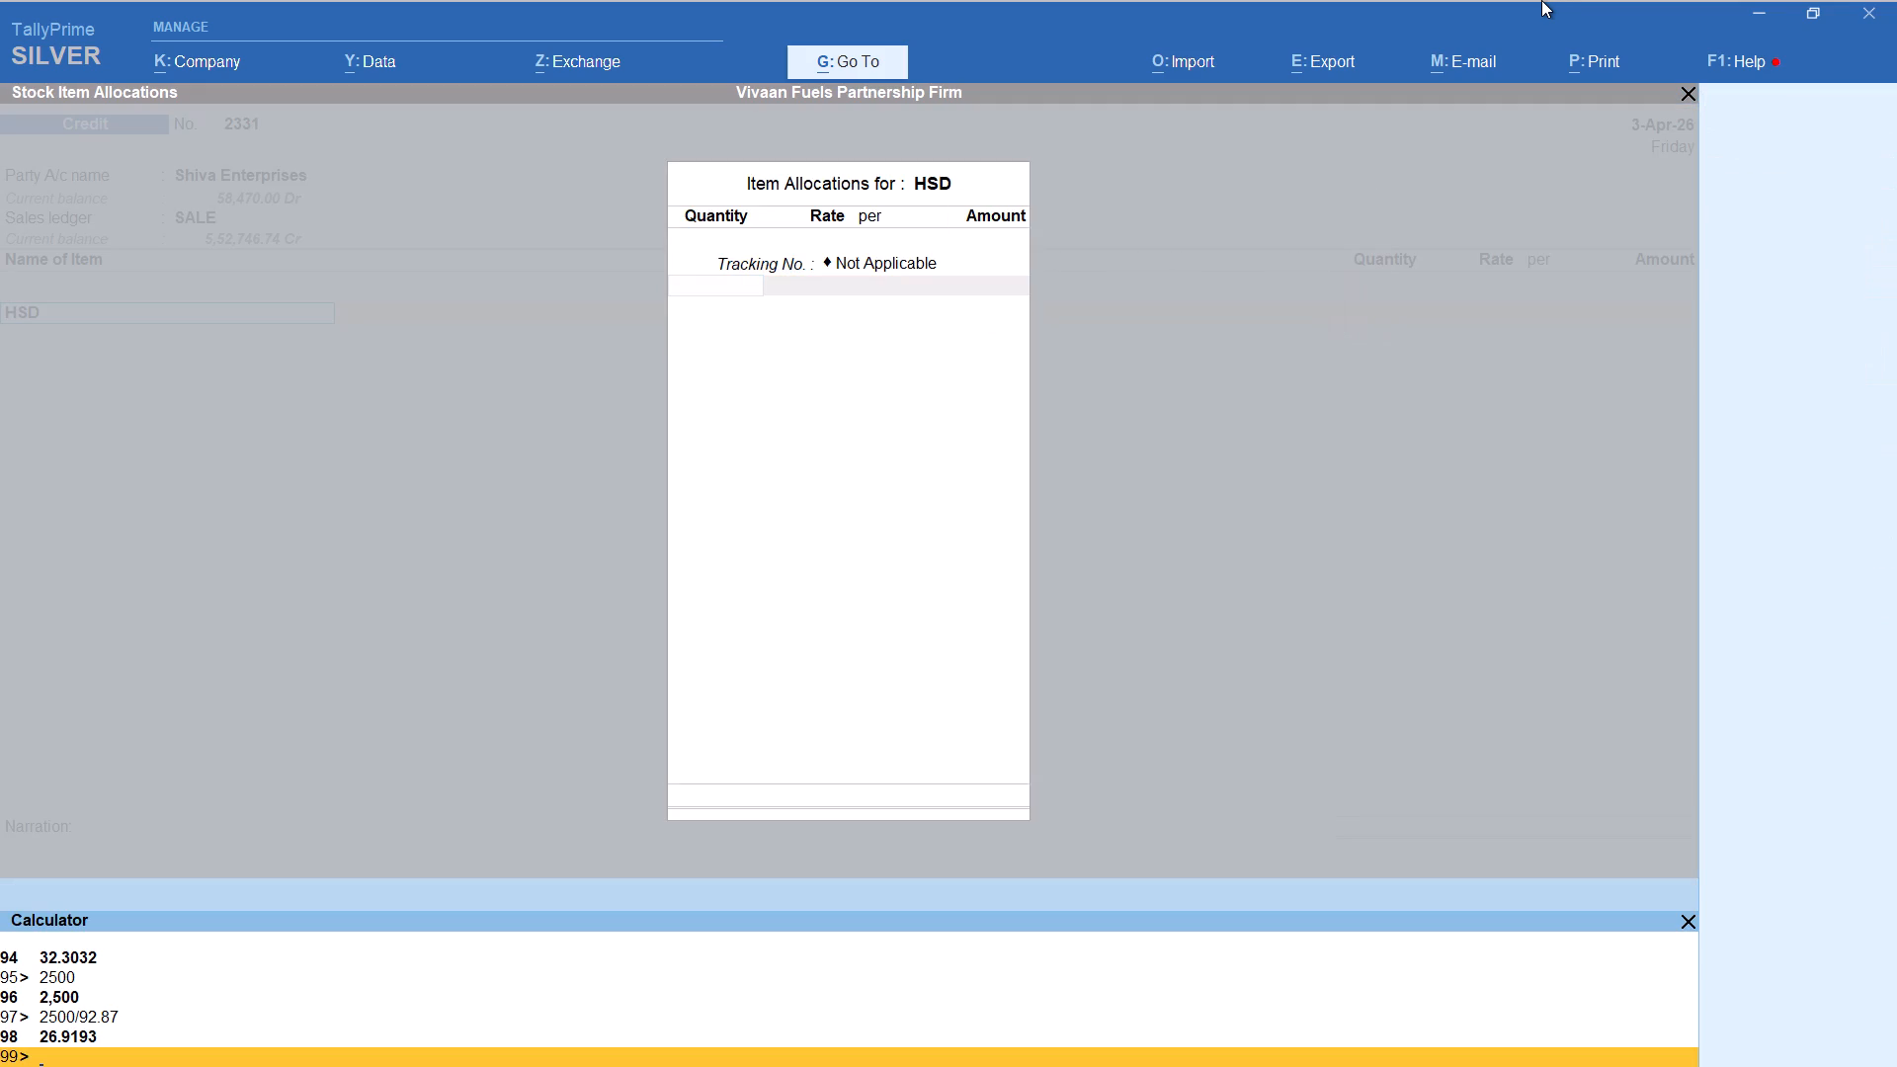
pyautogui.write('500/98')
pyautogui.press('BackSpace')
pyautogui.write('2.87')
pyautogui.press('Return')
pyautogui.press('Return')
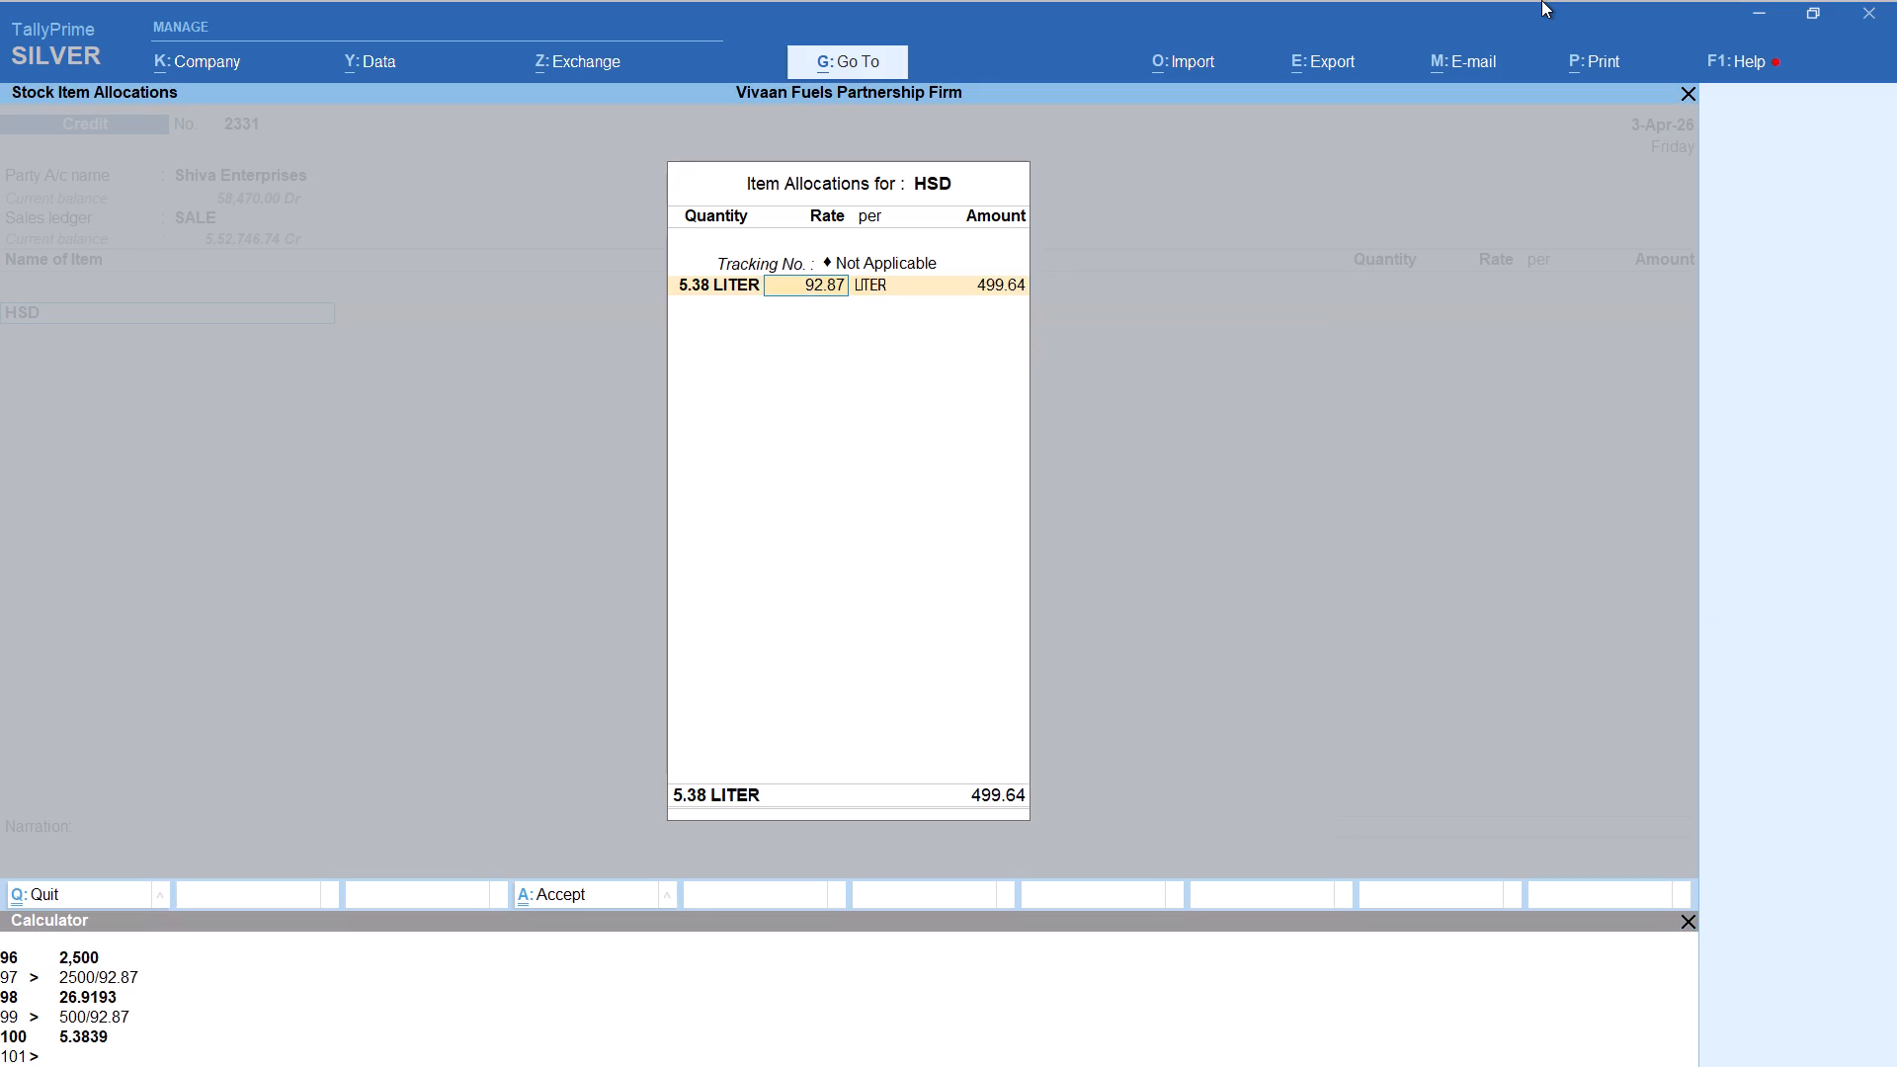
pyautogui.press('Return')
pyautogui.press('Return')
pyautogui.press('Return')
pyautogui.press('Return')
pyautogui.press('Return')
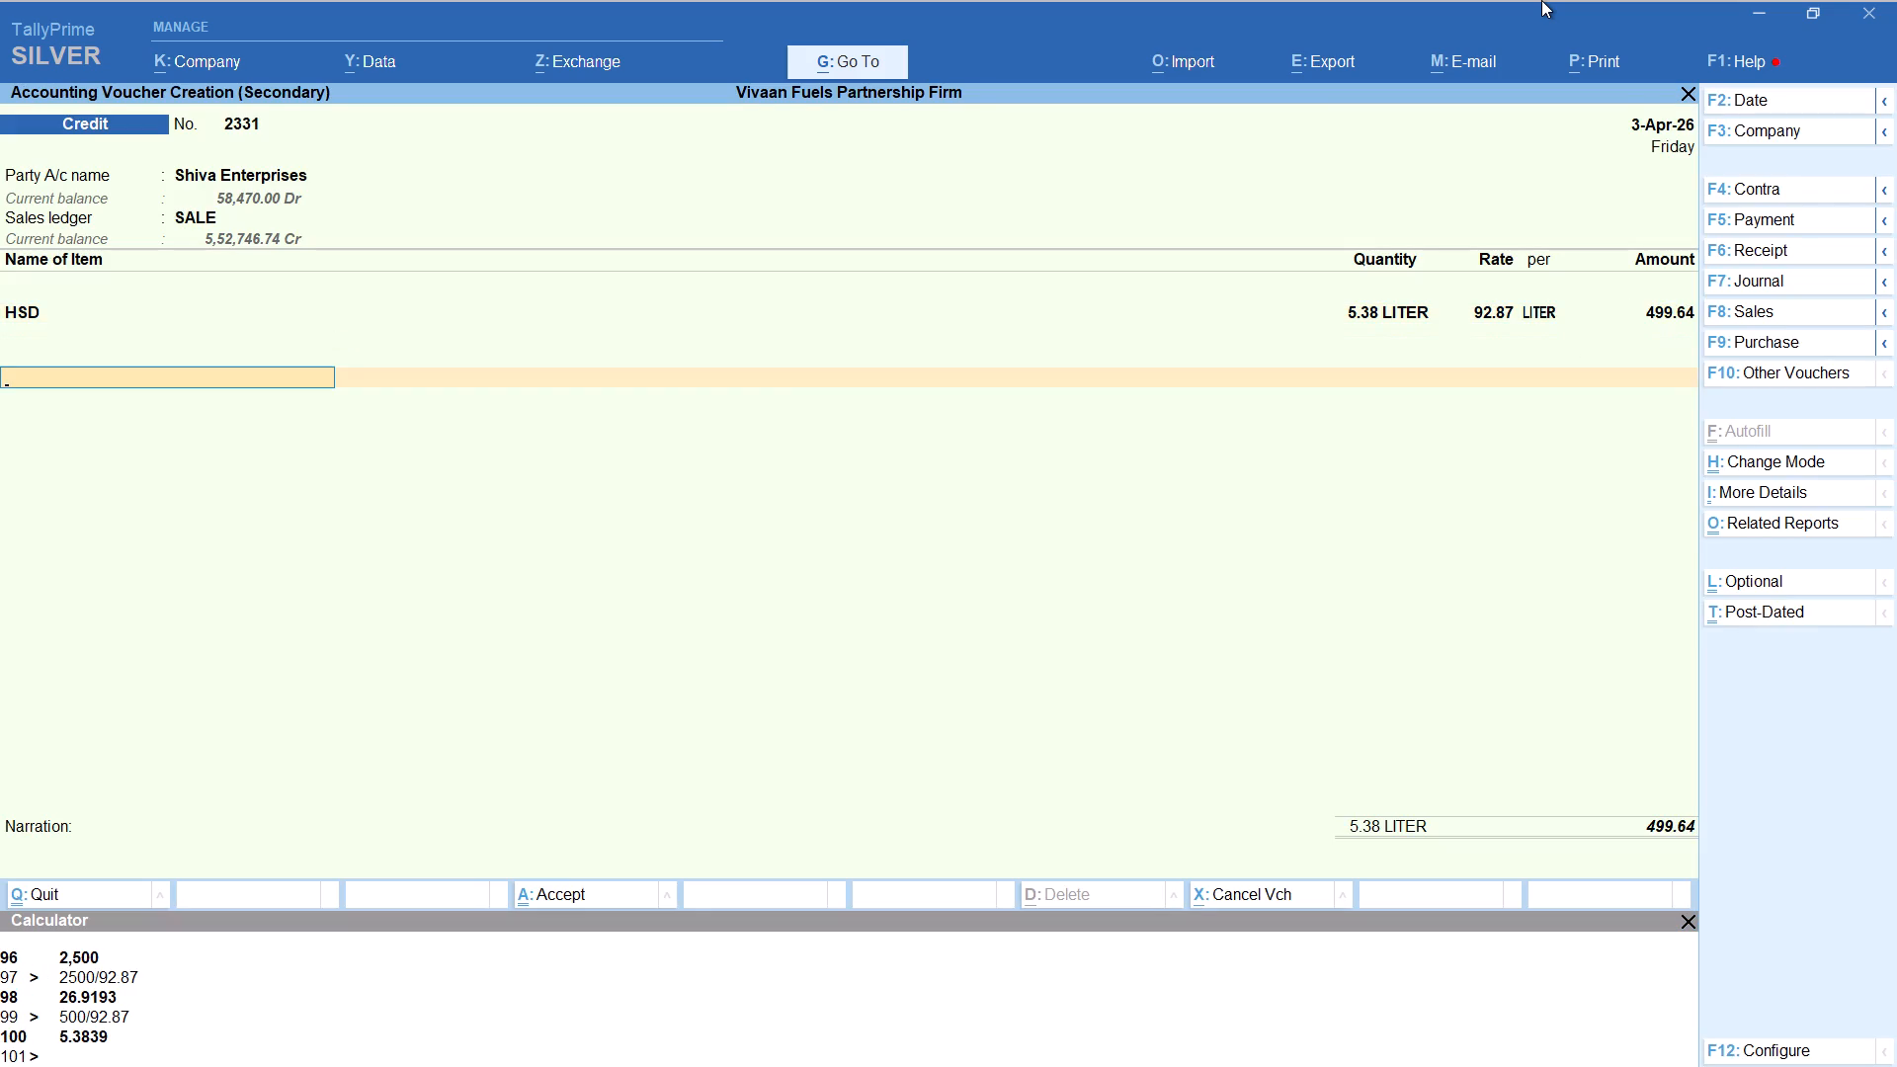
# Add the Round Off ledger to the Shiva Enterprises voucher and save it.
pyautogui.write('rou')
pyautogui.press('Return')
pyautogui.hotkey('ctrl', 'a')
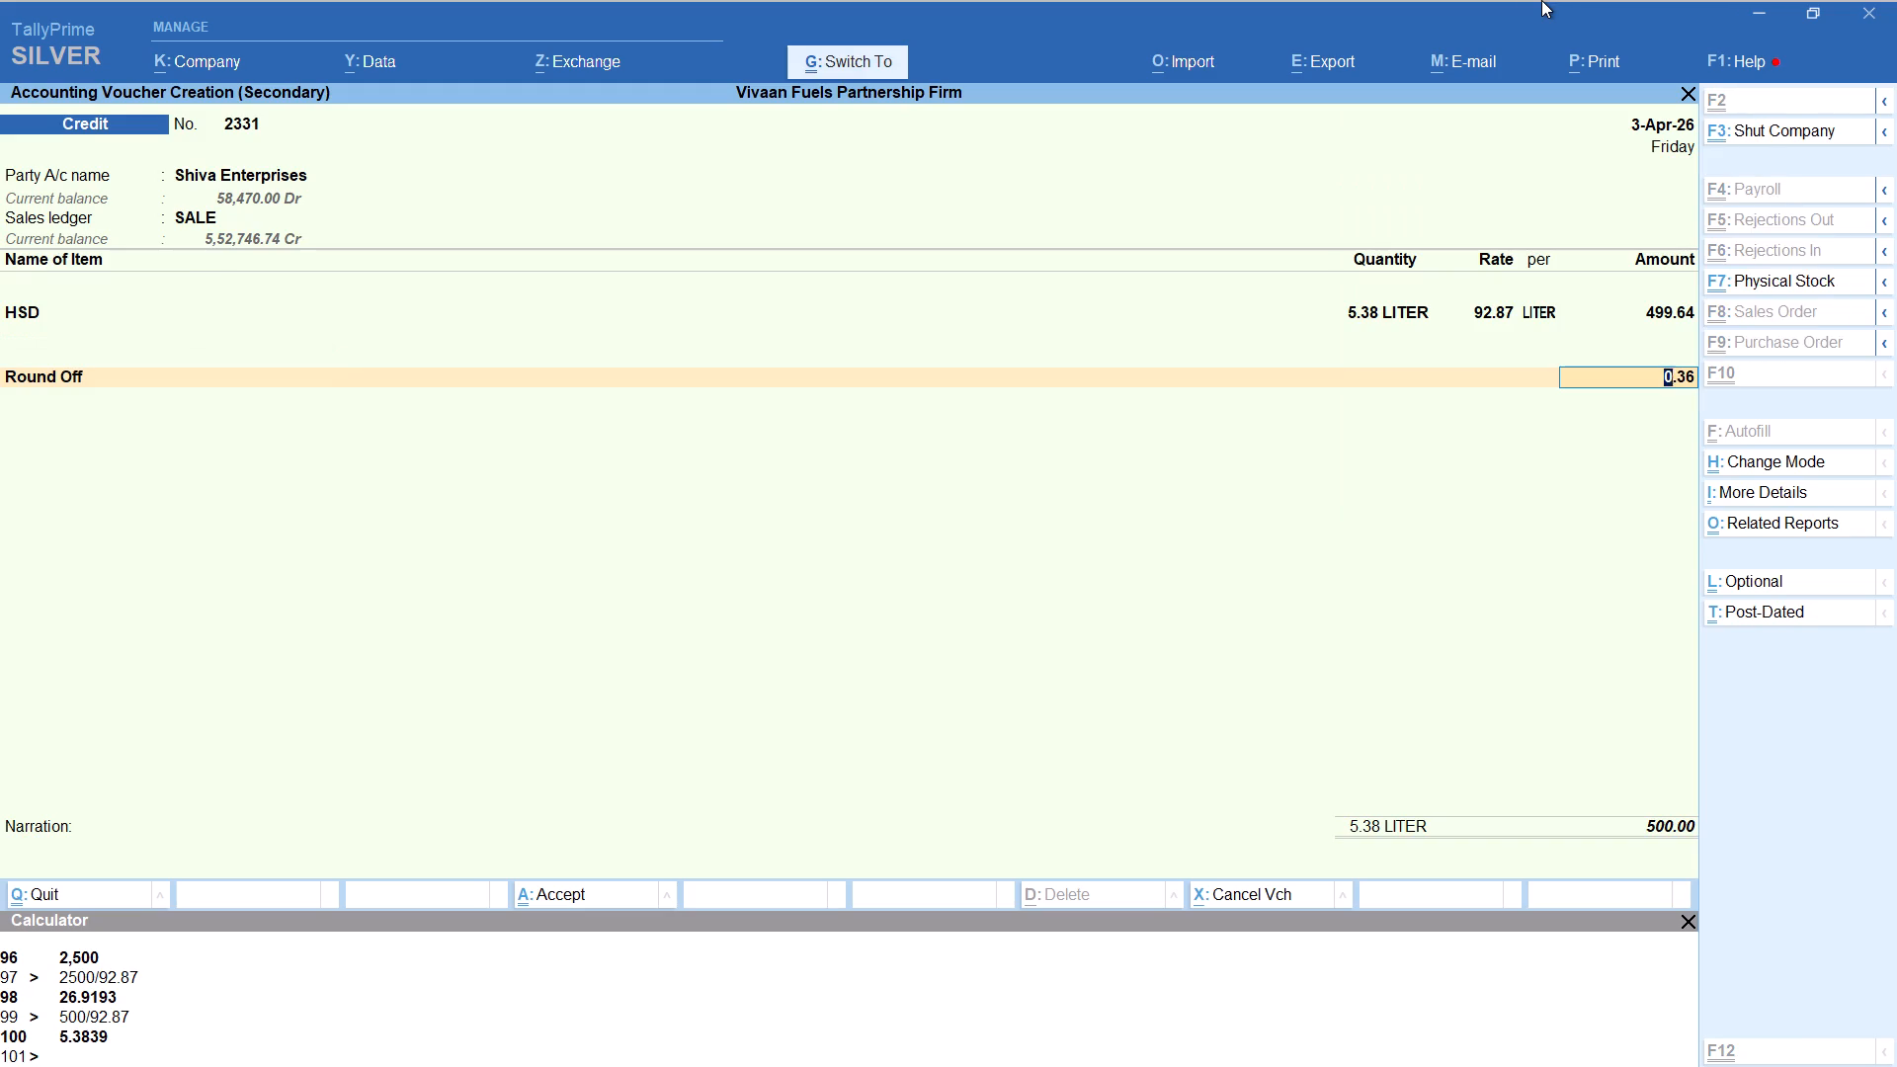
# Start another Credit sales voucher dated 3-Apr-26 for Bardhan as the buyer, with the SALE ledger and HSD as the item.
pyautogui.hotkey('alt', 'a')
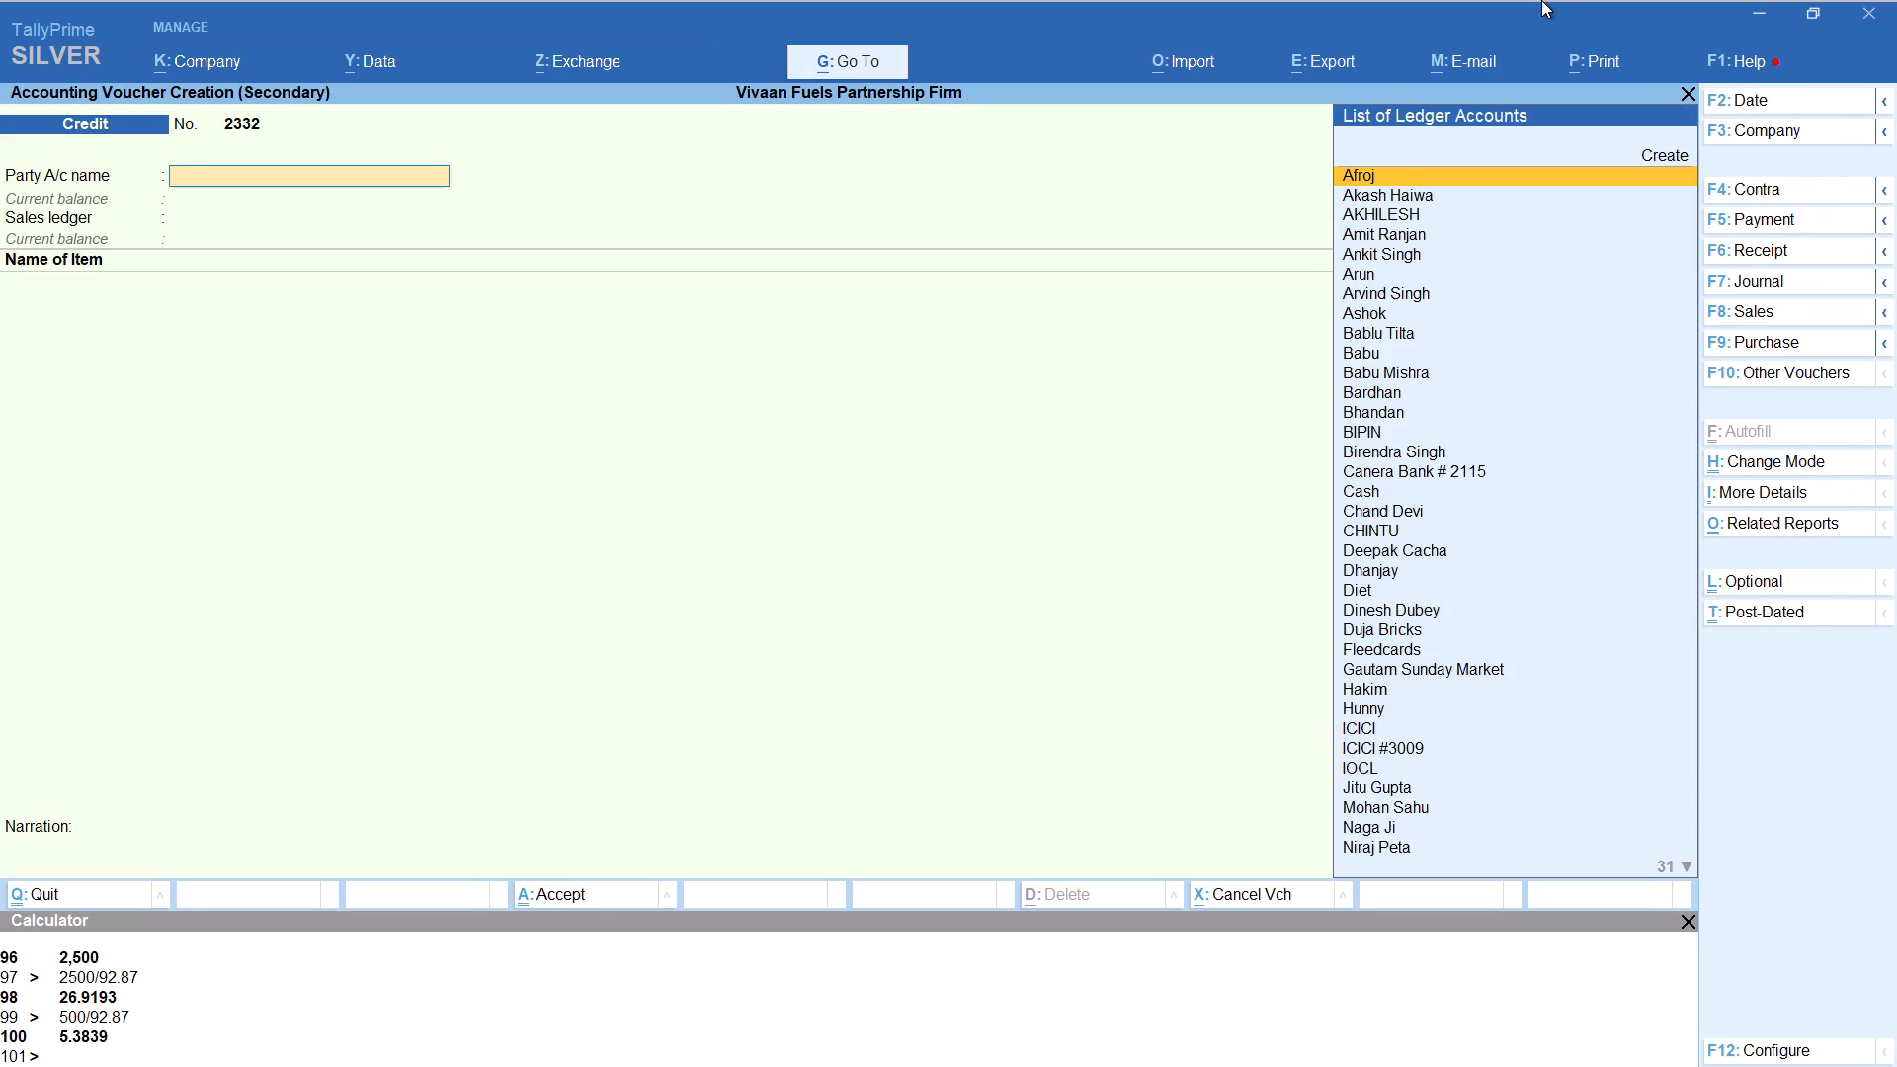
pyautogui.write('bard')
pyautogui.press('Return')
pyautogui.press('Return')
pyautogui.press('Return')
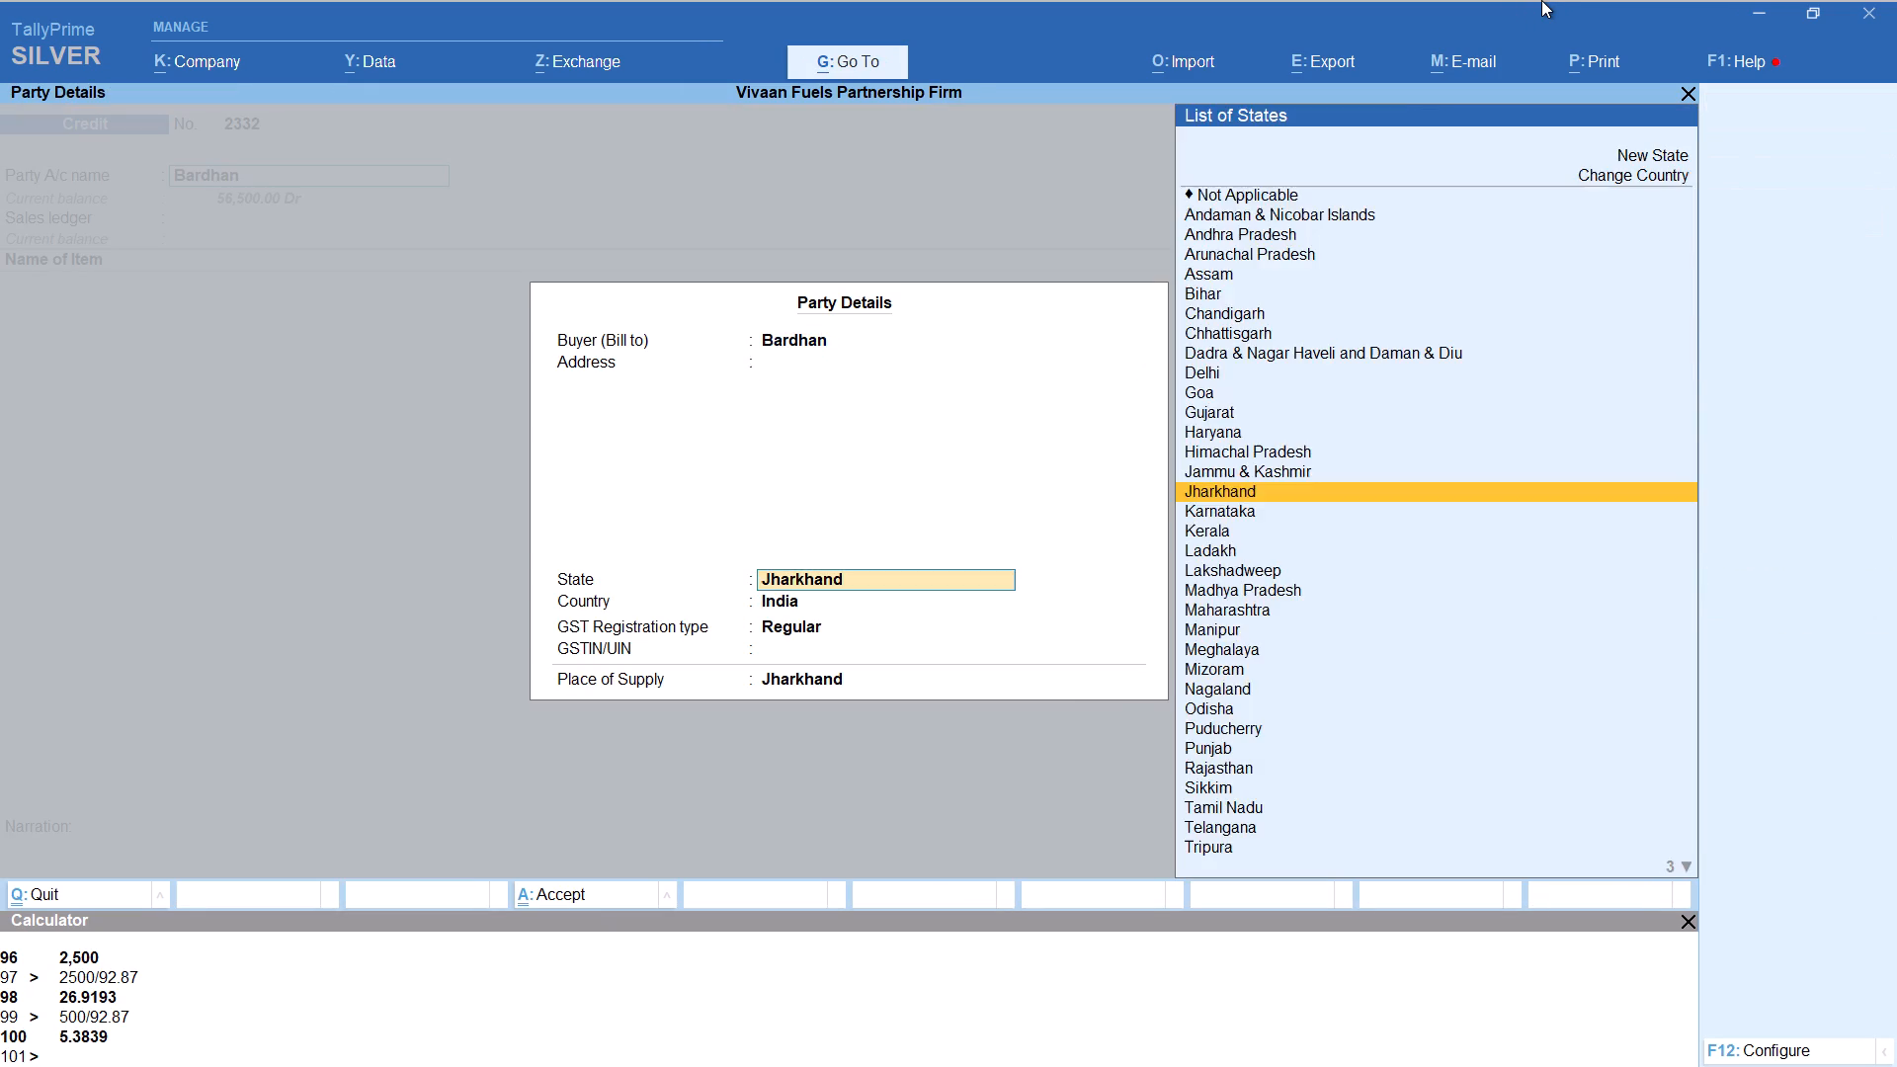
pyautogui.press('Return')
pyautogui.press('Return')
pyautogui.press('Return')
pyautogui.press('Return')
pyautogui.press('Return')
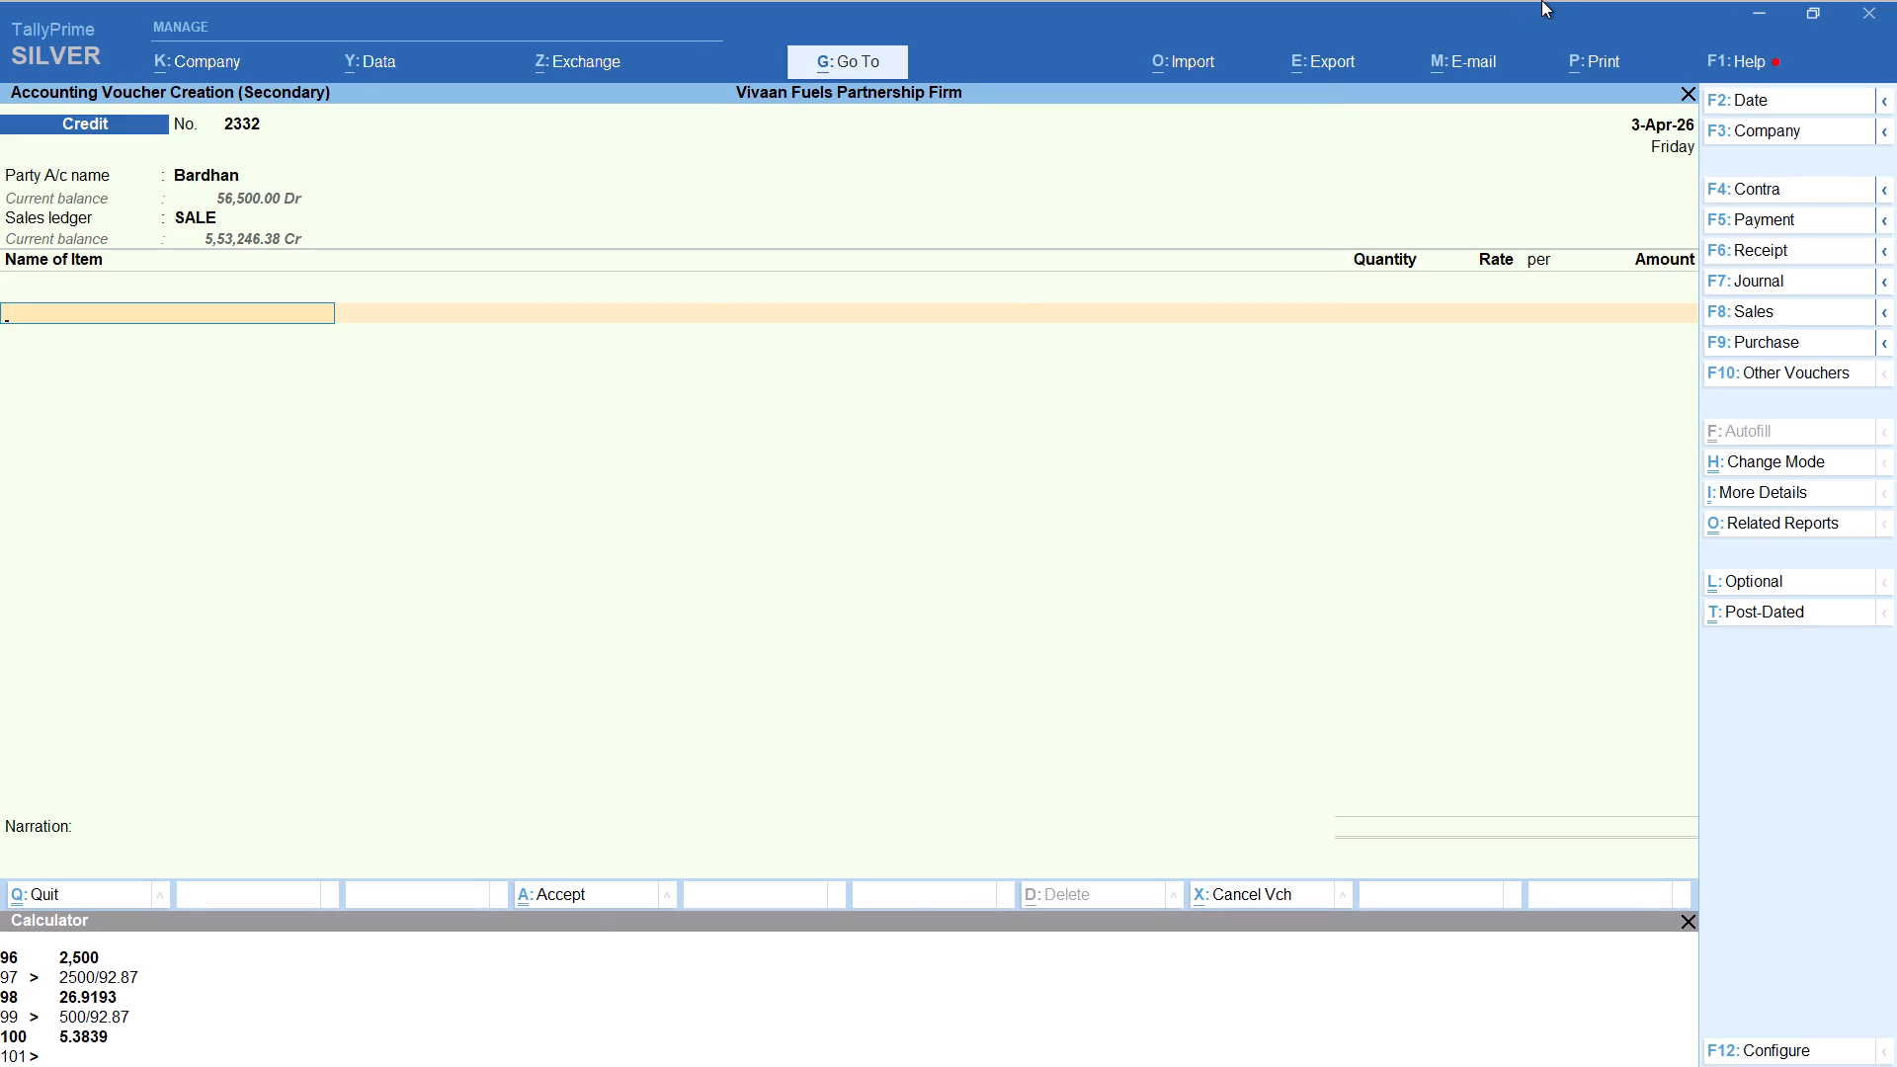
pyautogui.write('hs')
pyautogui.press('Return')
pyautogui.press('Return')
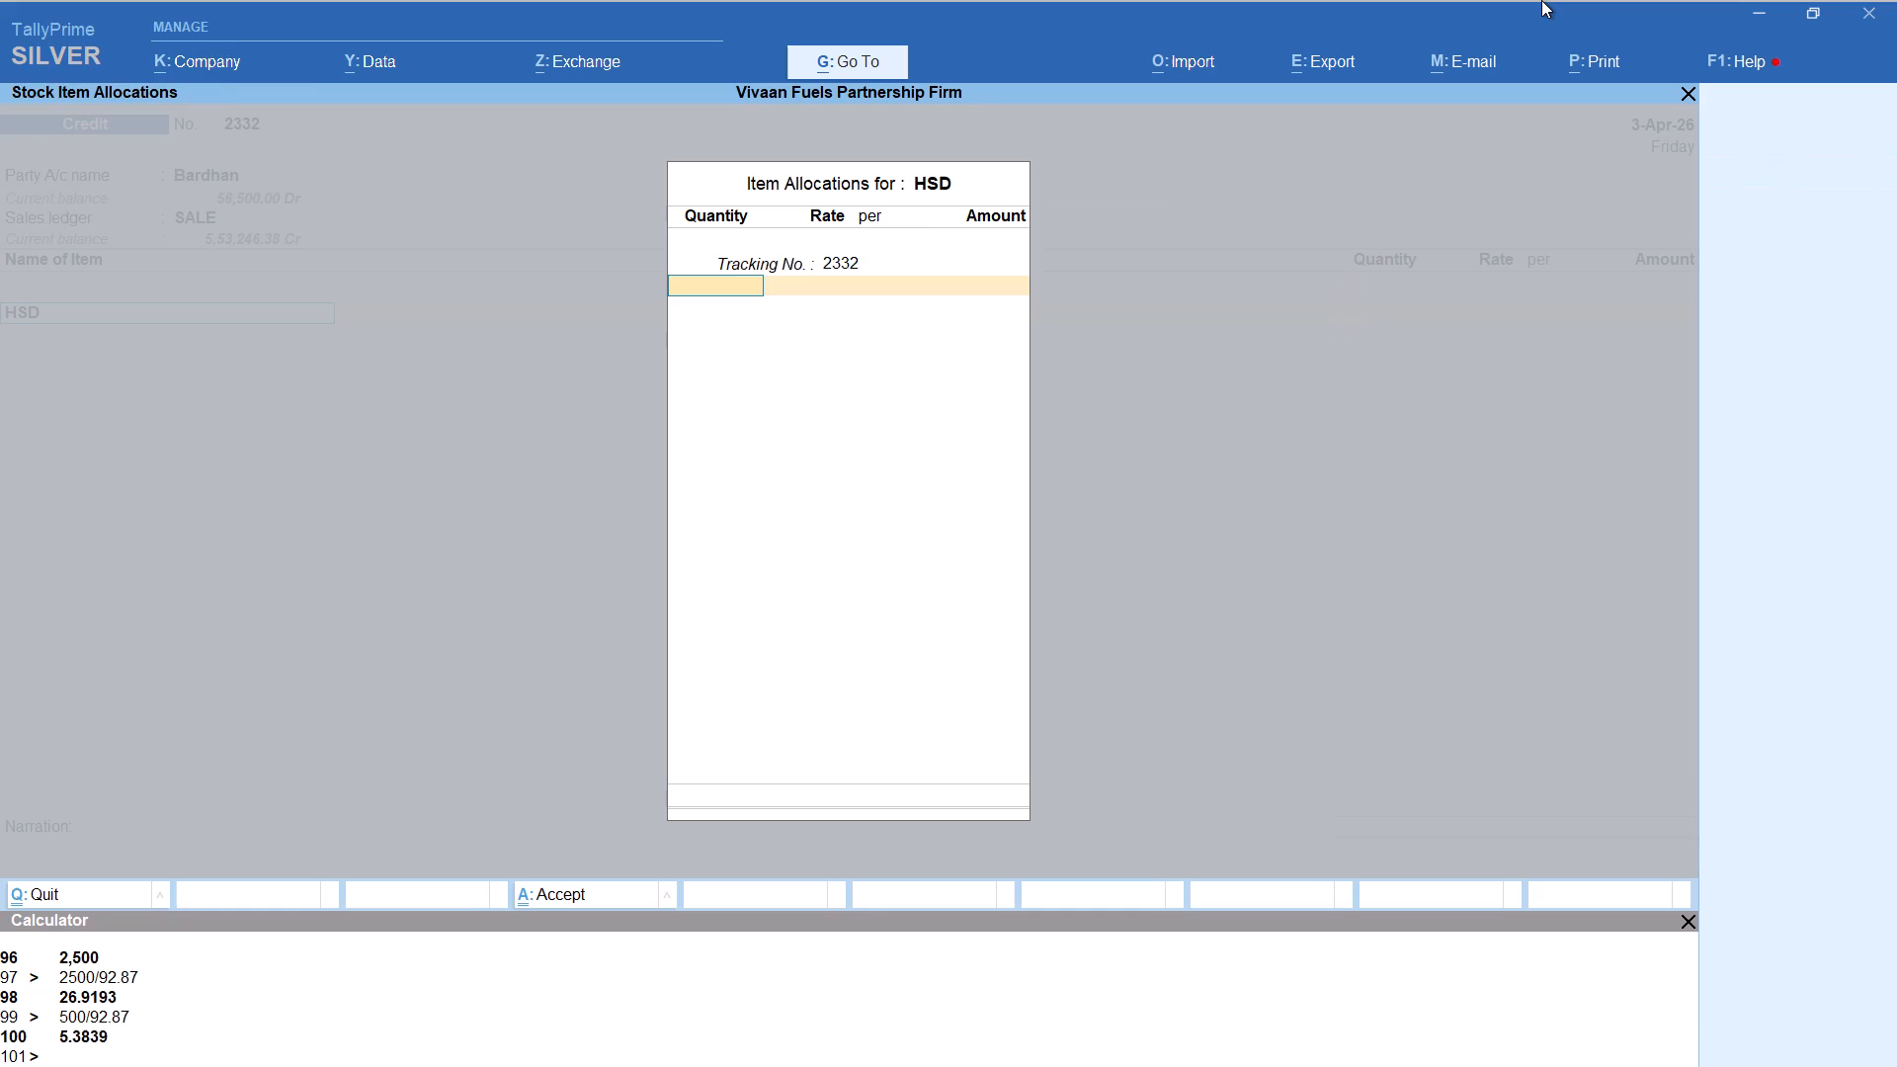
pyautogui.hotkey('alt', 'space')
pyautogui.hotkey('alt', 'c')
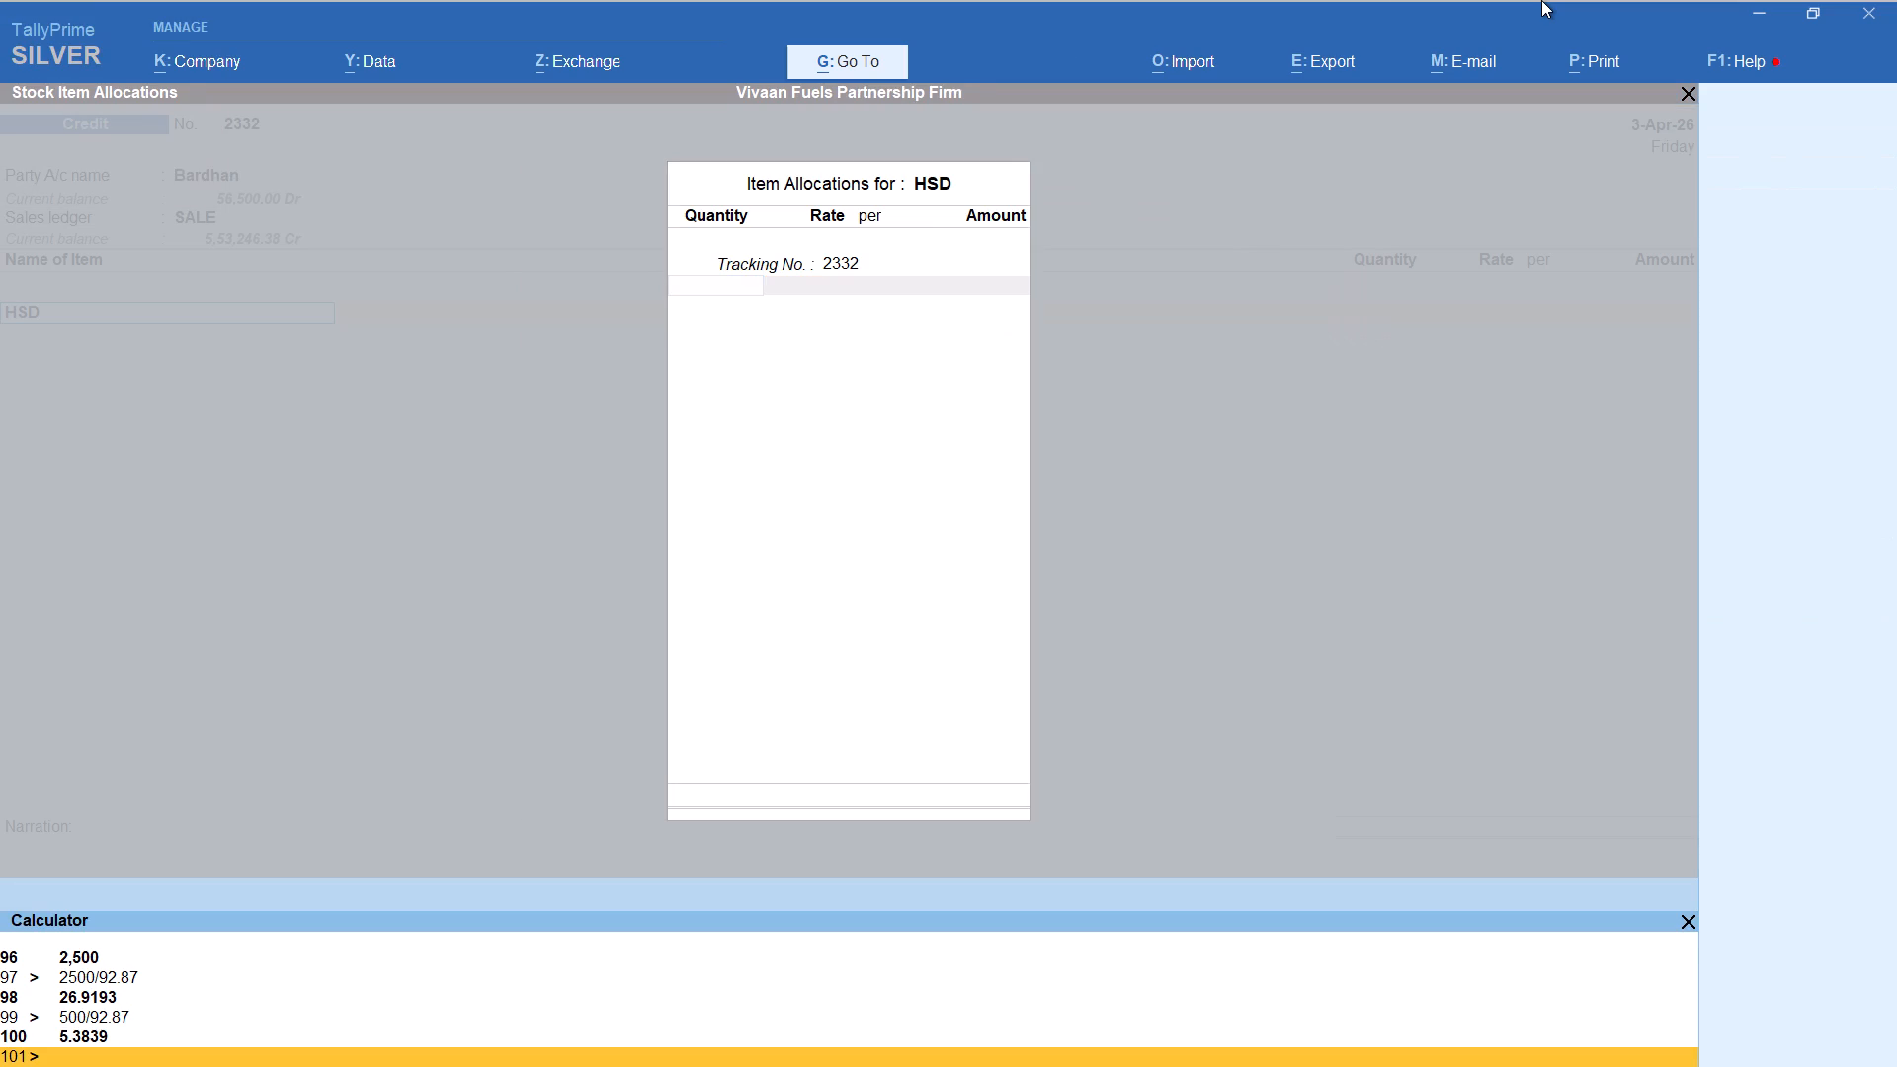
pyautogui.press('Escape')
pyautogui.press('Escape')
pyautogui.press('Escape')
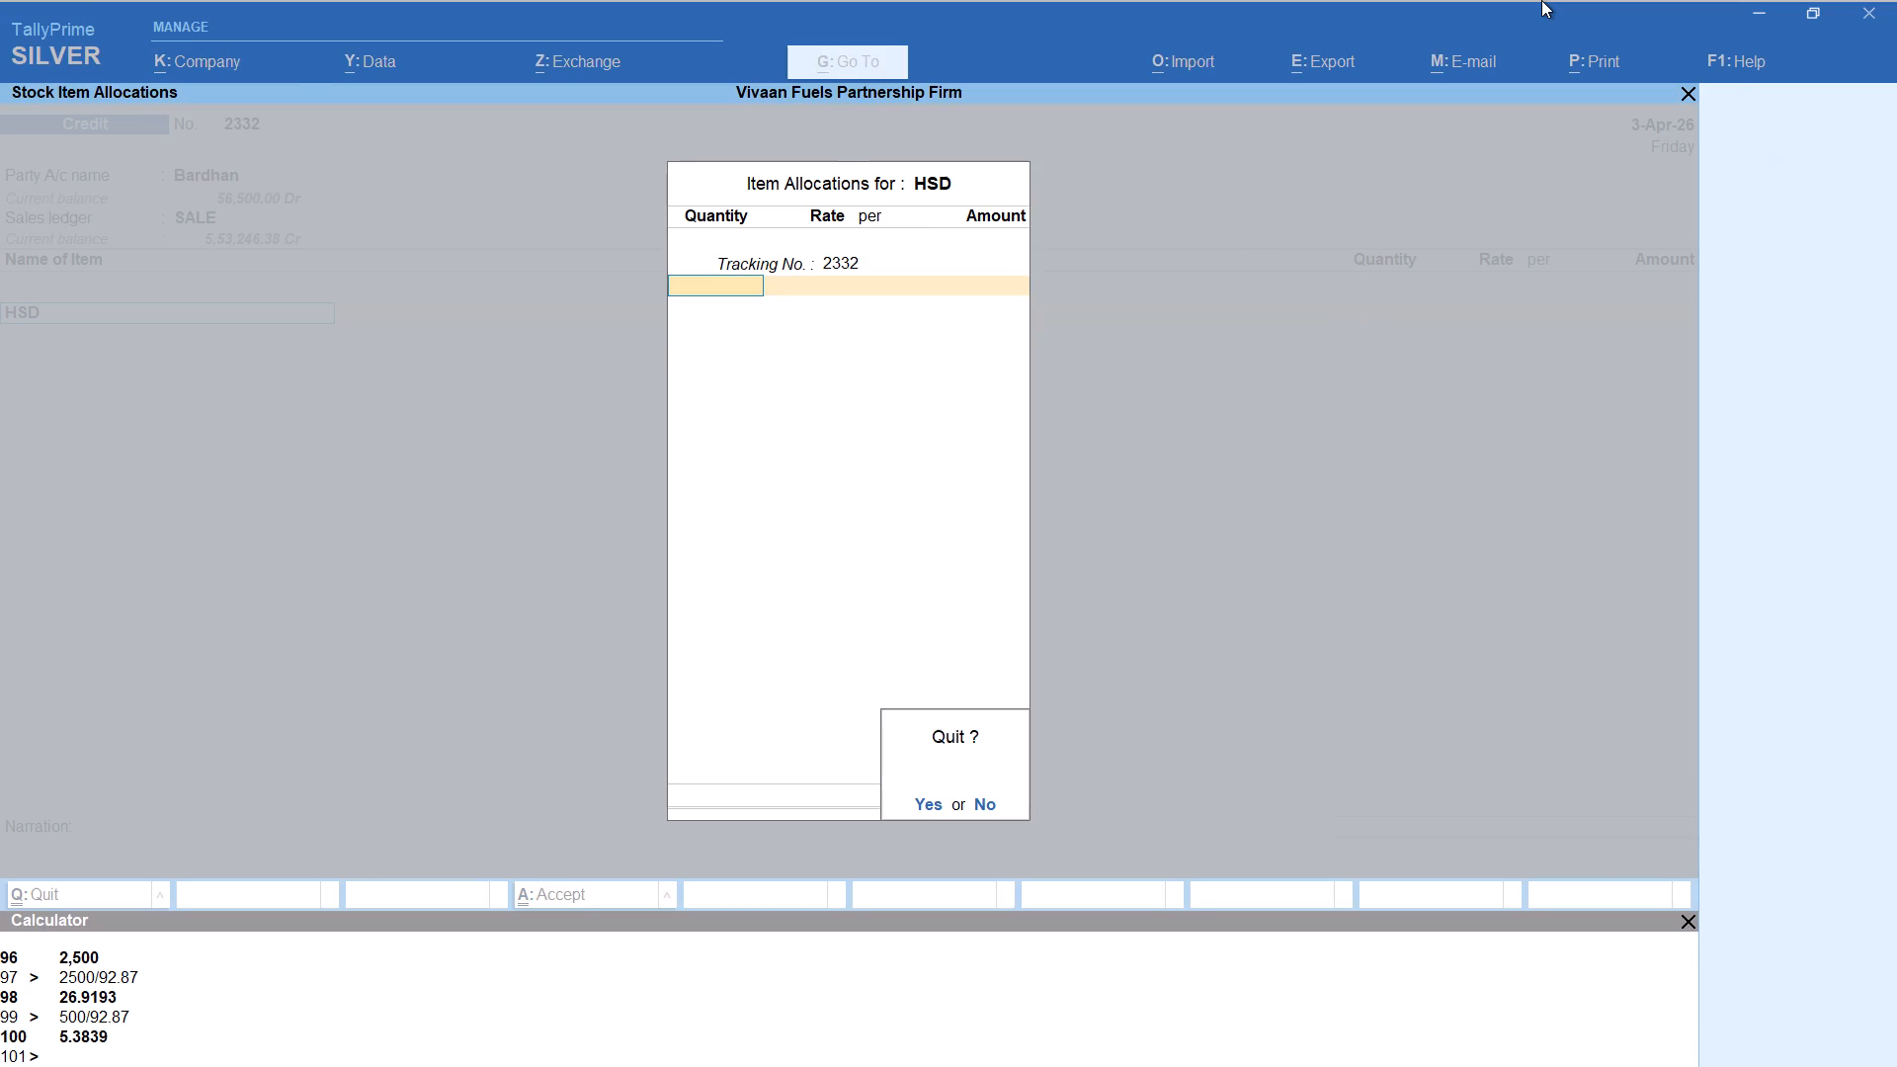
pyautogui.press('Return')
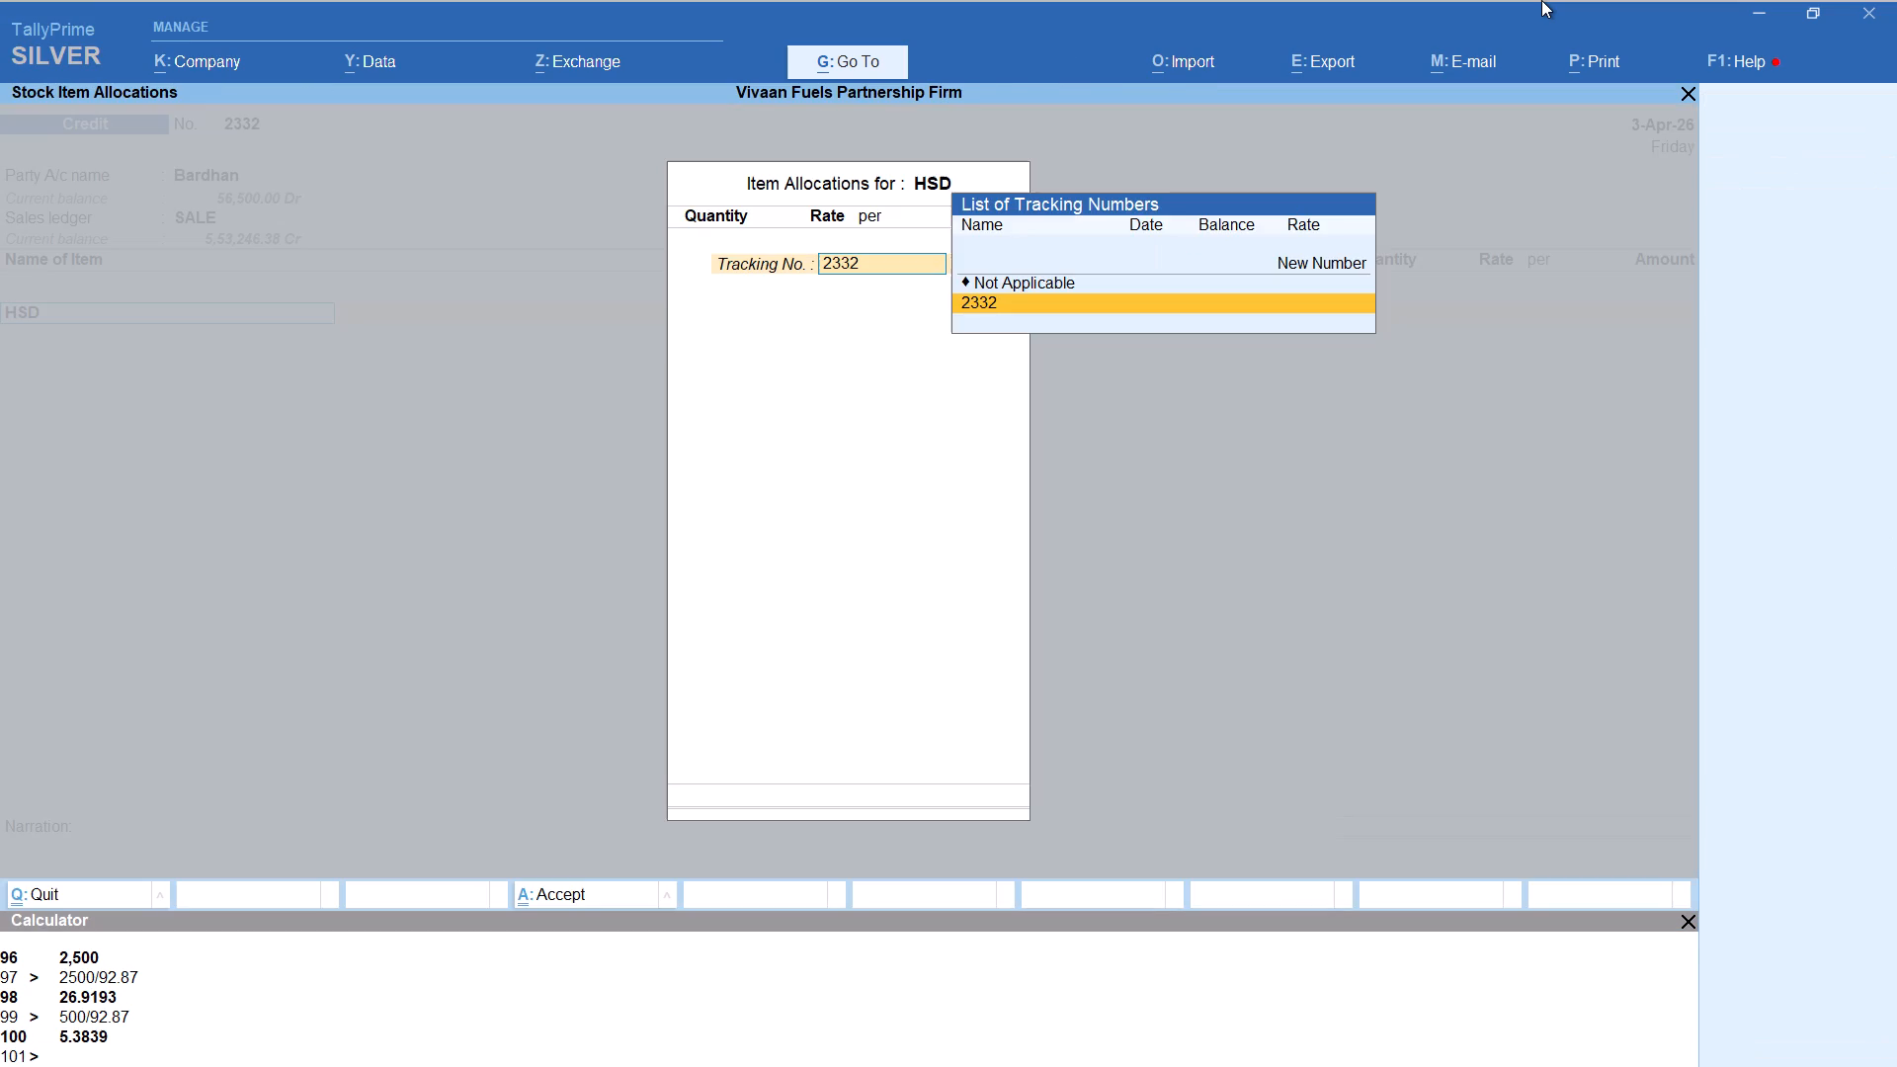
# Allocate HSD in the Bardhan voucher with no tracking number, computing the quantity as 11500/92.87 at rate 92.87 per litre.
pyautogui.press('Up')
pyautogui.press('Return')
pyautogui.hotkey('alt', 'c')
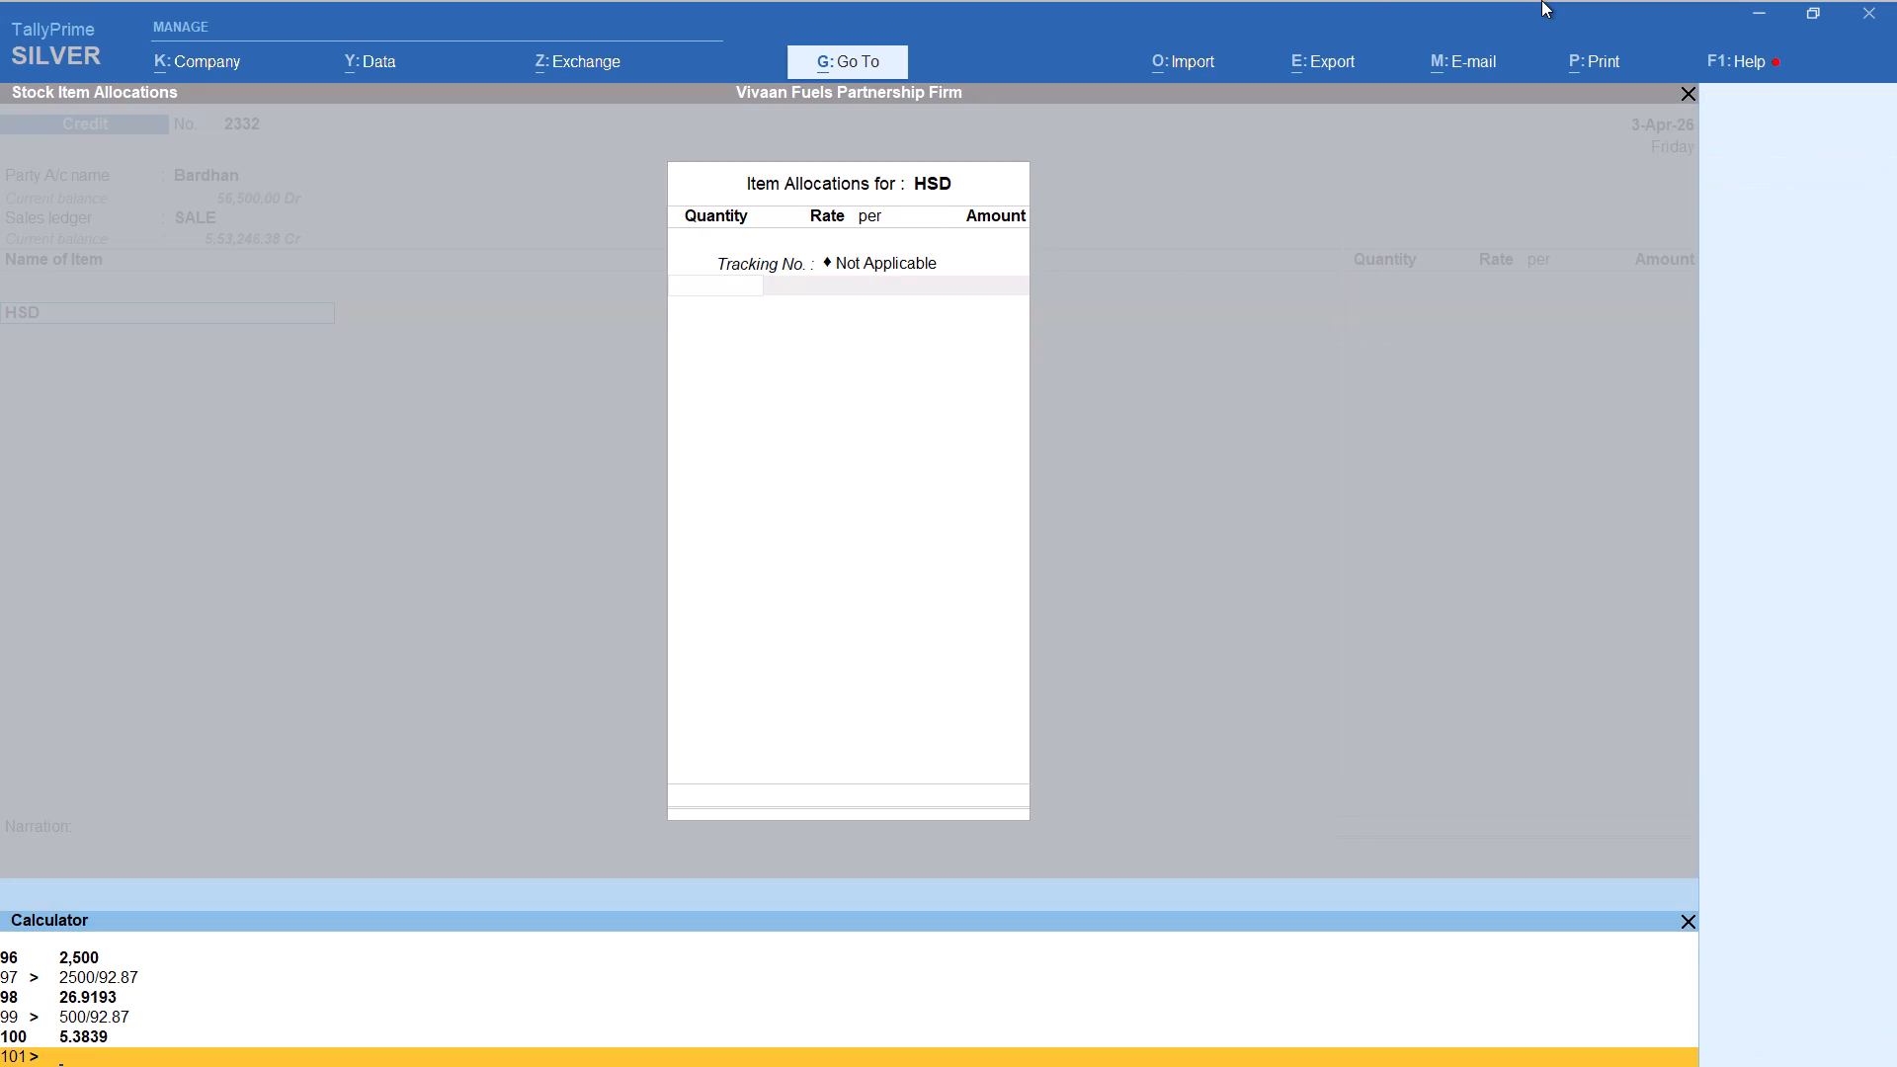
pyautogui.write('11500/92.87')
pyautogui.press('Return')
pyautogui.press('Return')
pyautogui.press('Return')
pyautogui.press('Return')
pyautogui.press('Return')
pyautogui.press('Return')
pyautogui.press('Return')
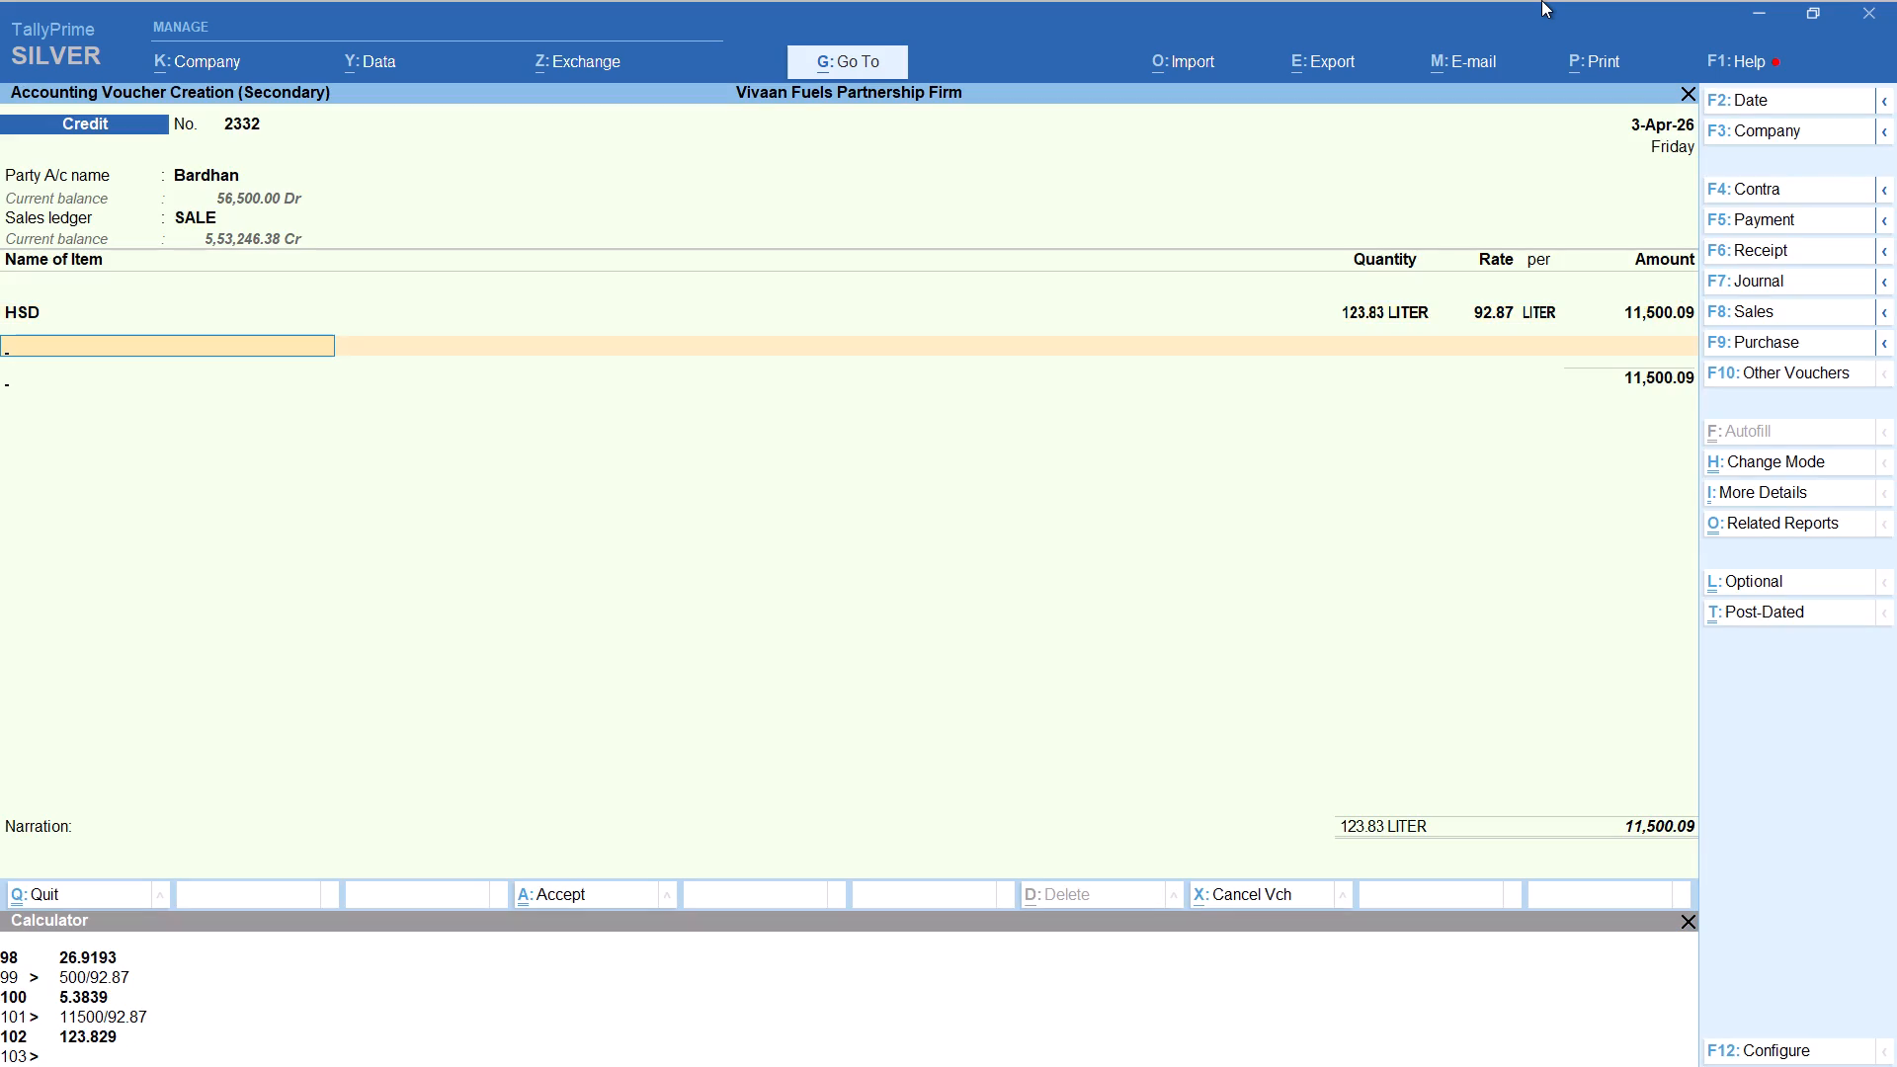
# Add the Round Off ledger to the second Bardhan voucher and save it.
pyautogui.write('rou')
pyautogui.press('Return')
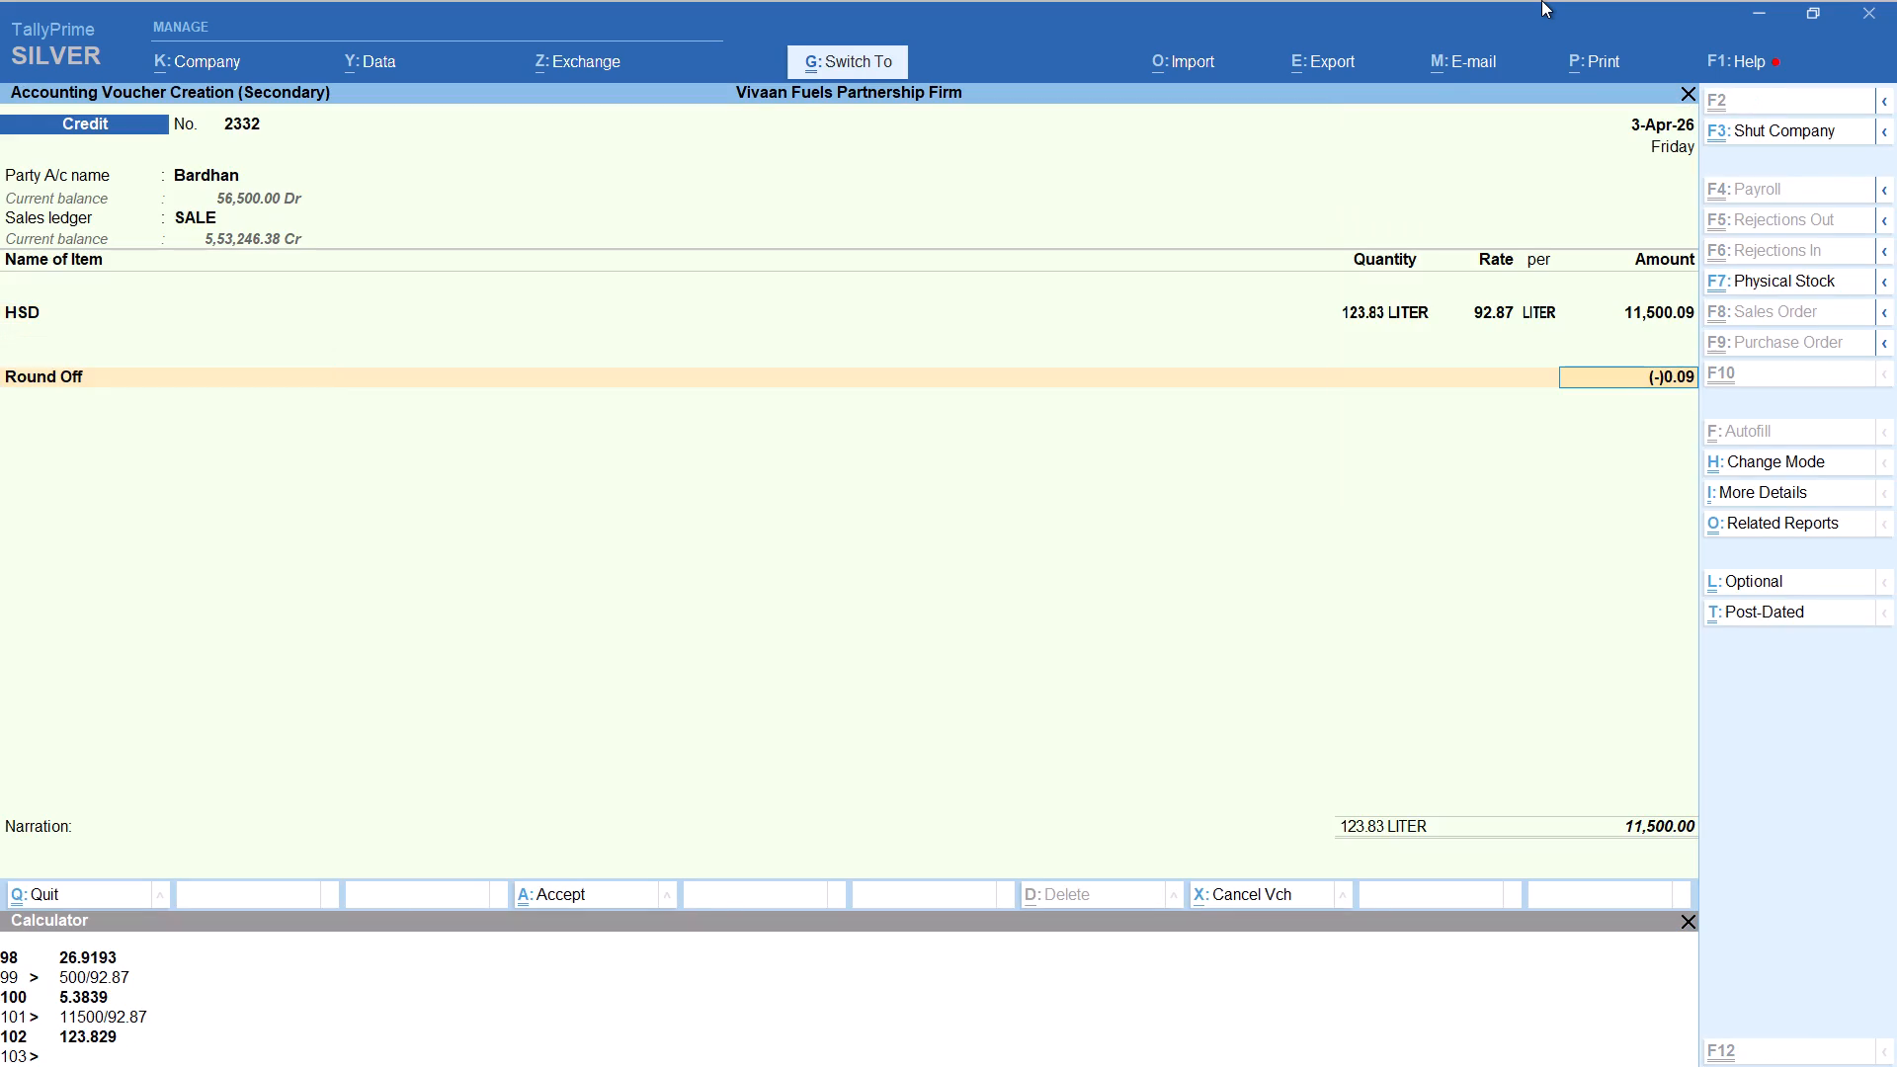
pyautogui.hotkey('ctrl', 'a')
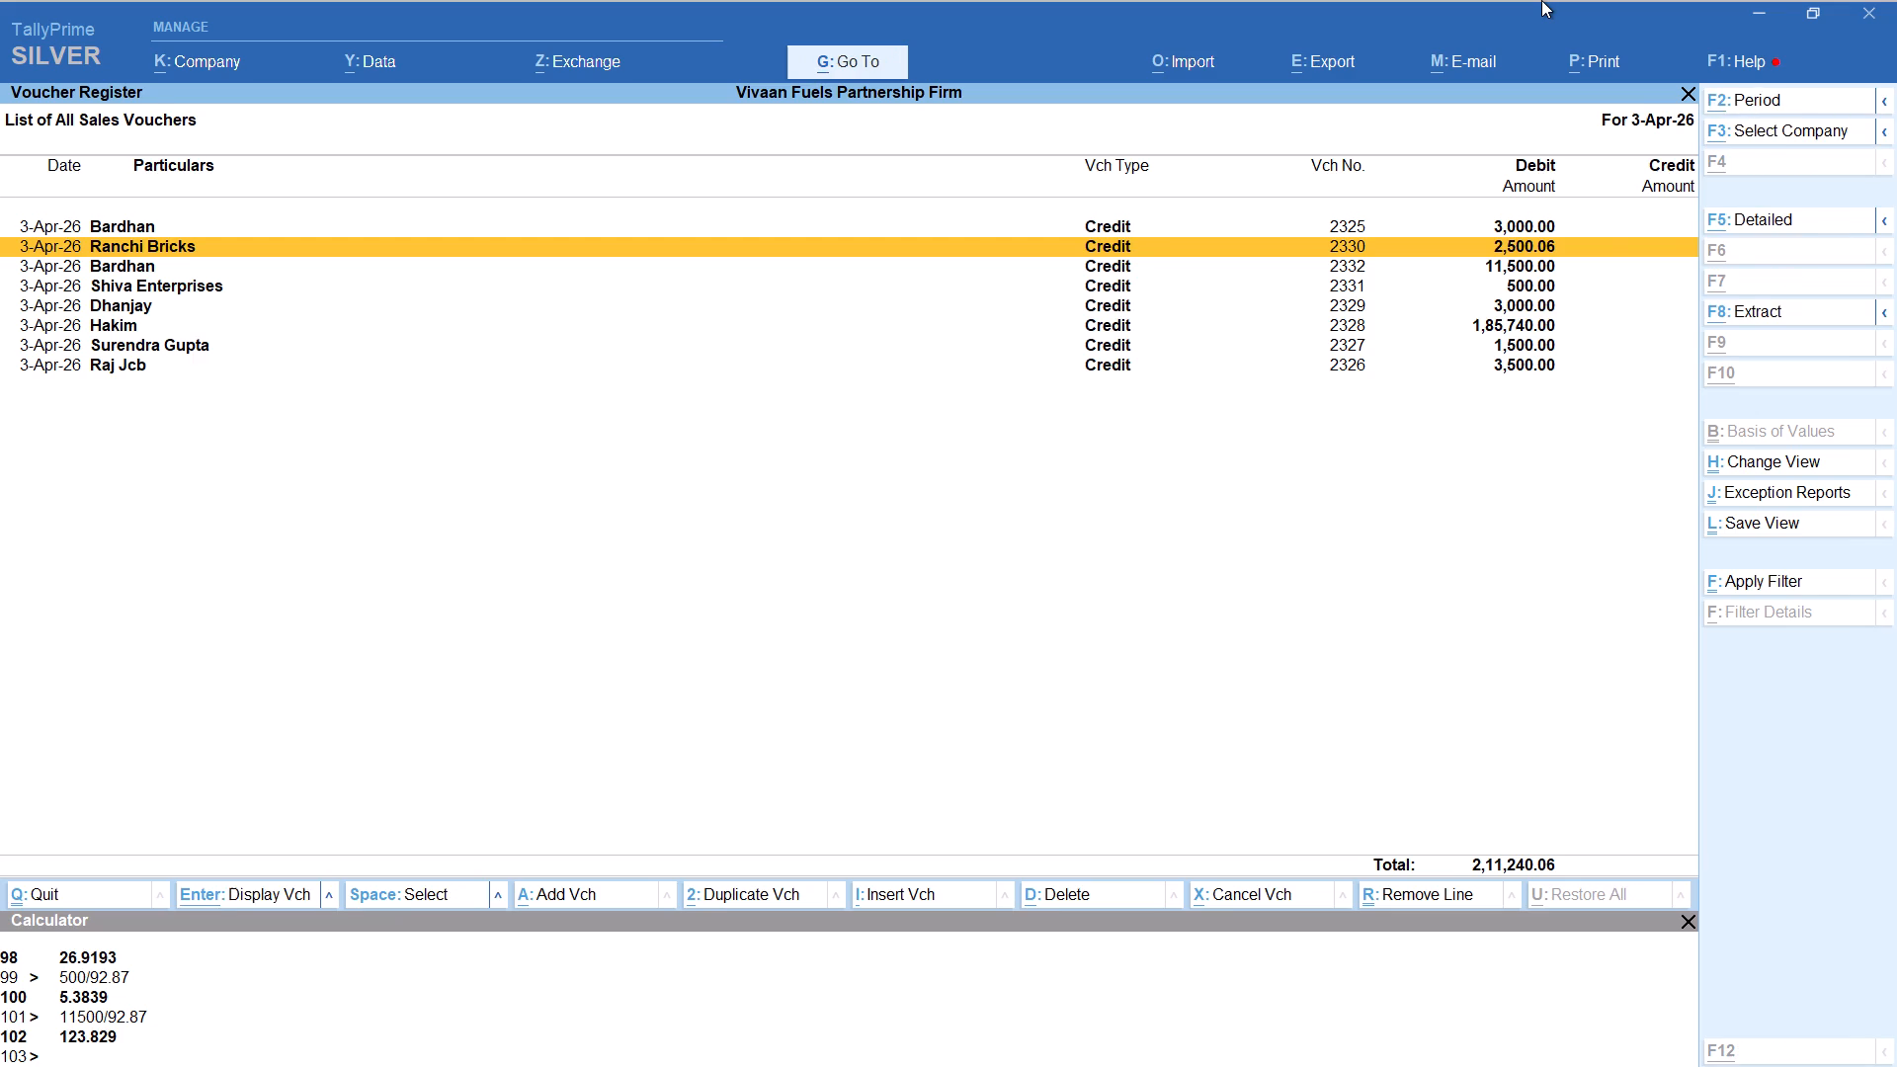
# Start a new Credit sales voucher dated 3-Apr-26 for Pary Bricks, with Pary Bricks as the buyer and the SALE ledger.
pyautogui.hotkey('alt', 'a')
pyautogui.write('pary')
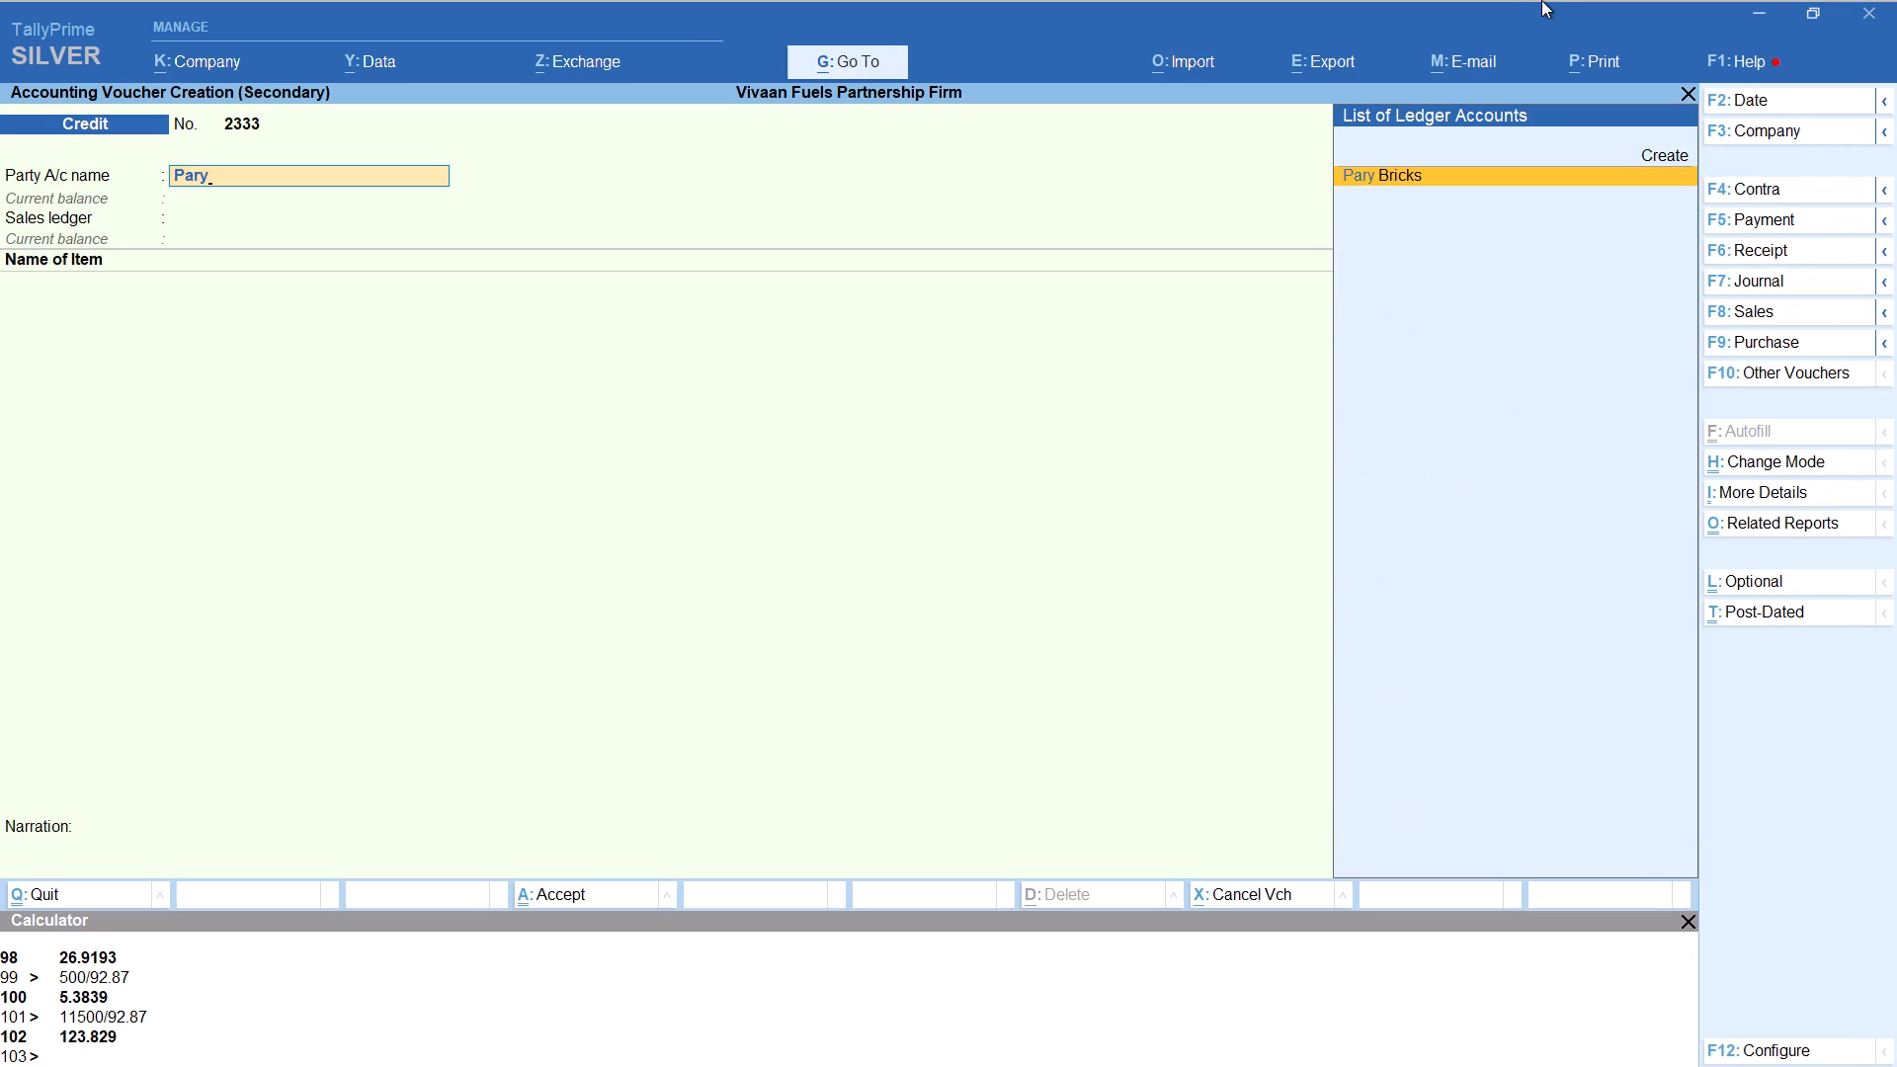
pyautogui.press('Return')
pyautogui.press('Return')
pyautogui.press('Return')
pyautogui.press('Return')
pyautogui.press('Return')
pyautogui.press('Return')
pyautogui.press('Return')
pyautogui.press('Return')
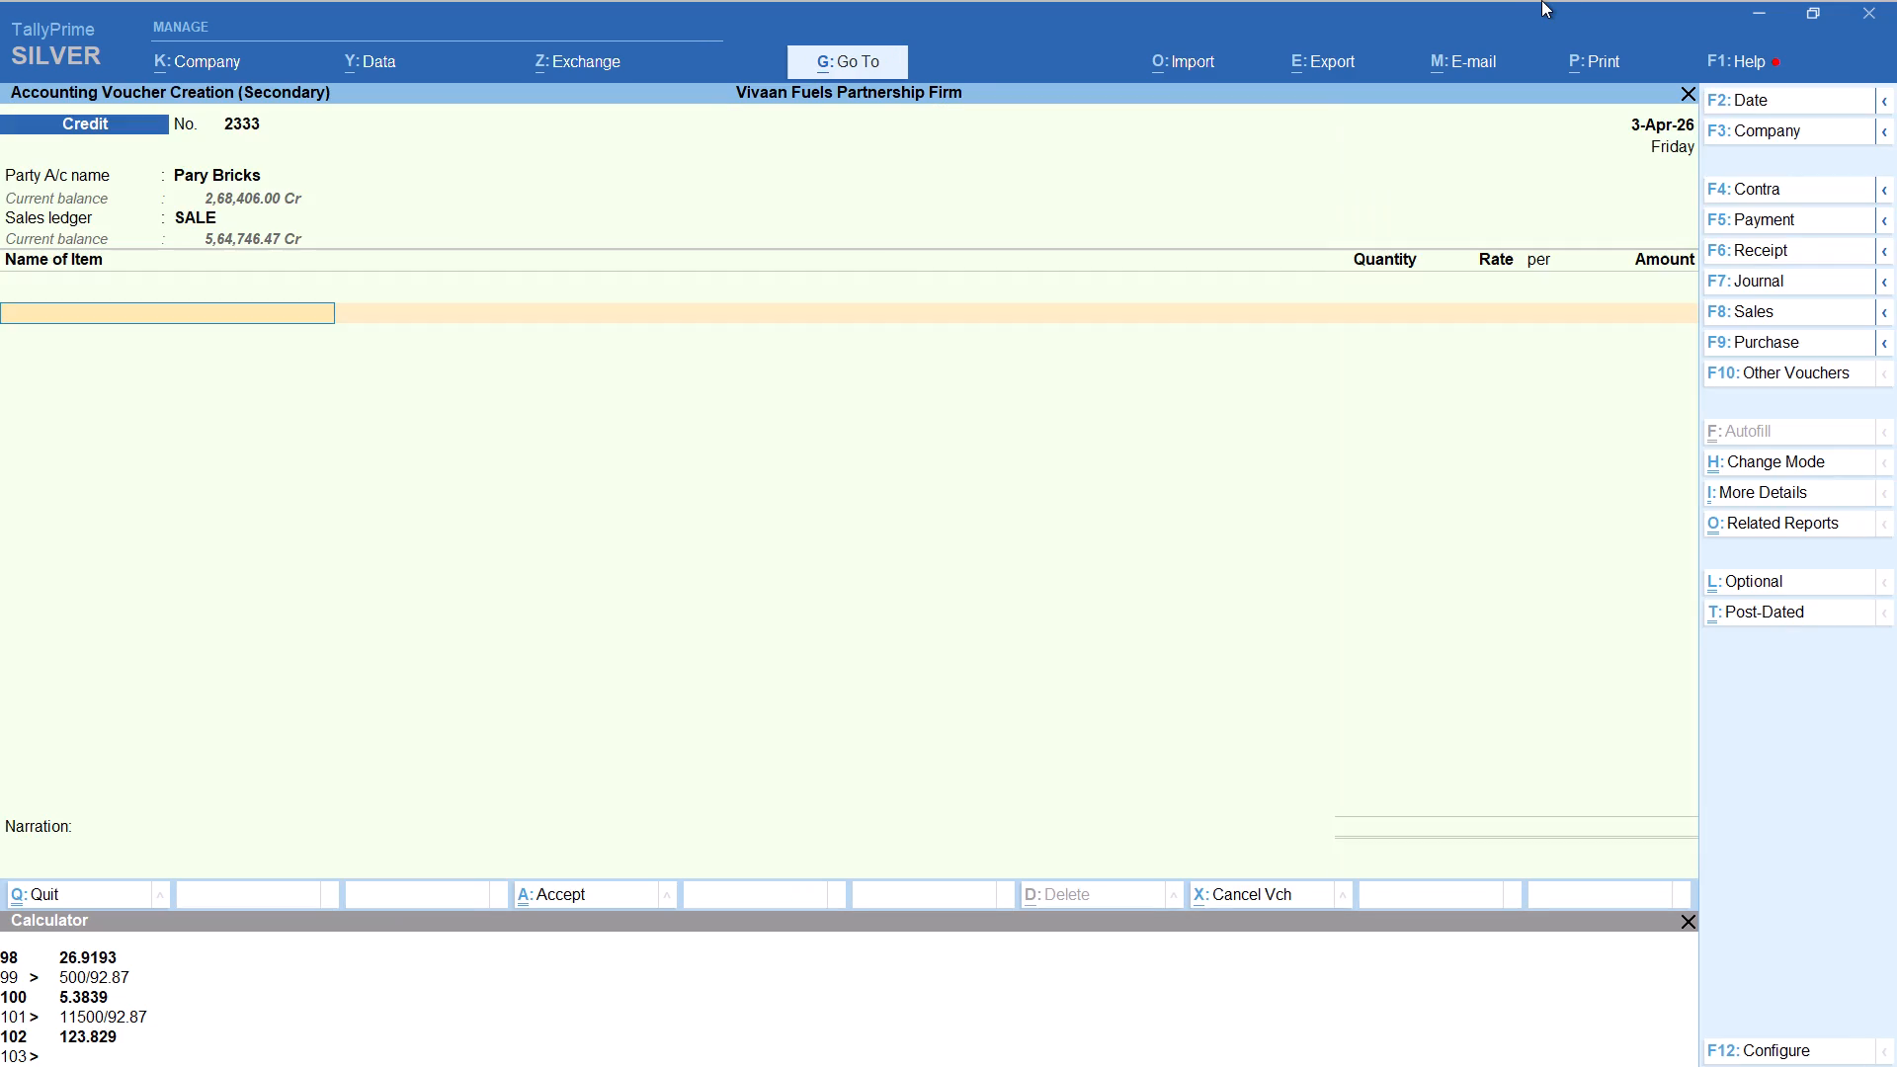
# Allocate HSD in the Pary Bricks voucher with no tracking number, computing the quantity as 4010/92.87 at rate 92.87 per litre.
pyautogui.write('hs')
pyautogui.press('Return')
pyautogui.press('Up')
pyautogui.press('Return')
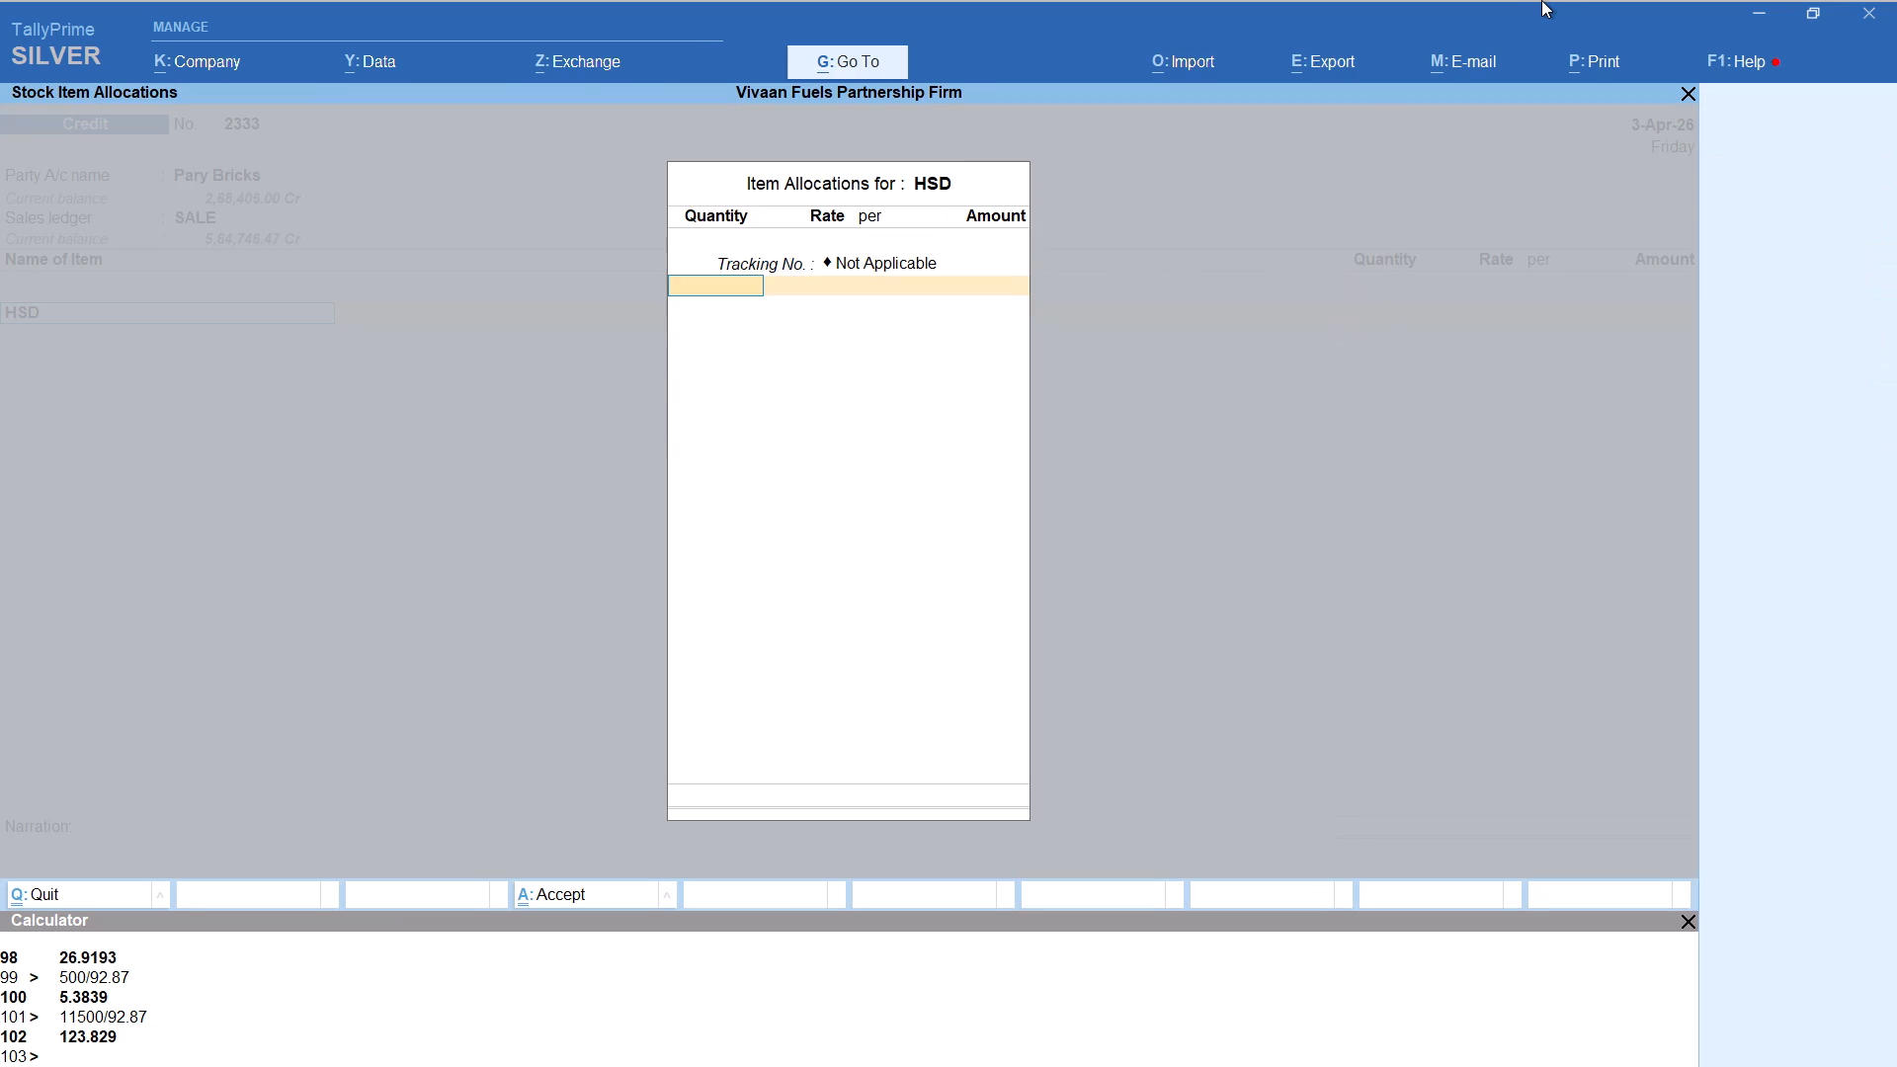
pyautogui.hotkey('alt', 'c')
pyautogui.write('4010/92.87')
pyautogui.press('Return')
pyautogui.press('Return')
pyautogui.press('Return')
pyautogui.press('Return')
pyautogui.press('Return')
pyautogui.press('Return')
pyautogui.press('Return')
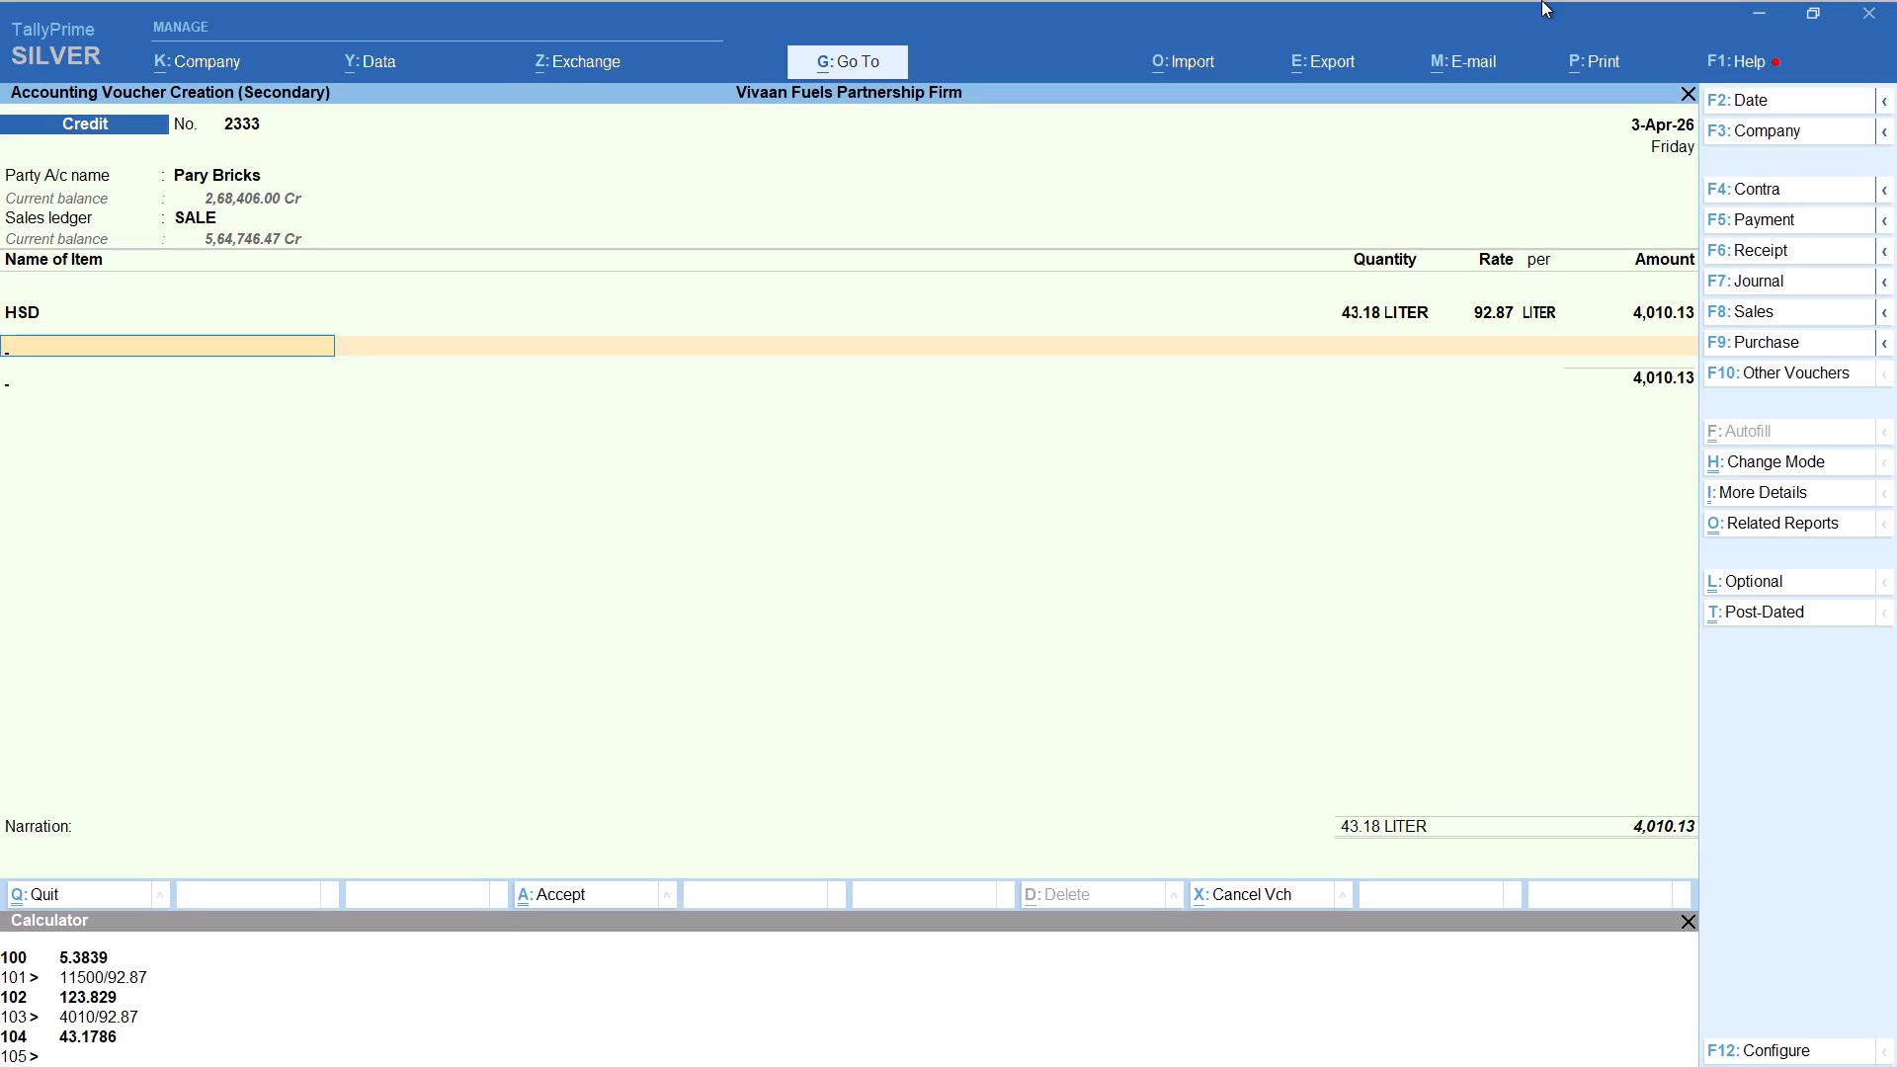
# Add the Round Off ledger to the Pary Bricks voucher and save it.
pyautogui.write('rou')
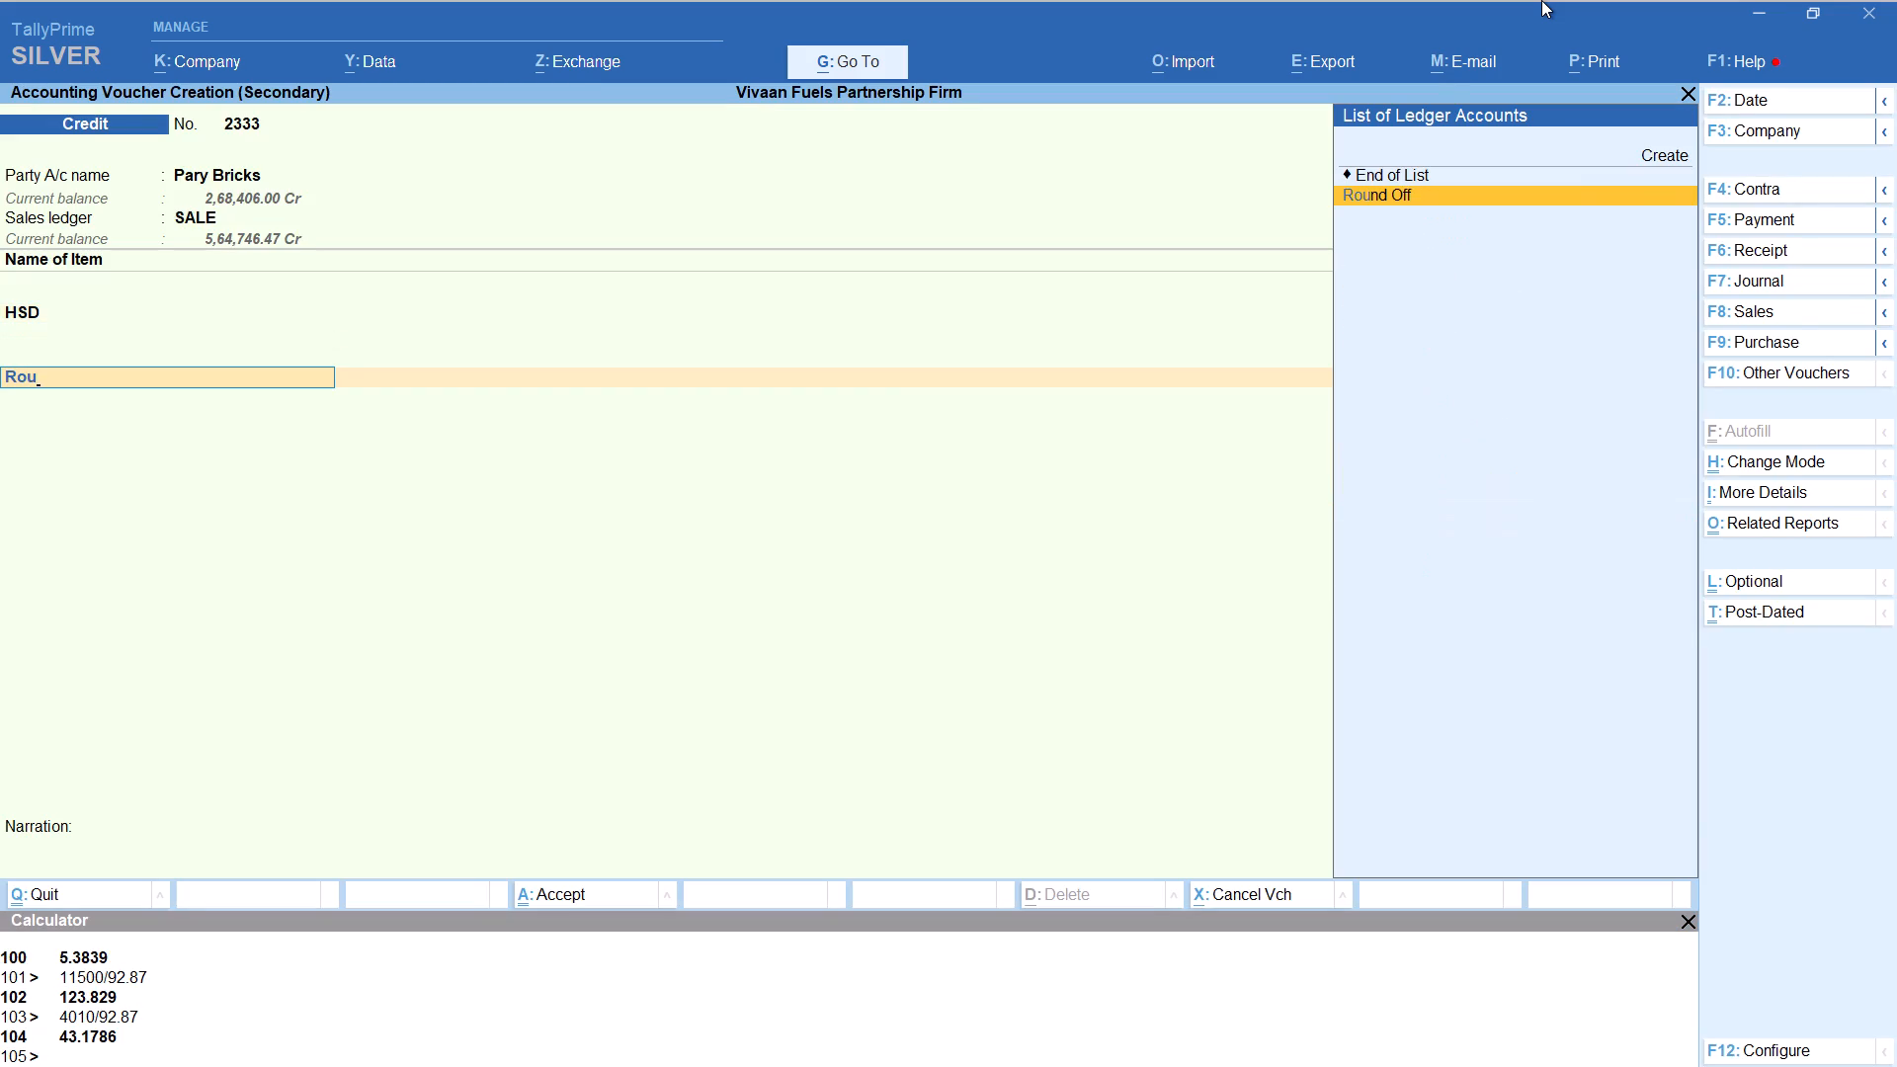
pyautogui.press('Return')
pyautogui.hotkey('ctrl', 'a')
# Review the 3-Apr-26 sales vouchers in the register, opening the Pary Bricks voucher to check its entries without altering it.
pyautogui.press('Return')
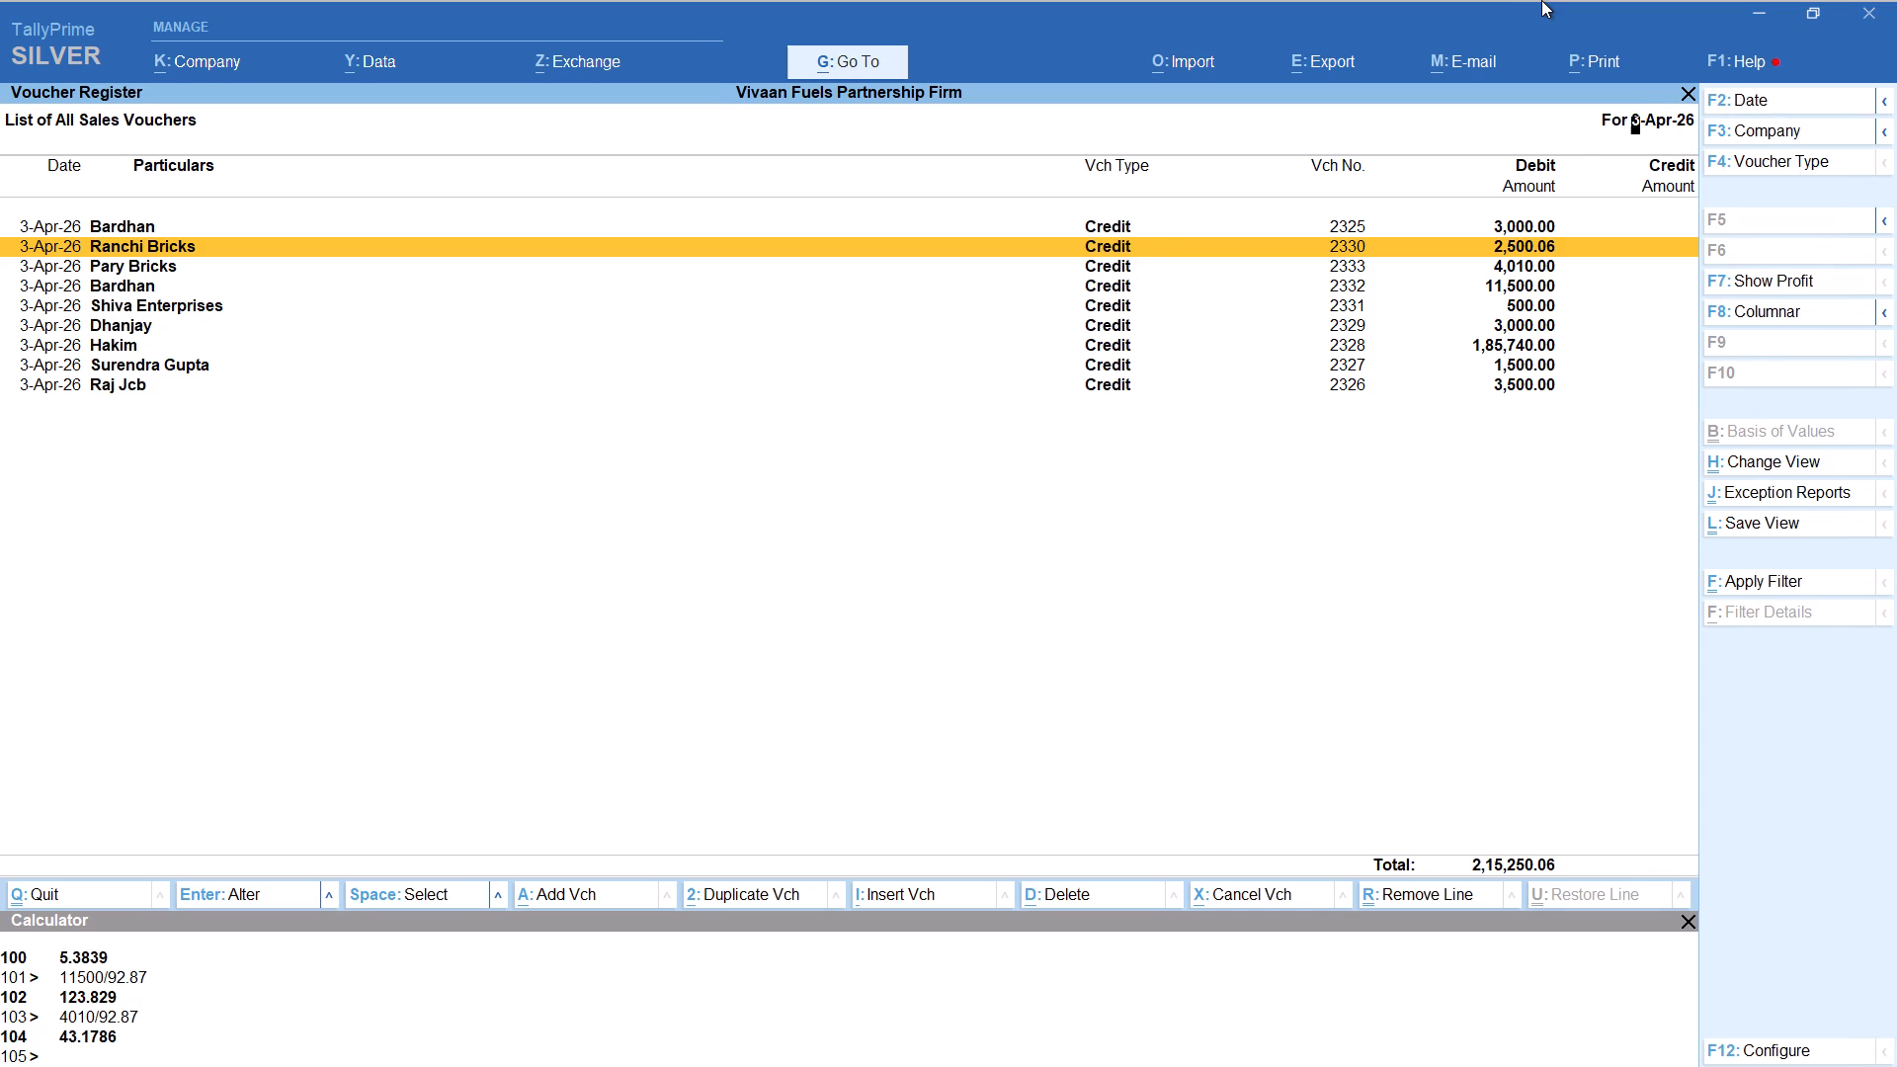
pyautogui.press('Escape')
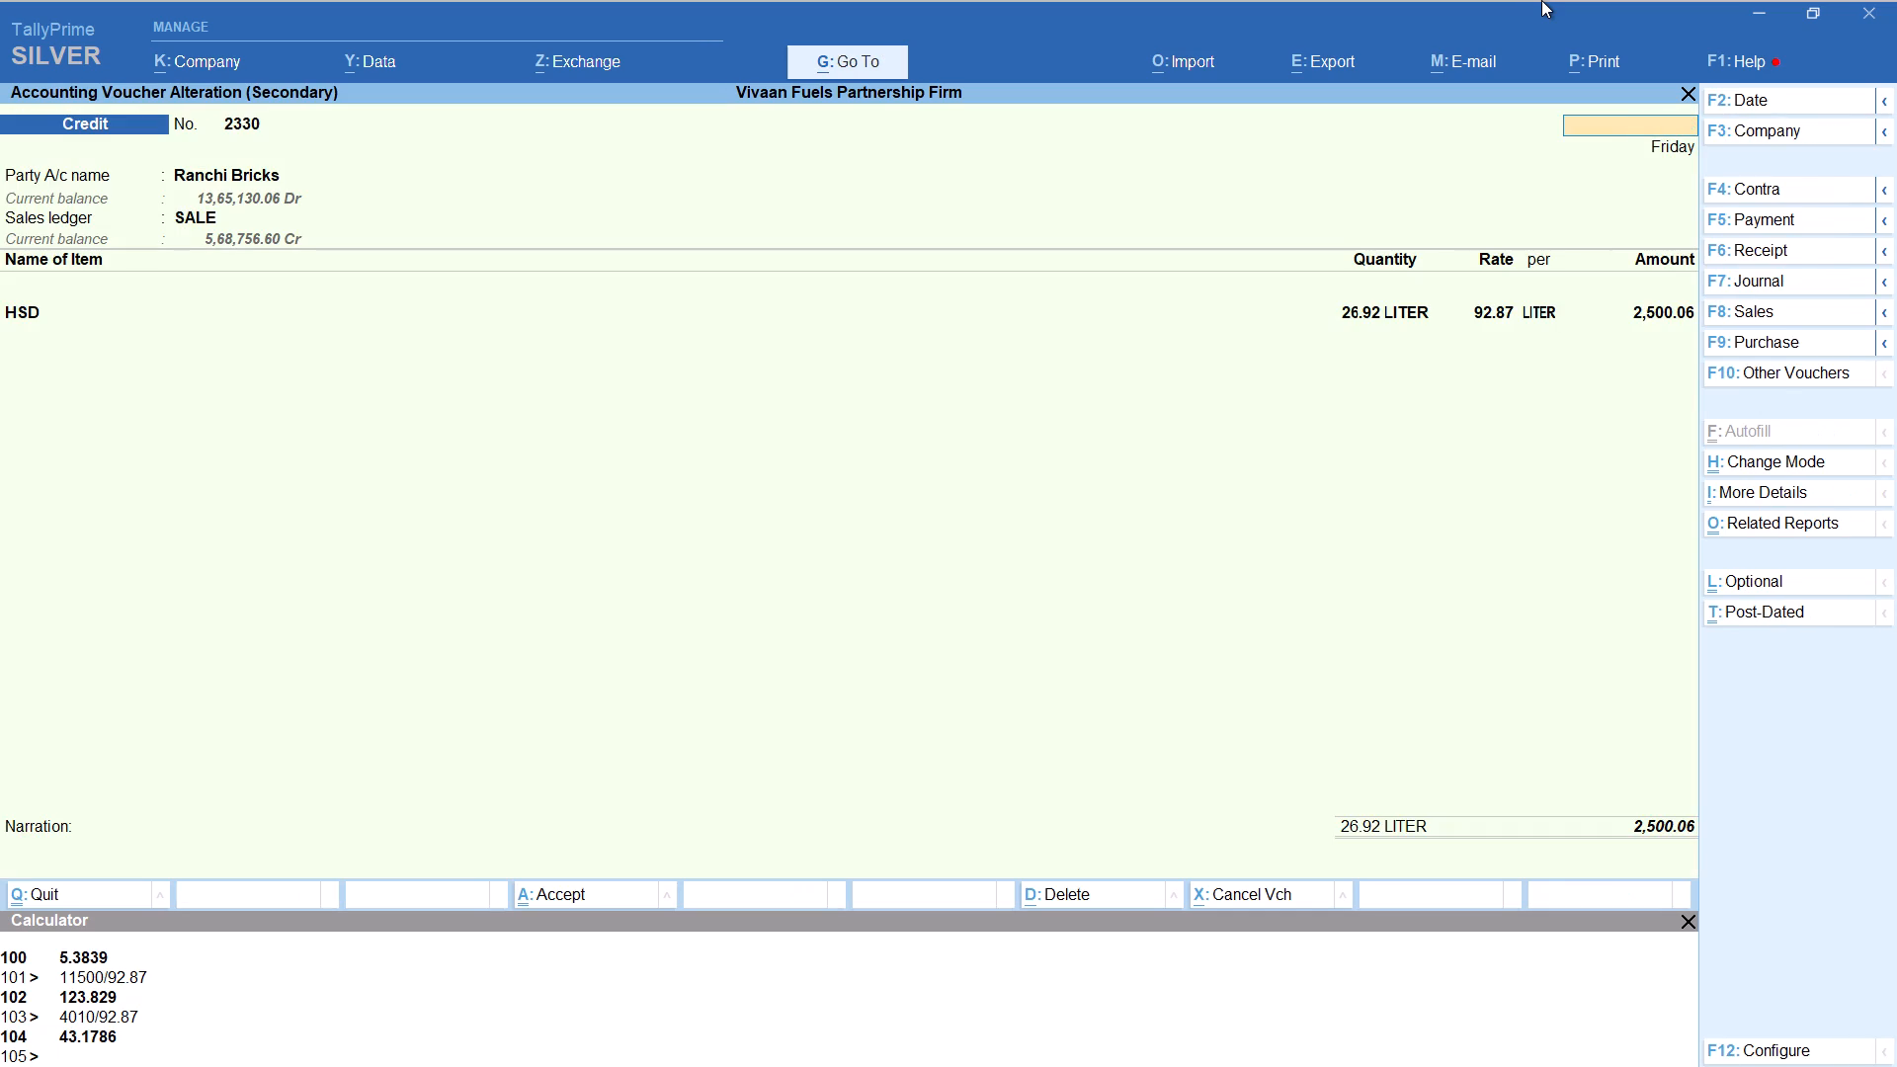
pyautogui.press('Escape')
pyautogui.press('Escape')
pyautogui.press('Down')
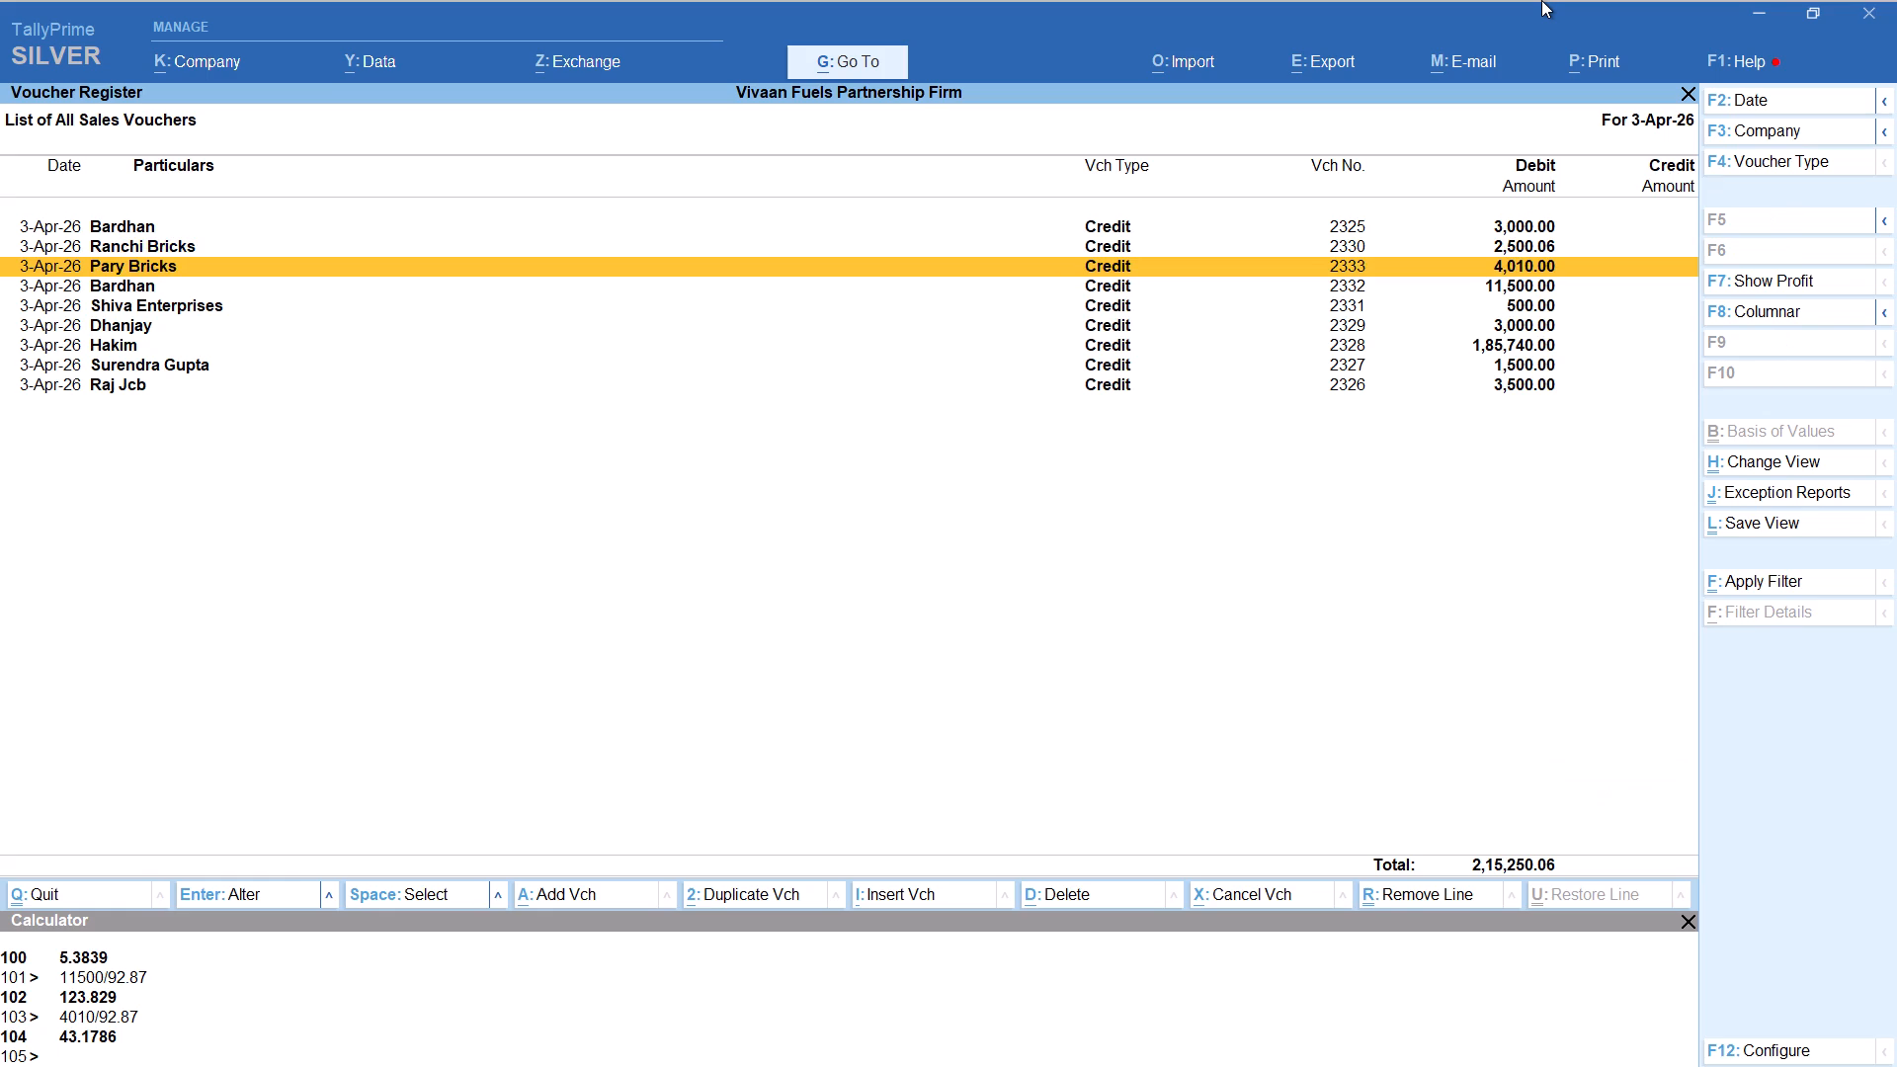
pyautogui.press('Down')
pyautogui.press('Down')
pyautogui.press('Down')
pyautogui.press('Down')
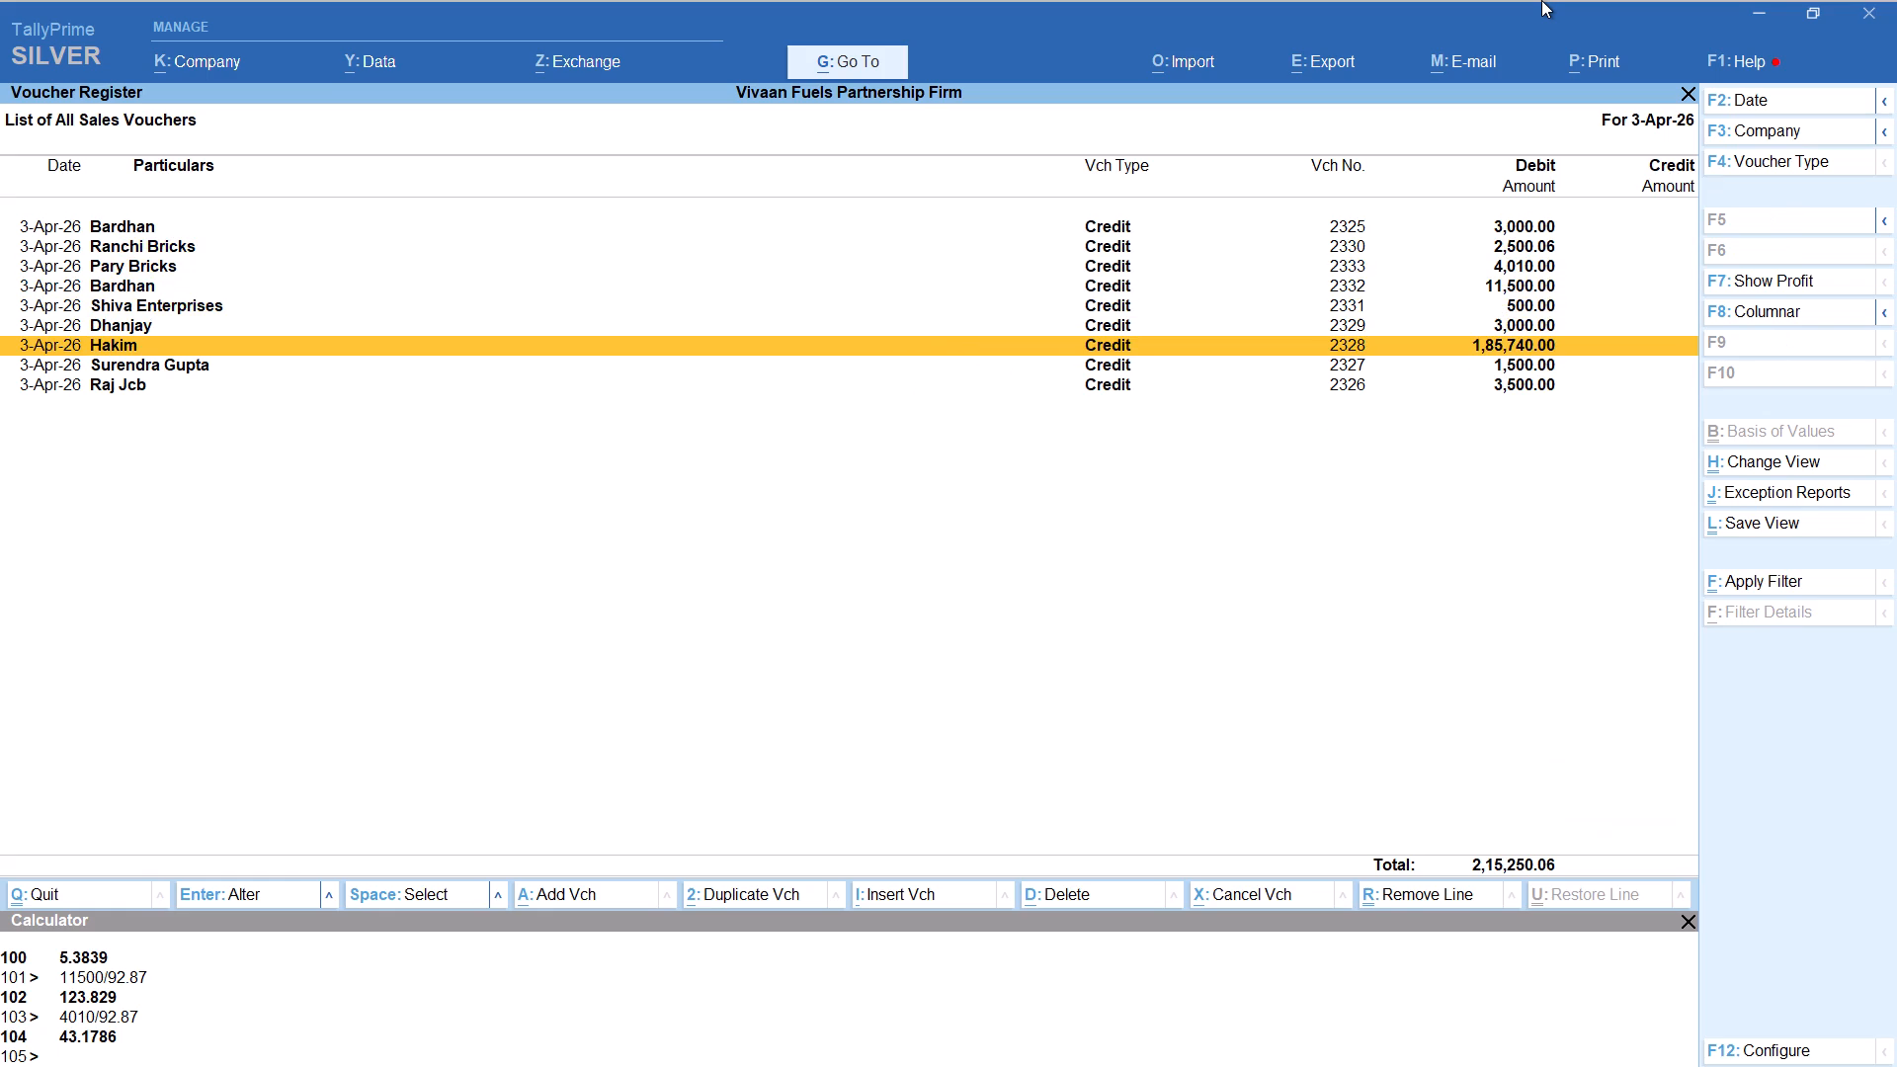
pyautogui.press('Up')
pyautogui.press('Up')
pyautogui.press('Up')
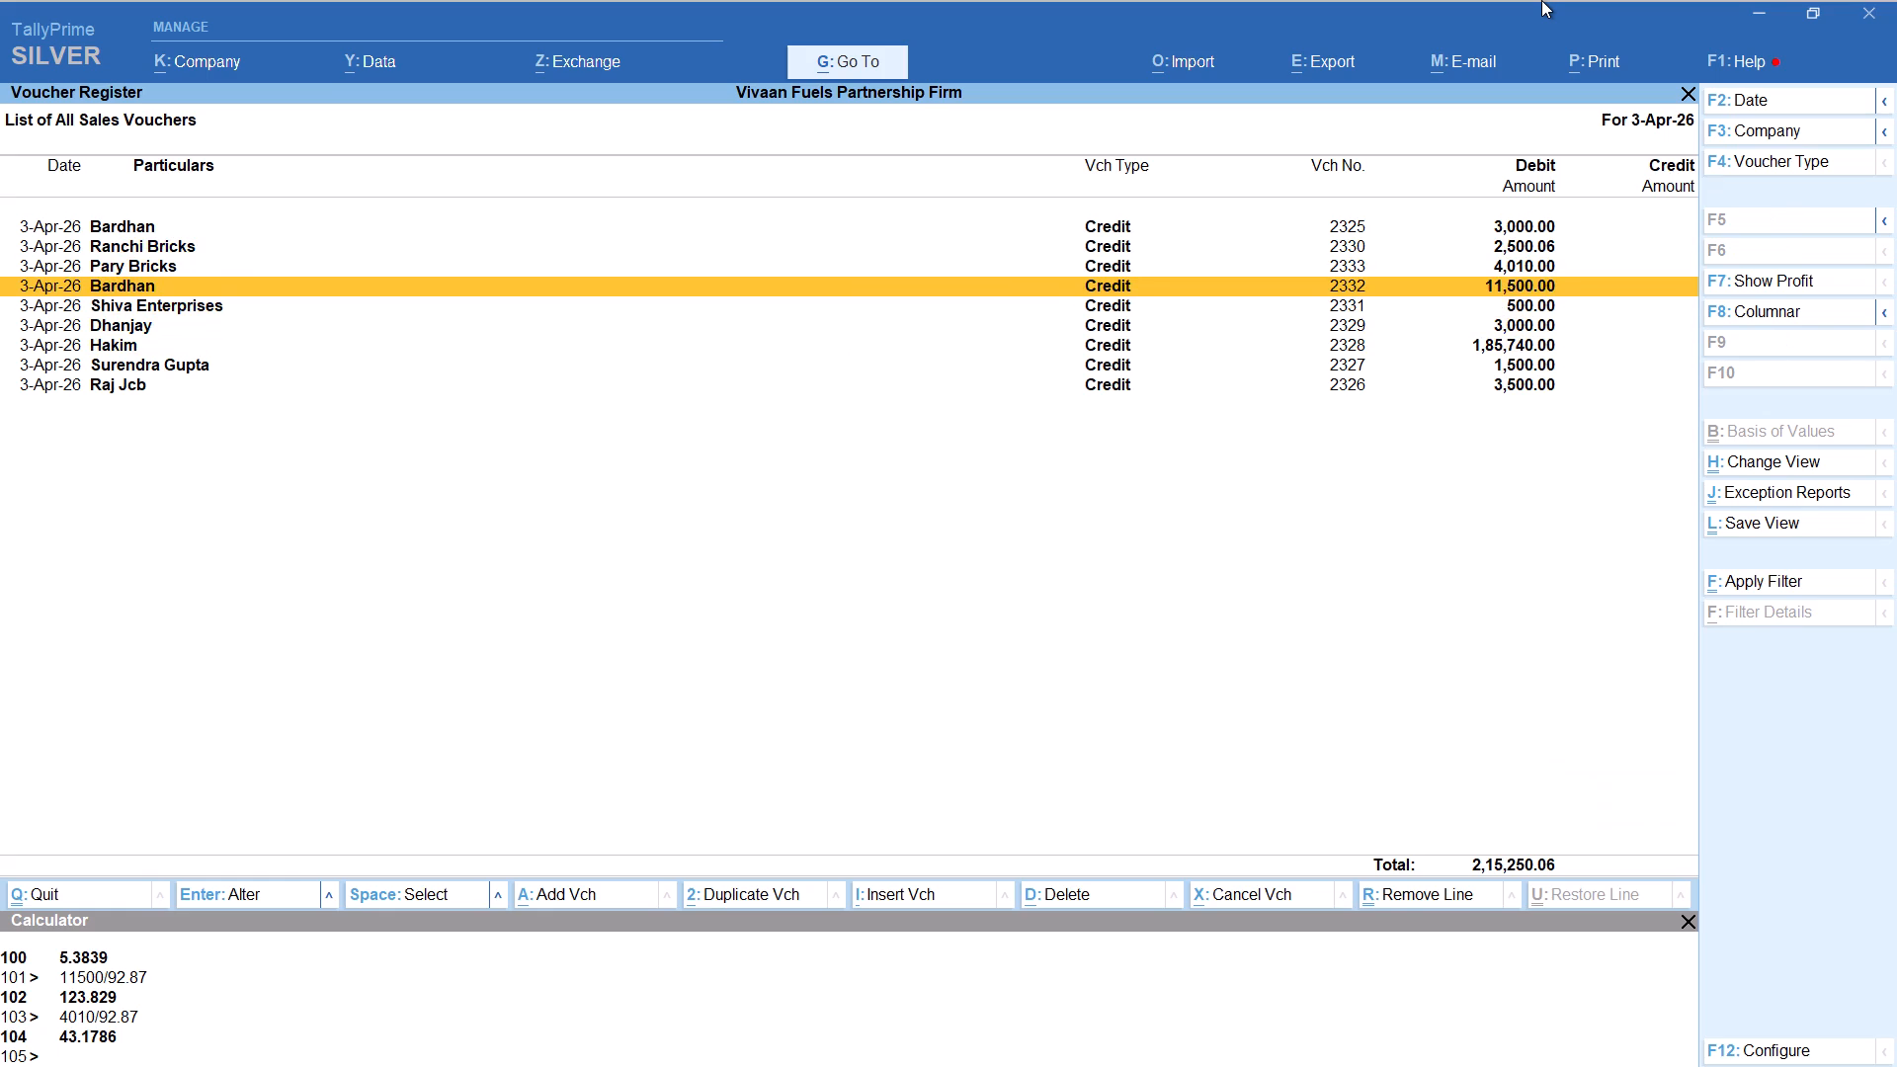
pyautogui.press('Up')
pyautogui.press('Return')
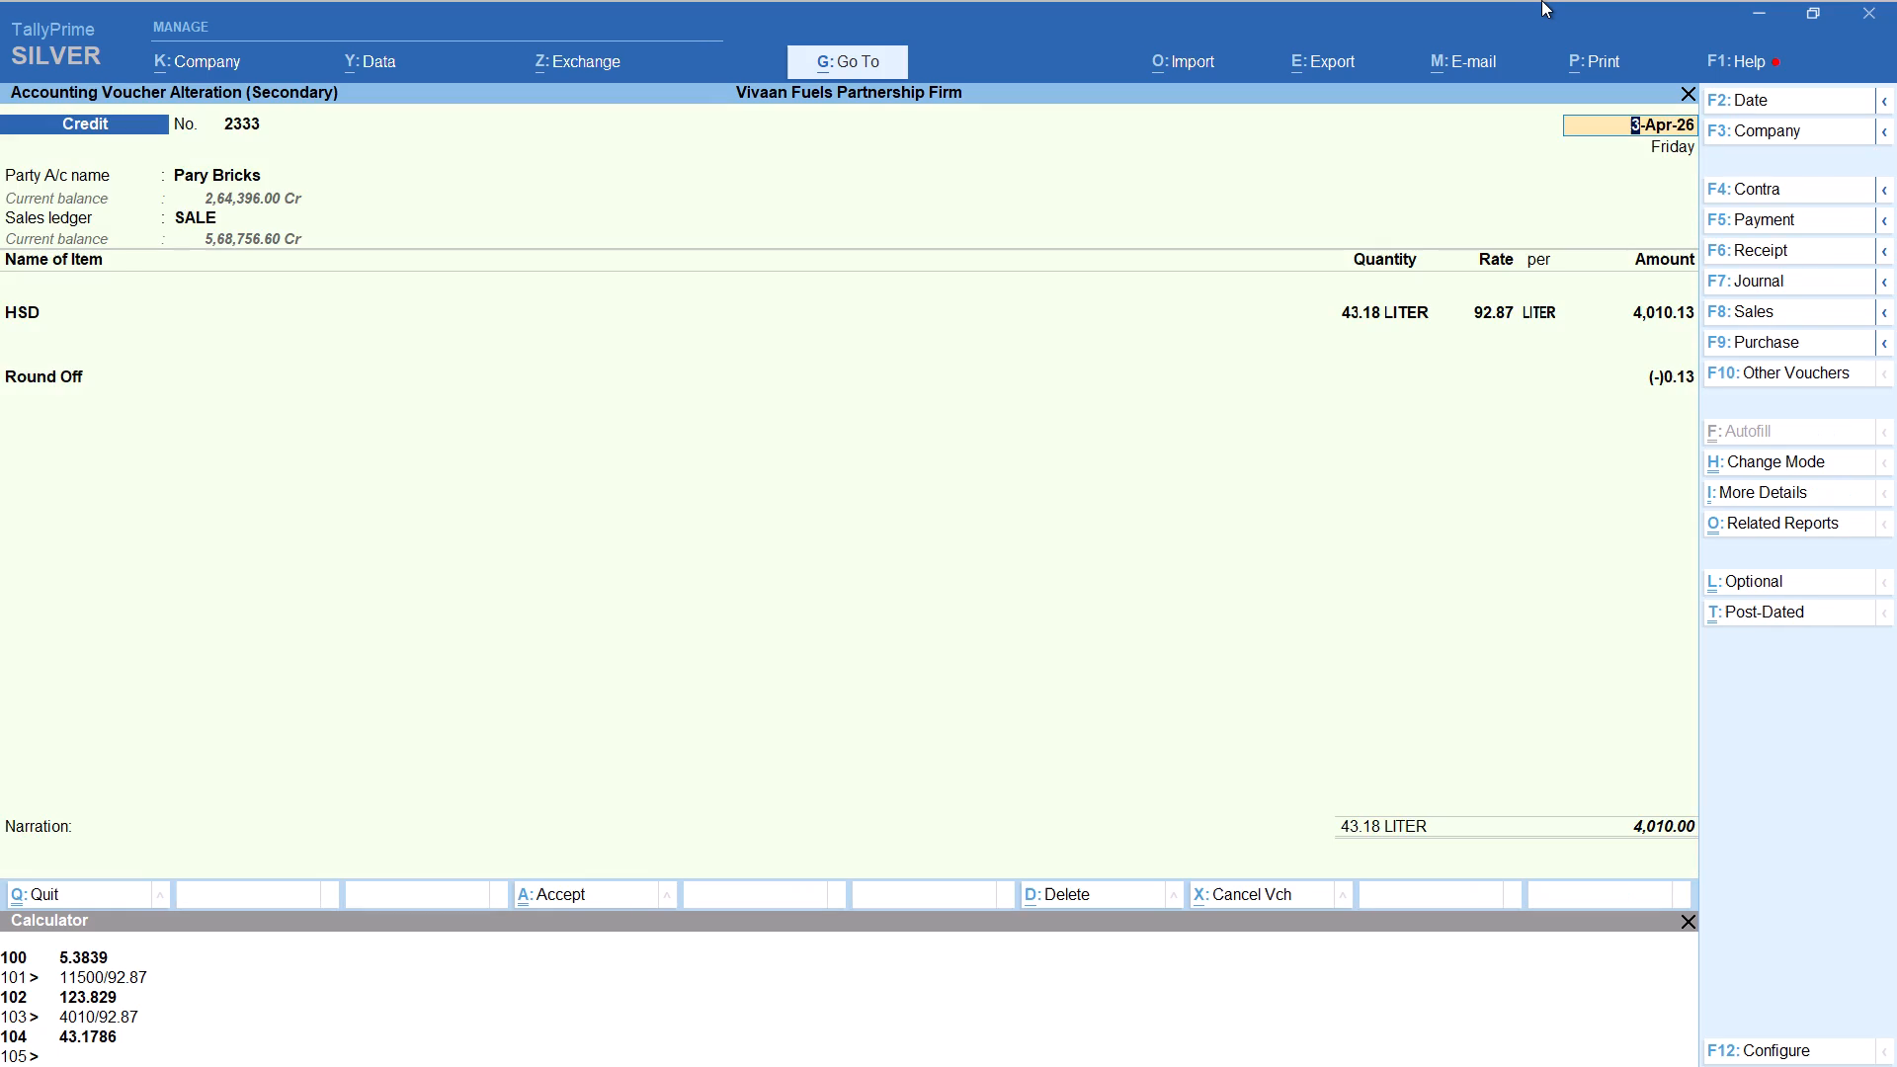
pyautogui.press('Return')
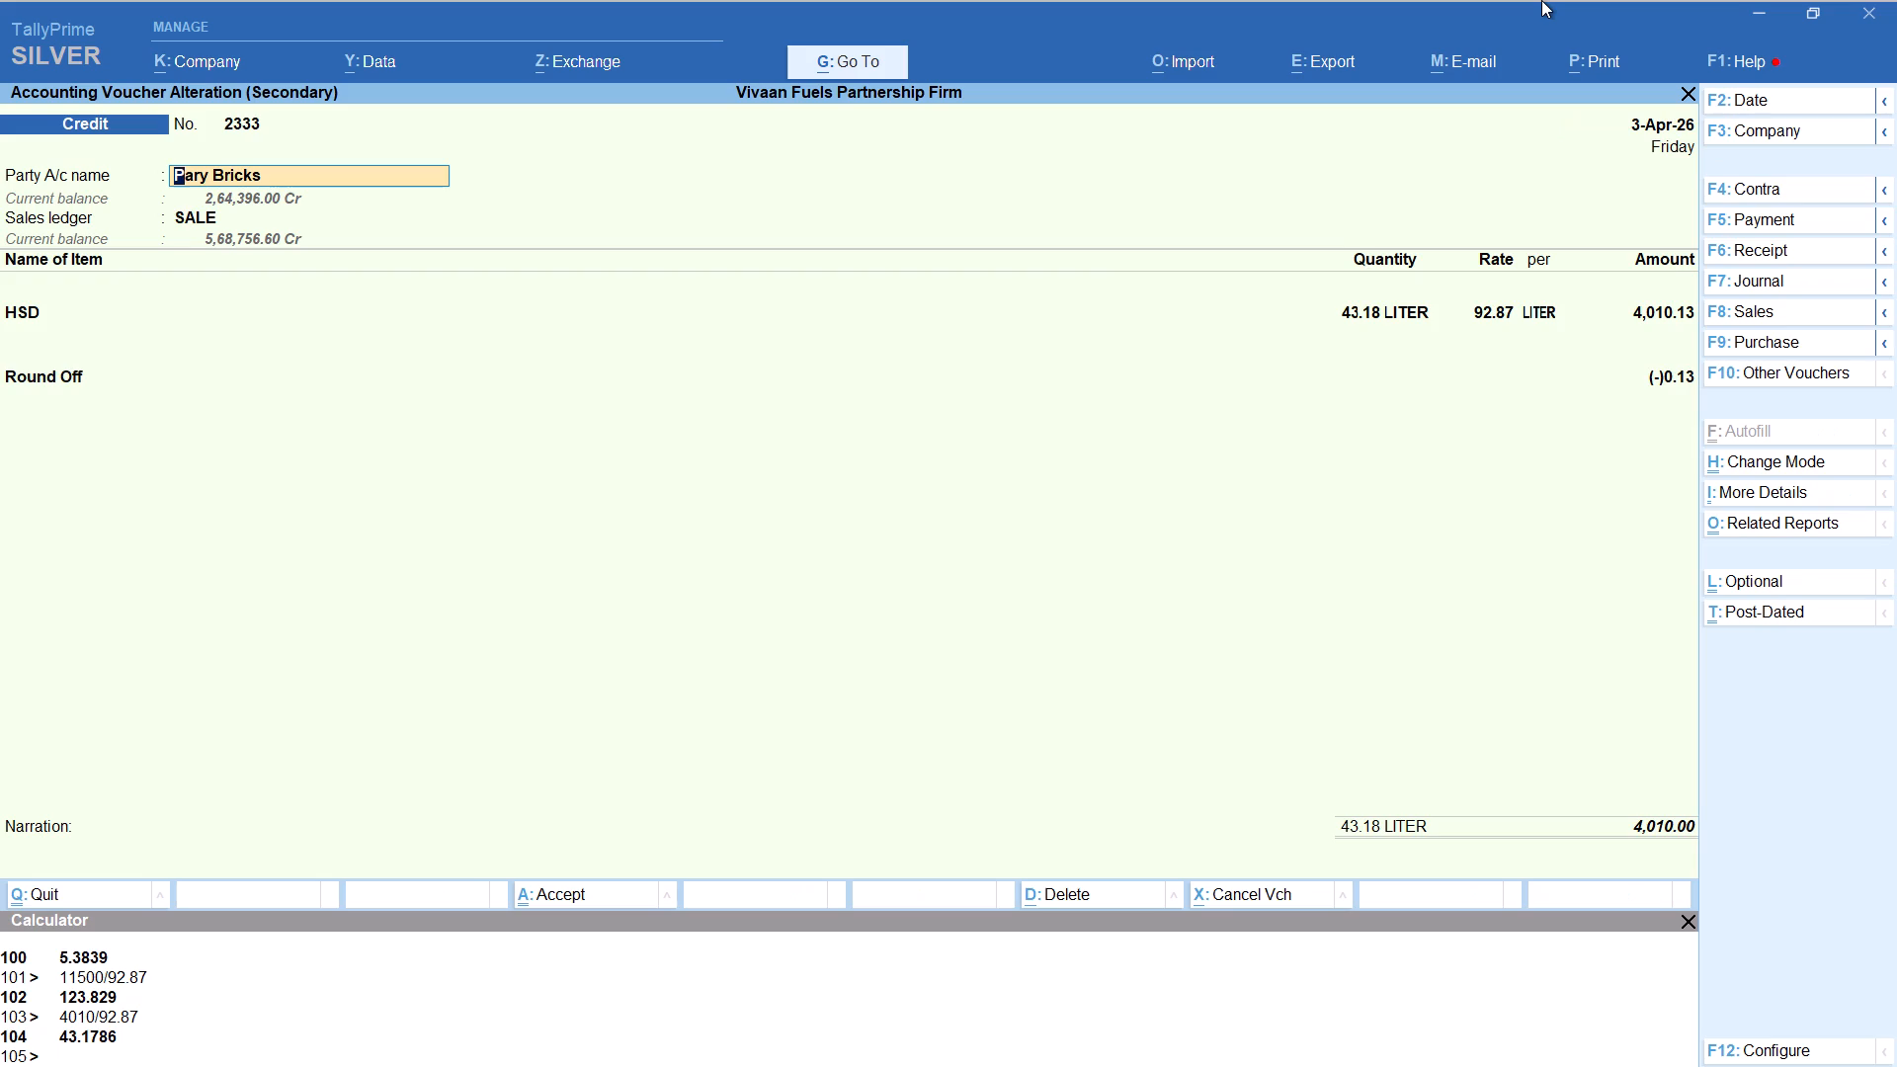
pyautogui.hotkey('ctrl', 'Escape')
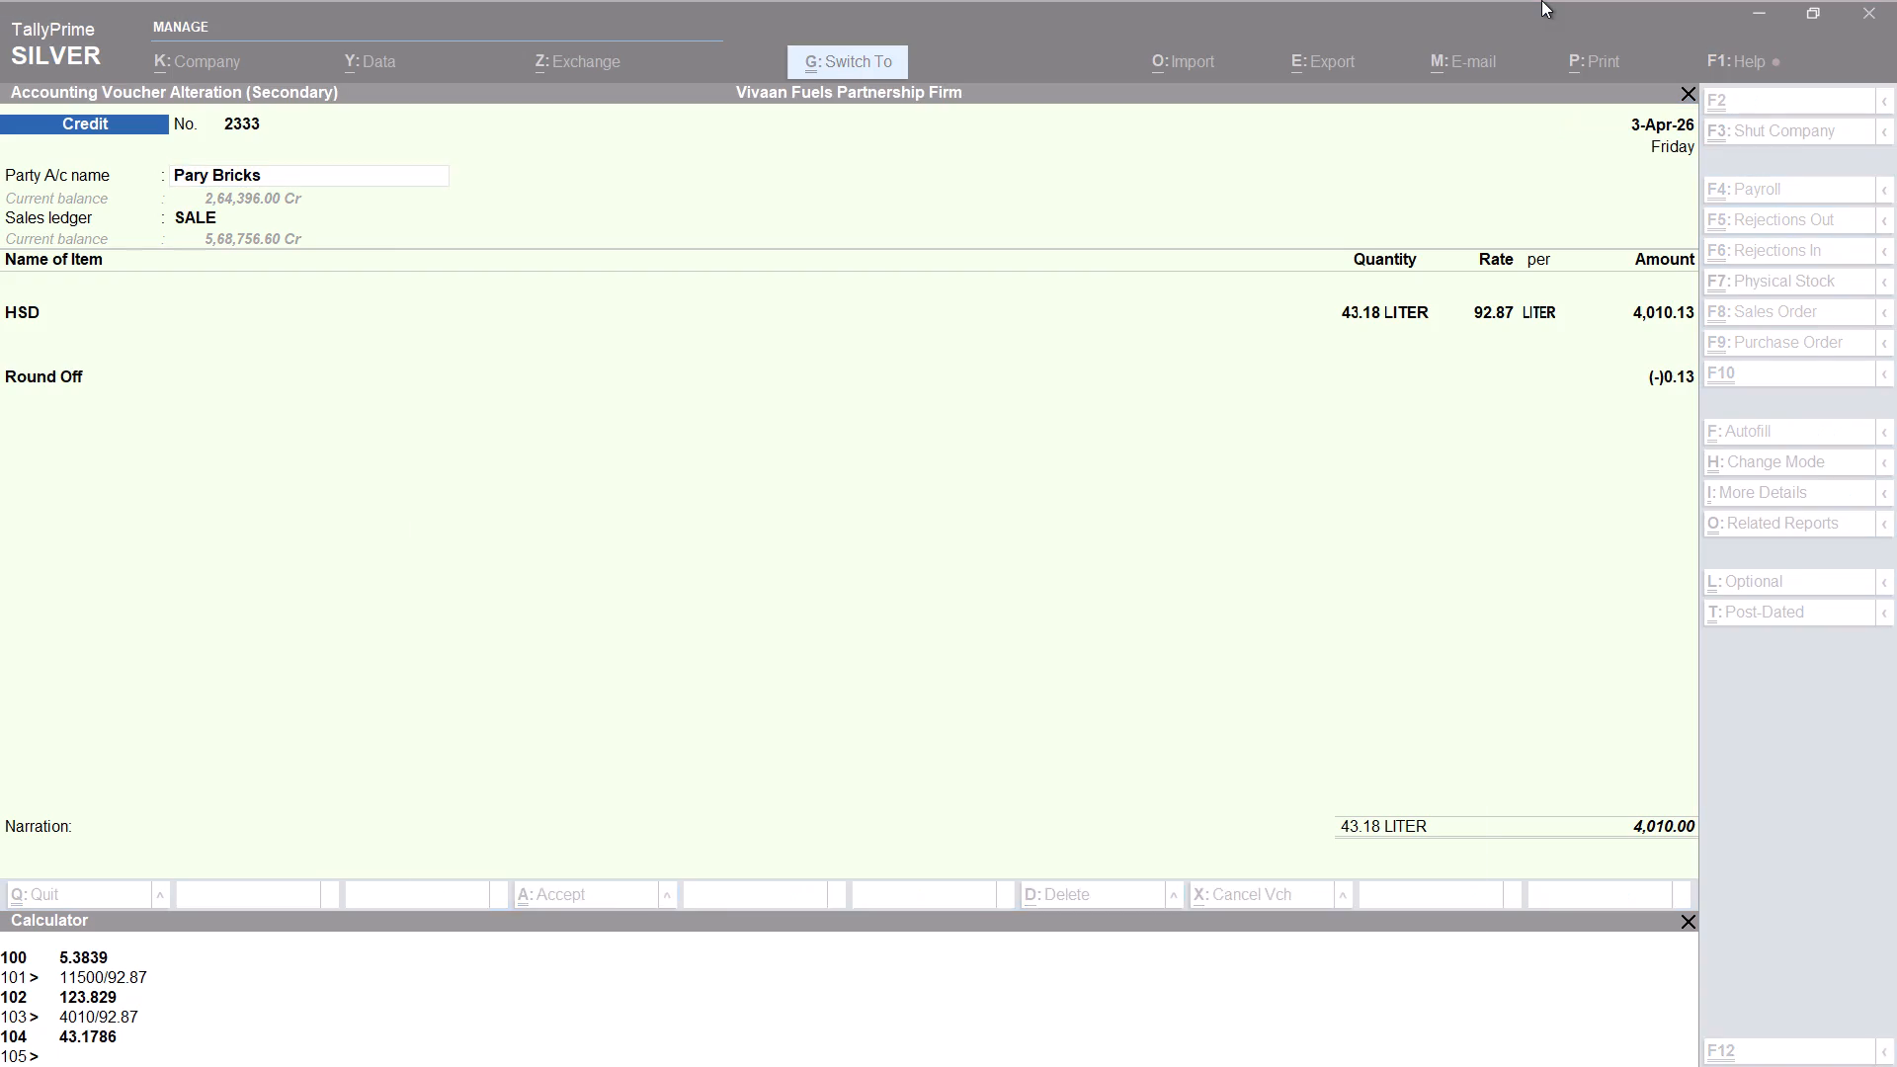
pyautogui.press('Escape')
pyautogui.press('Escape')
pyautogui.press('Escape')
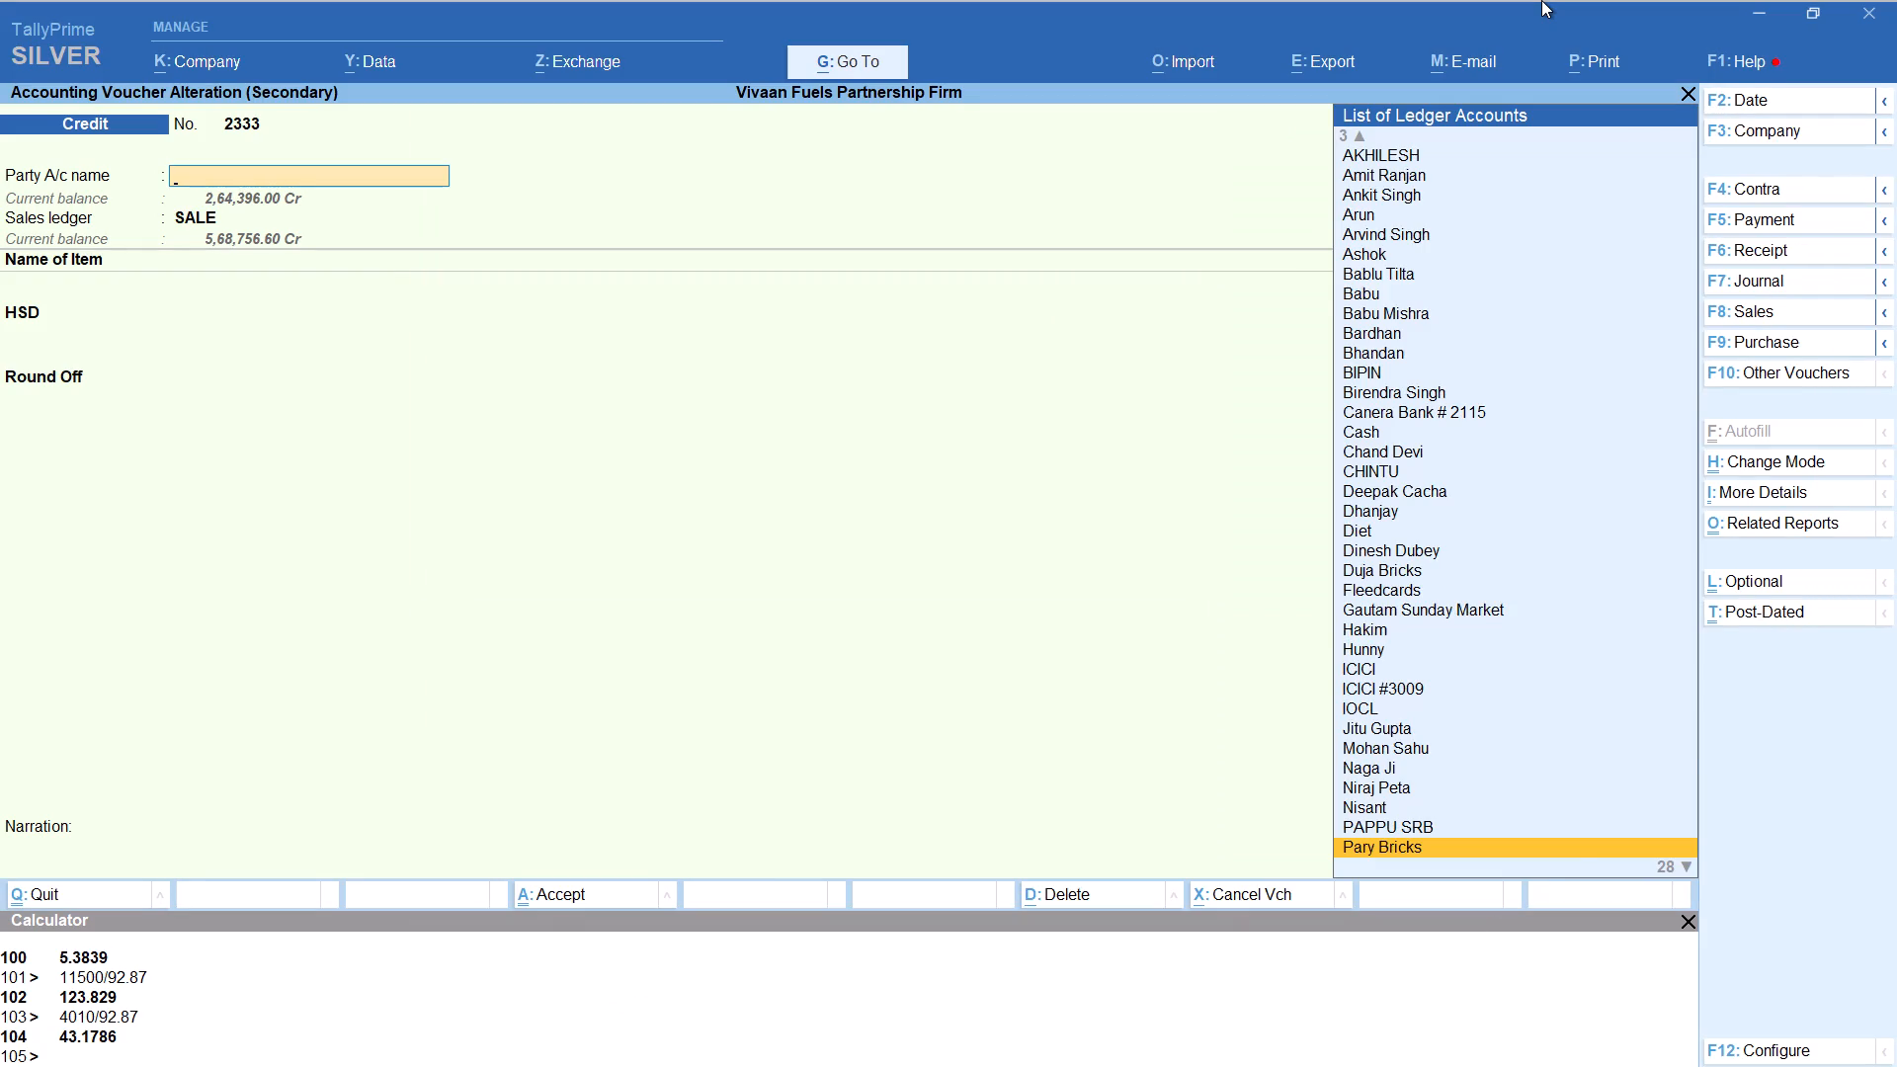
pyautogui.press('Escape')
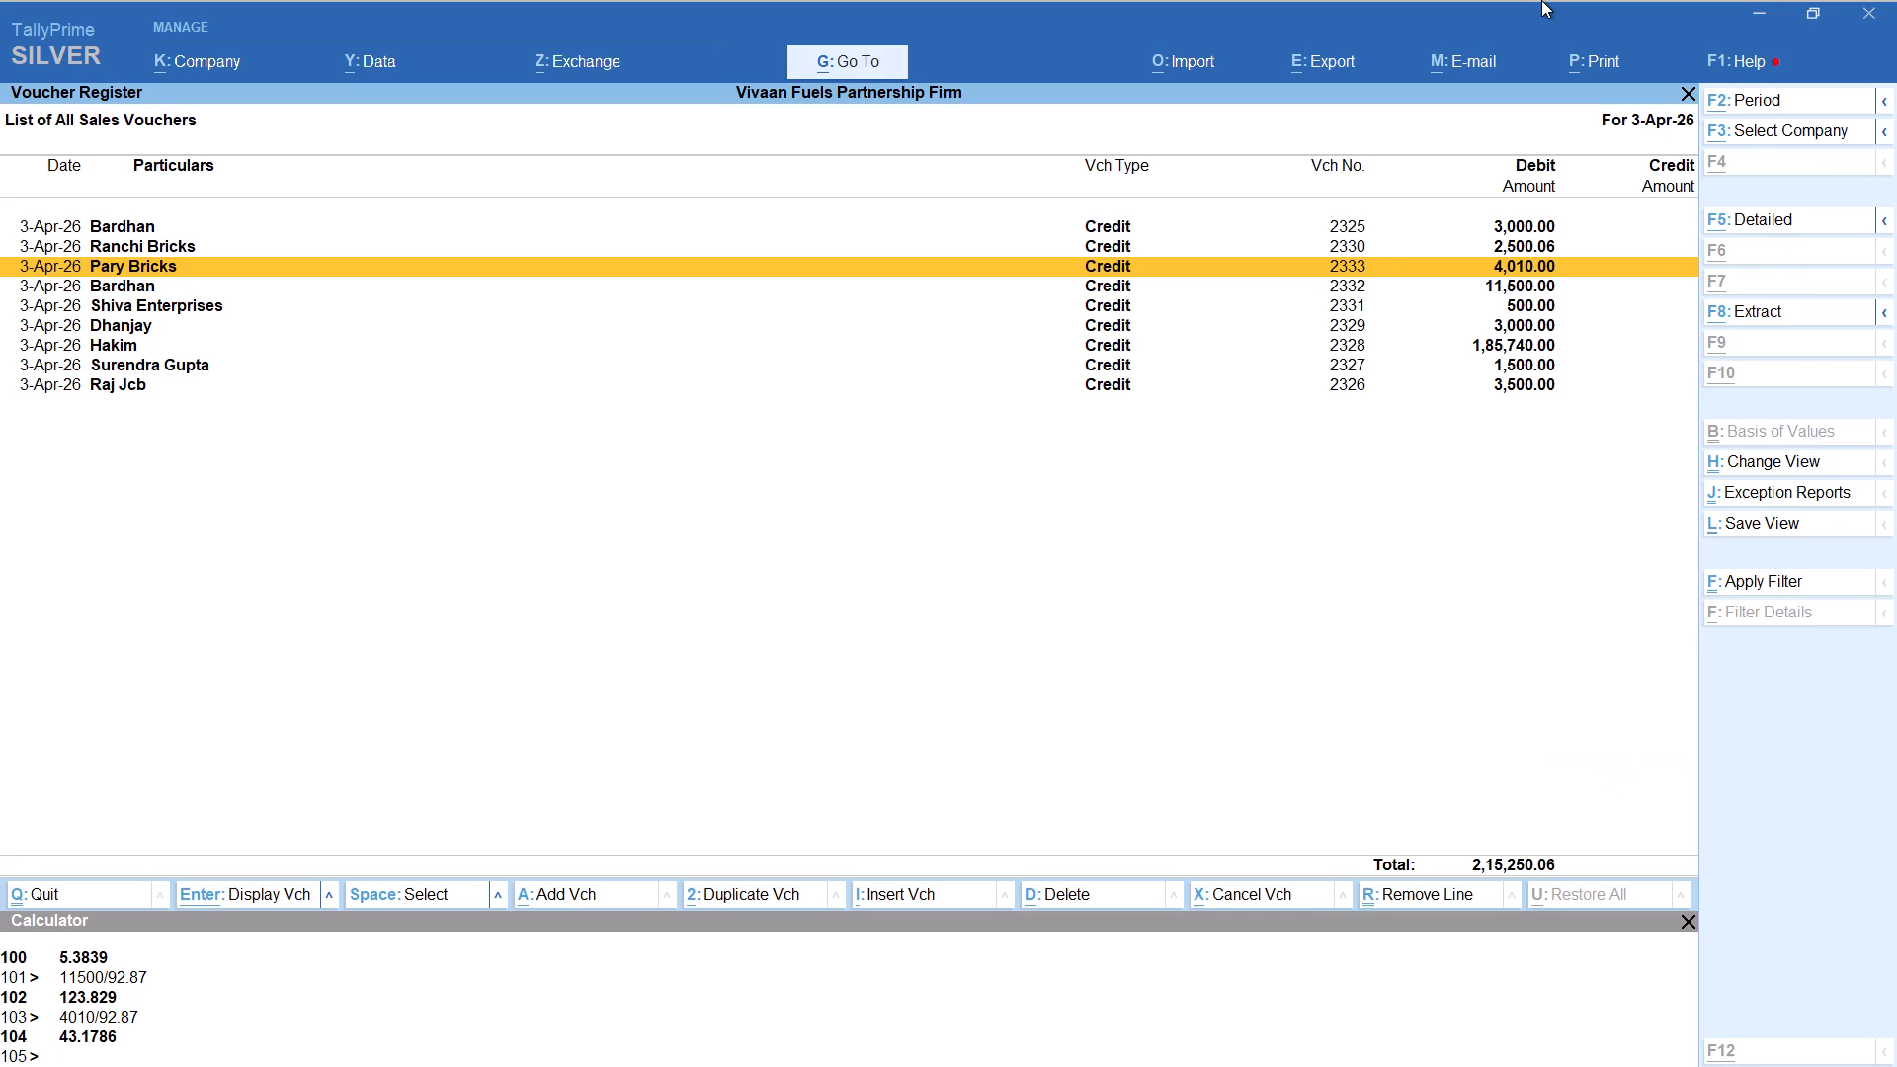
# Start a new Credit sales voucher dated 3-Apr-26 for CHINTU as the buyer, with the SALE ledger.
pyautogui.hotkey('alt', 'a')
pyautogui.press('c')
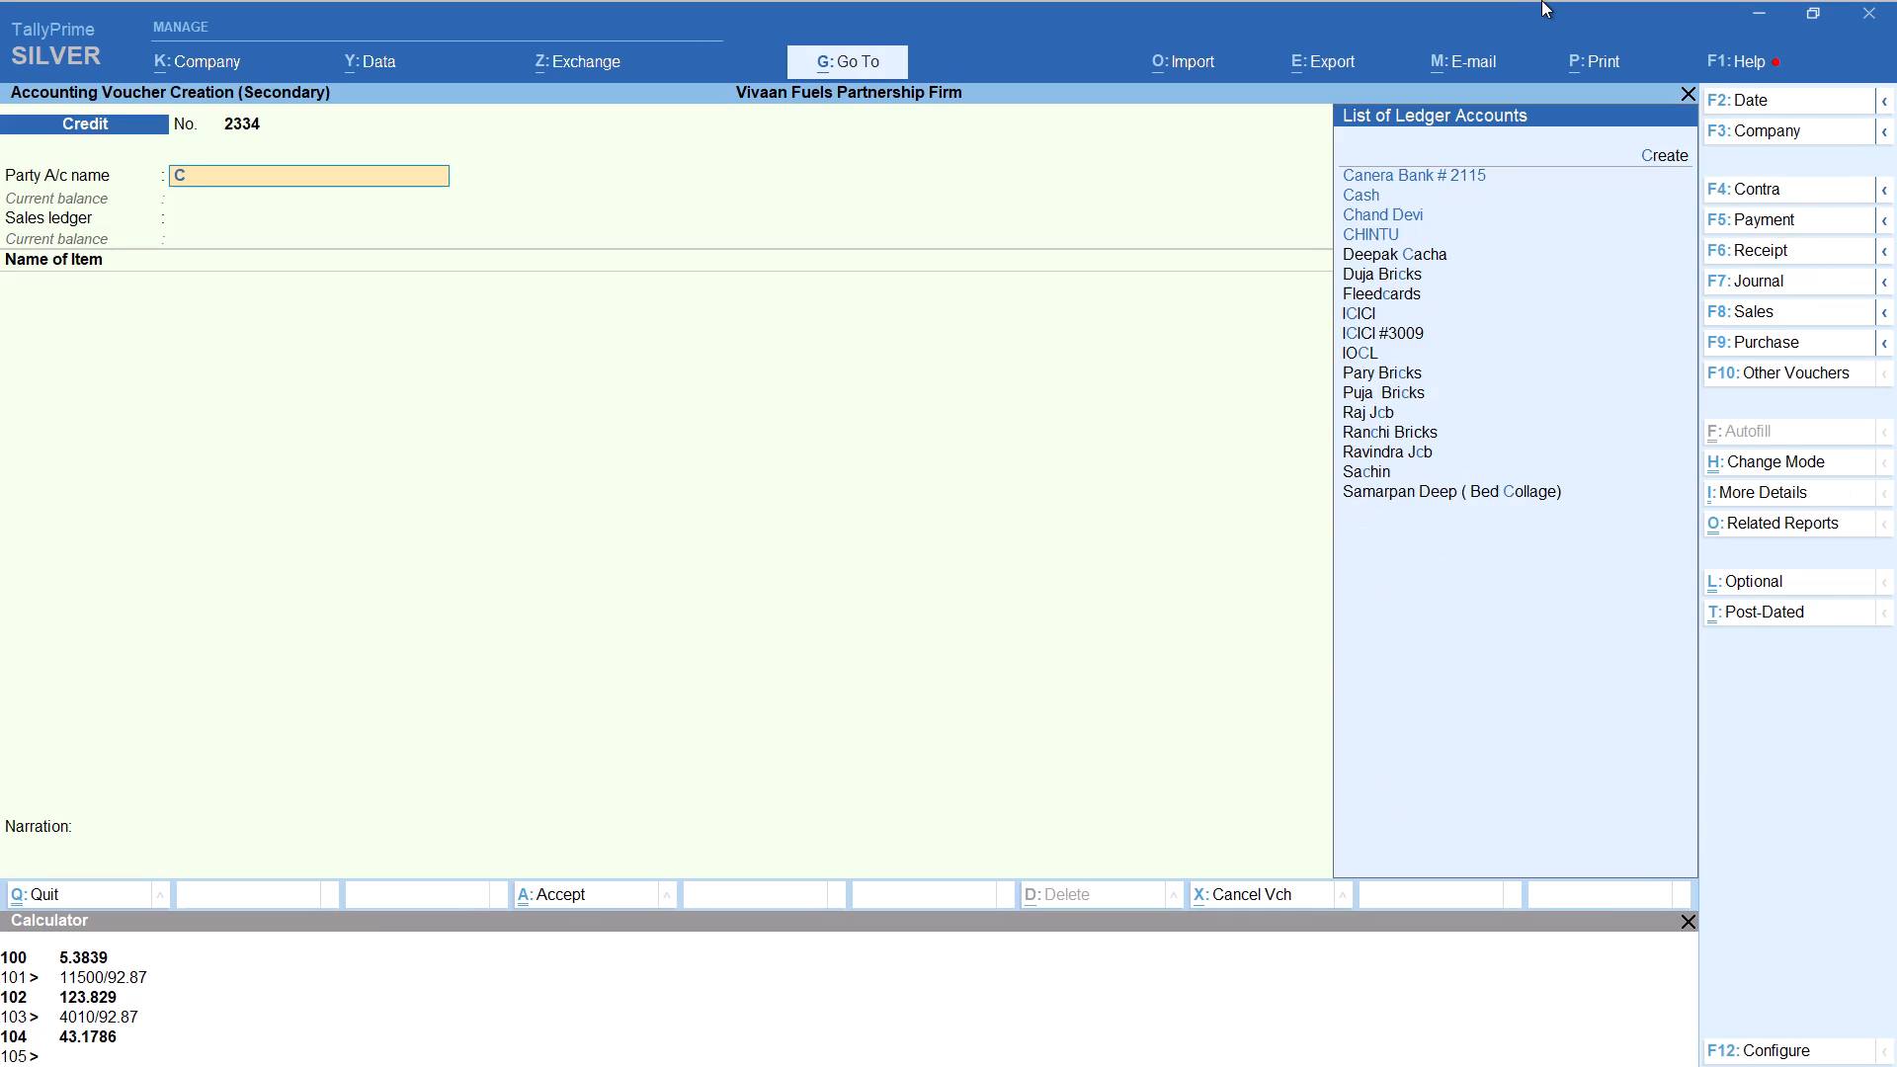
pyautogui.write('hintu')
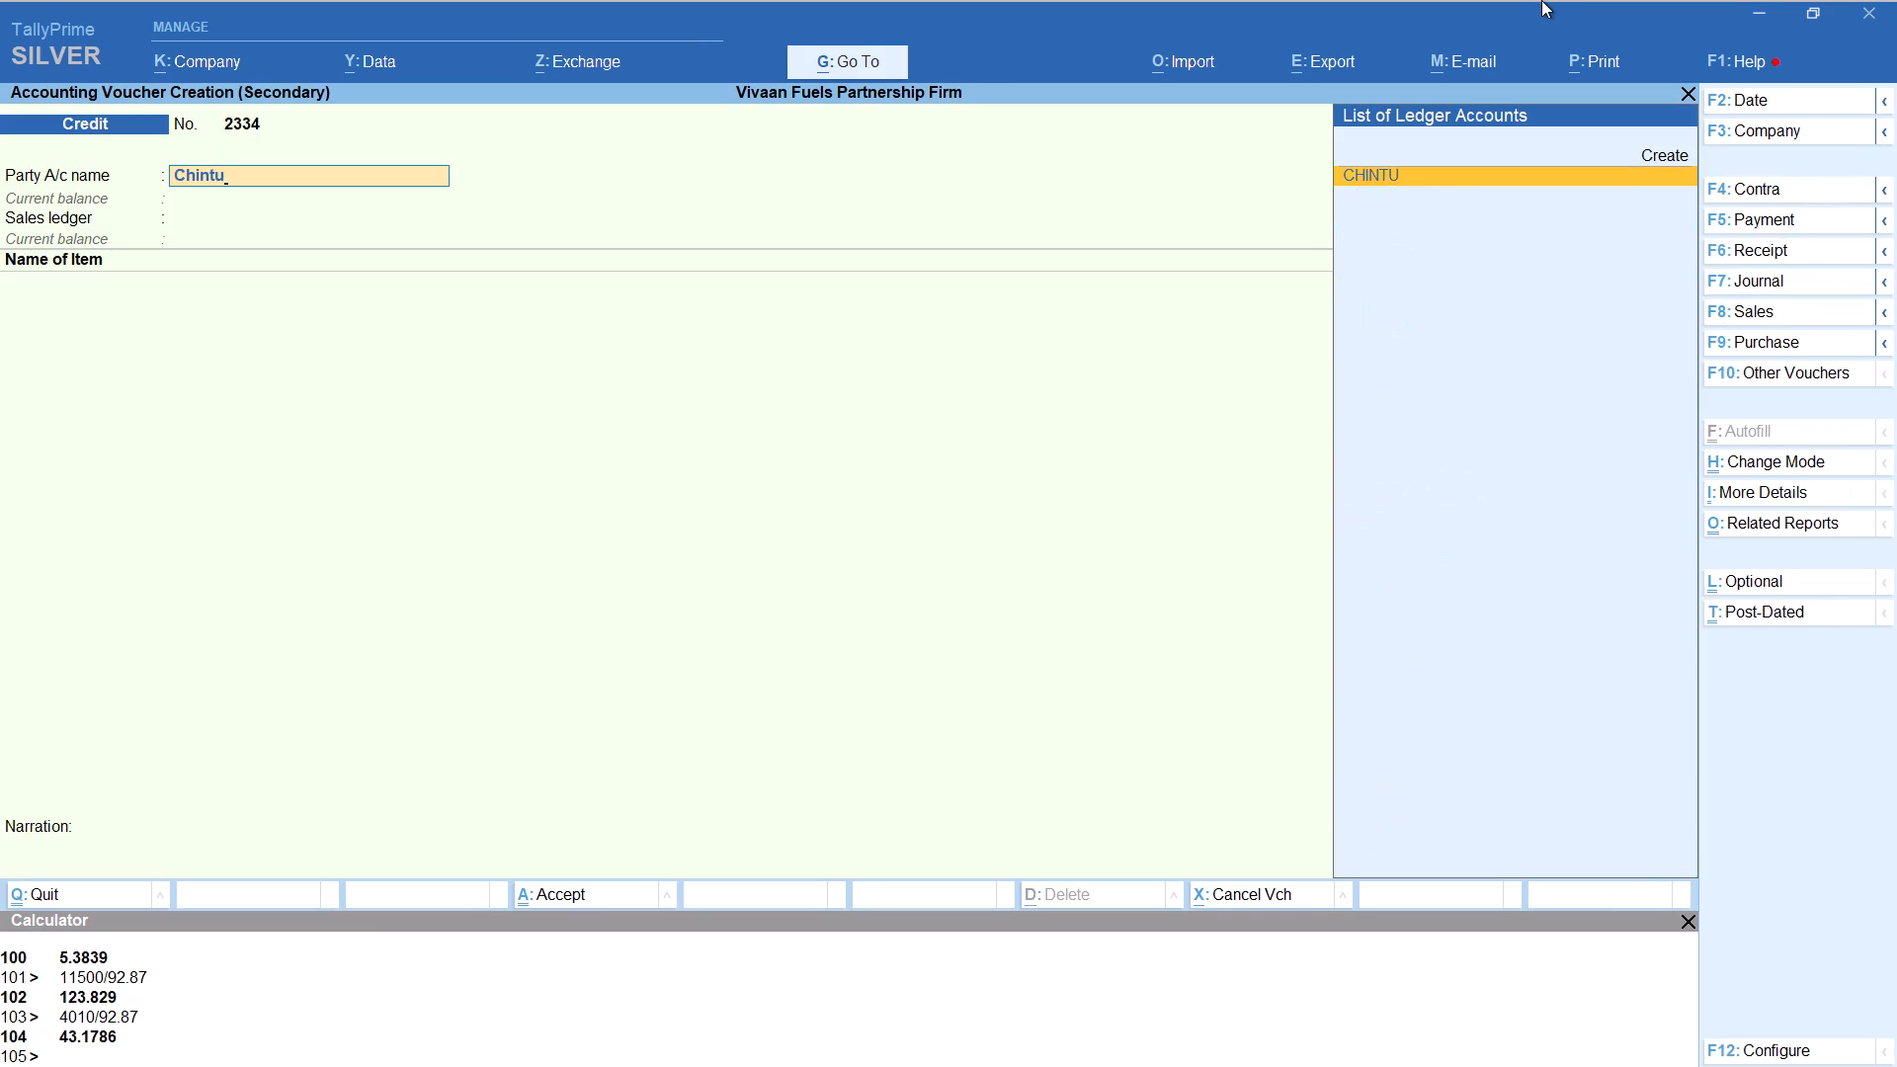
pyautogui.press('Return')
pyautogui.press('Return')
pyautogui.press('Return')
pyautogui.press('Return')
pyautogui.press('Return')
pyautogui.press('Return')
pyautogui.press('Return')
pyautogui.press('Return')
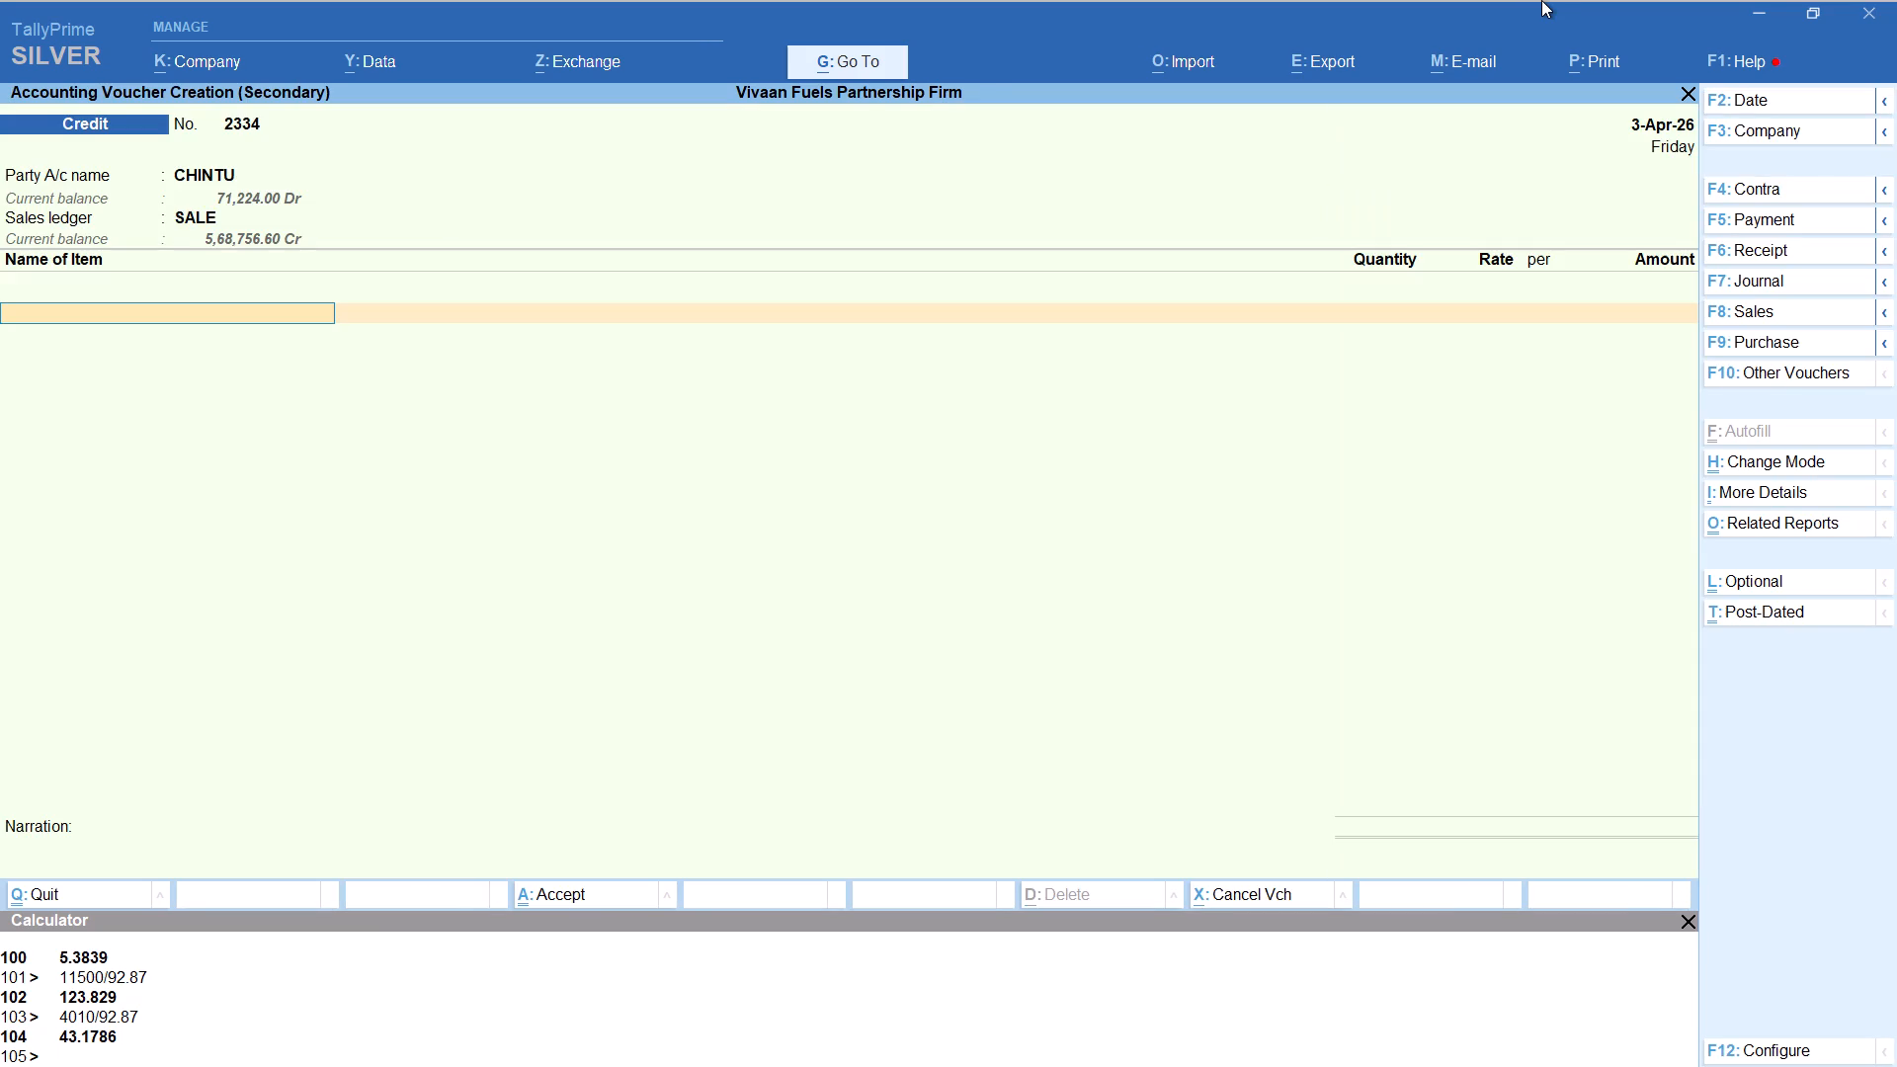
# Allocate HSD in the CHINTU voucher with no tracking number, computing the quantity as 5000/92.87 at rate 92.87 per litre.
pyautogui.write('hs')
pyautogui.press('Return')
pyautogui.press('Up')
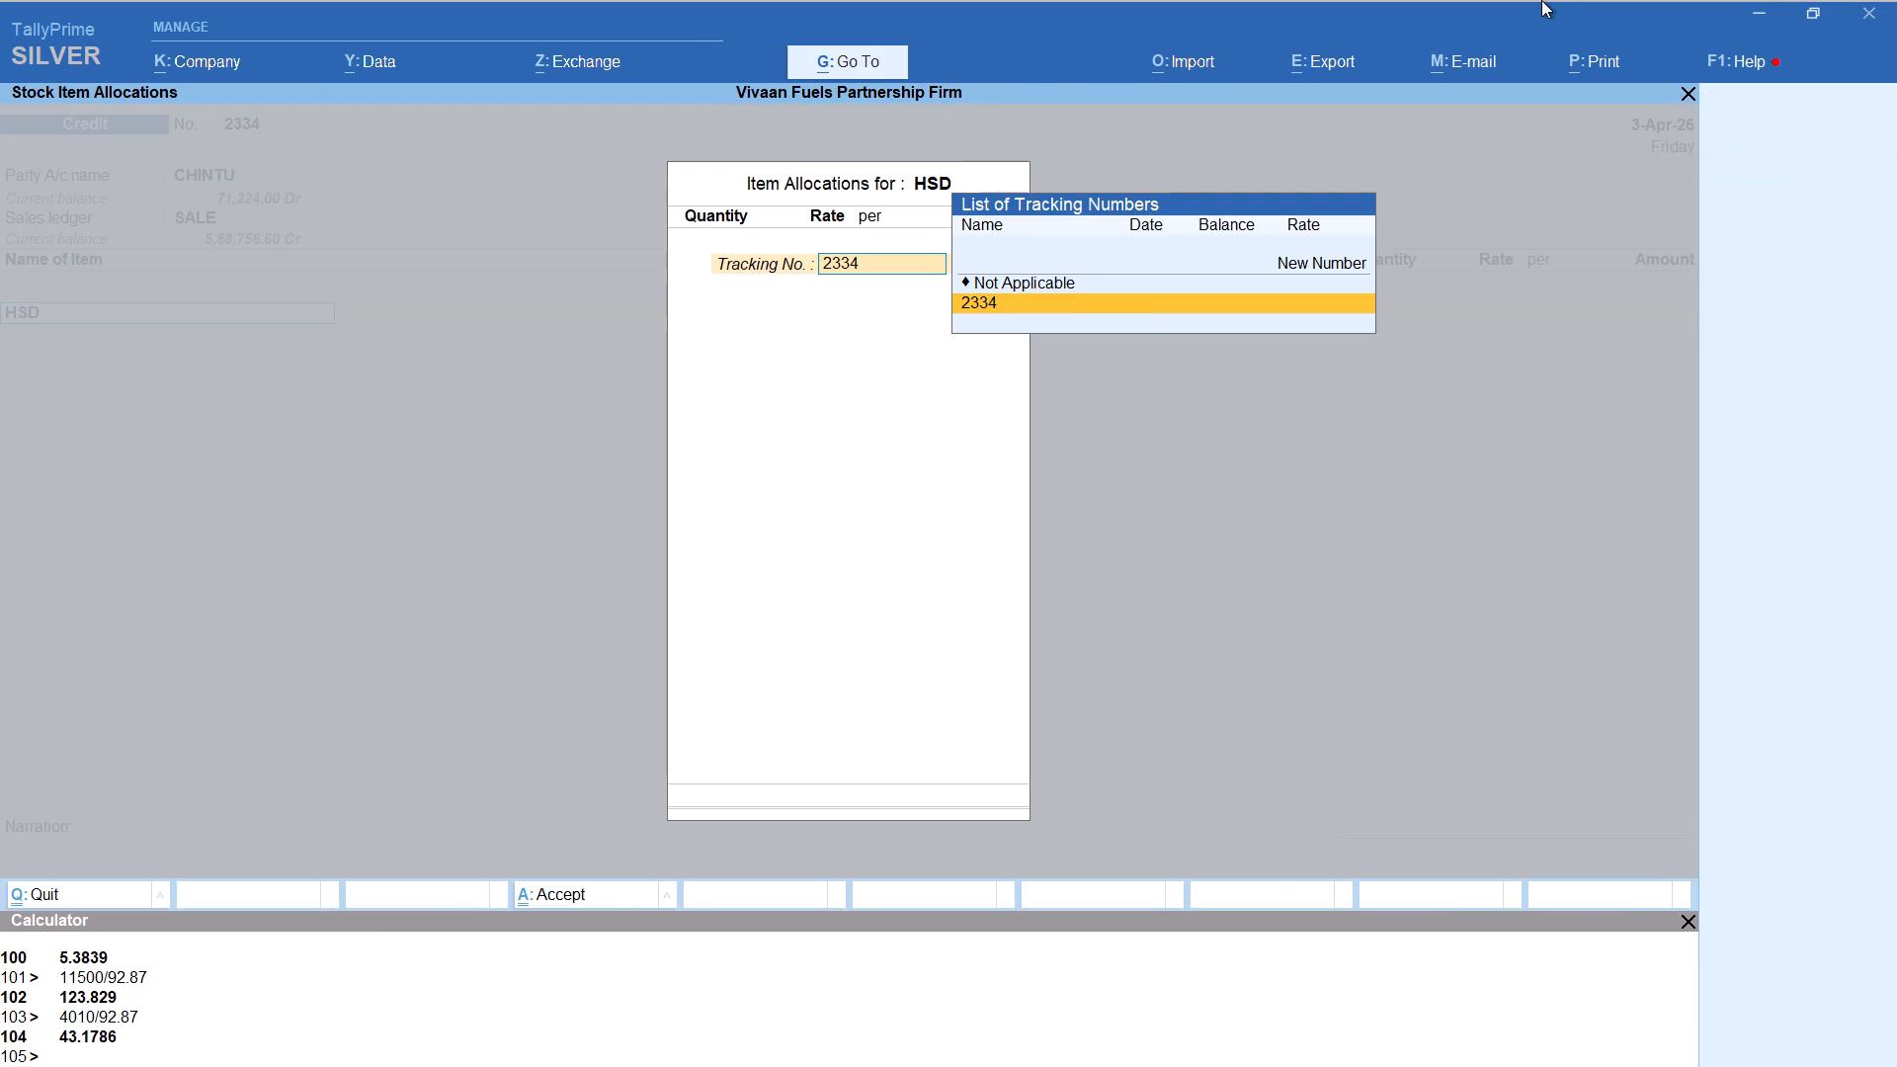
pyautogui.press('Return')
pyautogui.hotkey('alt', 'c')
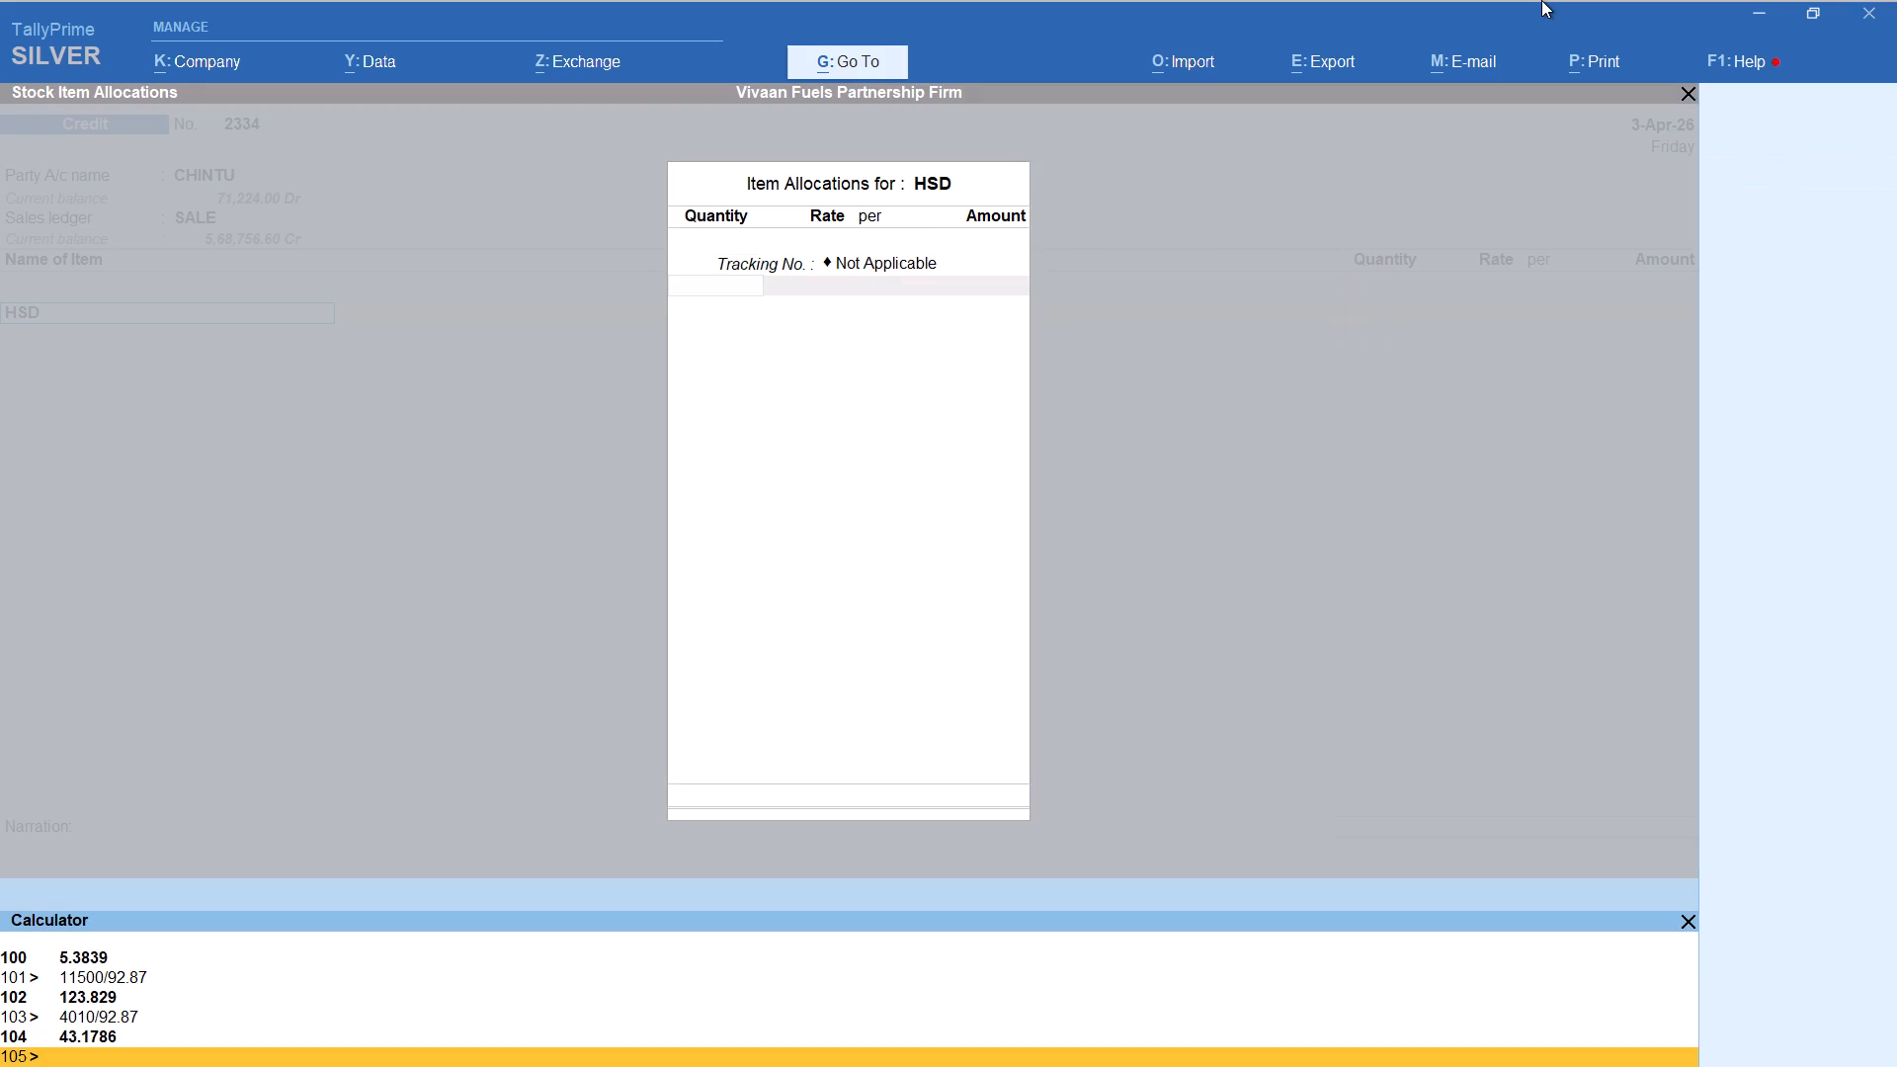
pyautogui.write('5000/92.87')
pyautogui.press('Return')
pyautogui.press('Return')
pyautogui.press('Return')
pyautogui.press('Return')
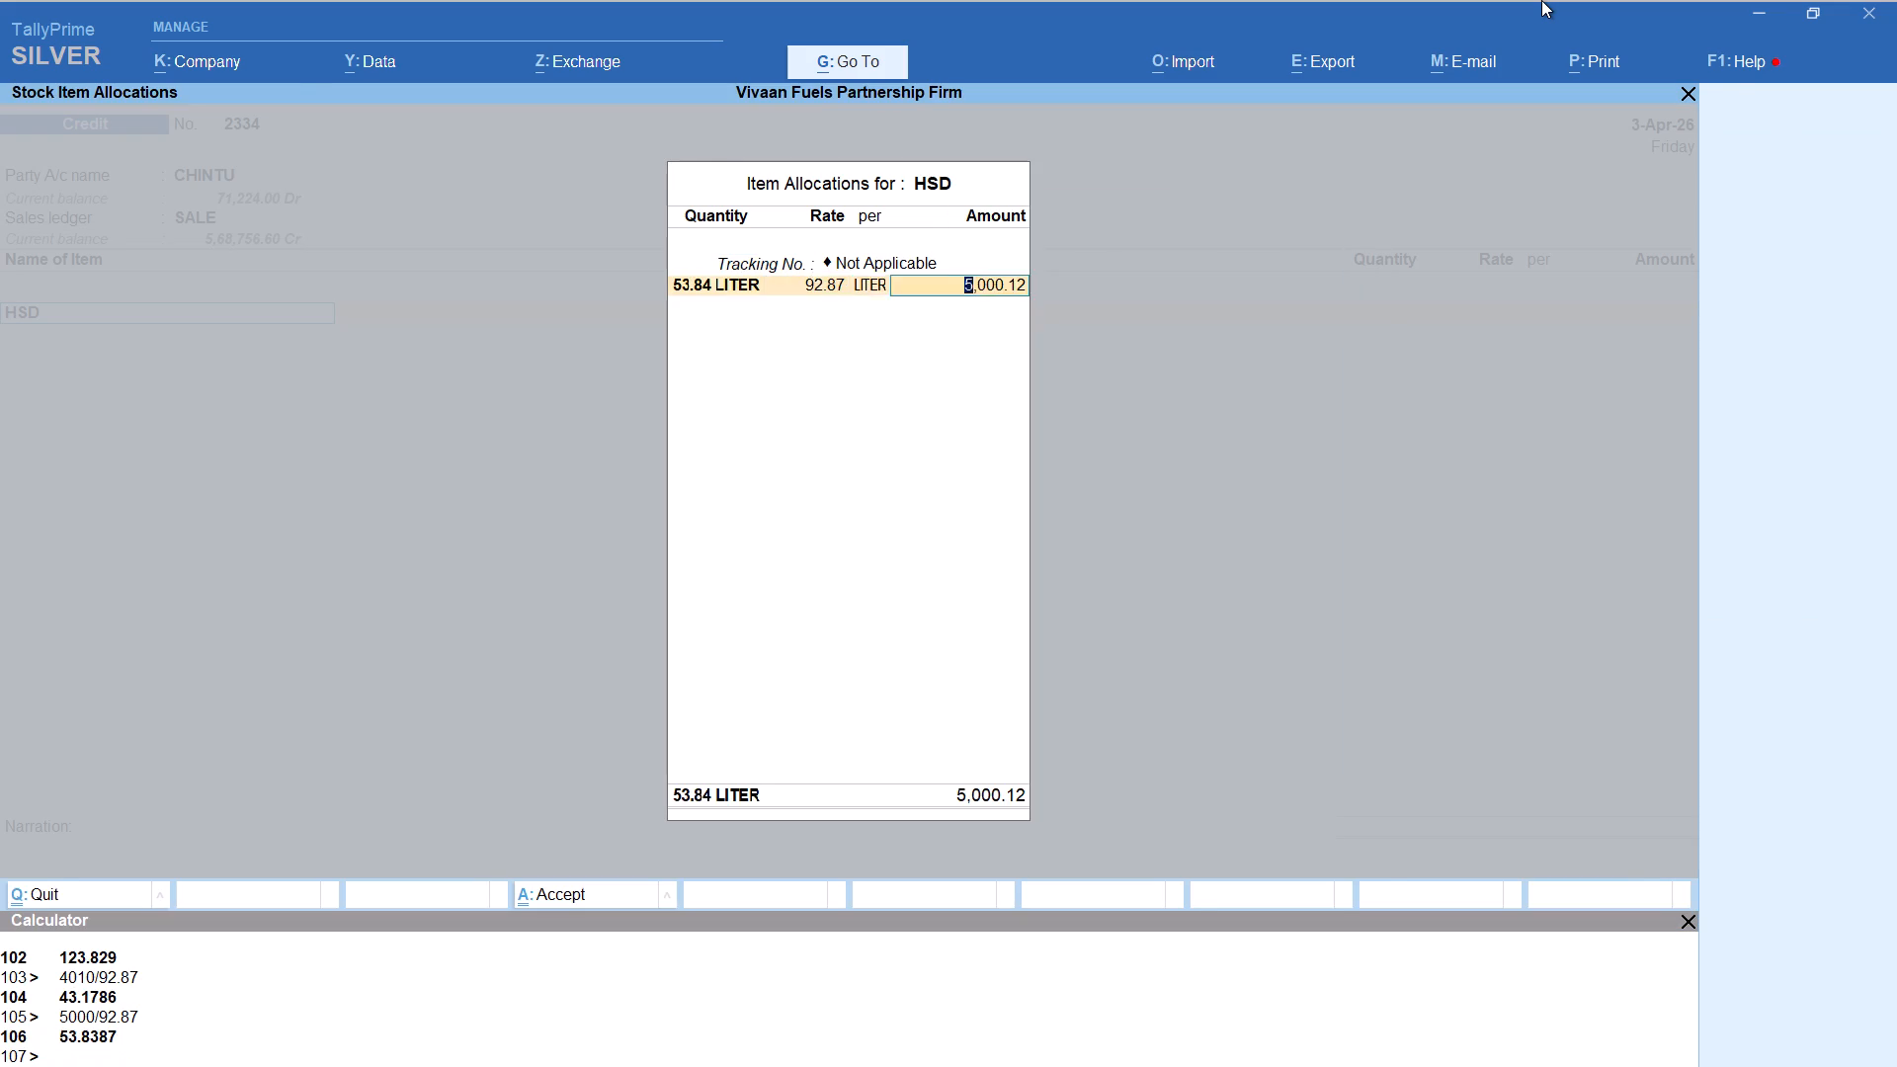
pyautogui.press('Return')
pyautogui.press('Return')
pyautogui.press('Return')
# Add the Round Off ledger to the CHINTU voucher and save it.
pyautogui.write('rou')
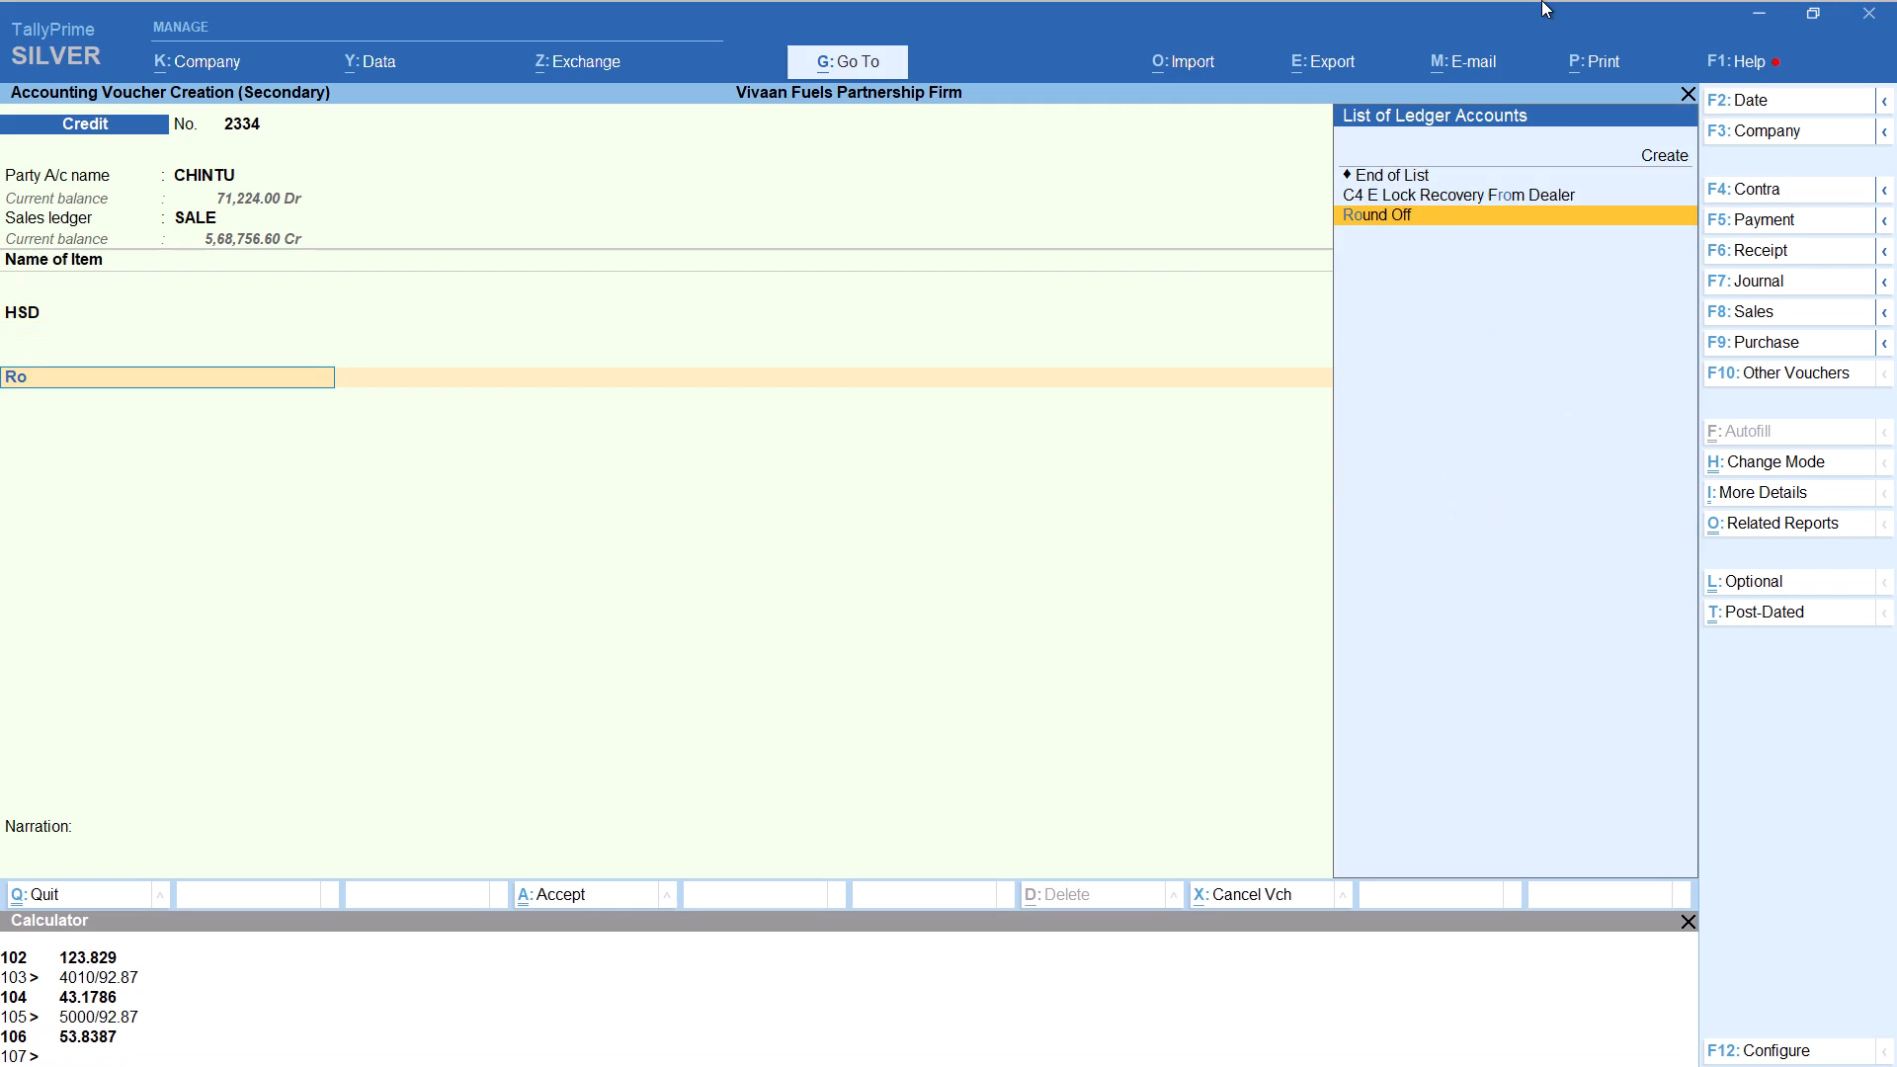
pyautogui.press('Return')
pyautogui.hotkey('ctrl', 'a')
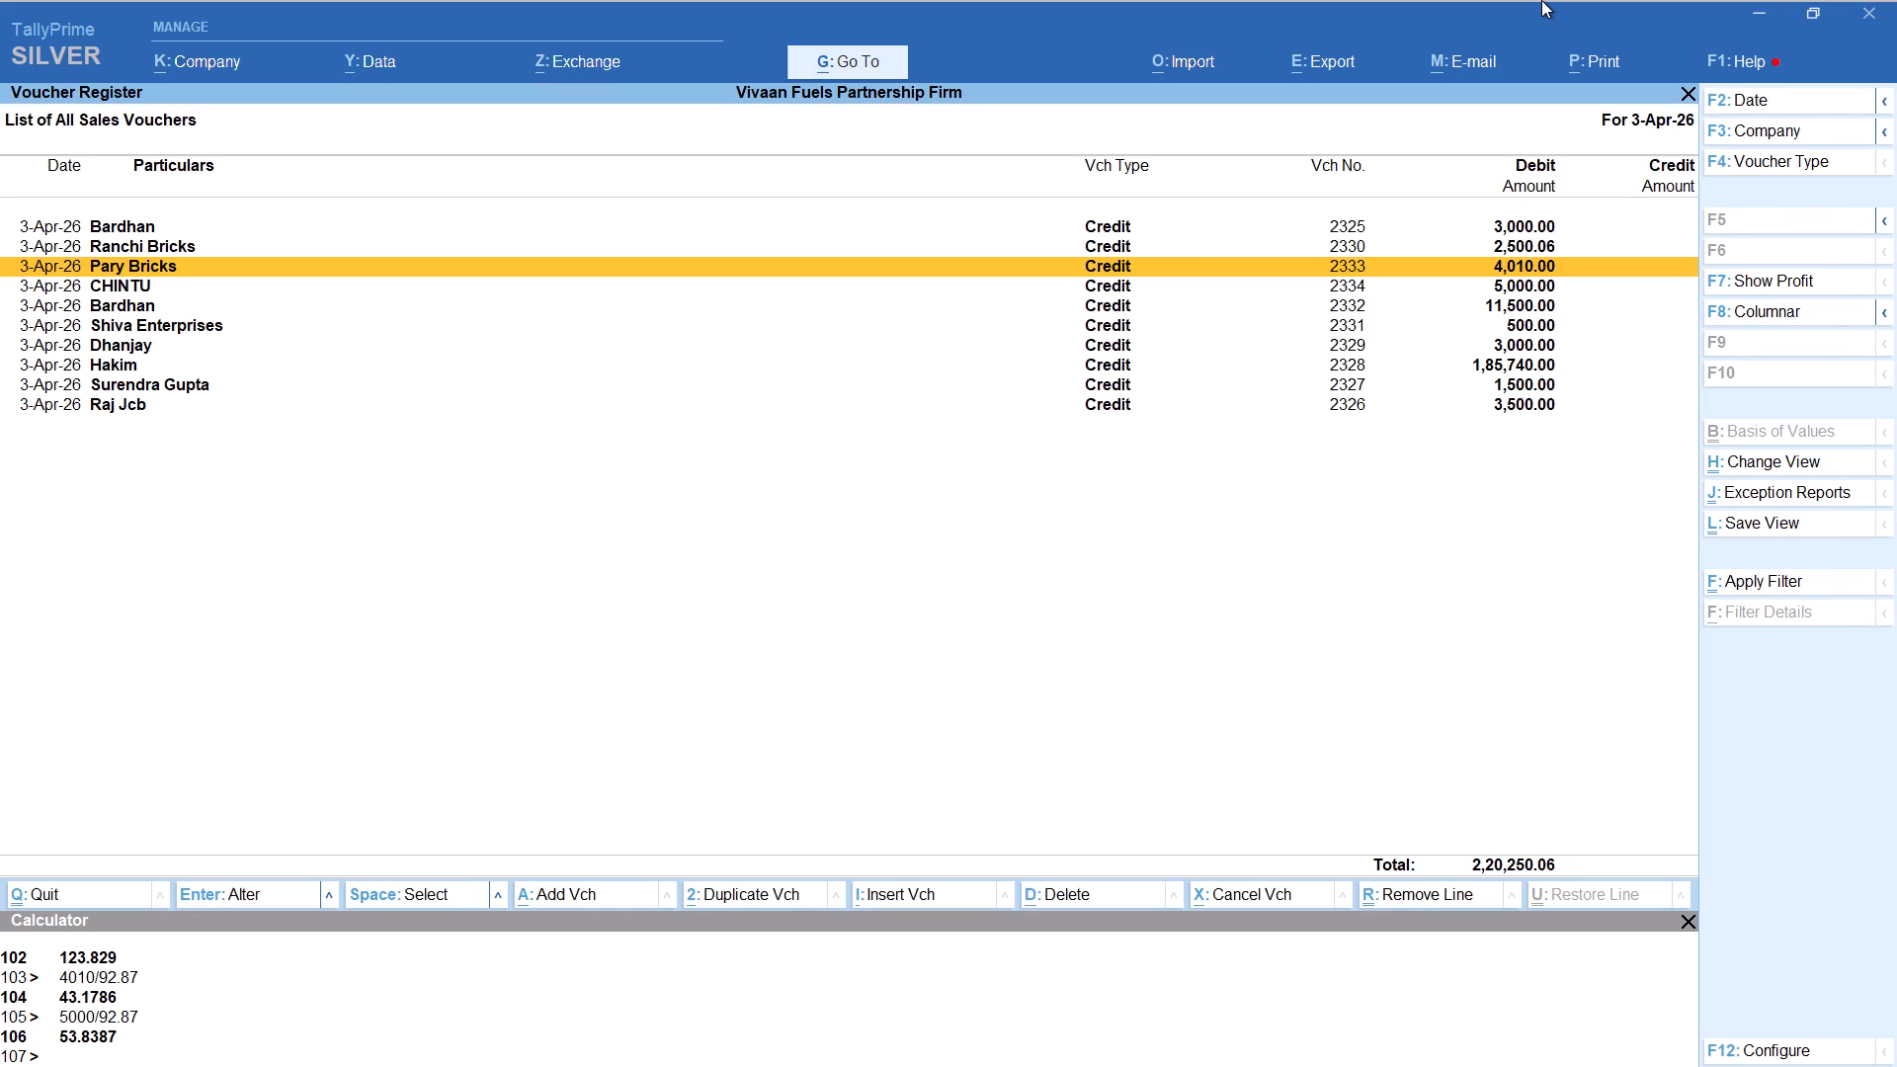
# Start a new Credit sales voucher dated 3-Apr-26 for Duja Bricks as the buyer, with the SALE ledger.
pyautogui.hotkey('alt', 'a')
pyautogui.write('duja')
pyautogui.press('Return')
pyautogui.press('Return')
pyautogui.press('Return')
pyautogui.press('Return')
pyautogui.press('Return')
pyautogui.press('Return')
pyautogui.press('Return')
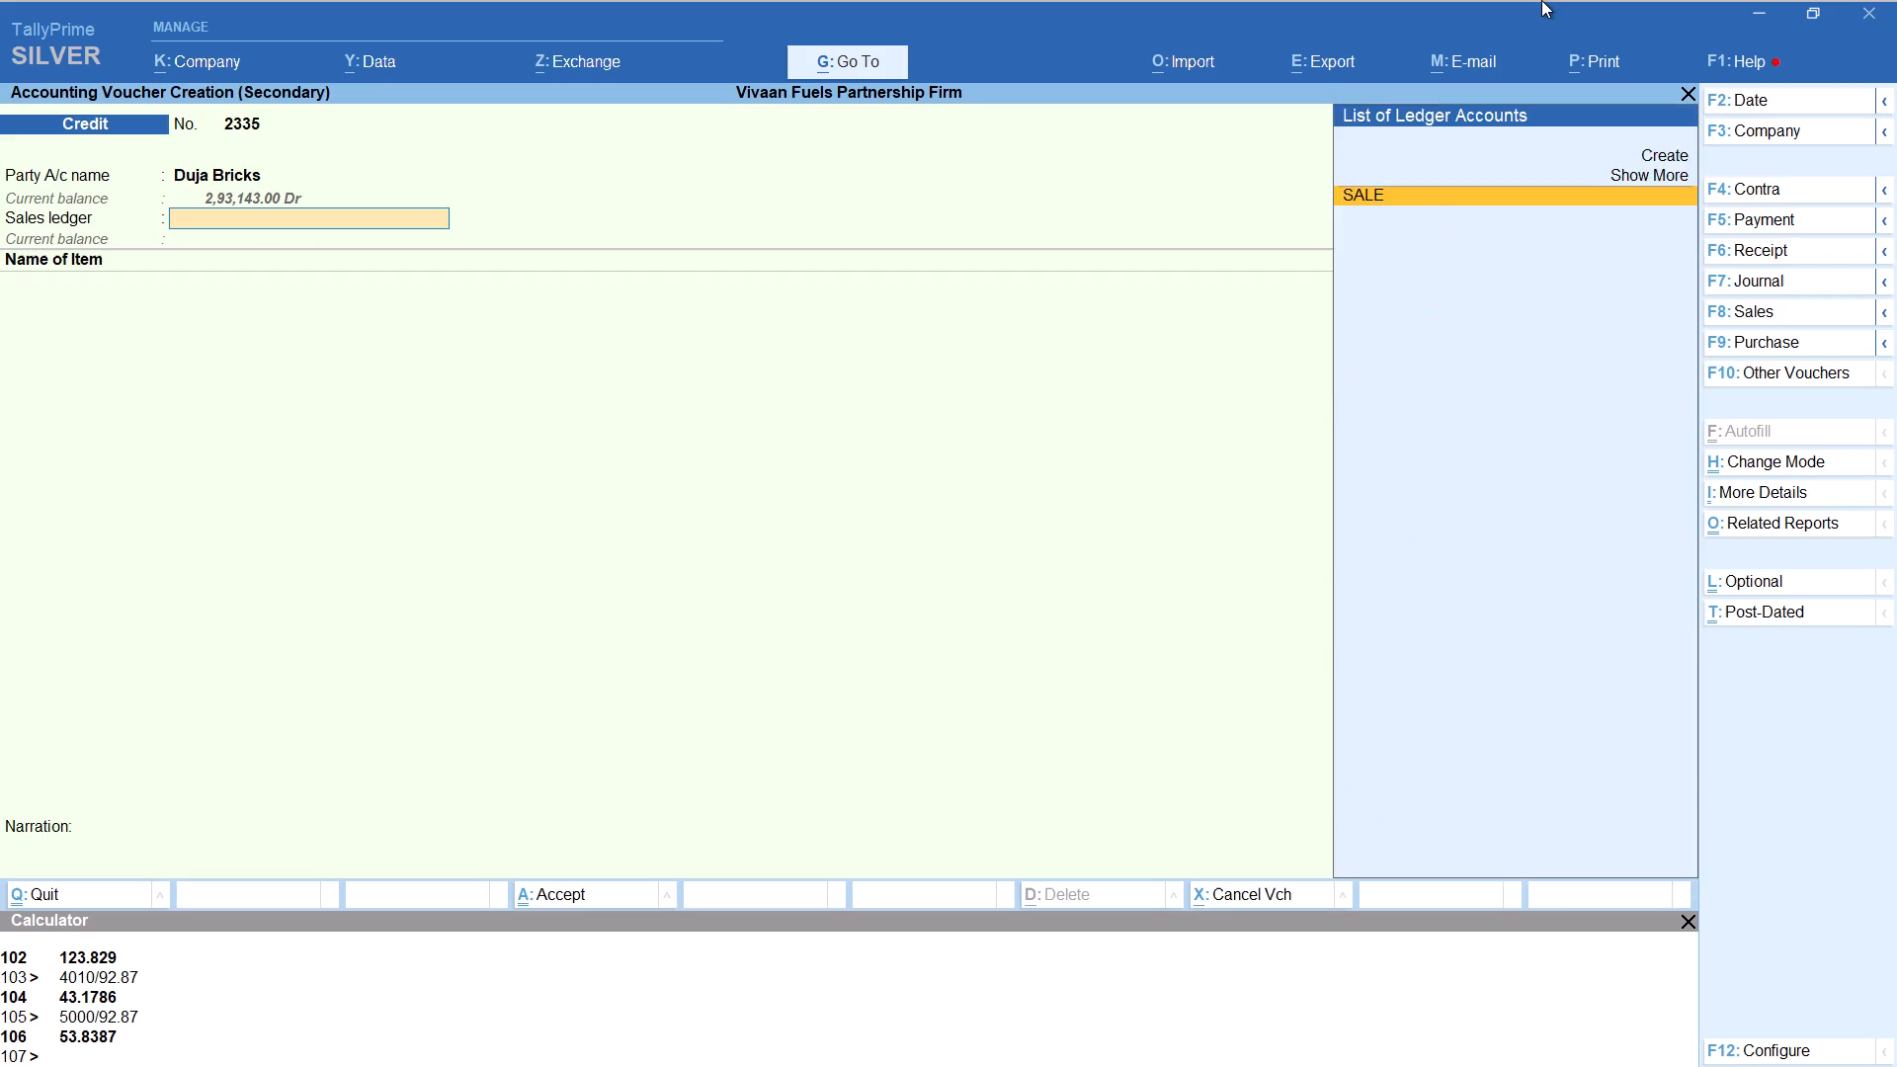
pyautogui.press('Return')
# Allocate HSD in the Duja Bricks voucher with no tracking number, computing the quantity as 3500/92.87 at rate 92.87 per litre.
pyautogui.write('hsd')
pyautogui.press('Return')
pyautogui.press('Up')
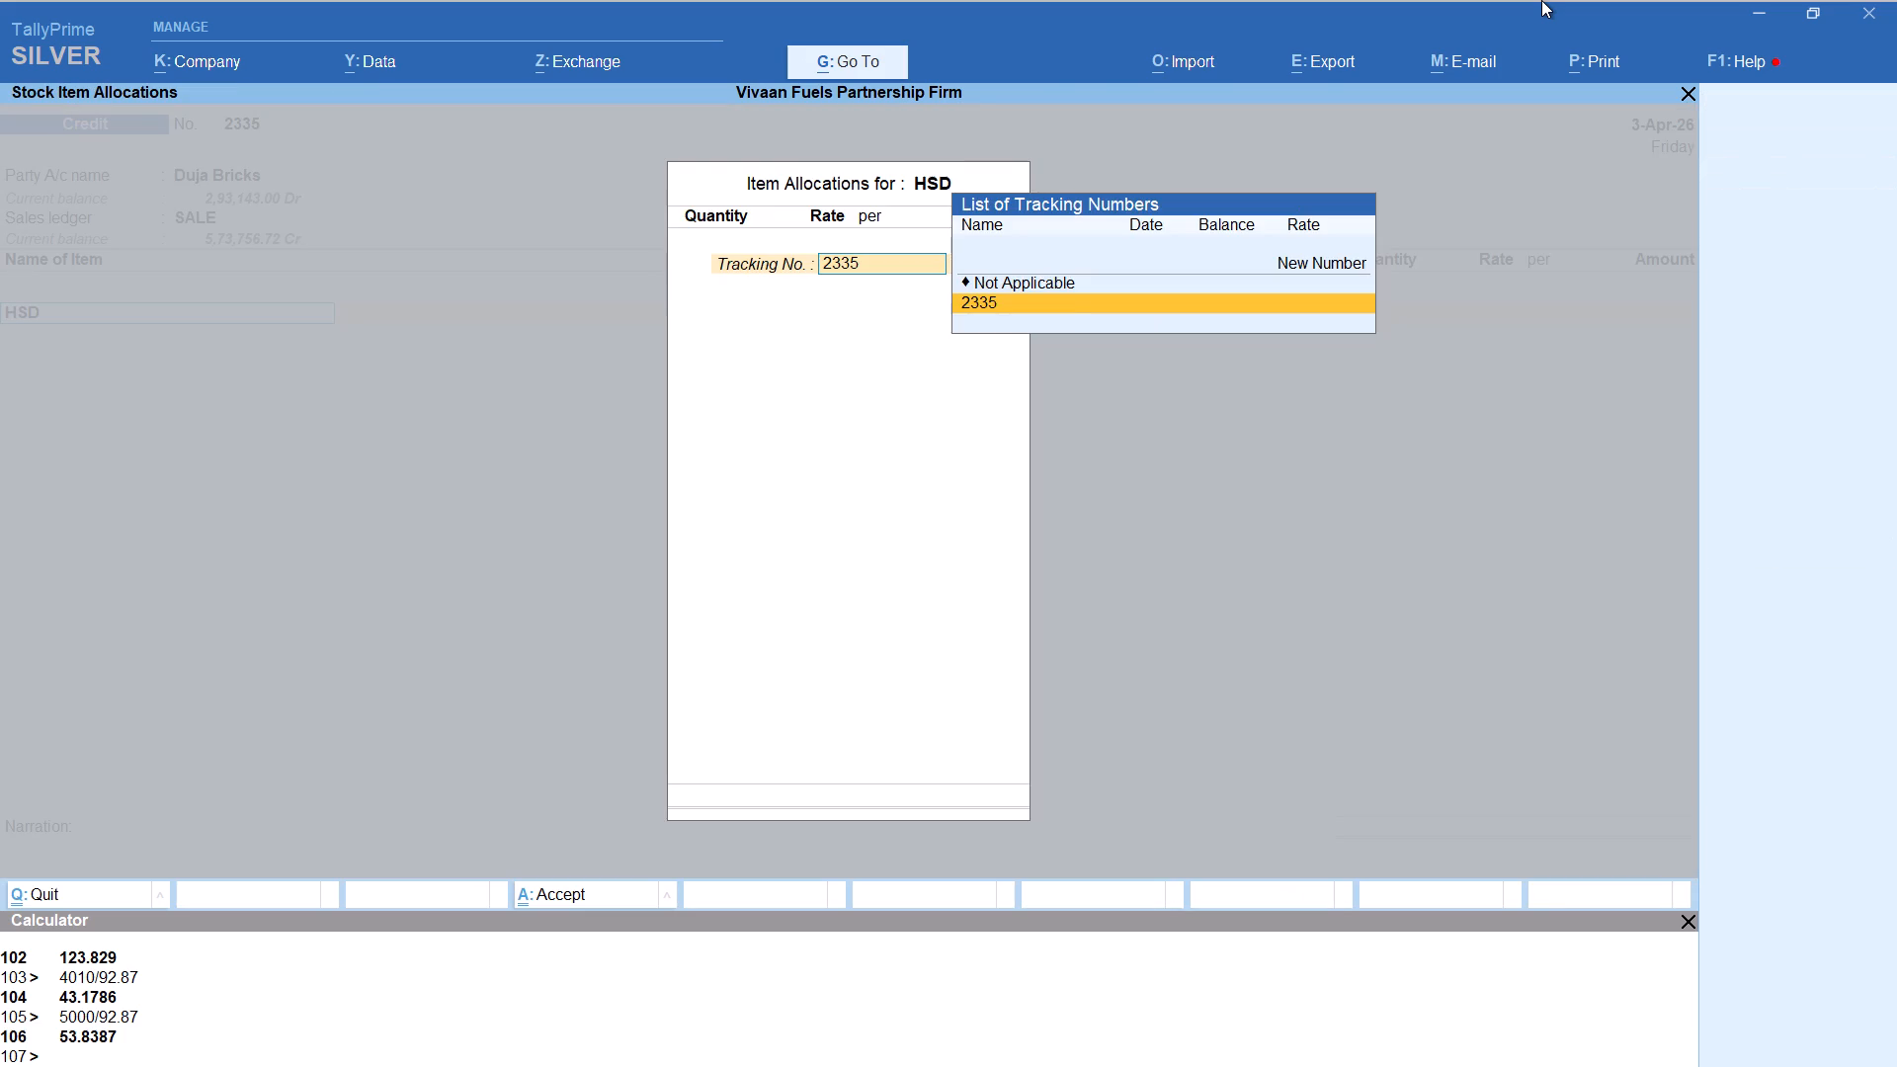
pyautogui.press('Return')
pyautogui.hotkey('alt', 'c')
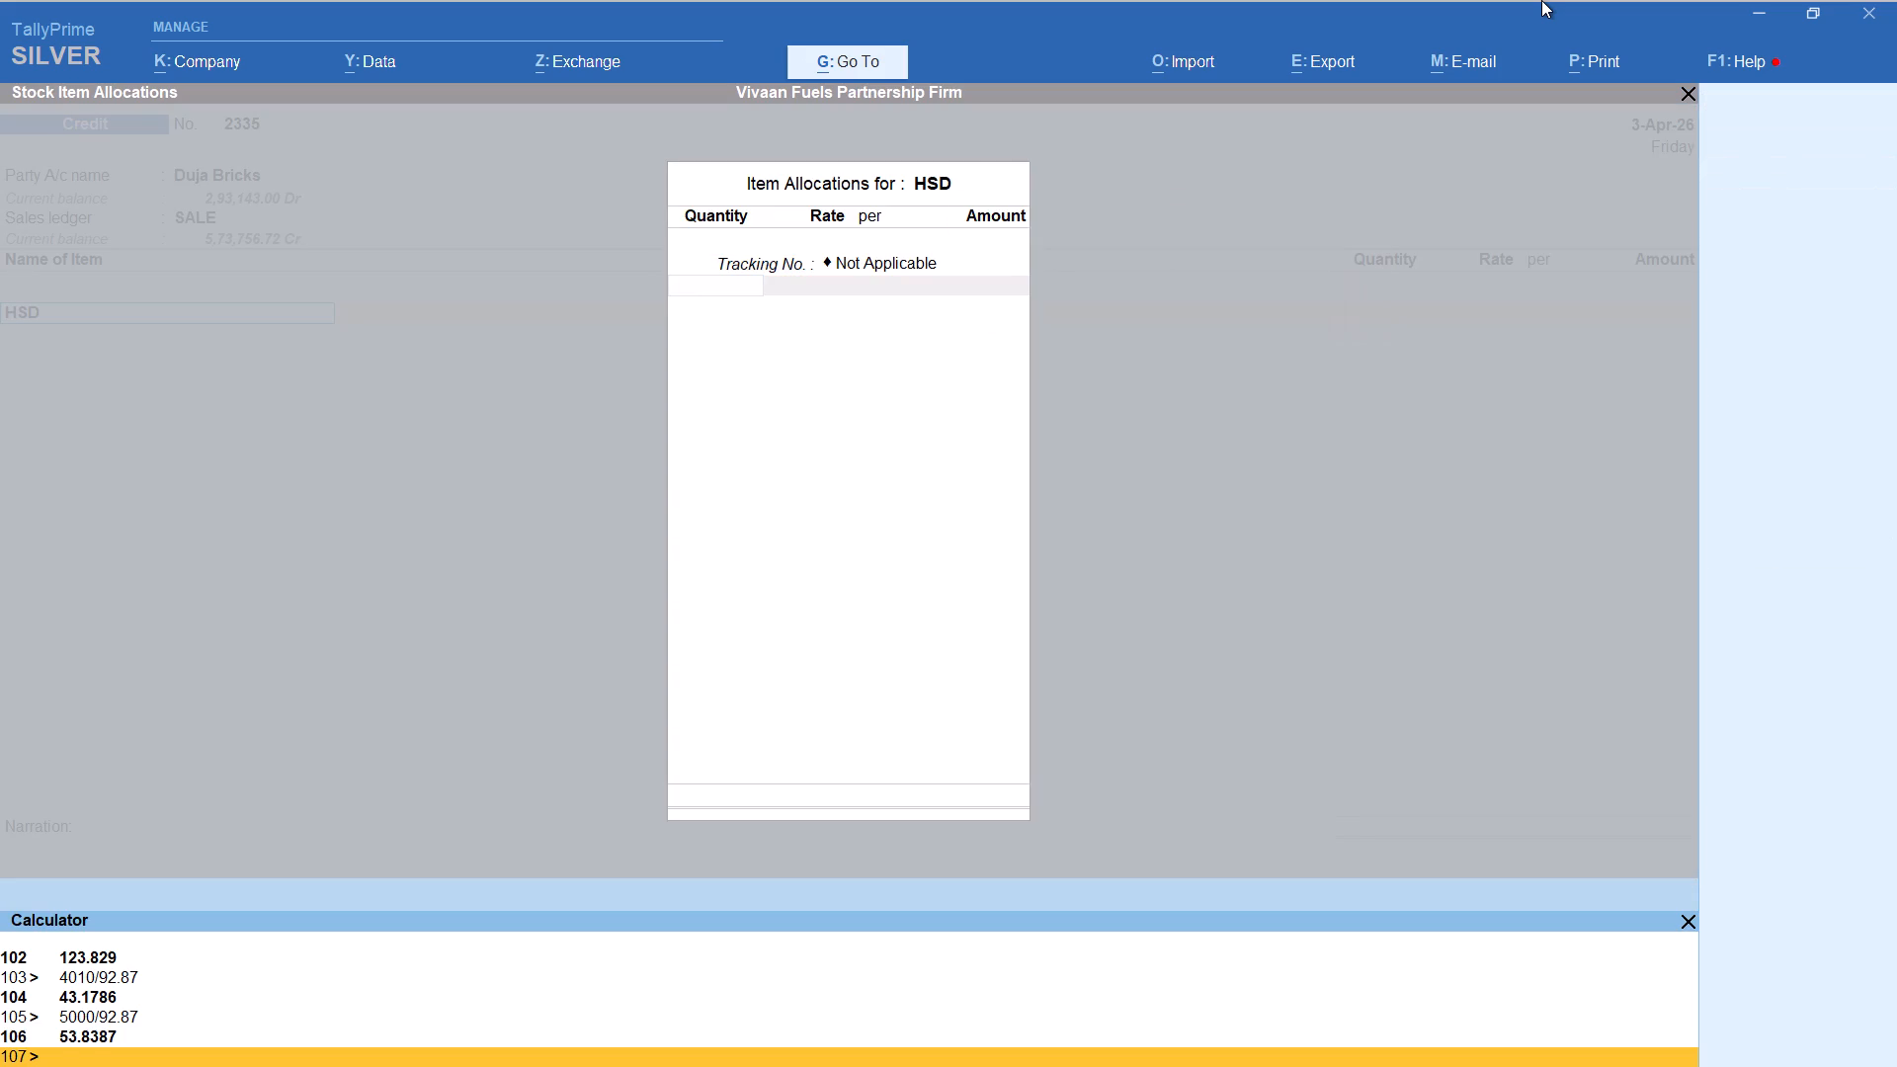
pyautogui.write('3500/92.87')
pyautogui.press('Return')
pyautogui.press('Return')
pyautogui.press('Return')
pyautogui.press('Return')
pyautogui.press('Return')
pyautogui.press('Return')
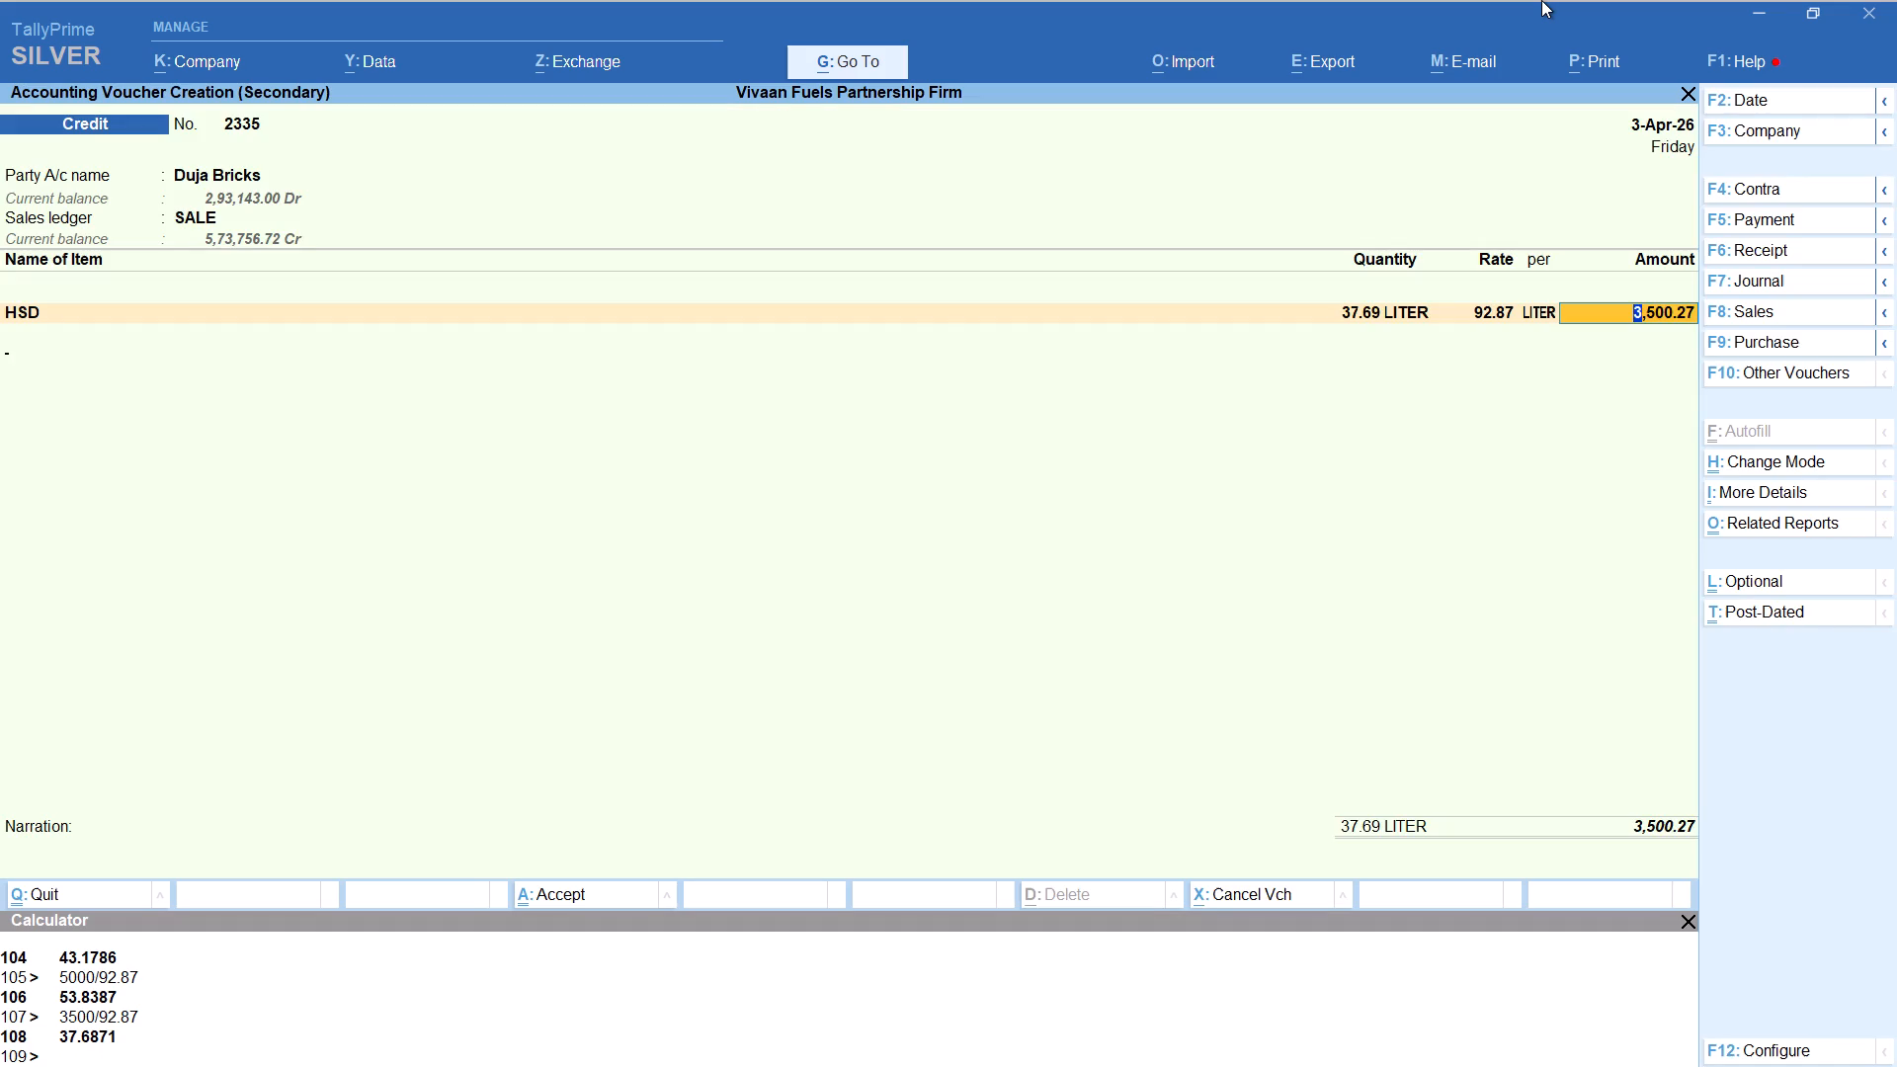
pyautogui.press('Return')
# Add the Round Off ledger to the Duja Bricks voucher and save it.
pyautogui.write('rou')
pyautogui.press('Return')
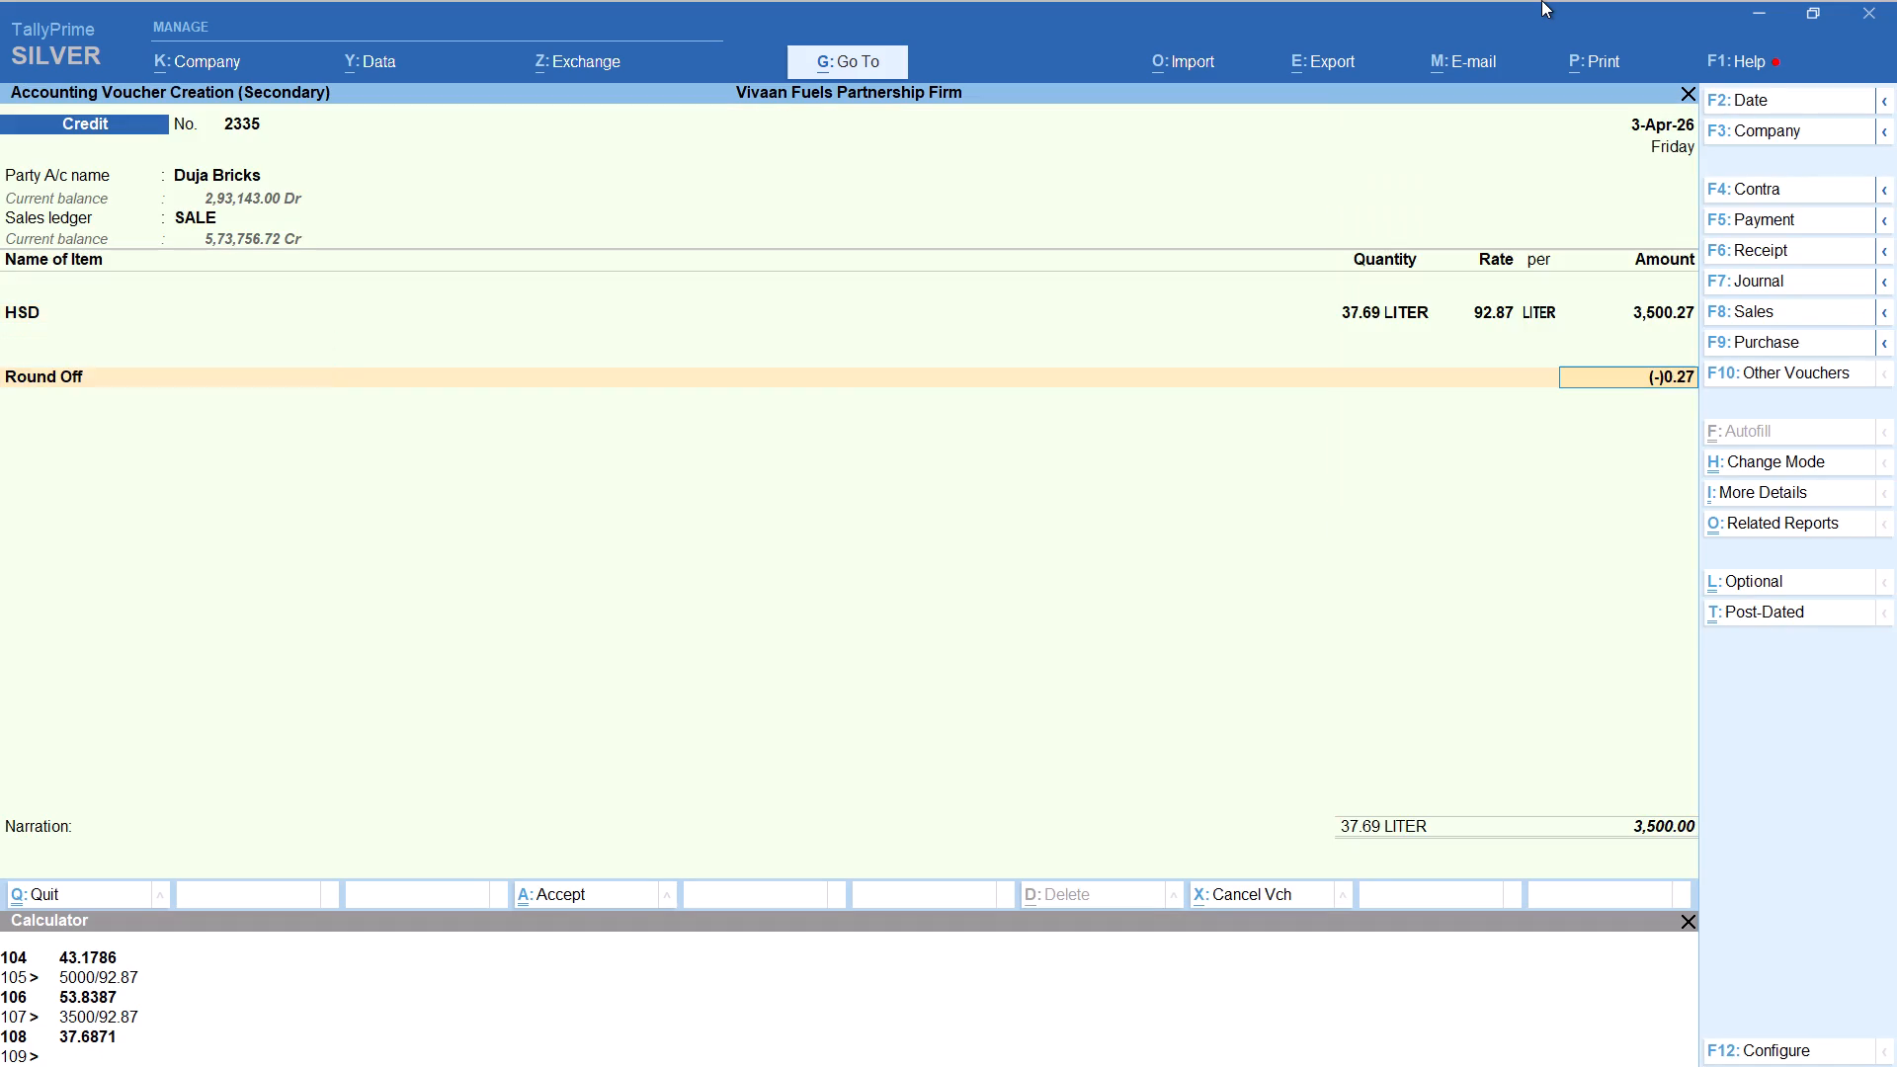
pyautogui.hotkey('ctrl', 'a')
# Start a new Credit sales voucher dated 3-Apr-26 for the customer Mohan as the buyer, with the SALE ledger.
pyautogui.hotkey('alt', 'a')
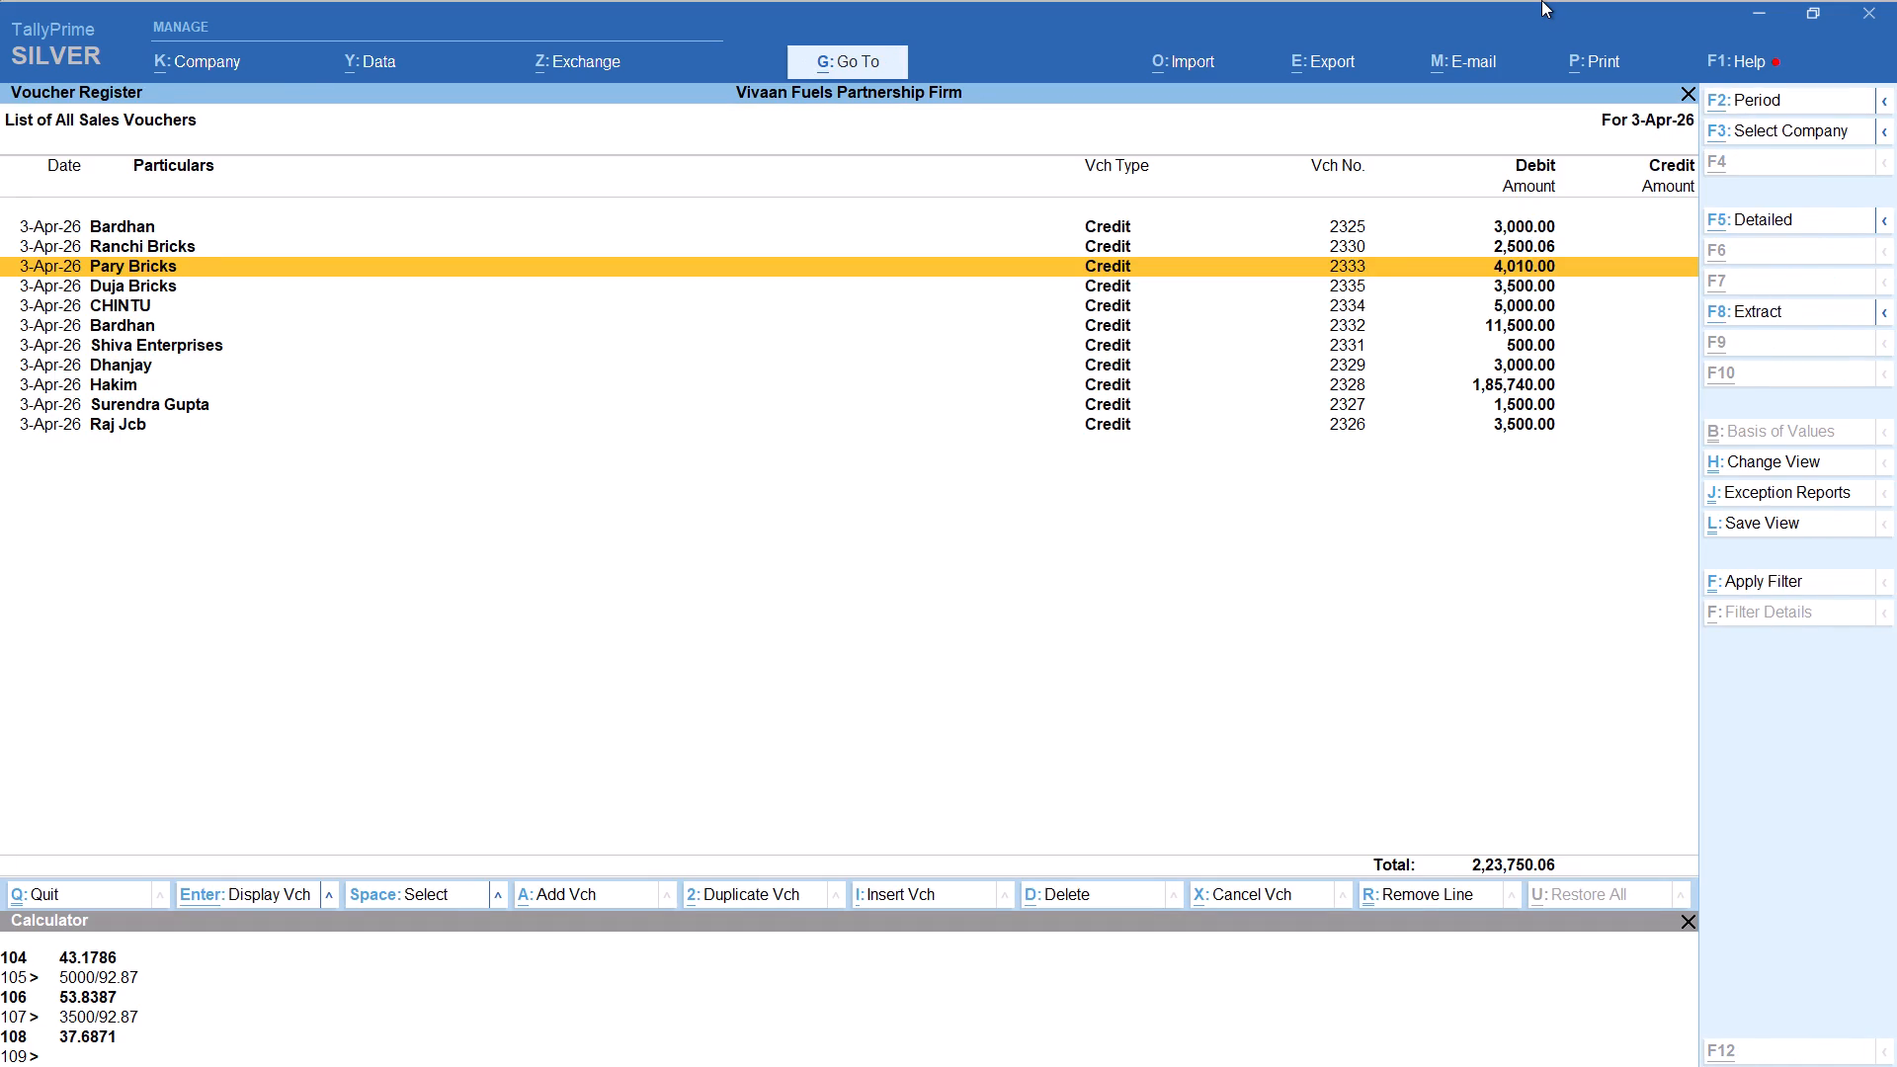
pyautogui.write('mohan')
pyautogui.press('Return')
pyautogui.press('Return')
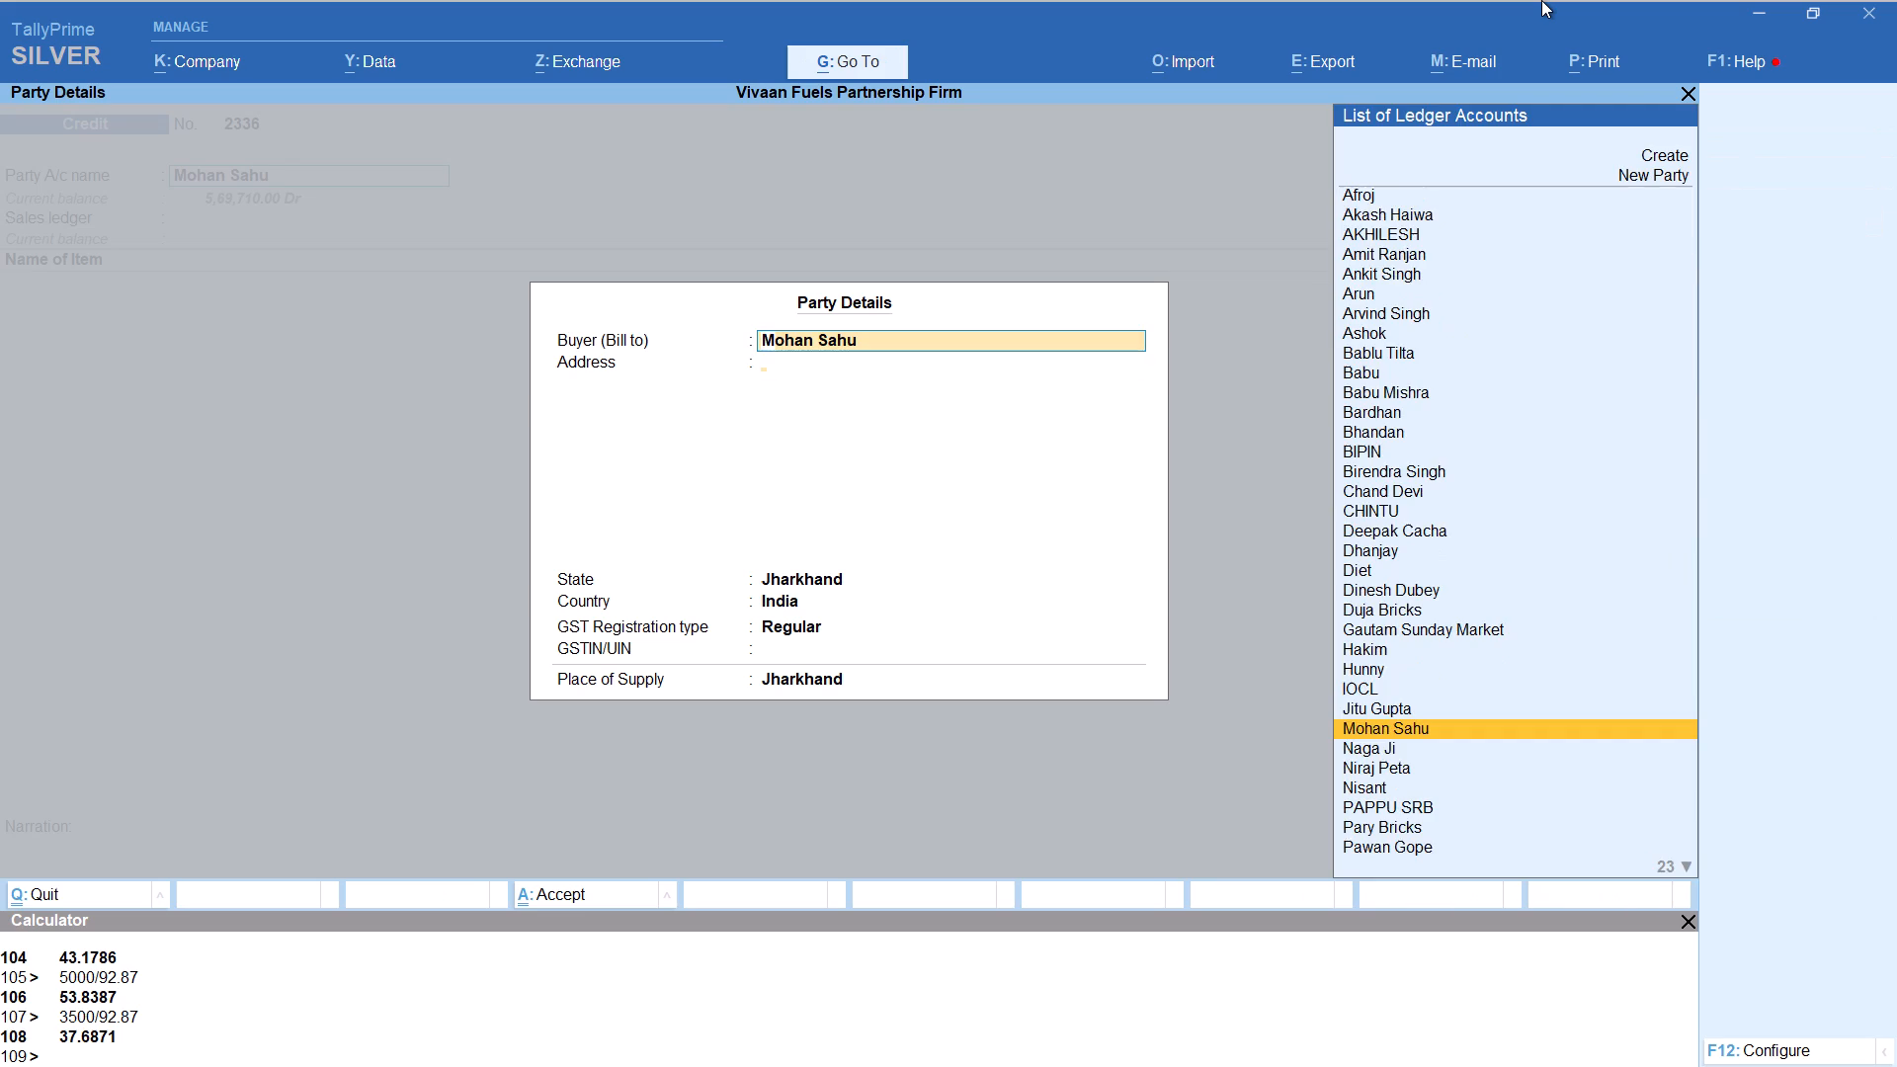
pyautogui.press('Return')
pyautogui.press('Return')
pyautogui.press('Return')
pyautogui.press('Return')
pyautogui.press('Return')
pyautogui.press('Return')
# Allocate HSD in Mohan's voucher with no tracking number, computing the quantity as 2000/92.87 at rate 92.87 per litre.
pyautogui.write('hs')
pyautogui.press('Return')
pyautogui.press('Up')
pyautogui.press('Return')
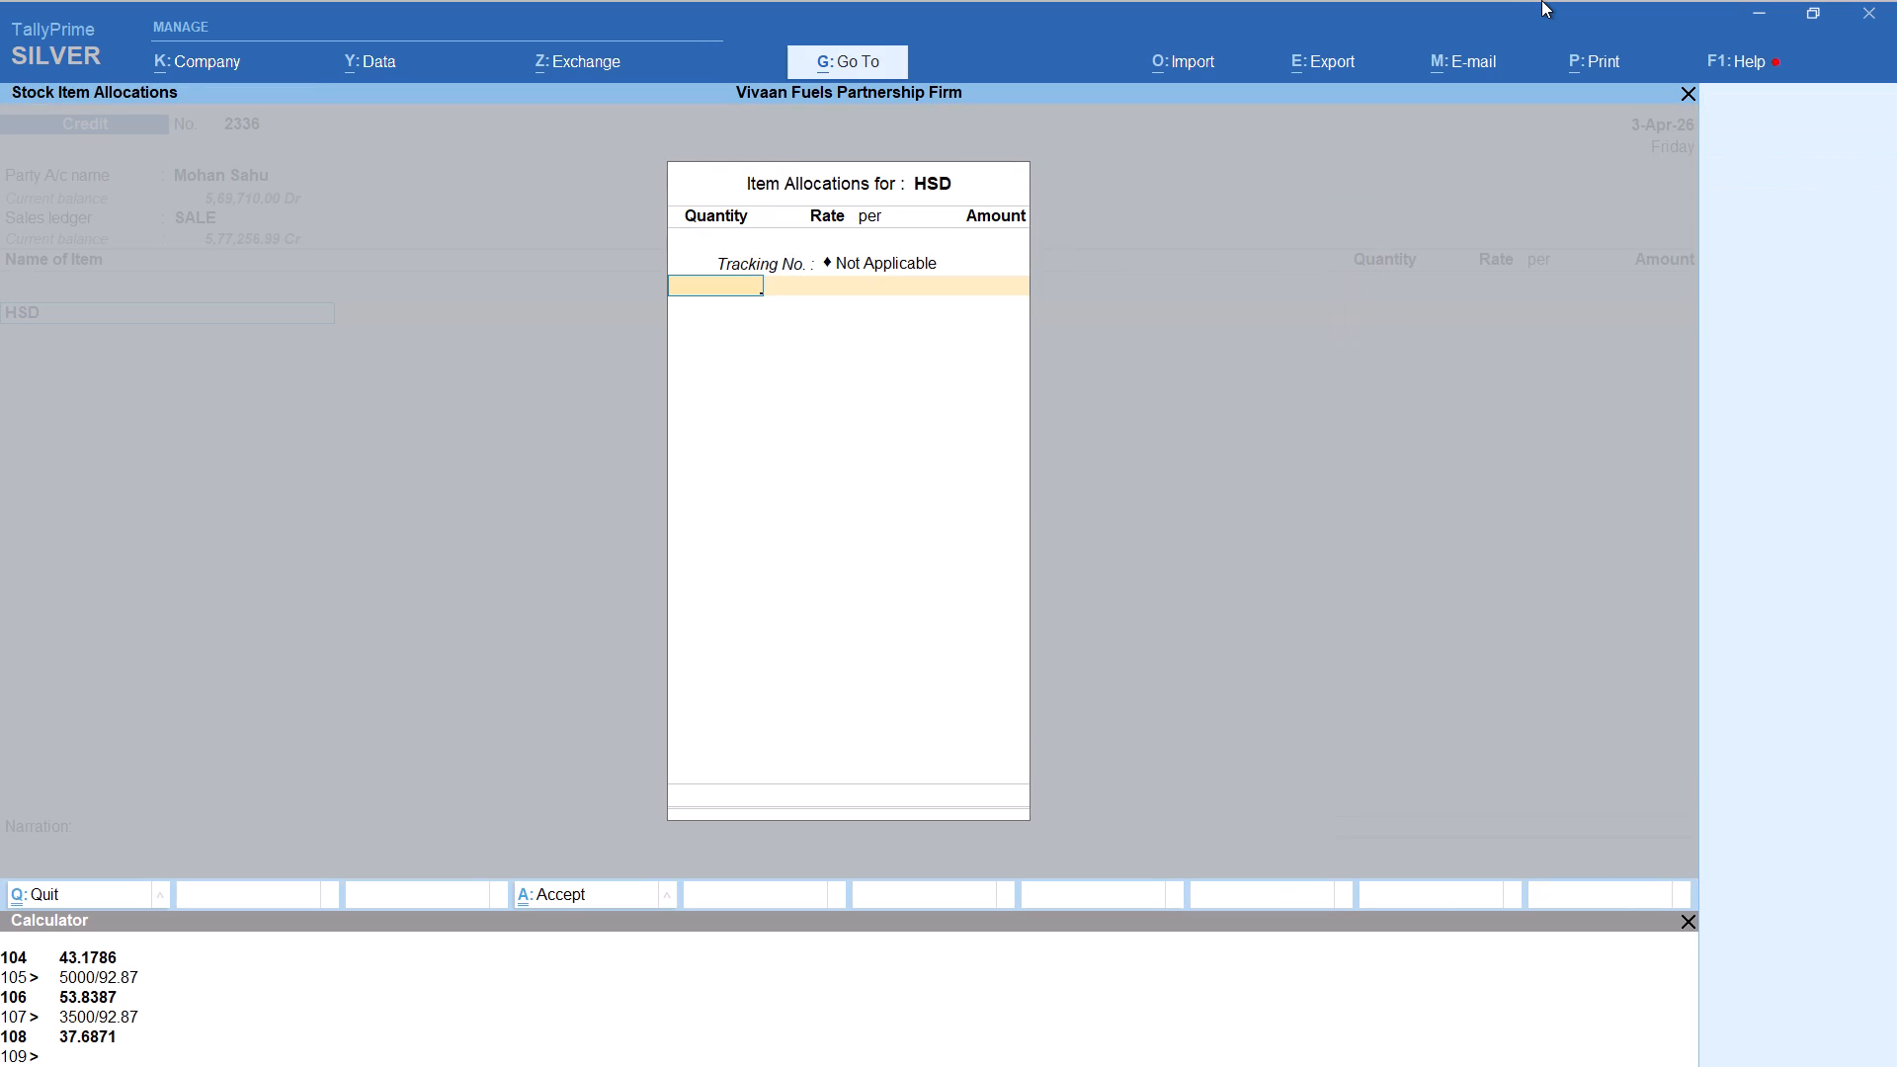
pyautogui.hotkey('alt', 'c')
pyautogui.write('2000/92.87')
pyautogui.press('Return')
pyautogui.press('Return')
pyautogui.press('Return')
pyautogui.press('Return')
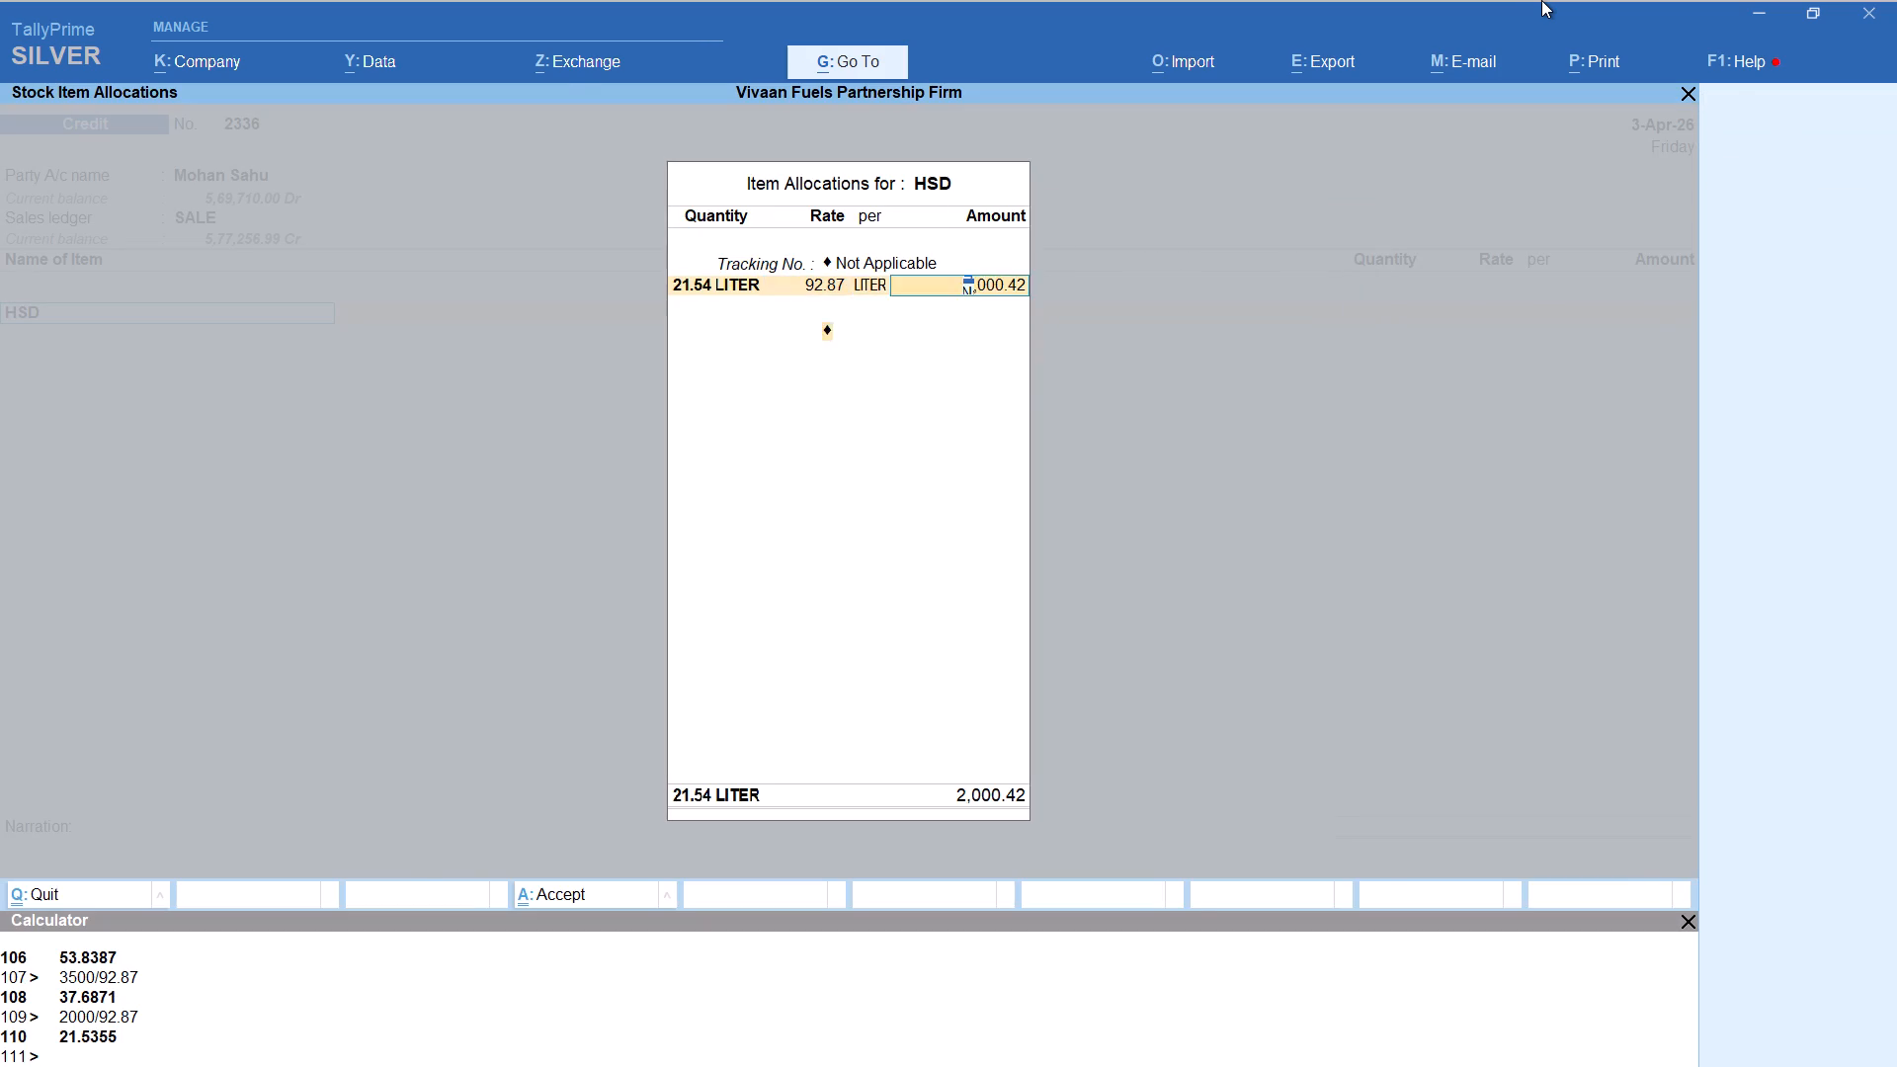
pyautogui.press('Return')
pyautogui.press('Return')
pyautogui.press('Return')
# Add the Round Off ledger to Mohan's voucher and save it.
pyautogui.write('rou')
pyautogui.press('Return')
pyautogui.hotkey('ctrl', 'a')
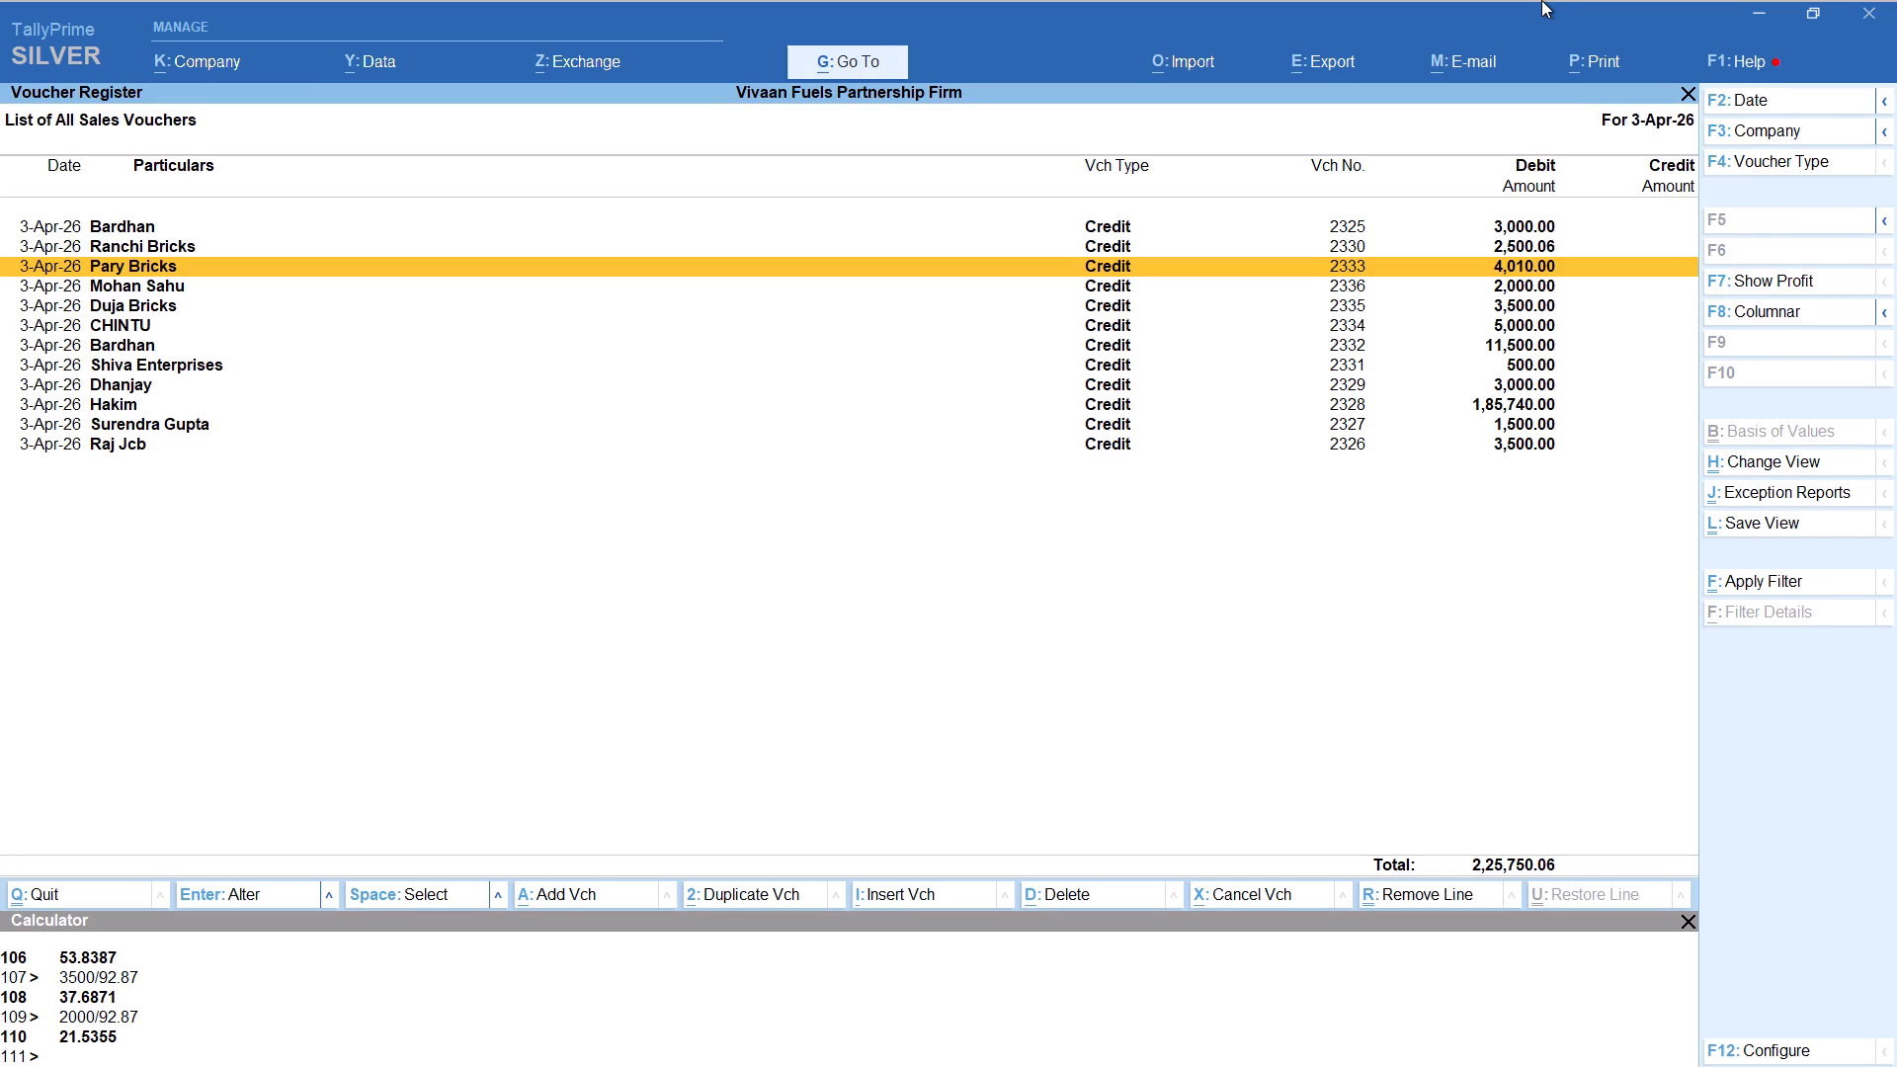
# Start a second Credit sales voucher dated 3-Apr-26 for Duja Bricks as the buyer, with the SALE ledger.
pyautogui.hotkey('alt', 'a')
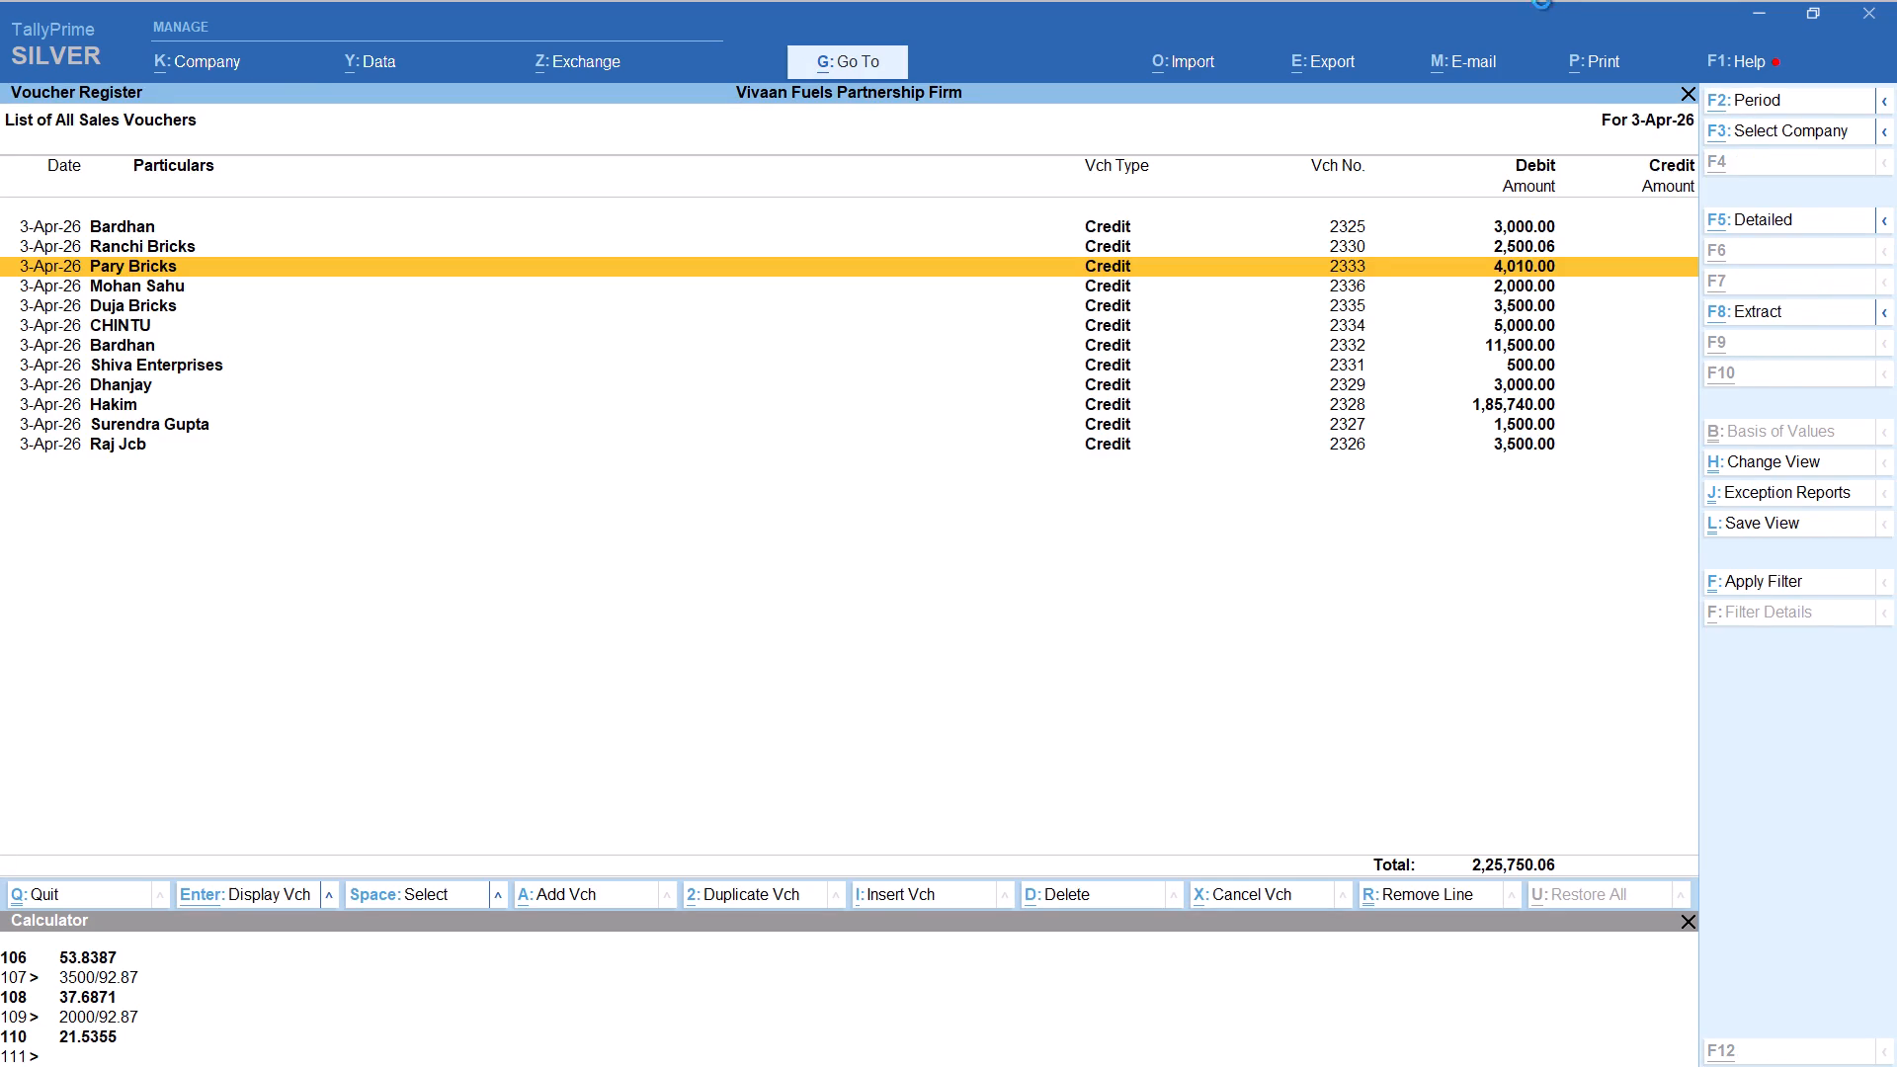
pyautogui.write('di')
pyautogui.press('BackSpace')
pyautogui.write('uja')
pyautogui.press('Return')
pyautogui.press('Return')
pyautogui.press('Return')
pyautogui.press('Return')
pyautogui.press('Return')
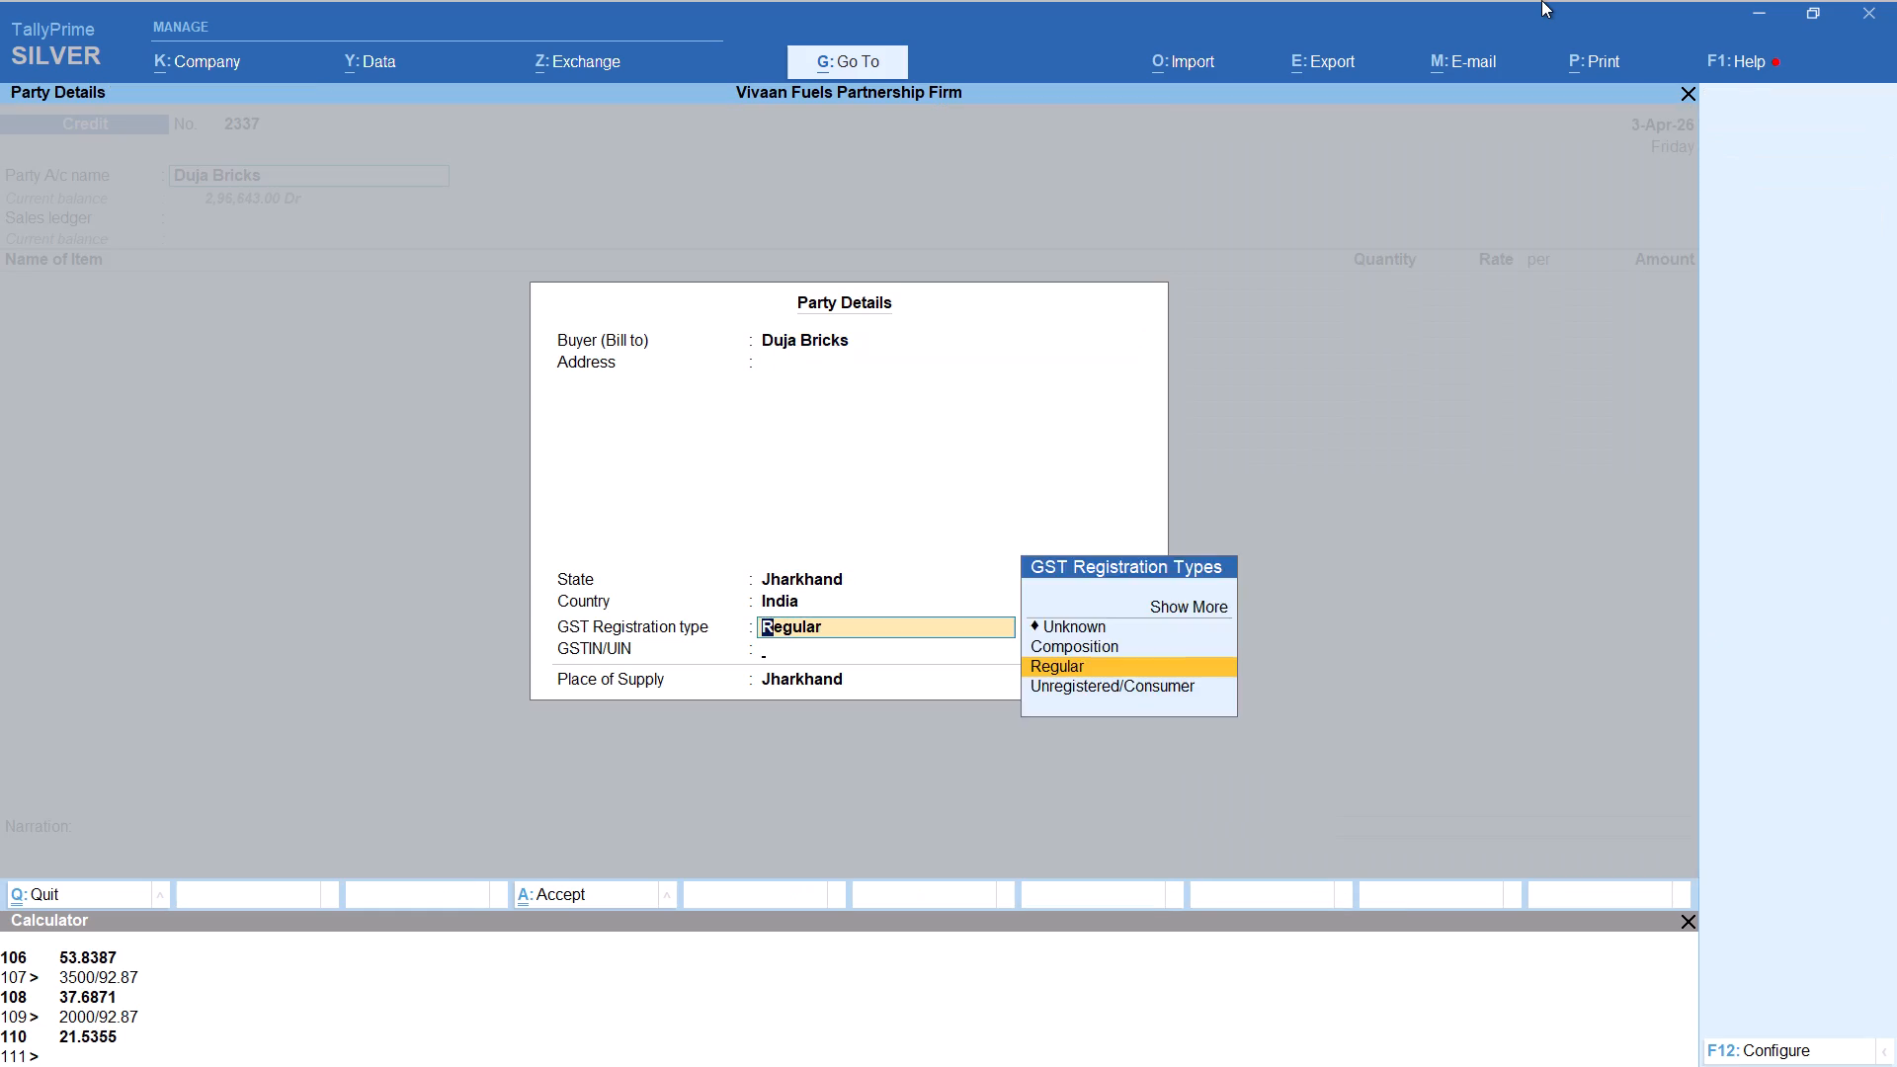
pyautogui.press('Return')
pyautogui.press('Return')
pyautogui.press('Return')
# Allocate HSD in the Duja Bricks voucher with no tracking number, computing the quantity as 3000/92.87 at rate 92.87 per litre.
pyautogui.write('hs')
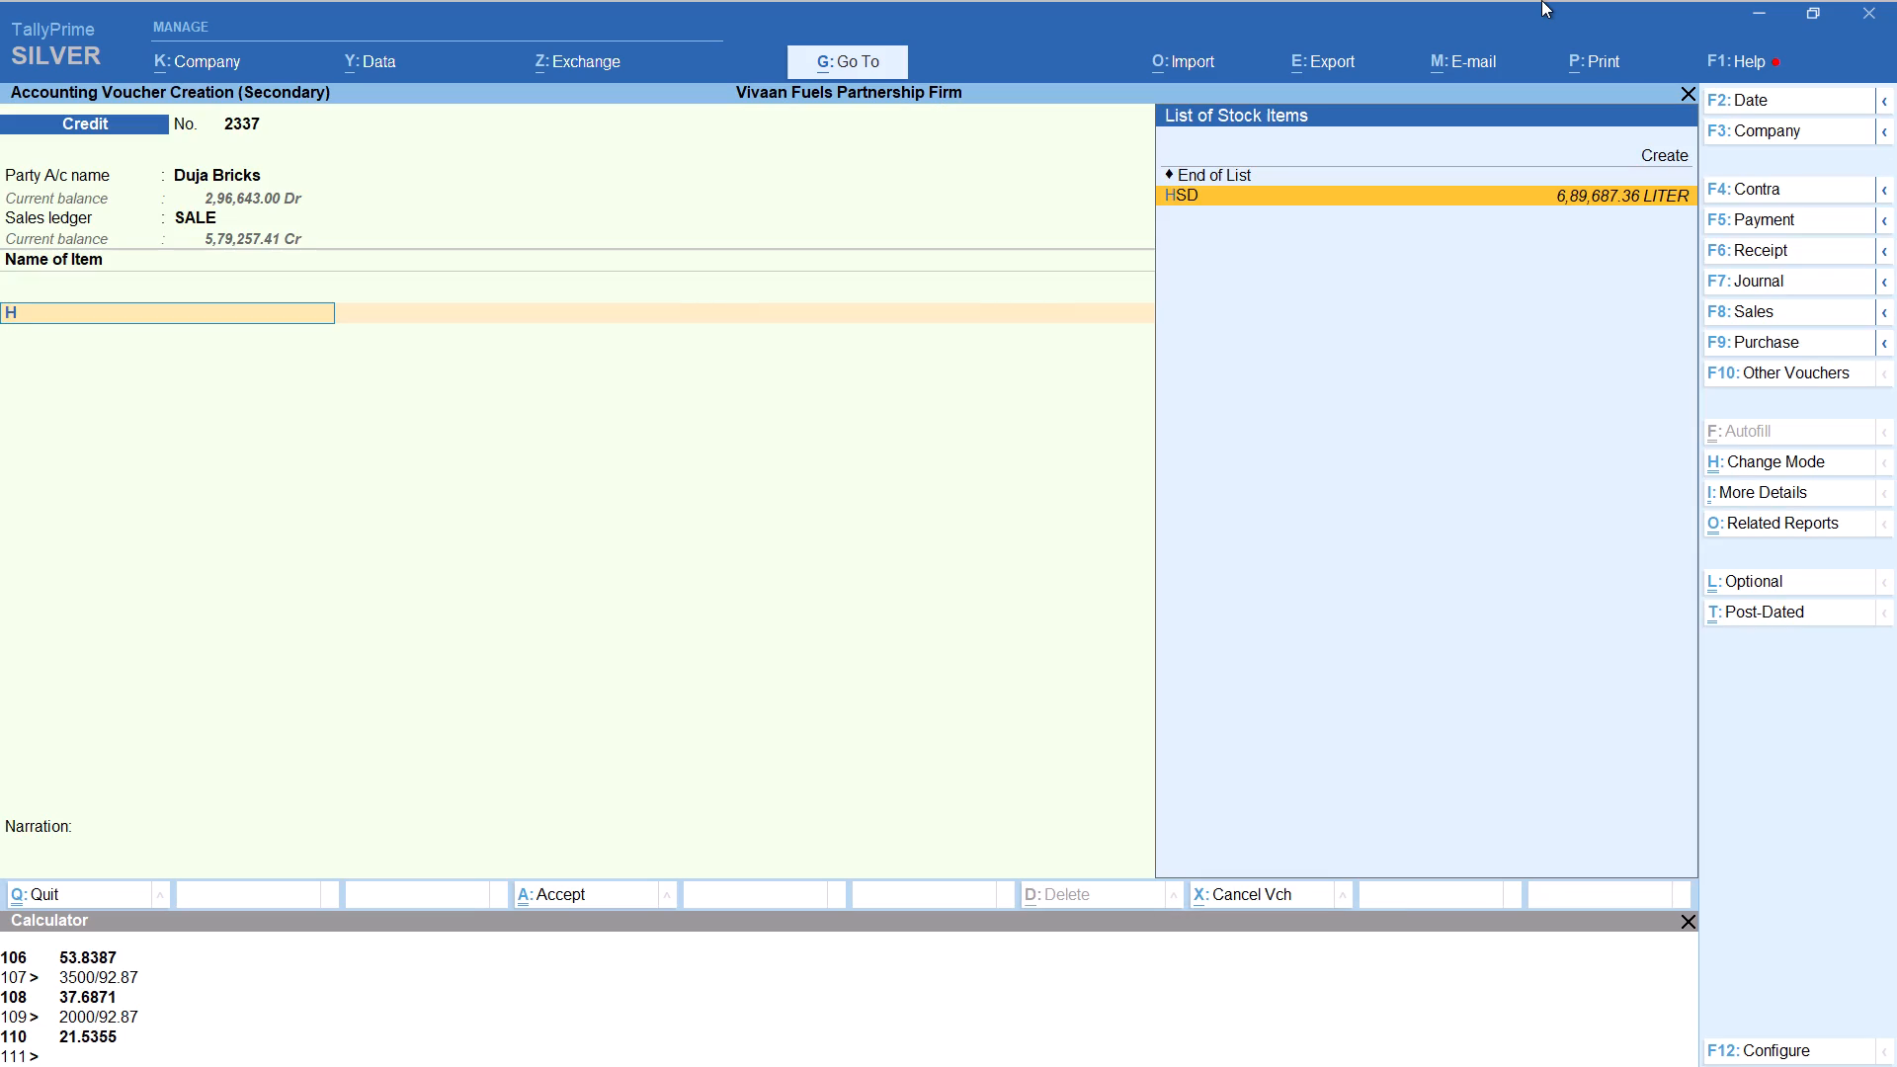
pyautogui.press('Return')
pyautogui.press('Up')
pyautogui.press('Return')
pyautogui.hotkey('alt', 'c')
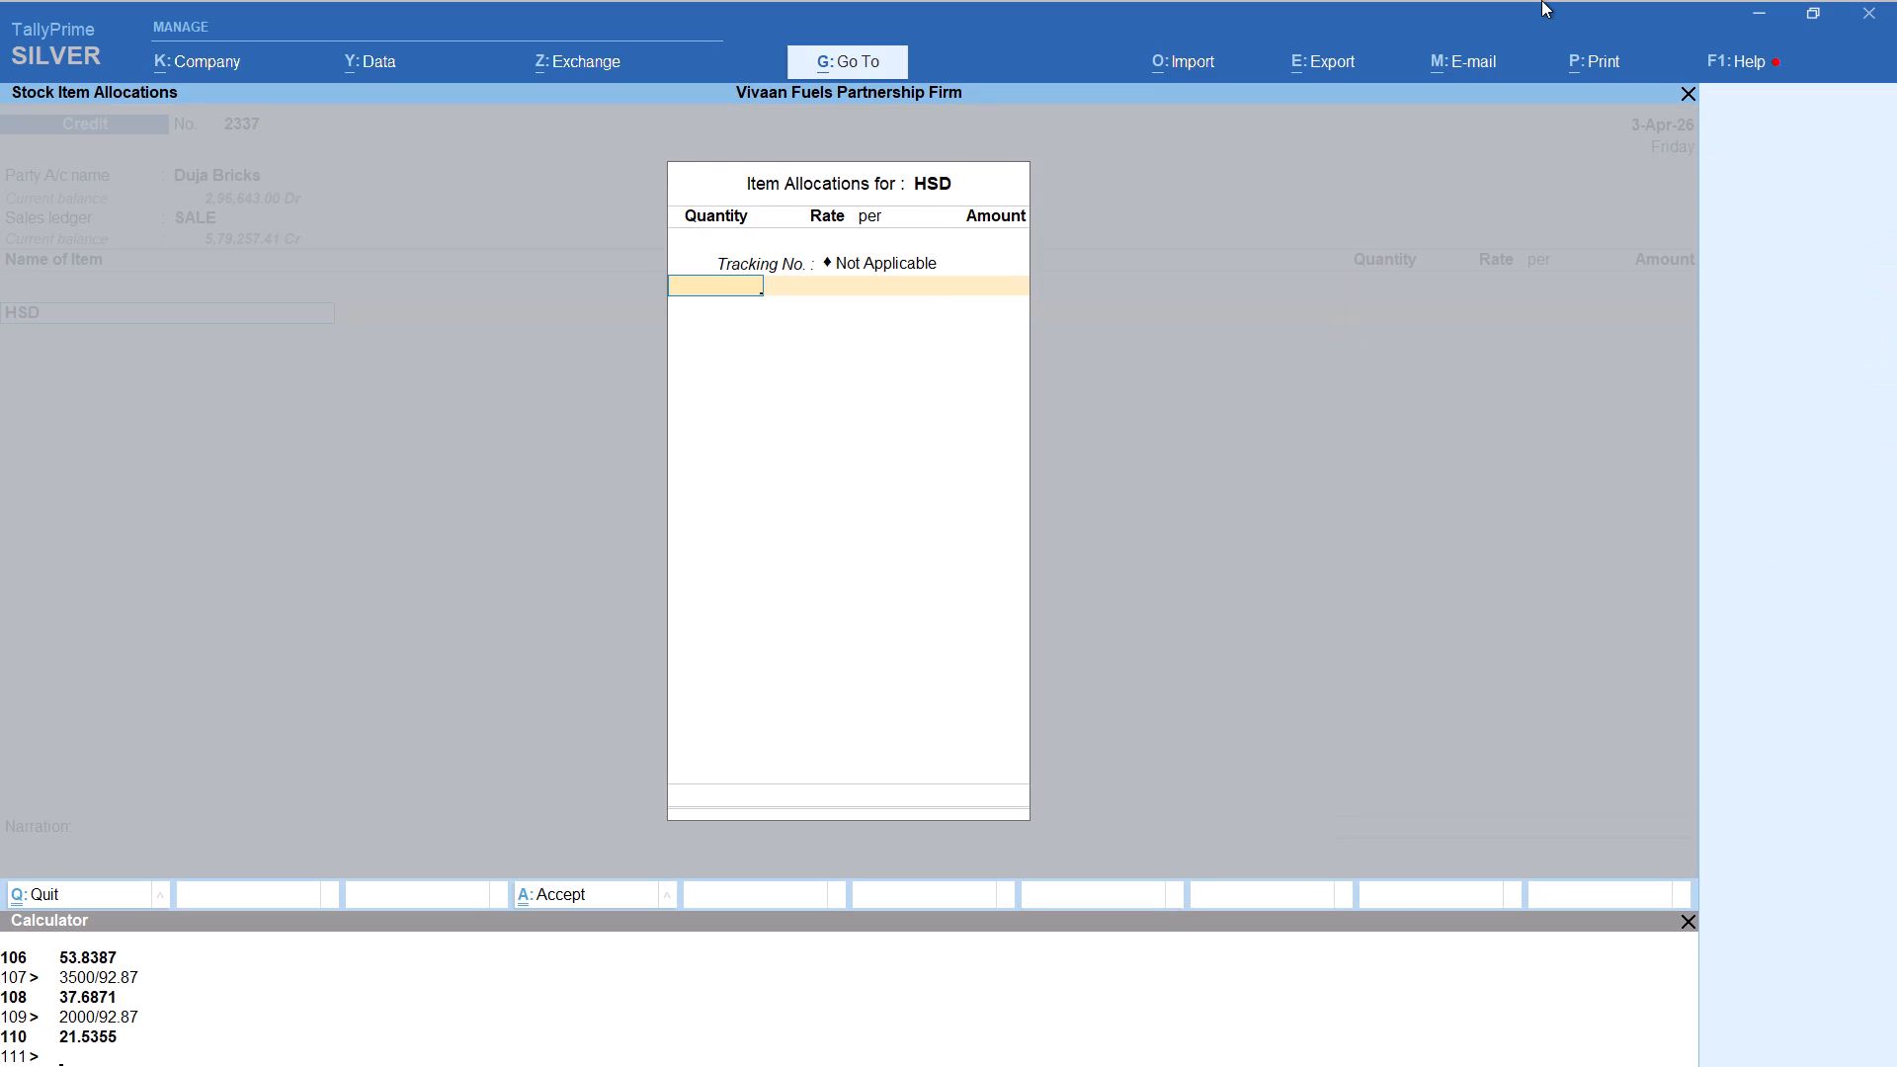
pyautogui.write('3000/92.87')
pyautogui.press('Return')
pyautogui.press('Return')
pyautogui.press('Return')
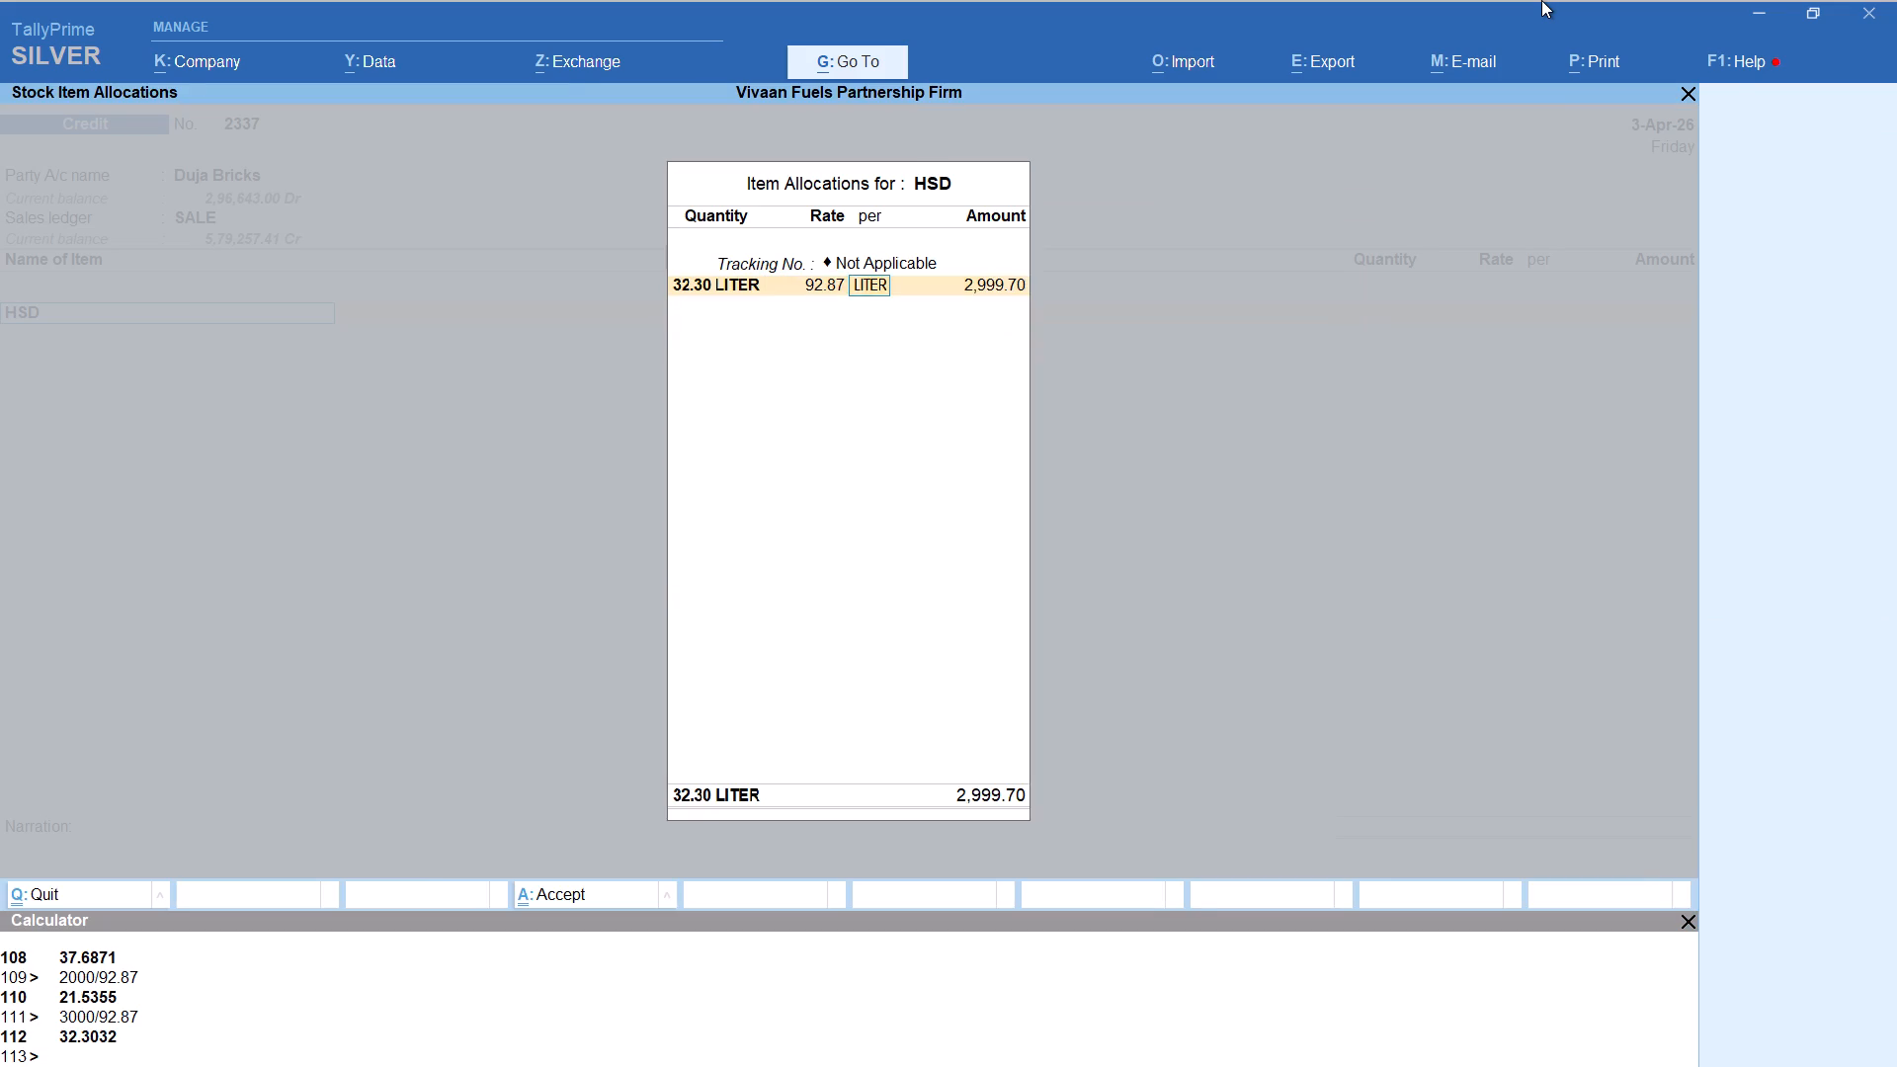
pyautogui.press('Return')
pyautogui.press('Return')
pyautogui.press('Return')
pyautogui.press('Return')
# Add the Round Off ledger to the Duja Bricks voucher and save it.
pyautogui.write('rou')
pyautogui.press('Return')
pyautogui.hotkey('ctrl', 'a')
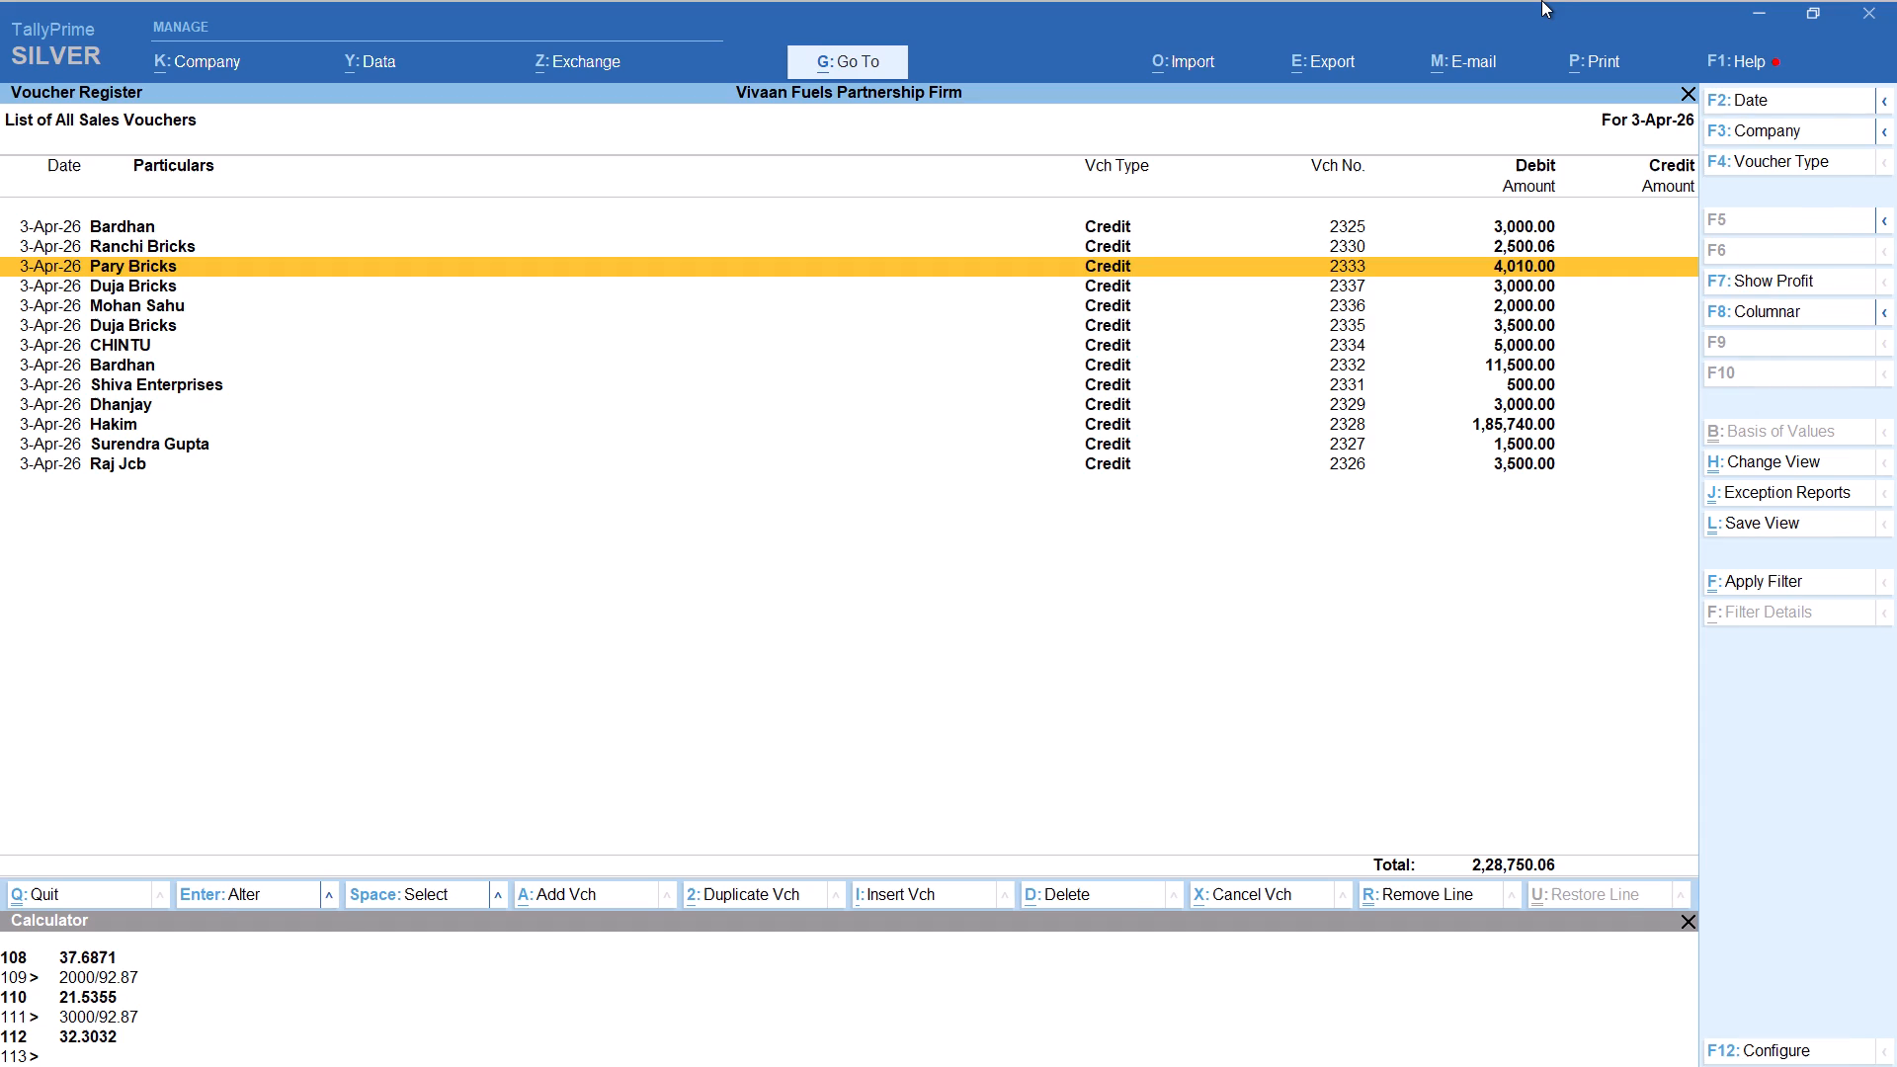
# Start a new Credit sales voucher dated 3-Apr-26 for CHINTU as the buyer, with the SALE ledger.
pyautogui.hotkey('alt', 'a')
pyautogui.write('chintu')
pyautogui.press('Return')
pyautogui.press('Return')
pyautogui.press('Return')
pyautogui.press('Return')
pyautogui.press('Return')
pyautogui.press('Return')
pyautogui.press('Return')
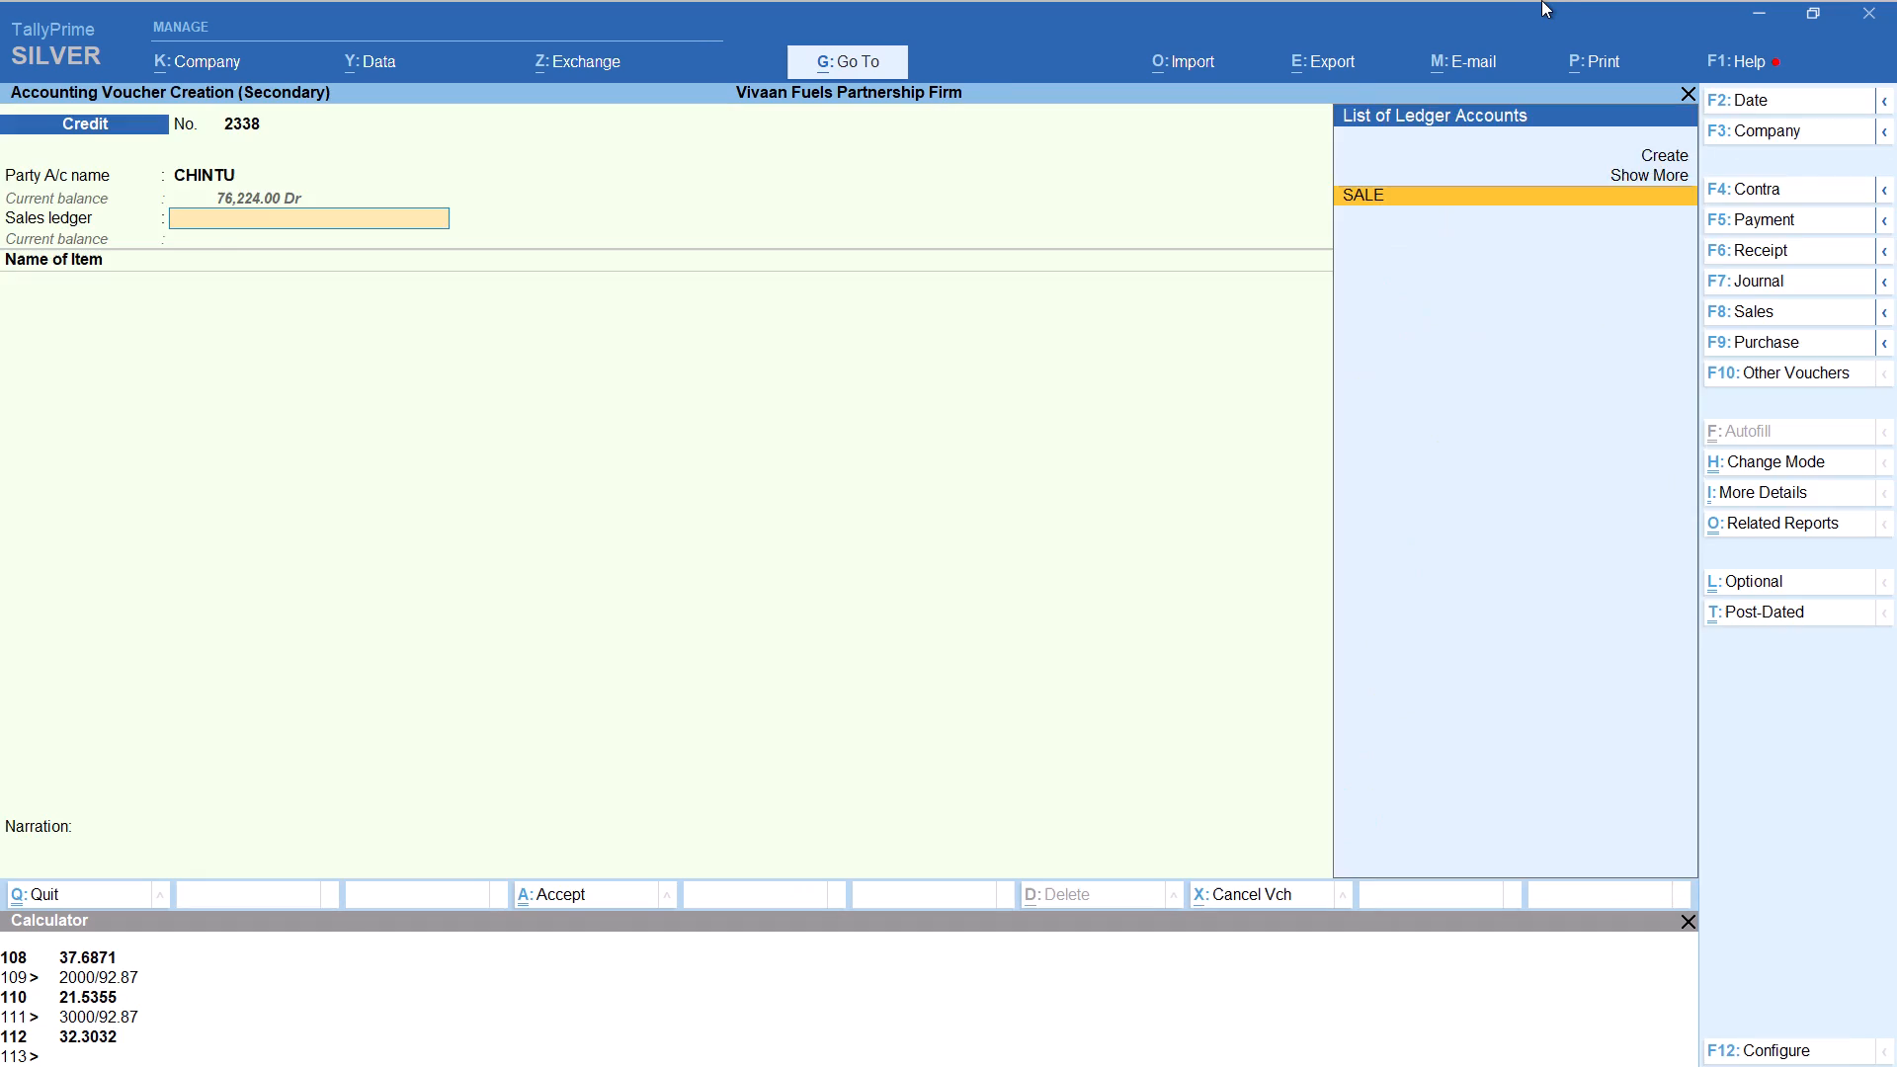
pyautogui.press('Return')
# Allocate HSD in CHINTU's voucher with no tracking number, computing the quantity as 6994/92.87 at rate 92.87 per litre.
pyautogui.write('hs')
pyautogui.press('Return')
pyautogui.press('Up')
pyautogui.press('Return')
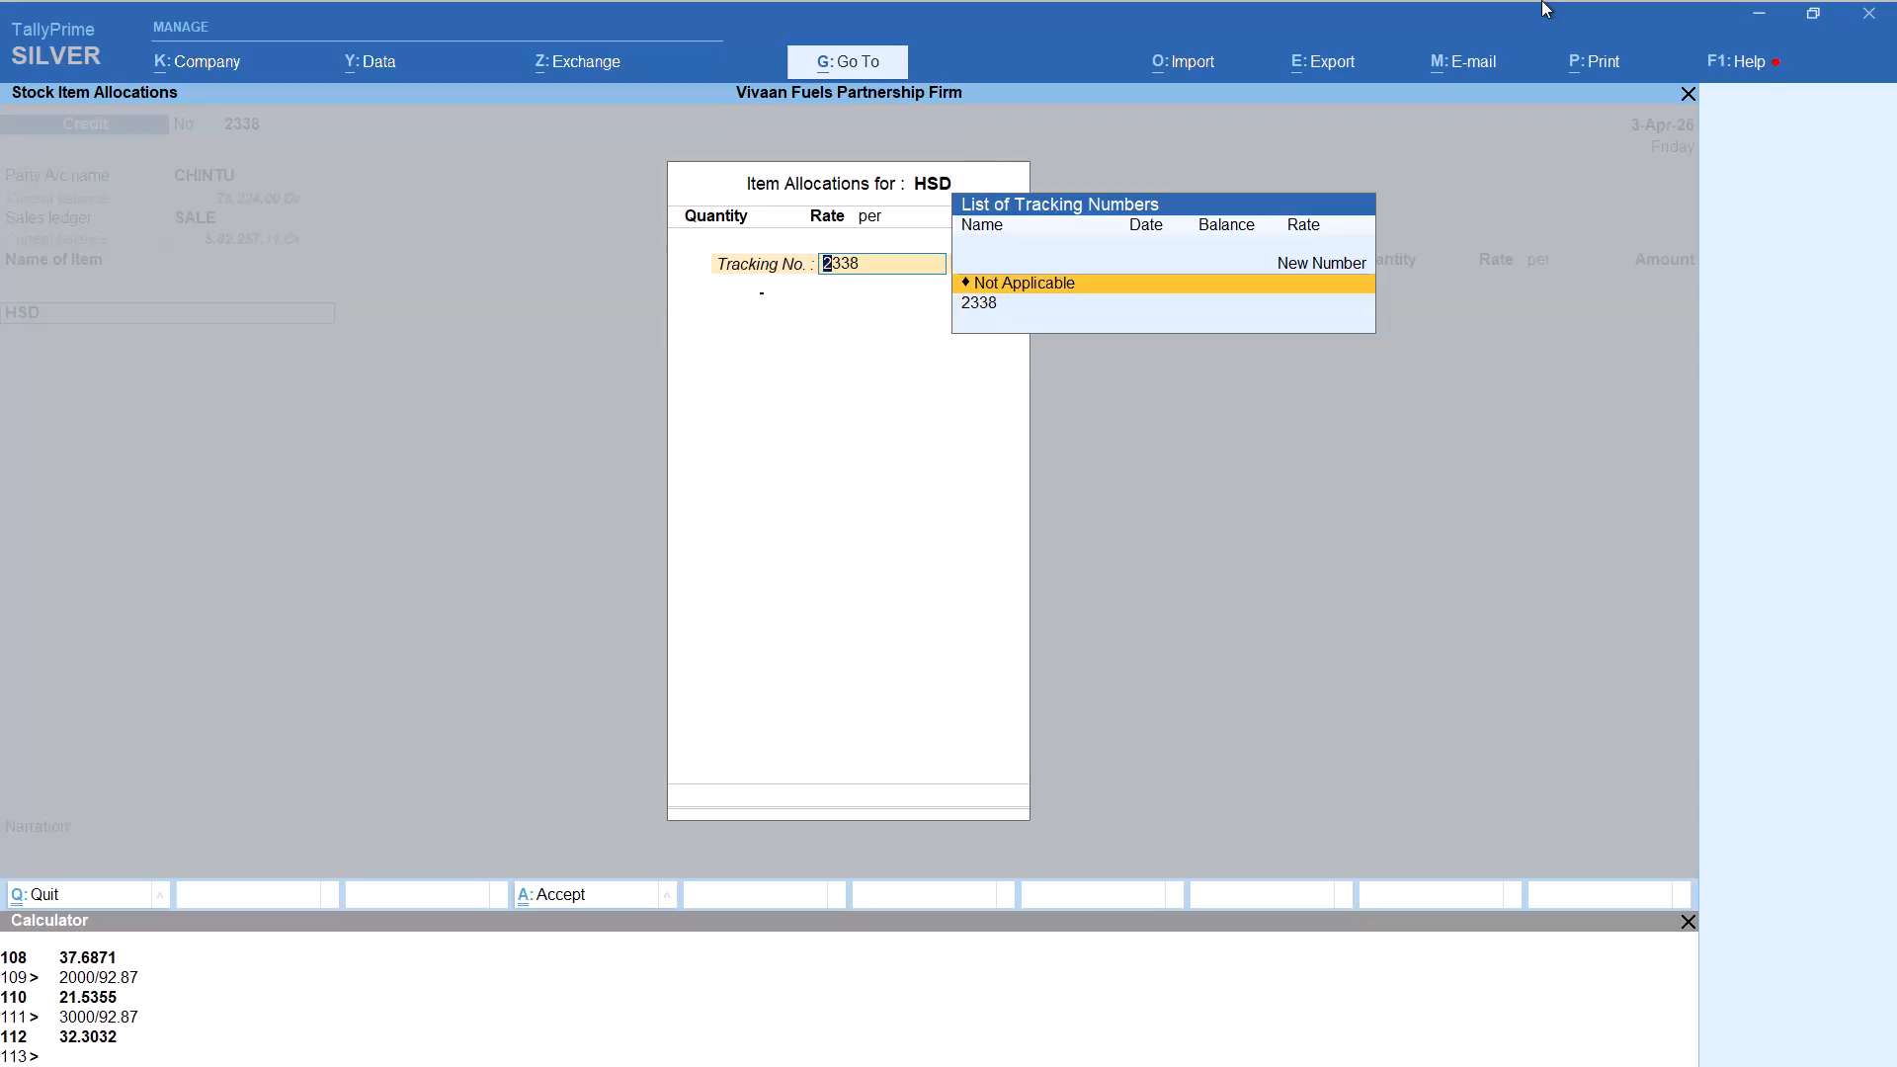
pyautogui.hotkey('alt', 'c')
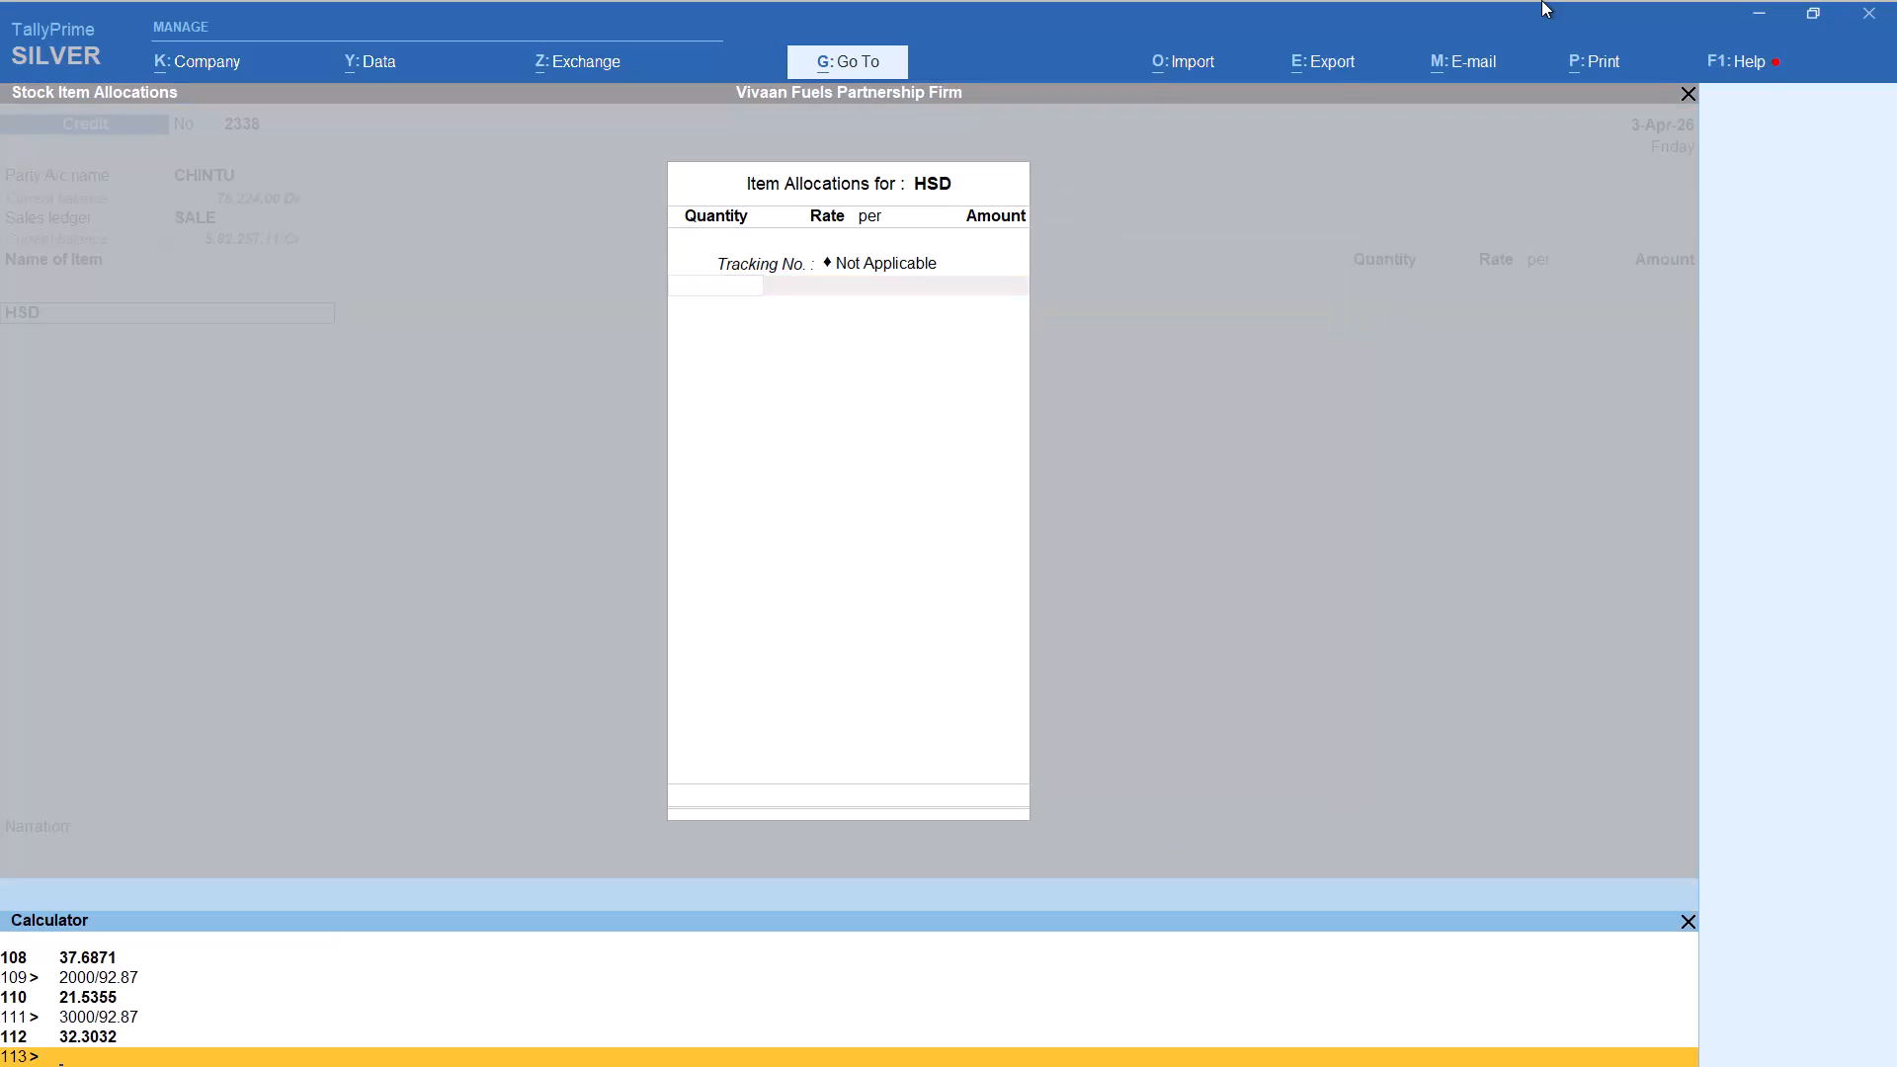
pyautogui.write('6994/92.87')
pyautogui.press('Return')
pyautogui.press('Return')
pyautogui.press('Return')
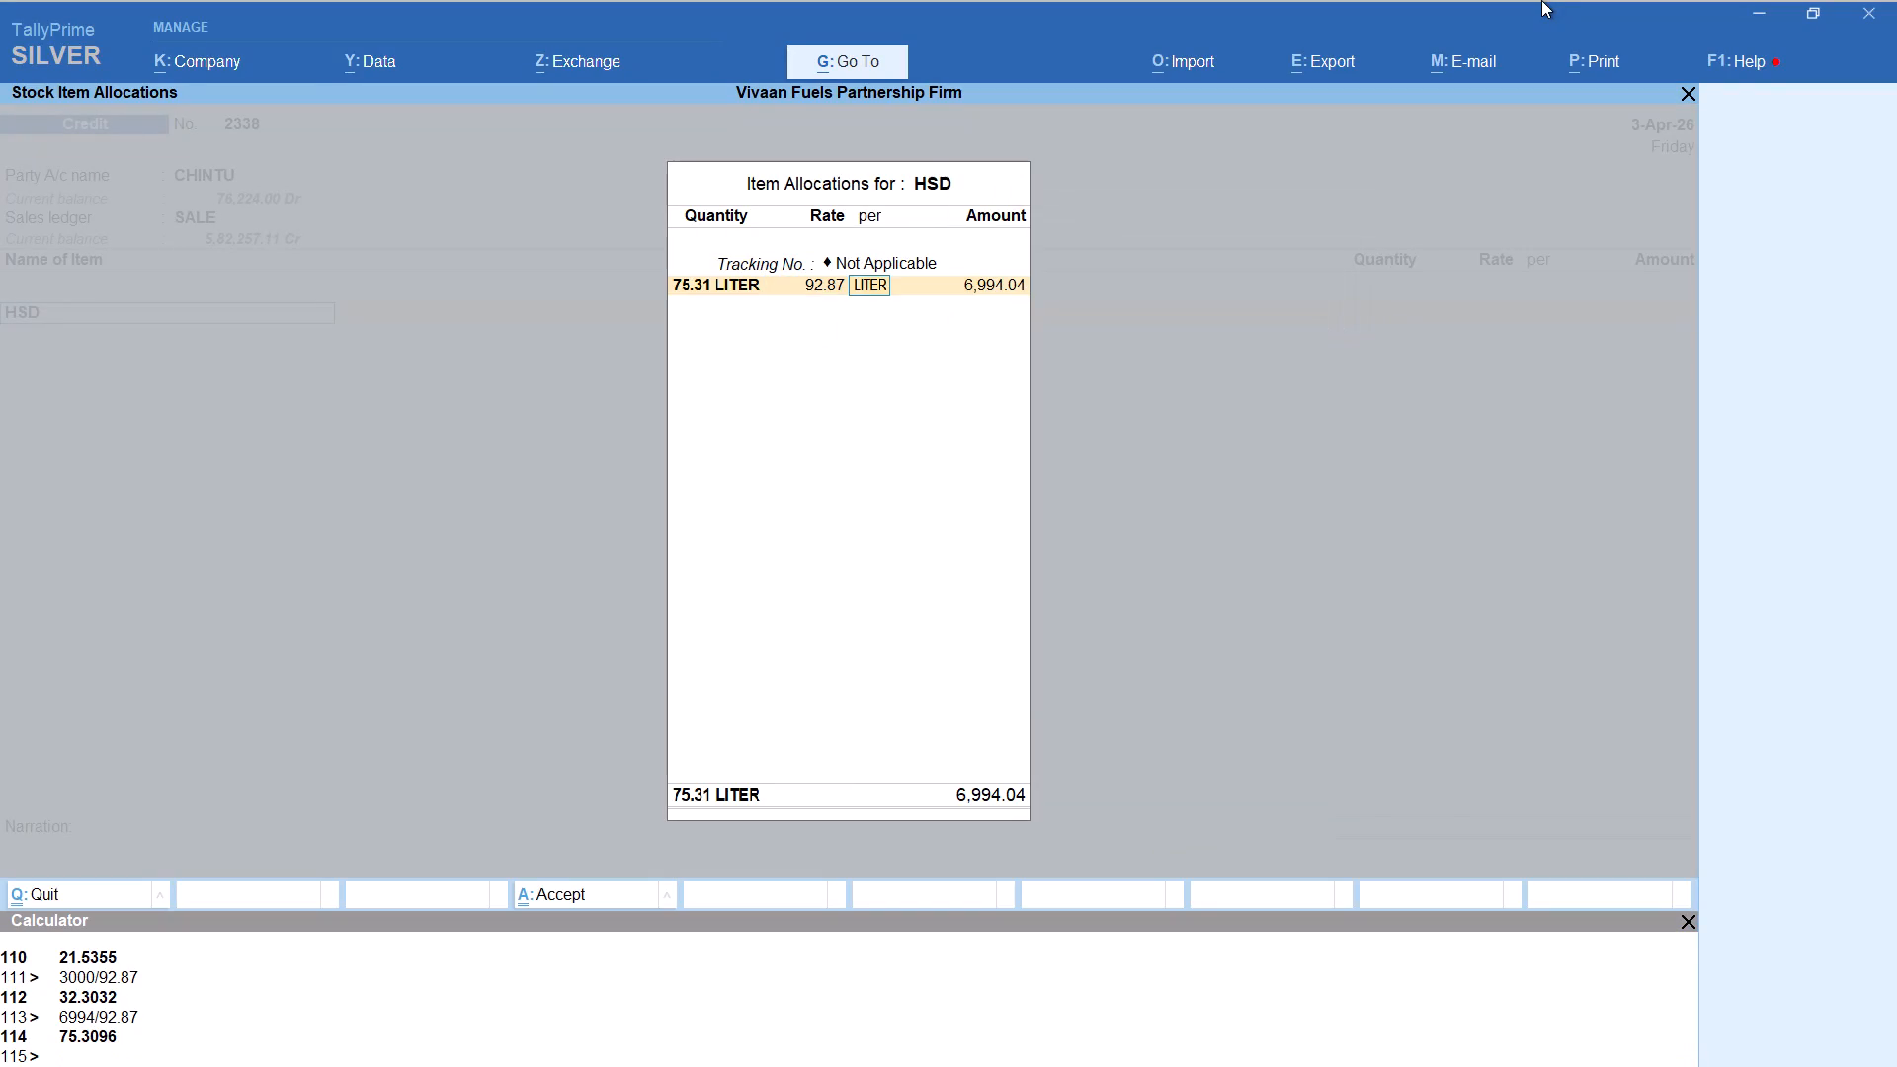
pyautogui.press('Return')
pyautogui.press('Return')
pyautogui.press('Return')
pyautogui.press('Return')
# Add the Round Off ledger to CHINTU's voucher and save it.
pyautogui.write('rou')
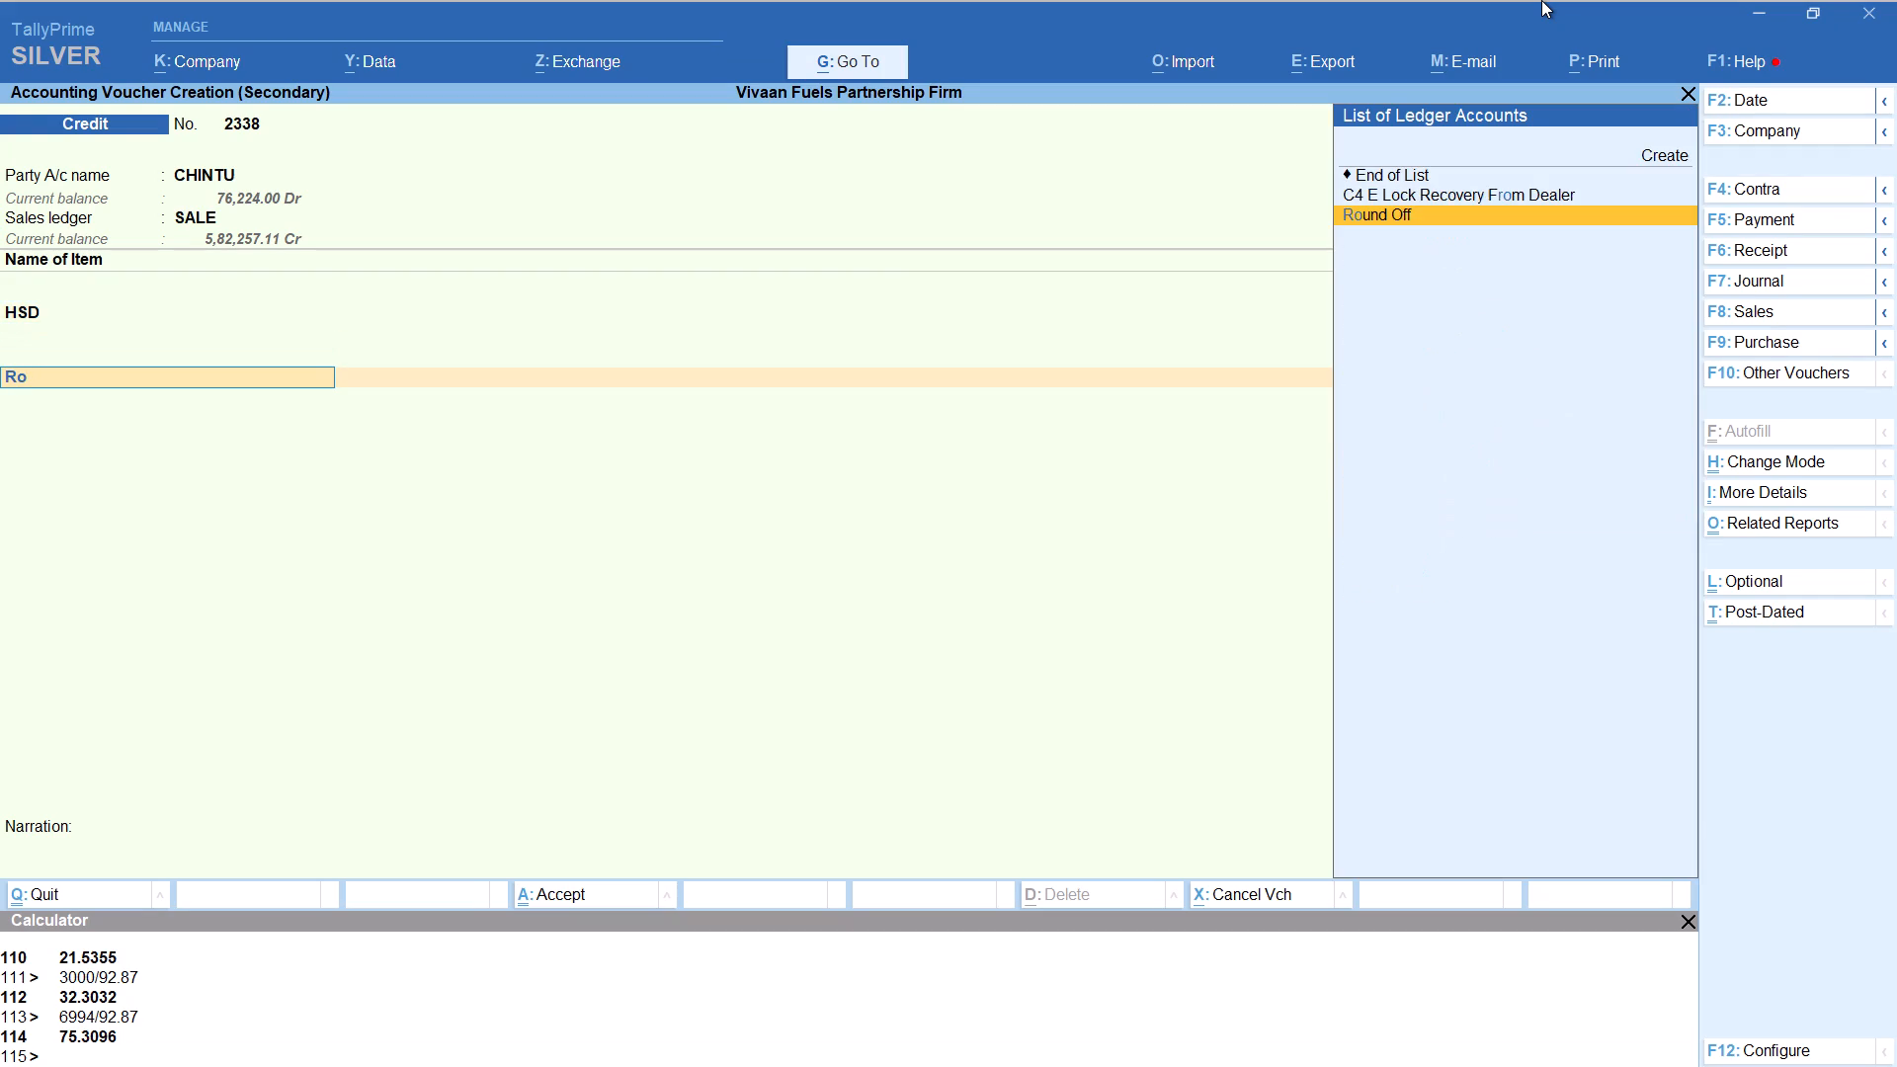
pyautogui.press('Return')
pyautogui.hotkey('ctrl', 'a')
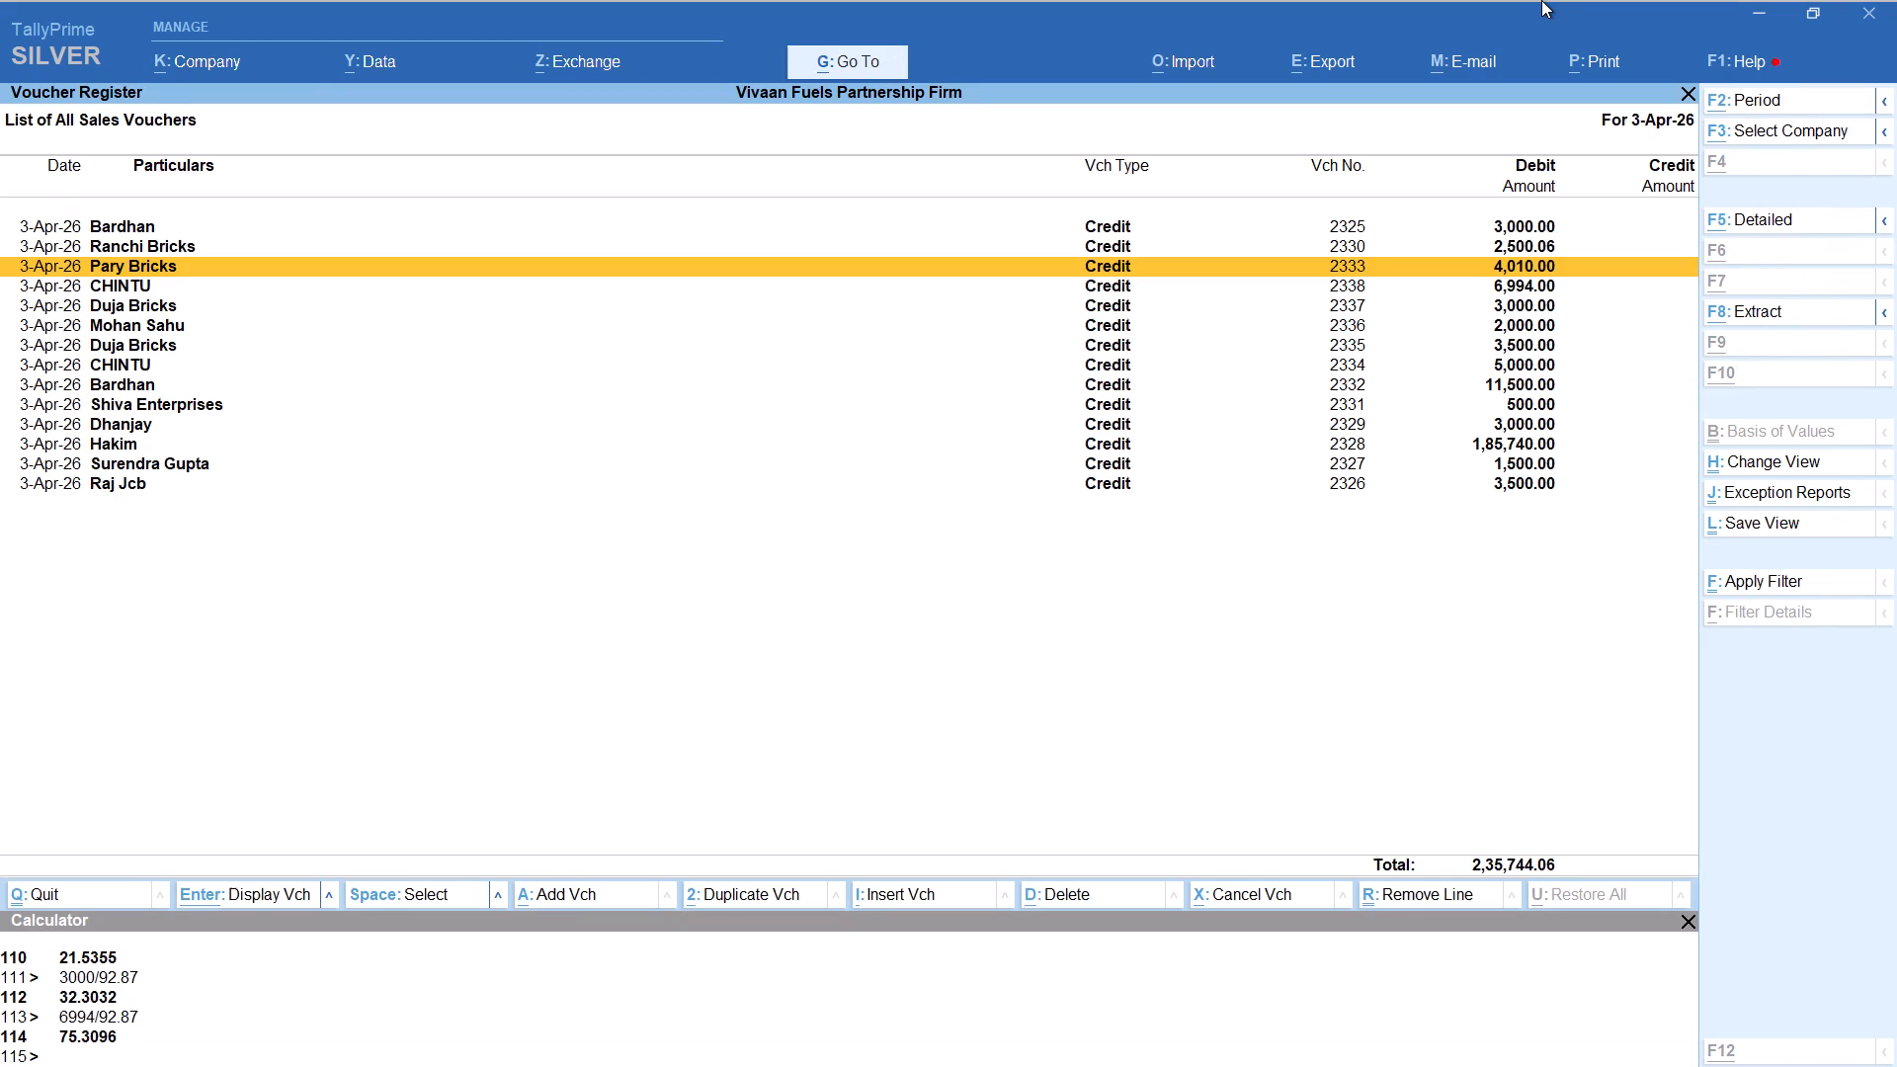
# Start a new Credit sales voucher dated 3-Apr-26 for the customer Surendra as the buyer, with the SALE ledger.
pyautogui.hotkey('alt', 'a')
pyautogui.write('sur')
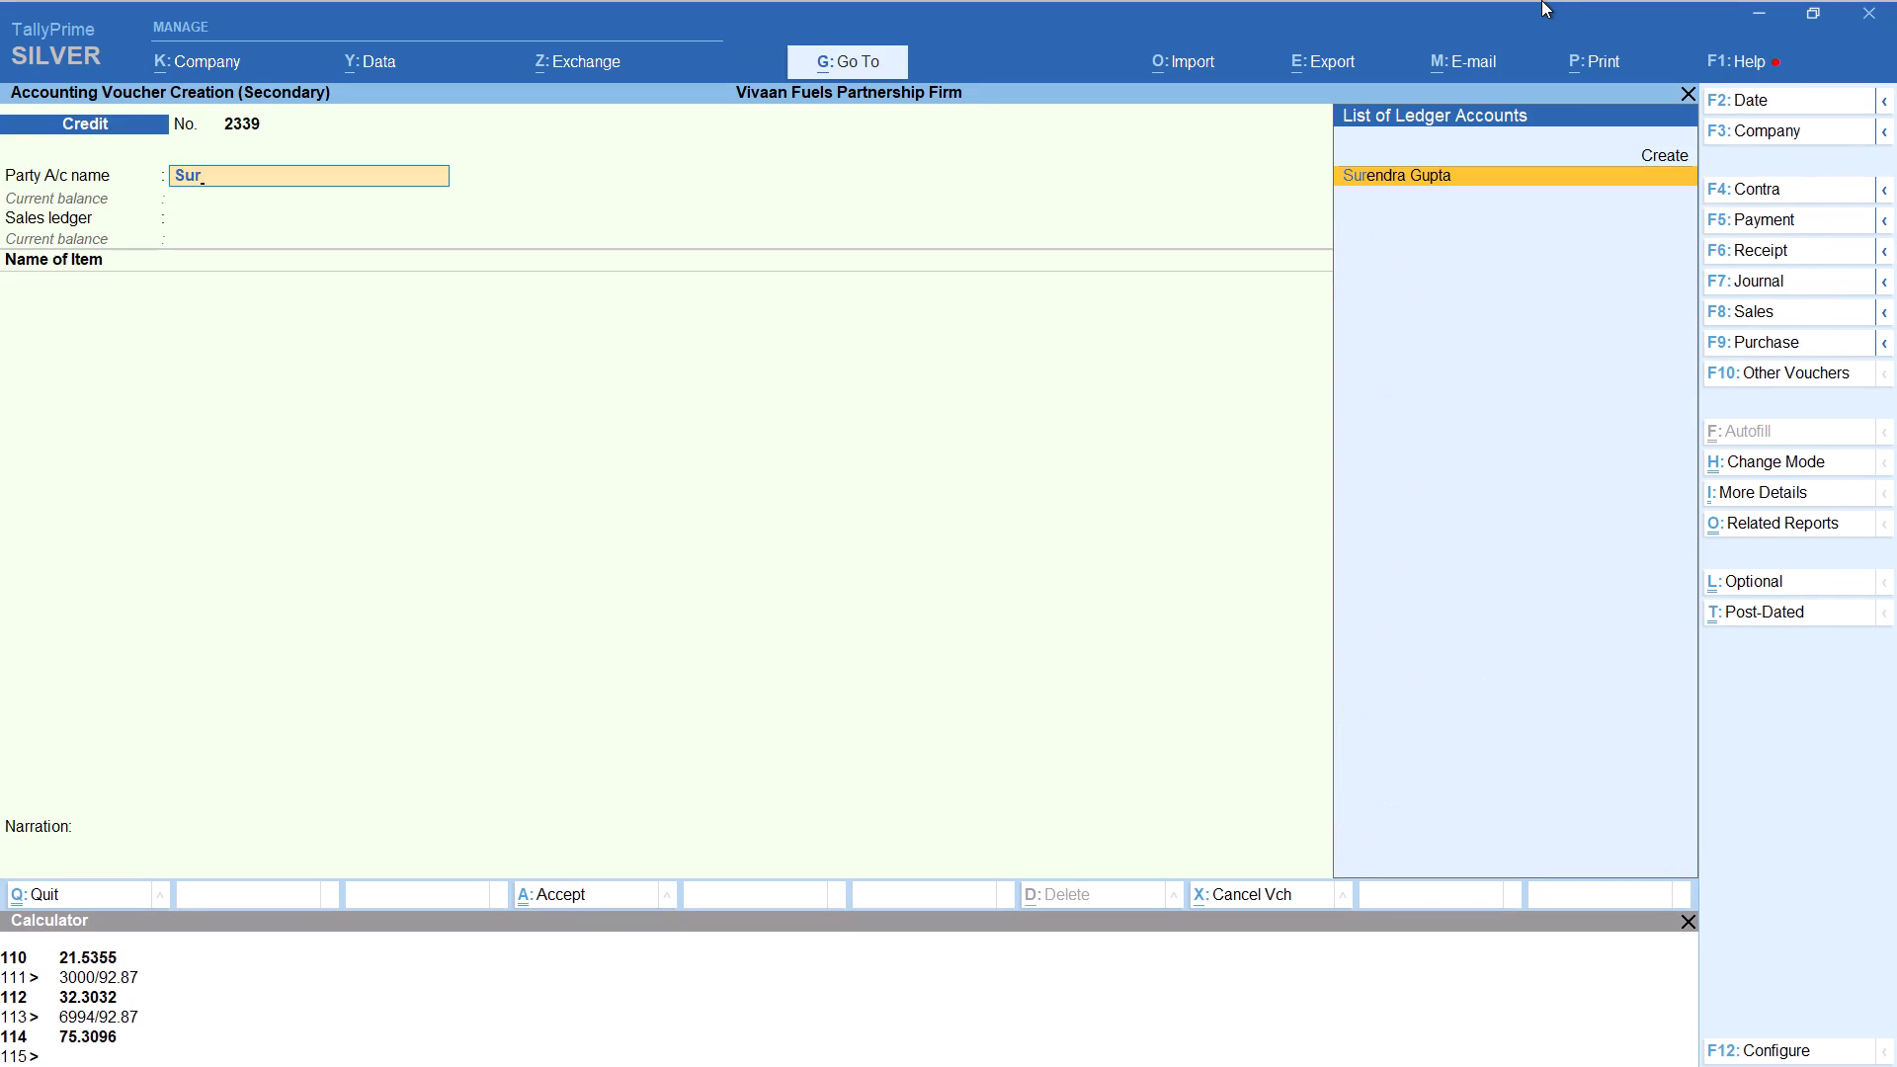
pyautogui.press('Return')
pyautogui.press('Return')
pyautogui.press('Return')
pyautogui.press('Return')
pyautogui.press('Return')
pyautogui.press('Return')
pyautogui.press('Return')
pyautogui.press('Return')
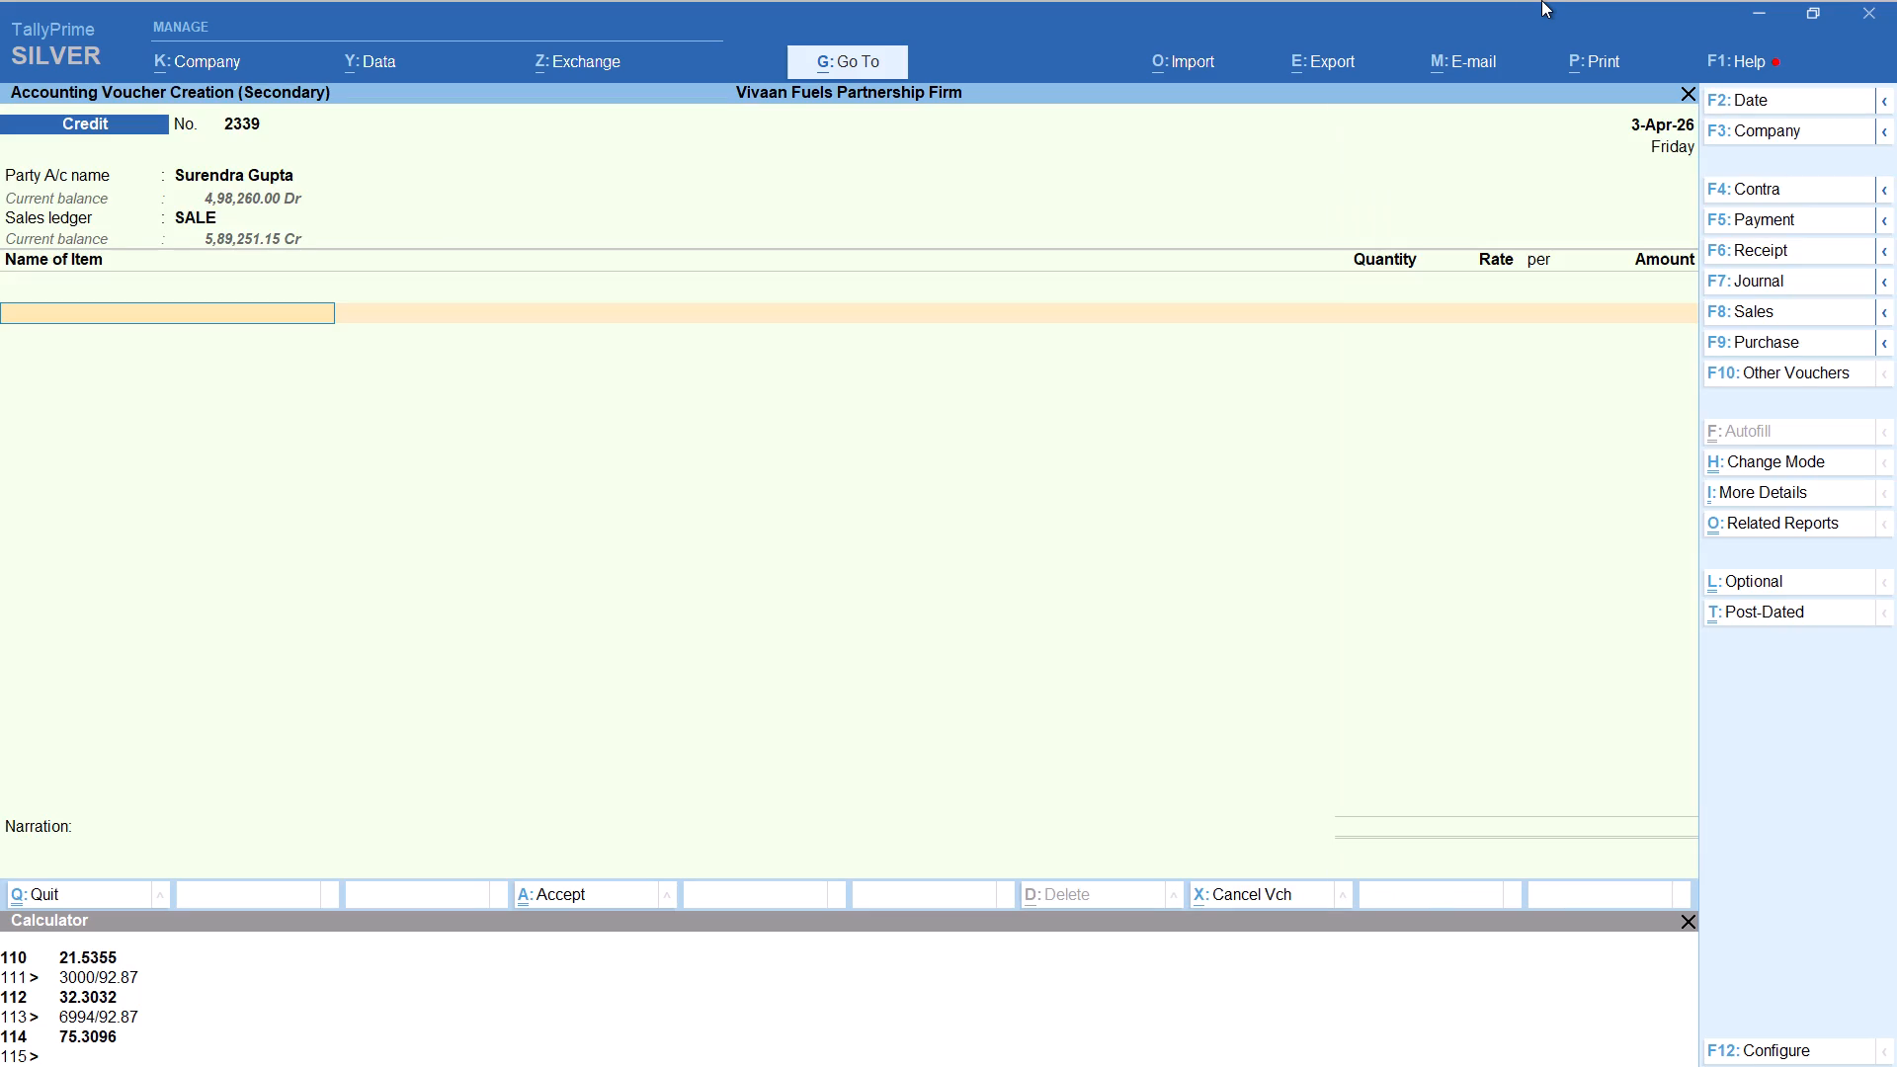
# Allocate MS PERTOL in Surendra's voucher with no tracking number, computing the quantity as 200/98.10 at rate 98.10 per litre.
pyautogui.write('ms')
pyautogui.press('Down')
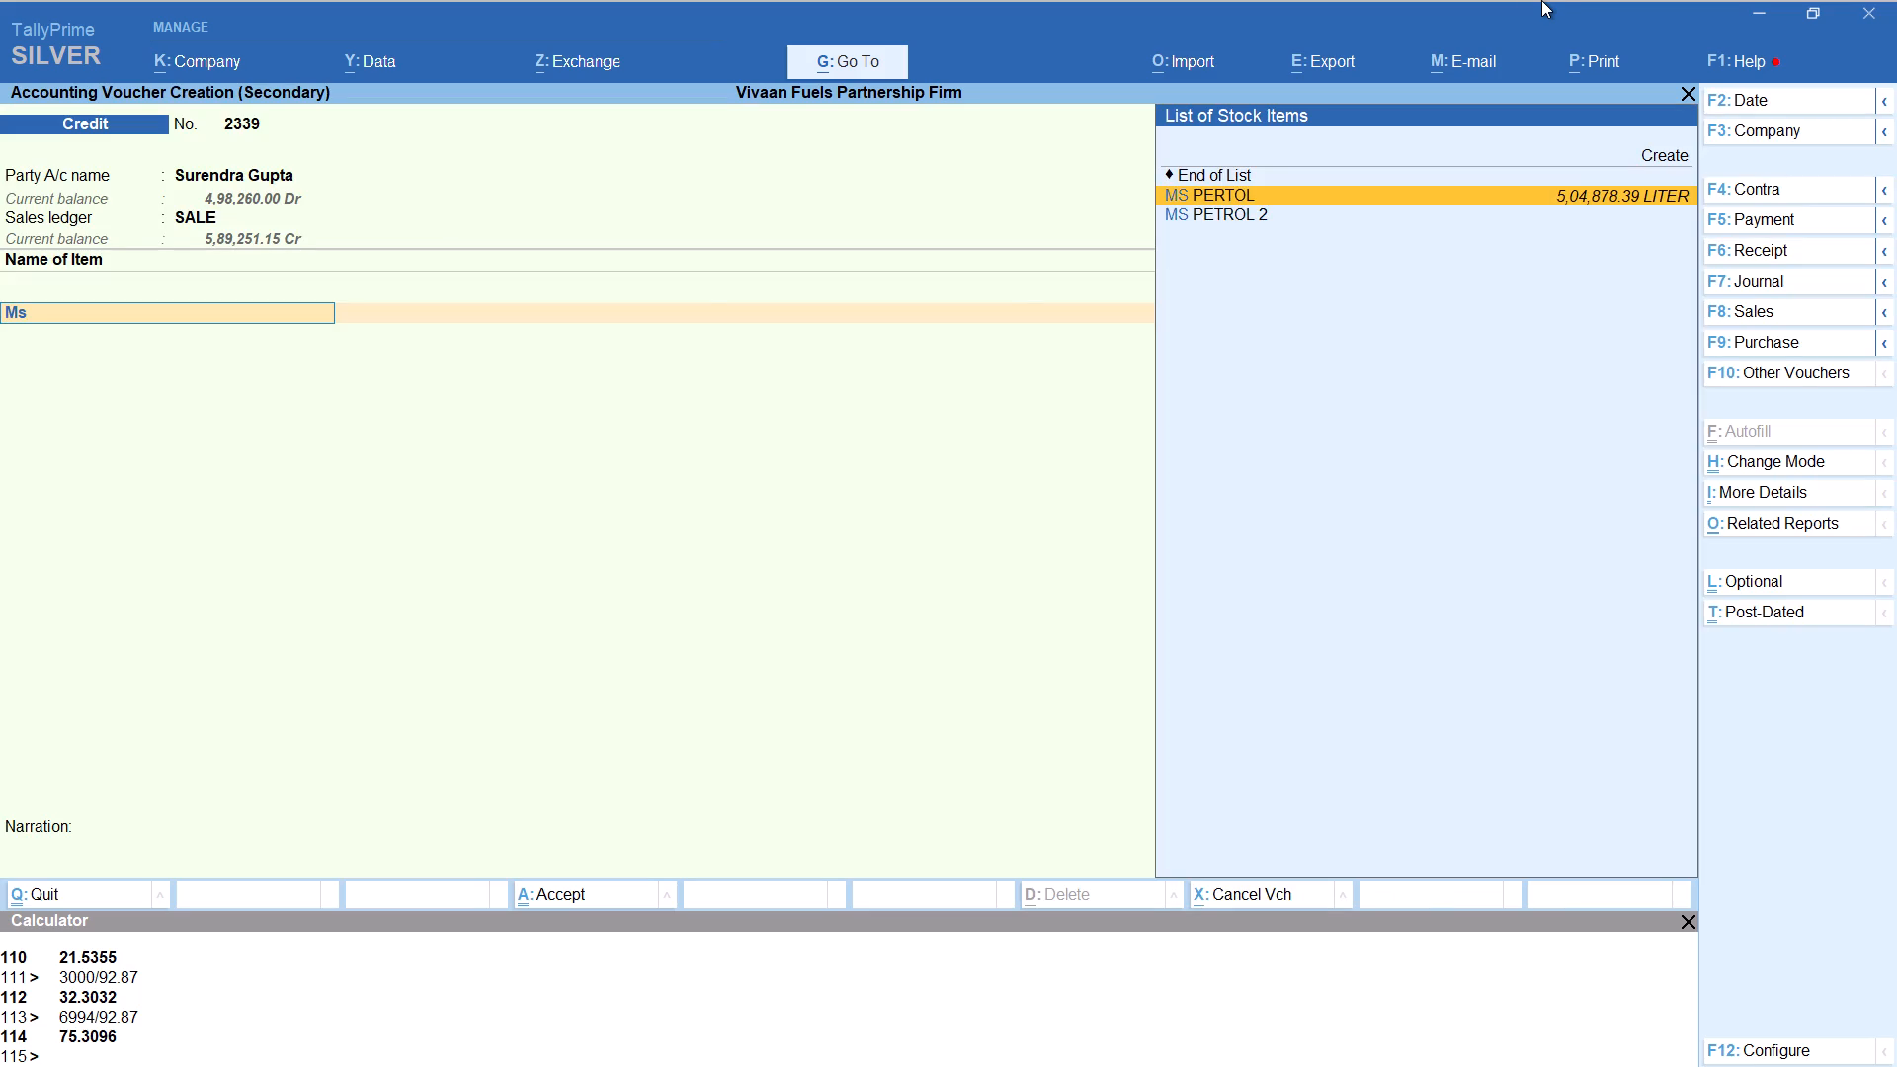
pyautogui.press('Return')
pyautogui.press('Up')
pyautogui.press('Return')
pyautogui.hotkey('alt', 'c')
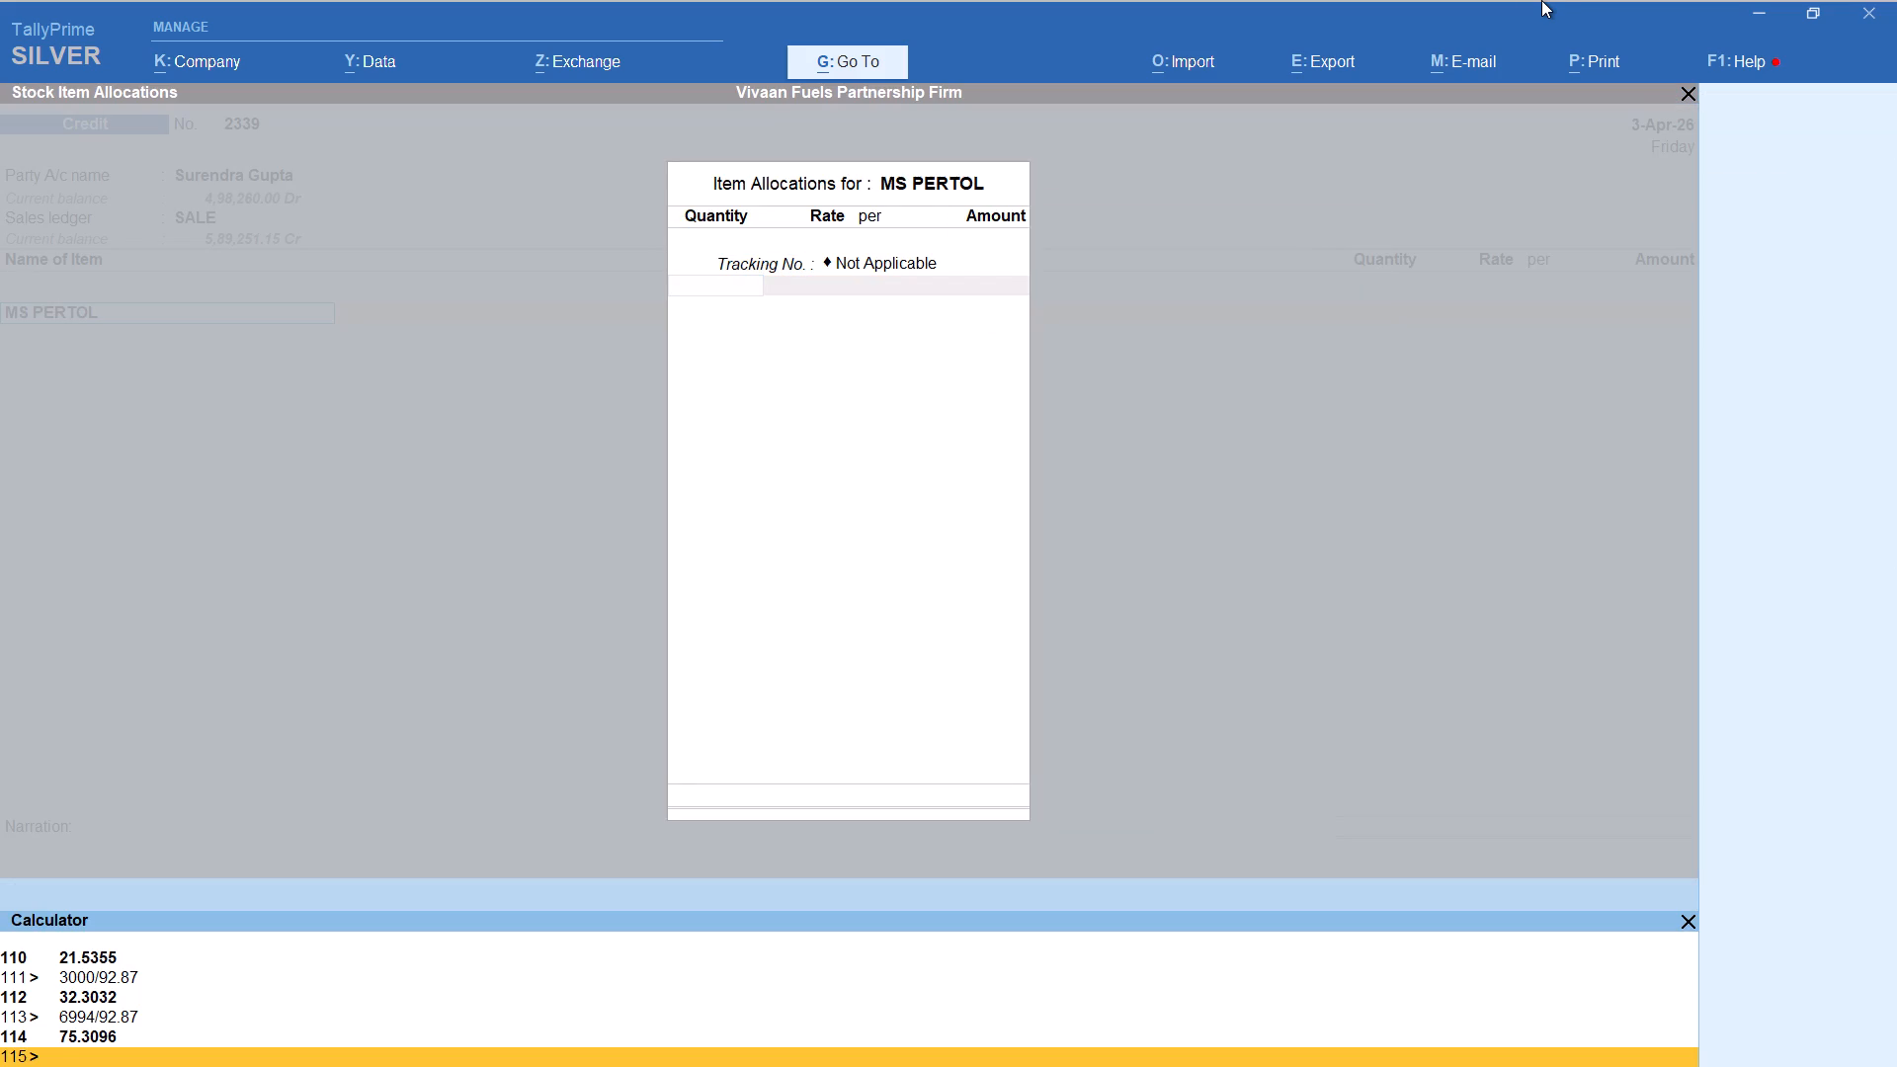
pyautogui.write('200/98.10')
pyautogui.press('Return')
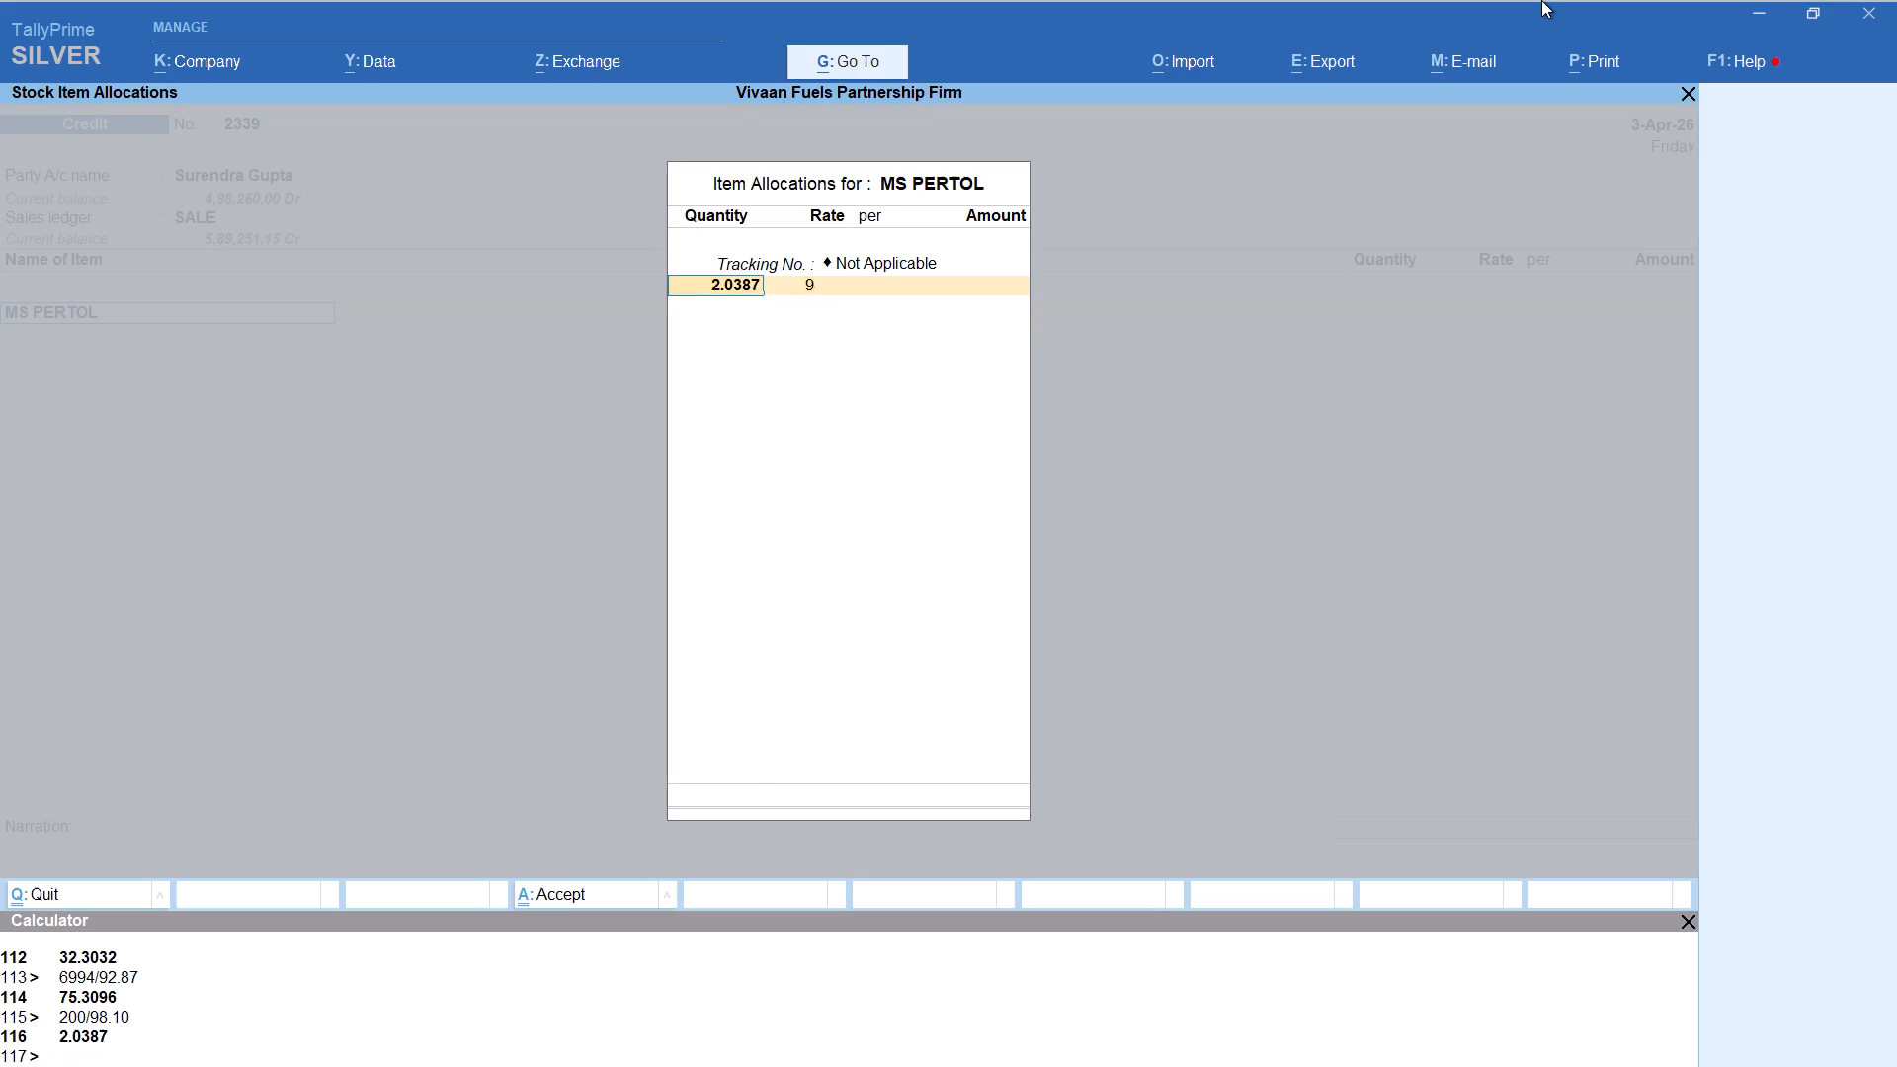
pyautogui.press('Return')
pyautogui.press('Return')
pyautogui.press('Return')
pyautogui.press('Return')
pyautogui.press('Return')
pyautogui.press('Return')
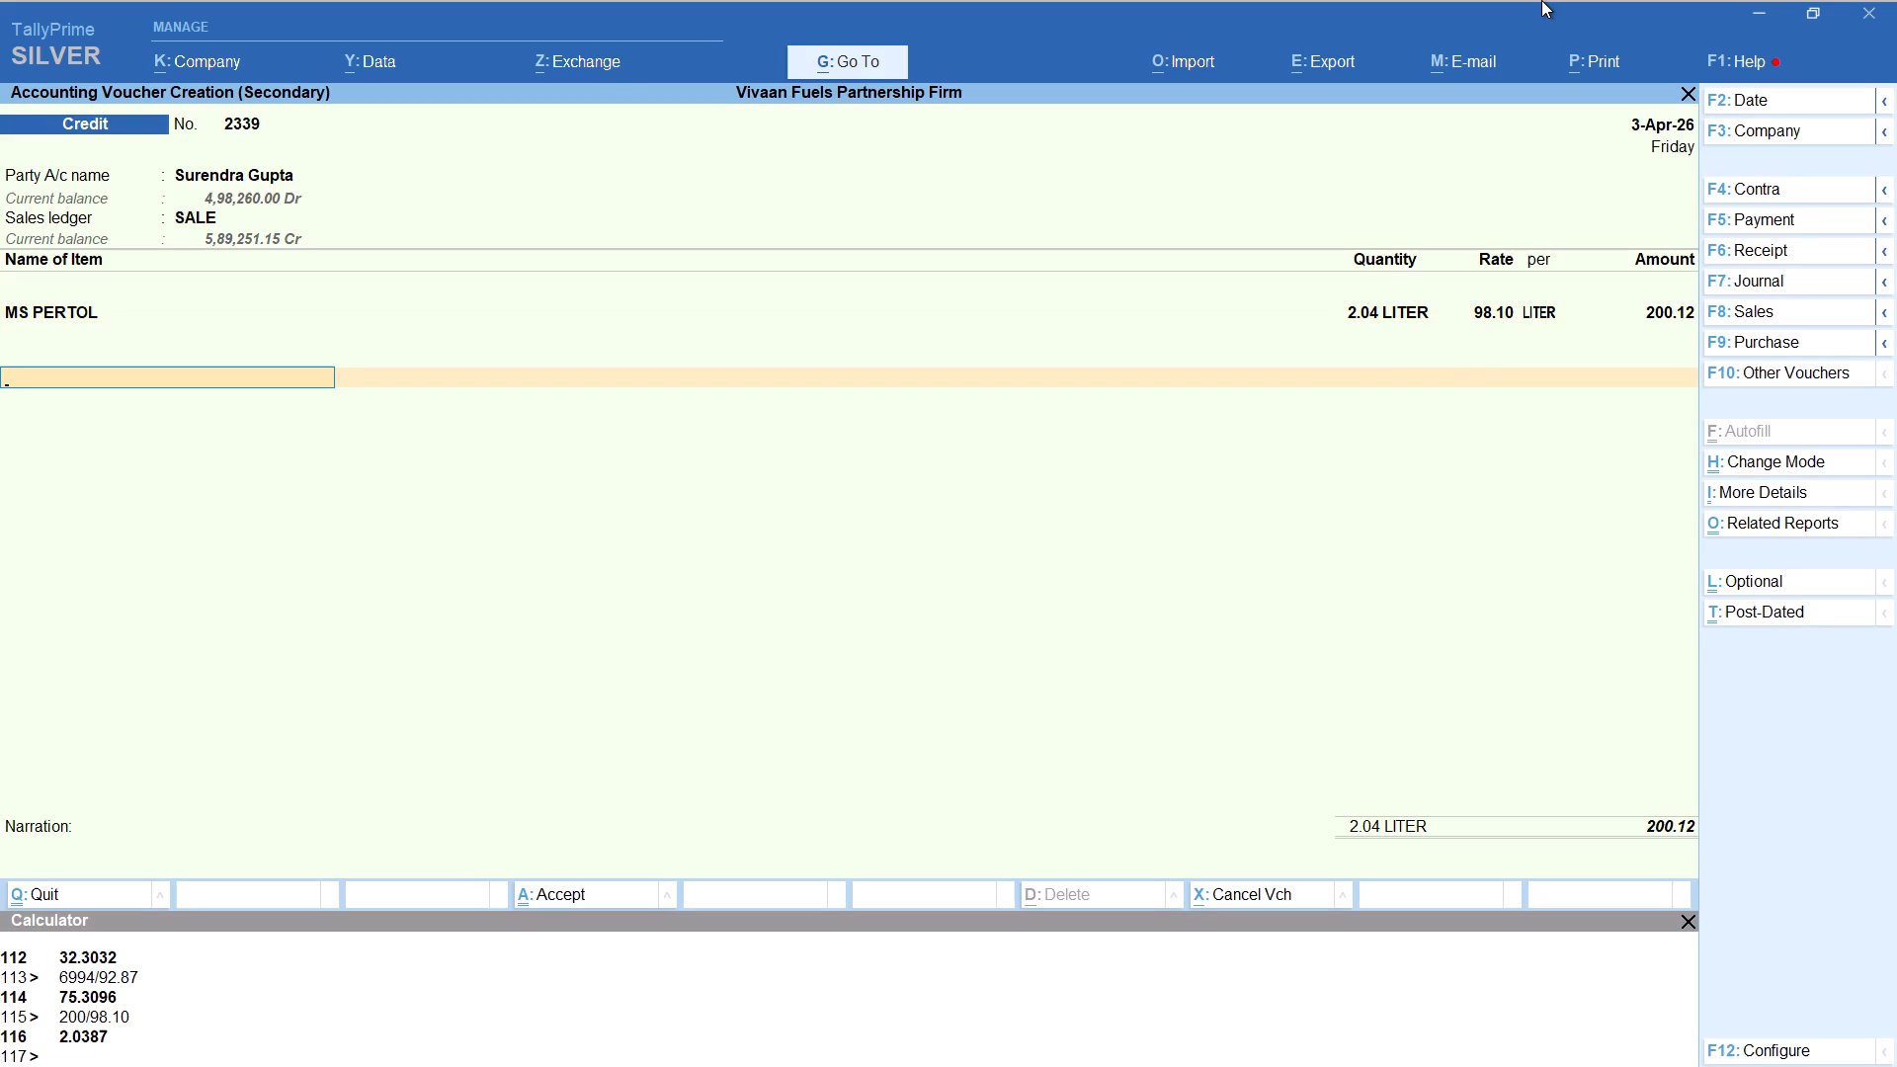
# Add the Round Off ledger to Surendra's voucher and save it.
pyautogui.write('rou')
pyautogui.press('Return')
pyautogui.hotkey('ctrl', 'a')
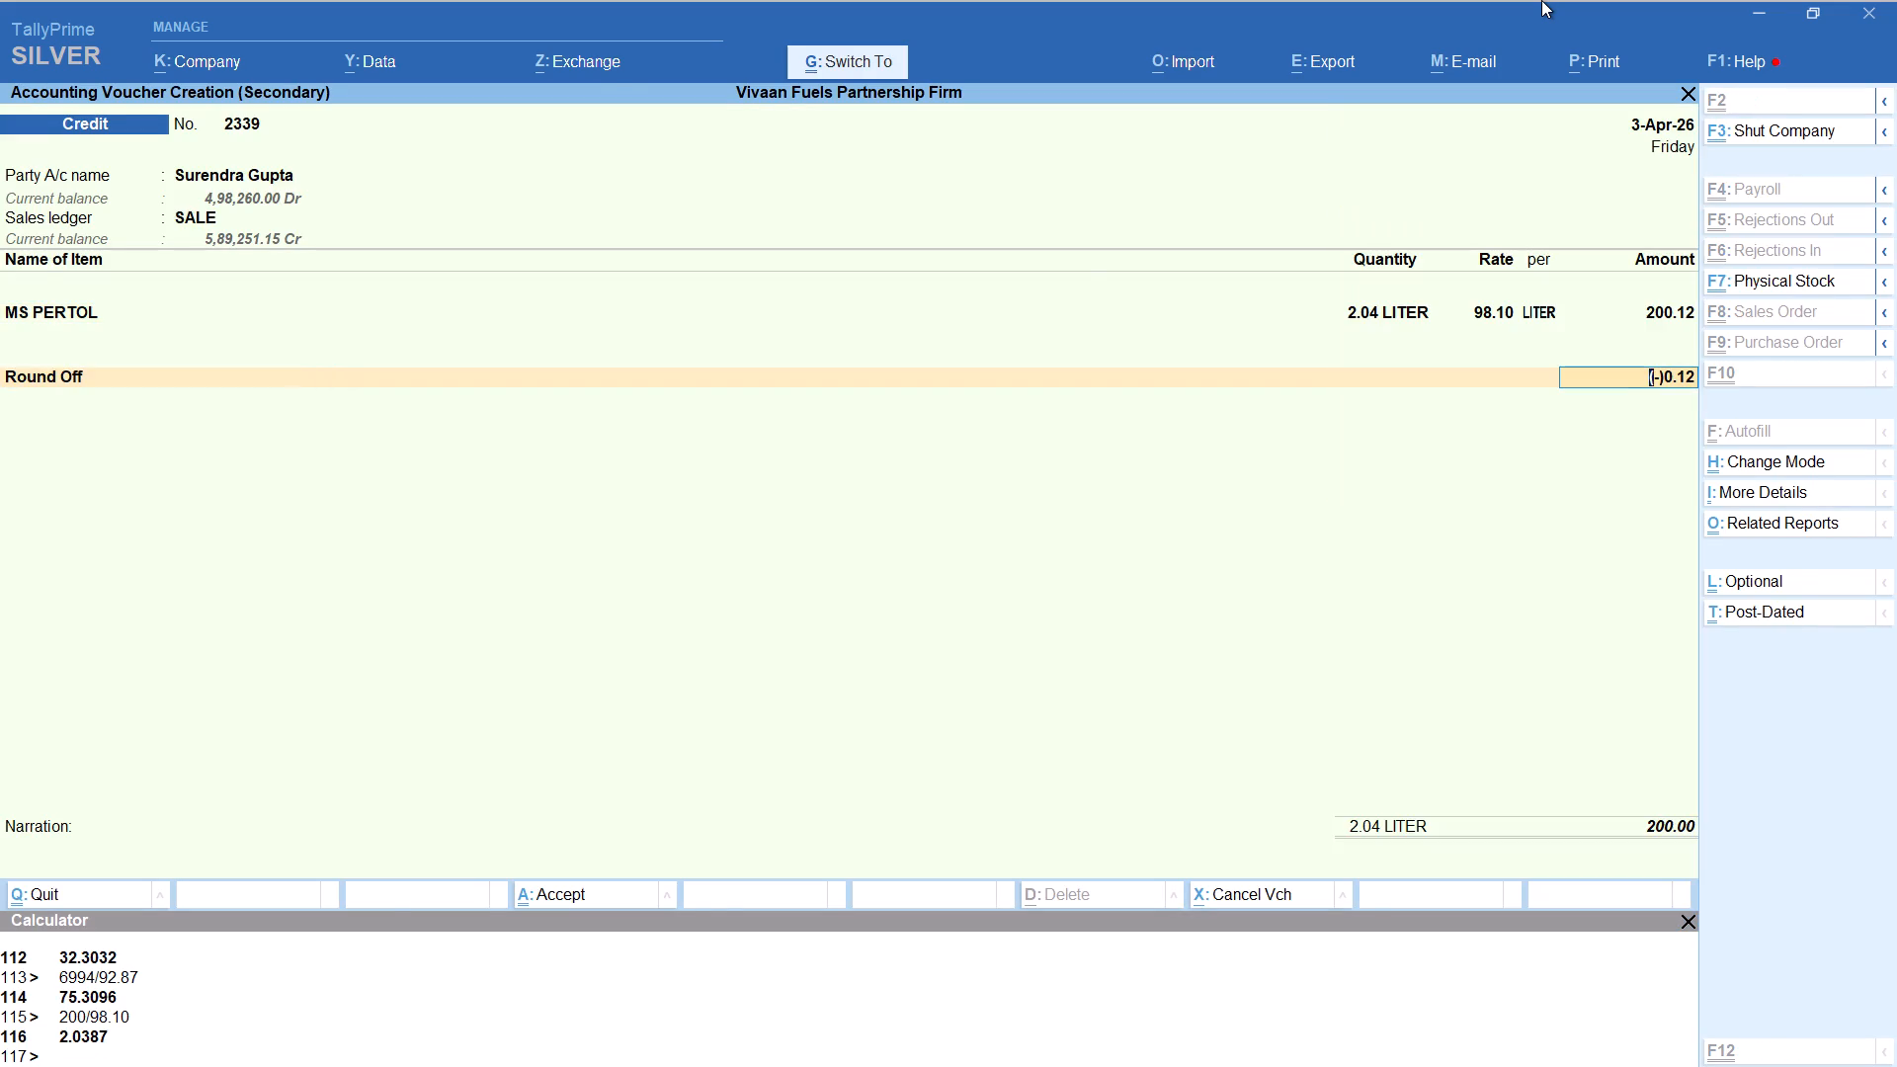
# Start a new Credit sales voucher dated 3-Apr-26 for Bardhan as the buyer, with the SALE ledger.
pyautogui.hotkey('alt', 'a')
pyautogui.write('bar')
pyautogui.press('Return')
pyautogui.press('Return')
pyautogui.press('Return')
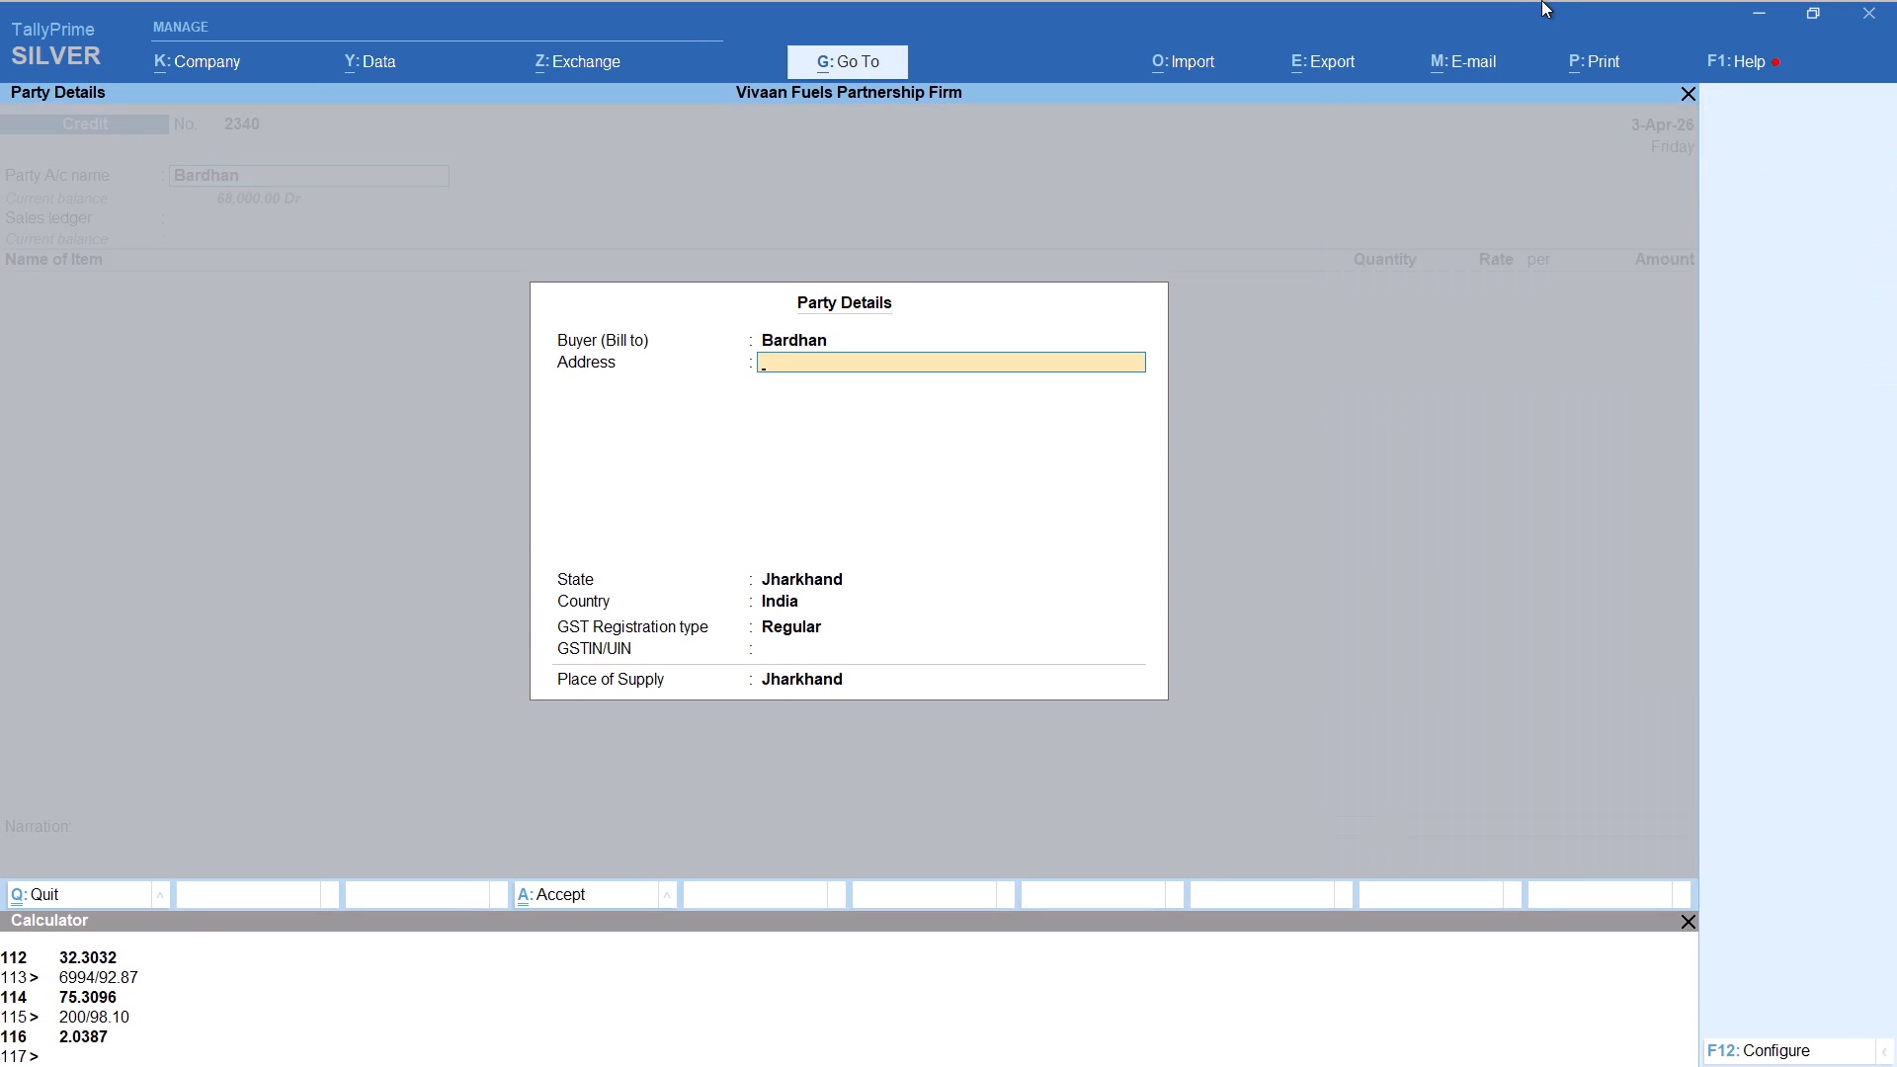
pyautogui.press('Return')
pyautogui.press('Return')
pyautogui.press('Return')
pyautogui.press('Return')
pyautogui.press('Return')
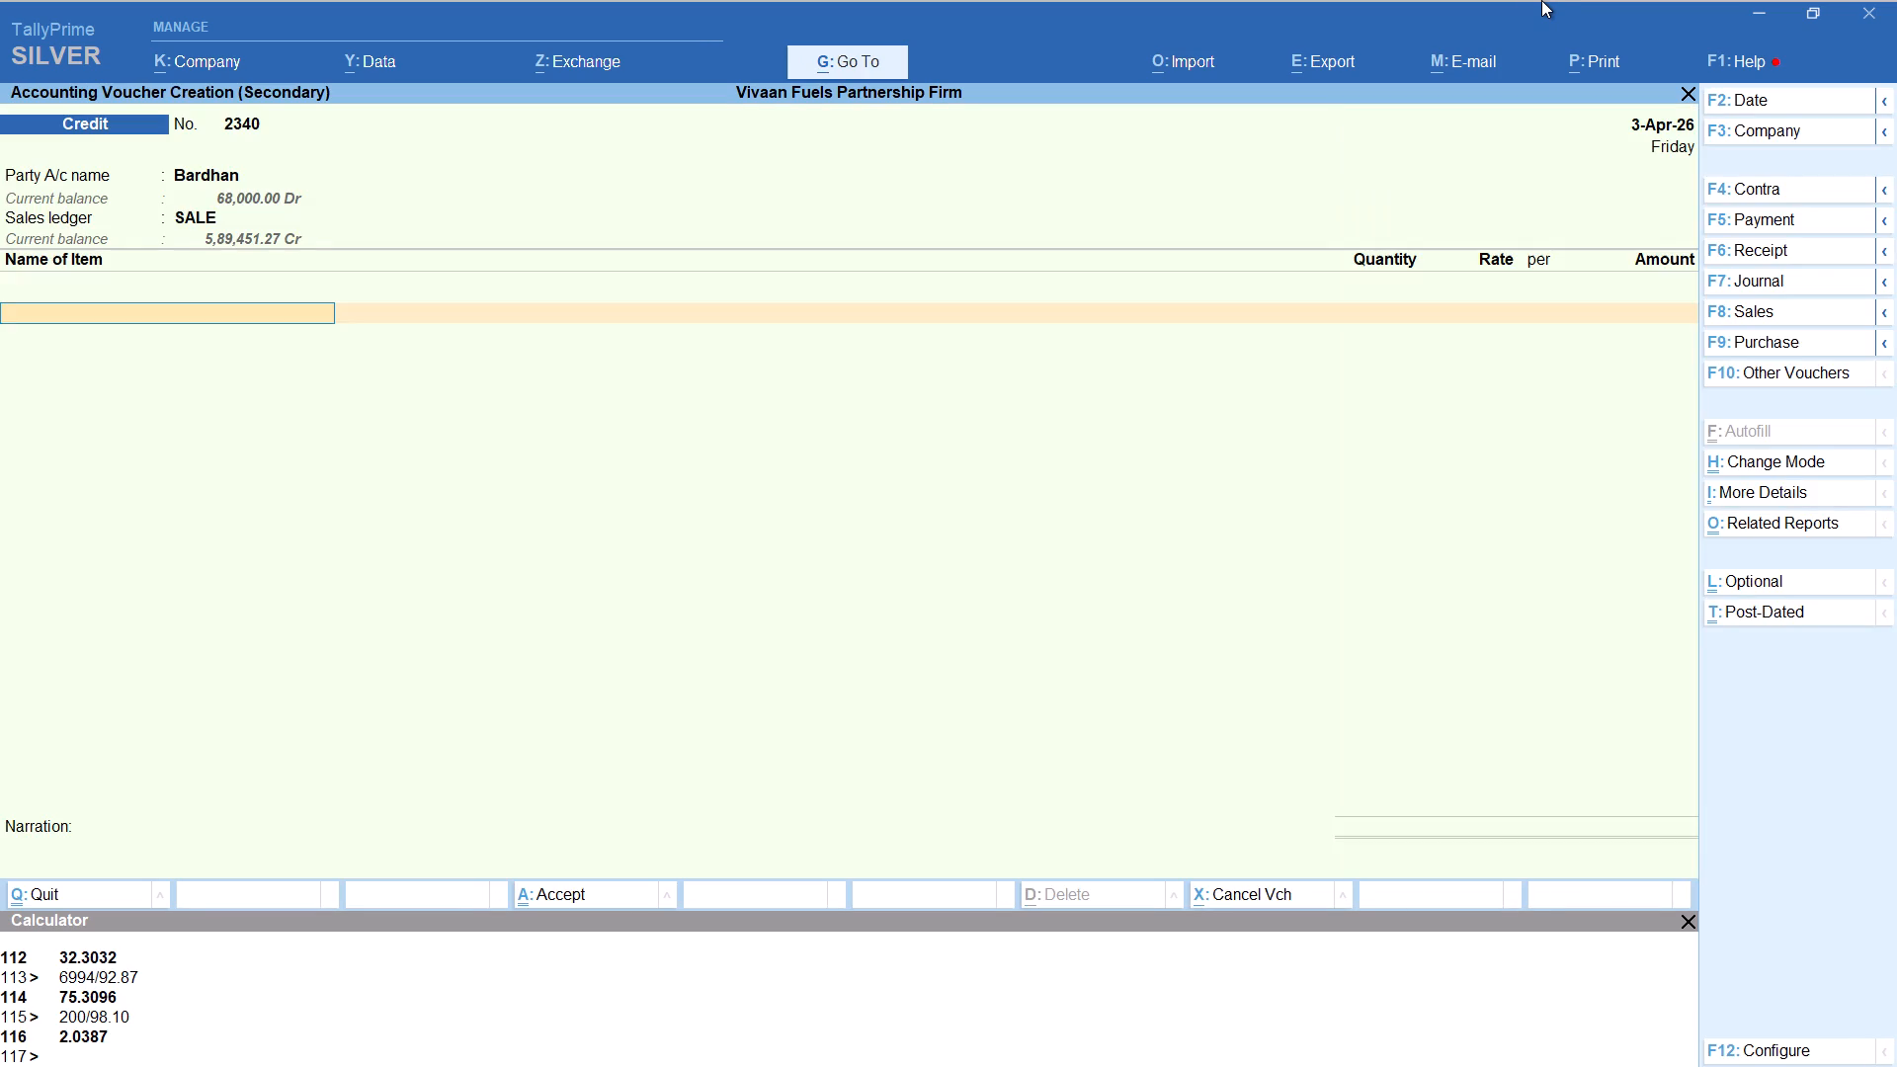
# Allocate HSD in Bardhan's voucher with no tracking number, computing the quantity as 7000/92.87 at rate 92.87 per litre.
pyautogui.write('hs')
pyautogui.press('Return')
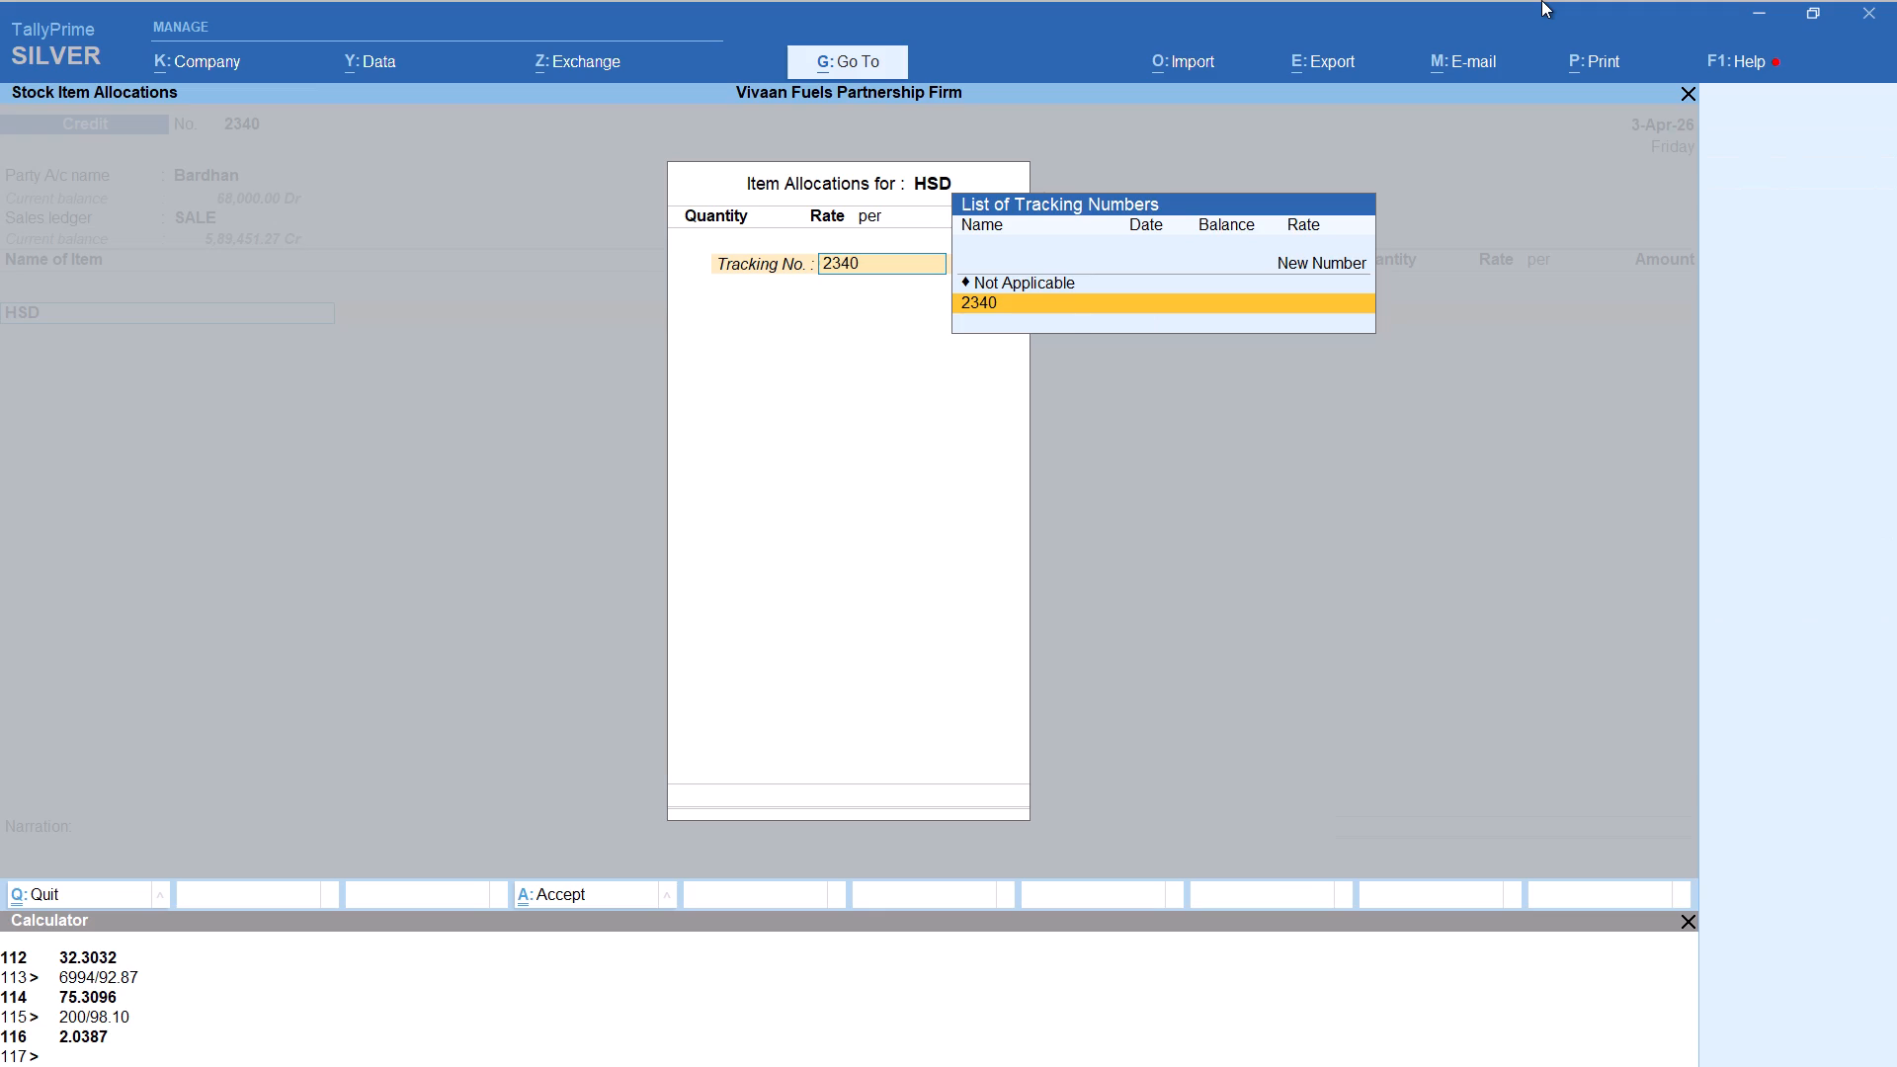
pyautogui.press('Up')
pyautogui.press('Return')
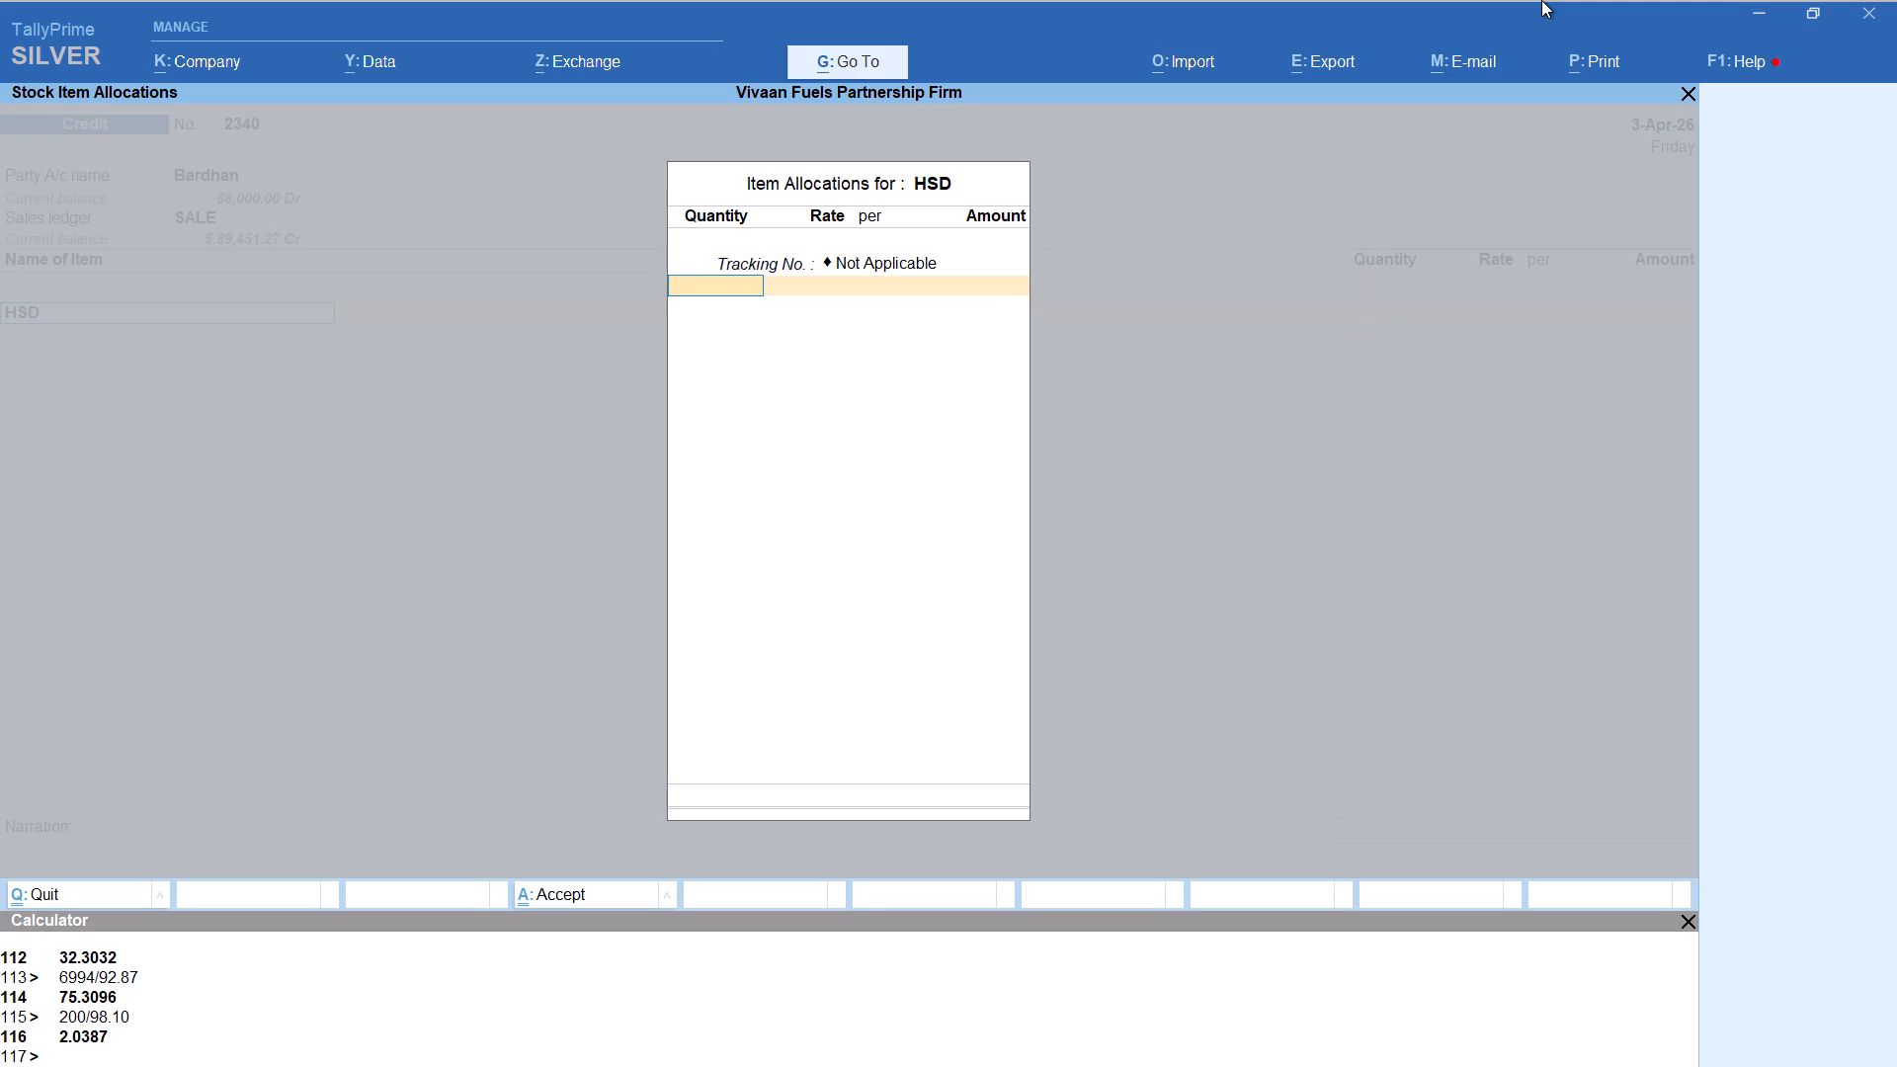
pyautogui.hotkey('alt', 'c')
pyautogui.write('7000')
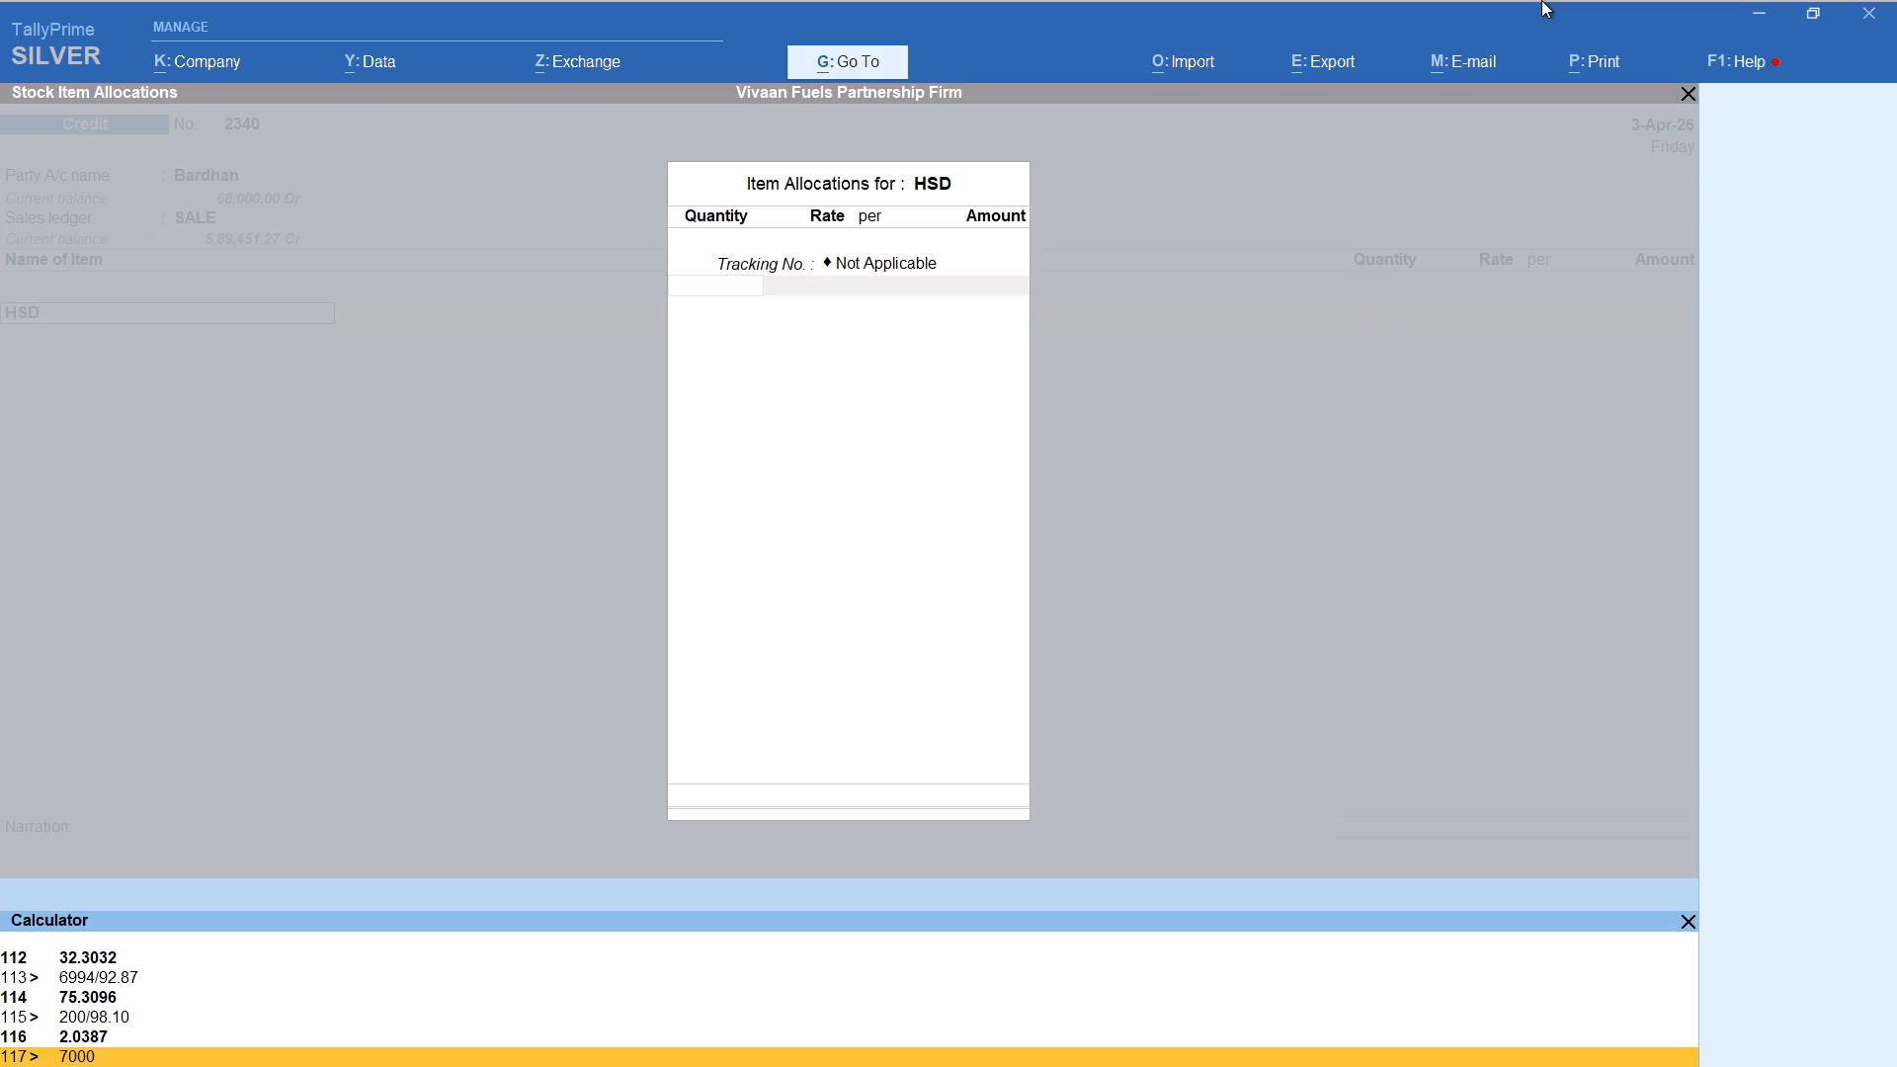
pyautogui.write('/92.87')
pyautogui.press('Return')
pyautogui.press('Return')
pyautogui.press('Return')
pyautogui.press('Return')
pyautogui.press('Return')
pyautogui.press('Return')
pyautogui.press('Return')
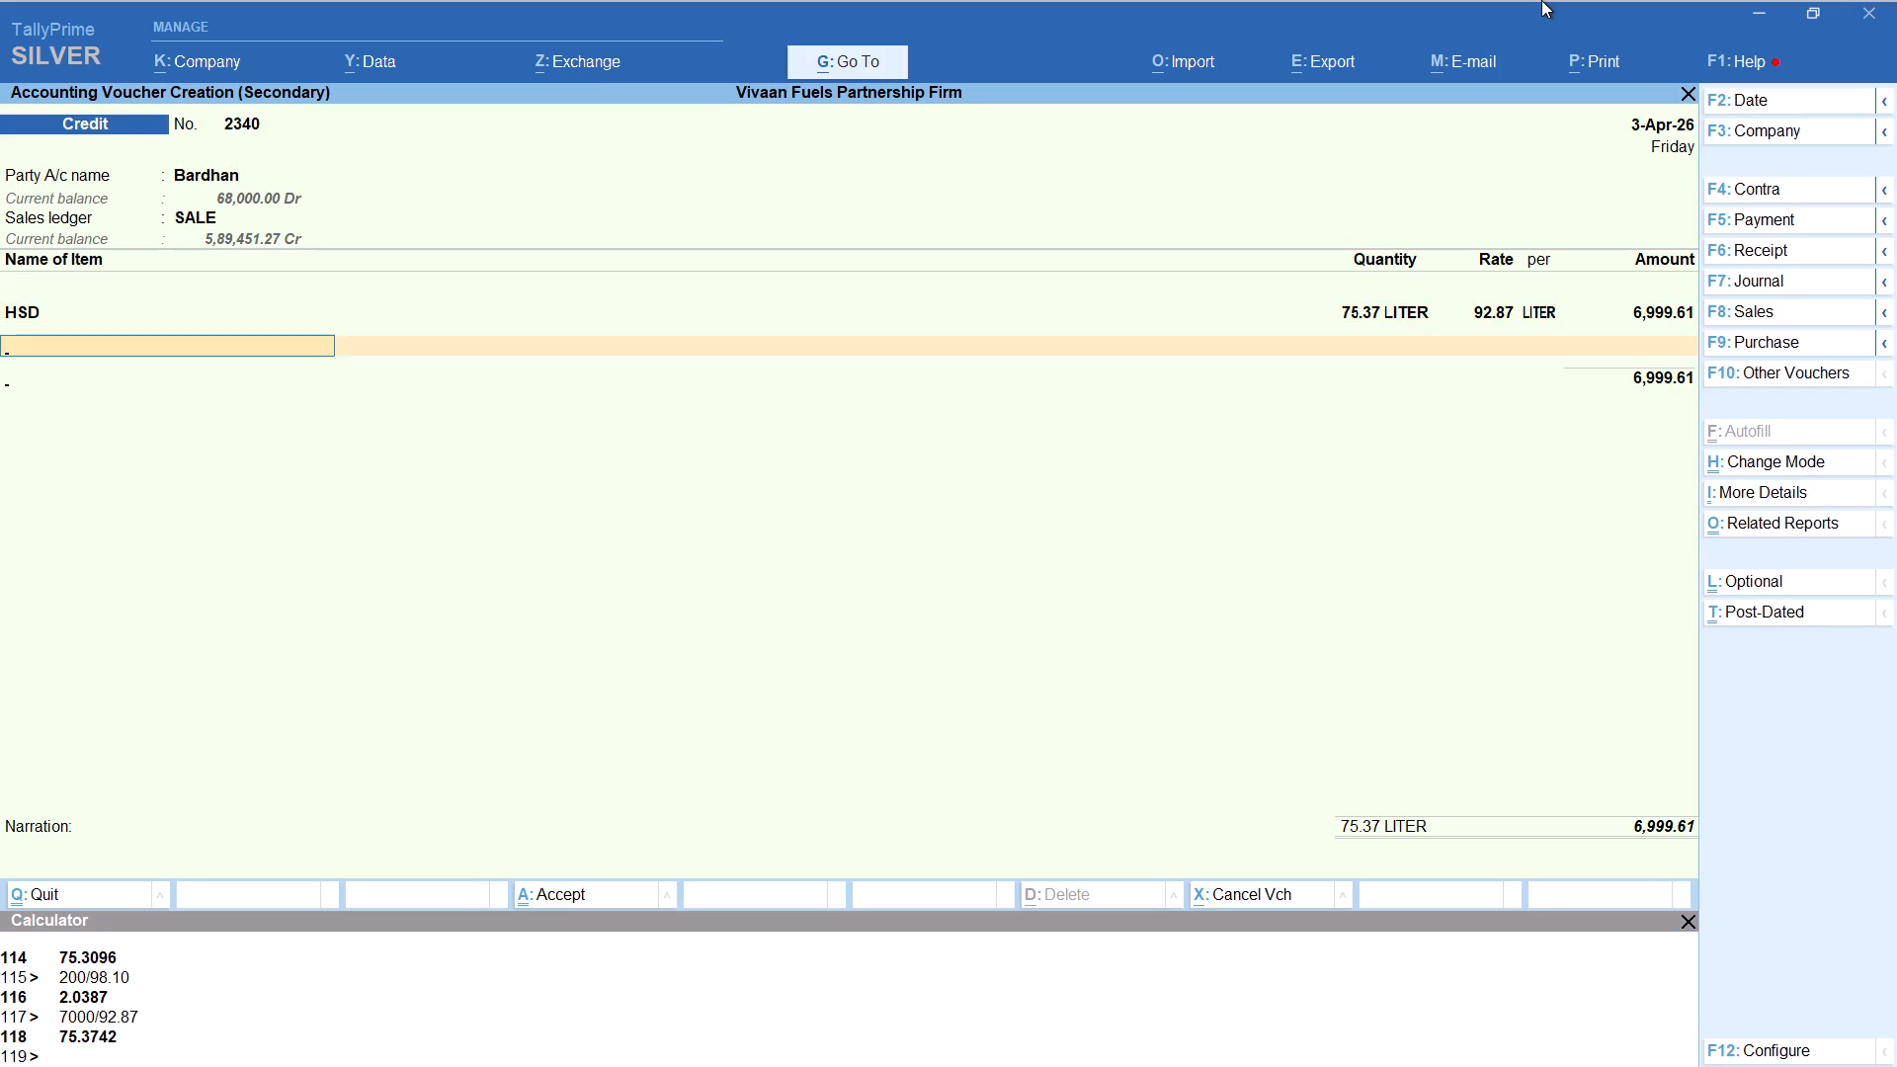
# Add the Round Off ledger to Bardhan's voucher and save it.
pyautogui.write('rou')
pyautogui.press('Return')
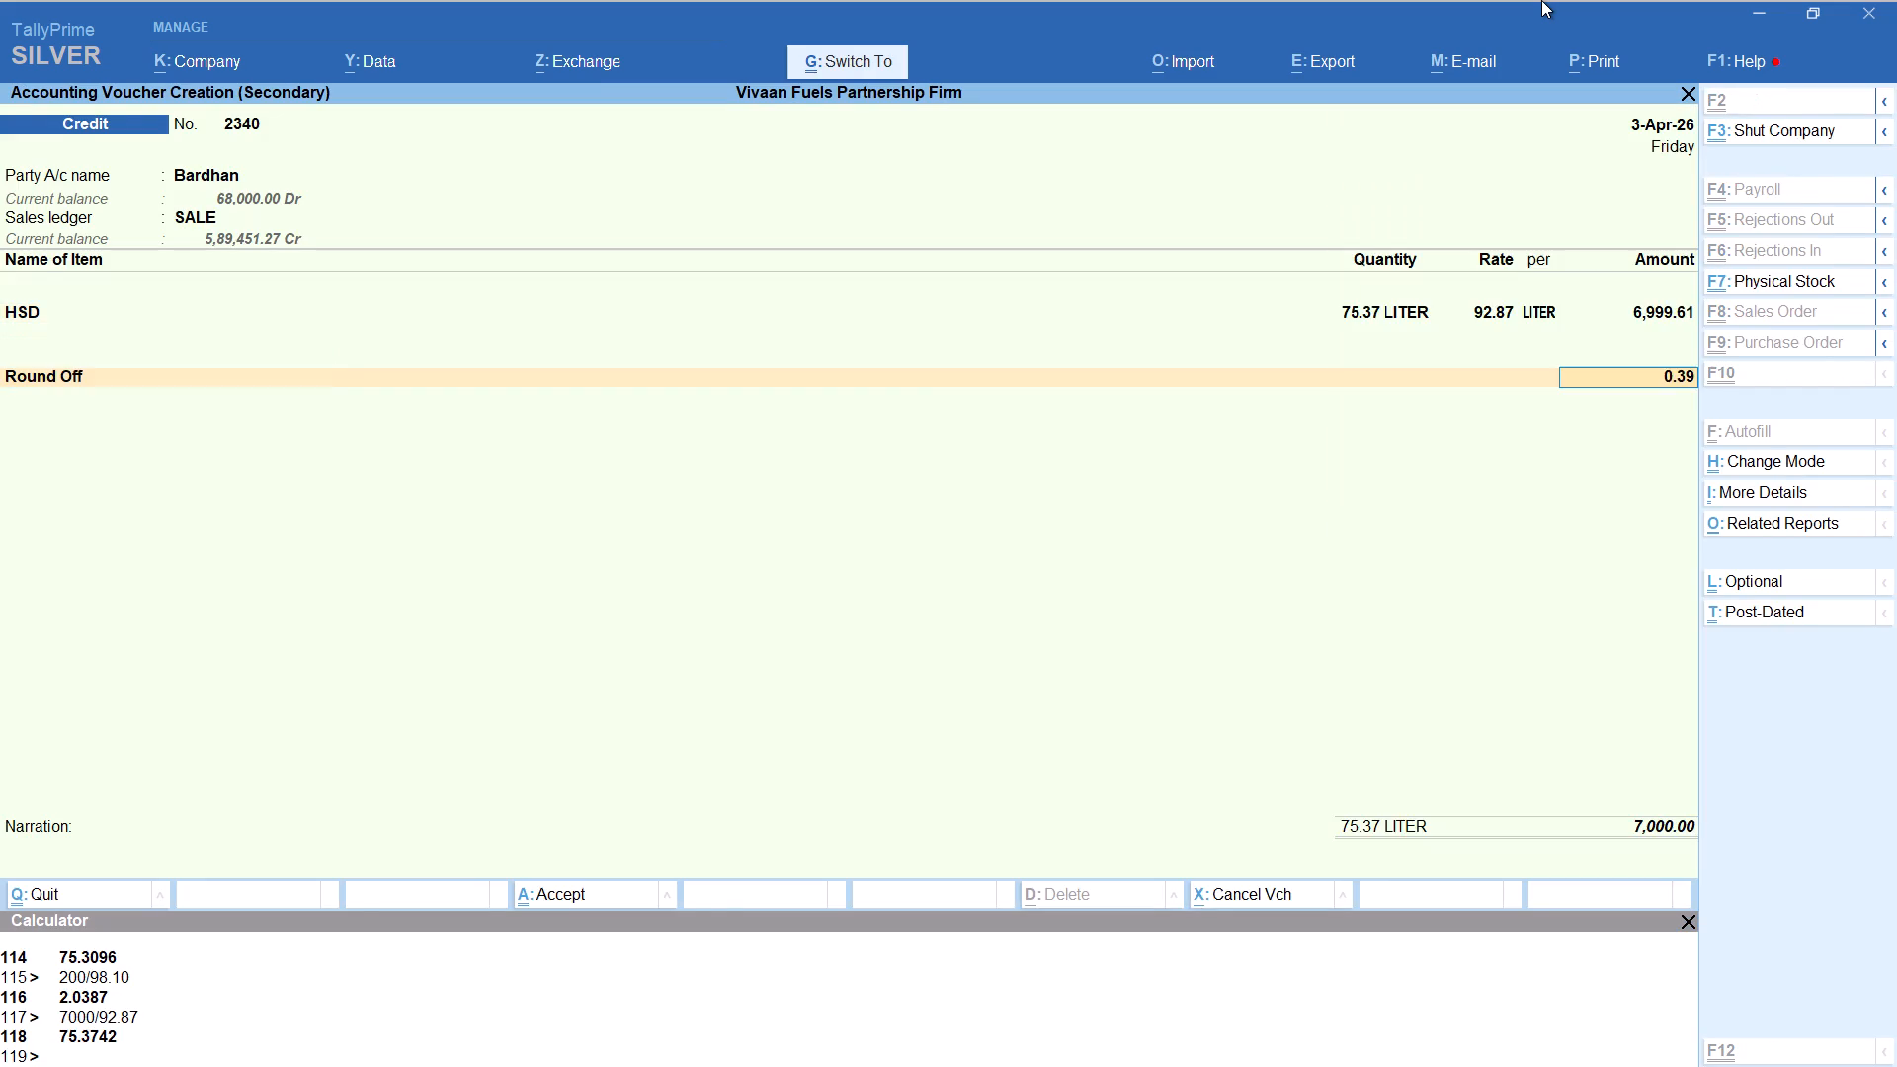
pyautogui.hotkey('ctrl', 'a')
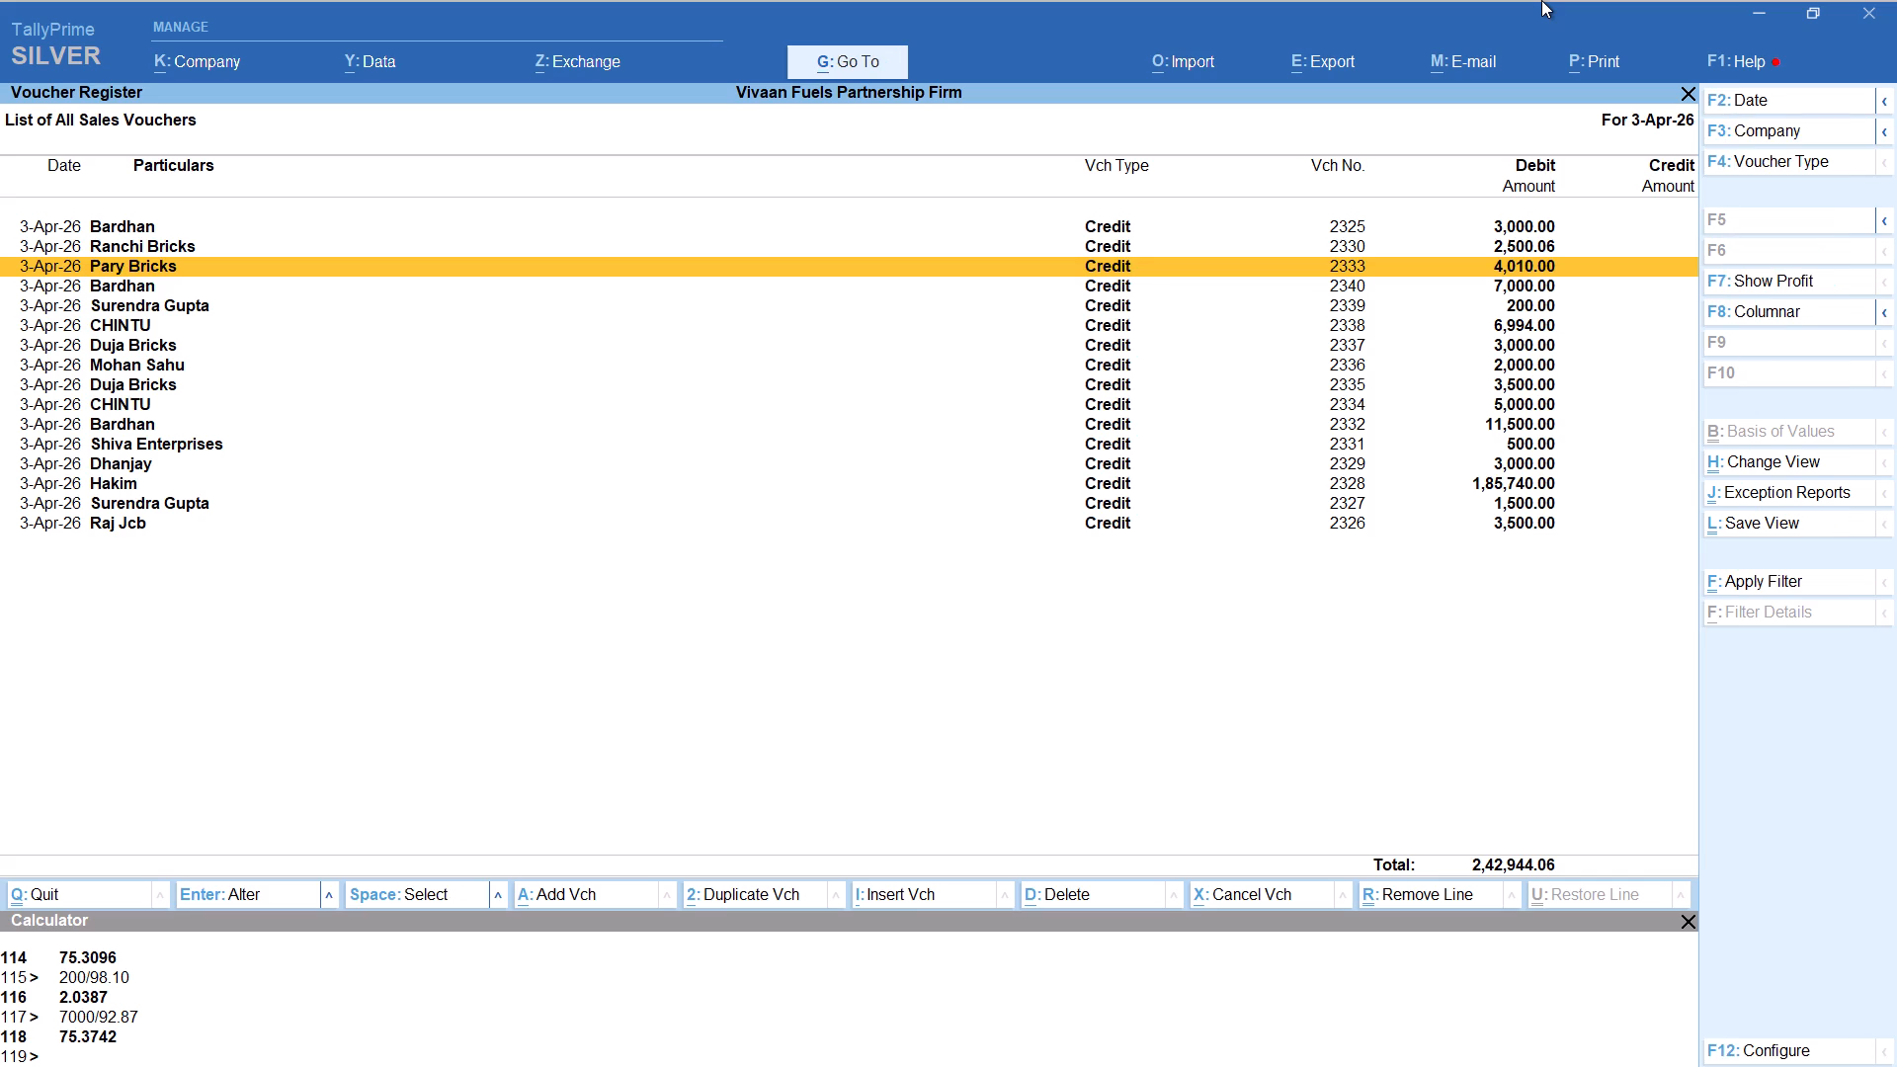
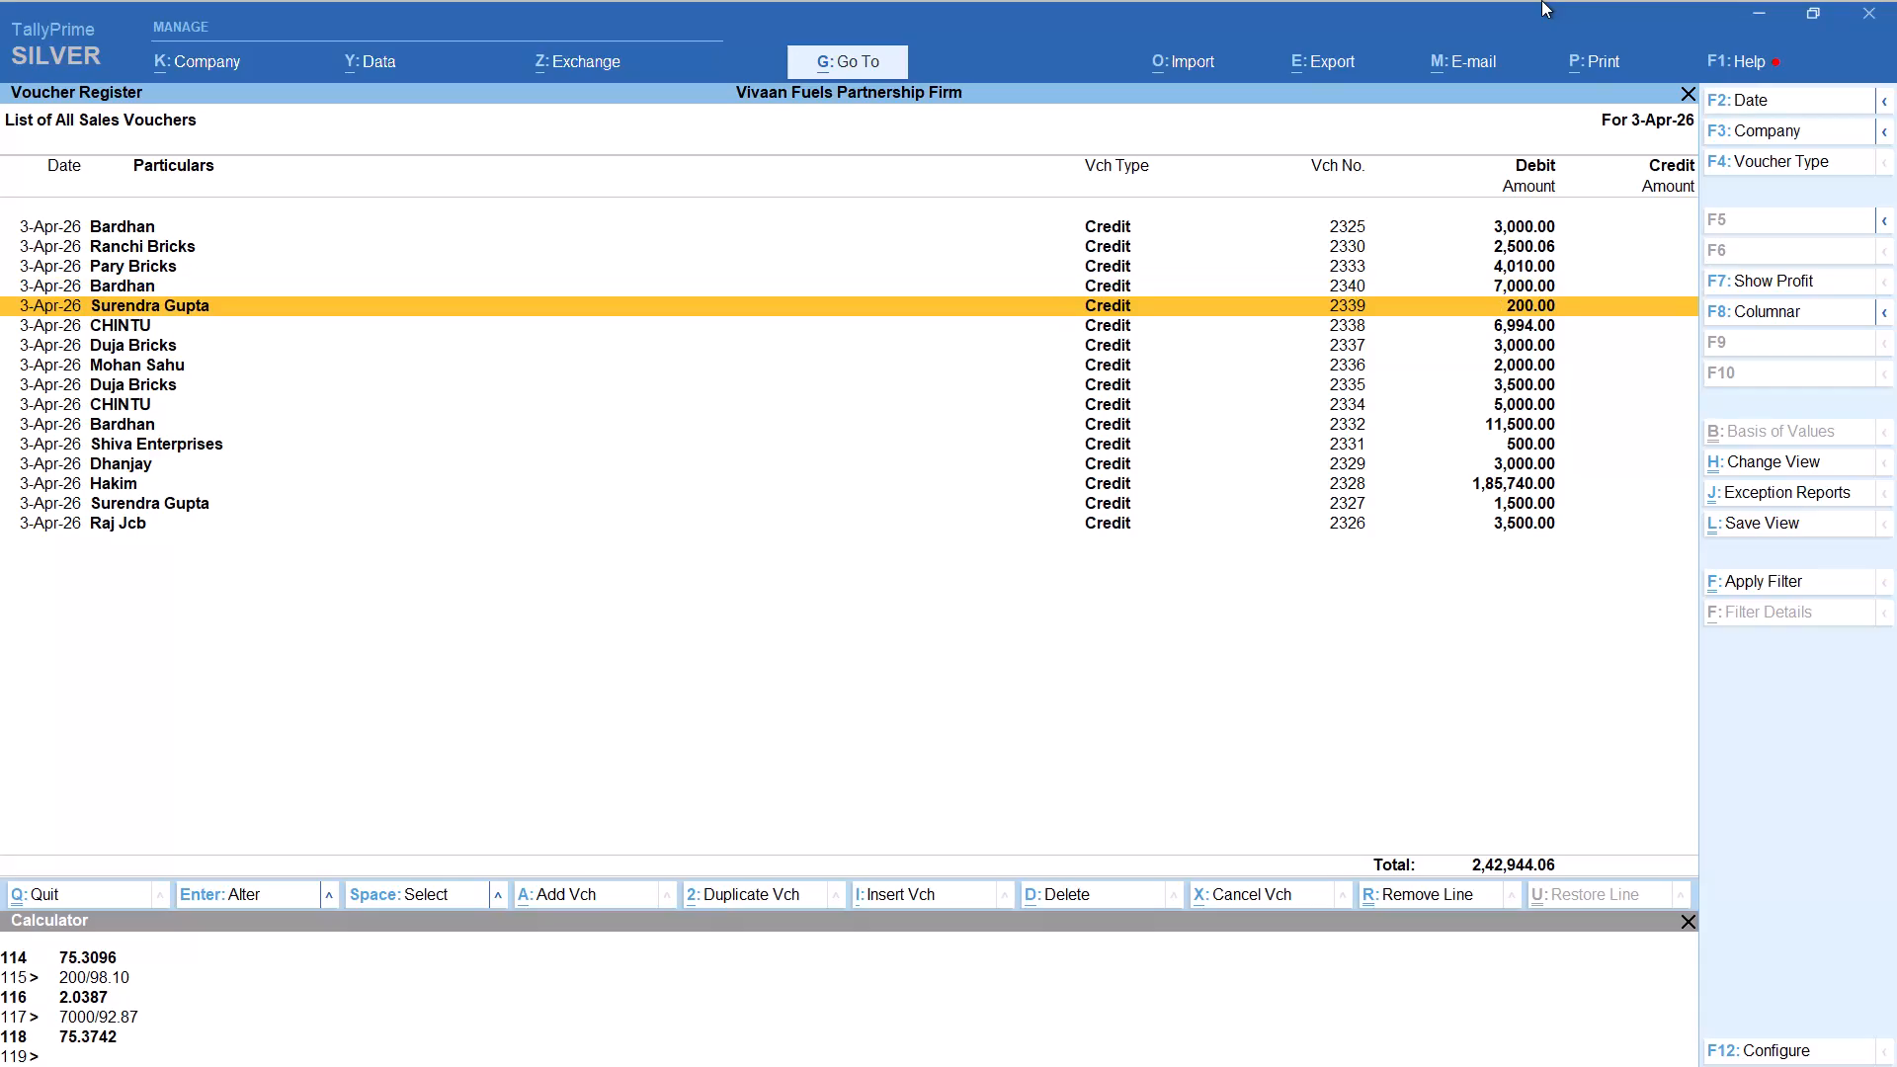
# Check the 3-Apr CREDIT formula in the Excel balance sheet against the TallyPrime sales voucher register total.
pyautogui.press('Up')
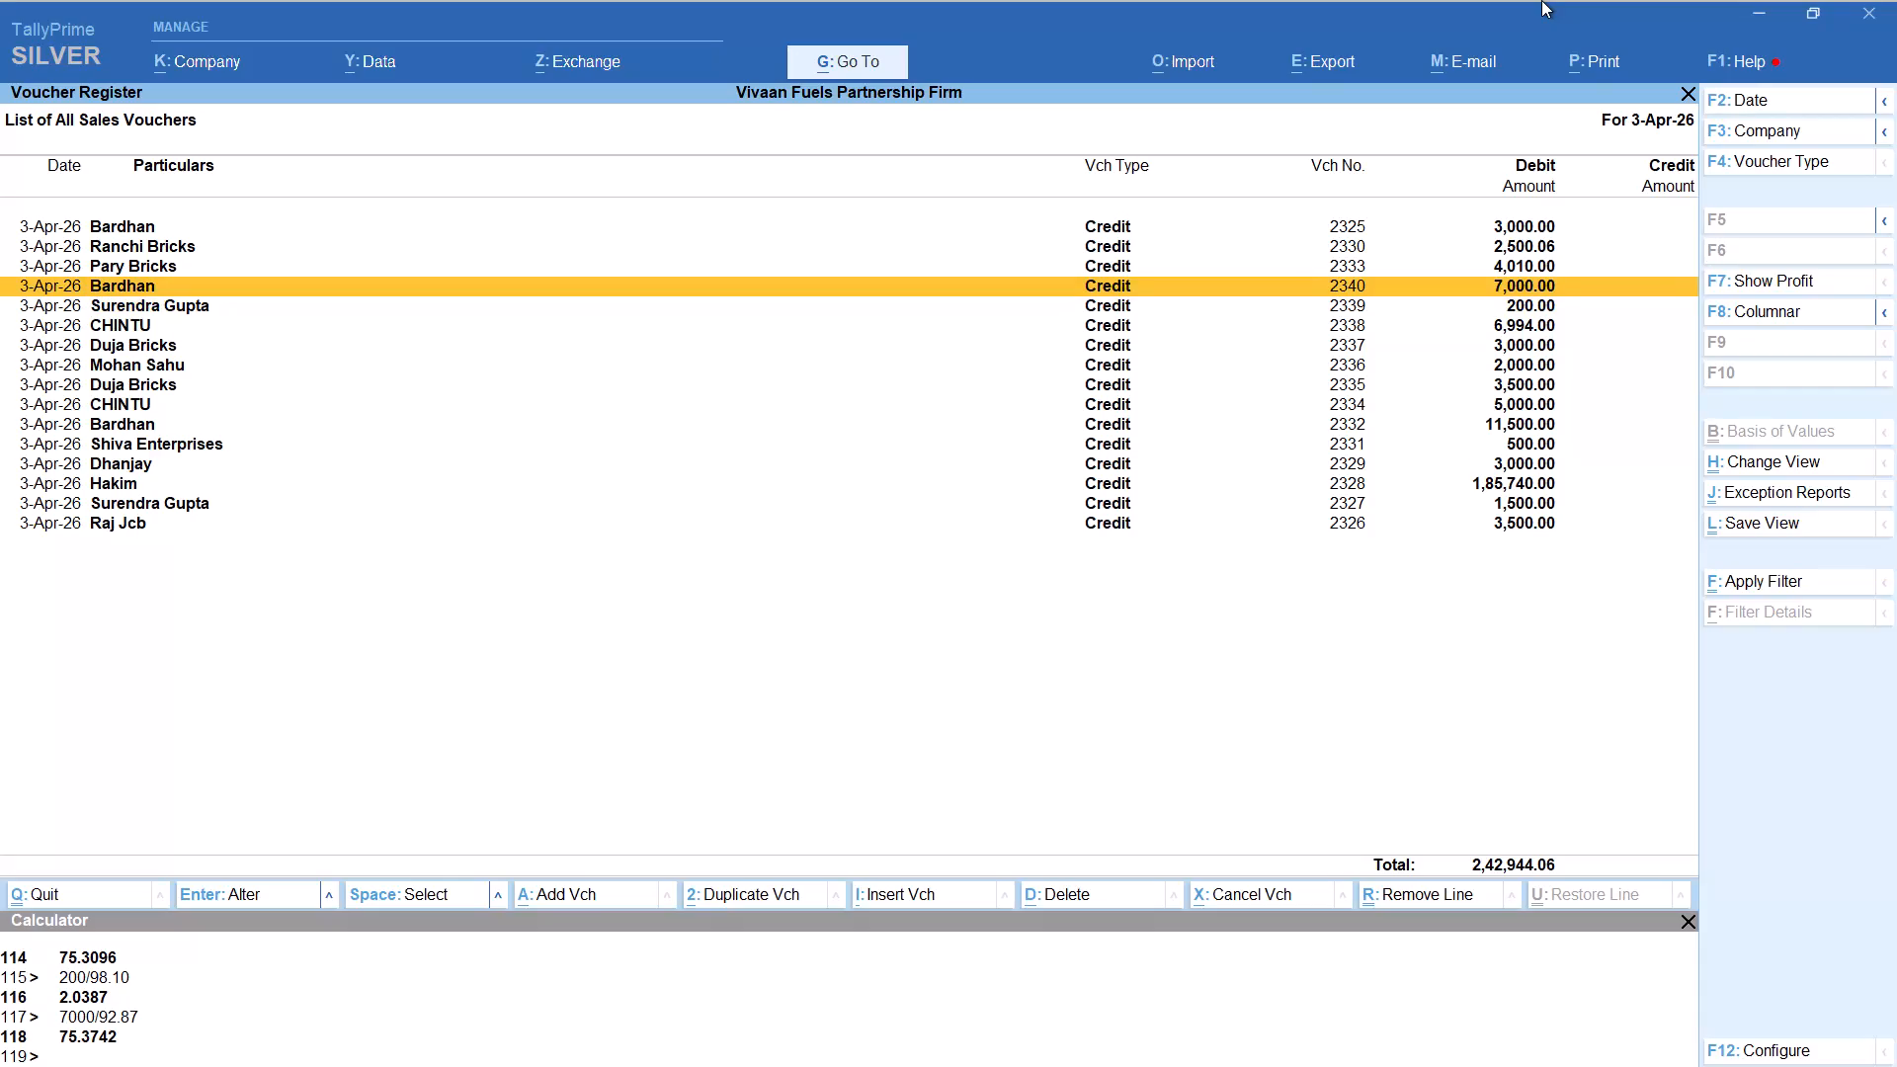
pyautogui.press('space')
pyautogui.hotkey('alt', 'Tab')
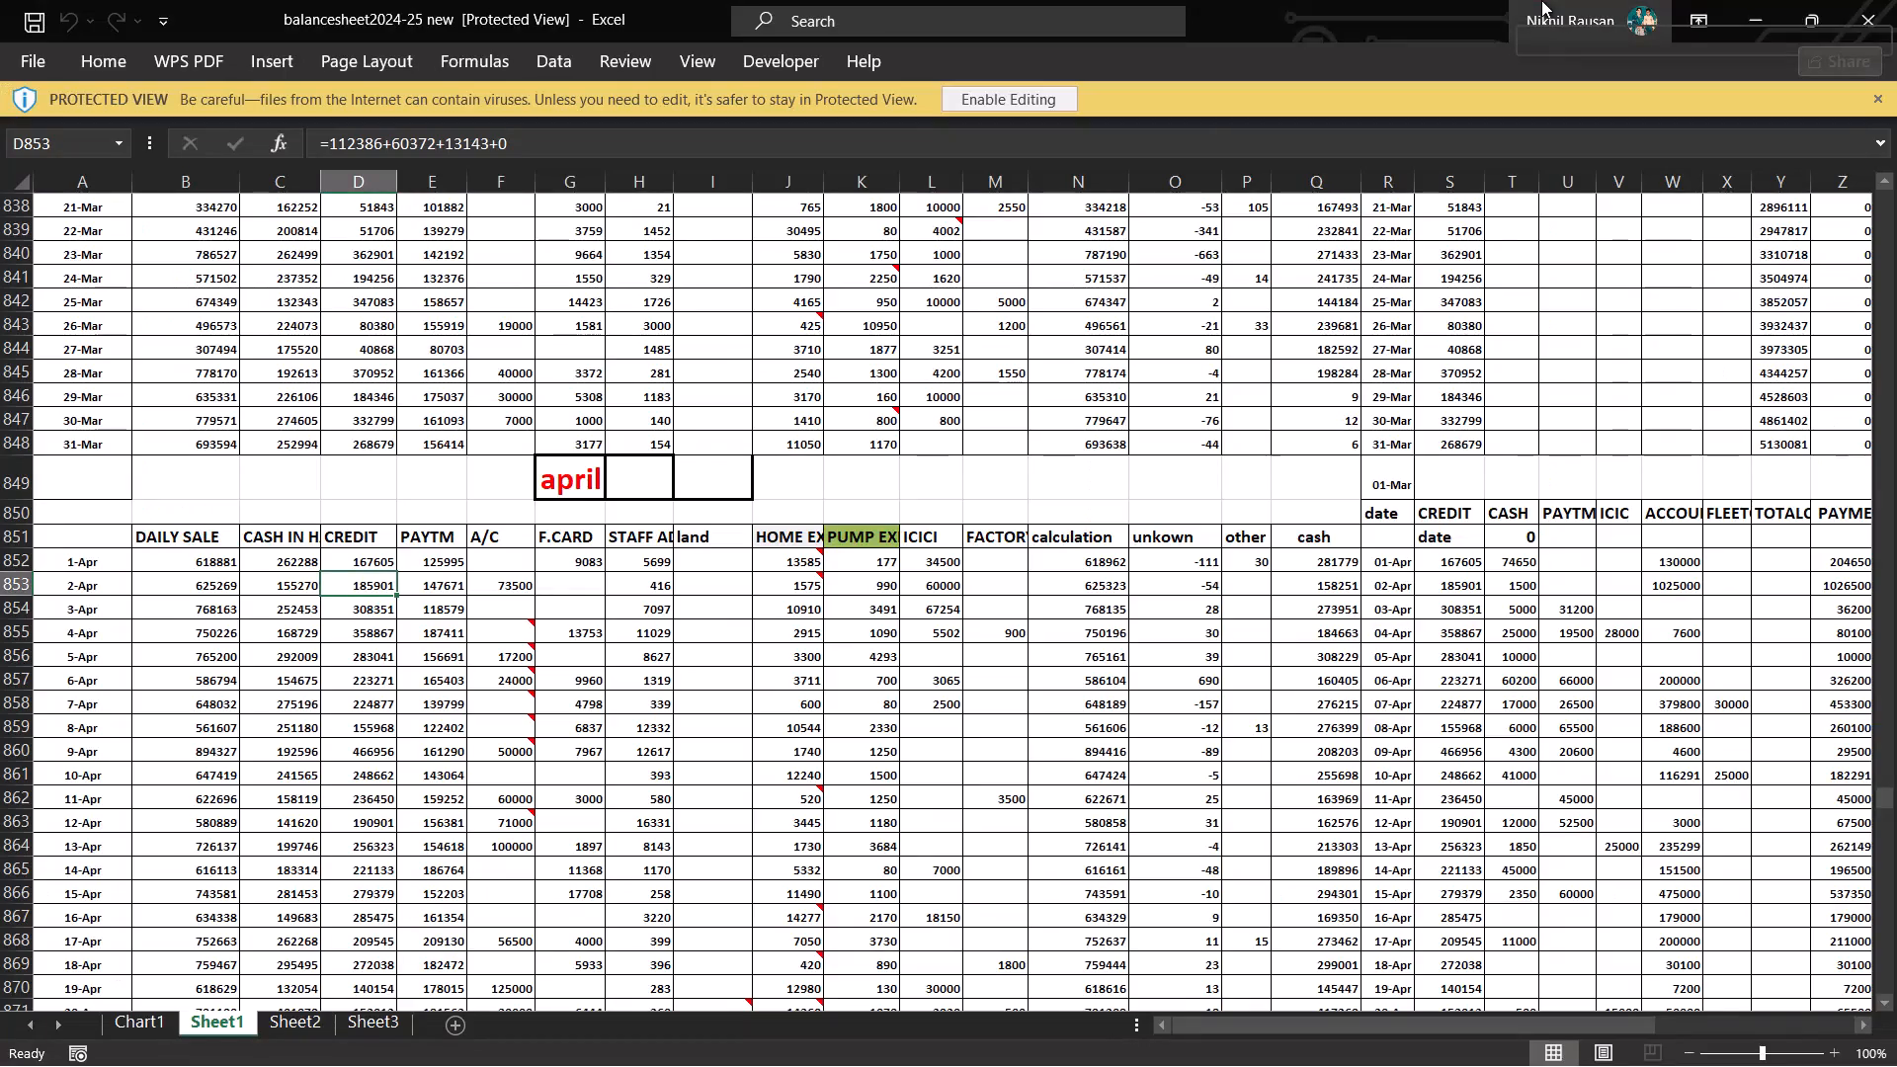
pyautogui.moveTo(1541, 0); pyautogui.dragTo(1481, 0)
pyautogui.moveTo(1541, 0); pyautogui.dragTo(1481, 0, button='right')
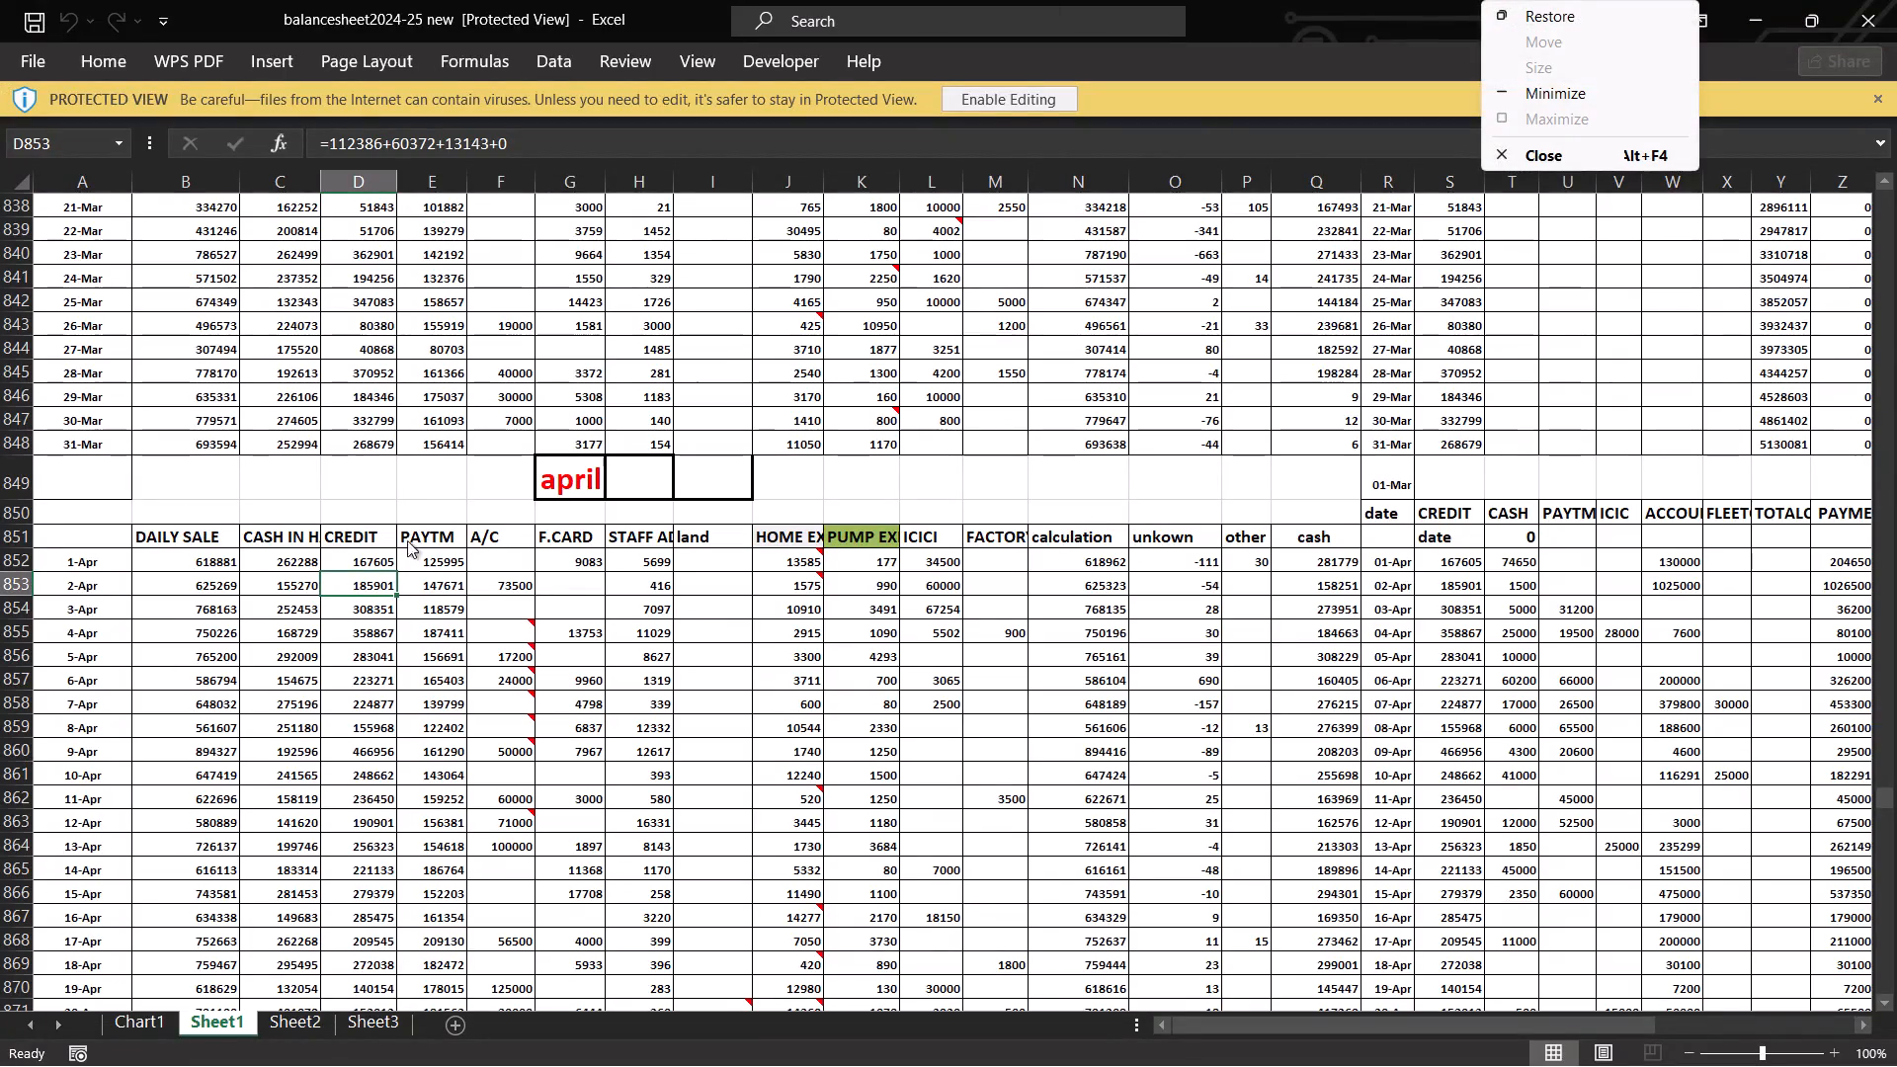
pyautogui.click(358, 603)
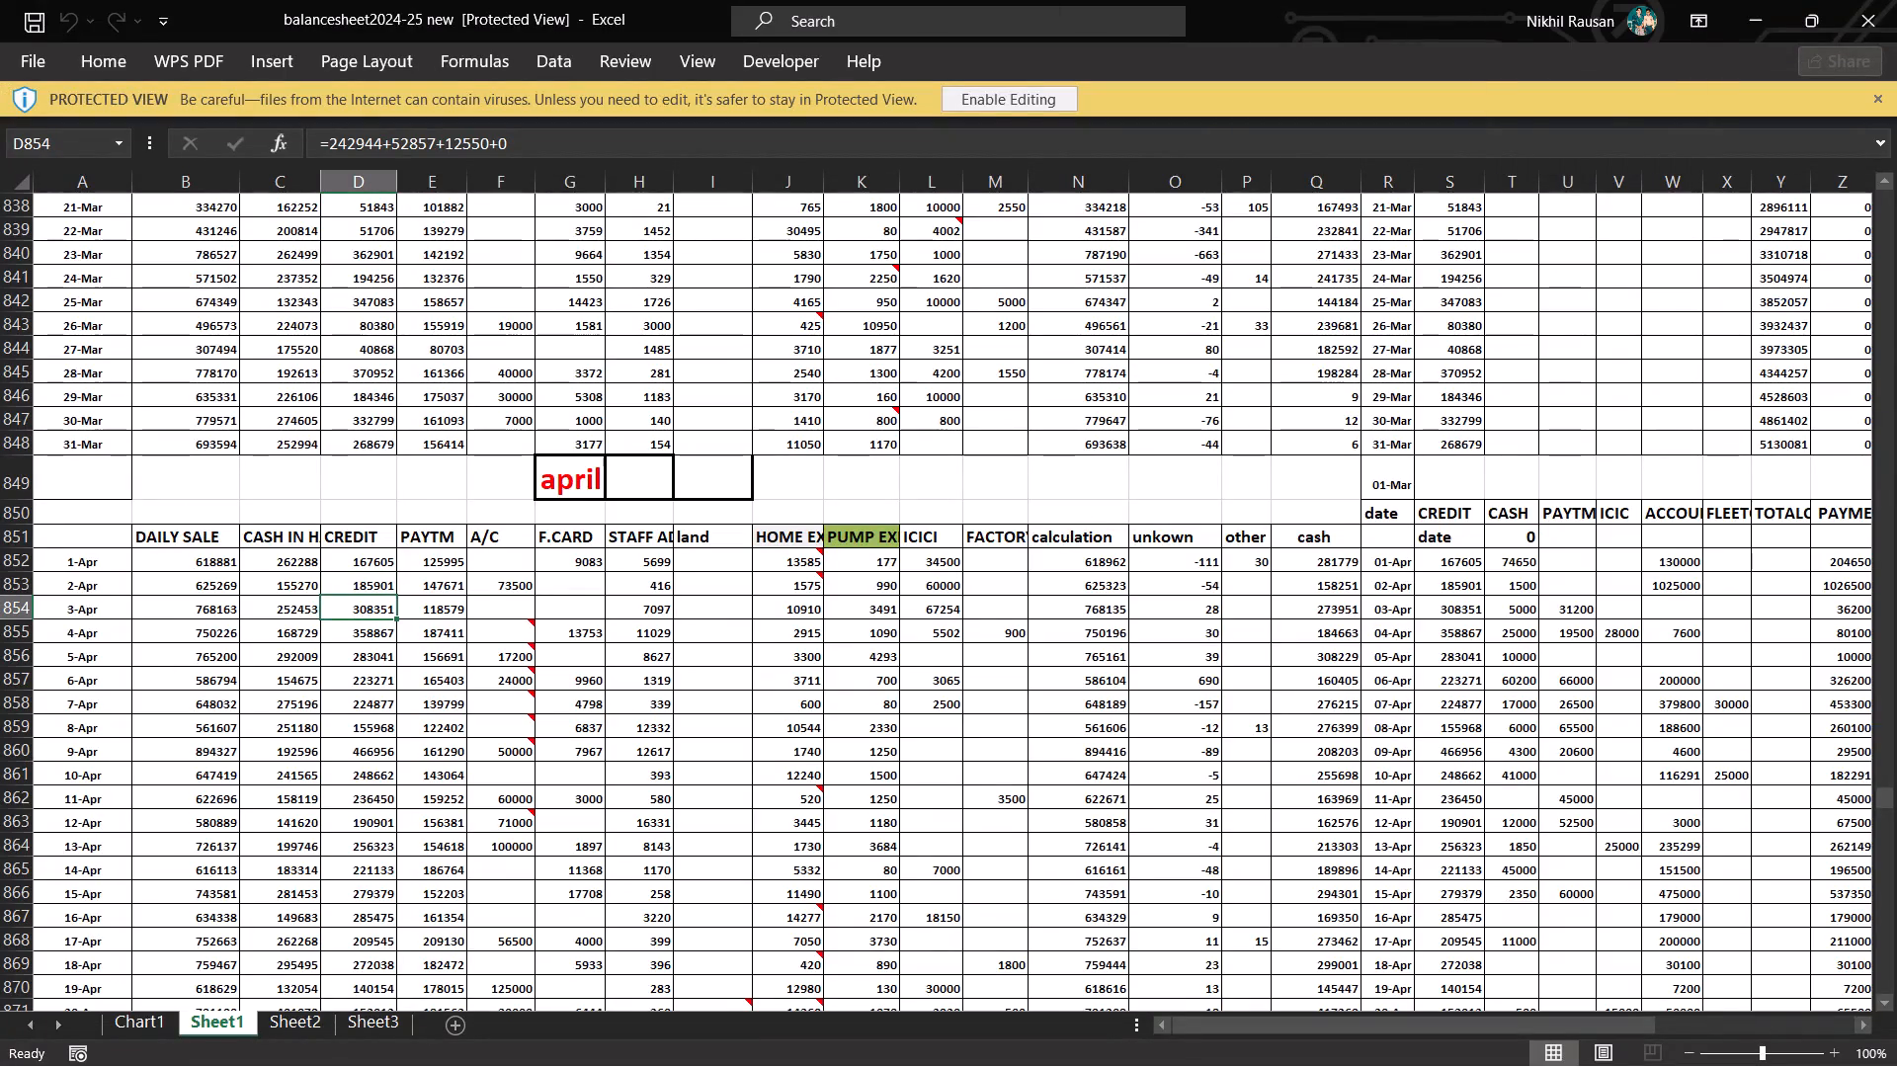
pyautogui.hotkey('alt', 'Tab')
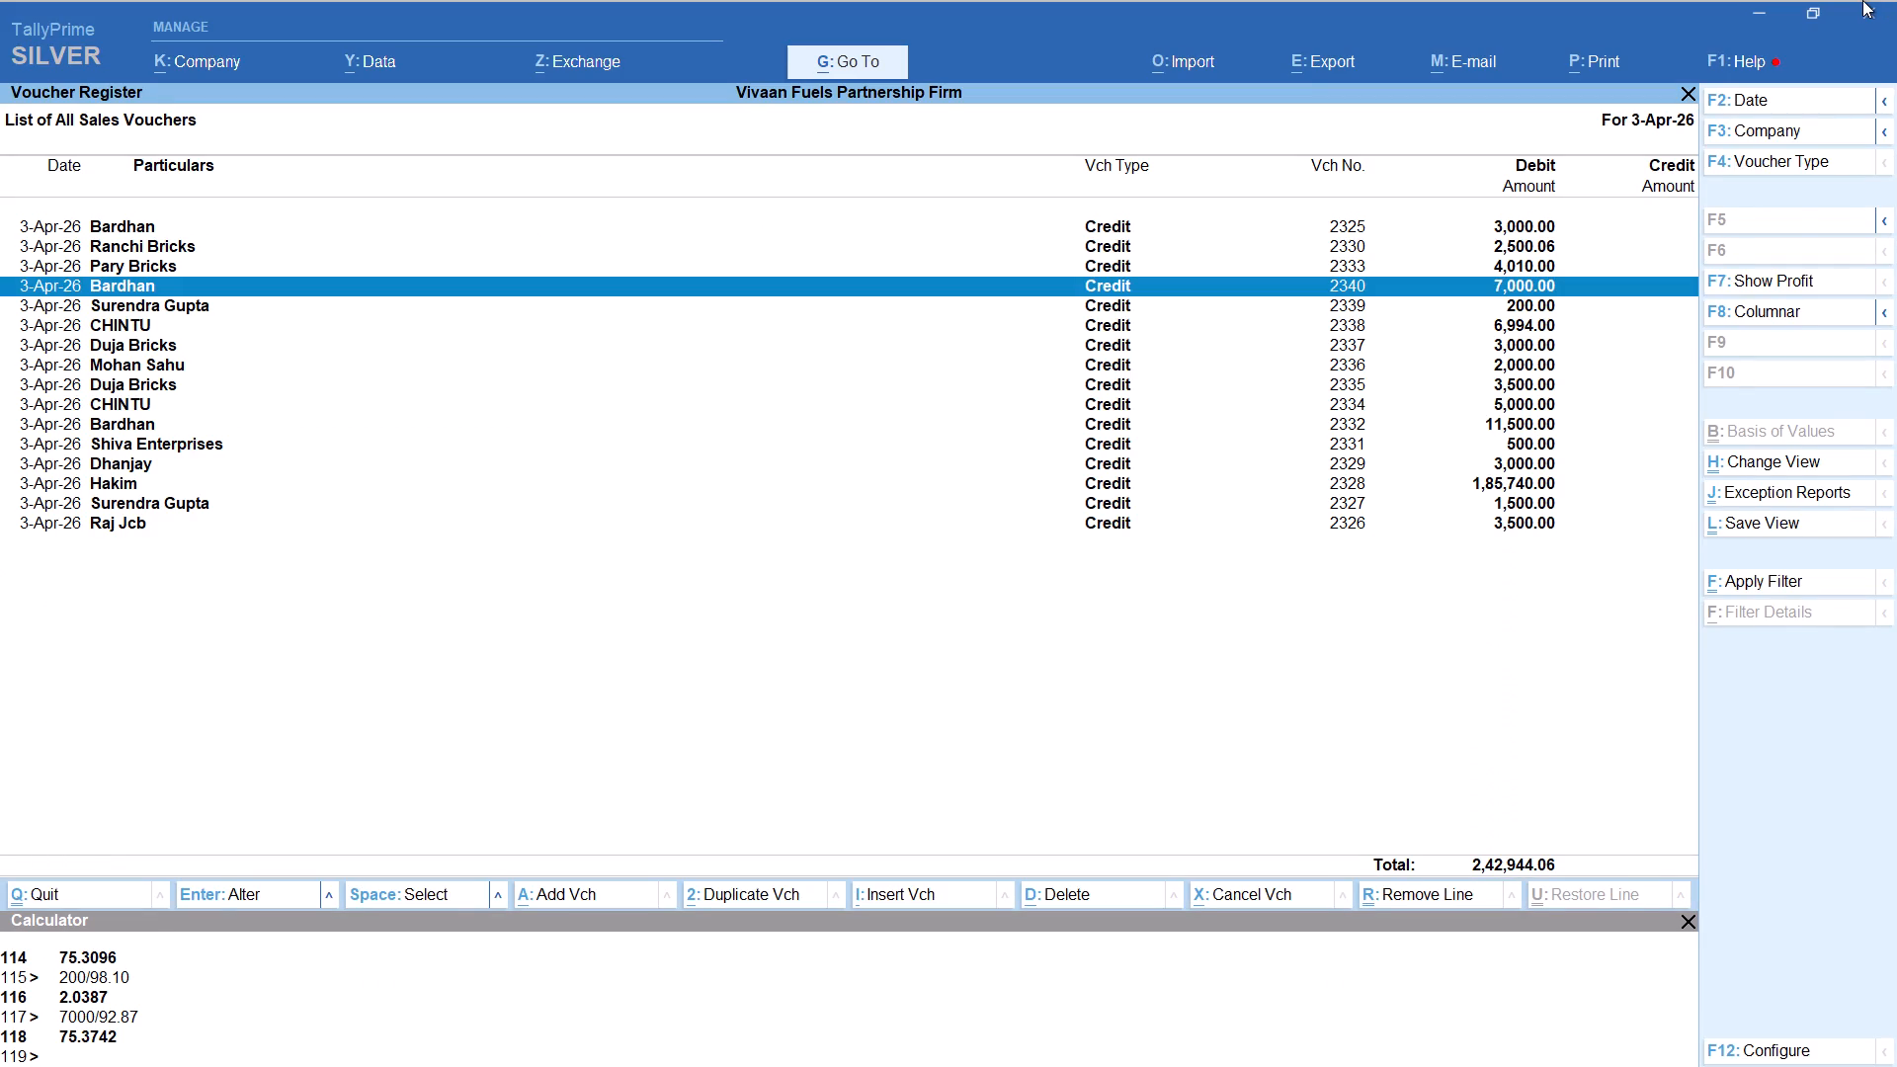
# Start a new Credit sales voucher dated 3-Apr-26 for Gautam Sunday Market as the buyer, with the SALE ledger.
pyautogui.hotkey('alt', 'a')
pyautogui.write('gaut')
pyautogui.press('Return')
pyautogui.press('Return')
pyautogui.press('Return')
pyautogui.press('Return')
pyautogui.press('Return')
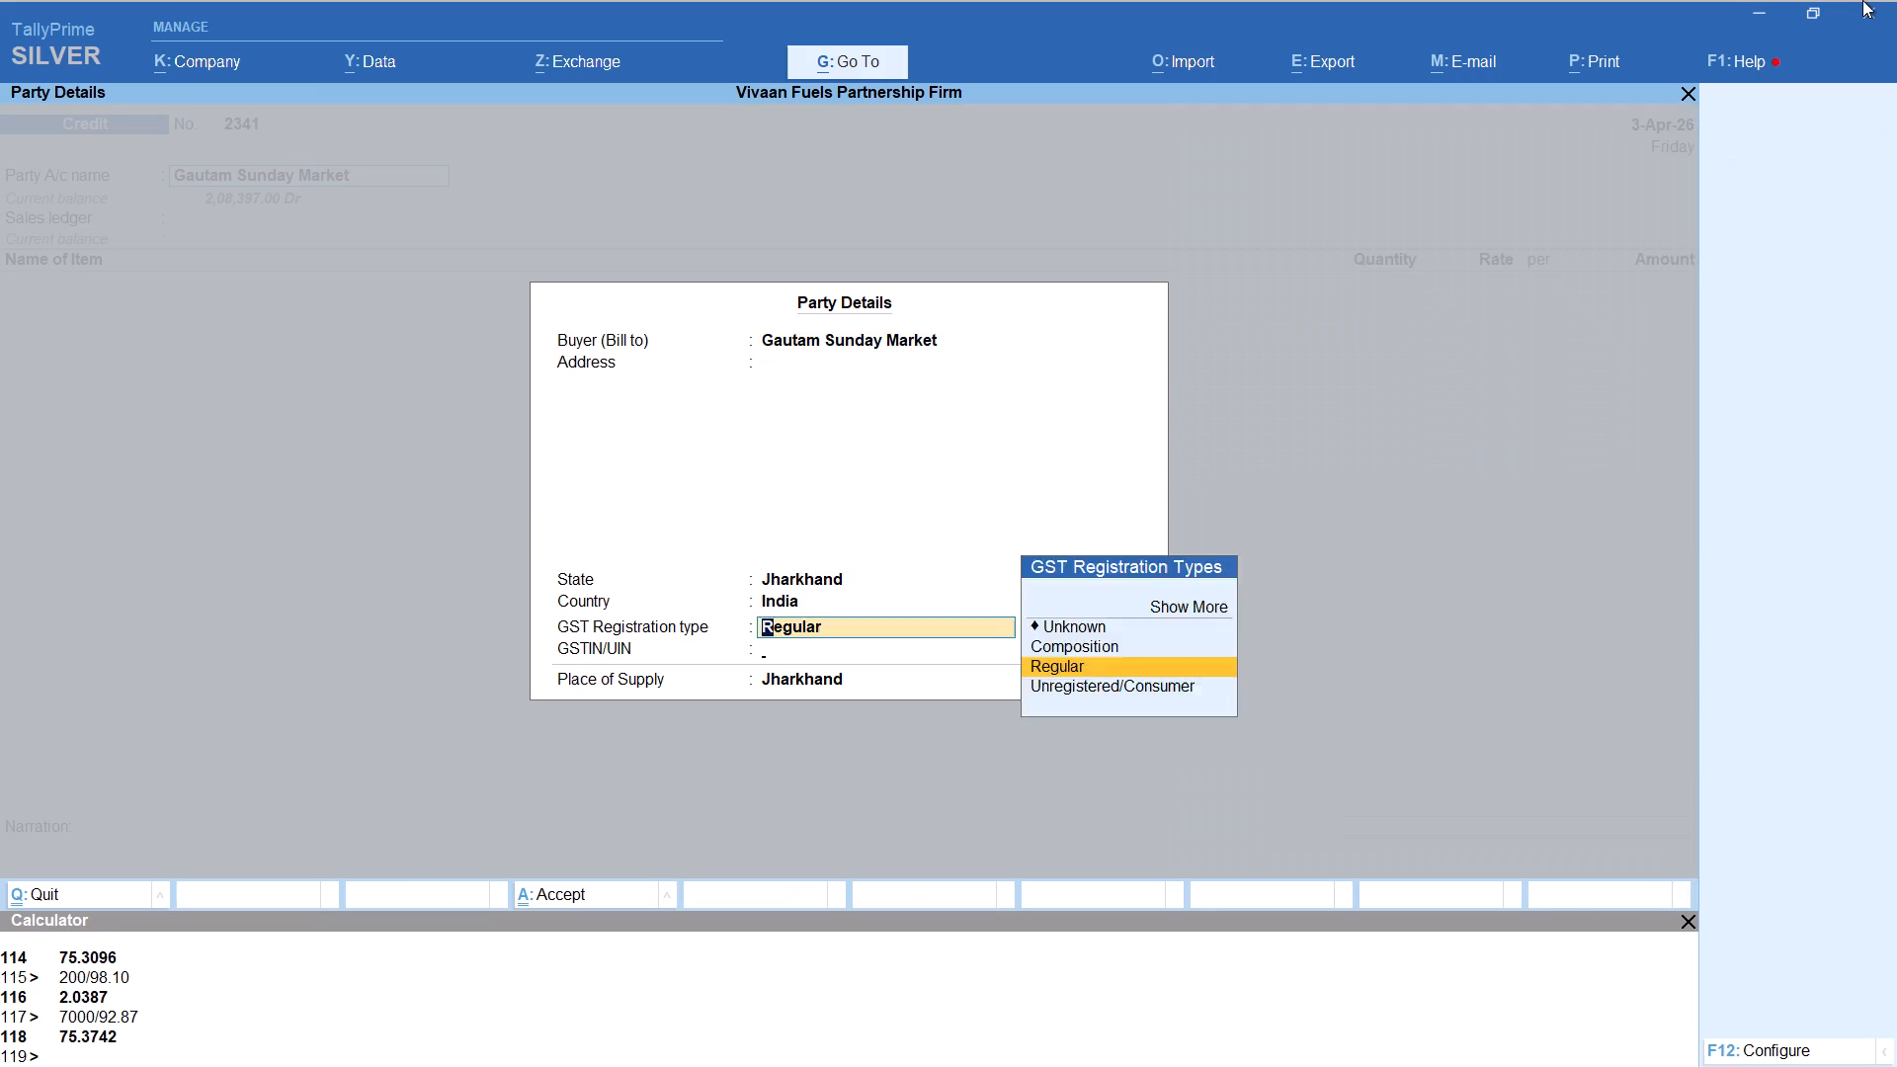
pyautogui.press('Return')
pyautogui.press('Return')
pyautogui.press('Return')
# Allocate HSD in Gautam Sunday Market's voucher with no tracking number, computing the quantity as 2907/92.87 at rate 92.87 per litre.
pyautogui.write('hs')
pyautogui.press('Return')
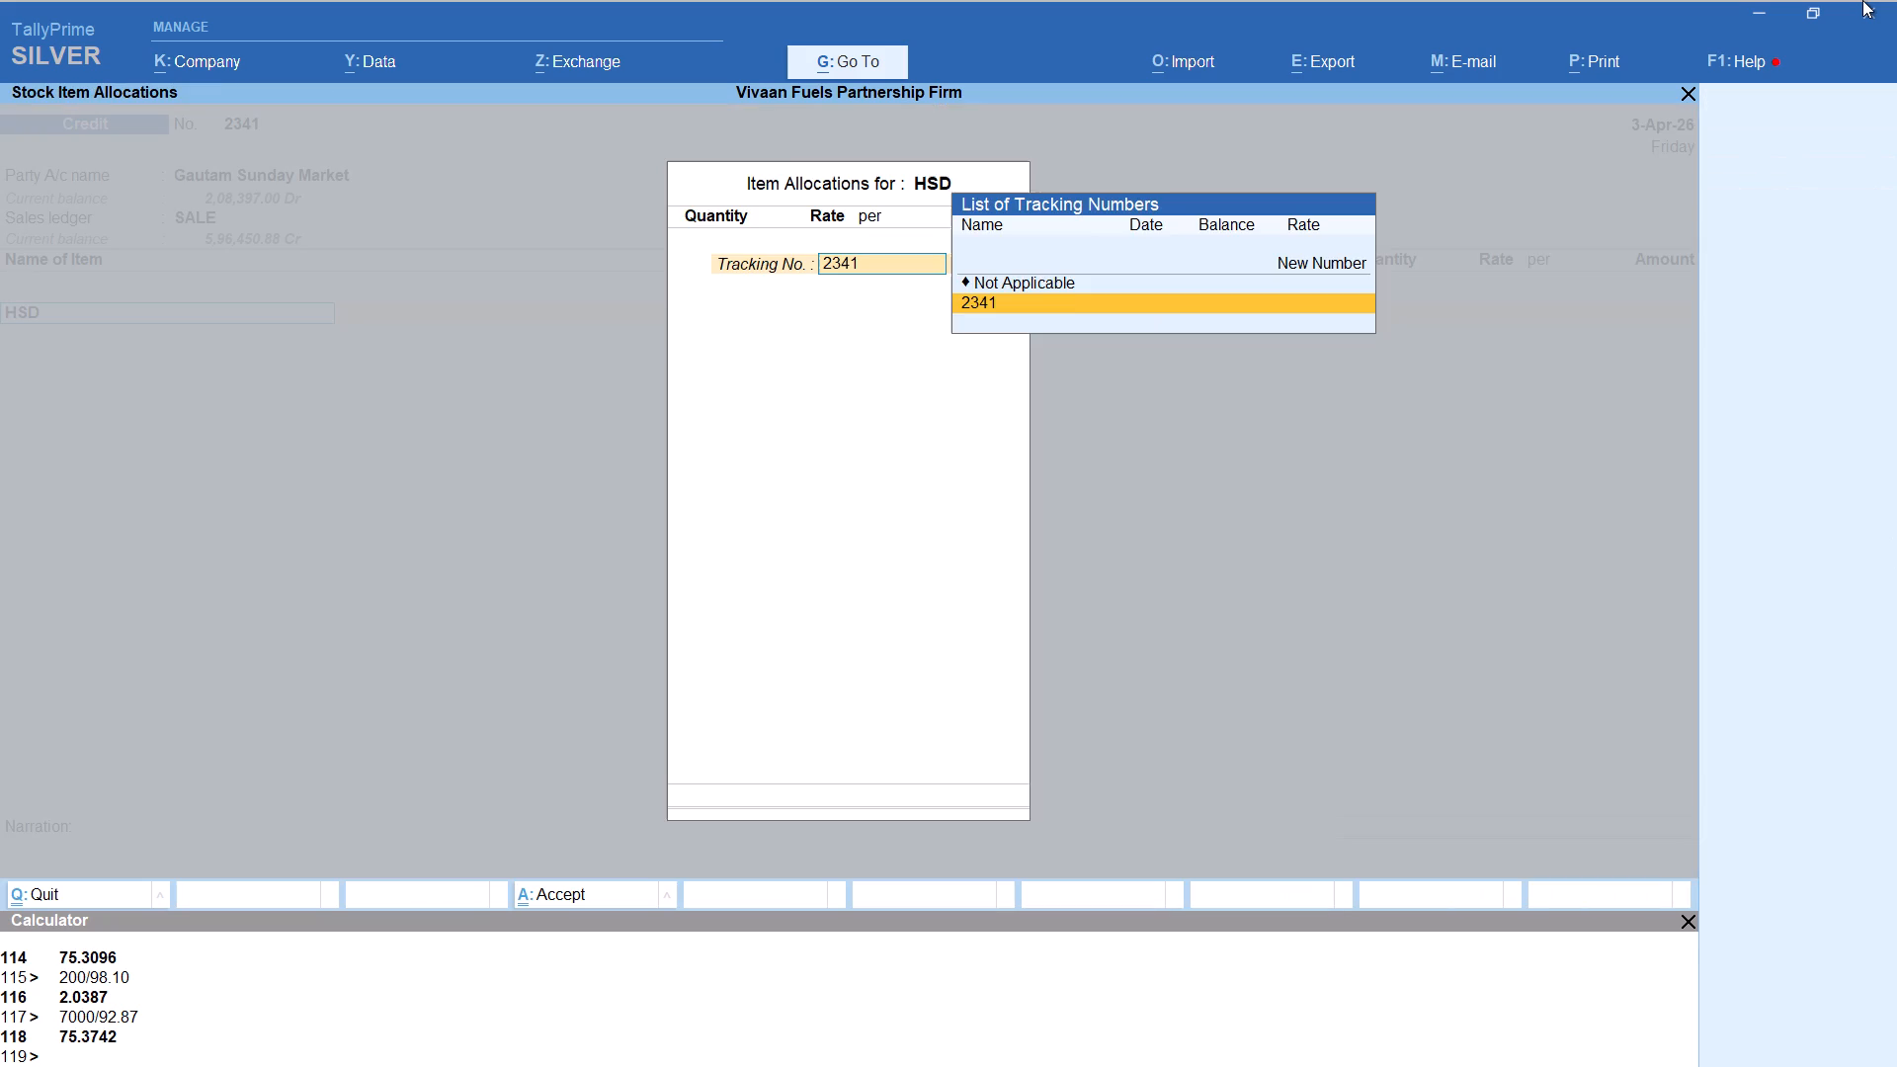
pyautogui.press('Up')
pyautogui.press('Return')
pyautogui.hotkey('alt', 'c')
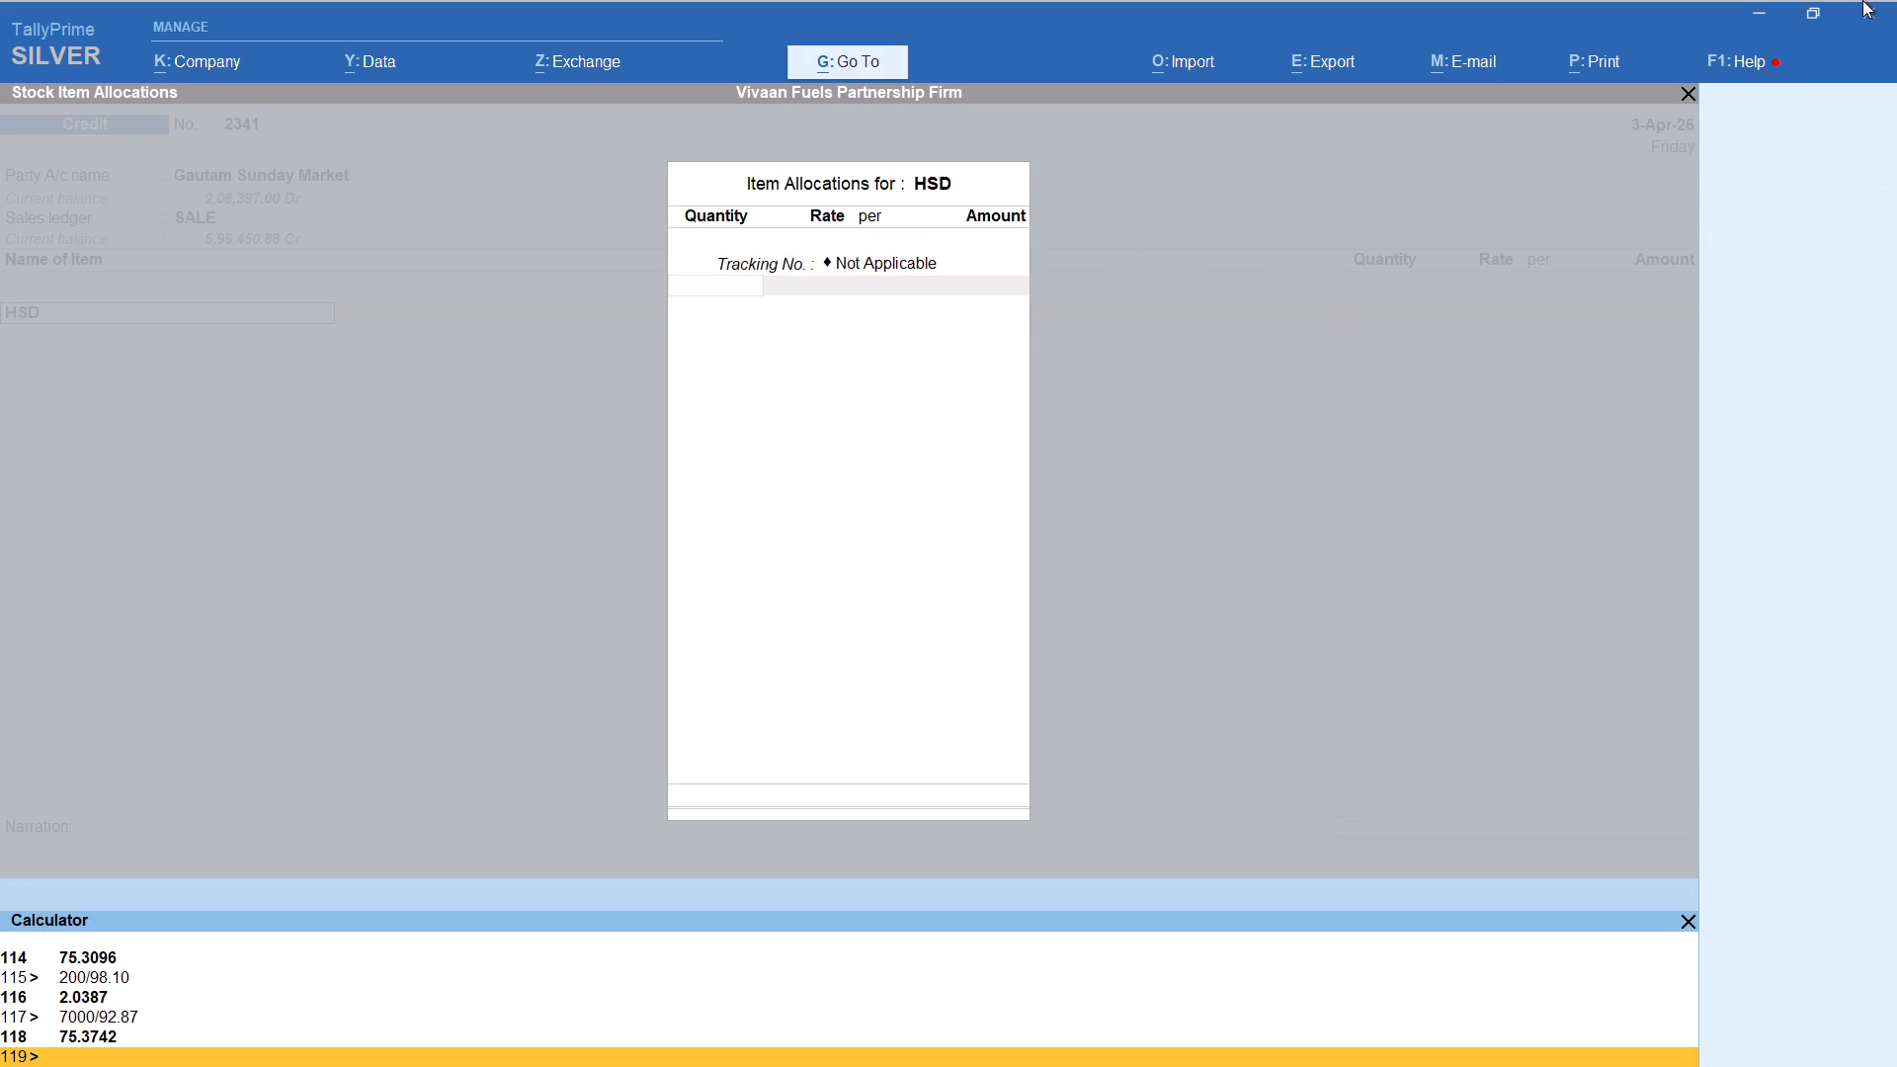
pyautogui.write('2907')
pyautogui.write('/92.87')
pyautogui.press('Return')
pyautogui.press('Return')
pyautogui.press('Return')
pyautogui.press('Return')
pyautogui.press('Return')
pyautogui.press('Return')
pyautogui.press('Return')
# Add the Round Off ledger to Gautam Sunday Market's voucher and save it.
pyautogui.write('rou')
pyautogui.press('Return')
pyautogui.hotkey('ctrl', 'a')
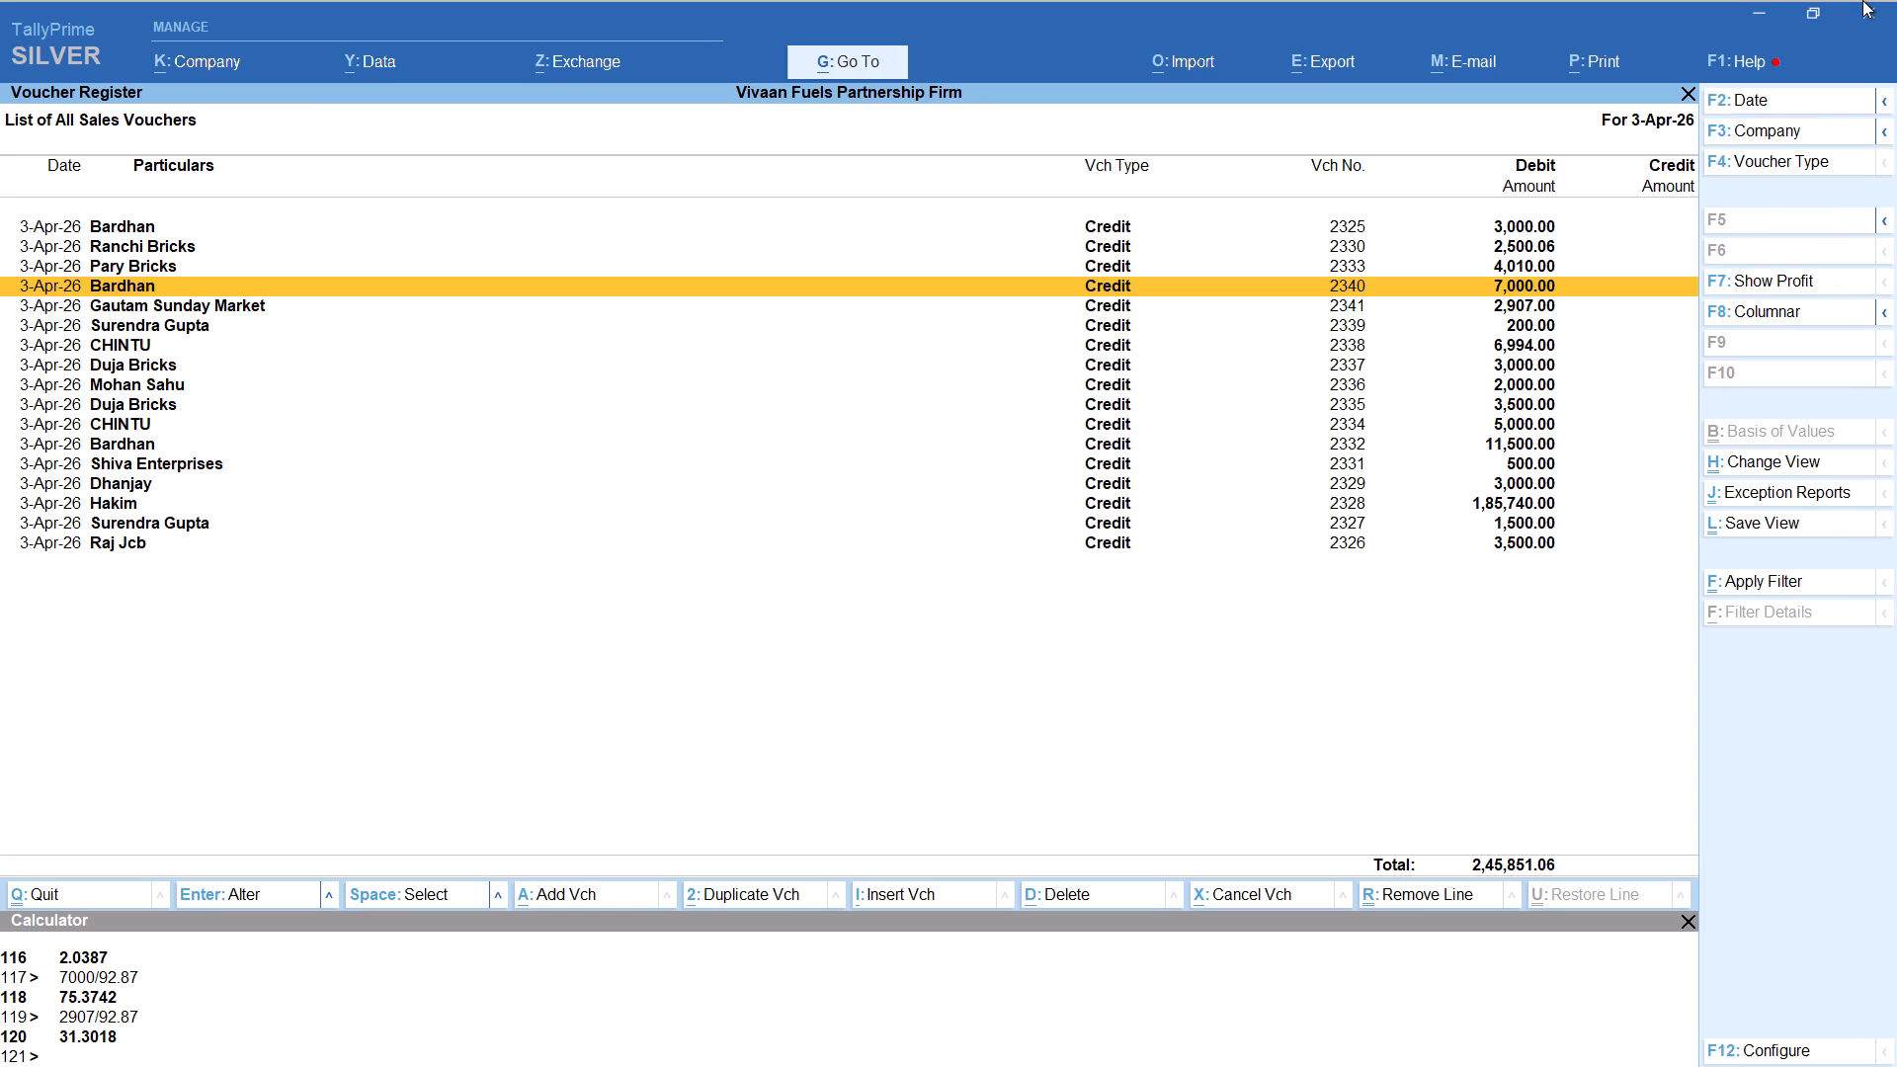
# Start a new Credit sales voucher dated 3-Apr-26 for Mohan as the buyer, with the SALE ledger.
pyautogui.hotkey('alt', 'a')
pyautogui.write('mohn')
pyautogui.press('Return')
pyautogui.press('Return')
pyautogui.press('Return')
pyautogui.press('Return')
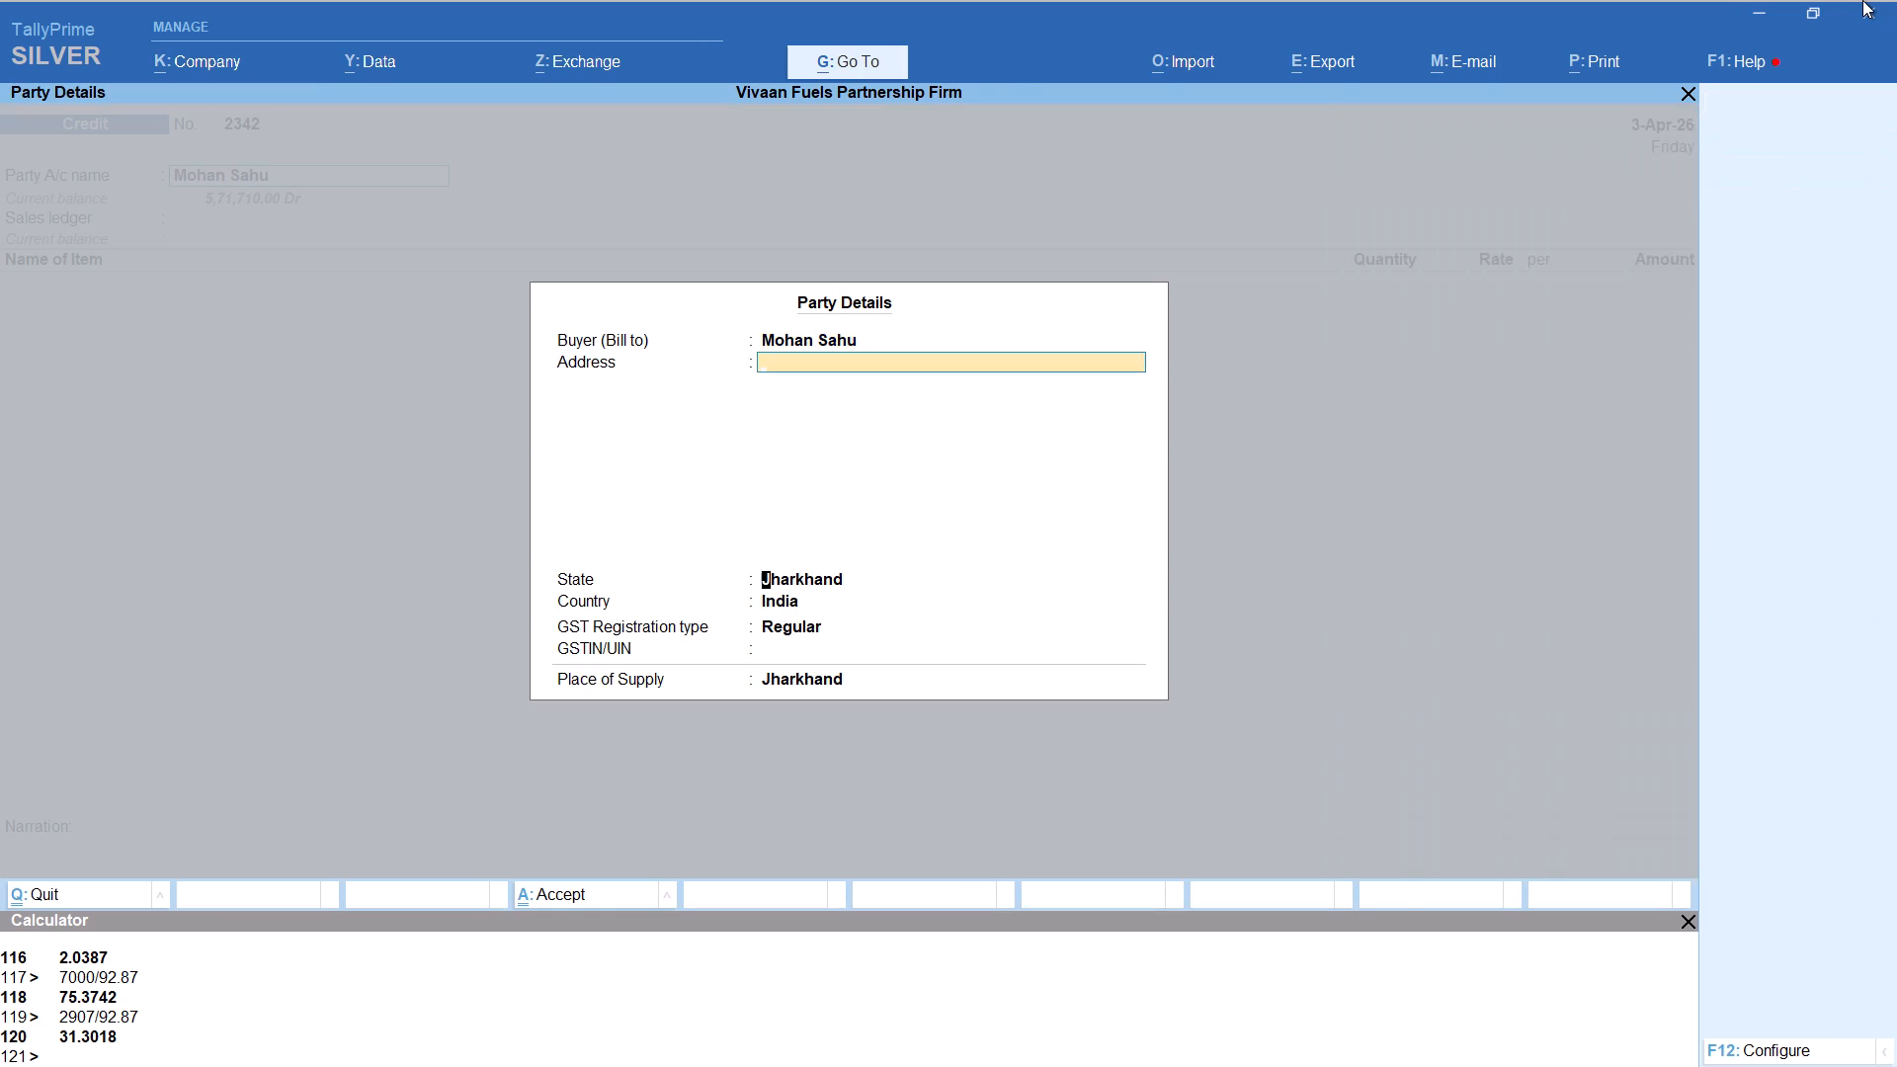
pyautogui.press('Return')
pyautogui.press('Return')
pyautogui.press('Return')
pyautogui.press('Return')
pyautogui.press('Return')
# Allocate MS PERTOL in Mohan's voucher with no tracking number, computing the quantity as 100/98.10 at rate 98.10 per litre.
pyautogui.write('ms')
pyautogui.press('Down')
pyautogui.press('Return')
pyautogui.press('Up')
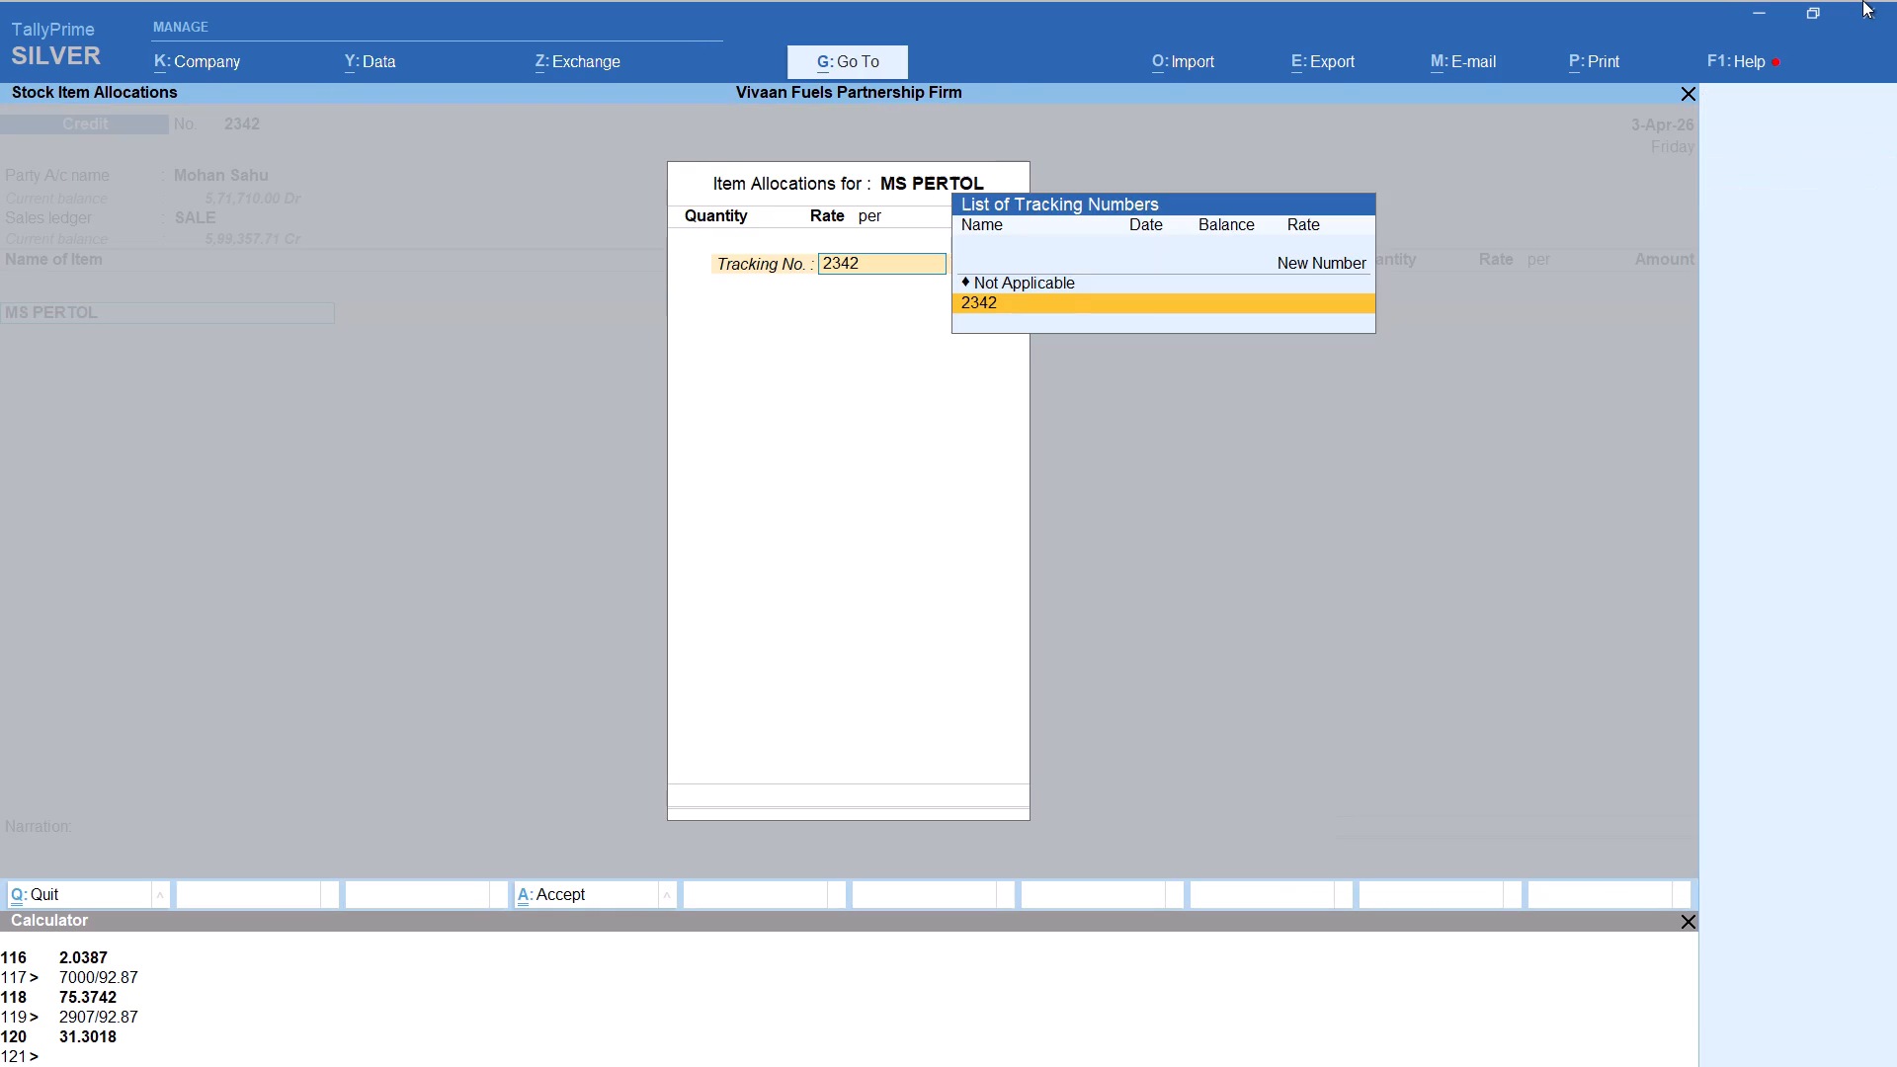
pyautogui.press('Return')
pyautogui.hotkey('alt', 'space')
pyautogui.hotkey('alt', 'c')
pyautogui.write('100/98.10')
pyautogui.press('Return')
pyautogui.press('Return')
pyautogui.press('Return')
pyautogui.press('Return')
pyautogui.press('Return')
pyautogui.press('Return')
pyautogui.press('Return')
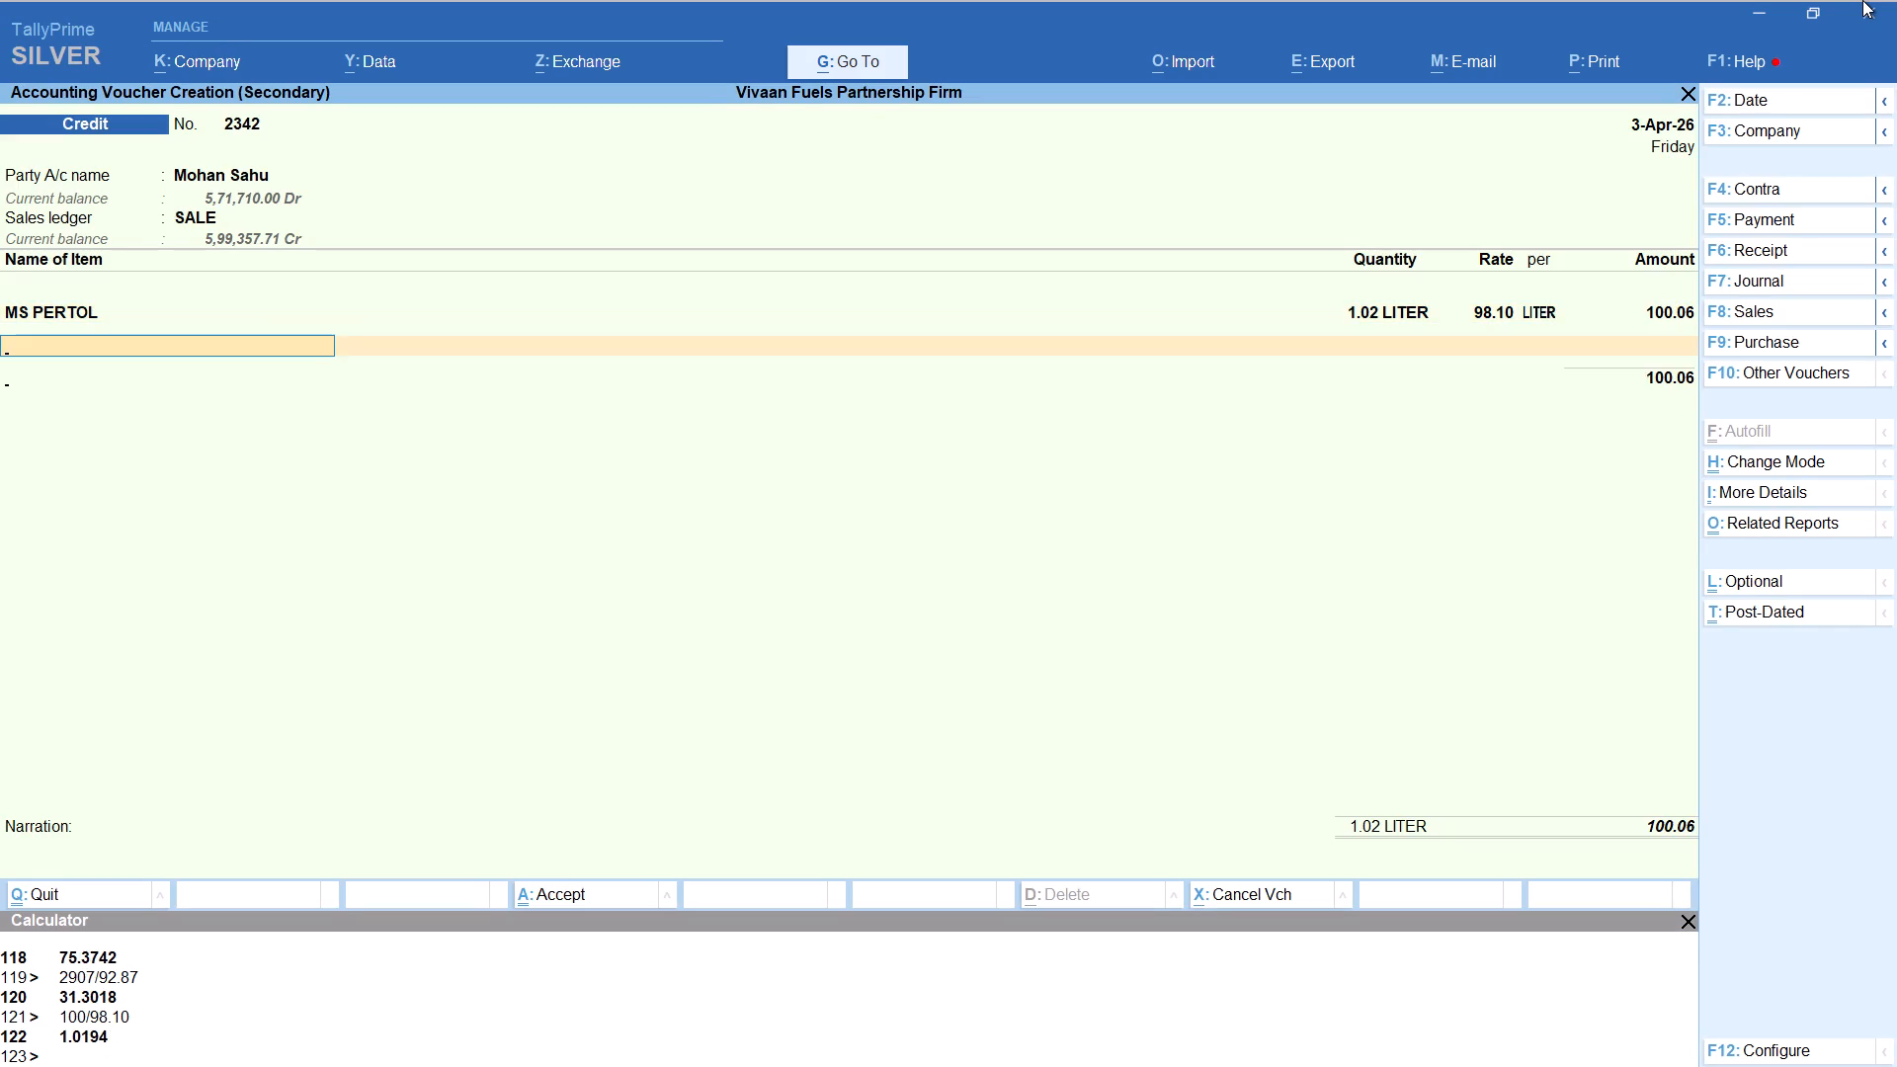
# Add the Round Off ledger to Mohan's petrol voucher and save it.
pyautogui.write('rou')
pyautogui.press('Return')
pyautogui.hotkey('ctrl', 'a')
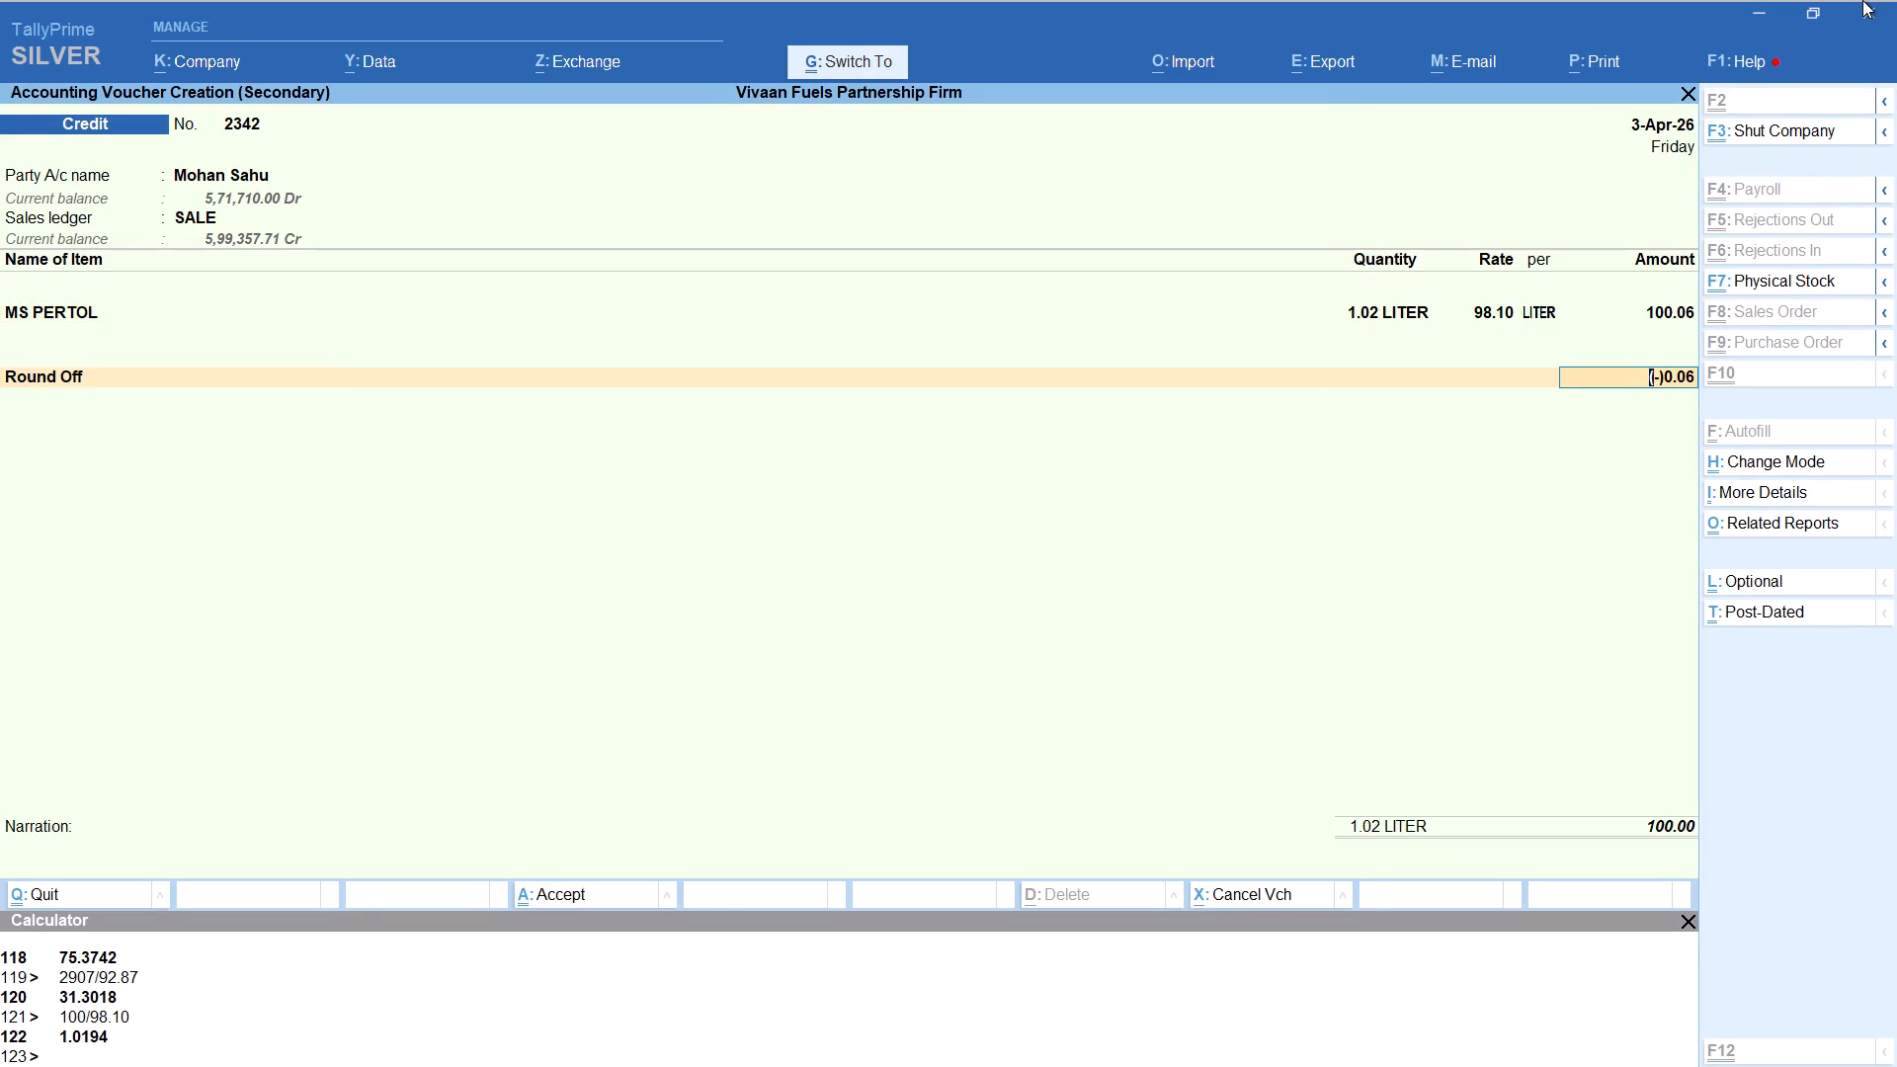
# Start a new Credit sales voucher dated 3-Apr-26 for Ravindra (the non-Jcb account) as the buyer, with the SALE ledger.
pyautogui.hotkey('alt', 'a')
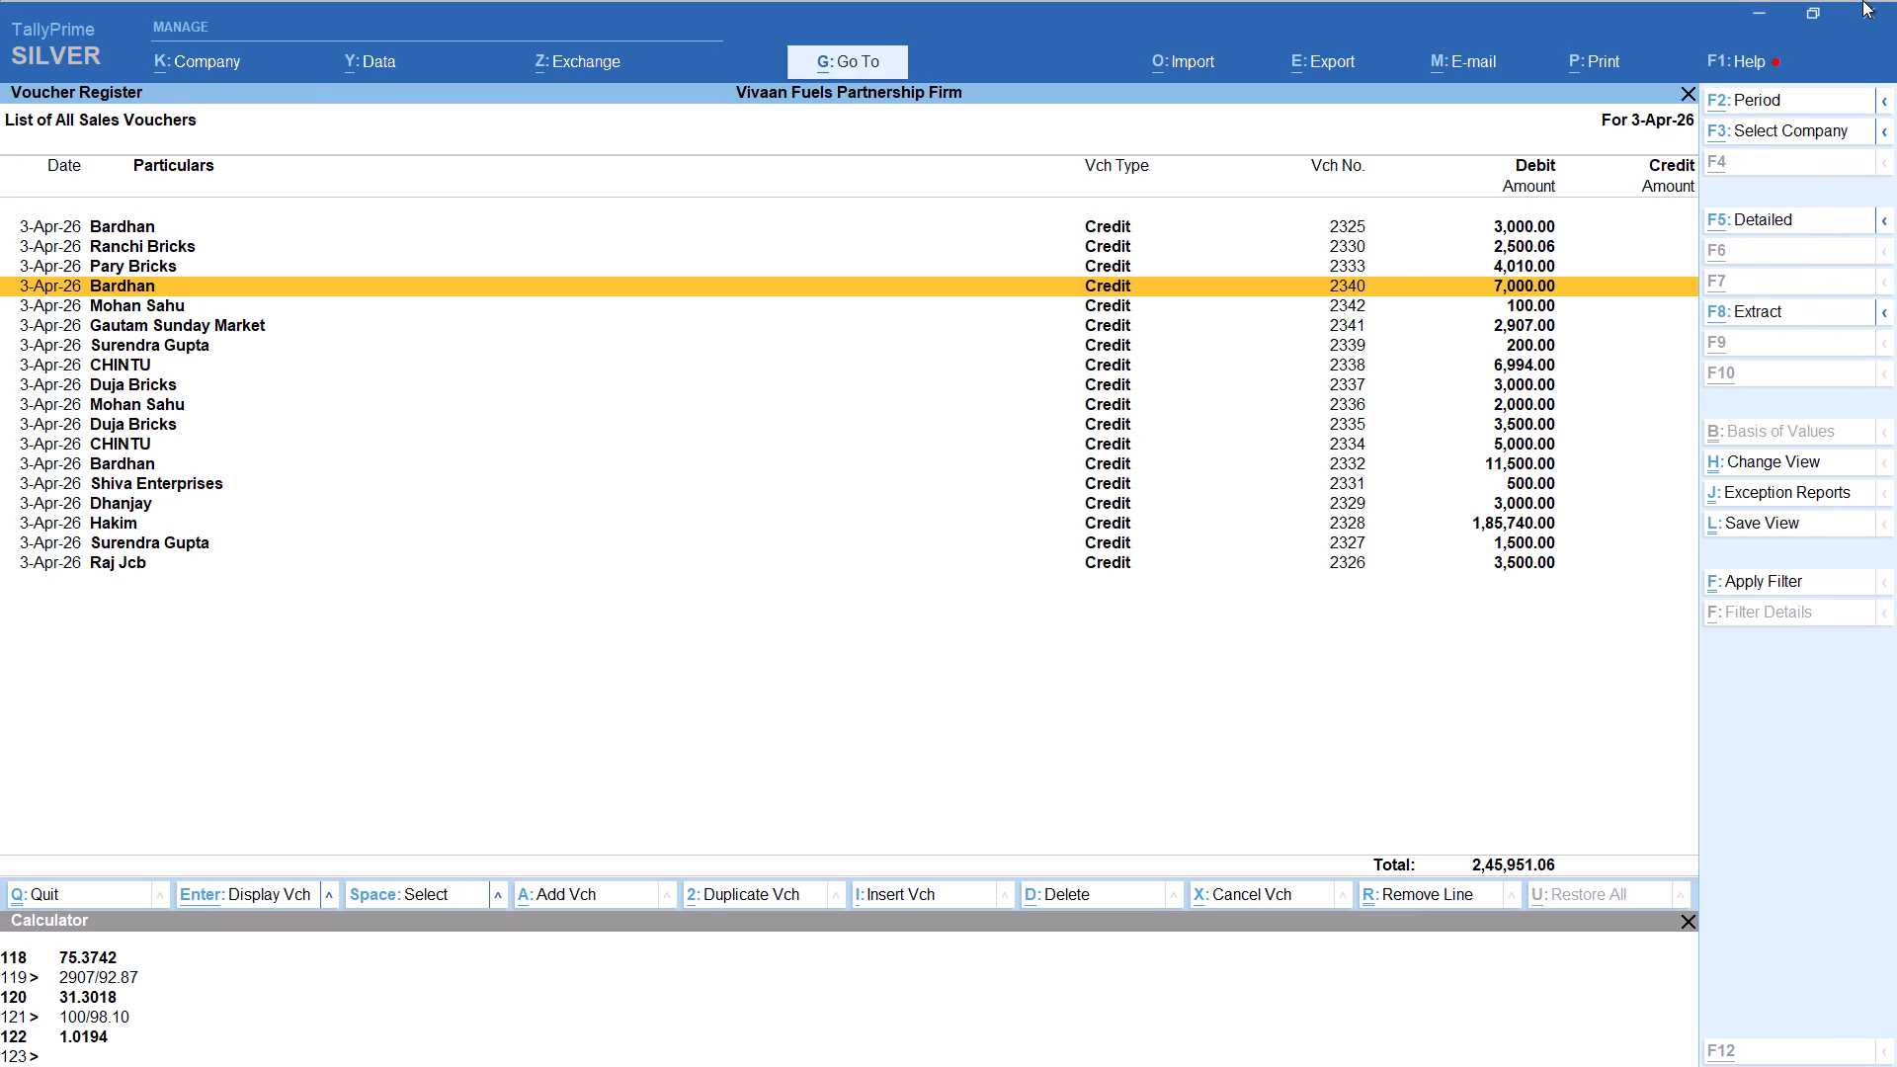
pyautogui.write('ravin')
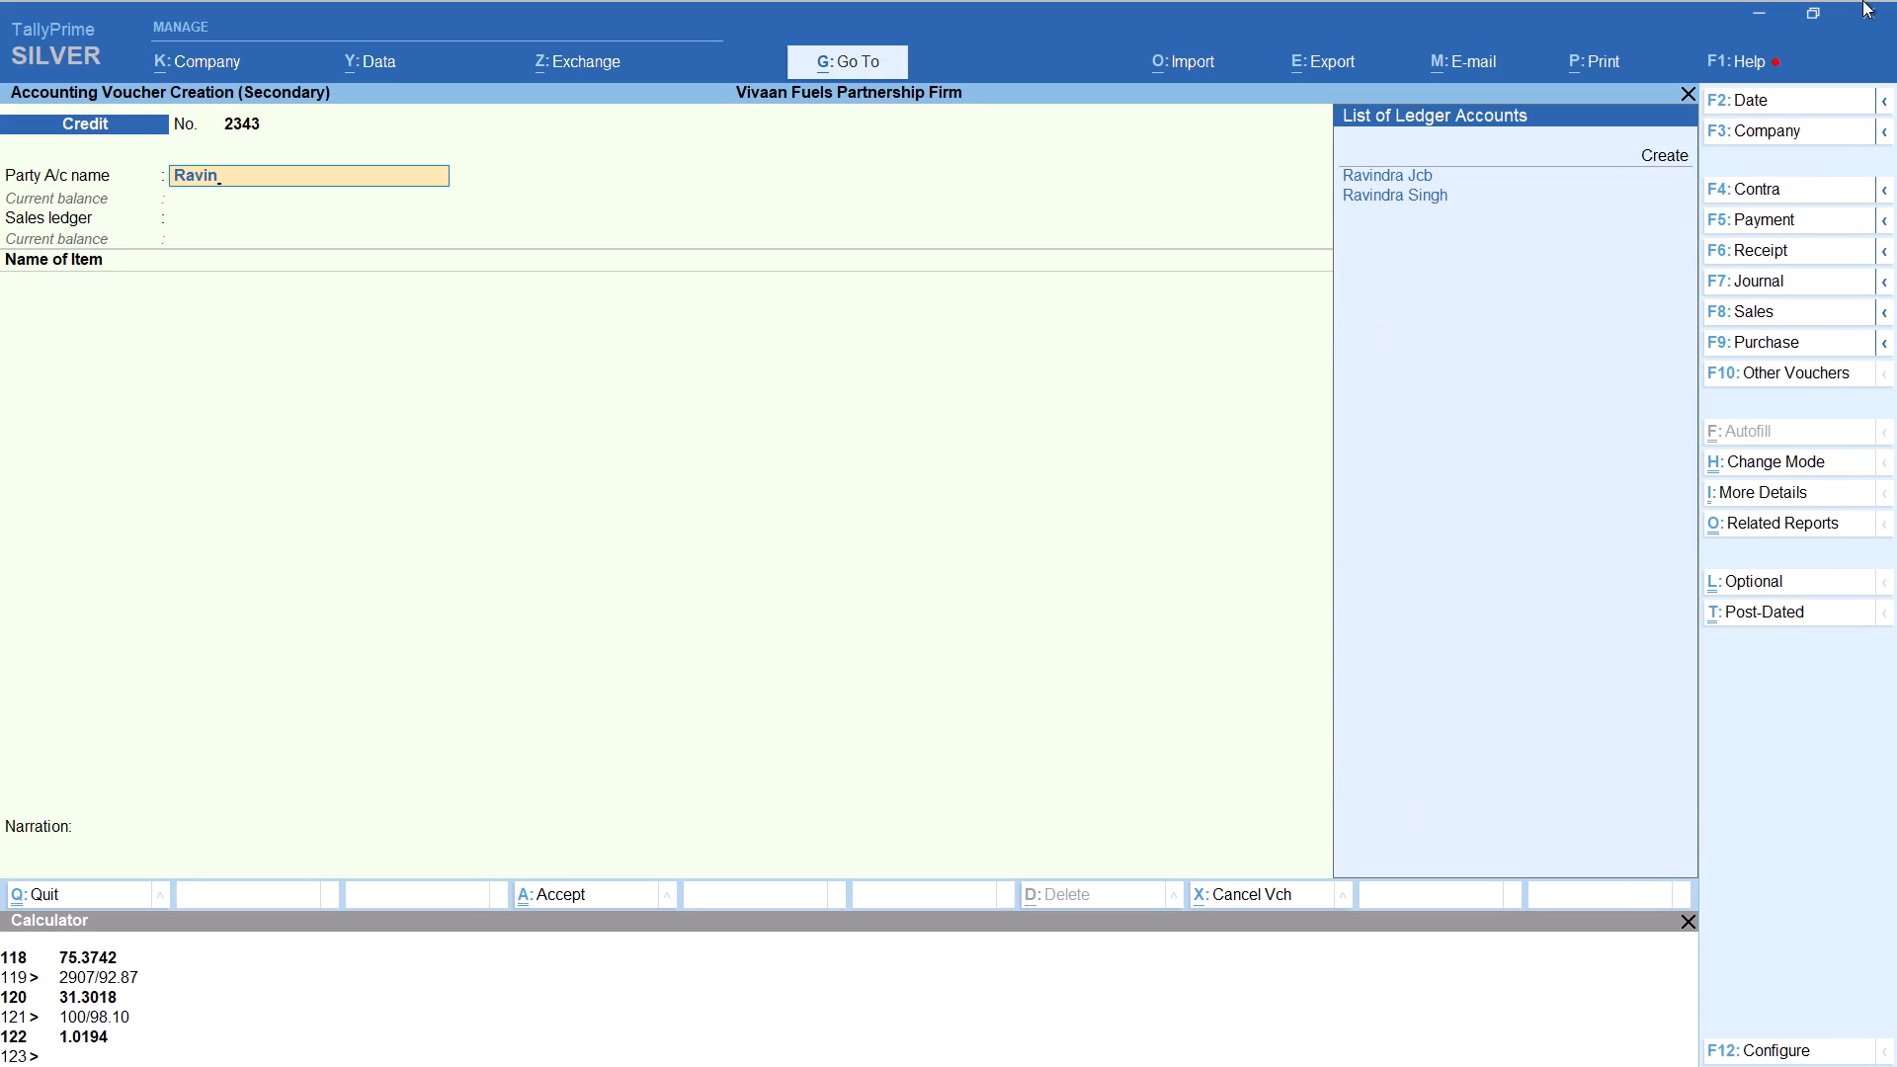
pyautogui.press('Down')
pyautogui.press('Down')
pyautogui.press('Return')
pyautogui.press('Return')
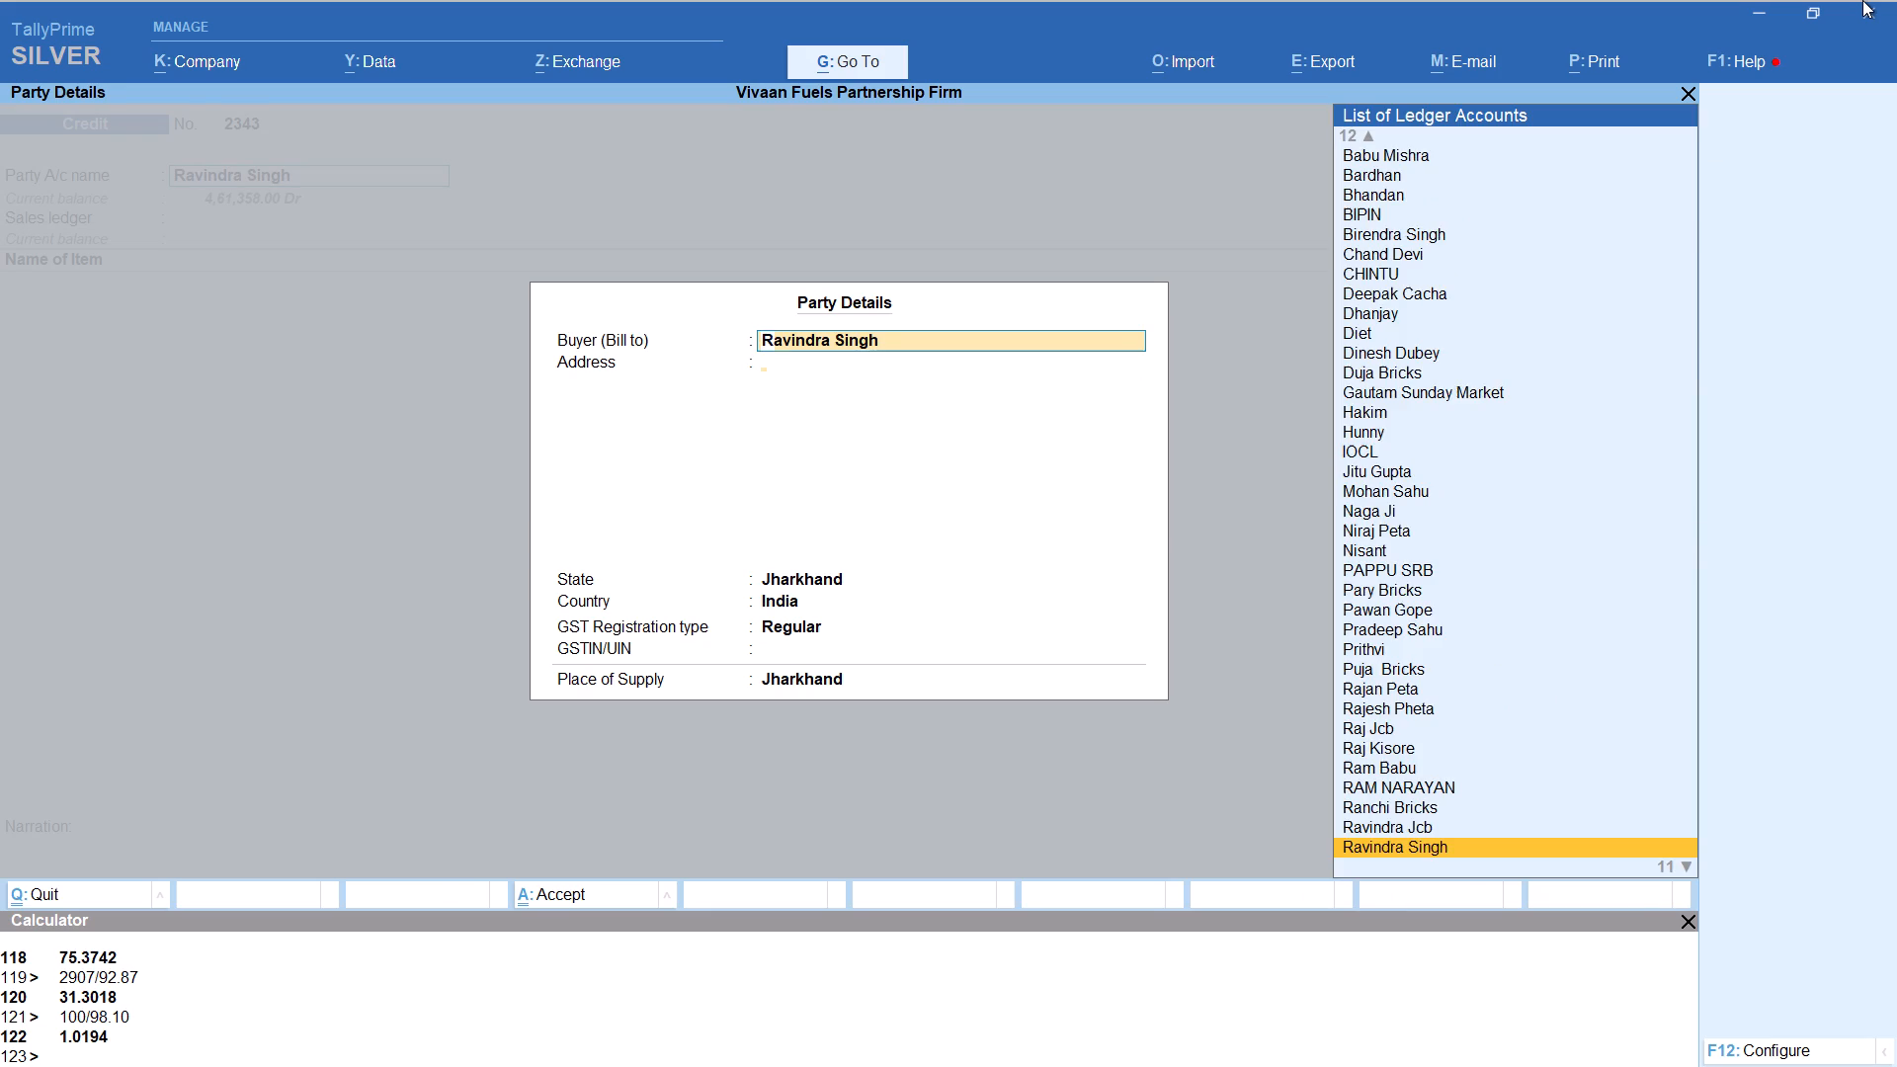
pyautogui.press('Return')
pyautogui.press('Return')
pyautogui.press('Return')
pyautogui.press('Return')
pyautogui.press('Return')
pyautogui.press('Return')
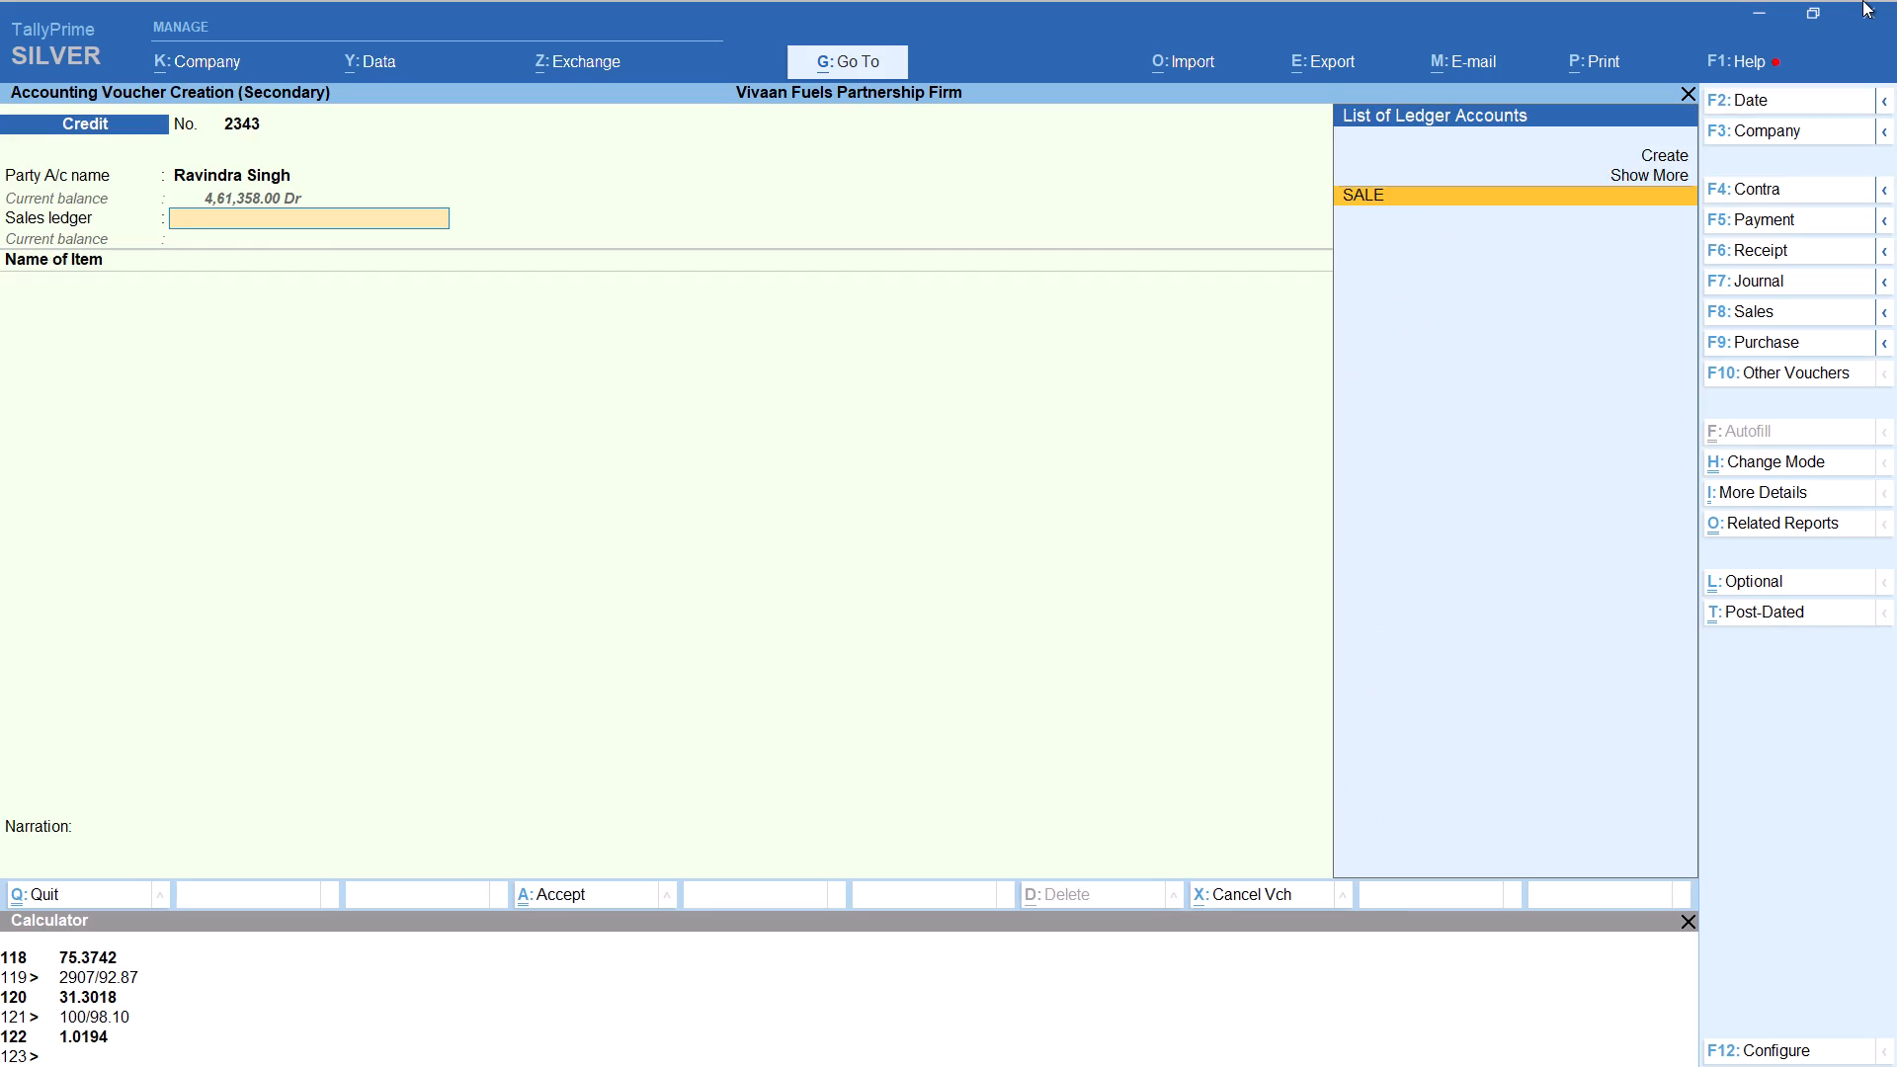
# Allocate HSD in Ravindra's voucher with no tracking number, computing the quantity as 3845/92.87 at rate 92.87 per litre.
pyautogui.write('hs')
pyautogui.press('Return')
pyautogui.press('Up')
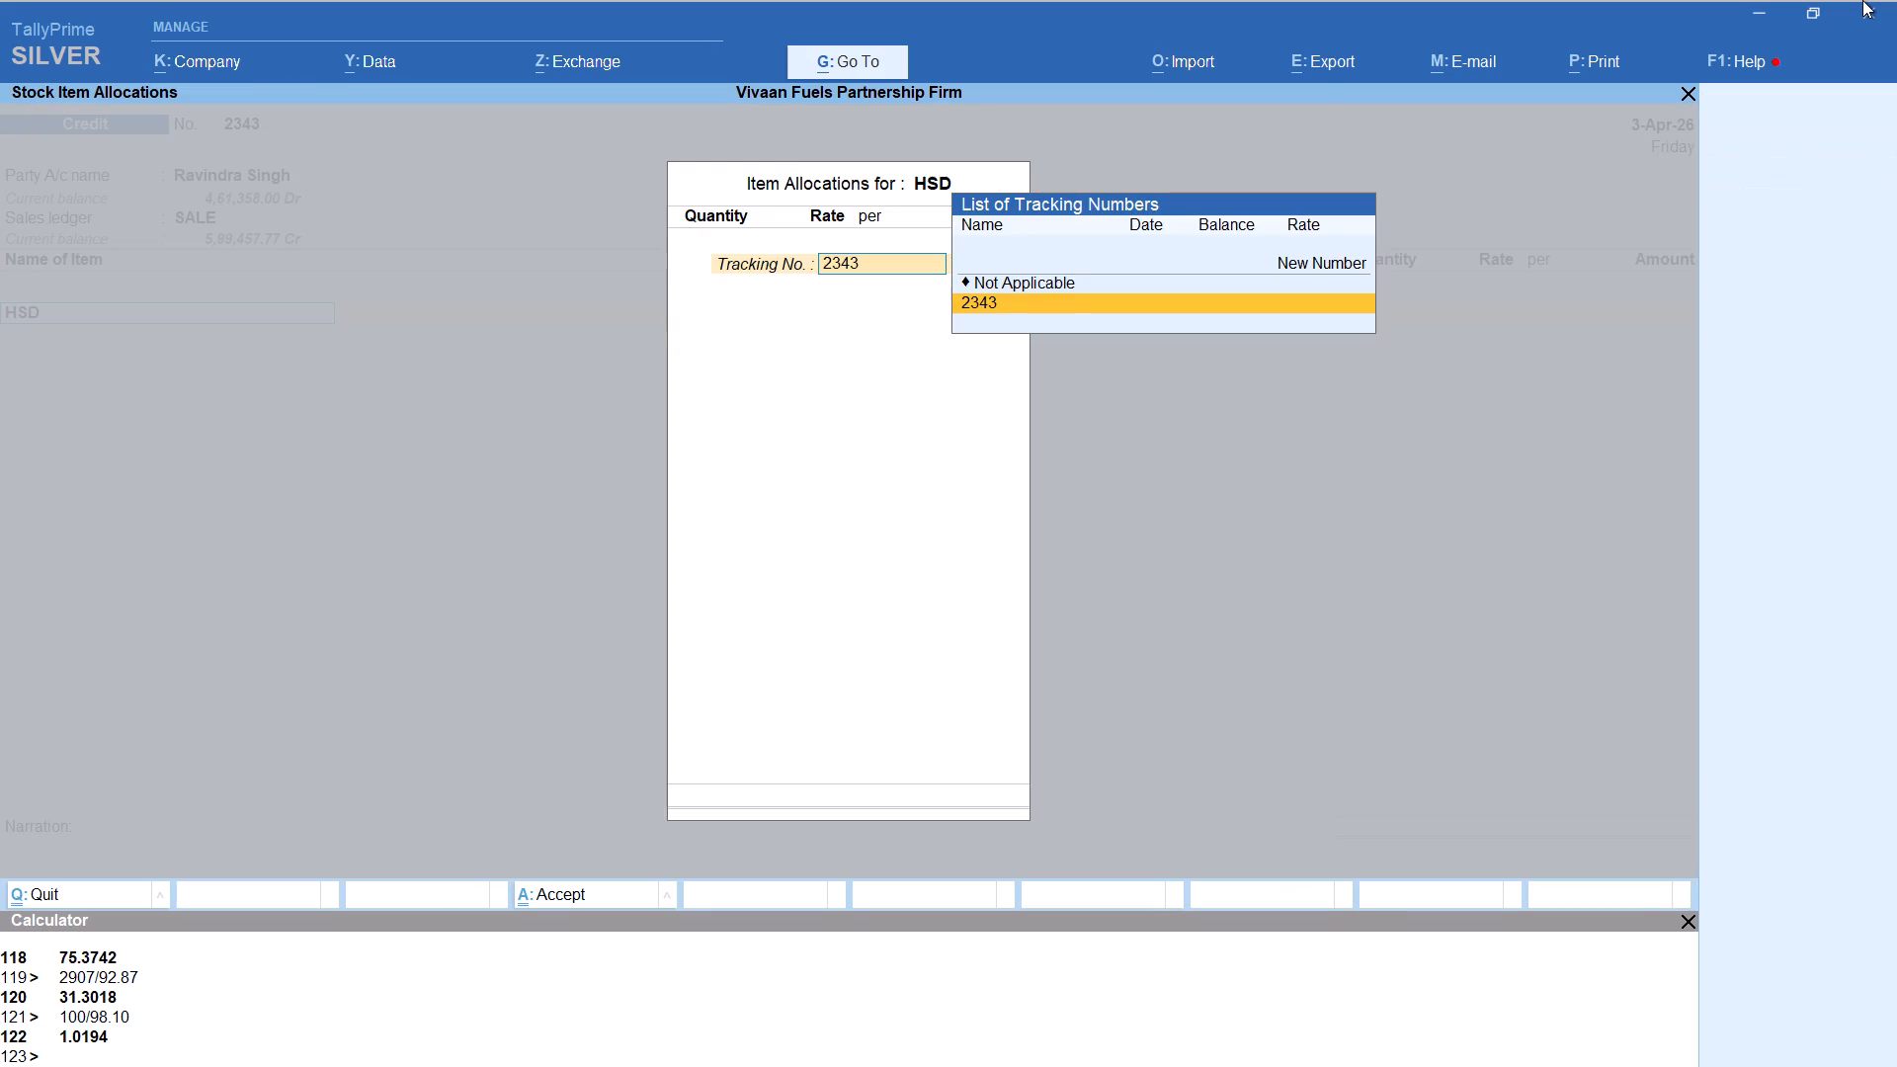
pyautogui.press('Return')
pyautogui.hotkey('alt', 'c')
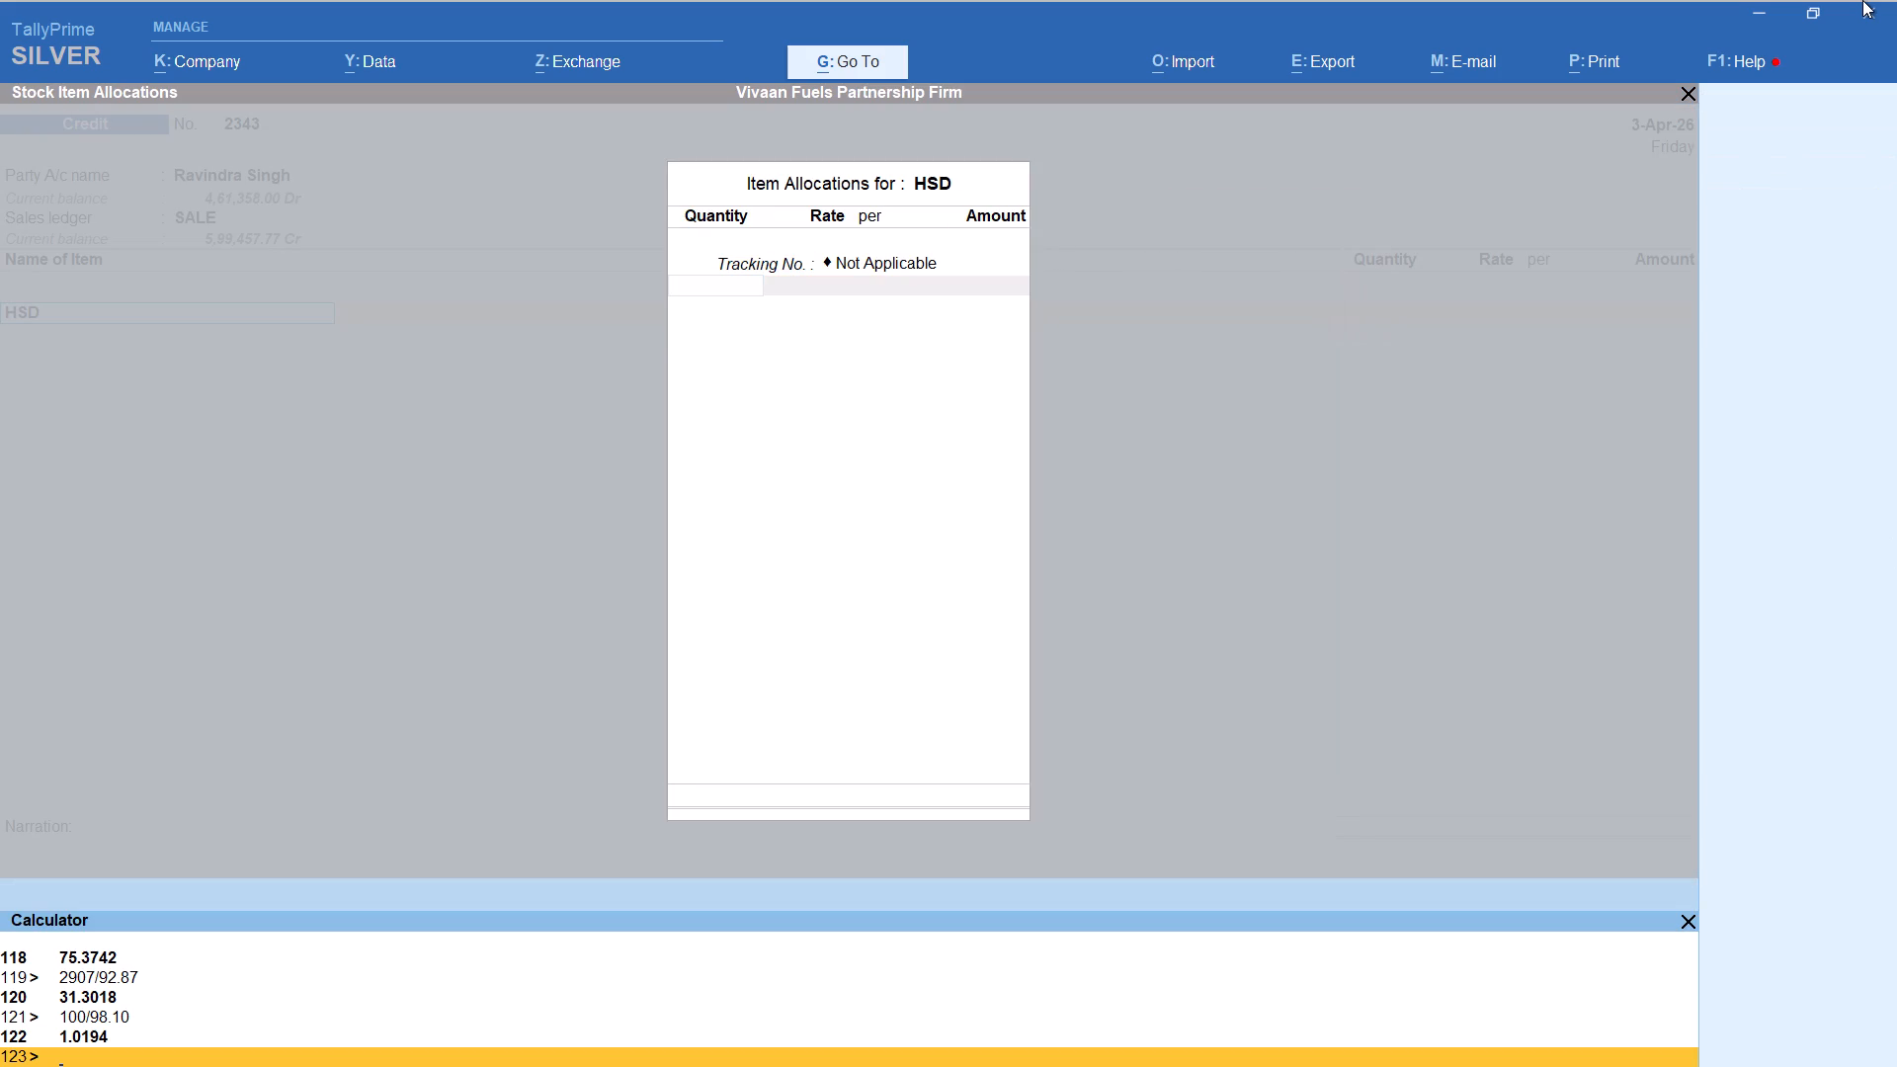
pyautogui.write('3845')
pyautogui.write('/92.87')
pyautogui.press('Return')
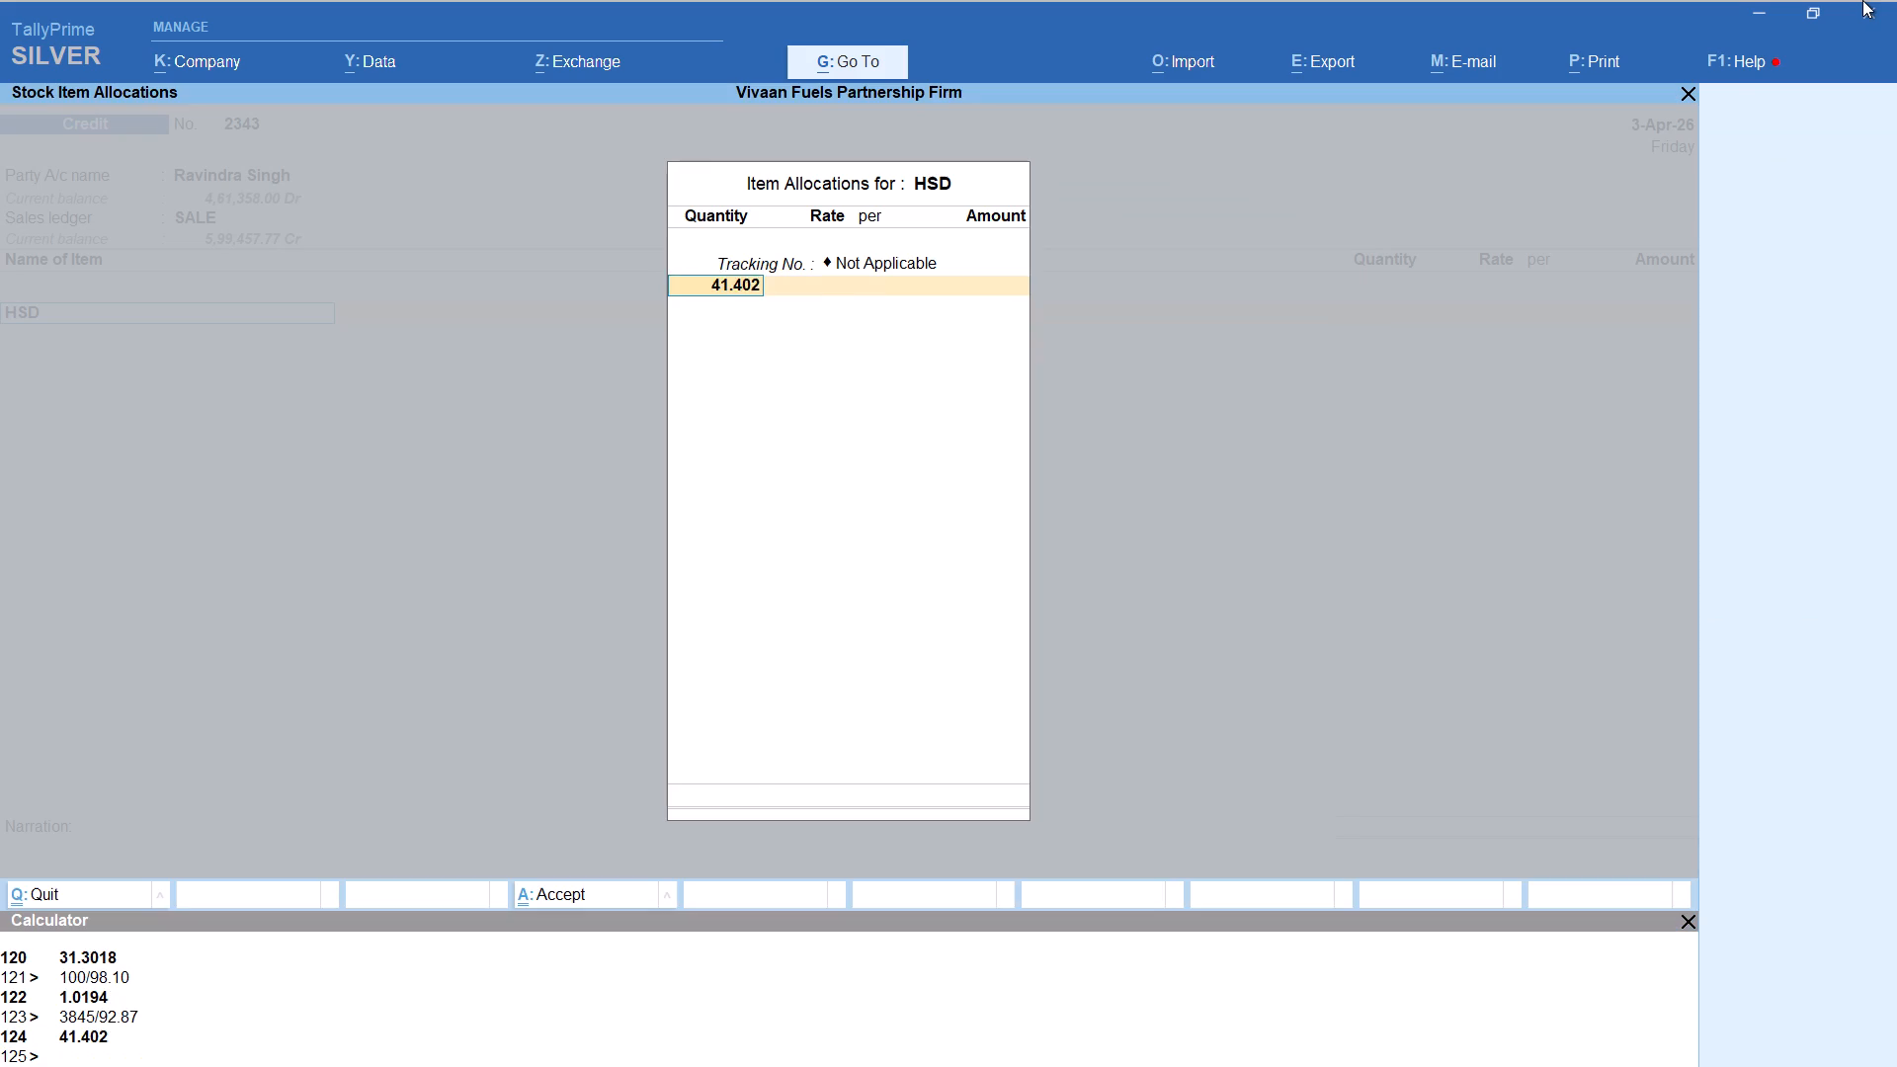
pyautogui.press('Return')
pyautogui.press('Return')
pyautogui.press('Return')
pyautogui.press('Return')
pyautogui.press('Return')
pyautogui.press('Return')
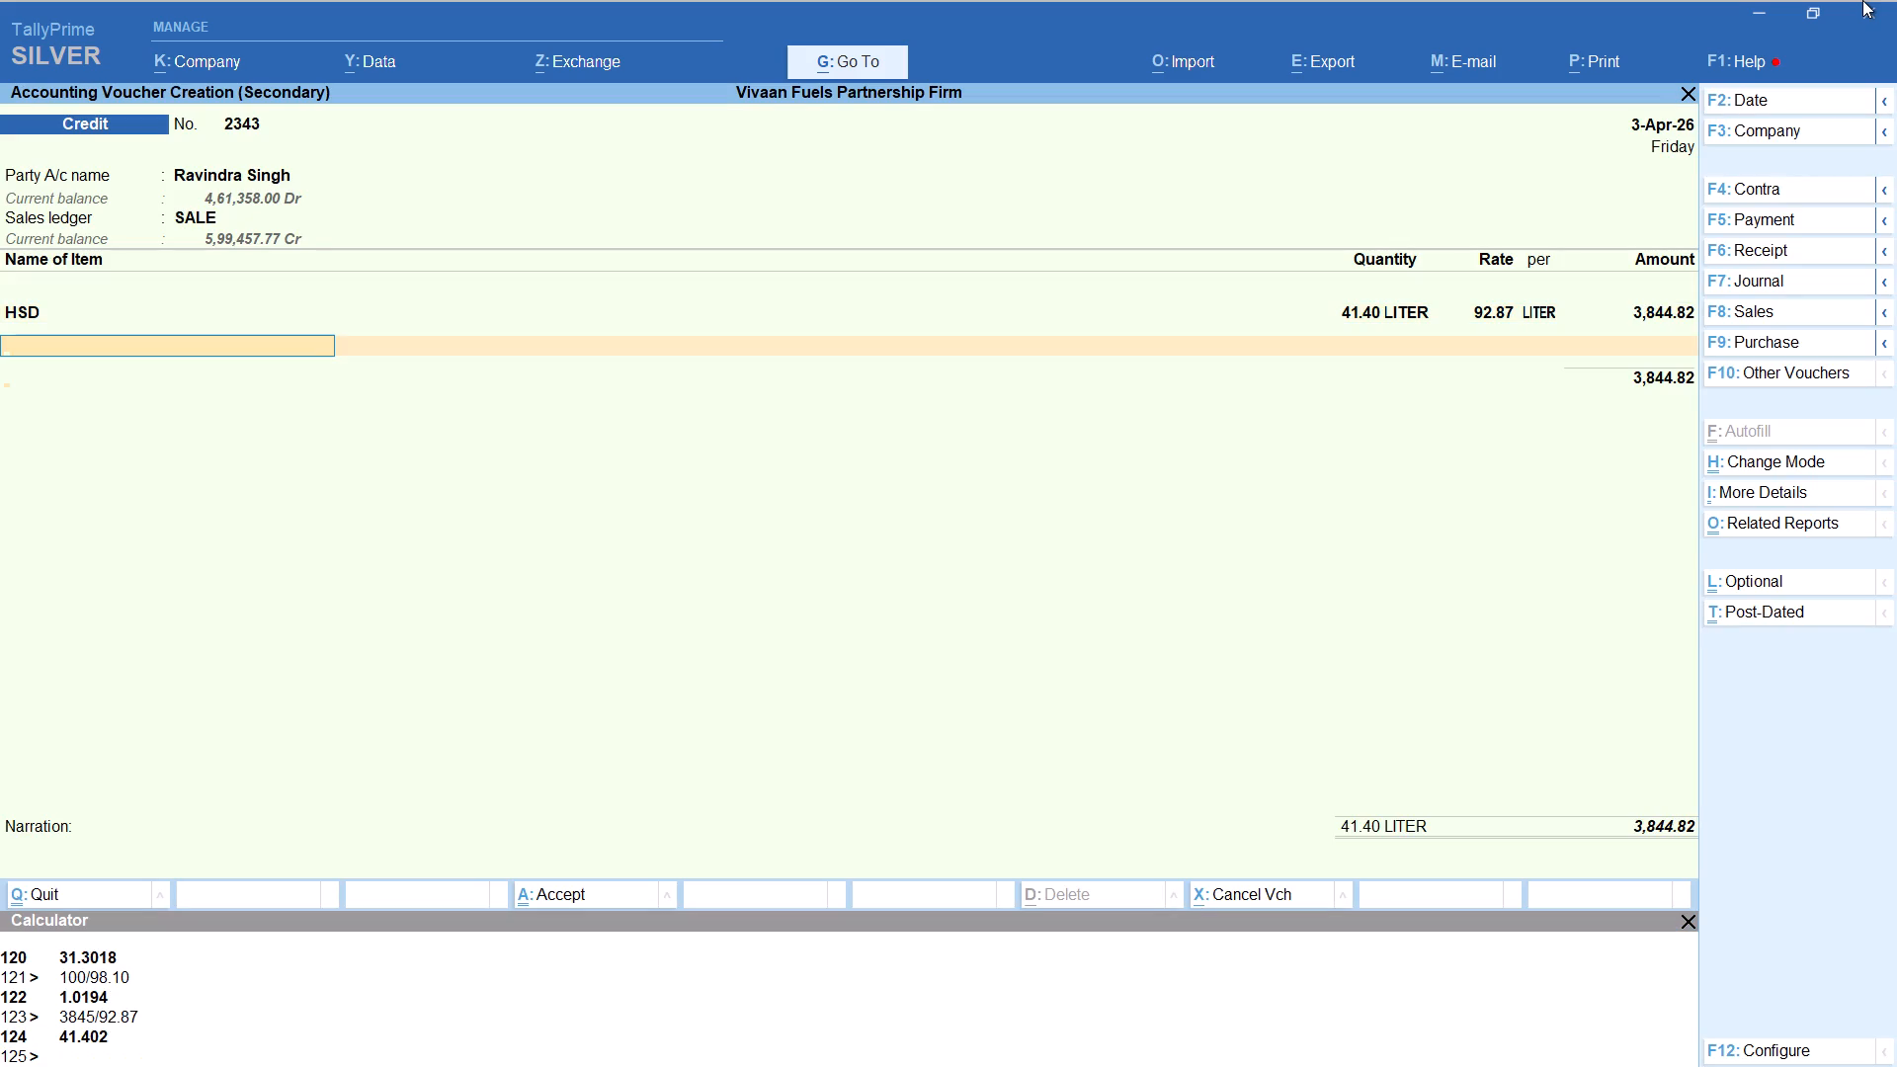
# Add the Round Off ledger to Ravindra's voucher and save it.
pyautogui.write('rou')
pyautogui.press('Return')
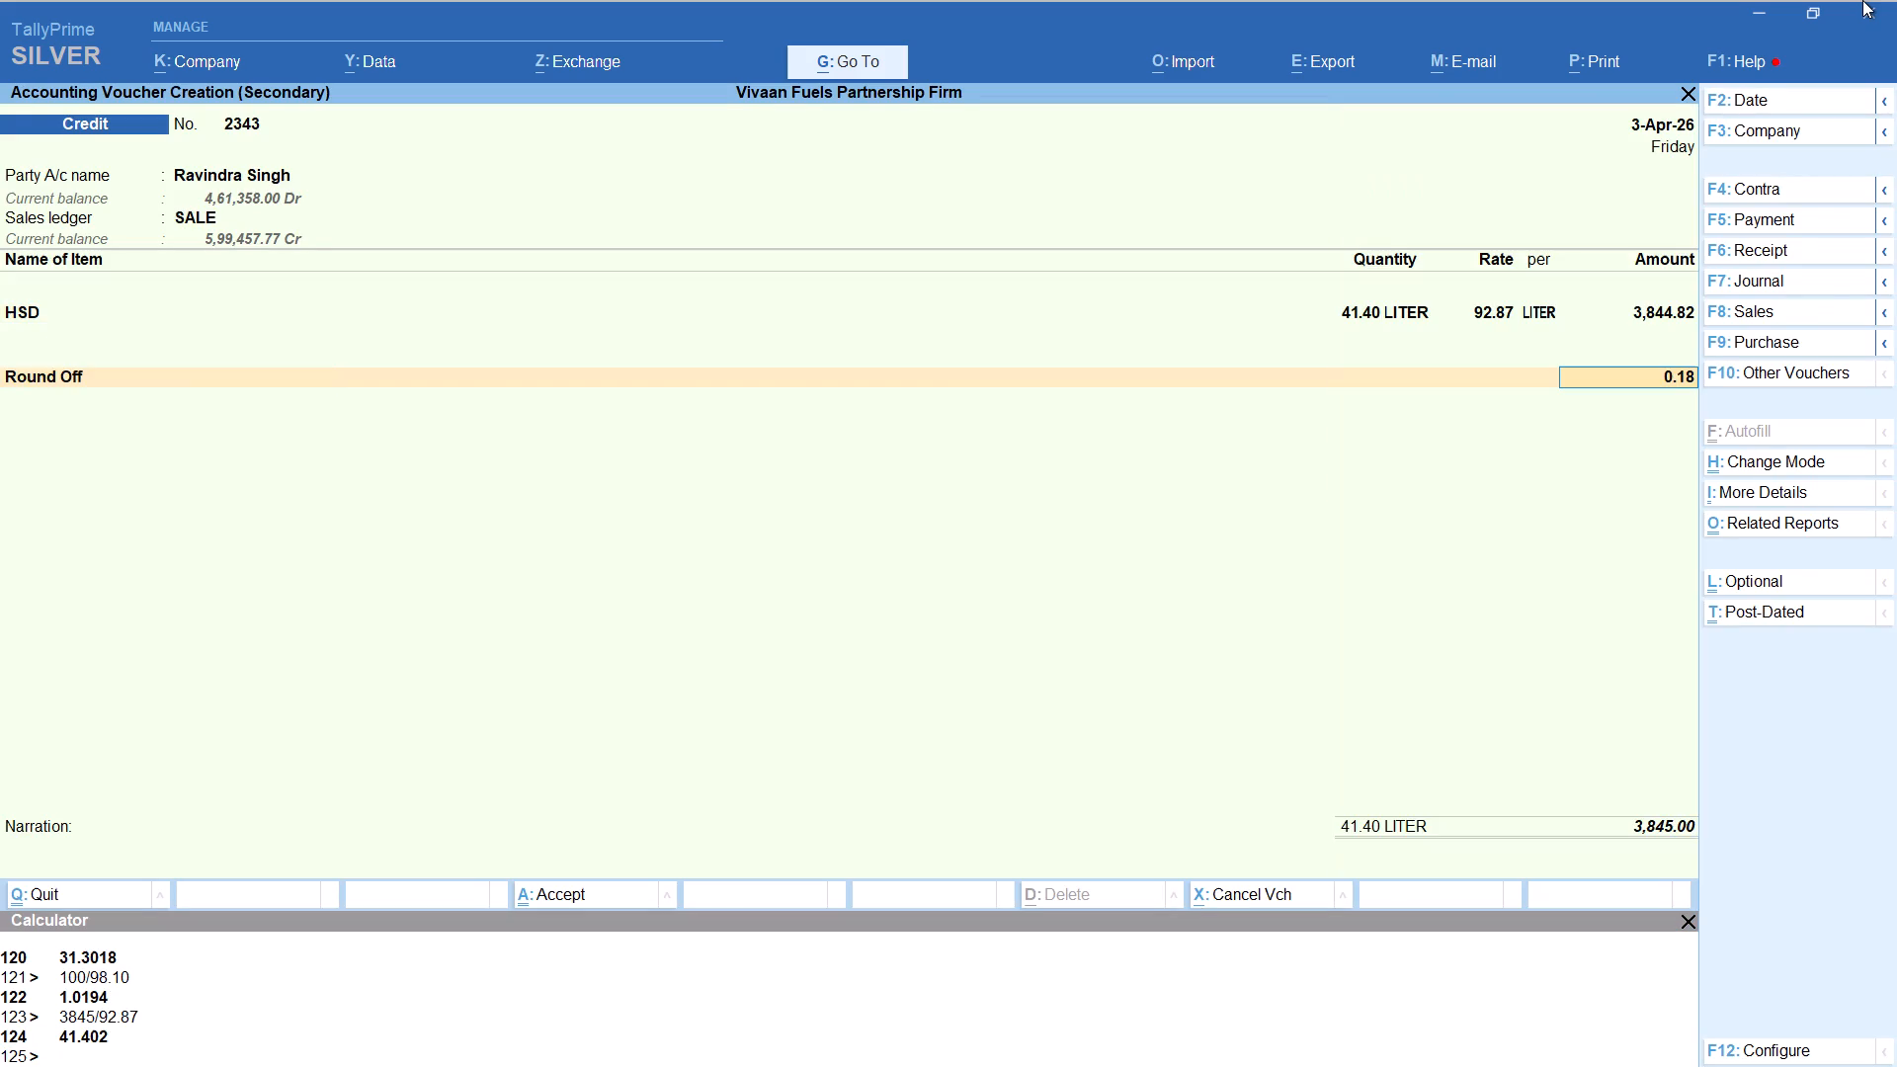
pyautogui.hotkey('ctrl', 'a')
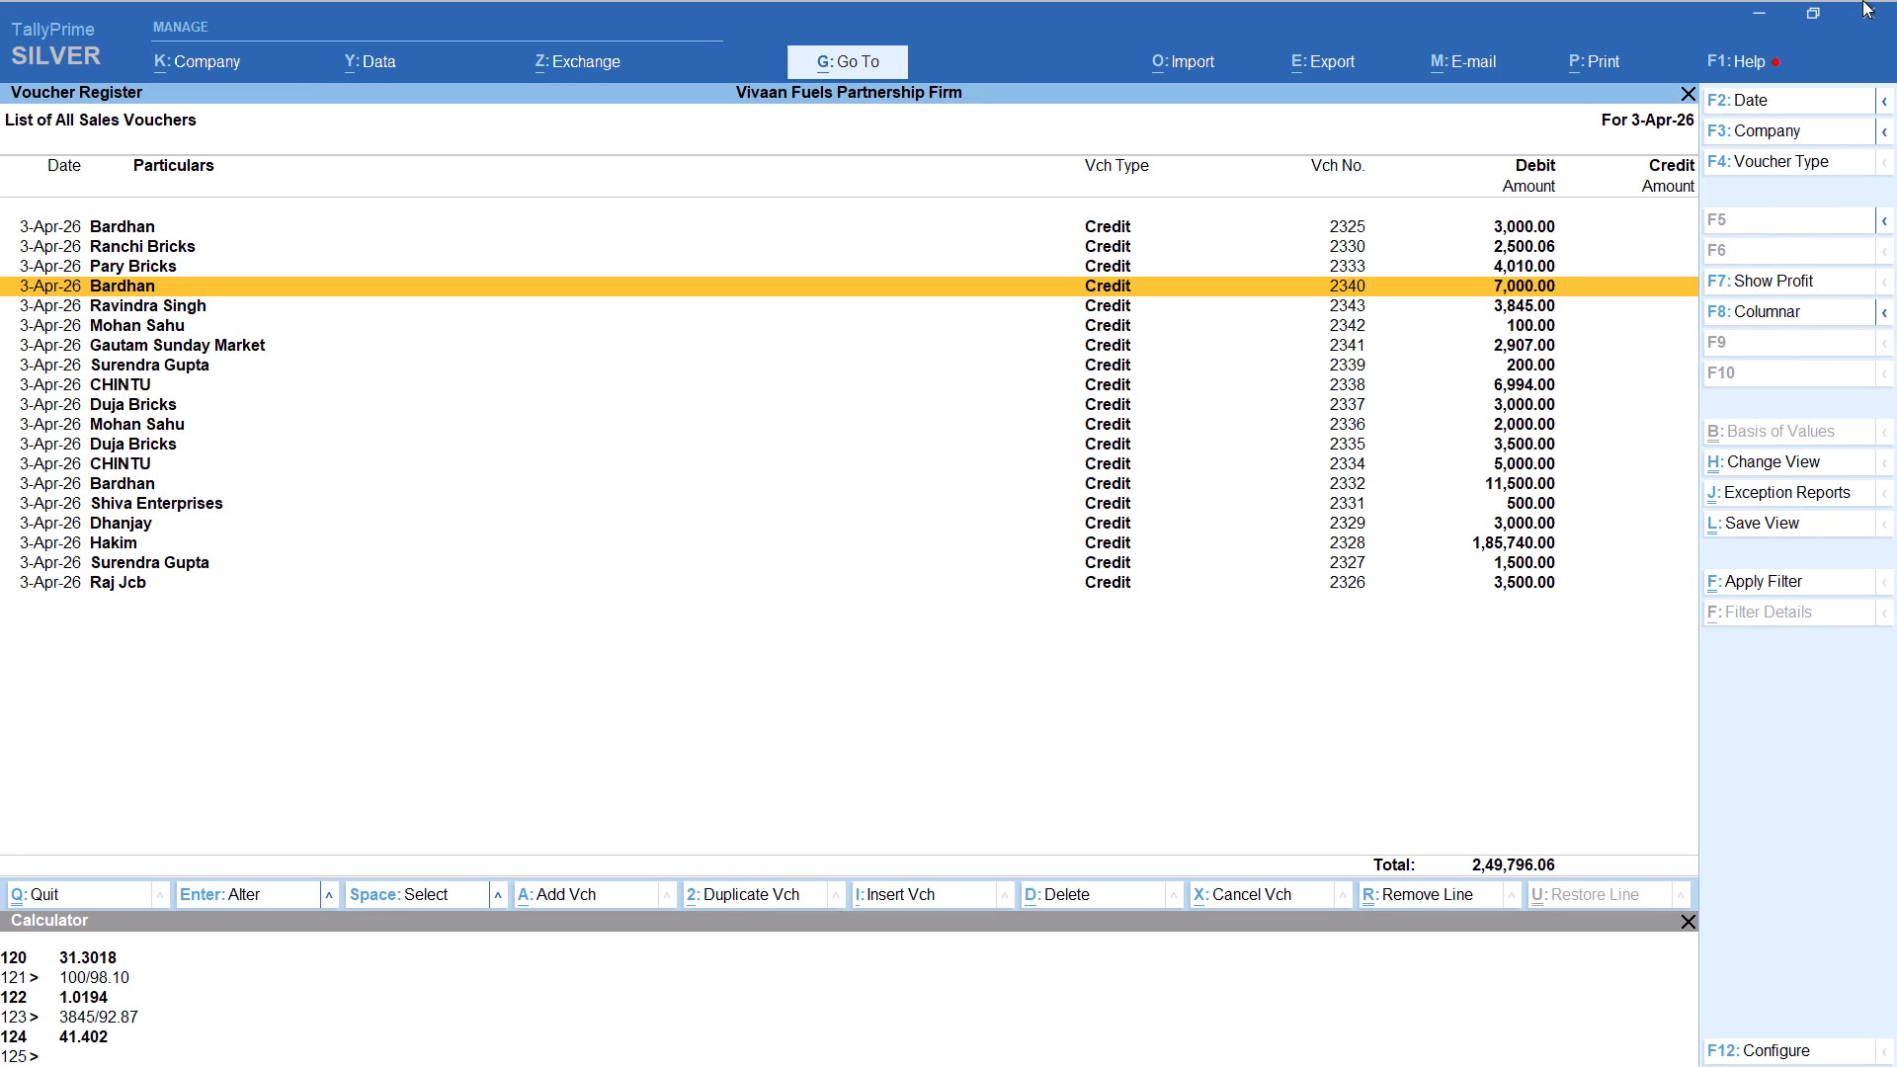
# Start a new Credit sales voucher dated 3-Apr-26 for Santosh as the buyer, with the SALE ledger.
pyautogui.hotkey('alt', 'a')
pyautogui.write('sant')
pyautogui.press('Return')
pyautogui.press('Return')
pyautogui.press('Return')
pyautogui.press('Return')
pyautogui.press('Return')
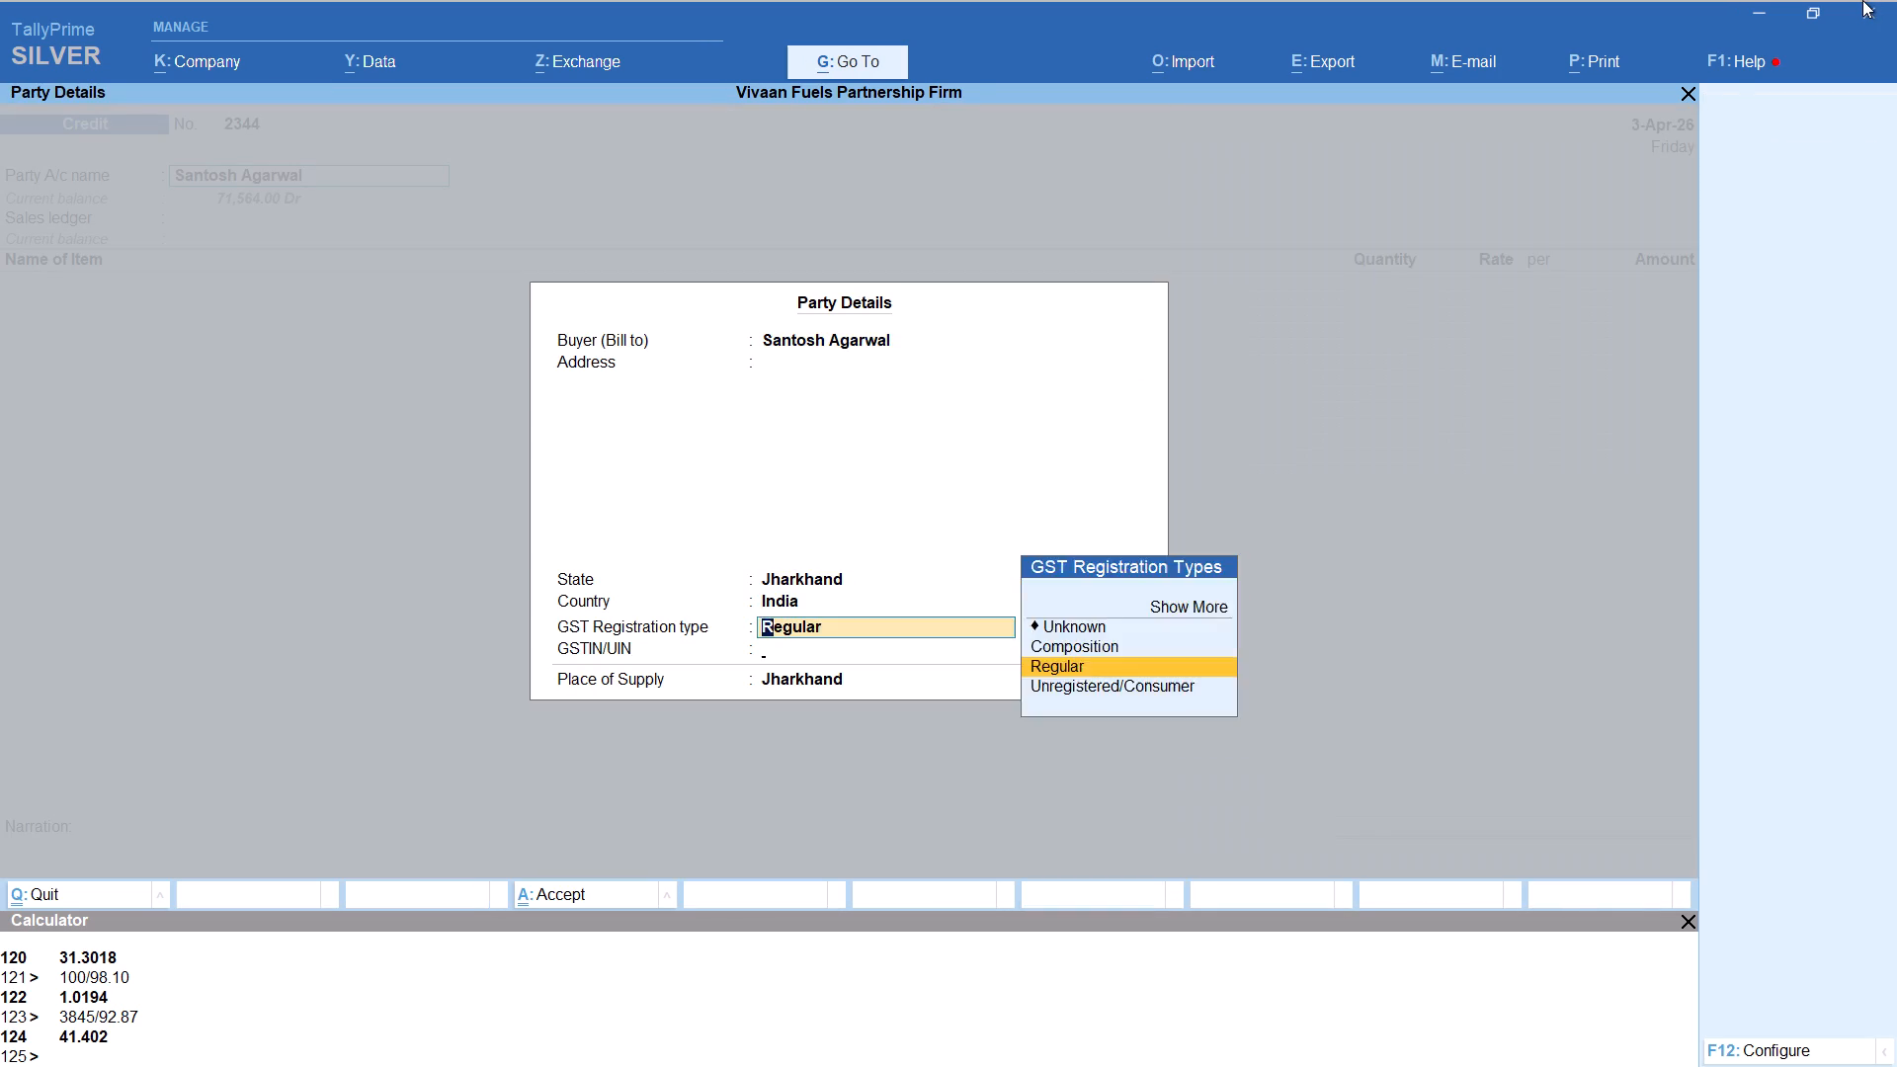
pyautogui.press('Return')
pyautogui.press('Return')
pyautogui.press('Return')
# Allocate HSD in Santosh's voucher with no tracking number, computing the quantity as 39005/92.87 at rate 92.87 per litre.
pyautogui.write('hs')
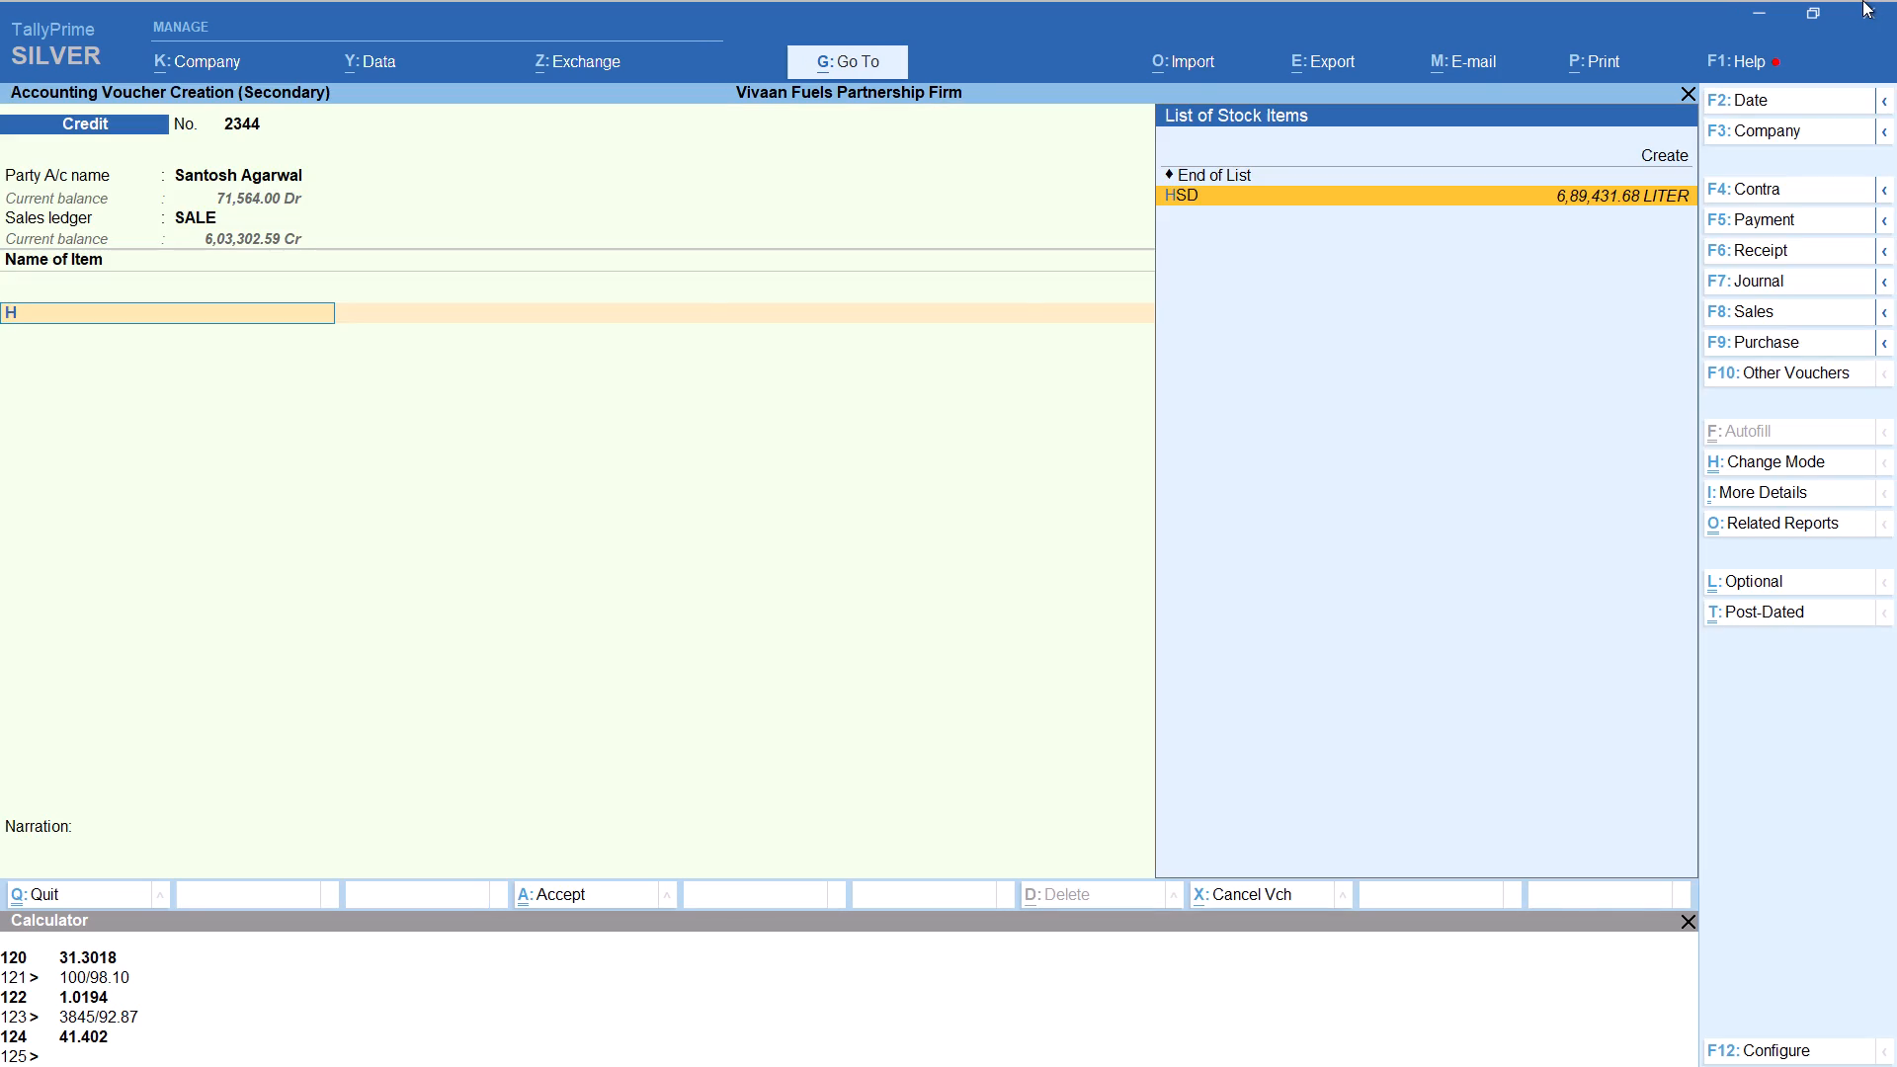
pyautogui.press('Return')
pyautogui.press('Up')
pyautogui.press('Return')
pyautogui.hotkey('alt', 'c')
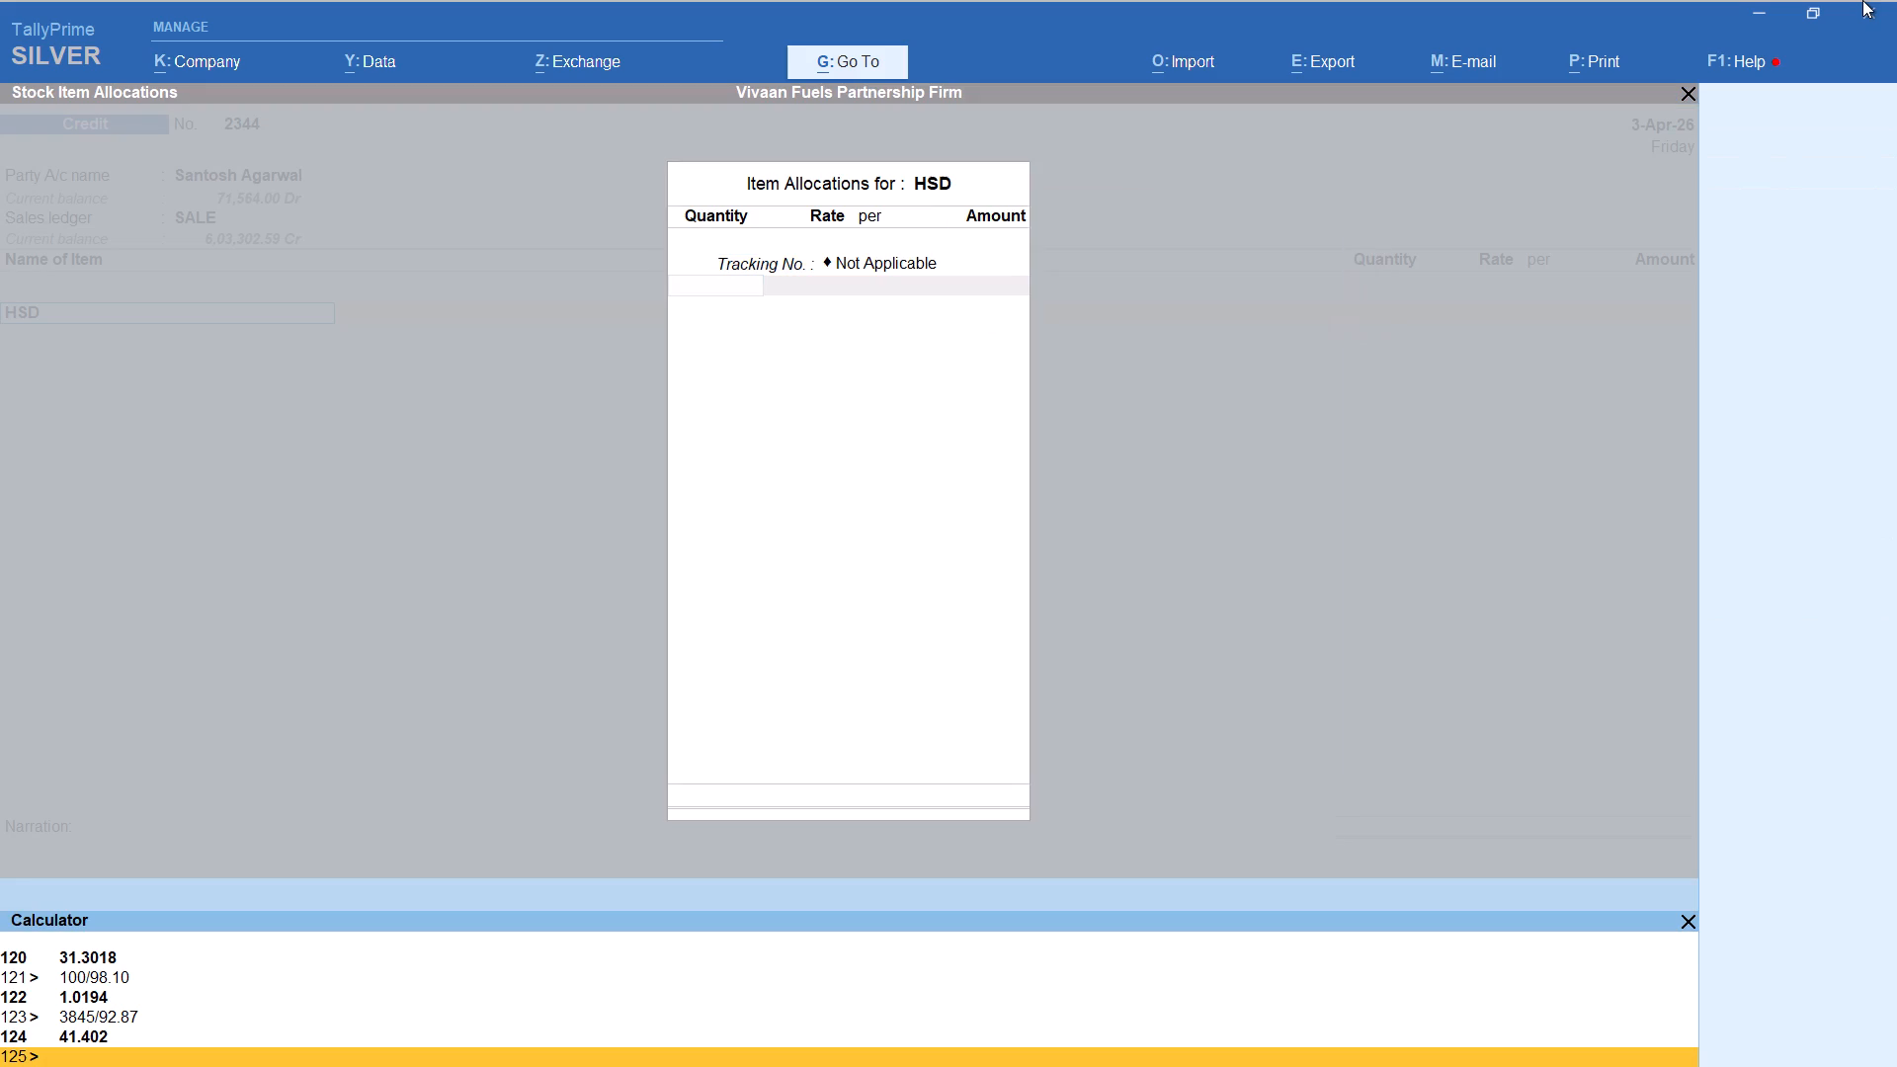
pyautogui.write('39')
pyautogui.write('005/92.87')
pyautogui.press('Return')
pyautogui.press('Return')
pyautogui.press('Return')
pyautogui.press('Return')
pyautogui.press('Return')
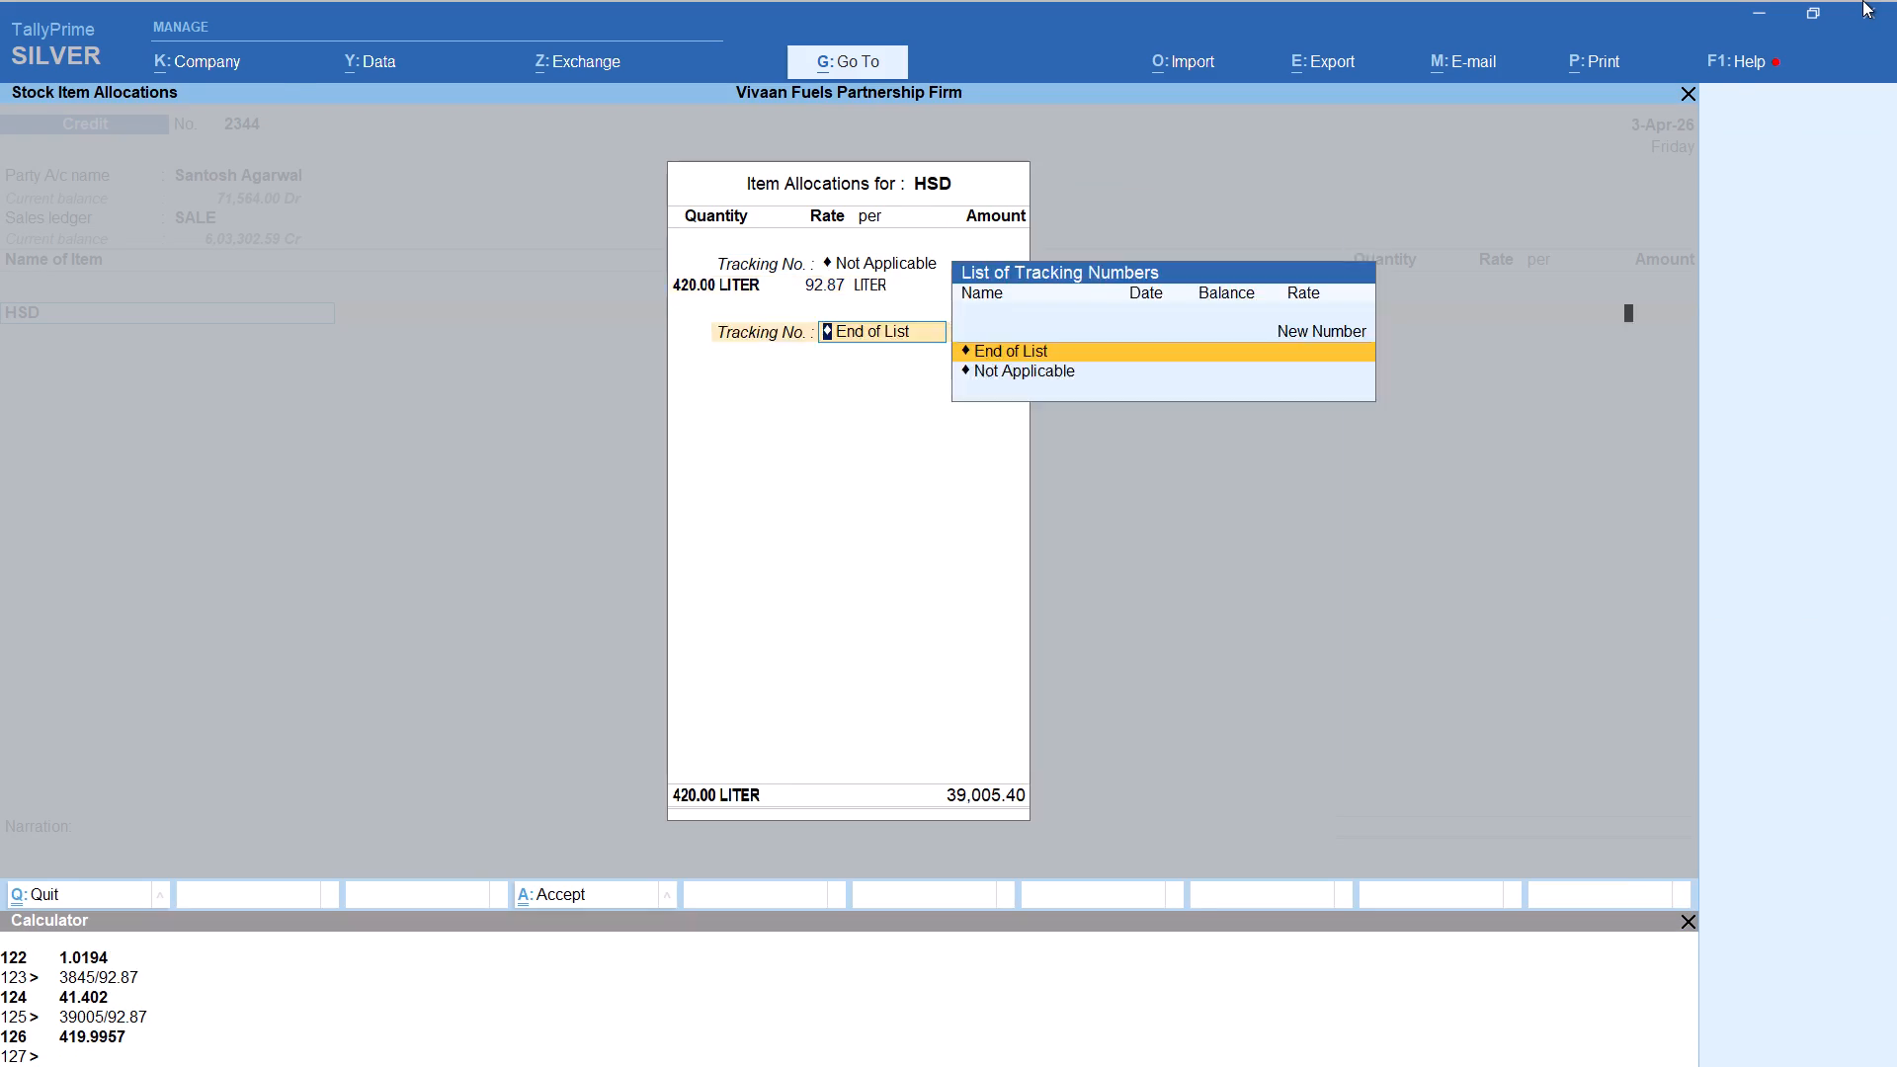
pyautogui.press('Return')
pyautogui.press('Return')
# Add the Round Off ledger to Santosh's voucher and save it.
pyautogui.write('rou')
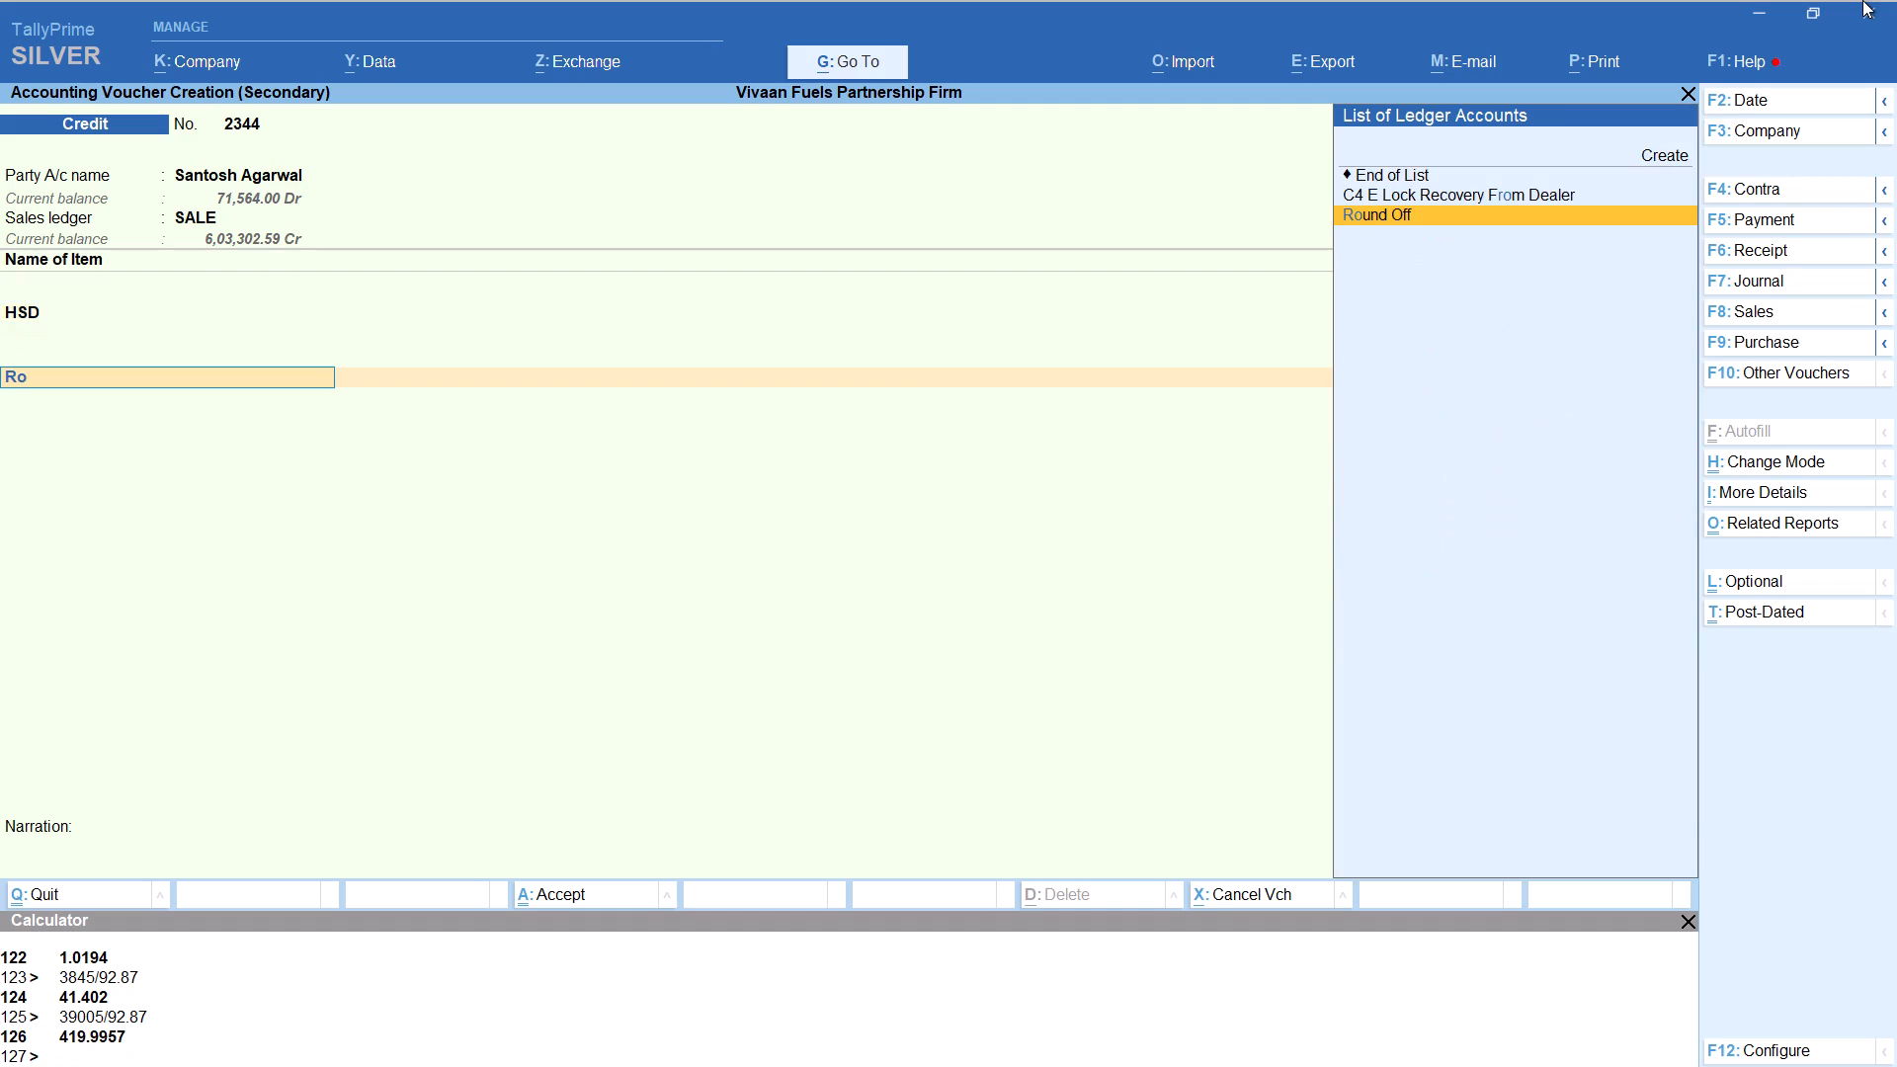
pyautogui.press('Return')
pyautogui.hotkey('ctrl', 'a')
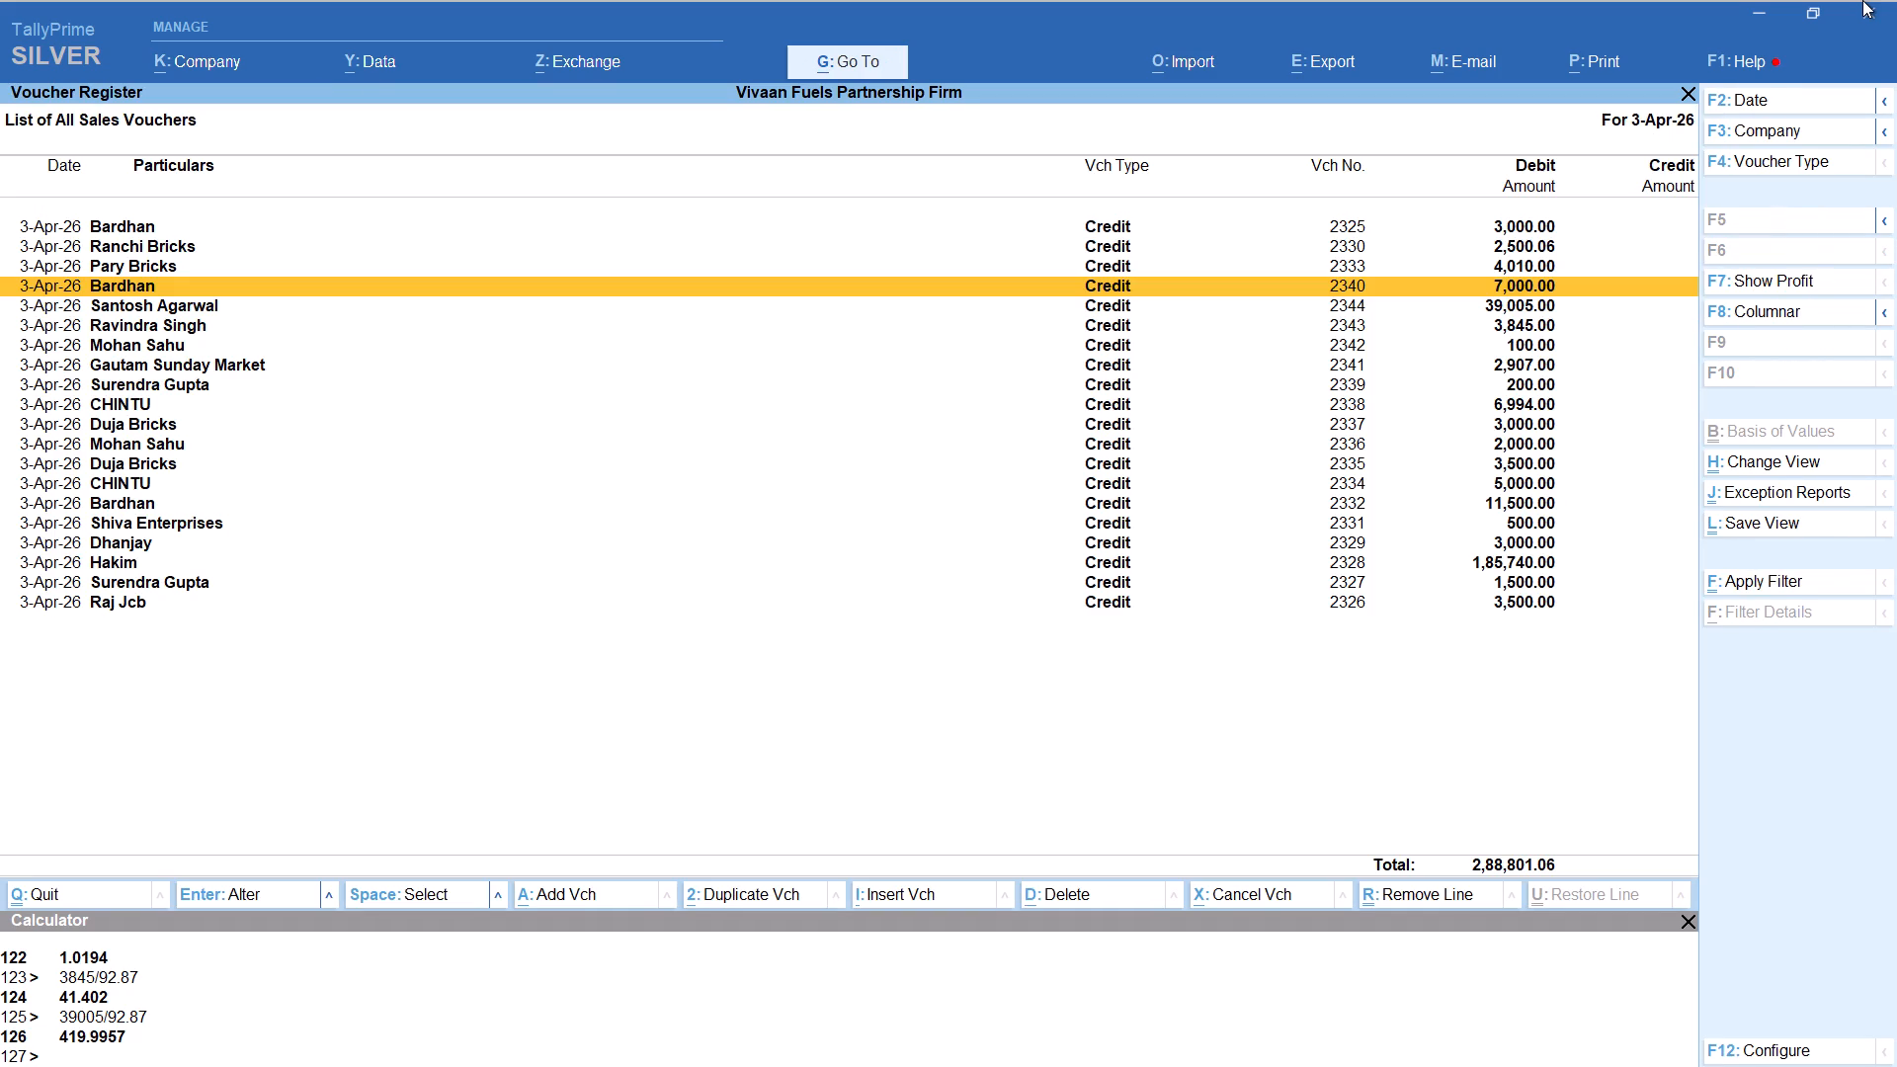
# Start another Credit sales voucher dated 3-Apr-26 for Mohan as the buyer, with the SALE ledger.
pyautogui.hotkey('alt', 'a')
pyautogui.write('mohan')
pyautogui.press('Return')
pyautogui.press('Return')
pyautogui.press('Return')
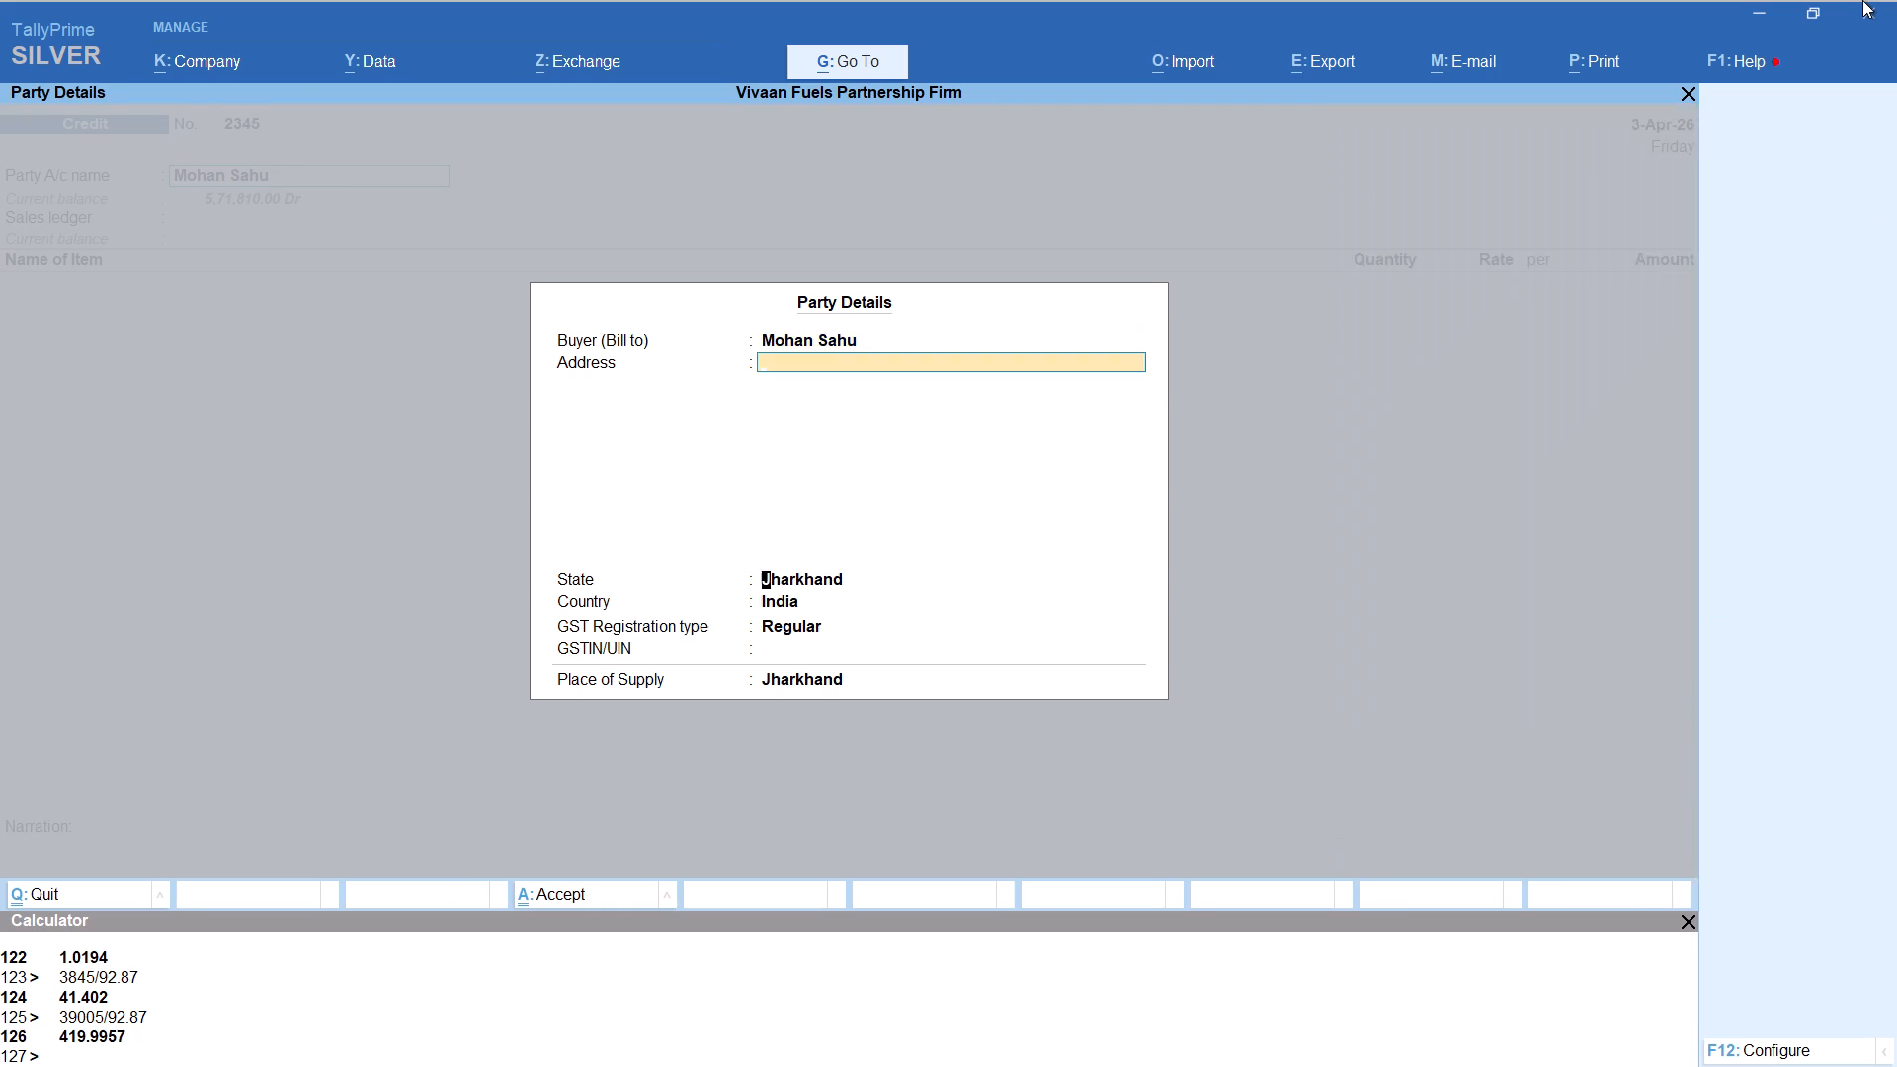
pyautogui.press('Return')
pyautogui.press('Return')
pyautogui.press('Return')
pyautogui.press('Return')
pyautogui.press('Return')
# Allocate HSD in Mohan's voucher with no tracking number, computing the quantity as 7000/92.87 at rate 92.87 per litre.
pyautogui.write('hs')
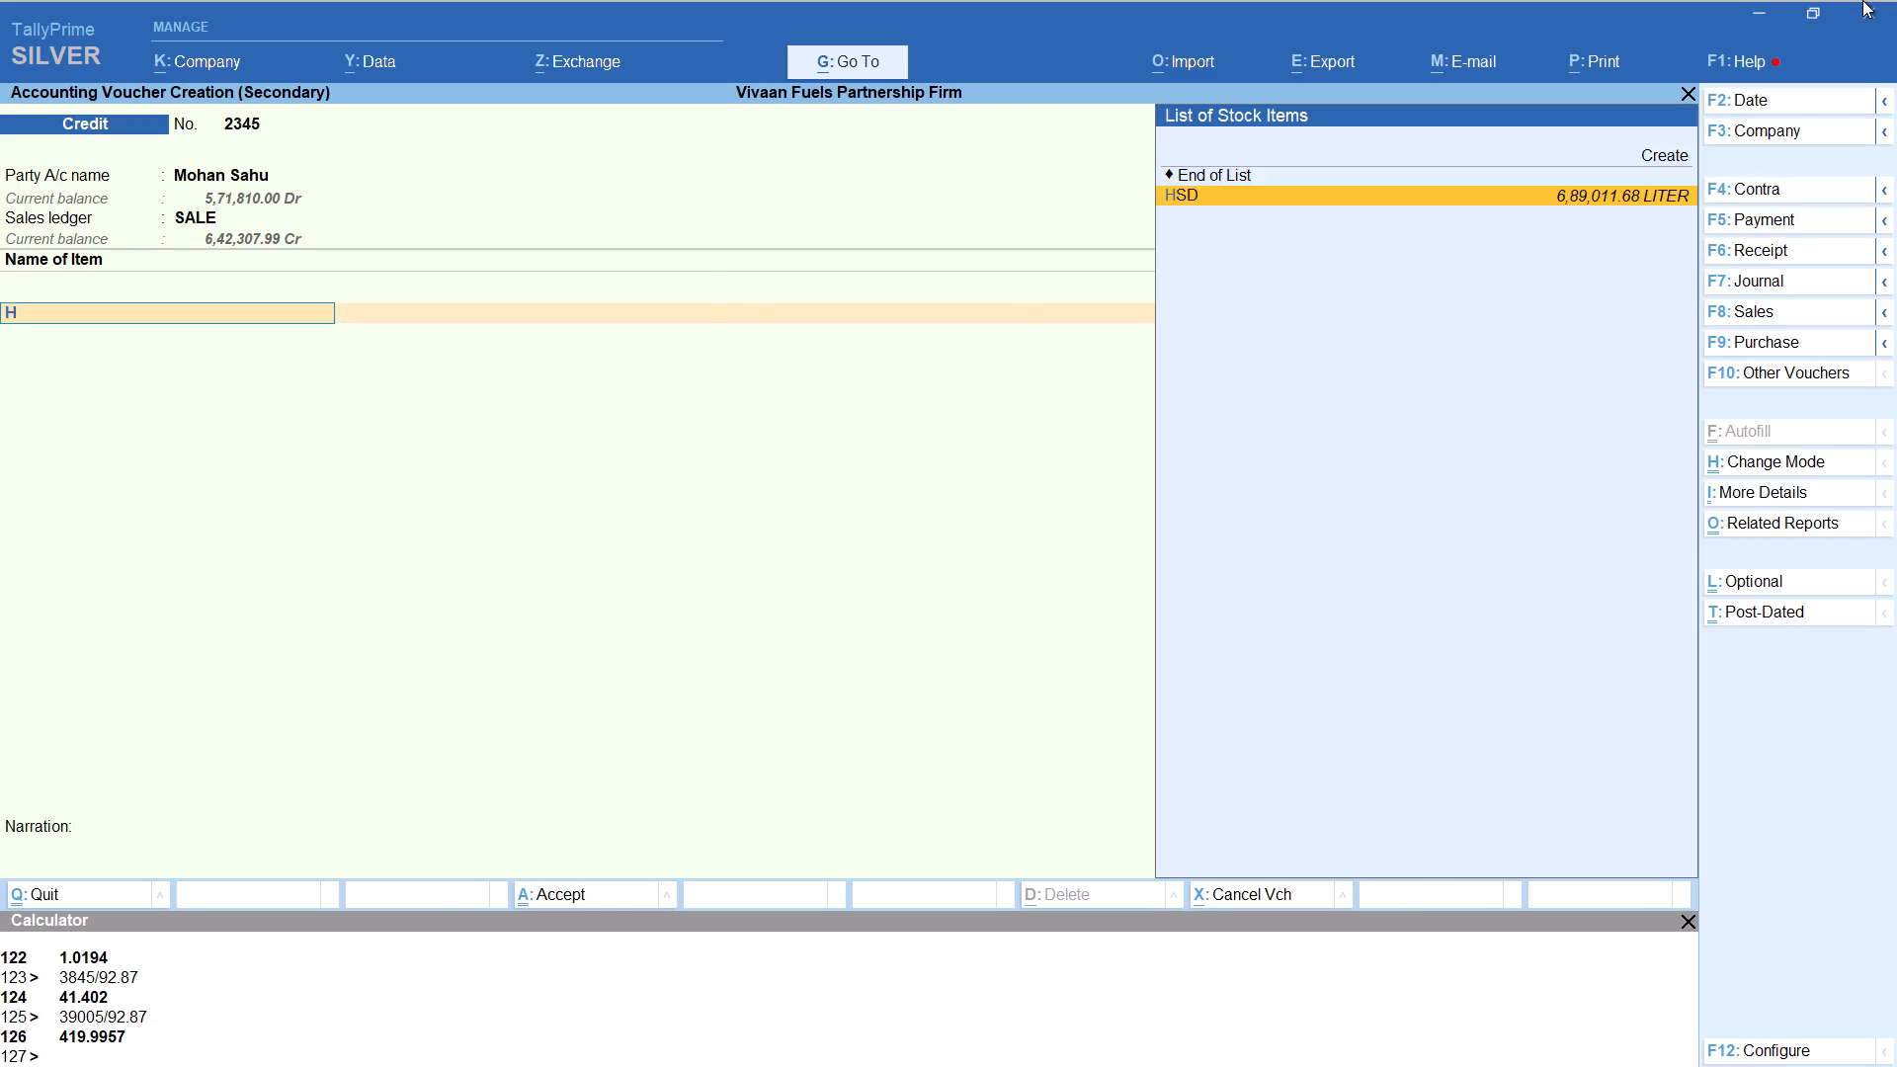
pyautogui.press('Return')
pyautogui.press('Up')
pyautogui.press('Return')
pyautogui.hotkey('alt', 'c')
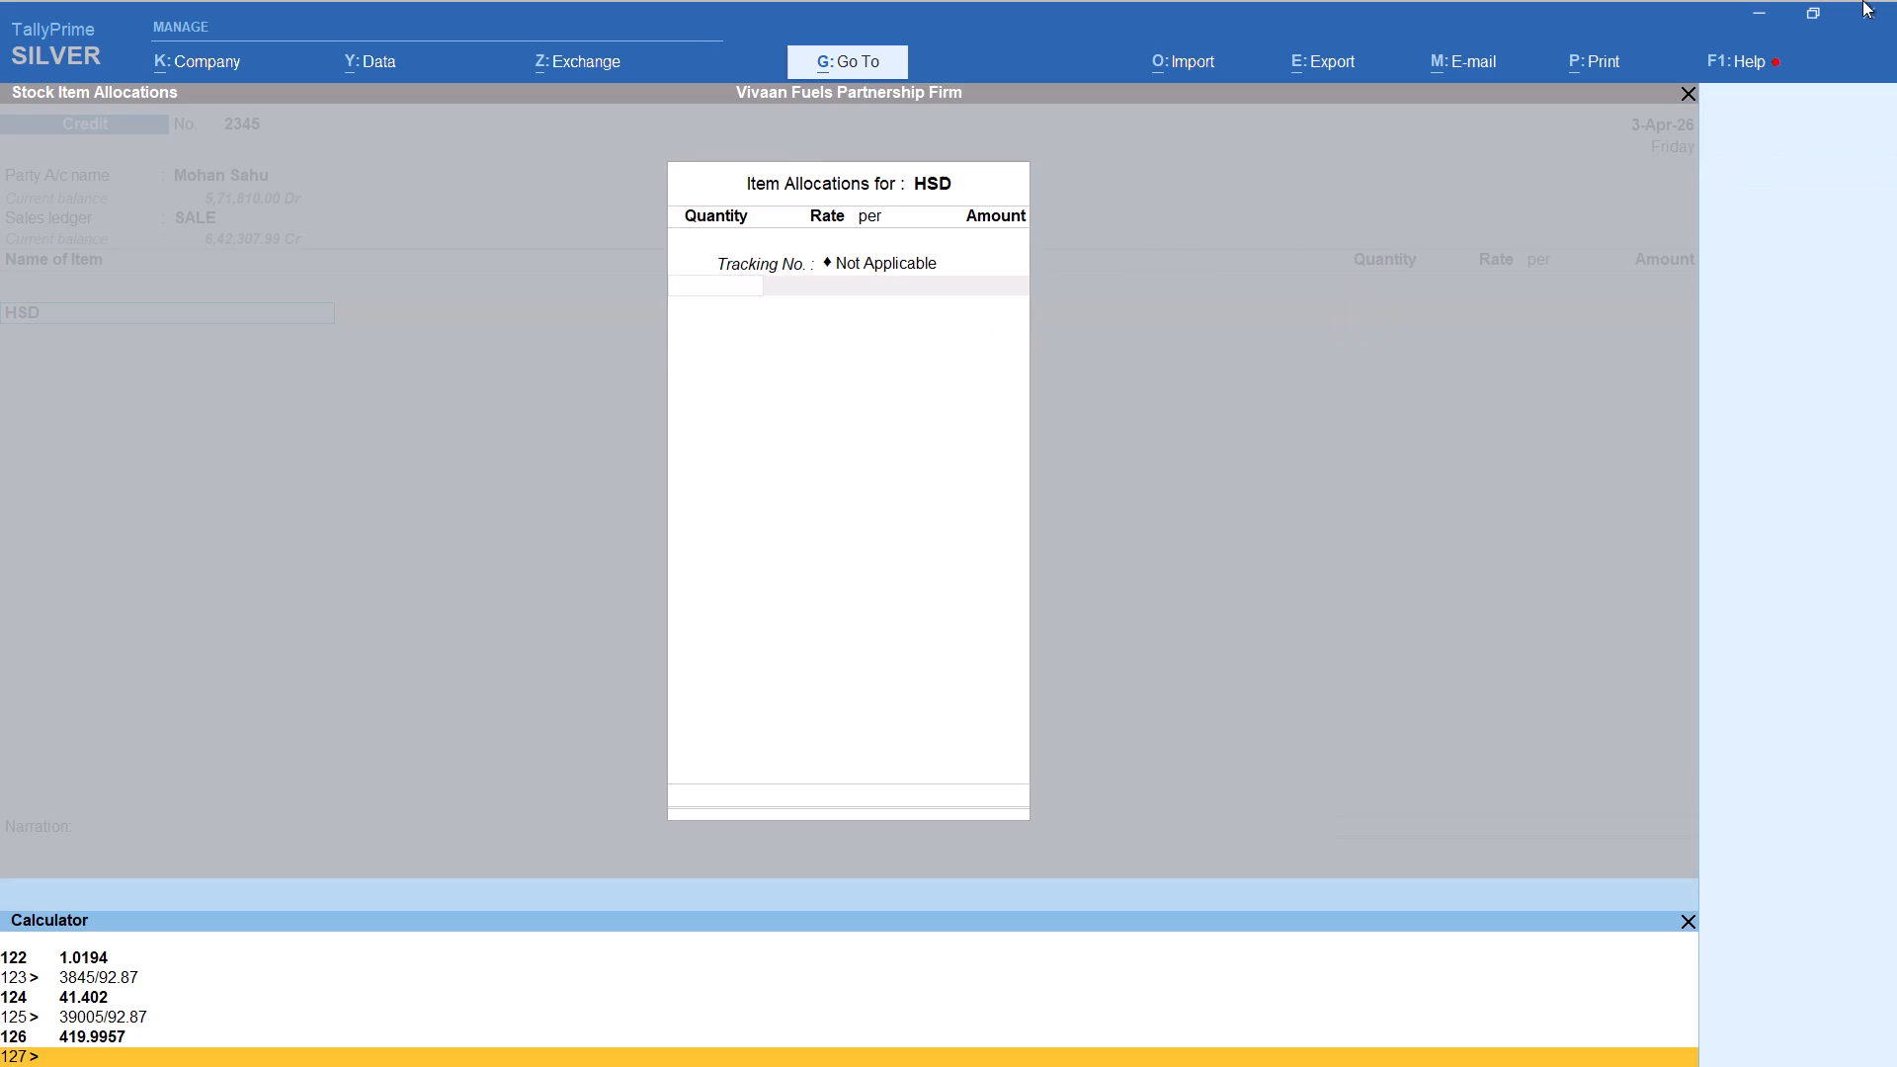
pyautogui.write('7000/92.87')
pyautogui.press('Return')
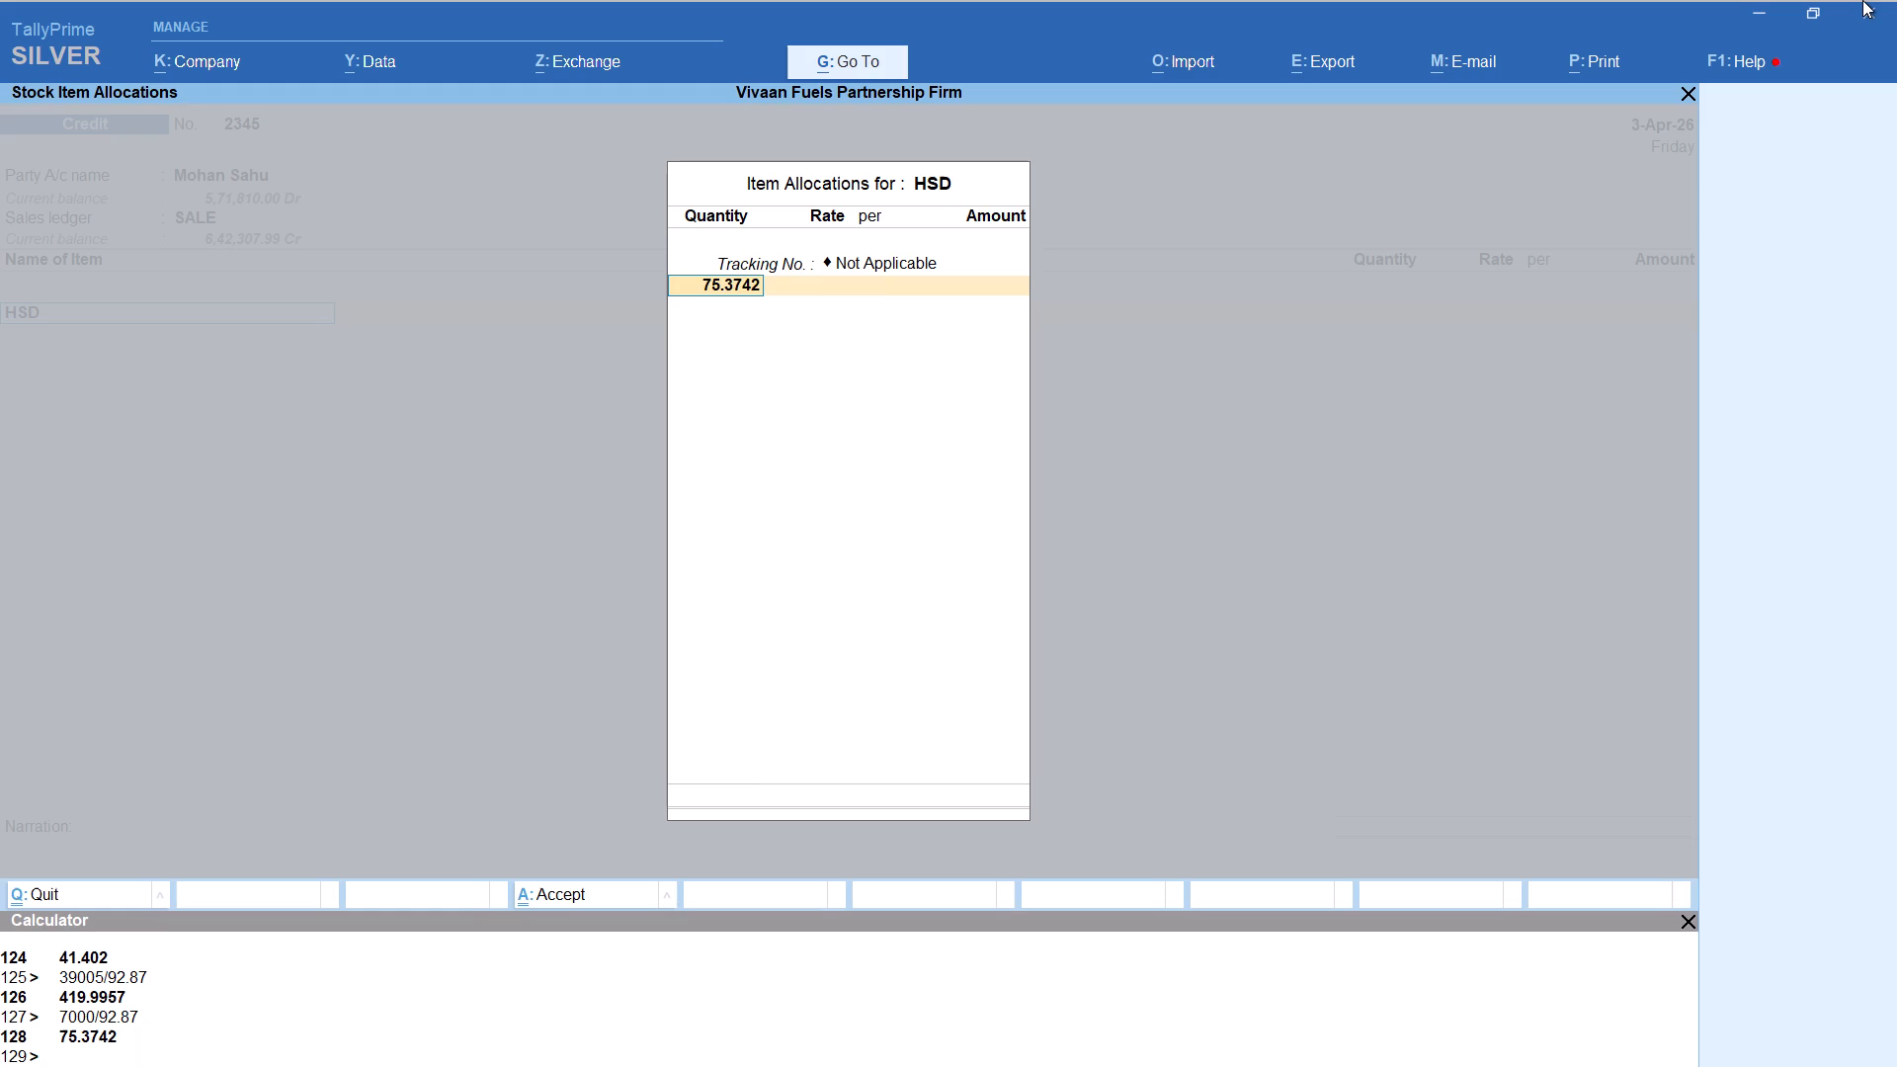
pyautogui.press('Return')
pyautogui.press('Return')
pyautogui.press('Return')
pyautogui.press('Return')
pyautogui.press('Return')
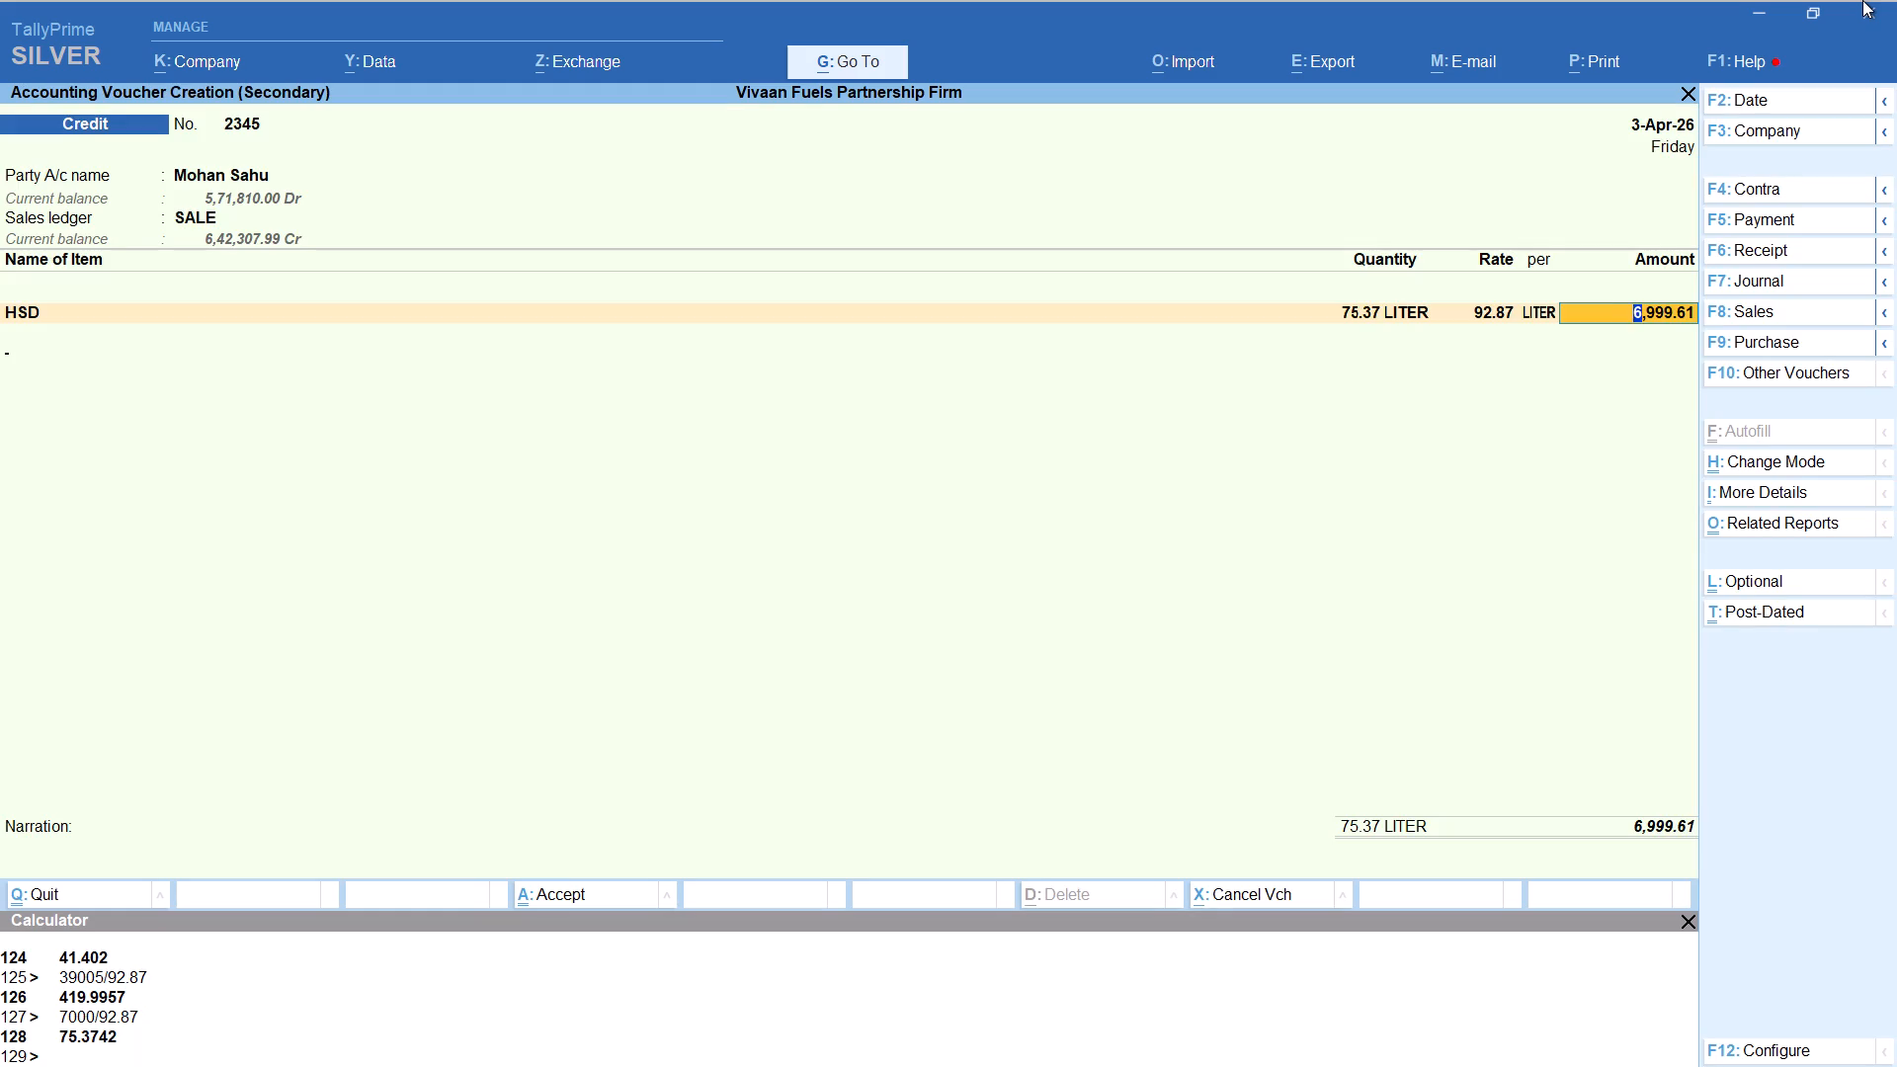
pyautogui.press('Return')
# Add the Round Off ledger to Mohan's voucher and save it.
pyautogui.write('rou')
pyautogui.press('Return')
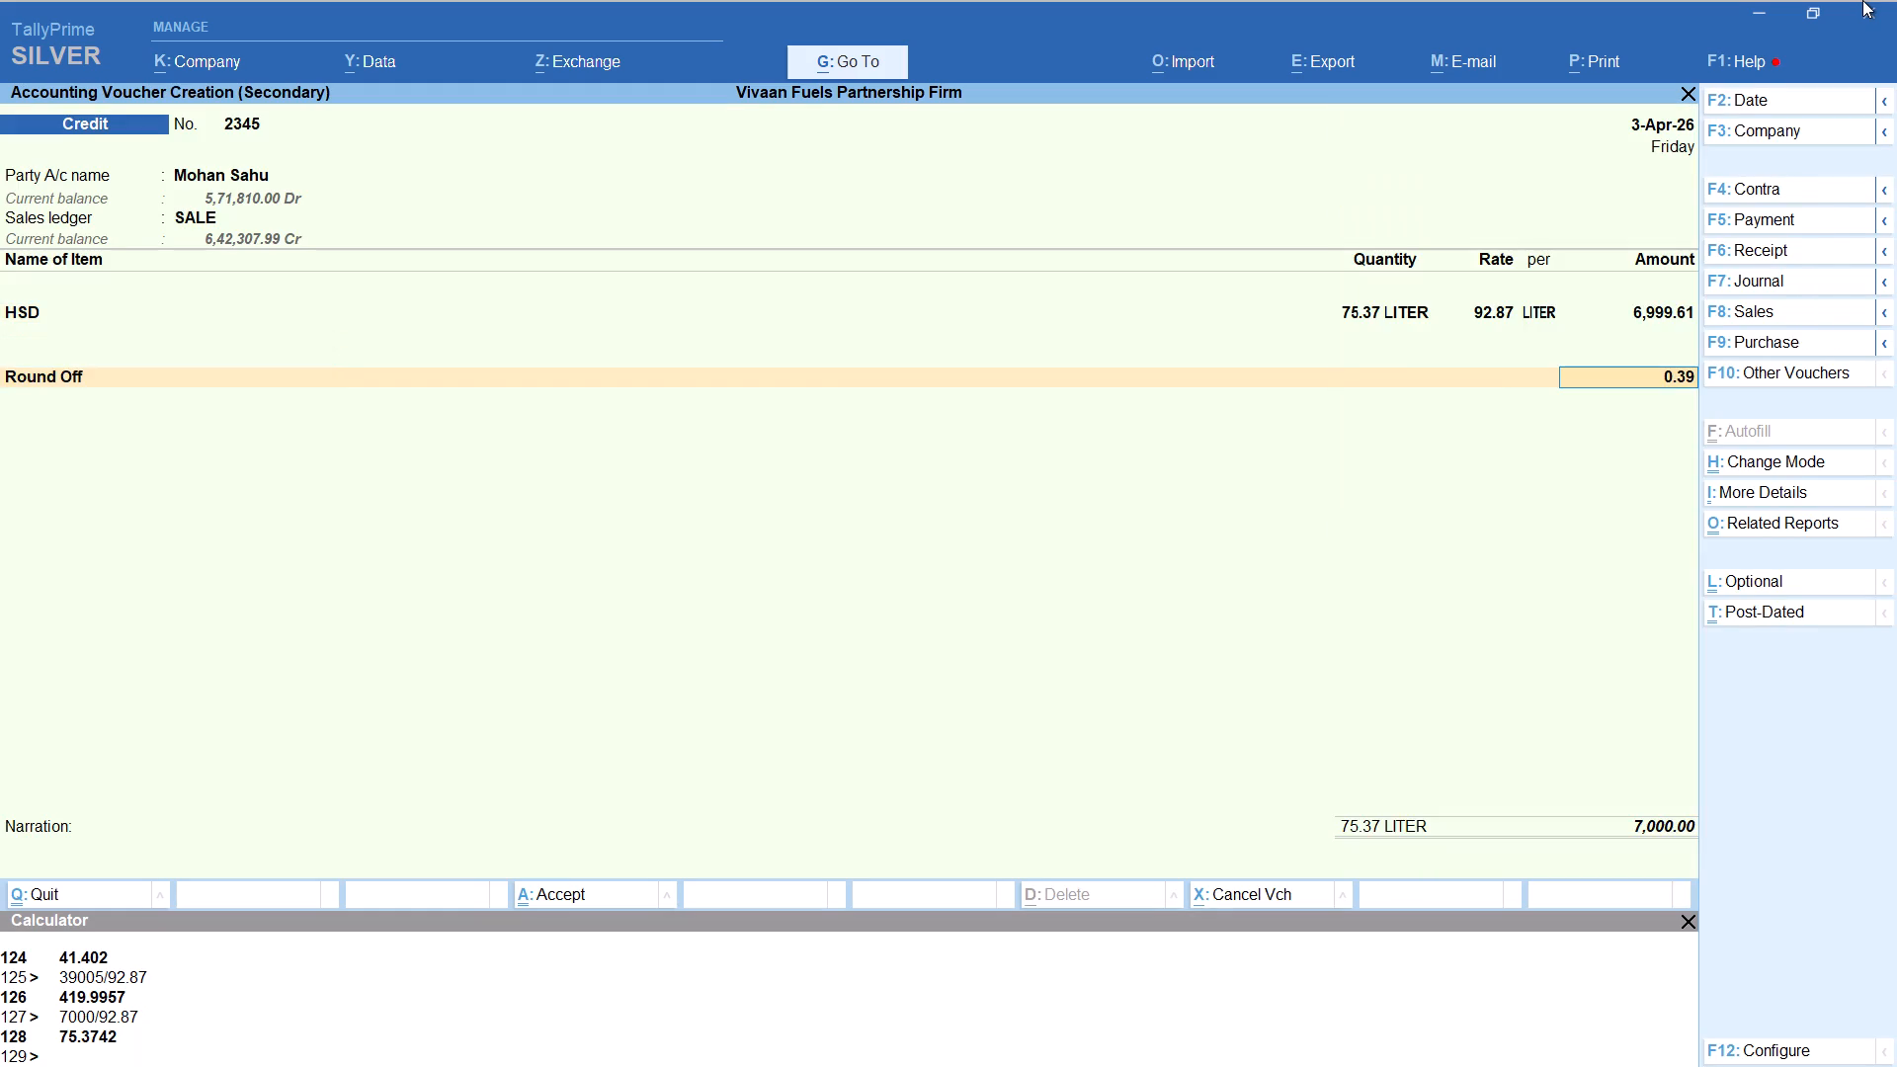
pyautogui.hotkey('ctrl', 'a')
pyautogui.hotkey('alt', 'a')
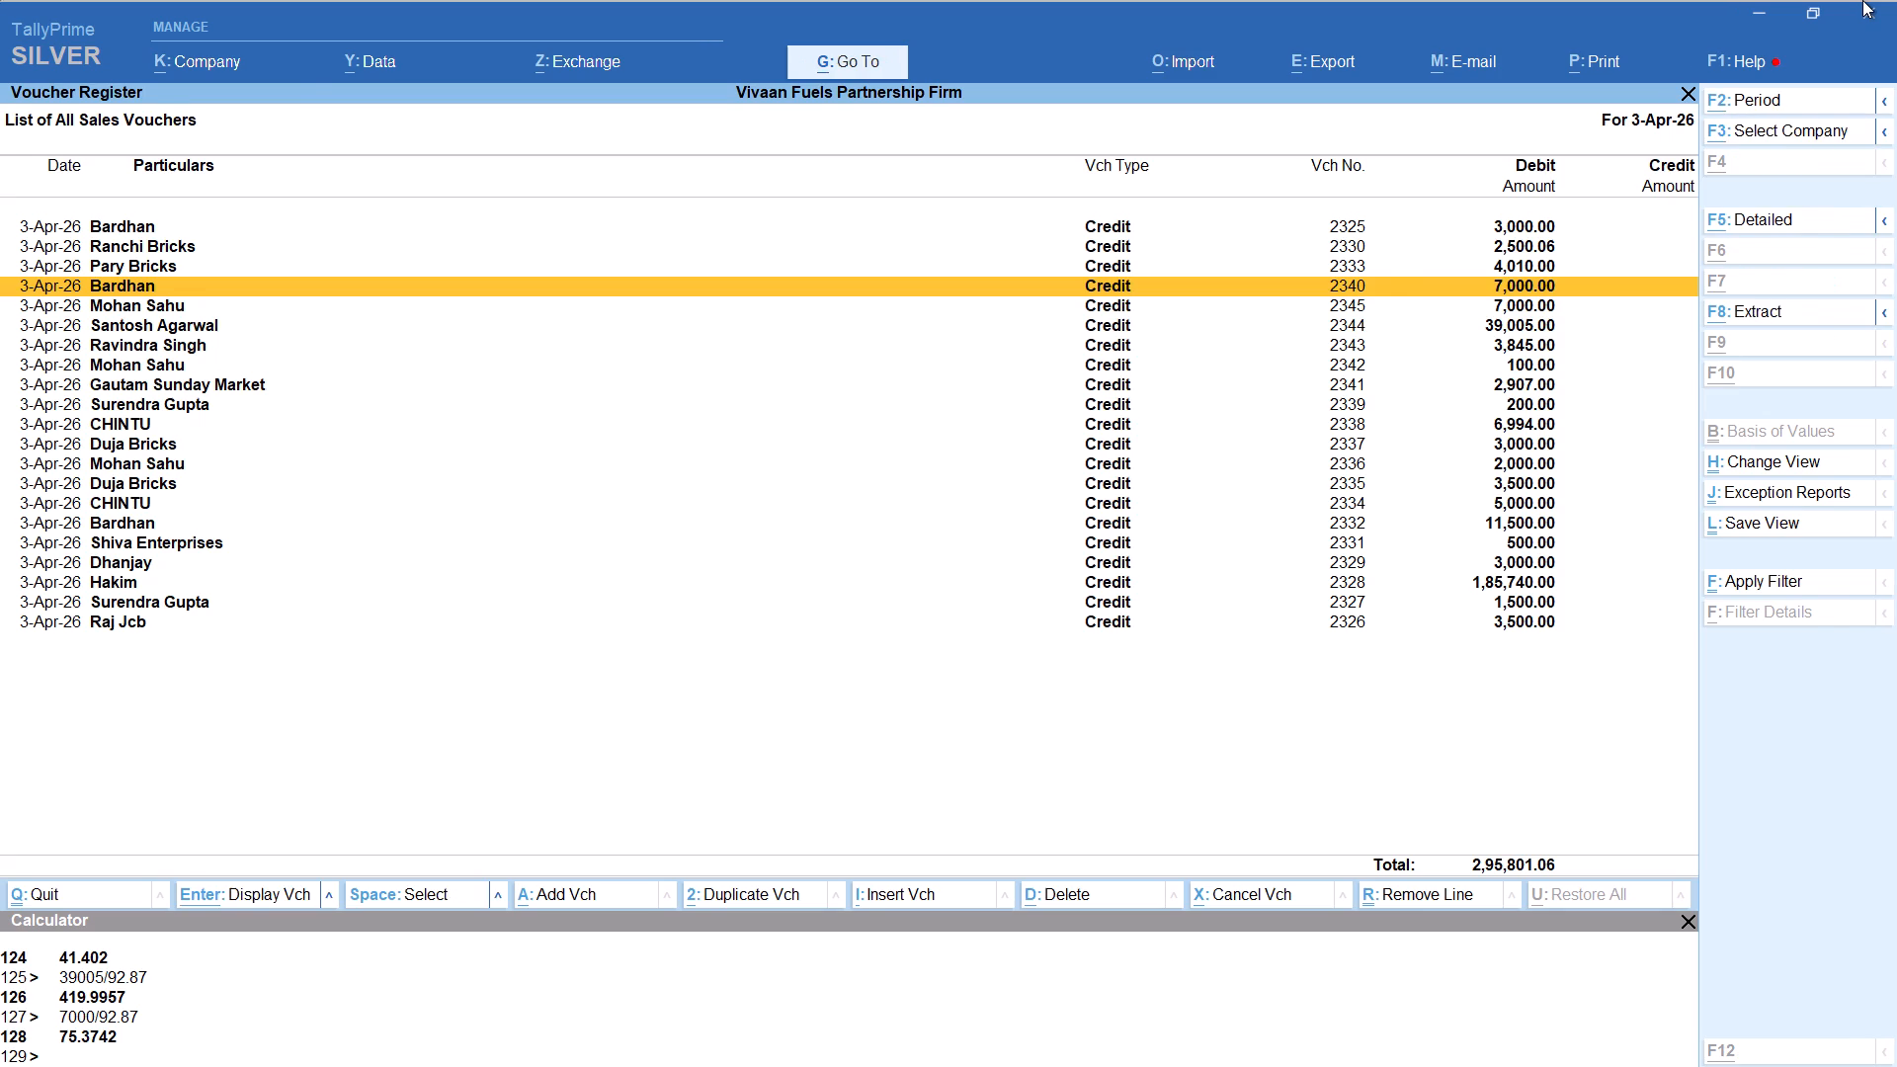
pyautogui.write('ravin')
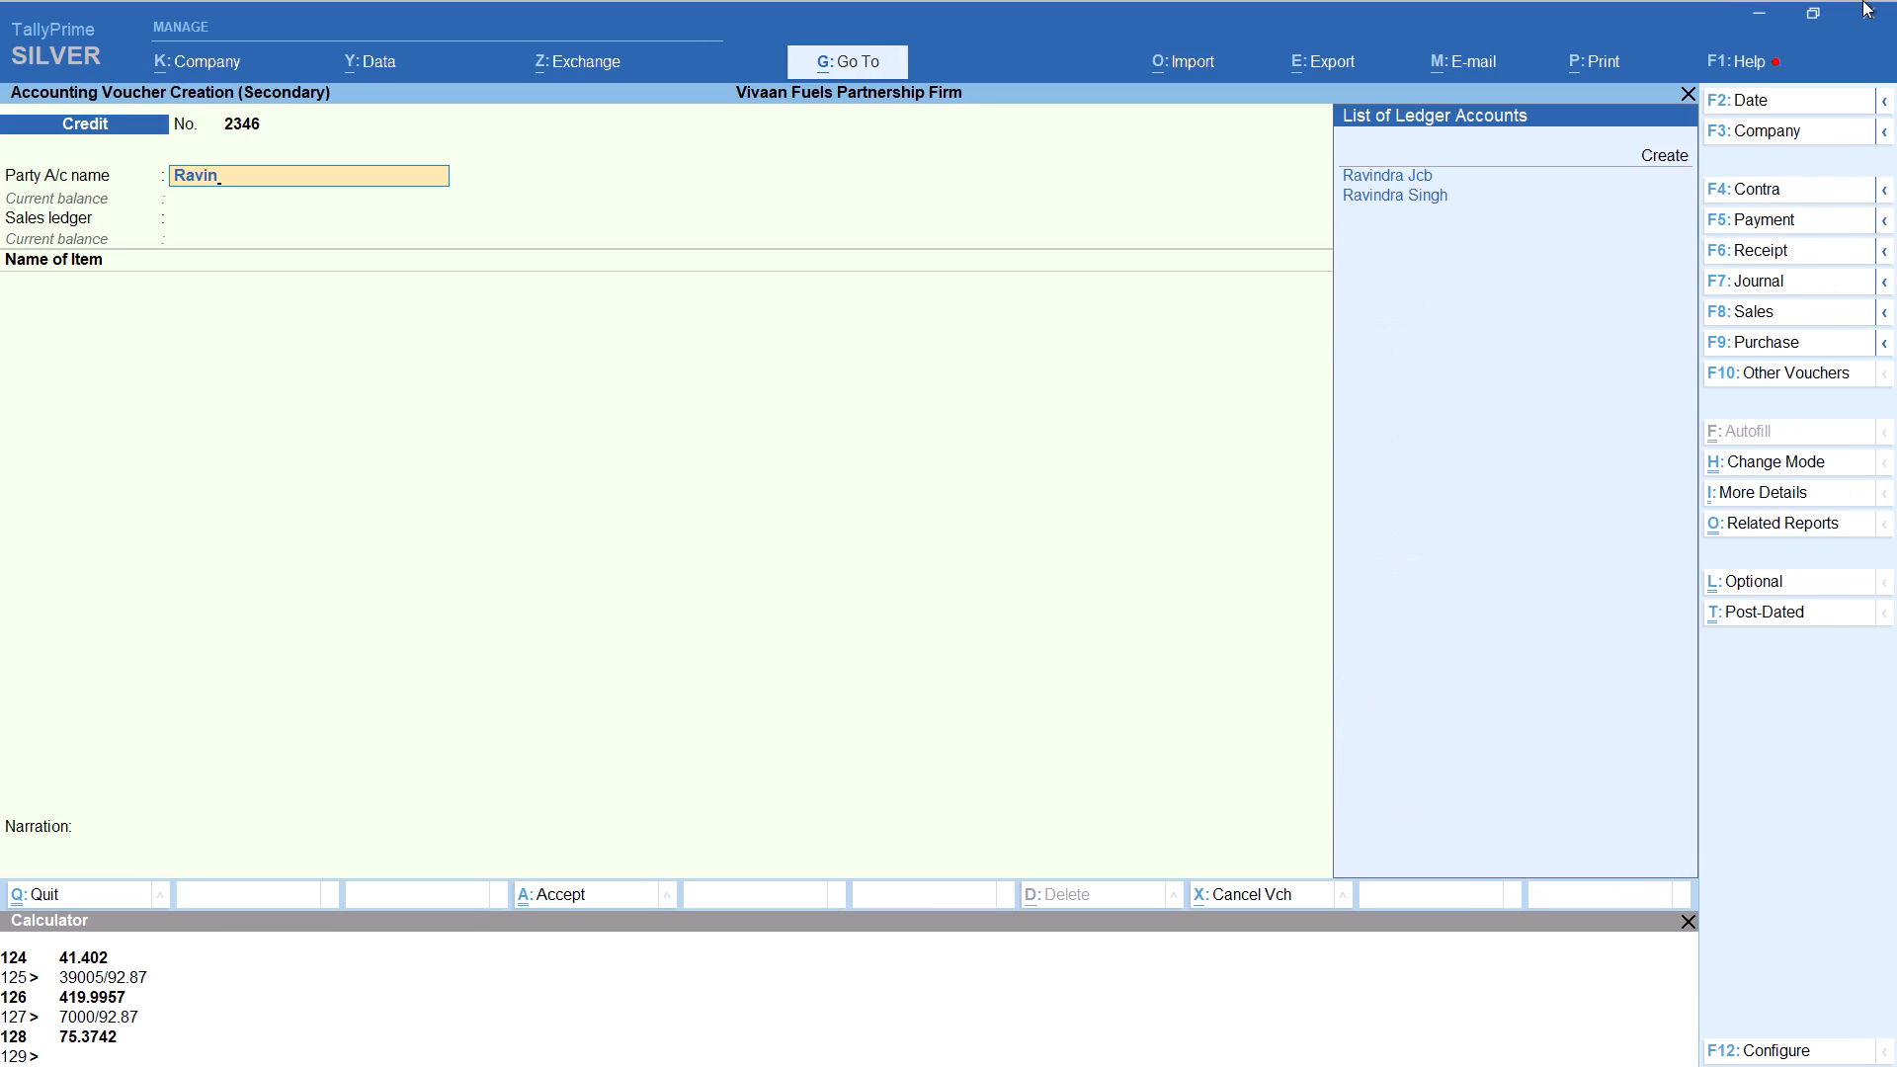
pyautogui.press('Down')
pyautogui.press('Down')
pyautogui.press('Return')
pyautogui.press('Return')
pyautogui.press('Return')
pyautogui.press('Return')
pyautogui.press('Return')
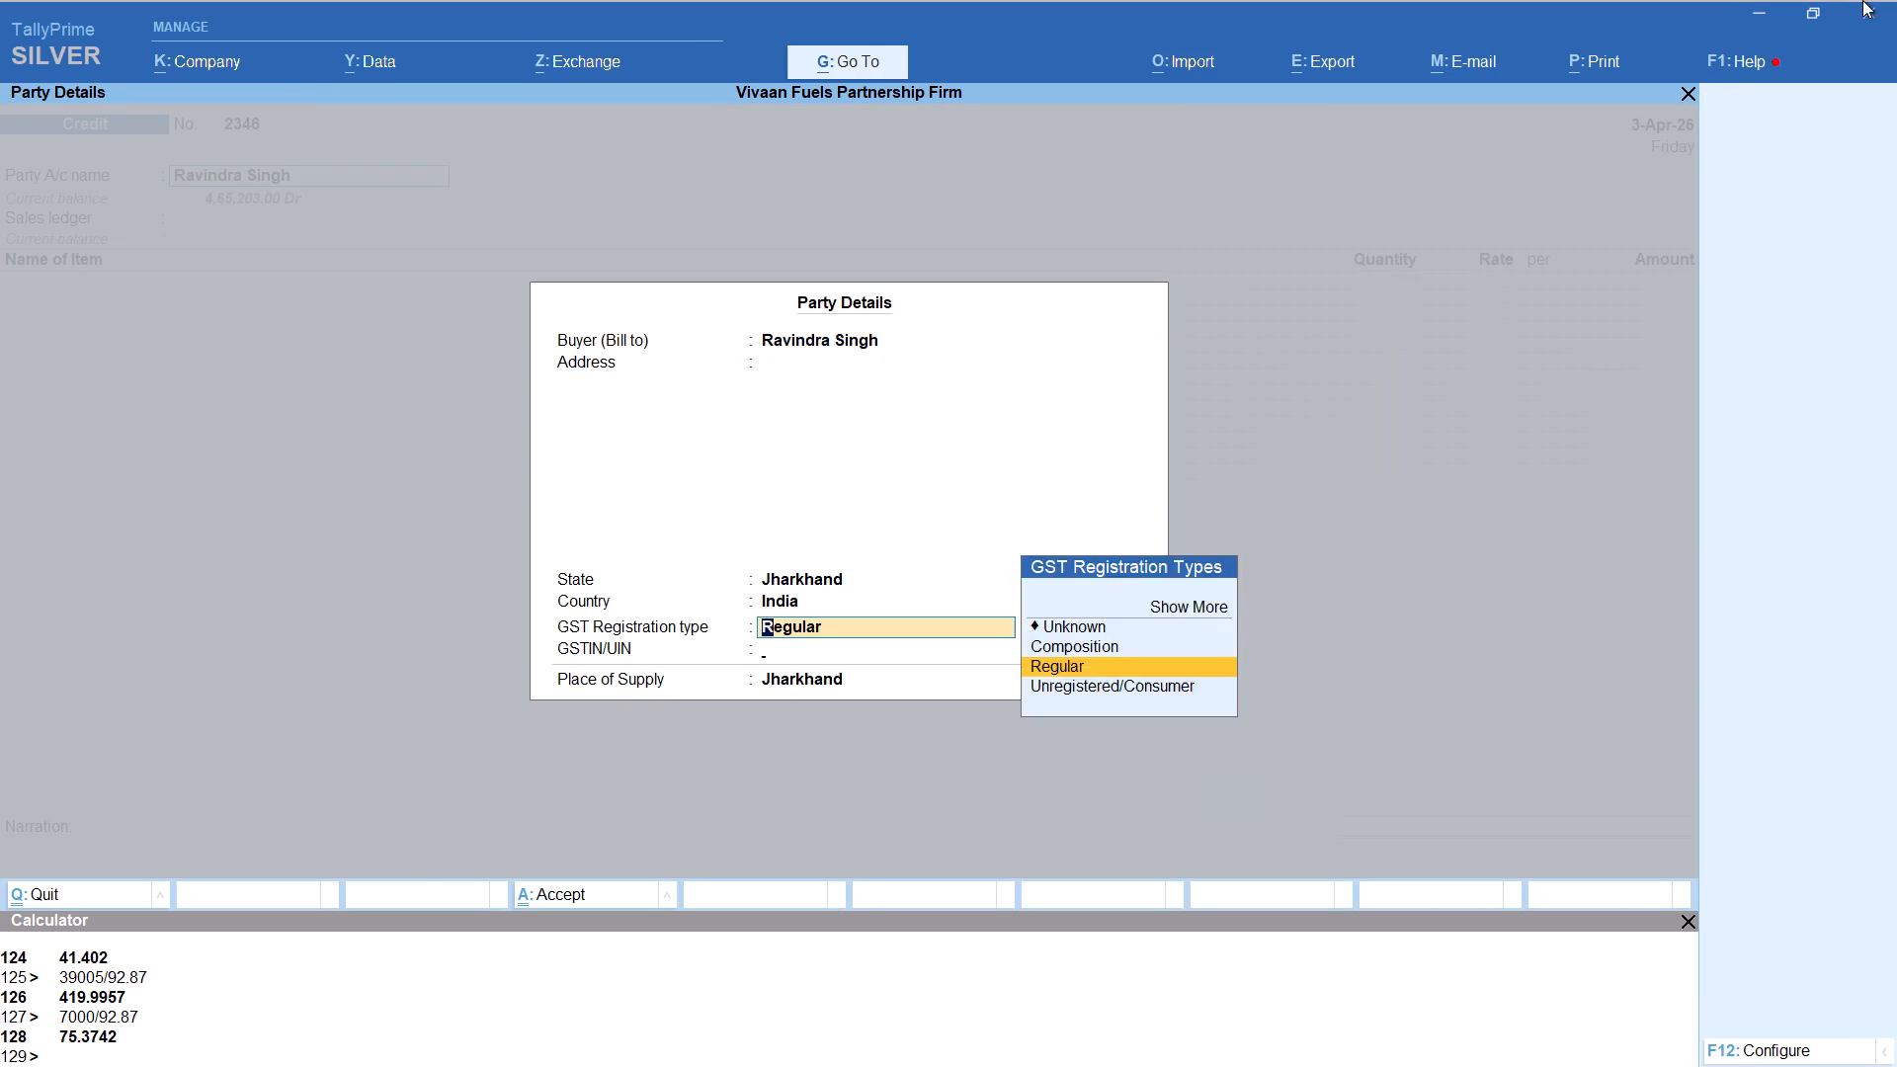
pyautogui.press('Return')
pyautogui.press('Return')
pyautogui.press('Return')
# Allocate HSD in Ravindra's voucher with no tracking number, computing the quantity as 10550/92.87 at rate 92.87 per litre.
pyautogui.write('hs')
pyautogui.press('Return')
pyautogui.press('Up')
pyautogui.press('Return')
pyautogui.hotkey('alt', 'c')
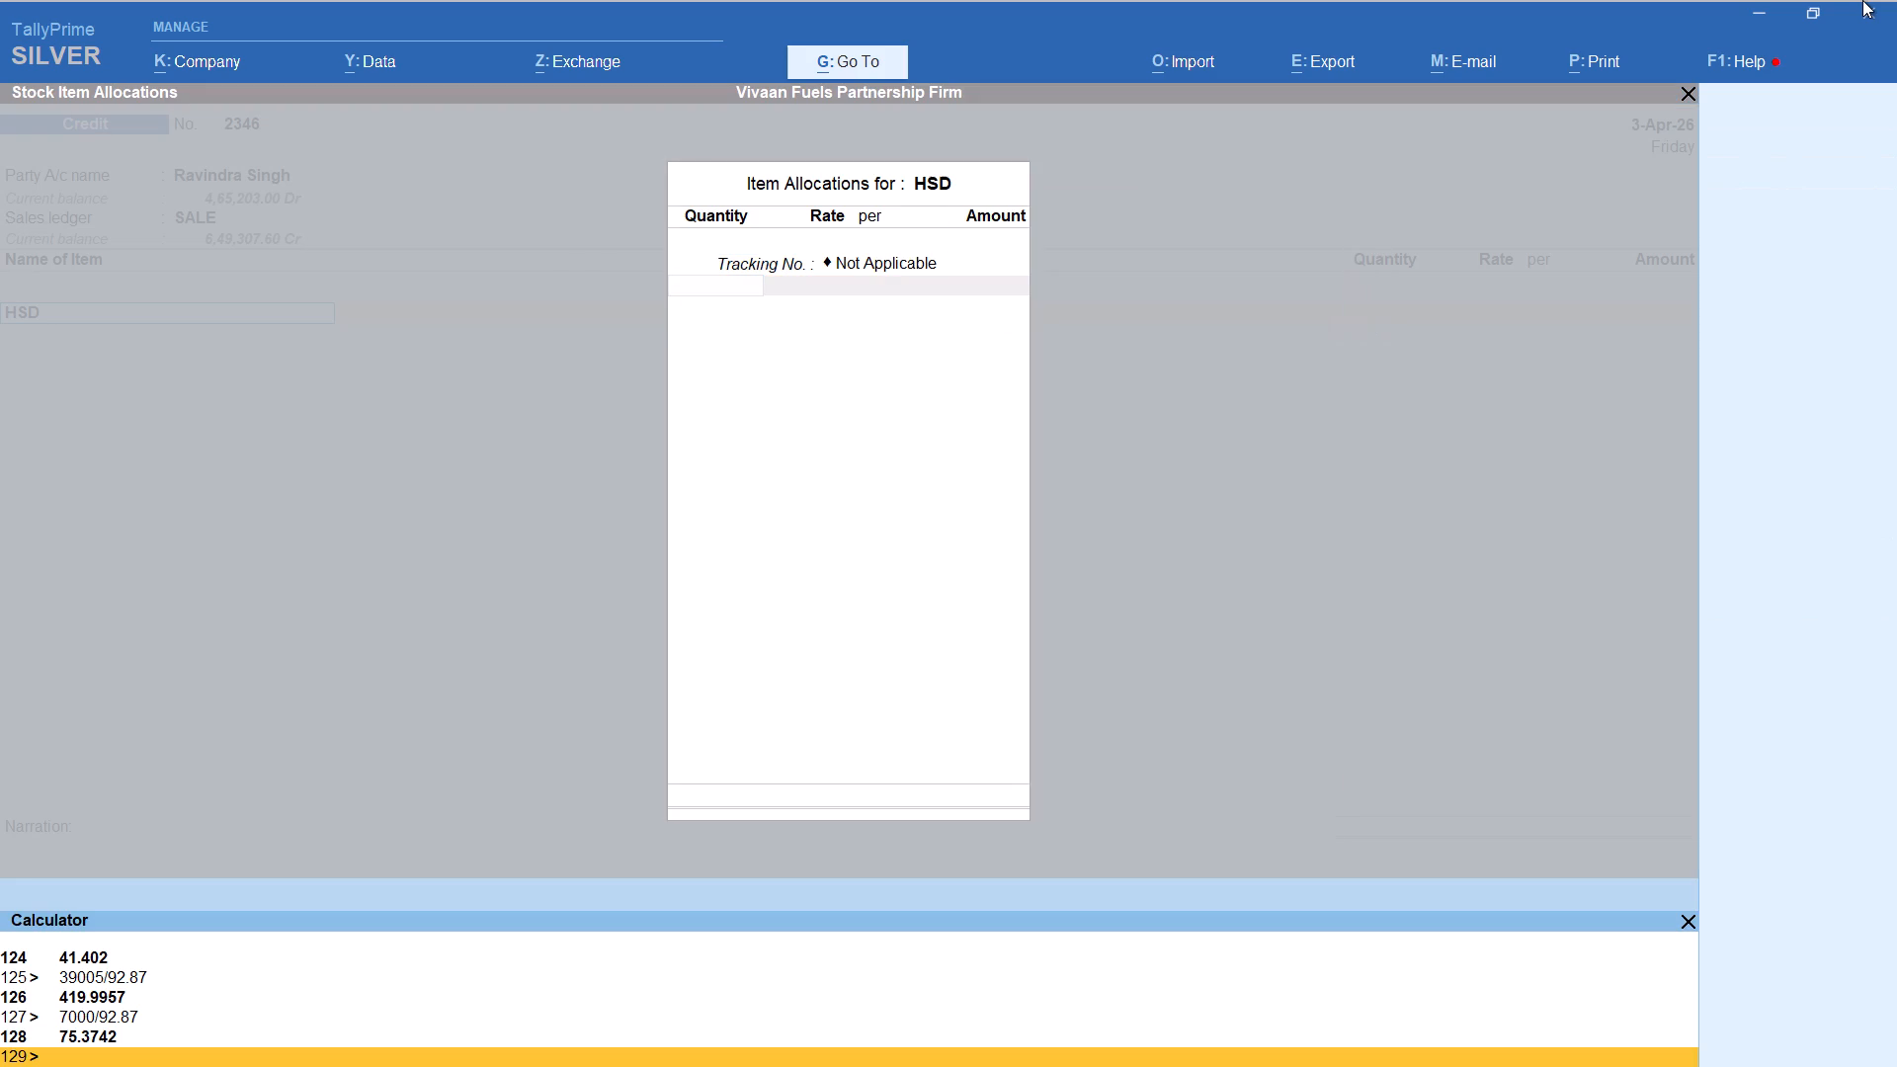
pyautogui.write('10550/92.87')
pyautogui.press('Return')
pyautogui.press('Return')
pyautogui.press('Return')
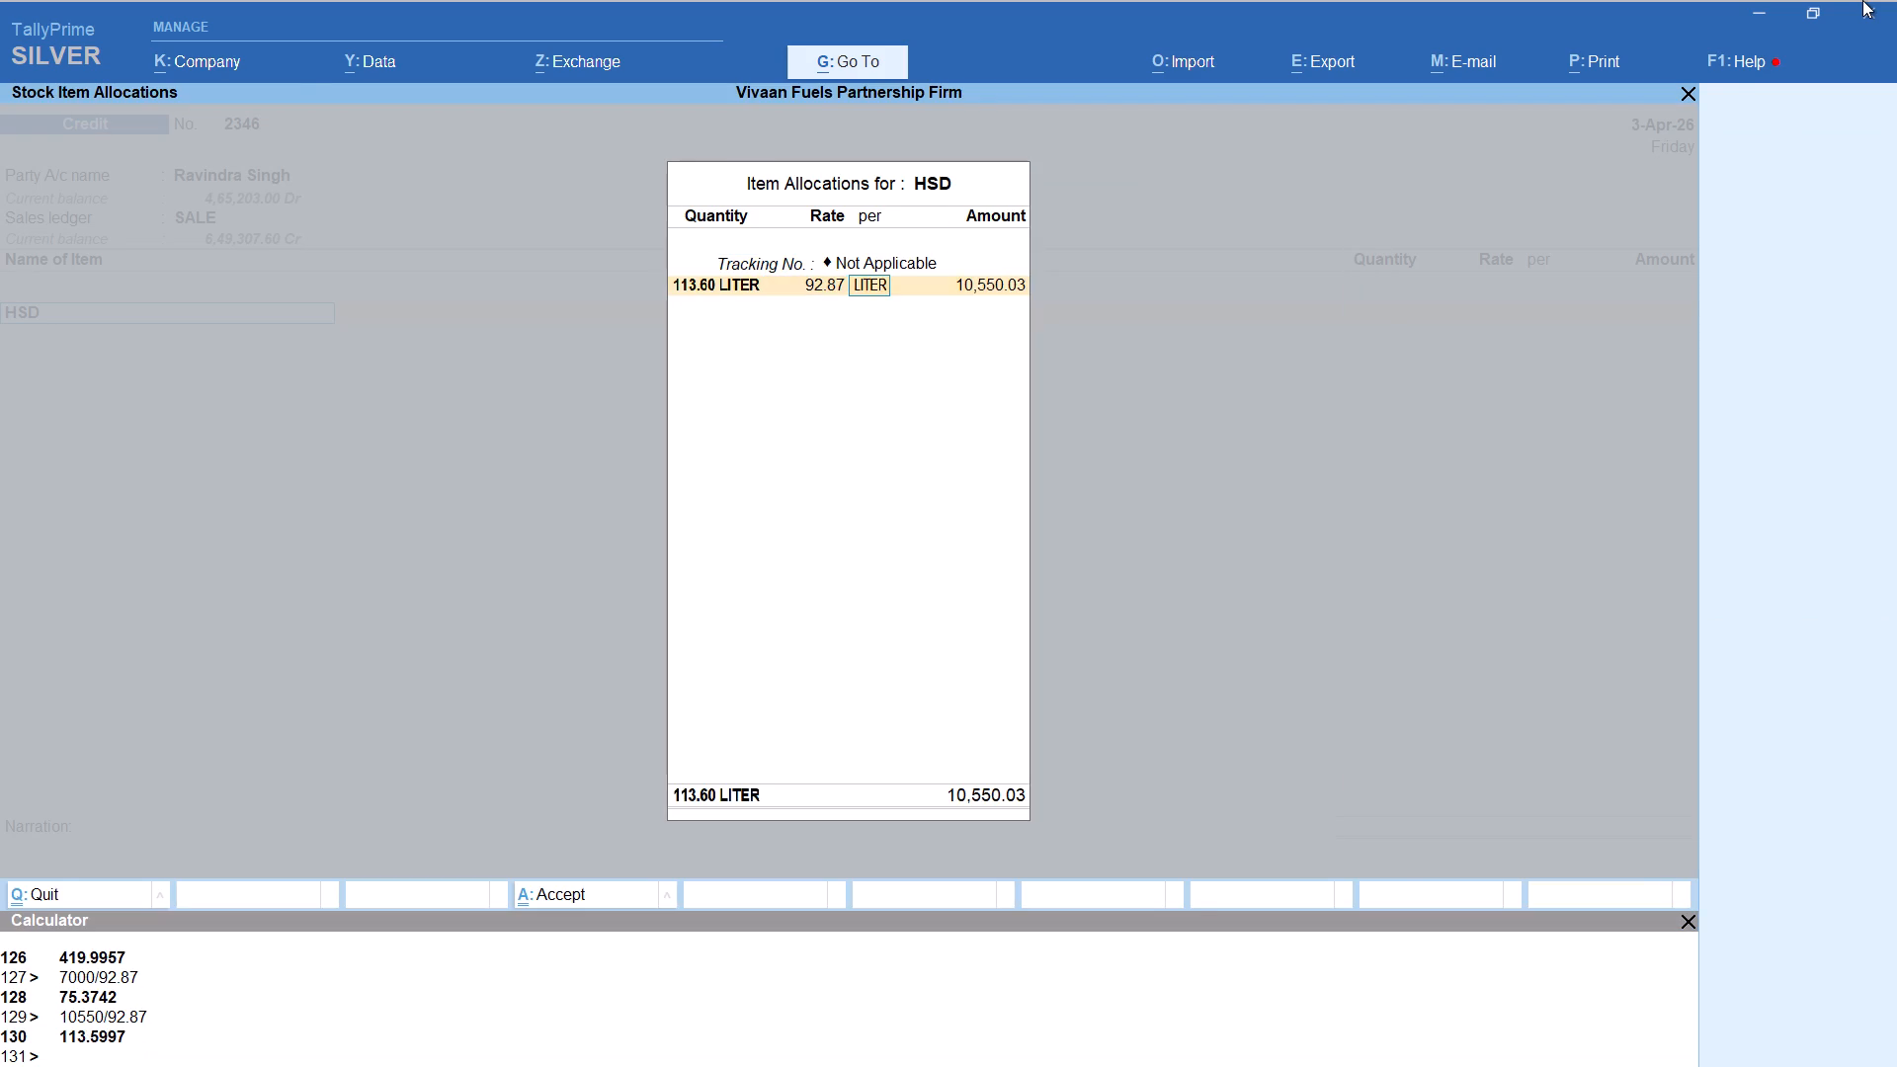
pyautogui.press('Return')
pyautogui.press('Return')
pyautogui.press('Return')
pyautogui.press('Return')
# Add the Round Off ledger to Ravindra's voucher and save it.
pyautogui.write('rou')
pyautogui.press('Return')
pyautogui.hotkey('ctrl', 'a')
# Start another Credit sales voucher dated 3-Apr-26 for Mohan as the buyer, with the SALE ledger.
pyautogui.hotkey('alt', 'a')
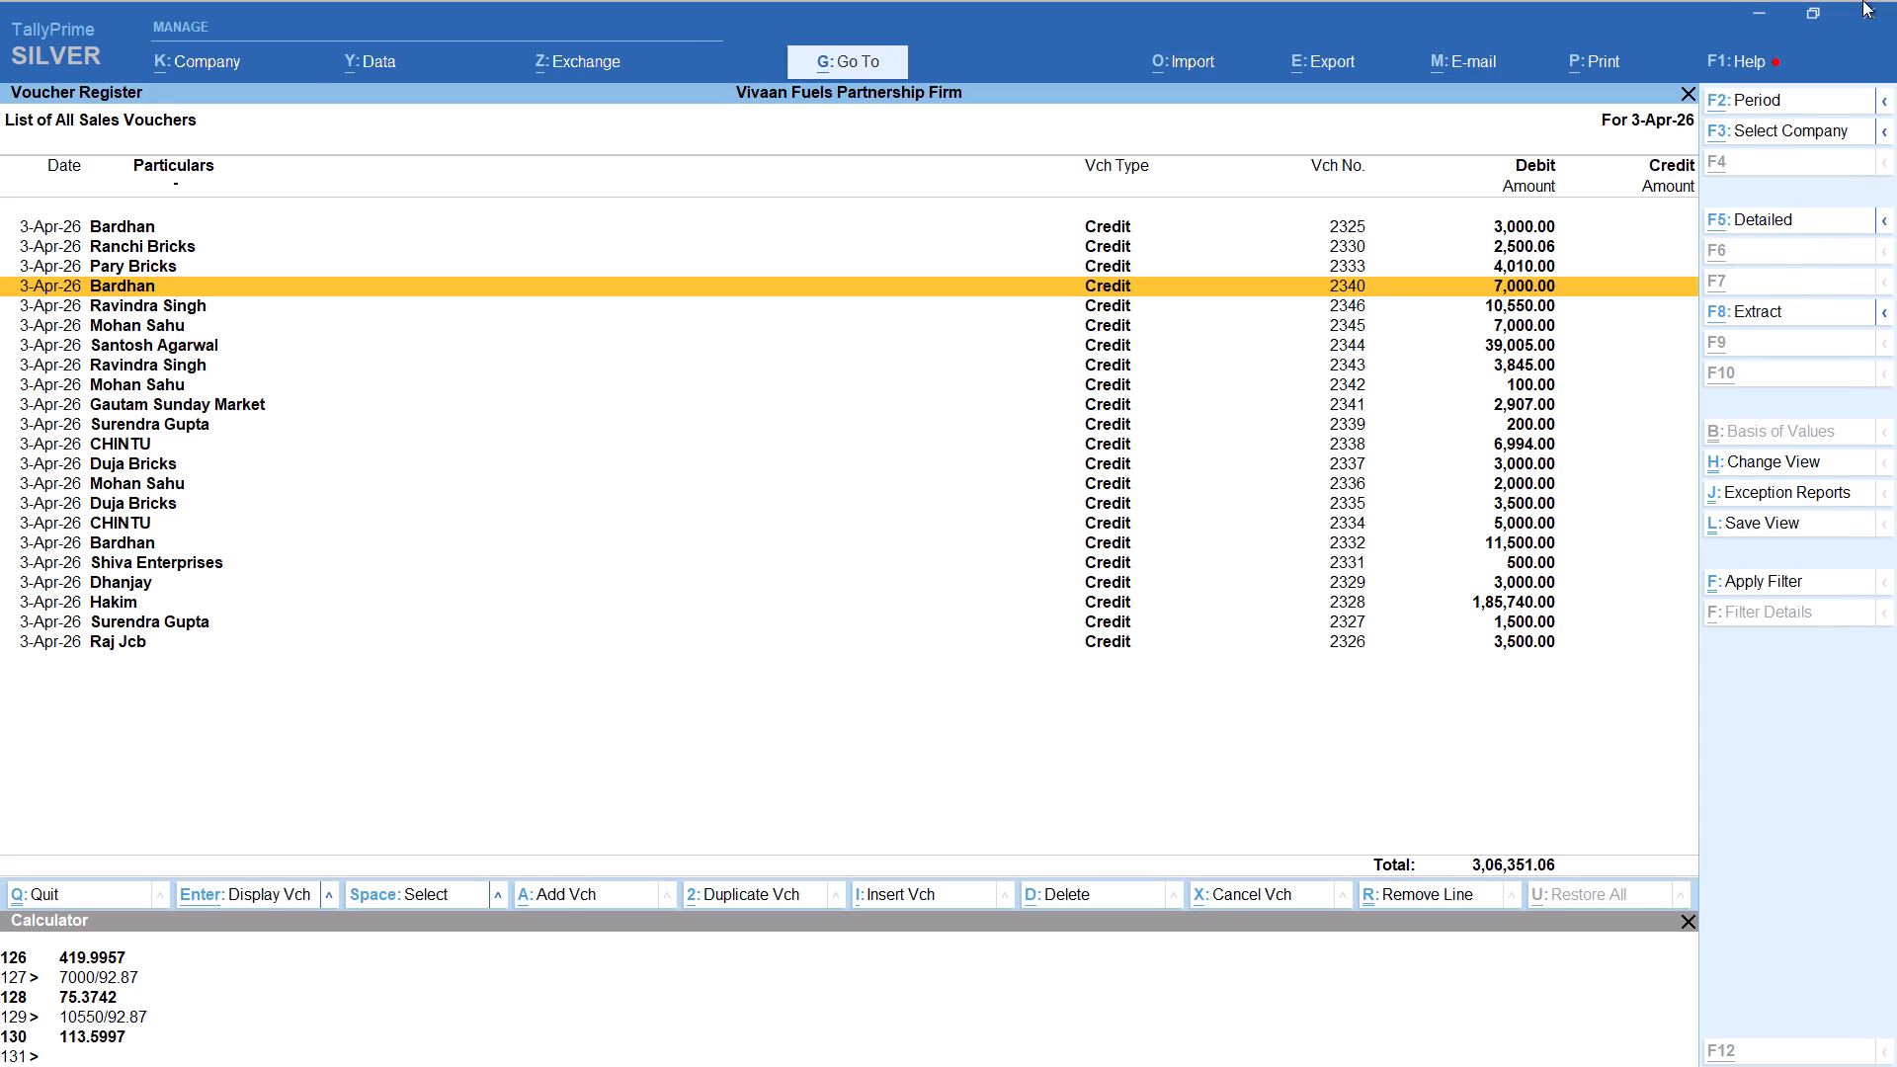
pyautogui.write('mohn')
pyautogui.press('Return')
pyautogui.press('Return')
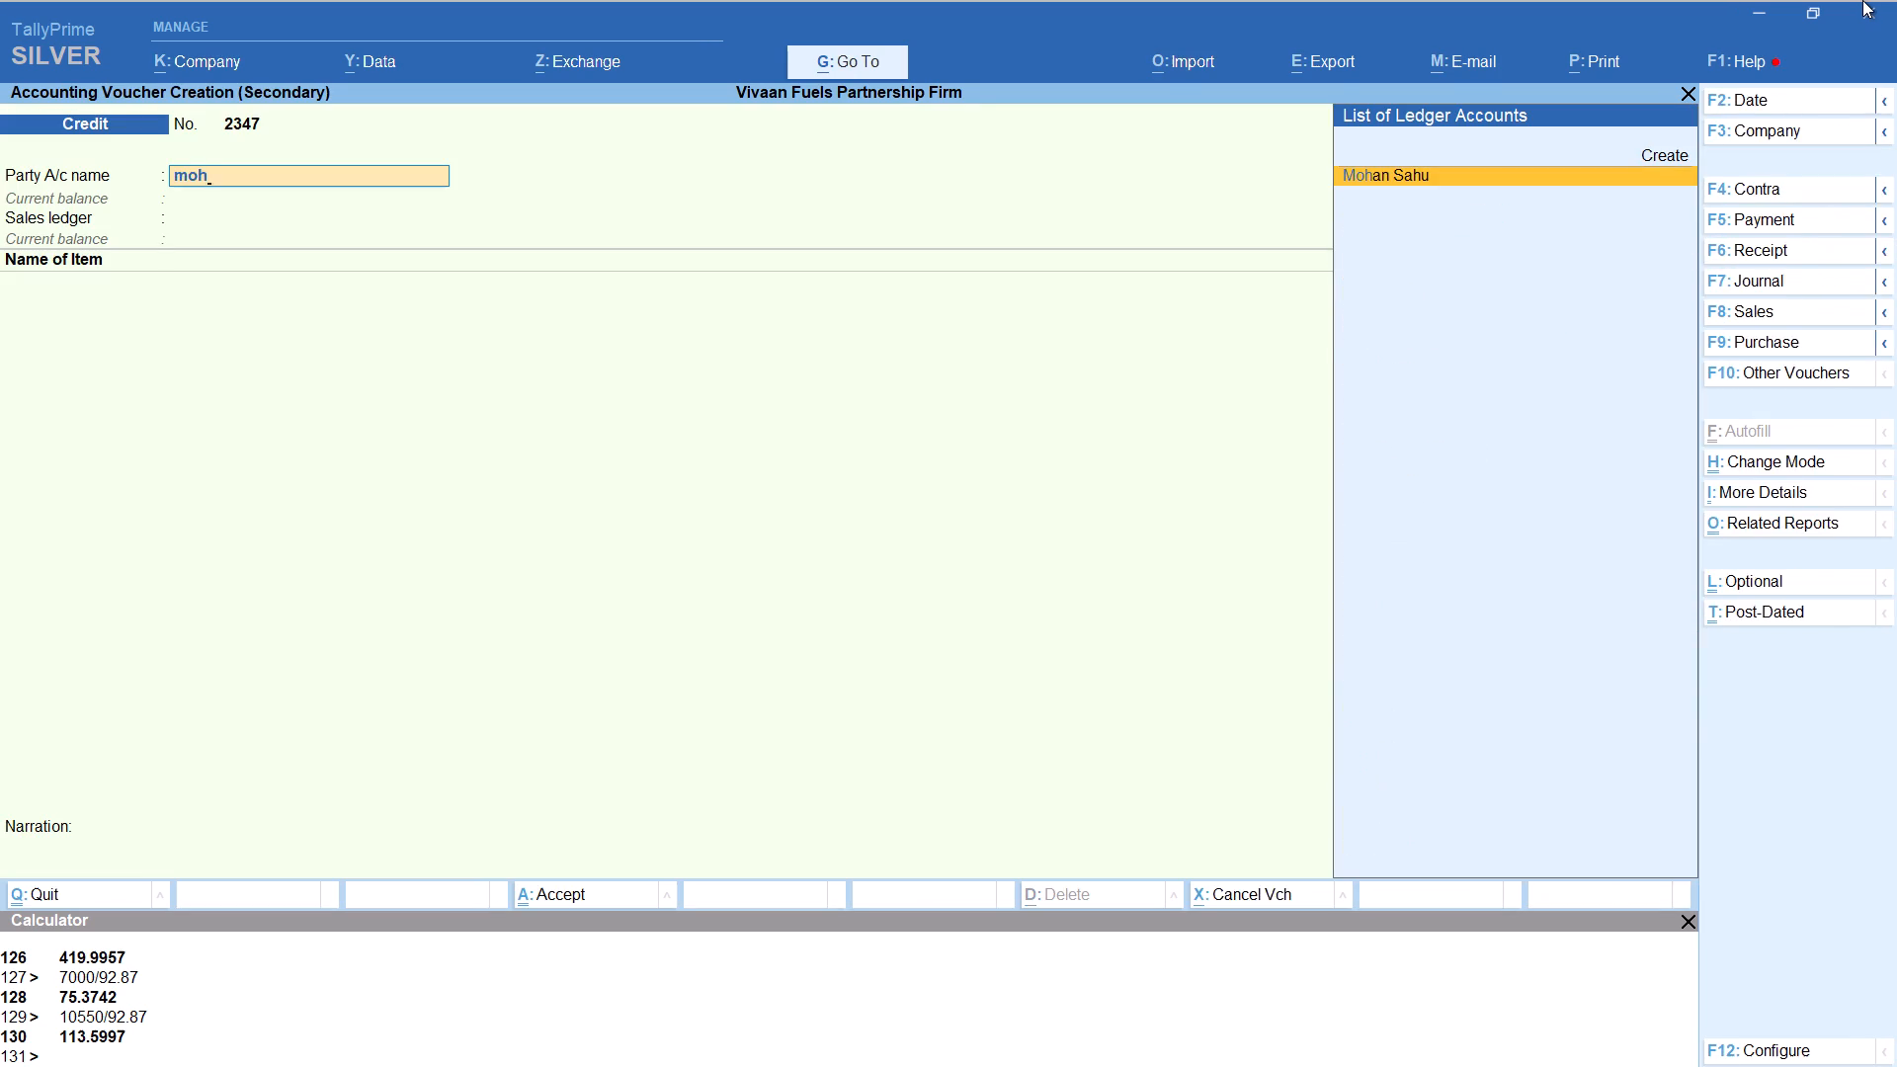
pyautogui.press('Return')
pyautogui.press('Return')
pyautogui.press('Return')
pyautogui.press('Return')
pyautogui.press('Return')
pyautogui.press('Return')
pyautogui.press('Return')
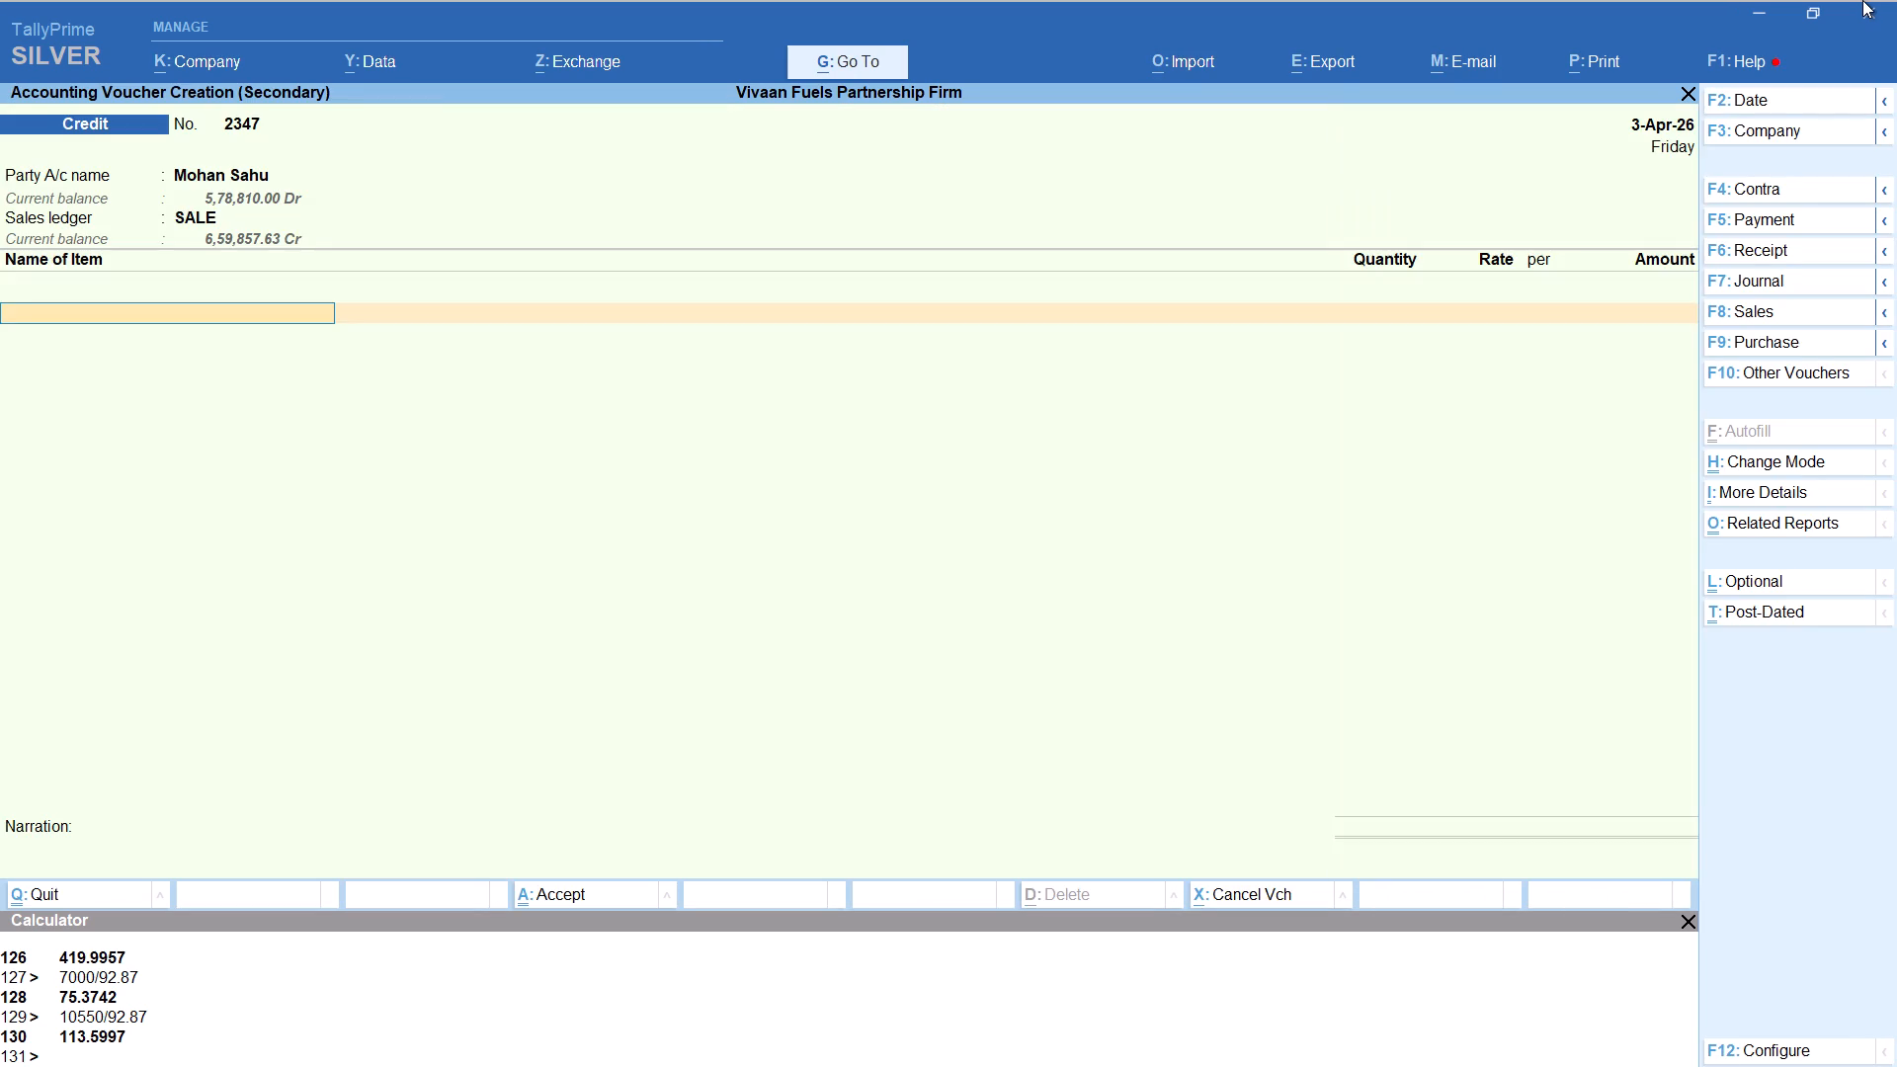
# Allocate HSD in Mohan's new voucher with no tracking number, computing the quantity as 1500/92.87 at rate 92.87 per litre.
pyautogui.write('hs')
pyautogui.press('Return')
pyautogui.press('Up')
pyautogui.press('Return')
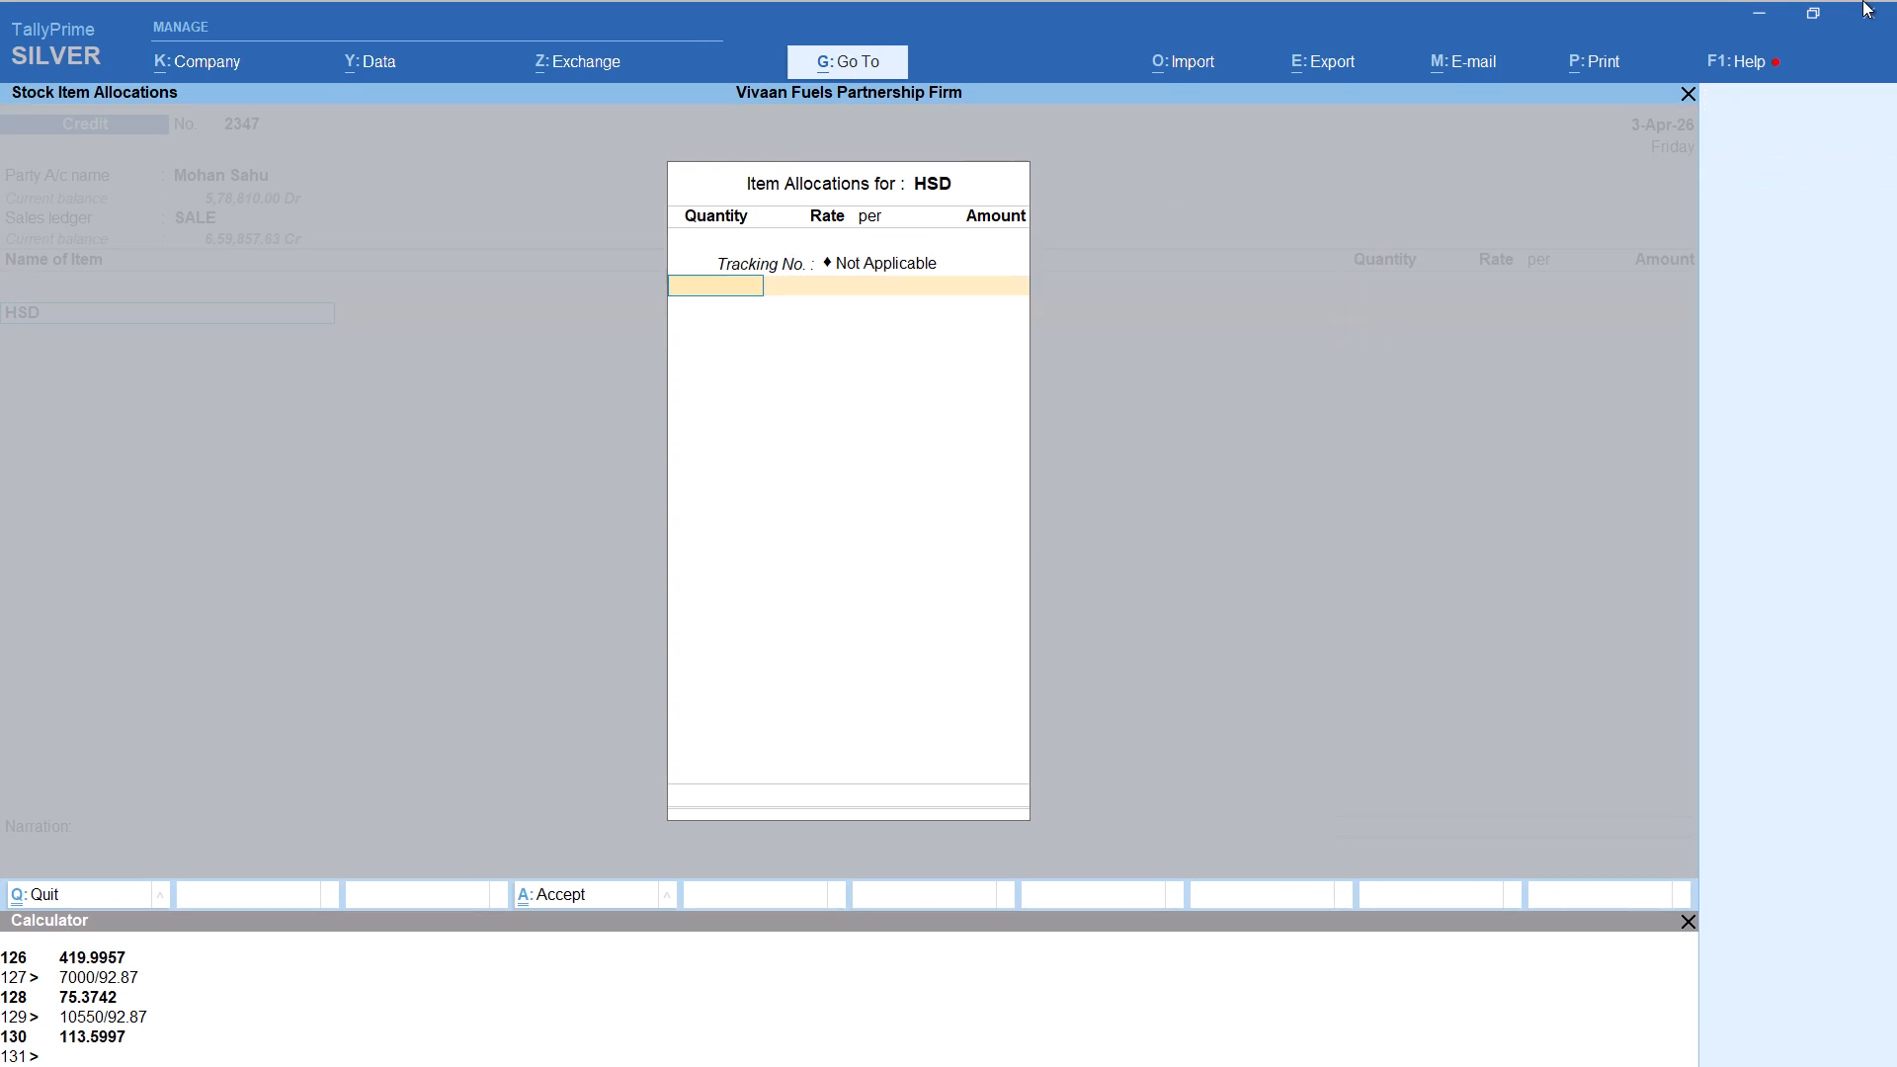
pyautogui.hotkey('alt', 'c')
pyautogui.write('1500/92.87')
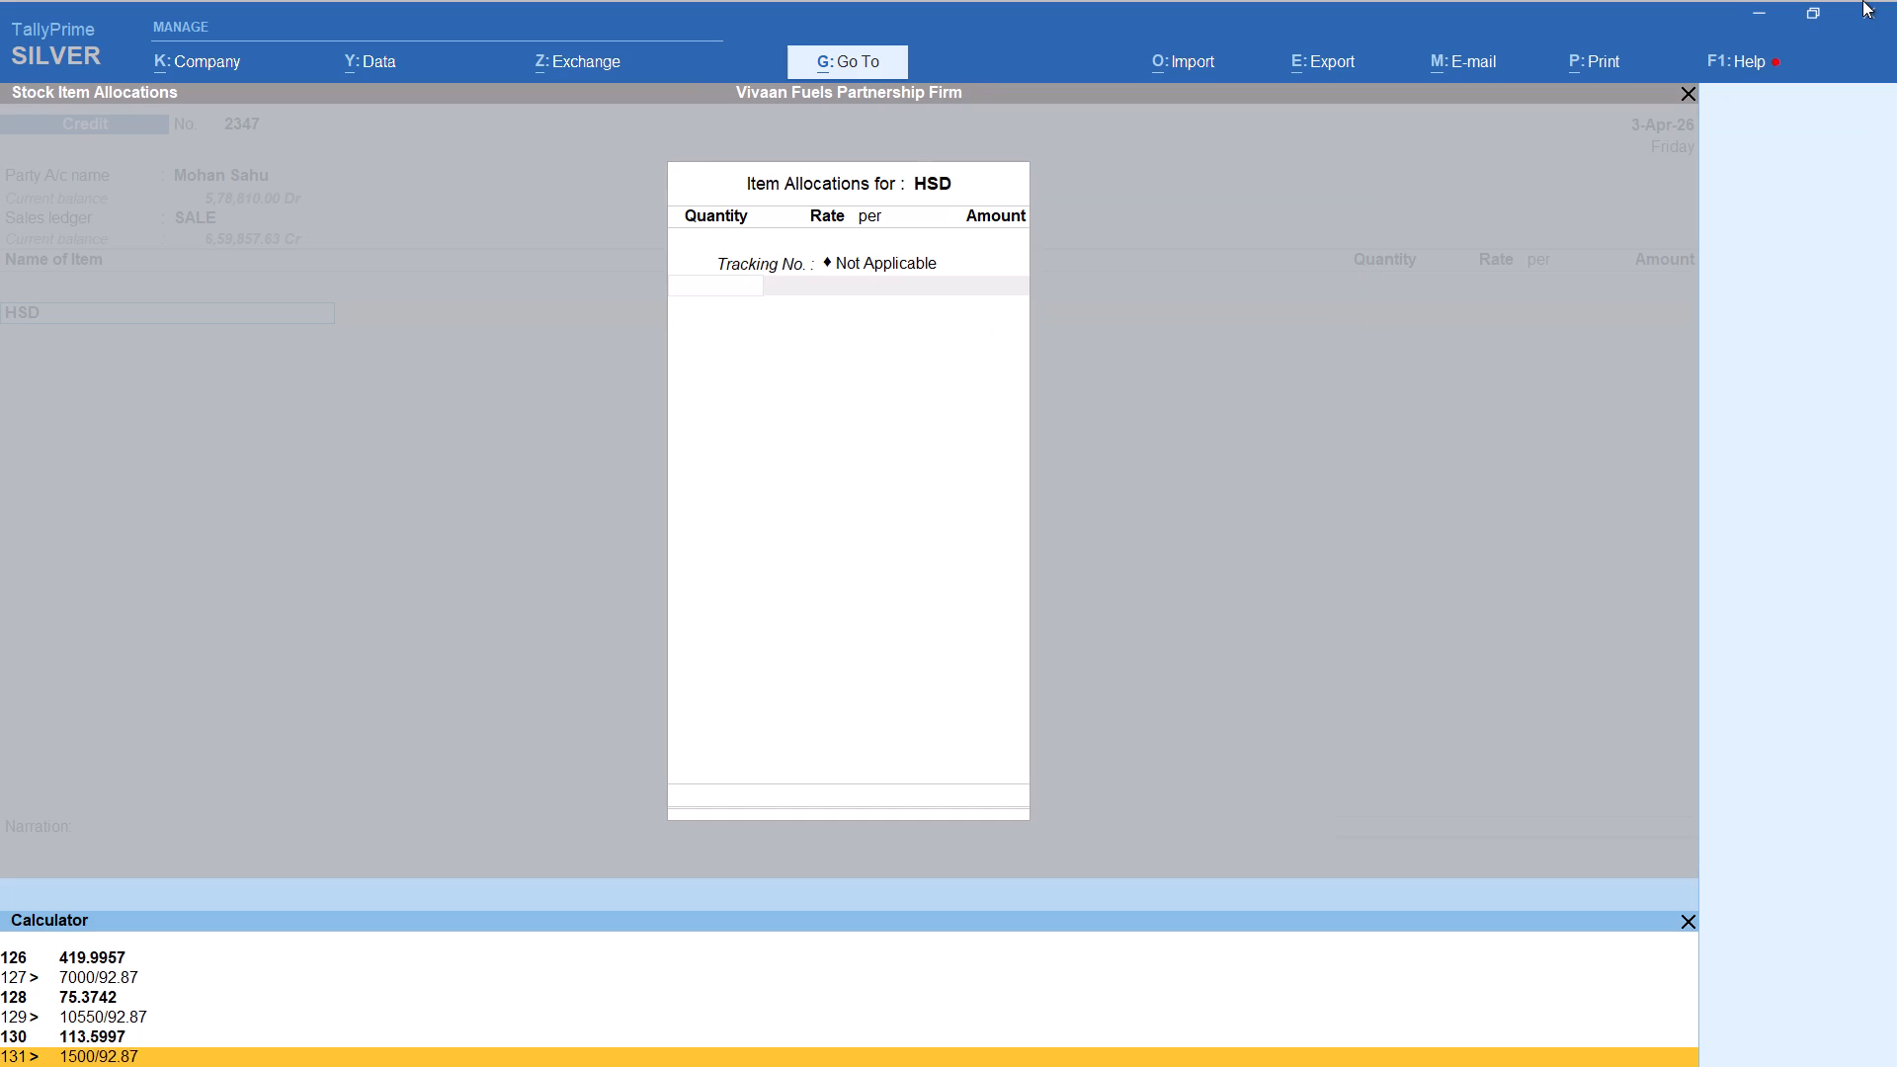
pyautogui.press('Return')
pyautogui.press('Return')
pyautogui.press('Return')
pyautogui.press('Return')
pyautogui.press('Return')
pyautogui.press('Return')
pyautogui.press('Return')
# Add the Round Off ledger to Mohan's new voucher and save it.
pyautogui.write('rou')
pyautogui.press('Return')
pyautogui.hotkey('ctrl', 'a')
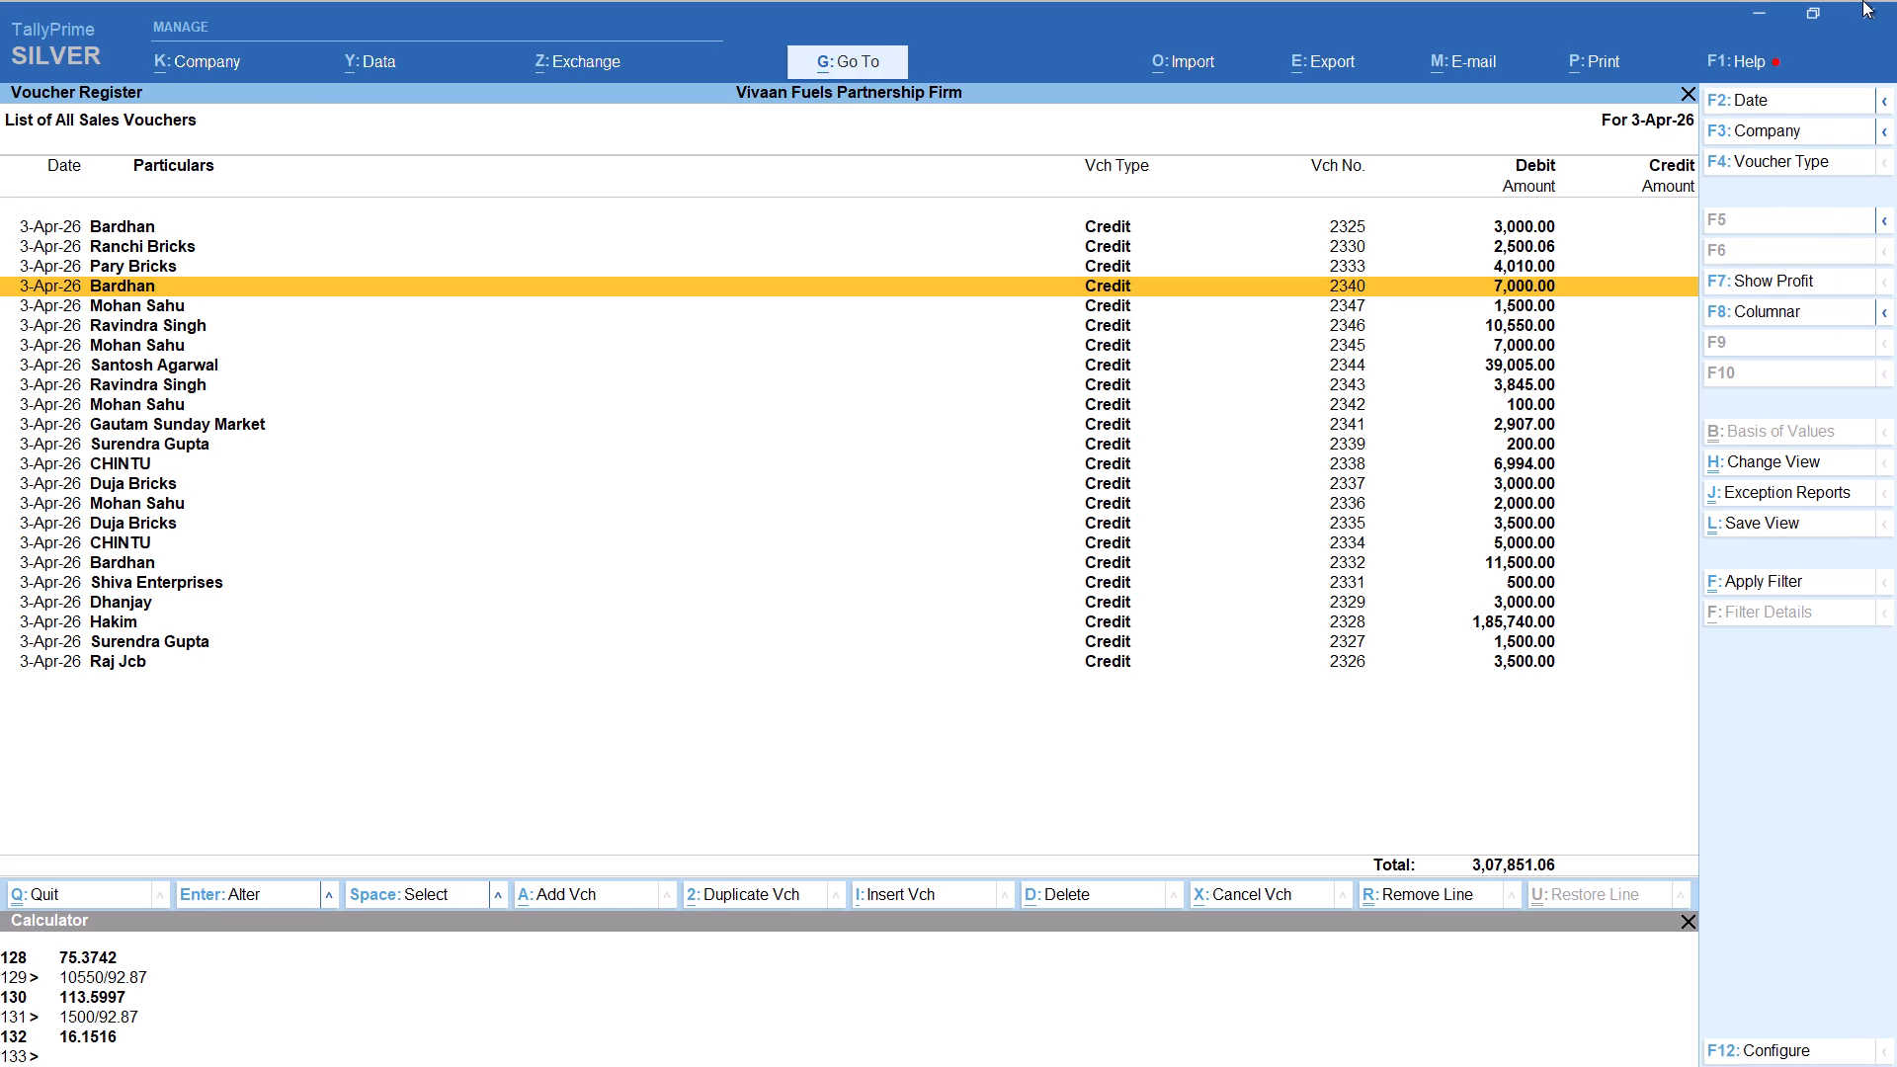
pyautogui.hotkey('alt', 'a')
pyautogui.write('ram')
pyautogui.press('Down')
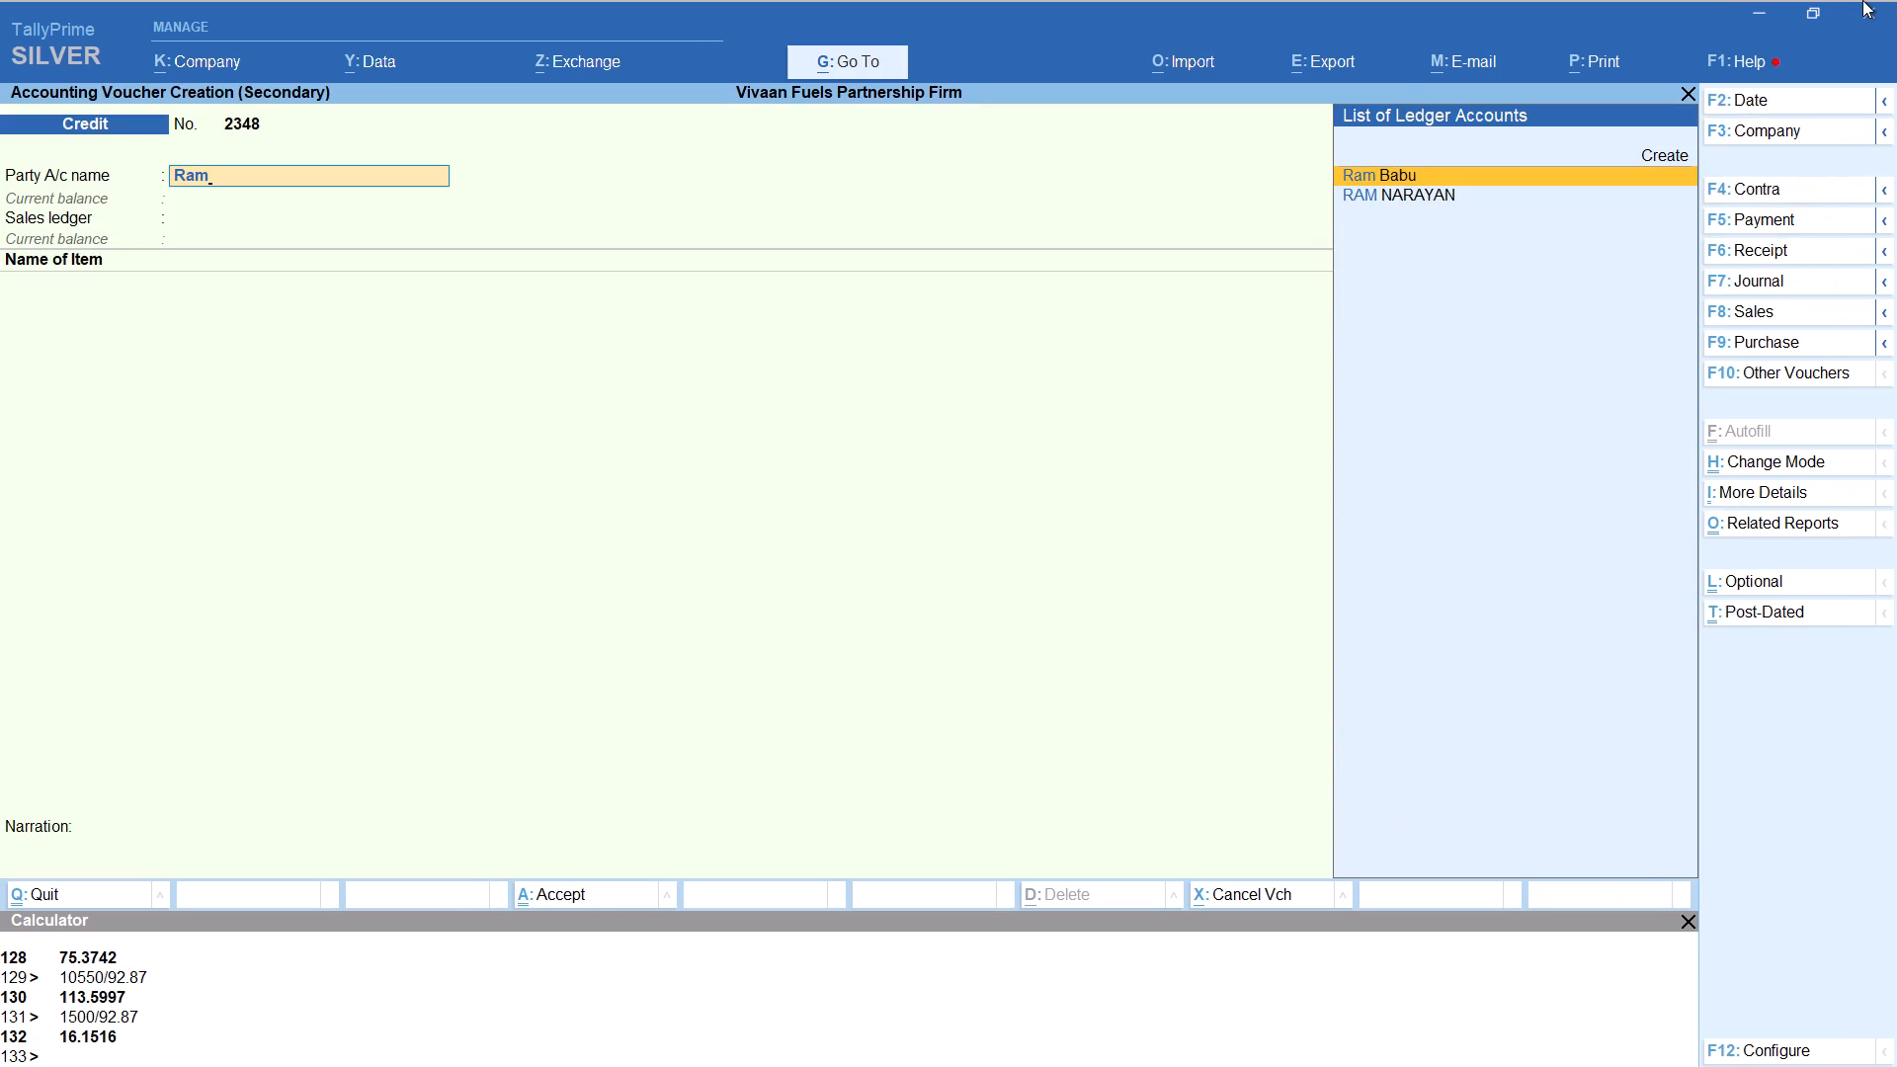
pyautogui.press('Return')
pyautogui.press('Return')
pyautogui.press('Return')
pyautogui.press('Return')
pyautogui.press('Return')
pyautogui.press('Return')
pyautogui.press('Return')
pyautogui.press('Return')
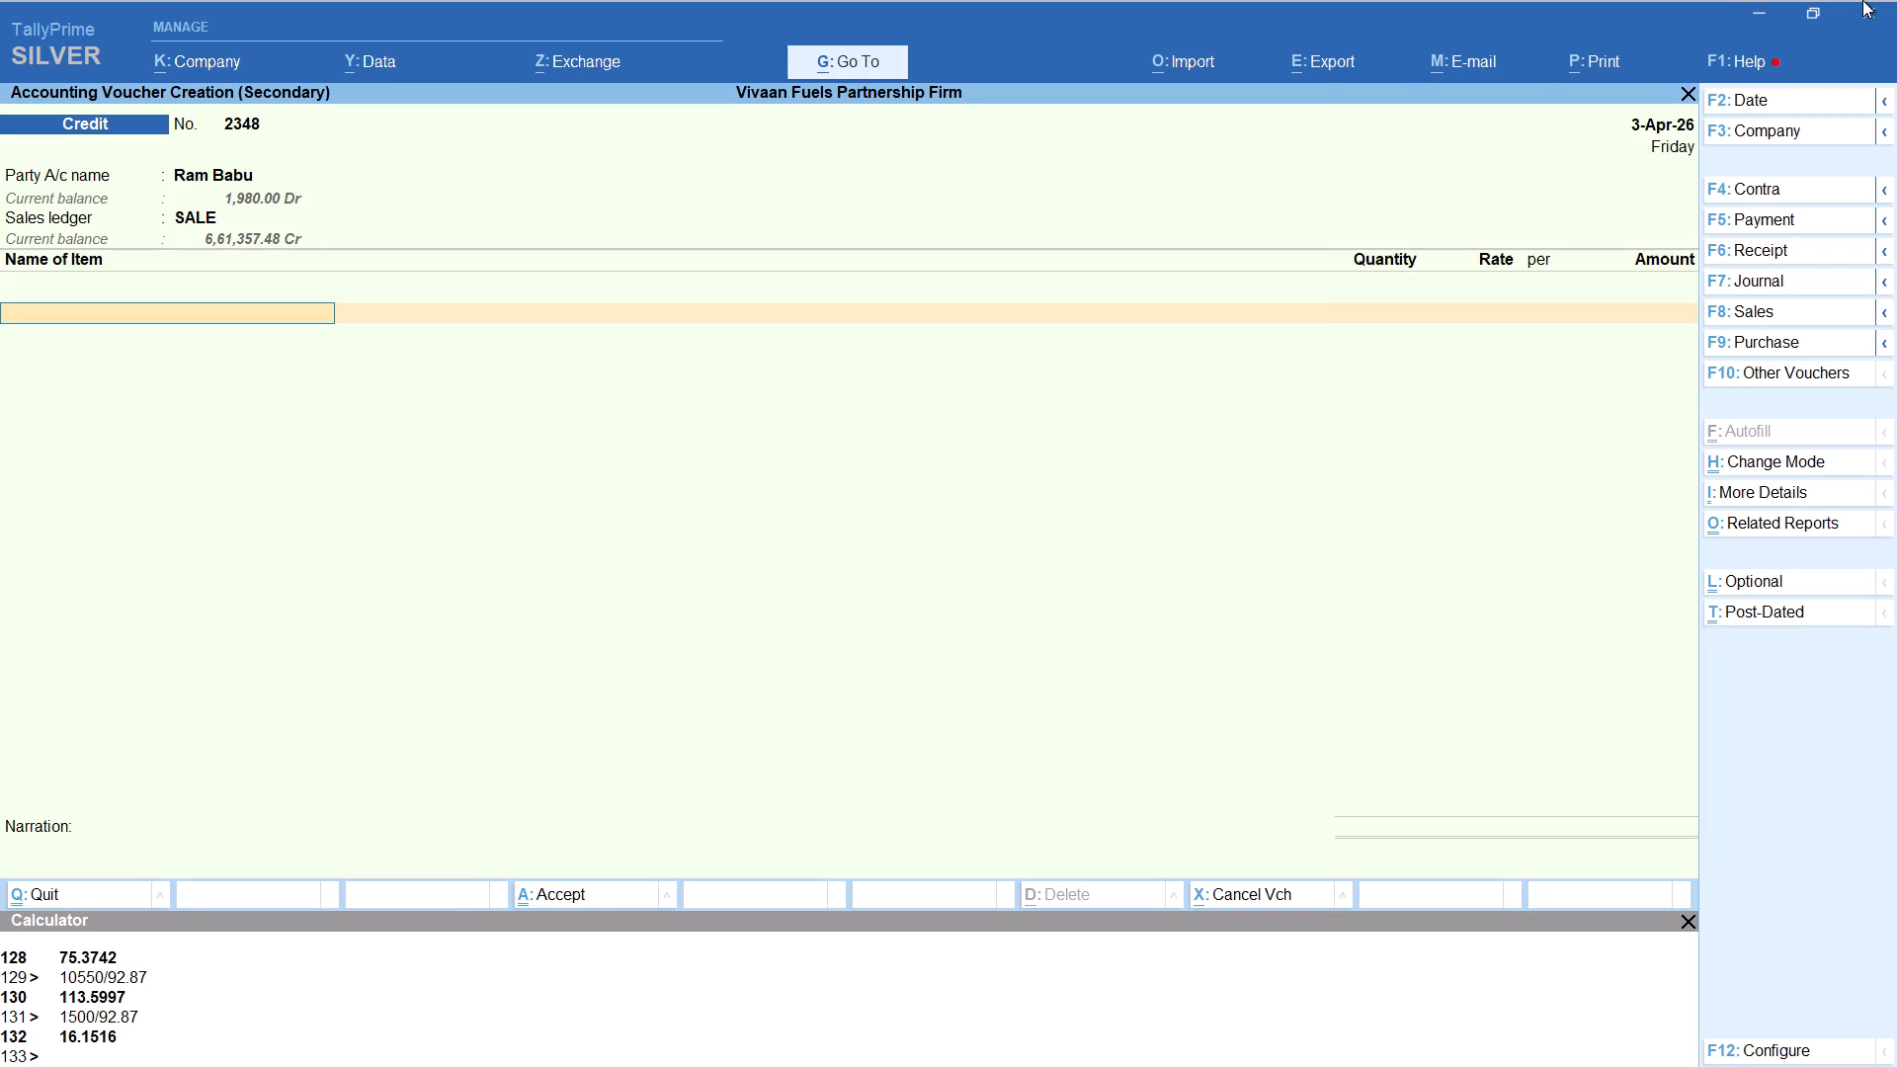
# Allocate MS PERTOL in Ram's voucher with no tracking number, computing the quantity as 500/98.10 at rate 98.10 per litre.
pyautogui.write('ms')
pyautogui.press('Down')
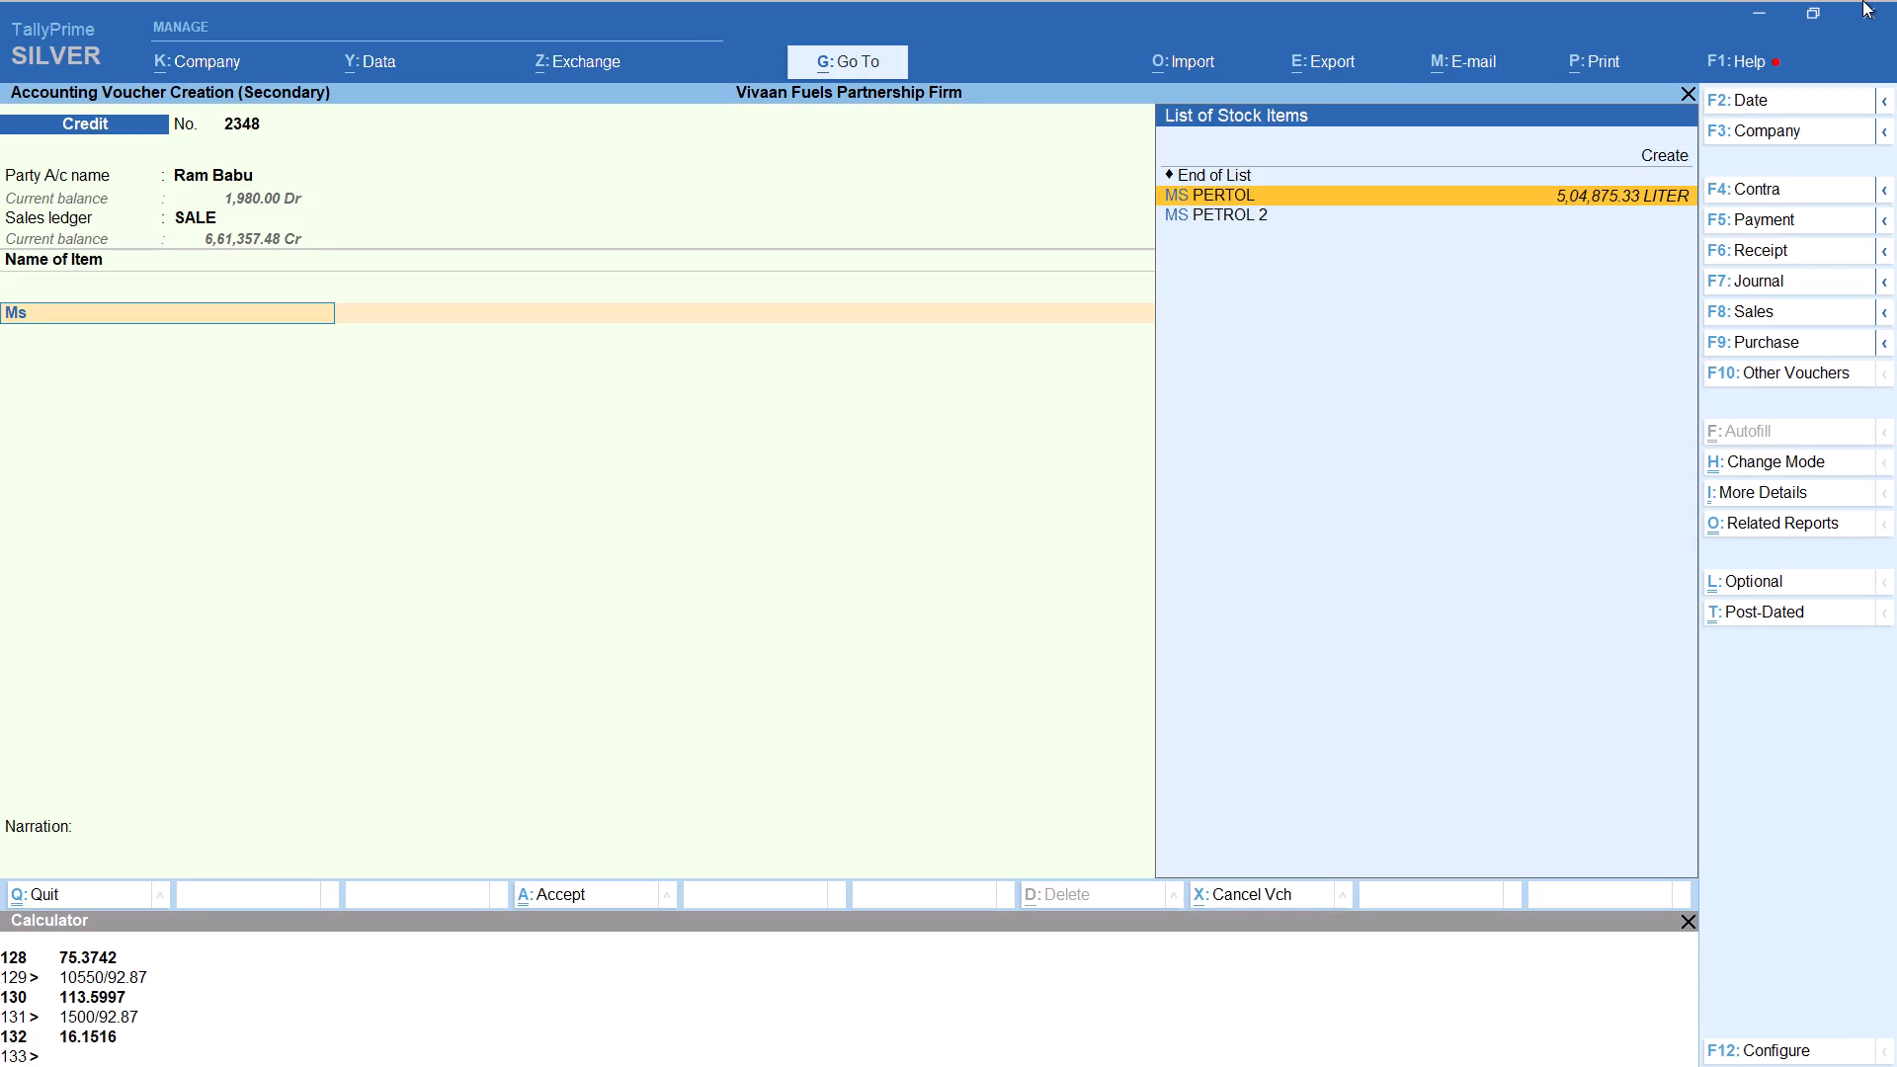
pyautogui.press('Return')
pyautogui.press('Up')
pyautogui.press('Return')
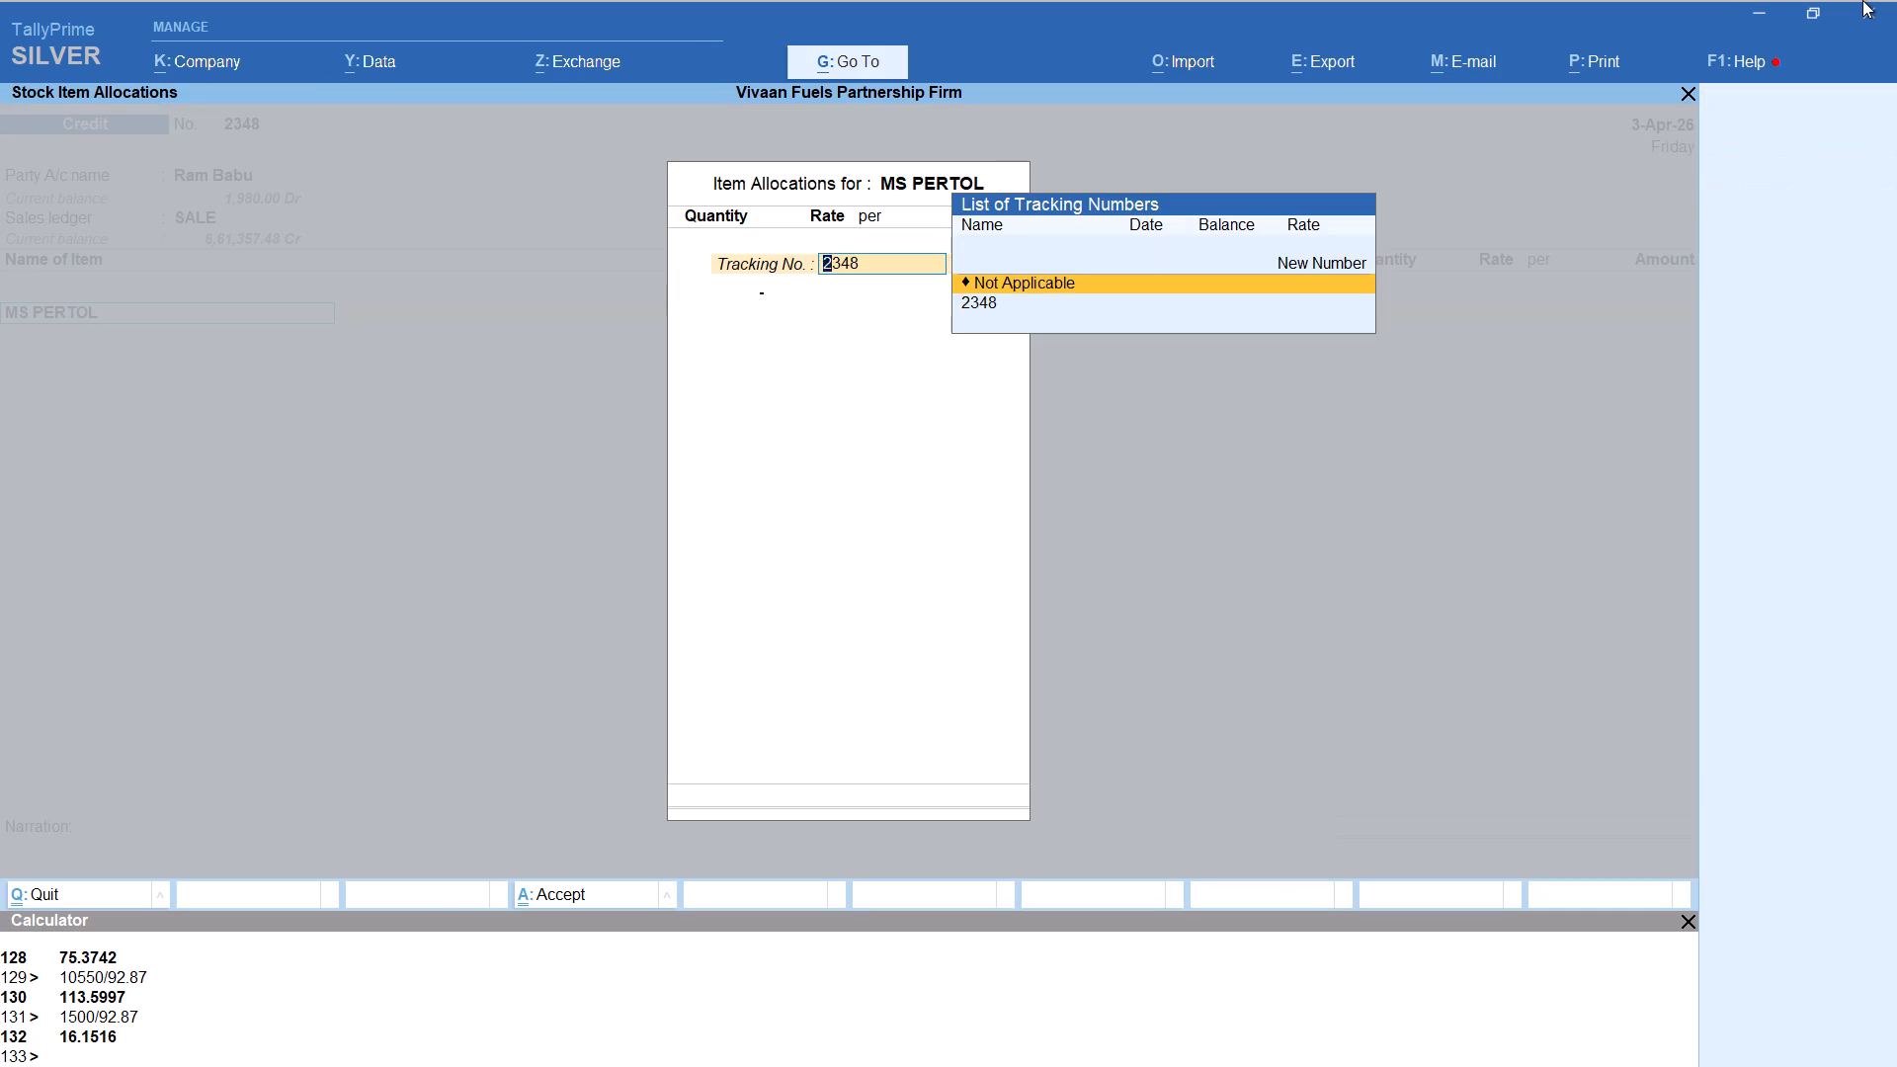
pyautogui.hotkey('alt', 'c')
pyautogui.write('500/98.10')
pyautogui.press('Return')
pyautogui.press('Return')
pyautogui.press('Return')
pyautogui.press('Return')
pyautogui.press('Return')
pyautogui.press('Return')
pyautogui.press('Return')
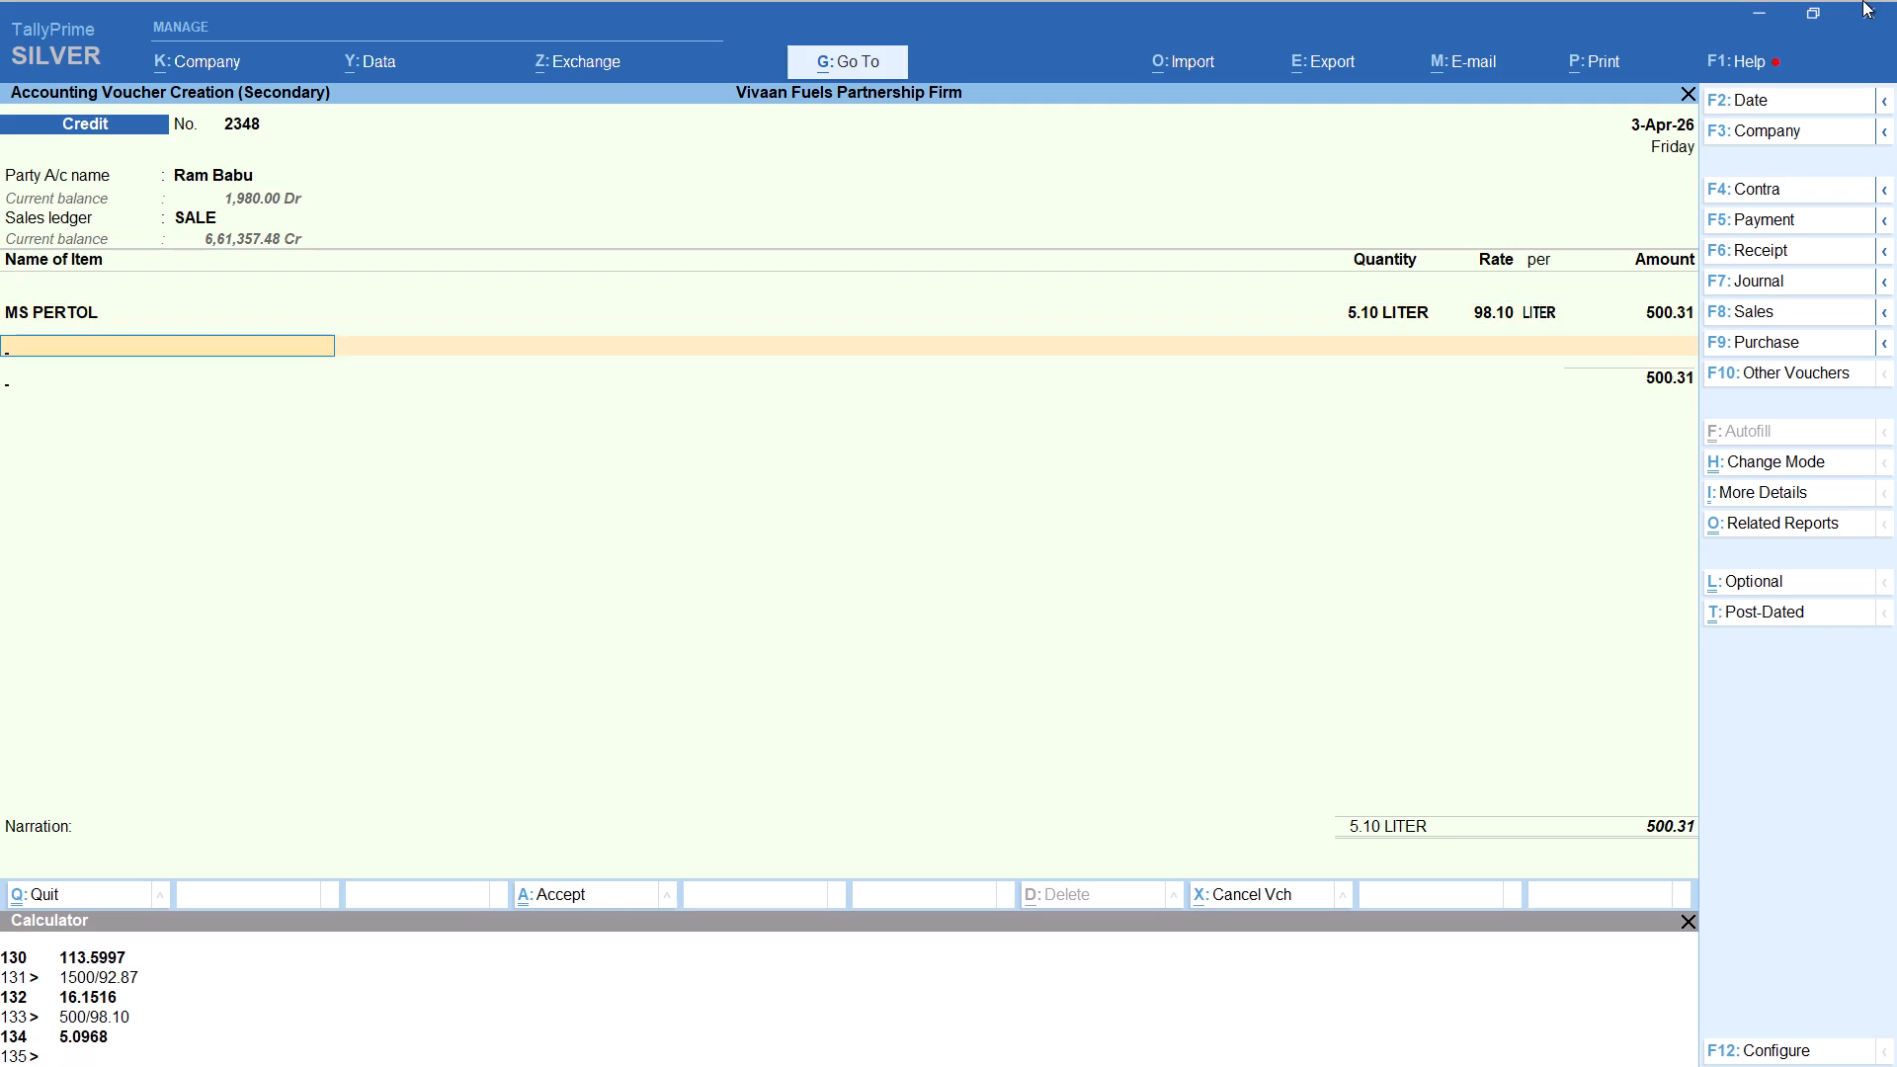
# Add the Round Off ledger to Ram's voucher and save it.
pyautogui.write('rou')
pyautogui.press('Return')
pyautogui.hotkey('ctrl', 'a')
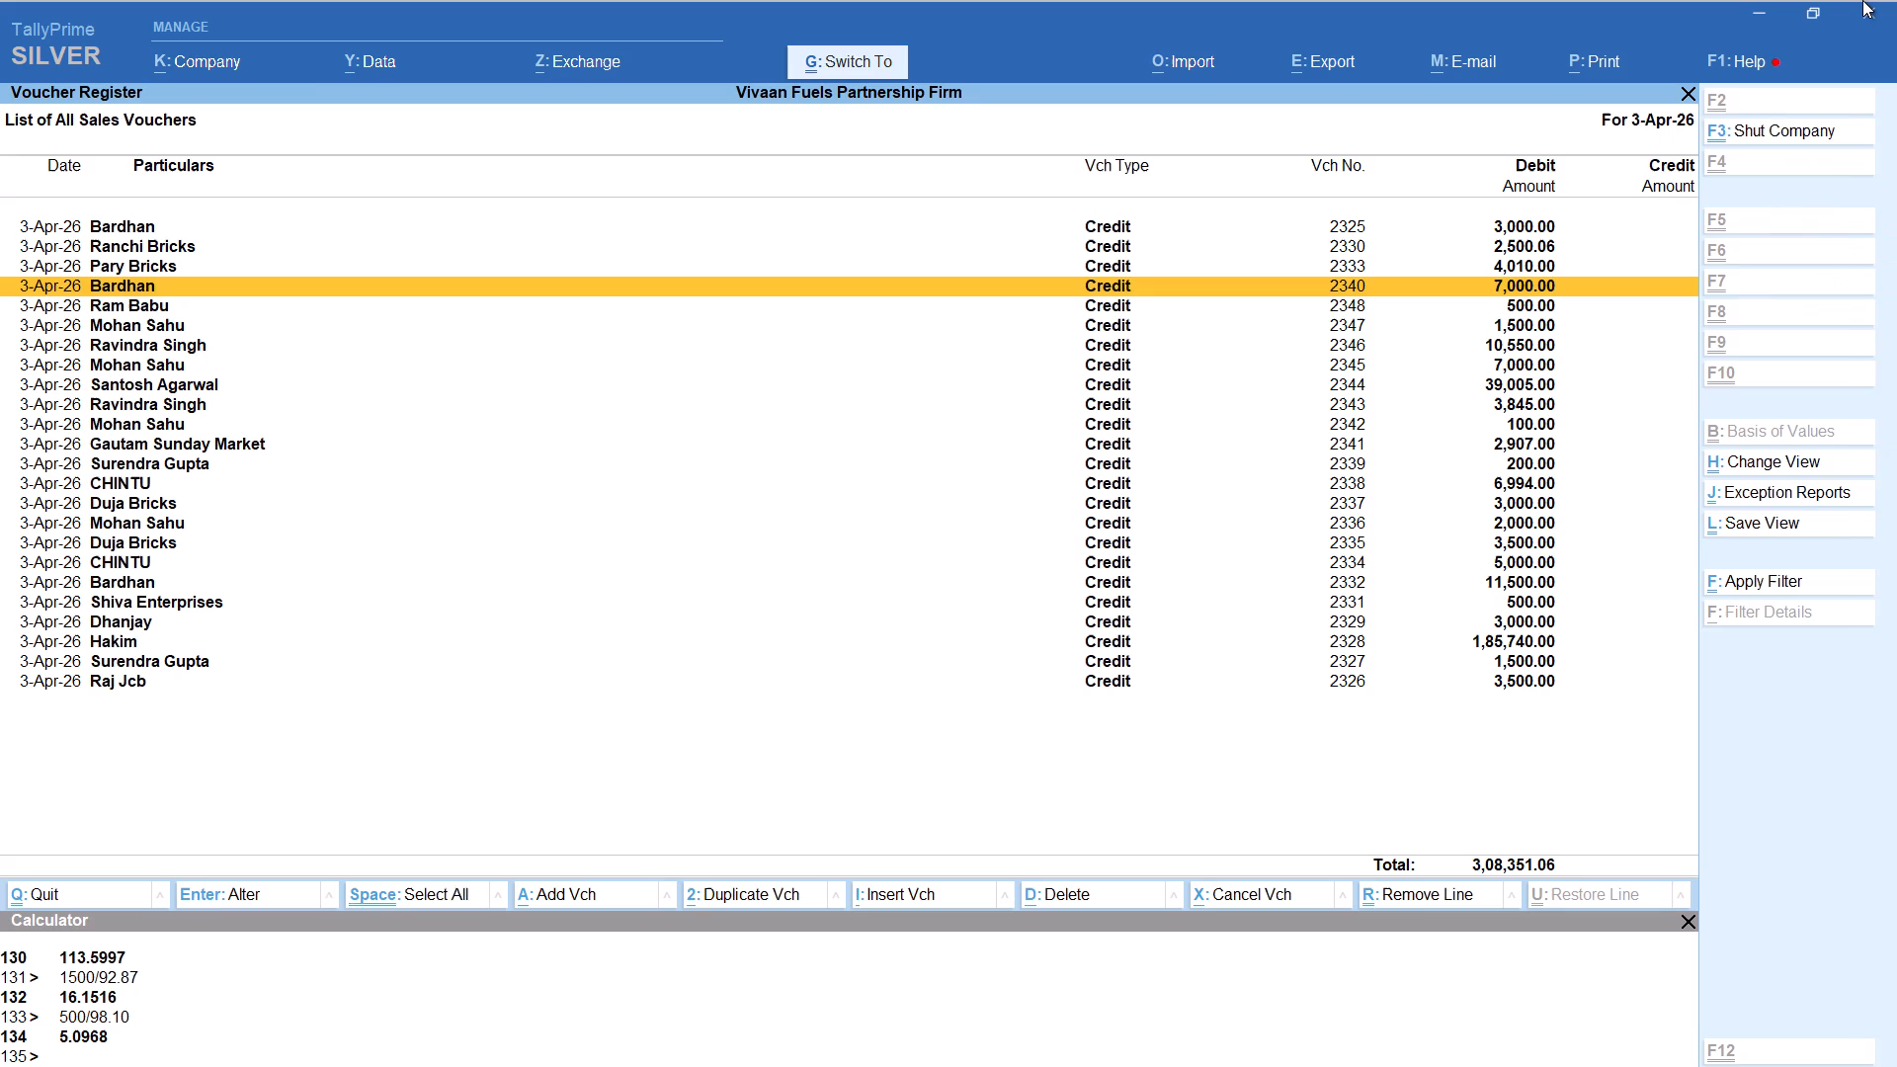
# Check the 3-Apr credit figure in the Excel balance sheet against the day's voucher total in TallyPrime.
pyautogui.hotkey('alt', 'Tab')
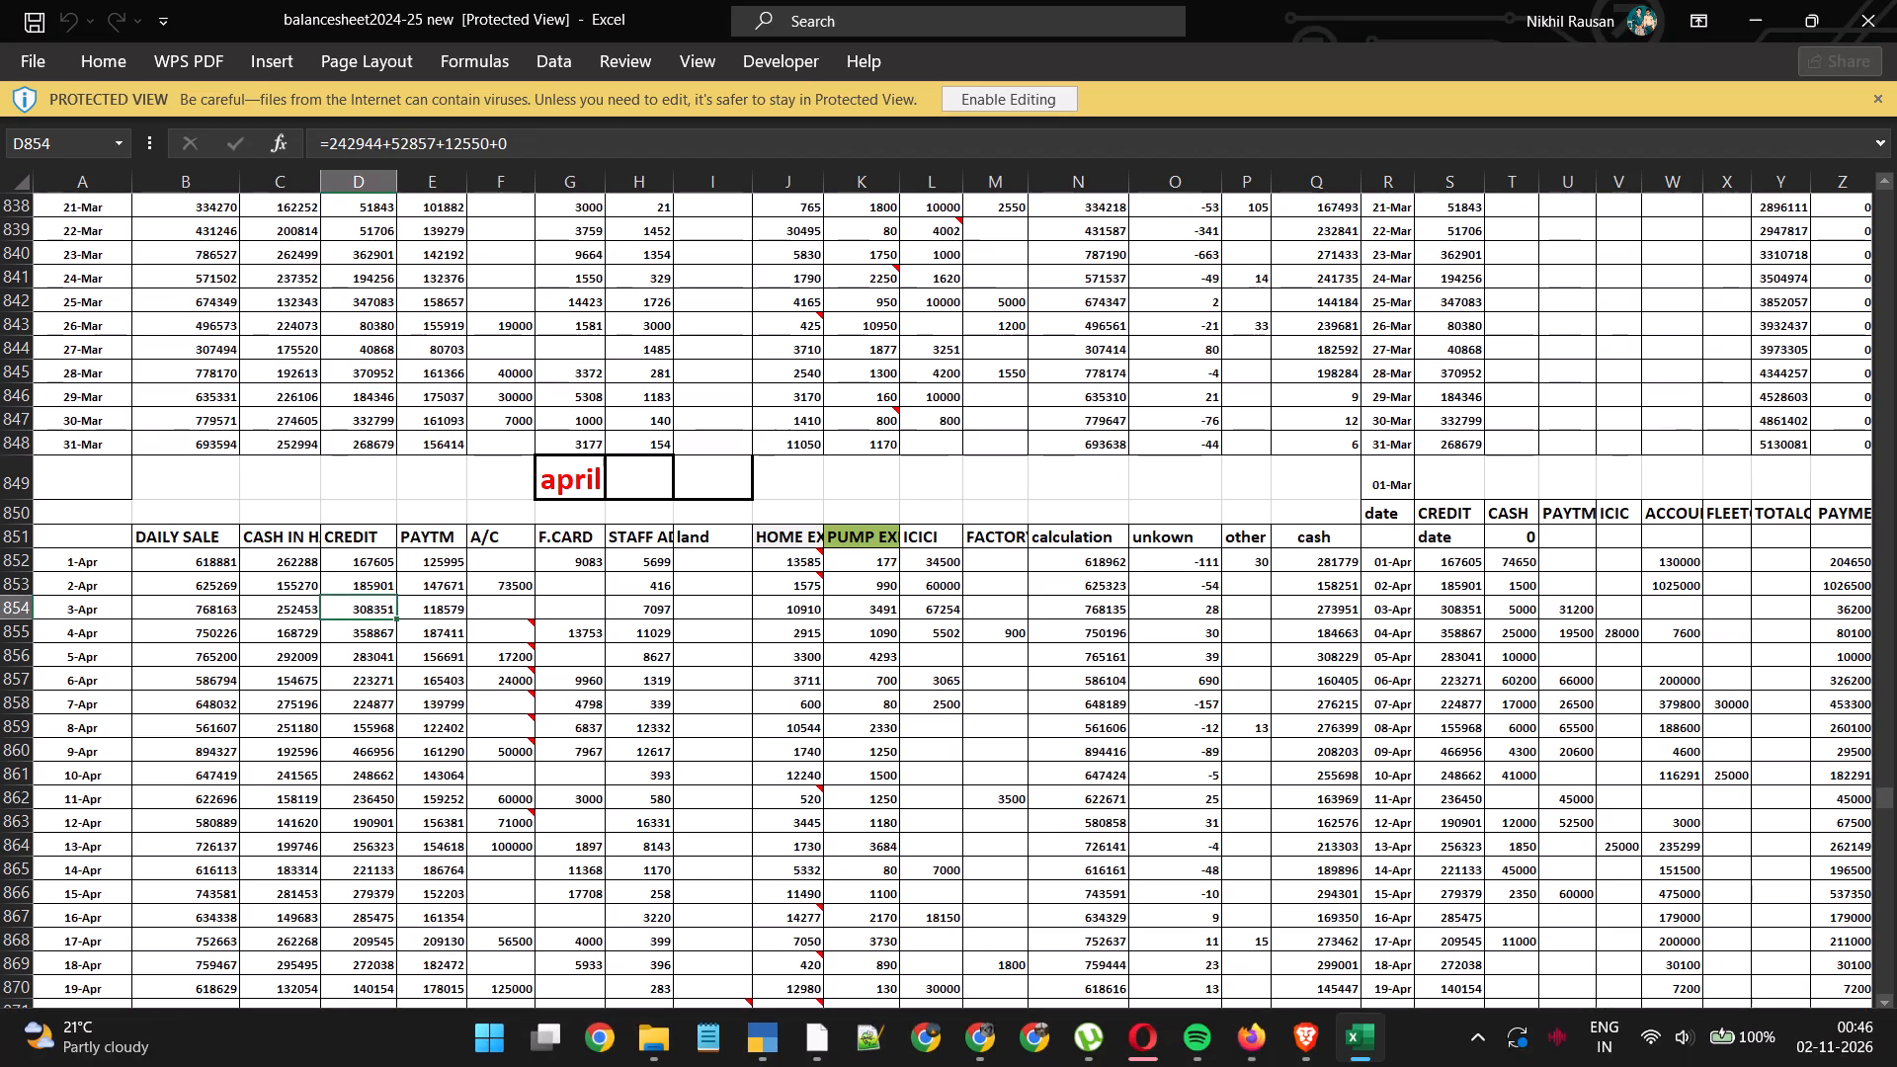
pyautogui.hotkey('alt', 'Tab')
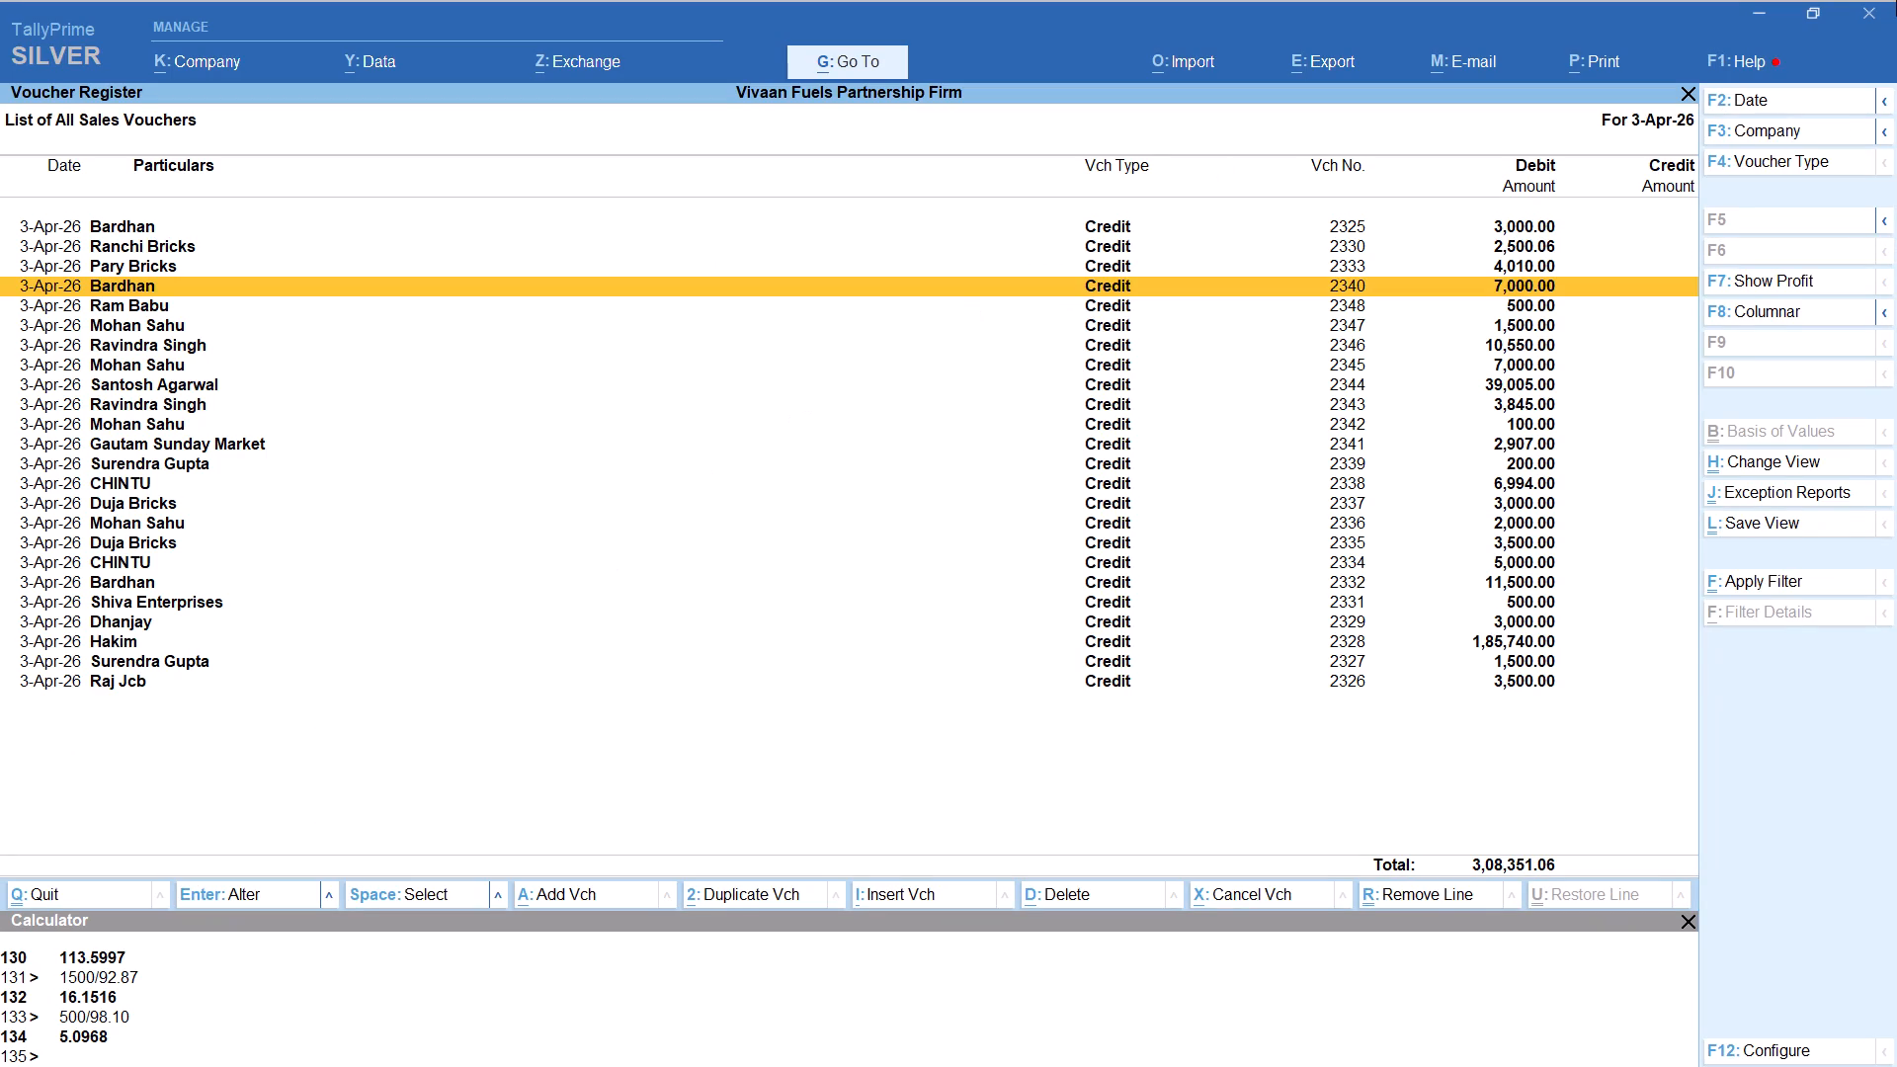
# Change the sales voucher register's date to 4-Apr-26.
pyautogui.press('F2')
pyautogui.press('4')
pyautogui.press('Return')
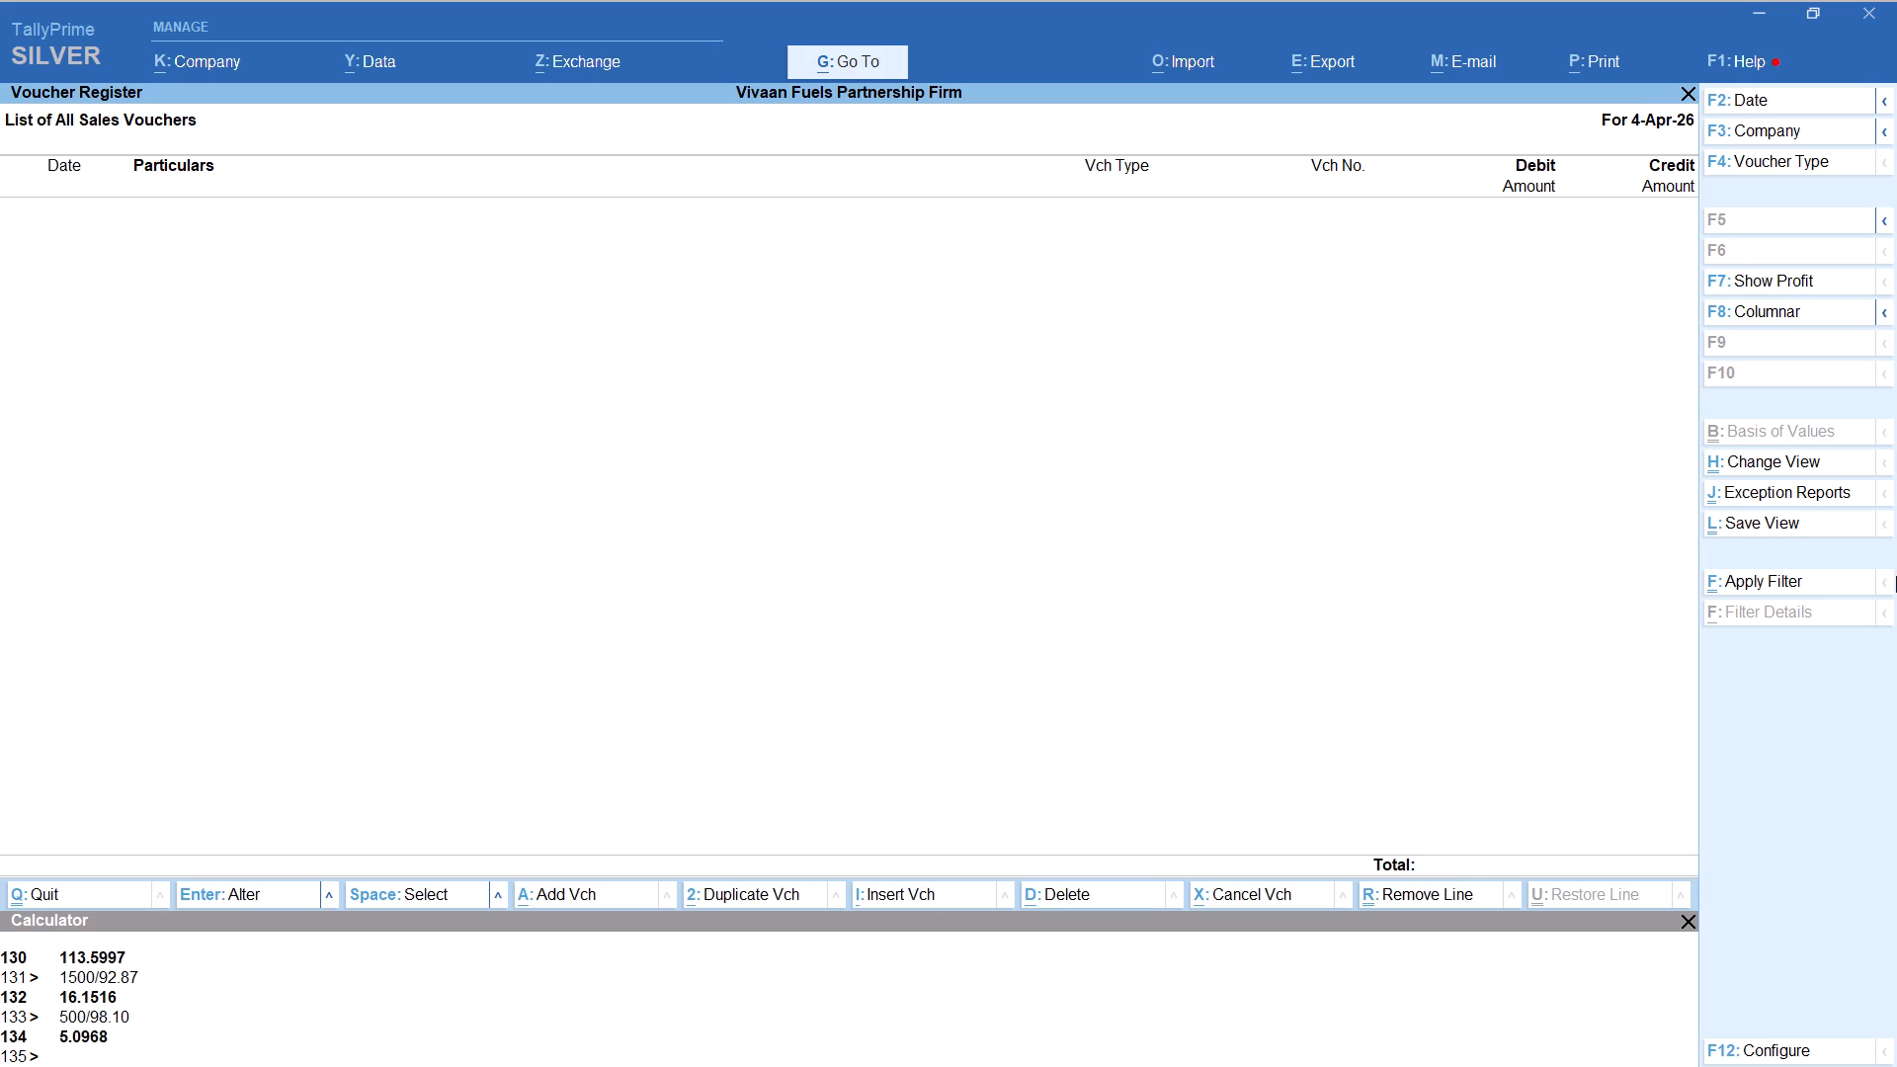
# Start a Credit voucher dated 4-Apr-26 with Pary Bricks as the buyer, keeping the default party details.
pyautogui.hotkey('alt', 'a')
pyautogui.write('psary')
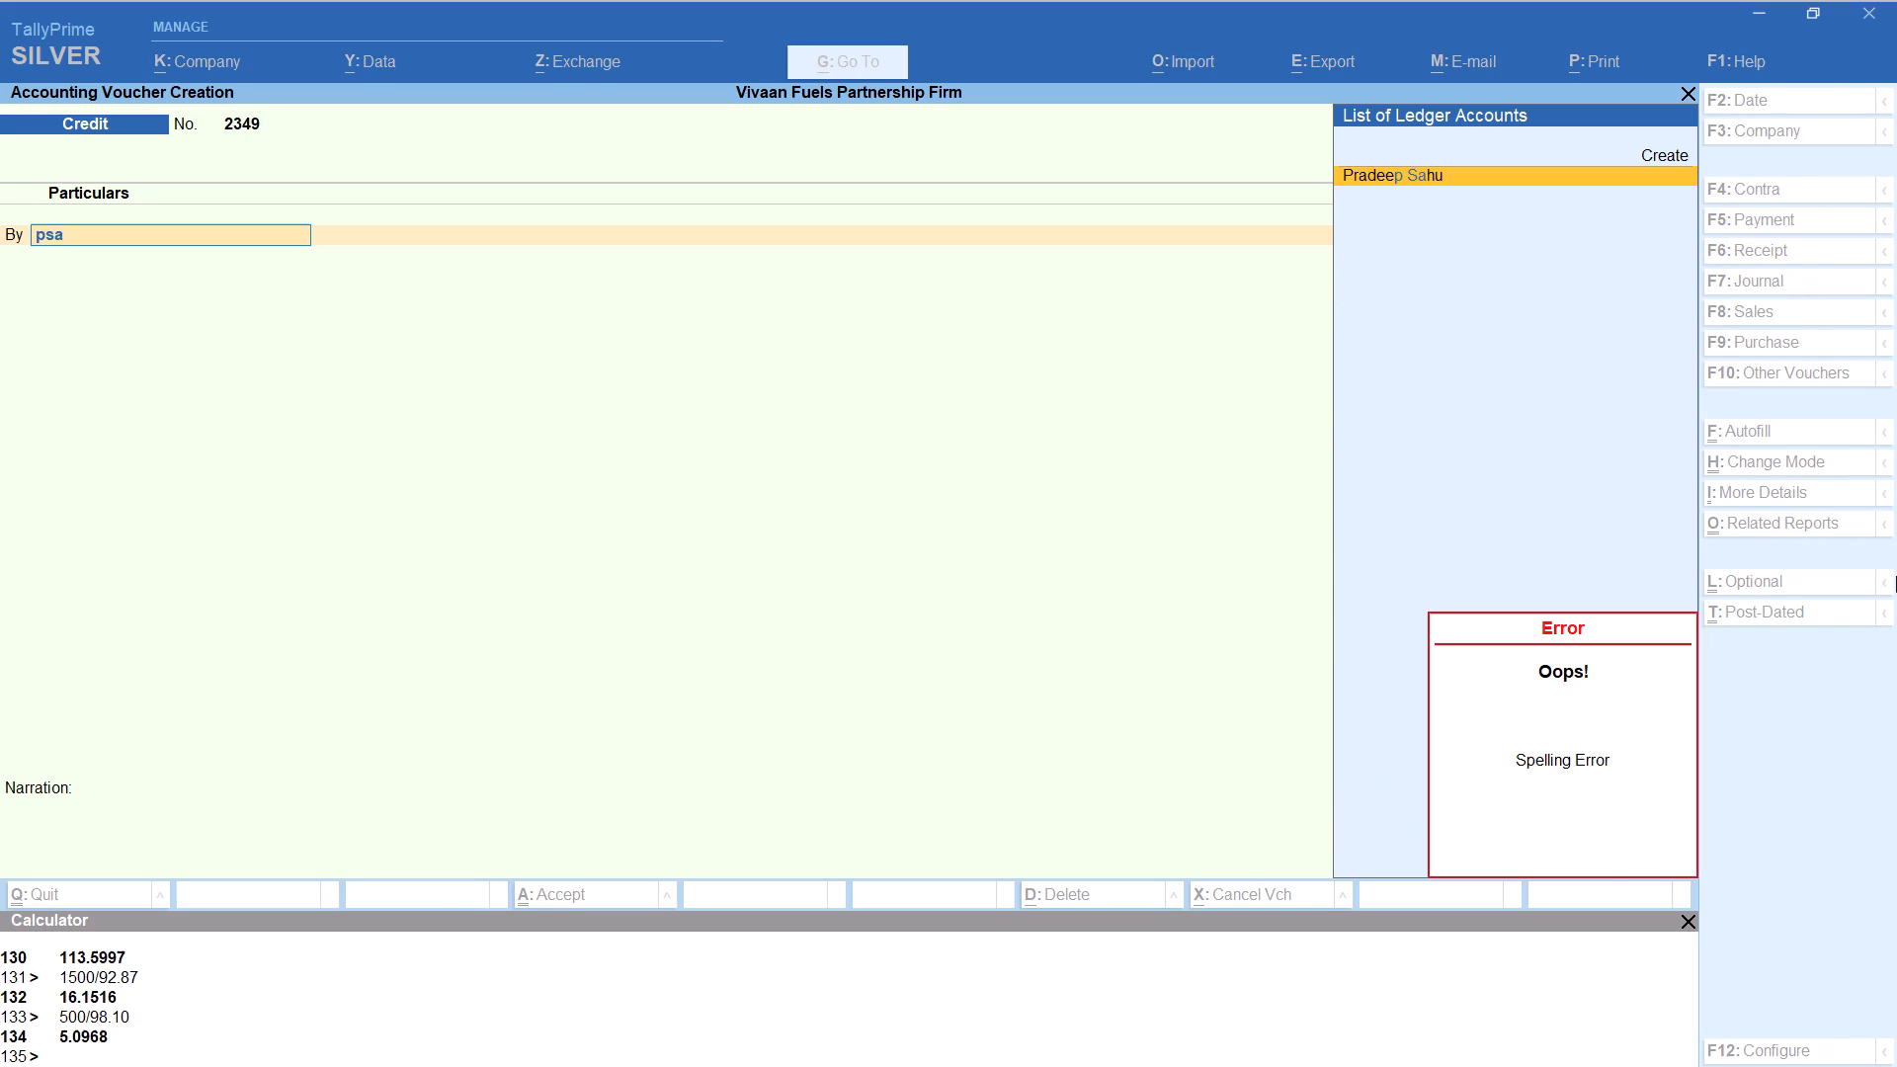
pyautogui.press('F8')
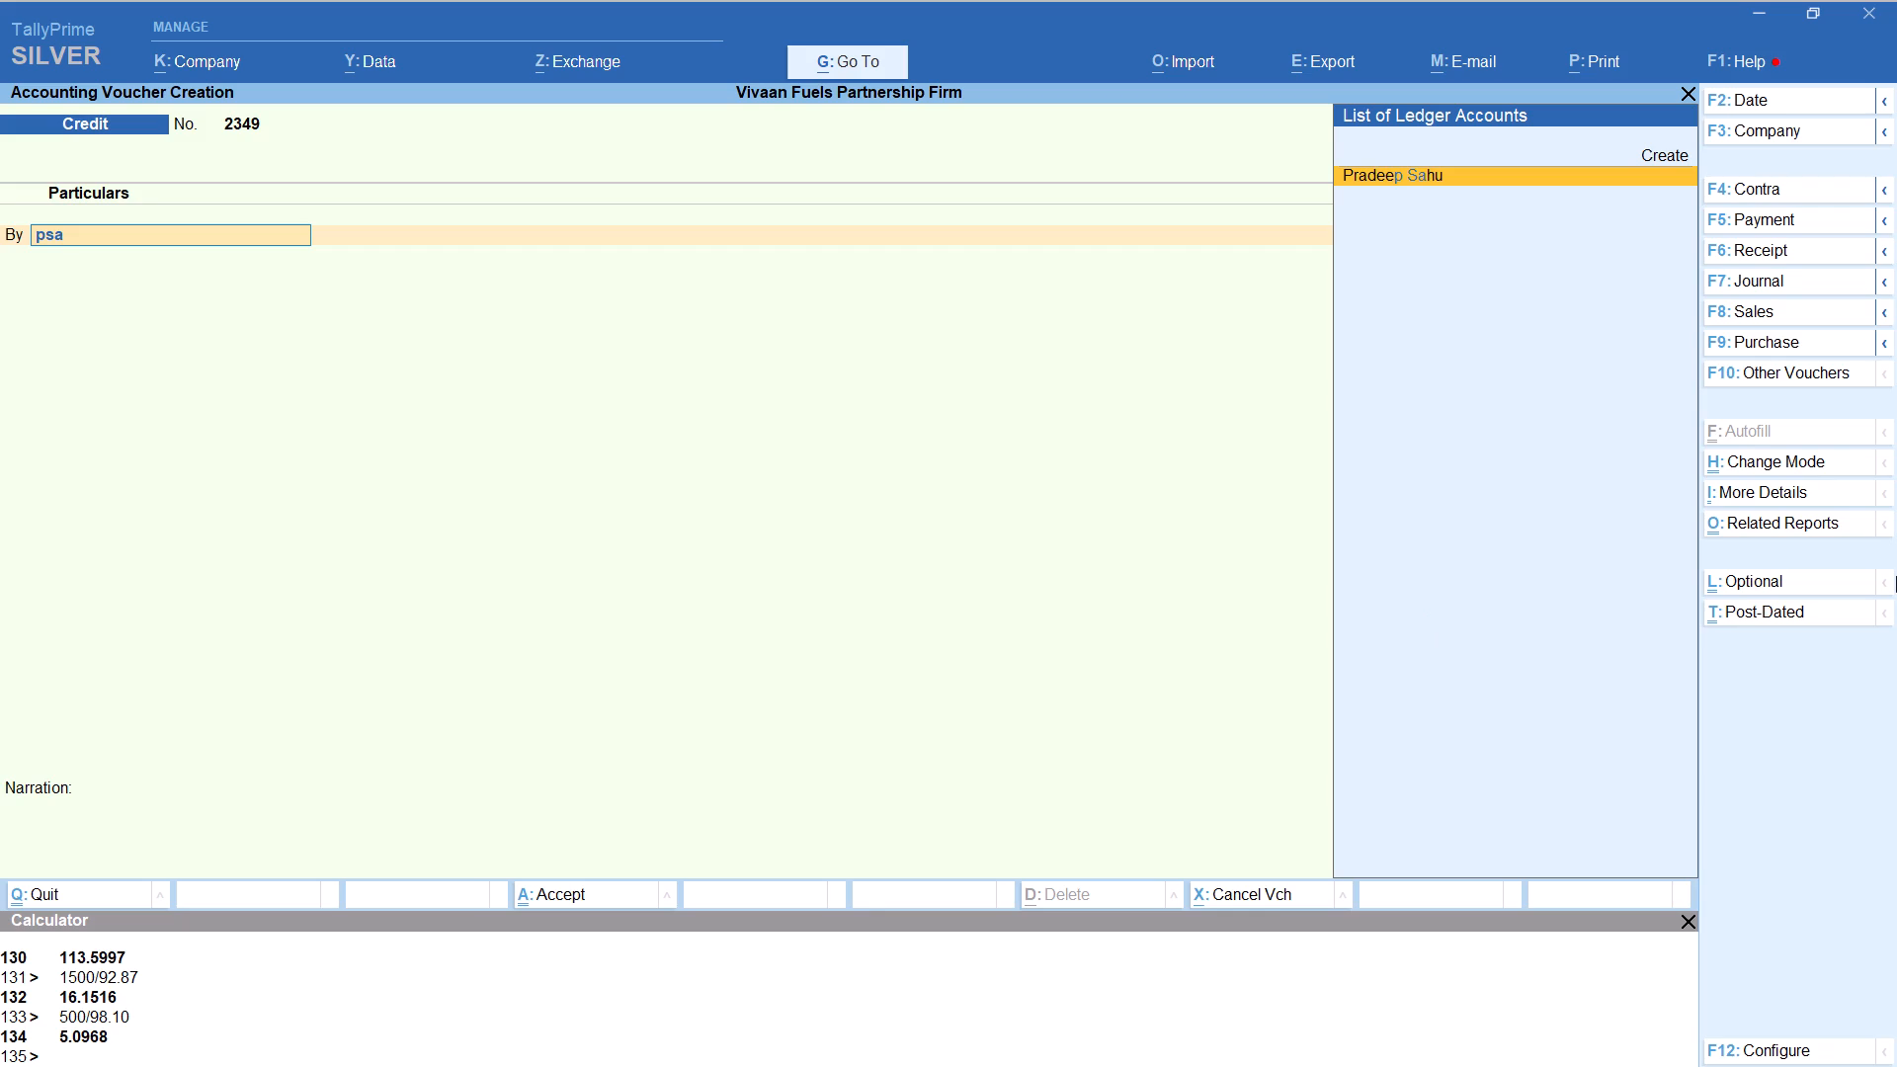
pyautogui.press('BackSpace')
pyautogui.press('BackSpace')
pyautogui.write('ar')
pyautogui.press('Return')
pyautogui.press('Return')
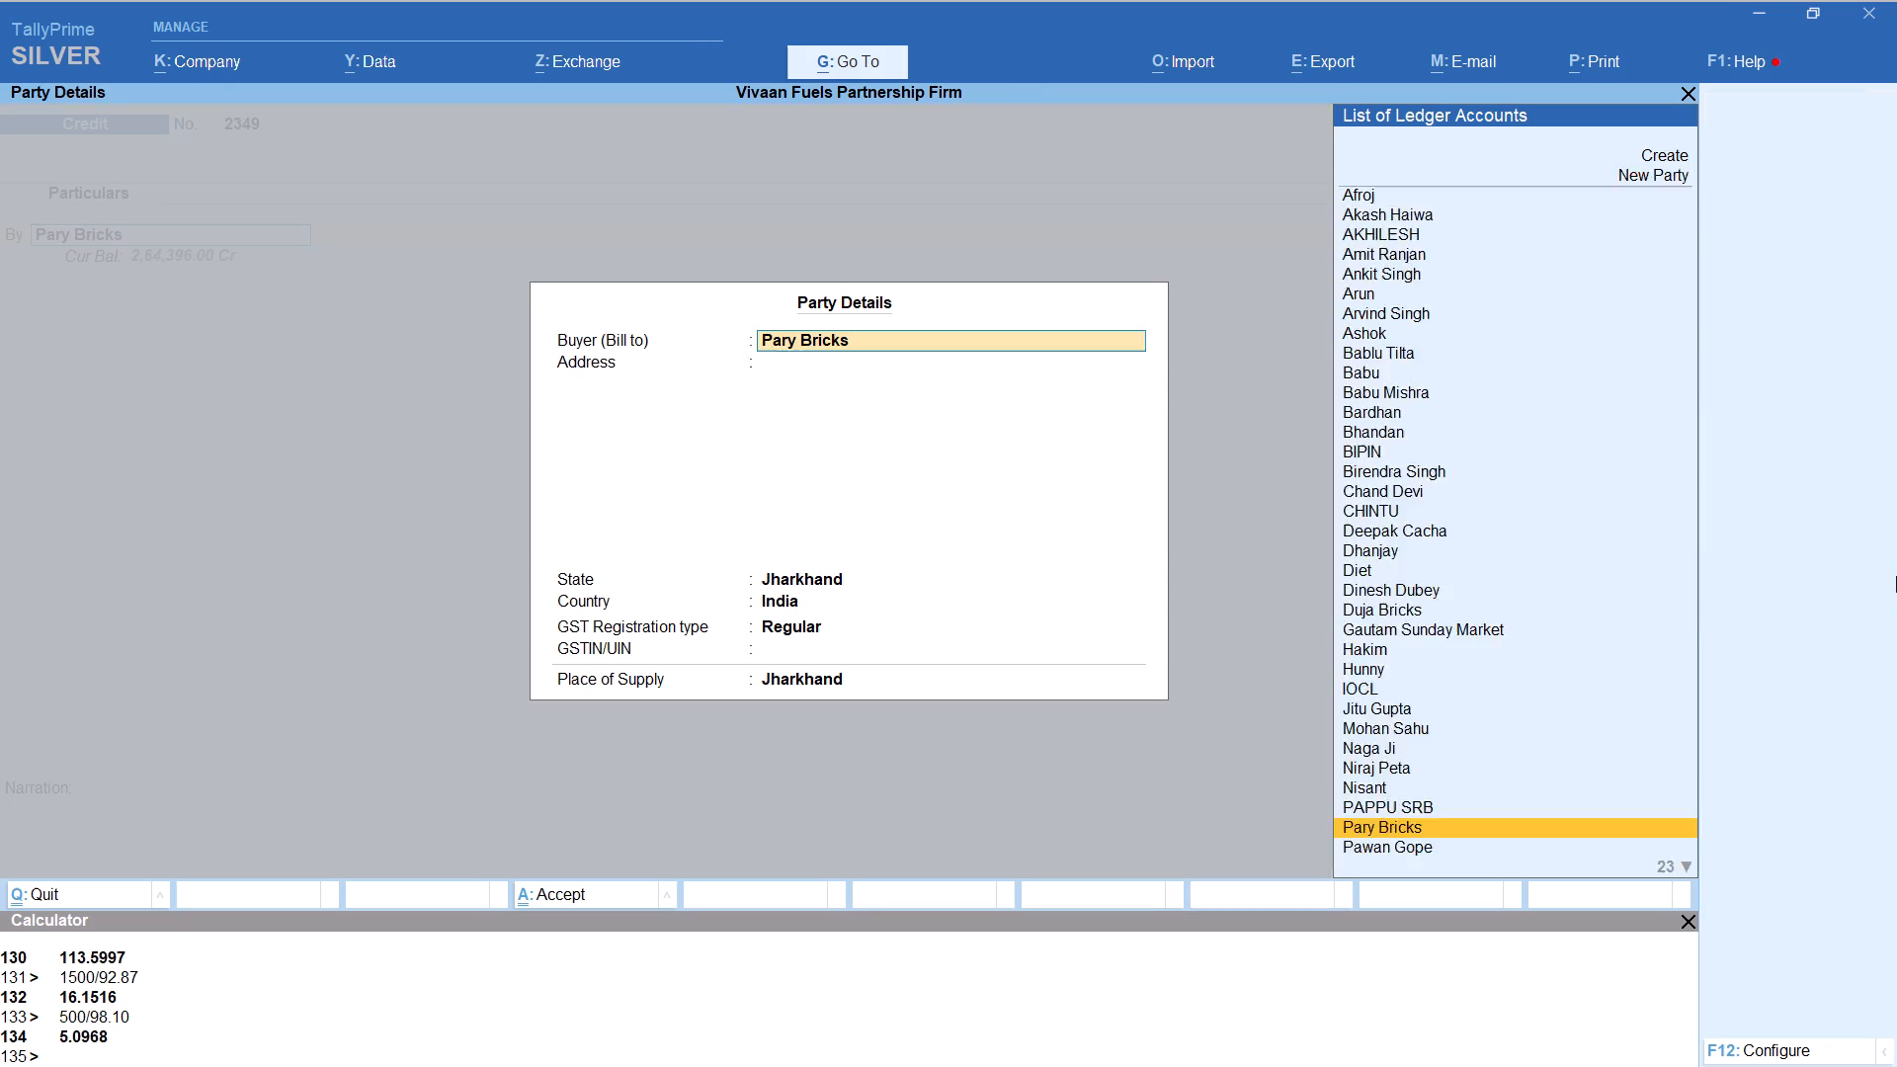
pyautogui.press('Return')
pyautogui.press('Return')
pyautogui.press('Return')
pyautogui.press('Return')
pyautogui.press('Return')
pyautogui.press('Return')
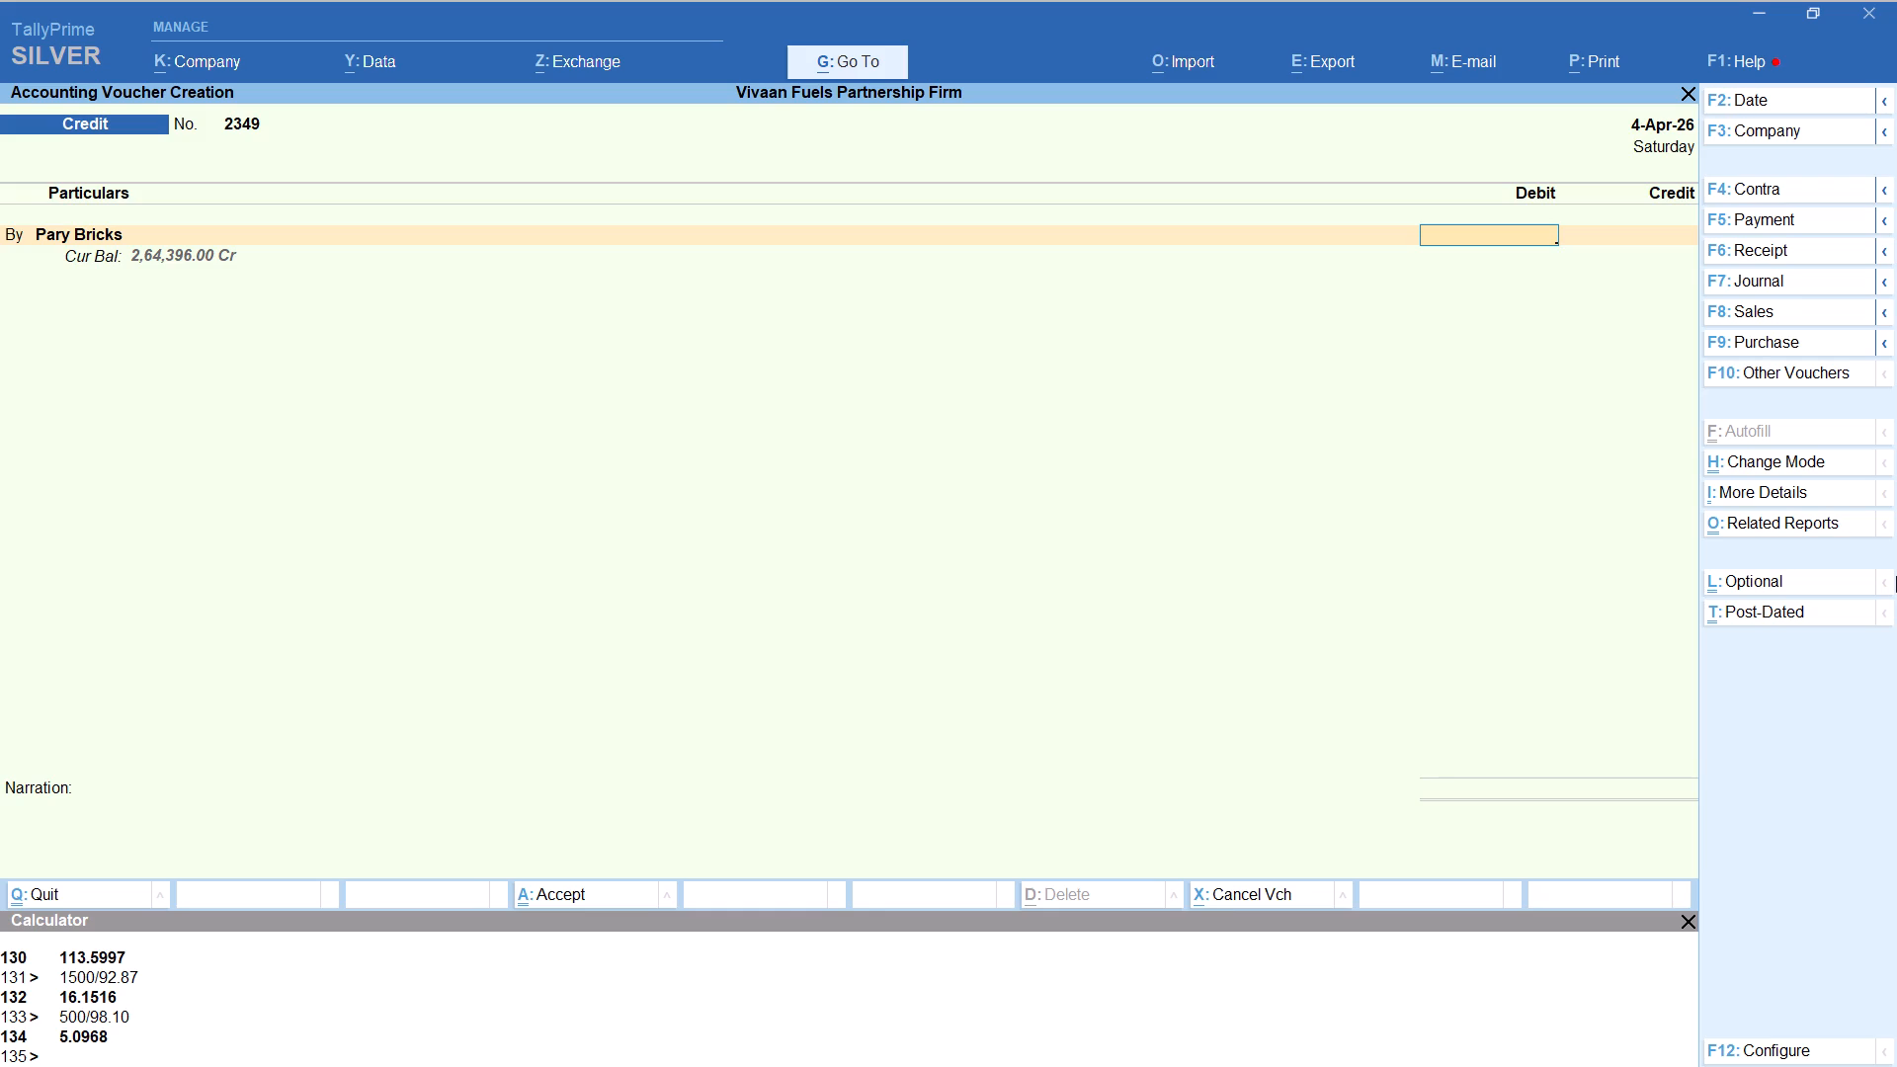
# Debit 4010 to Pary Bricks and credit the same amount to the SALE ledger.
pyautogui.write('4010')
pyautogui.press('Return')
pyautogui.press('Return')
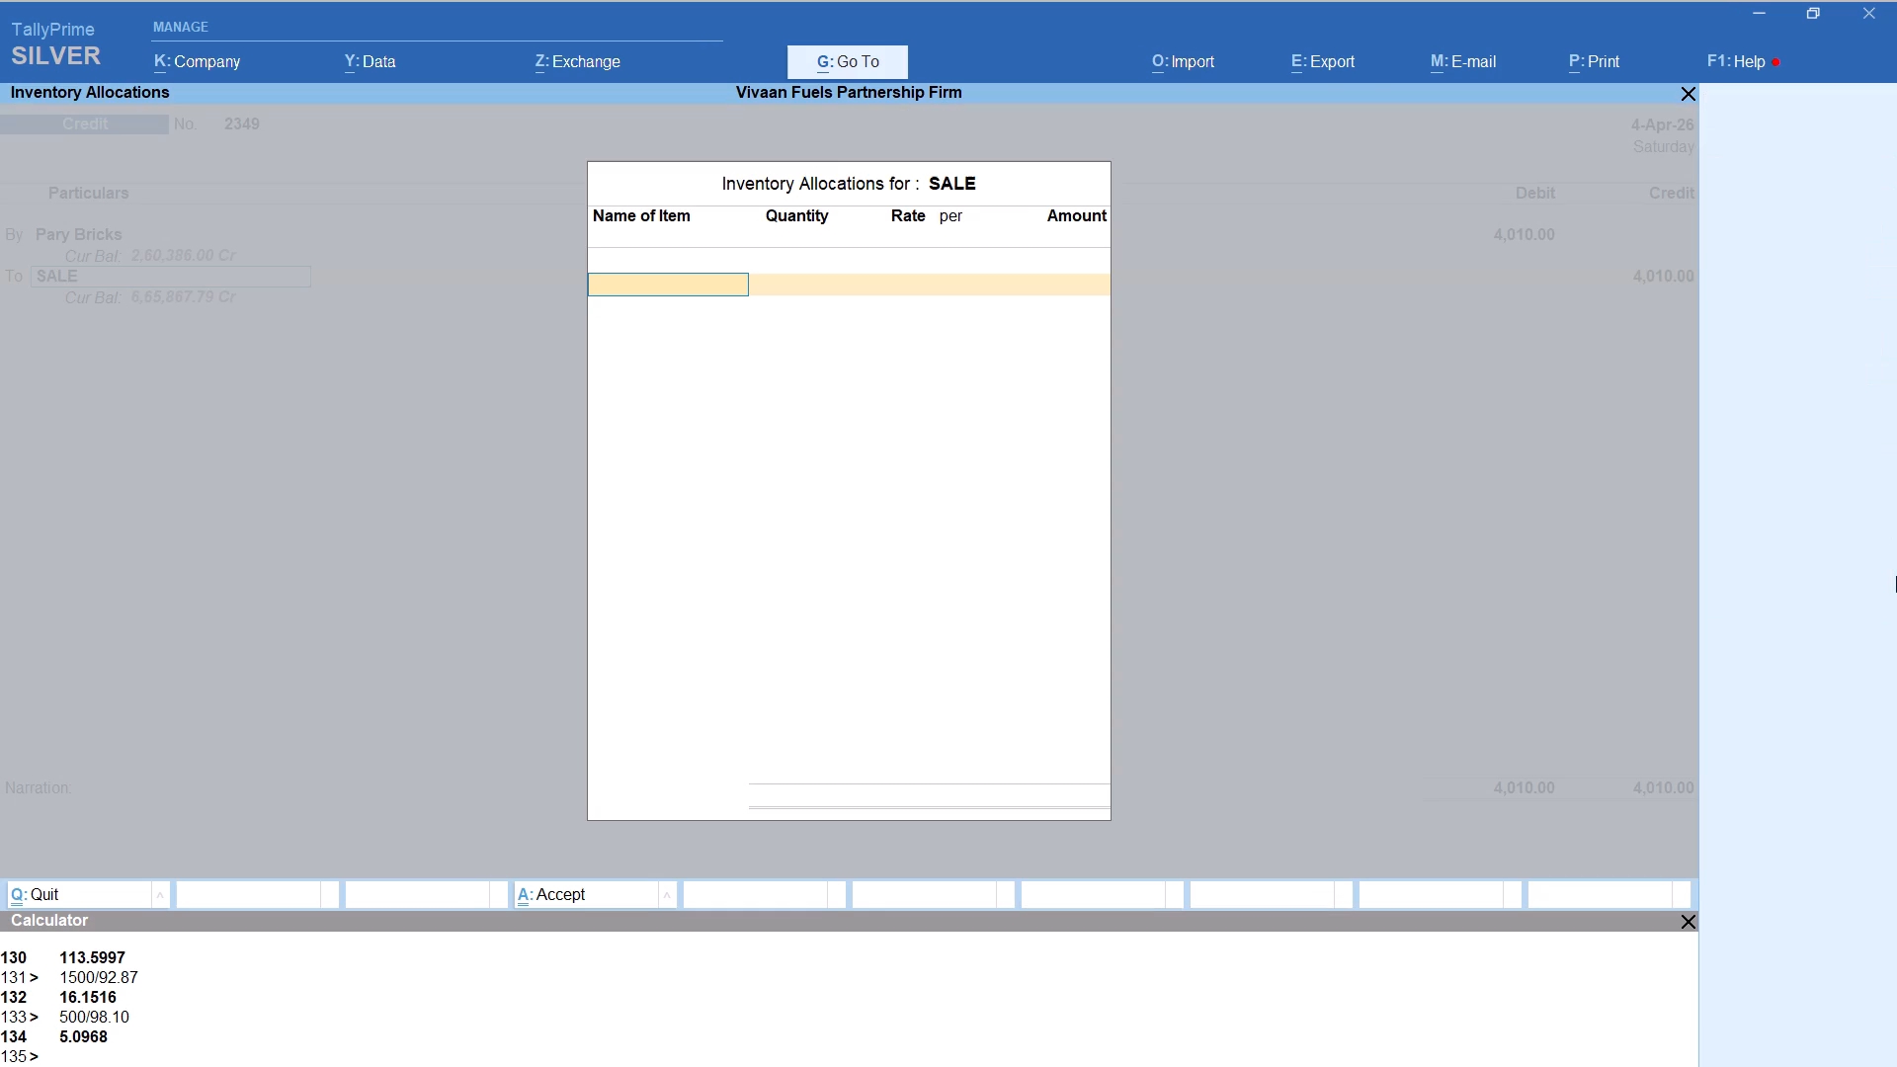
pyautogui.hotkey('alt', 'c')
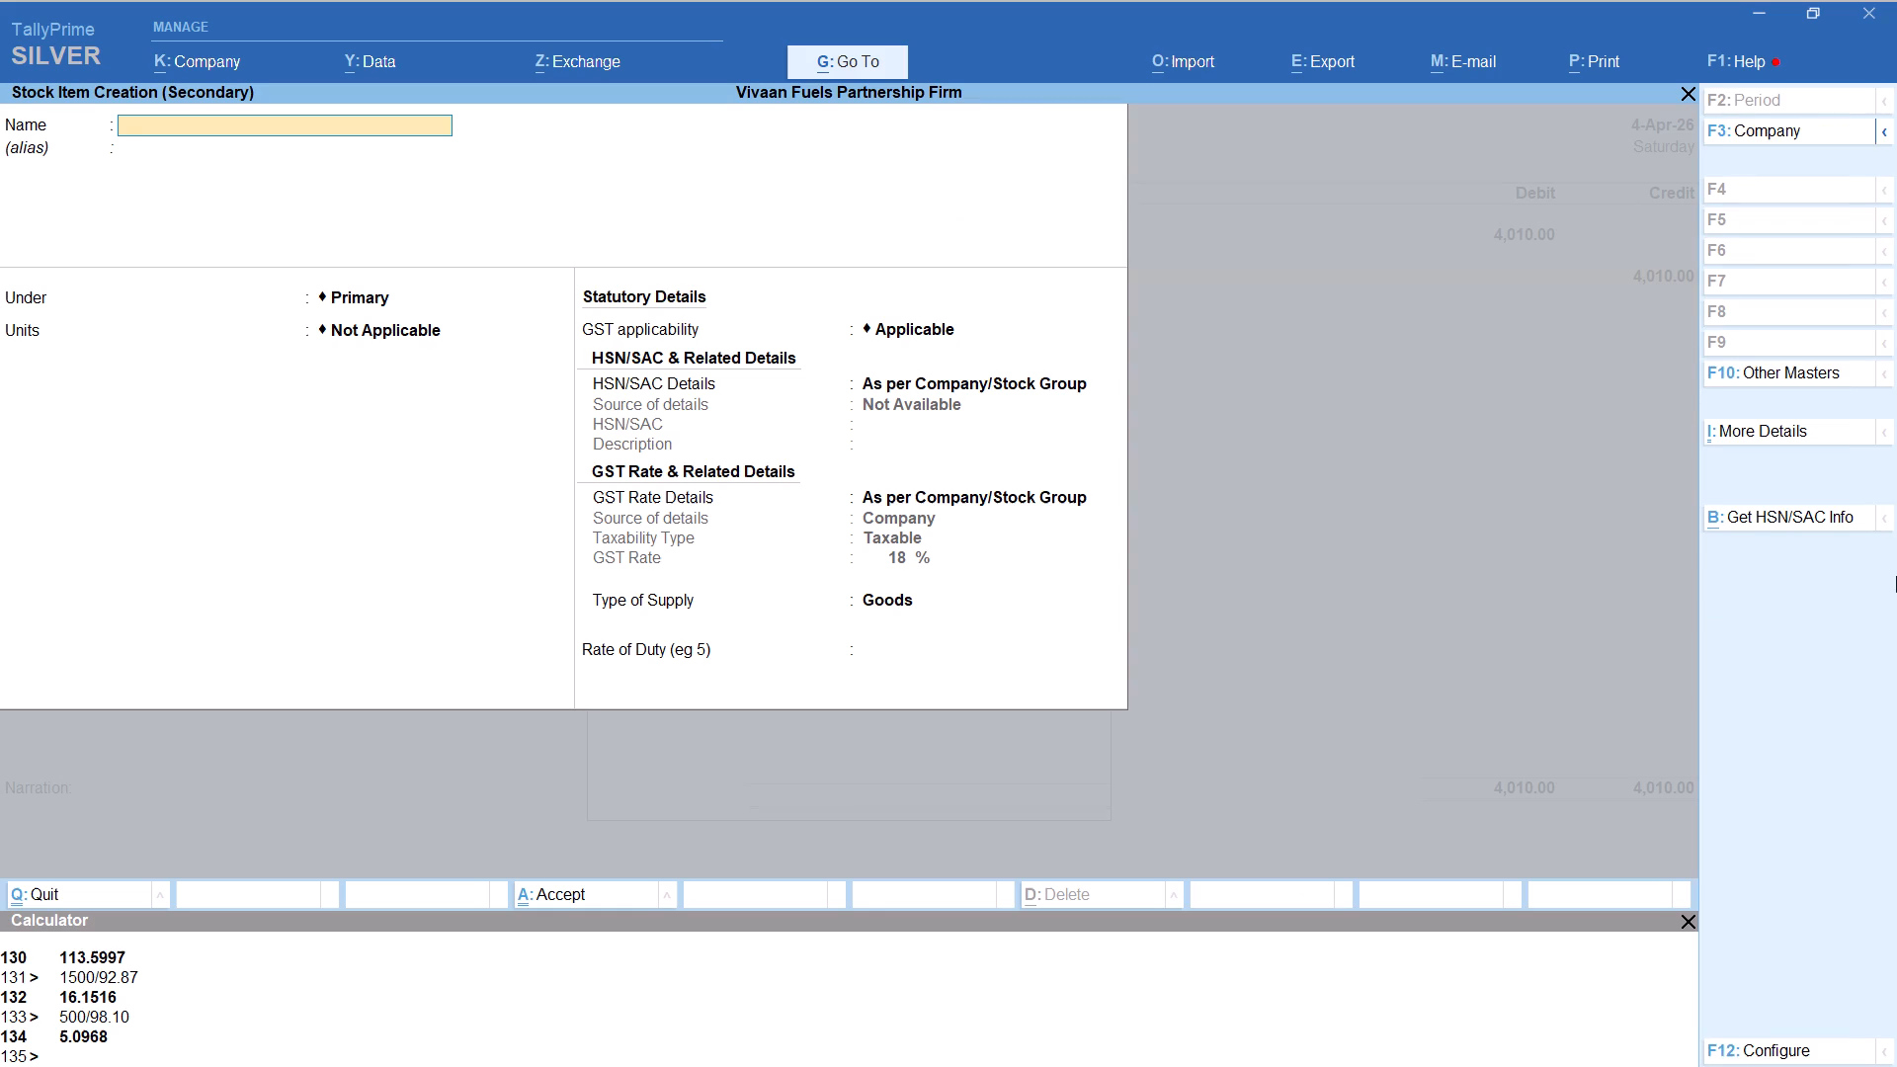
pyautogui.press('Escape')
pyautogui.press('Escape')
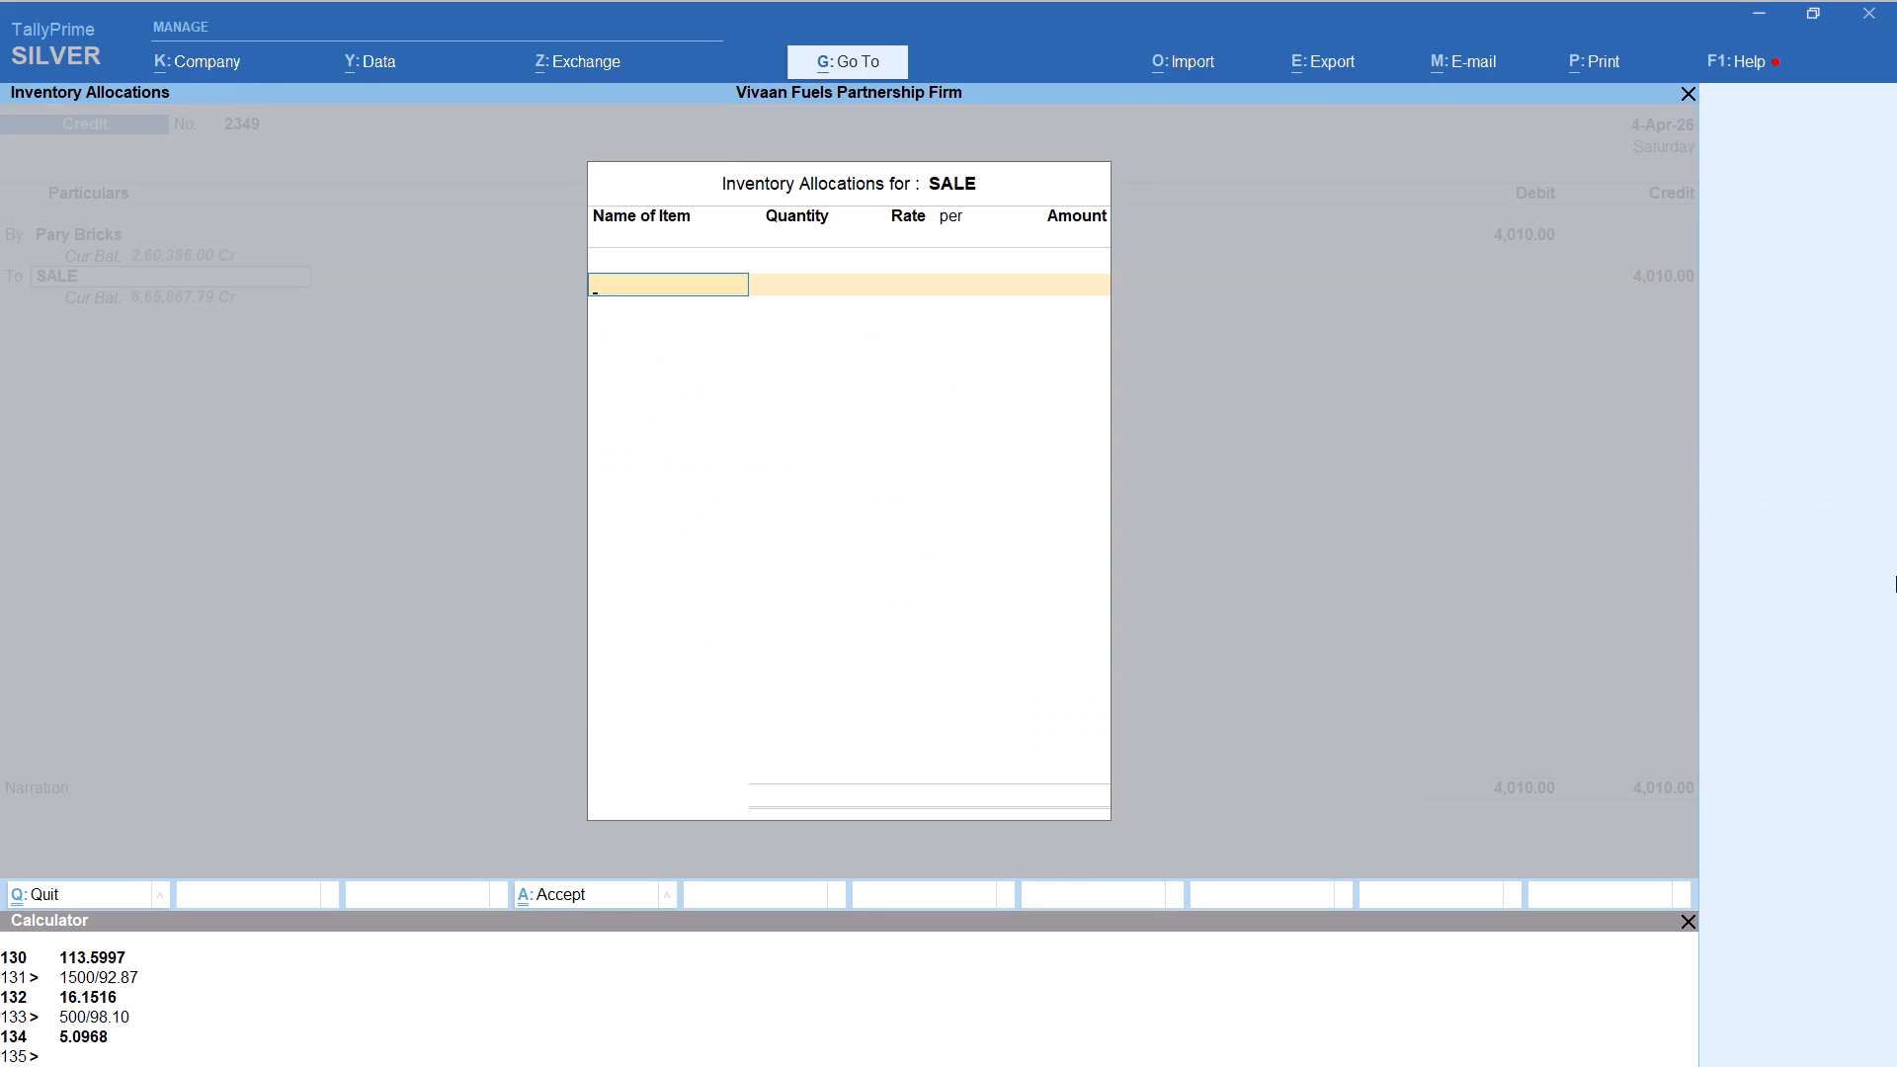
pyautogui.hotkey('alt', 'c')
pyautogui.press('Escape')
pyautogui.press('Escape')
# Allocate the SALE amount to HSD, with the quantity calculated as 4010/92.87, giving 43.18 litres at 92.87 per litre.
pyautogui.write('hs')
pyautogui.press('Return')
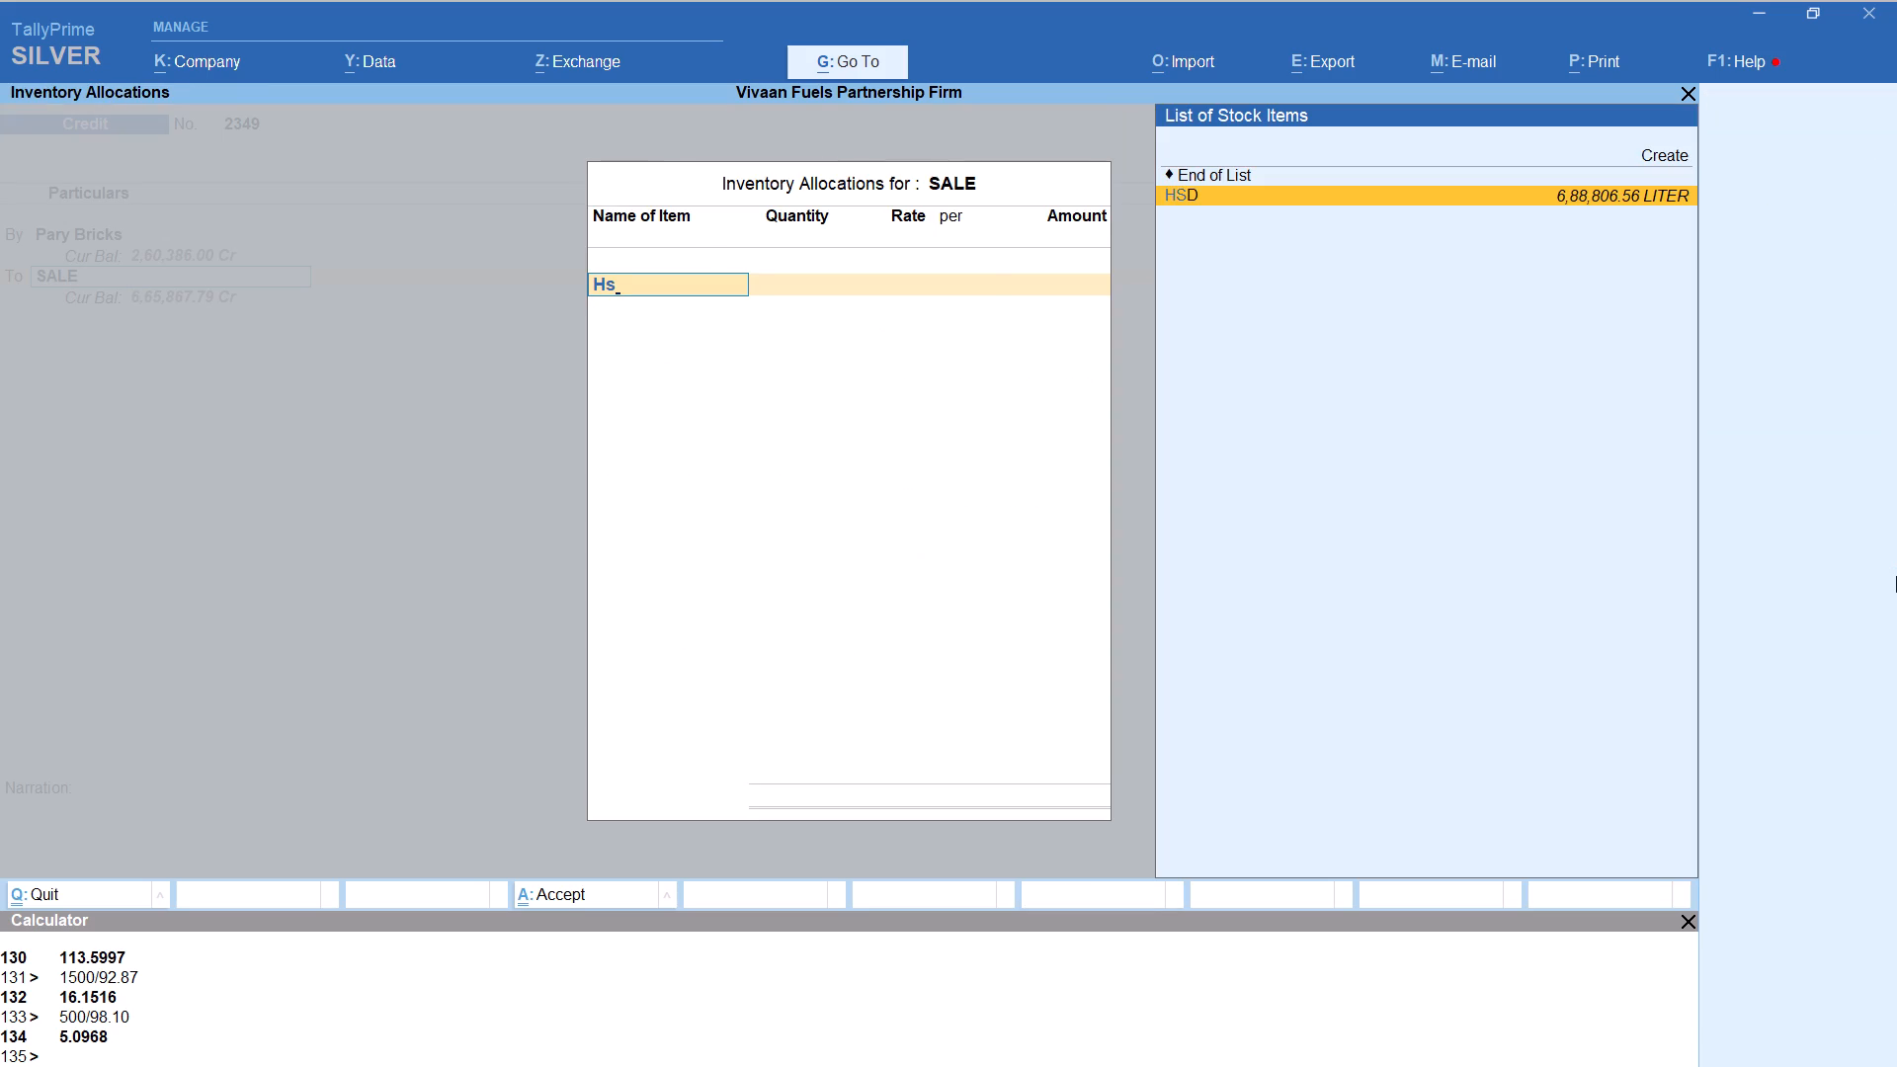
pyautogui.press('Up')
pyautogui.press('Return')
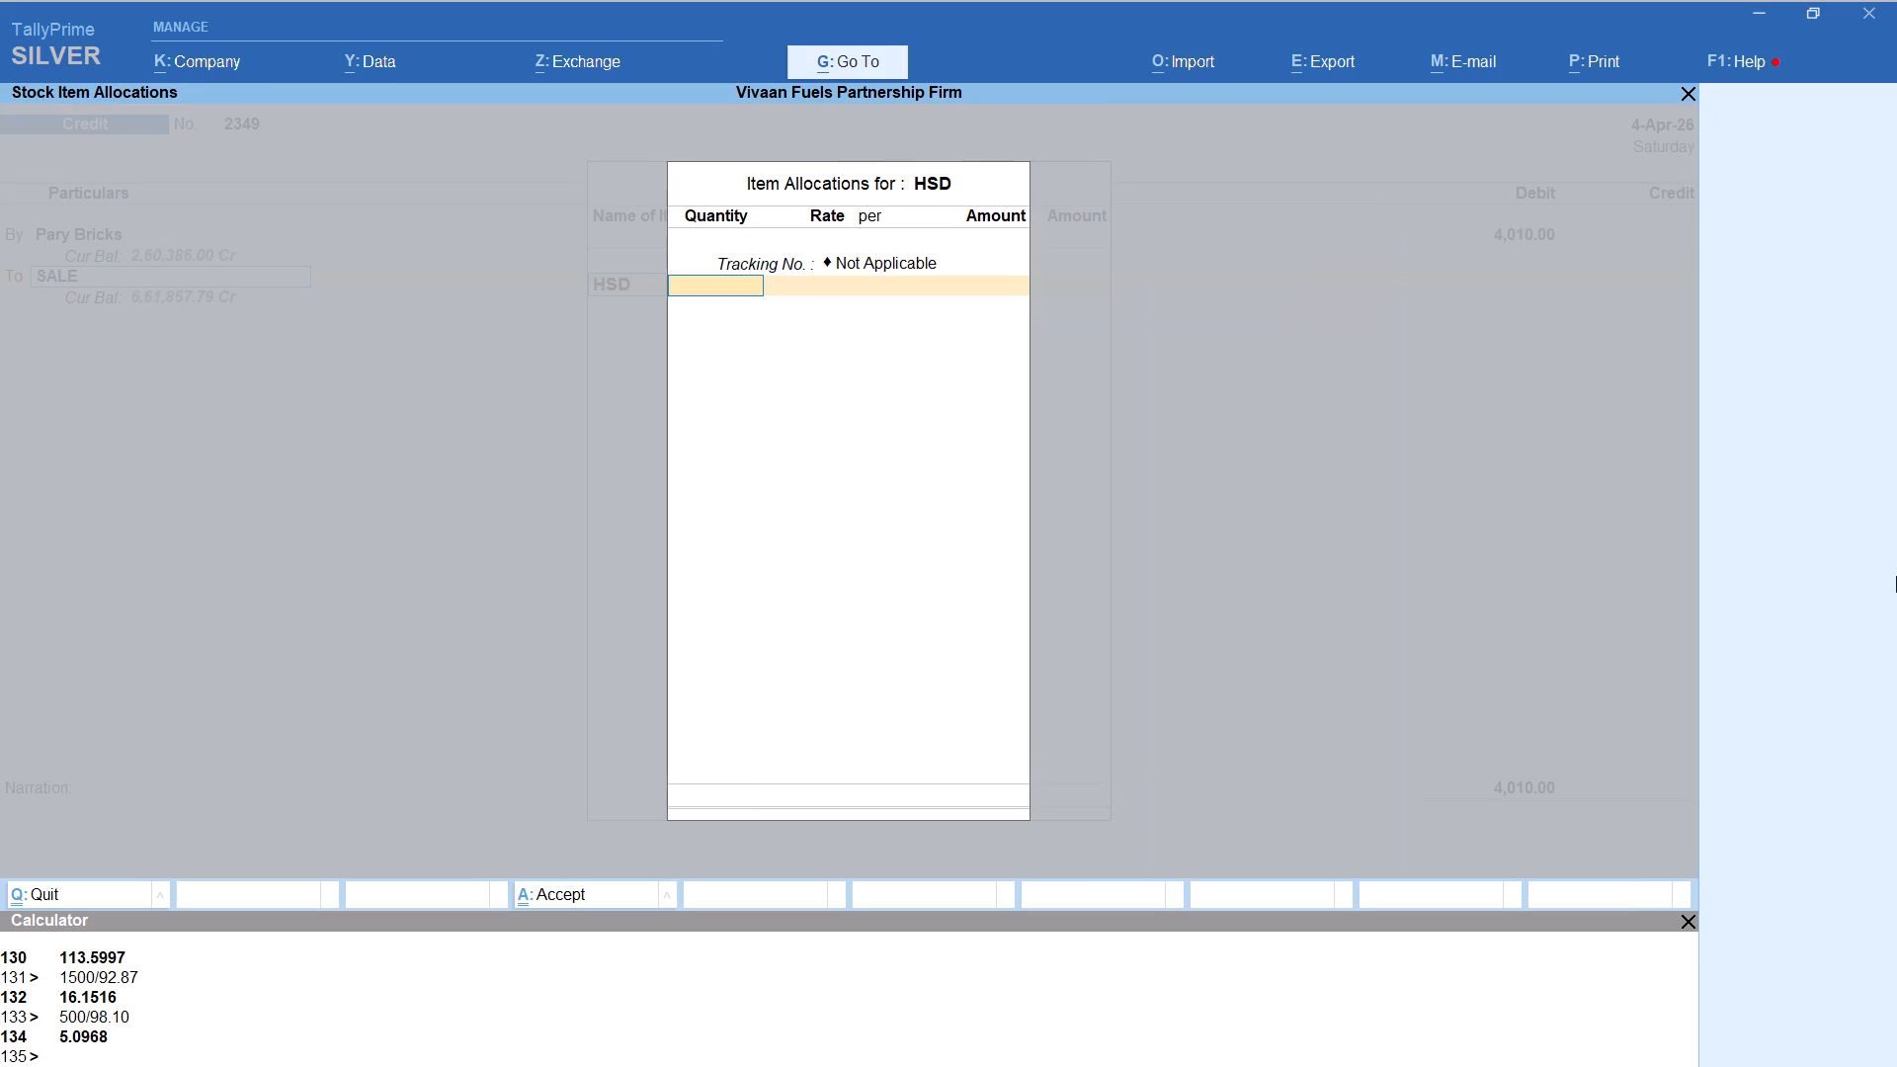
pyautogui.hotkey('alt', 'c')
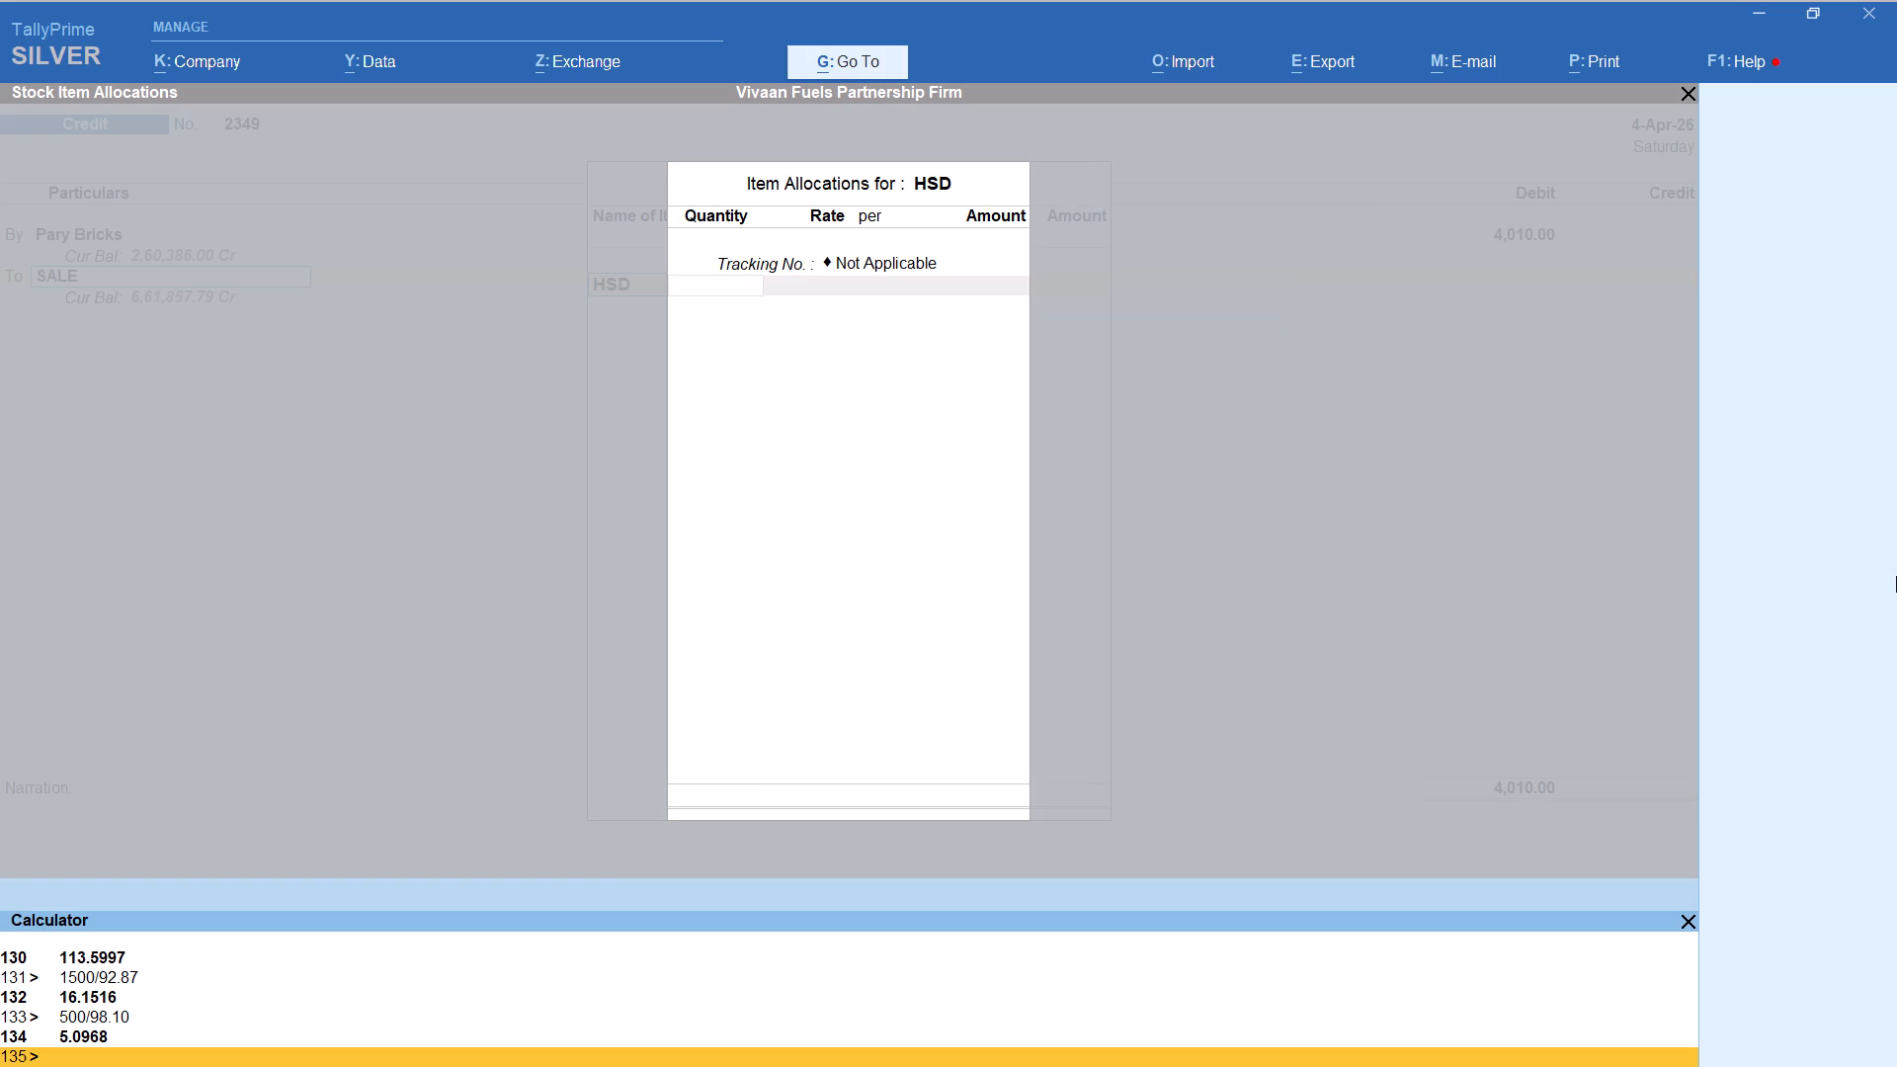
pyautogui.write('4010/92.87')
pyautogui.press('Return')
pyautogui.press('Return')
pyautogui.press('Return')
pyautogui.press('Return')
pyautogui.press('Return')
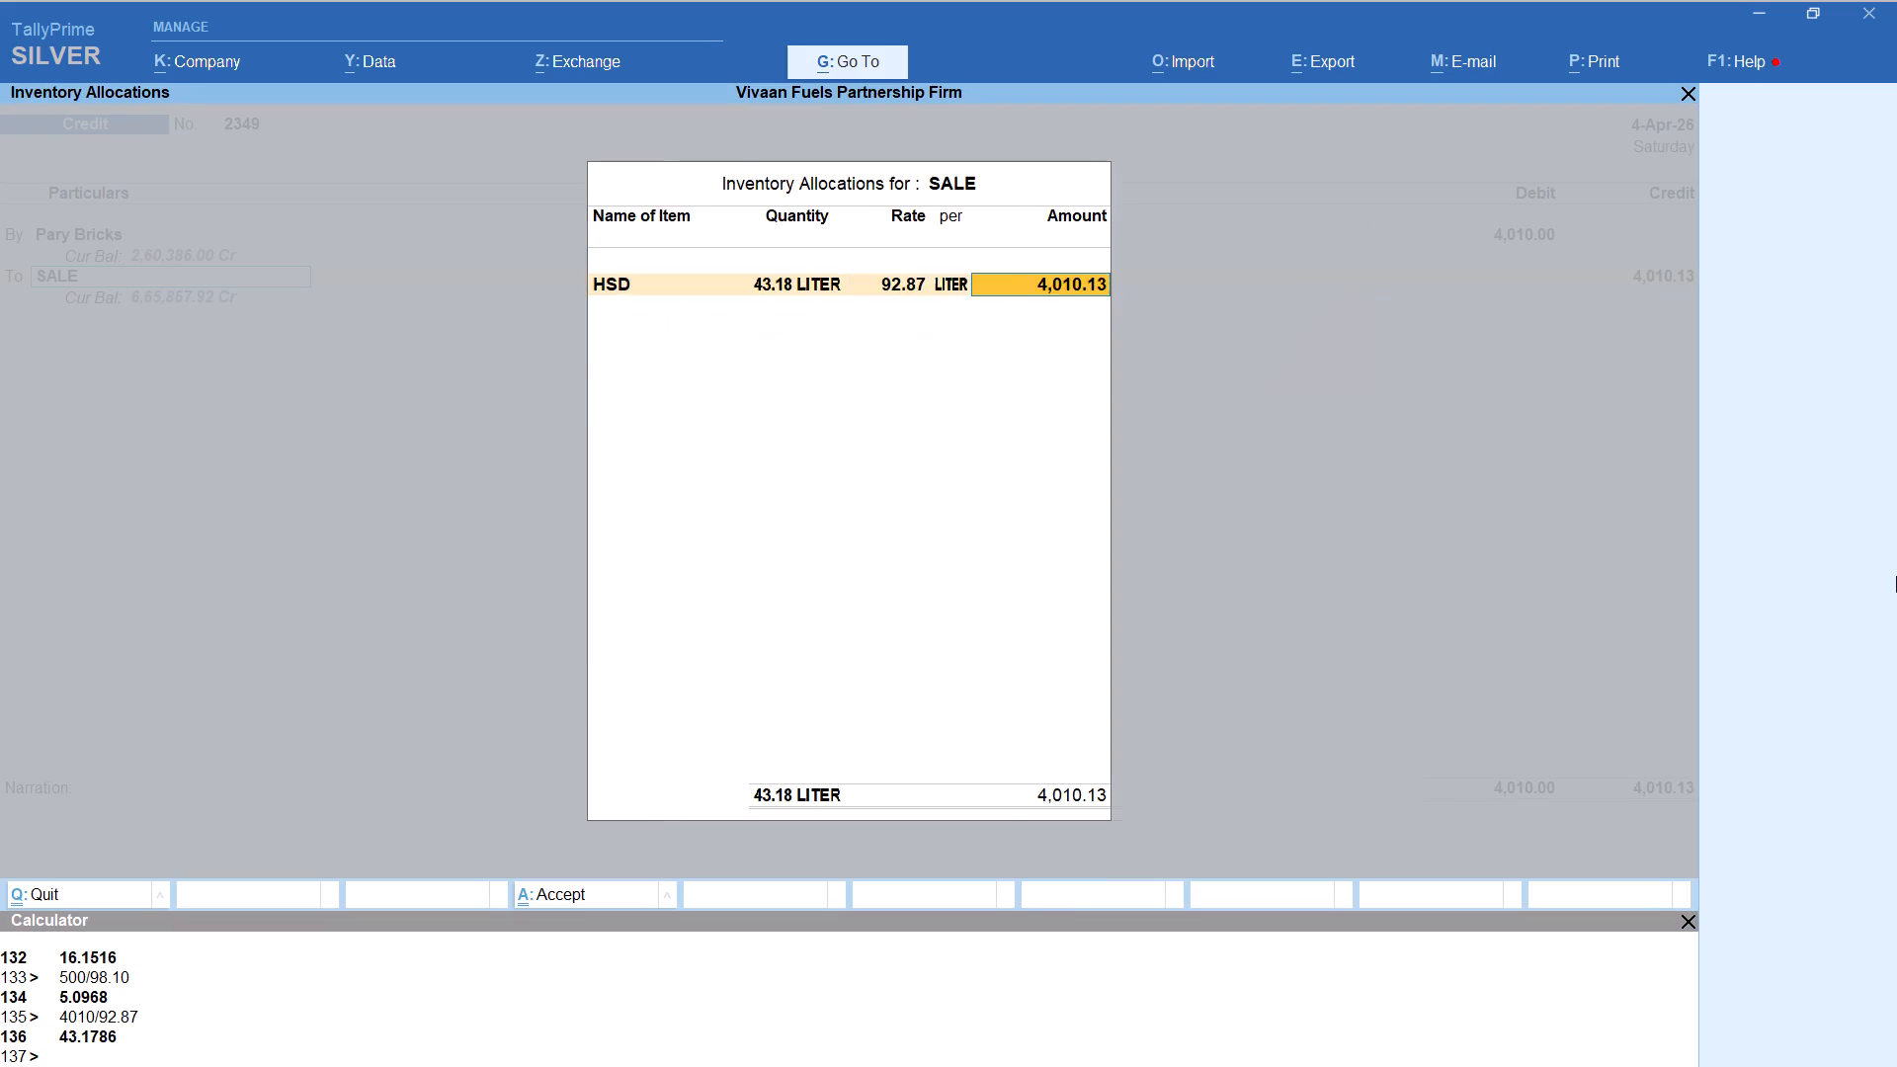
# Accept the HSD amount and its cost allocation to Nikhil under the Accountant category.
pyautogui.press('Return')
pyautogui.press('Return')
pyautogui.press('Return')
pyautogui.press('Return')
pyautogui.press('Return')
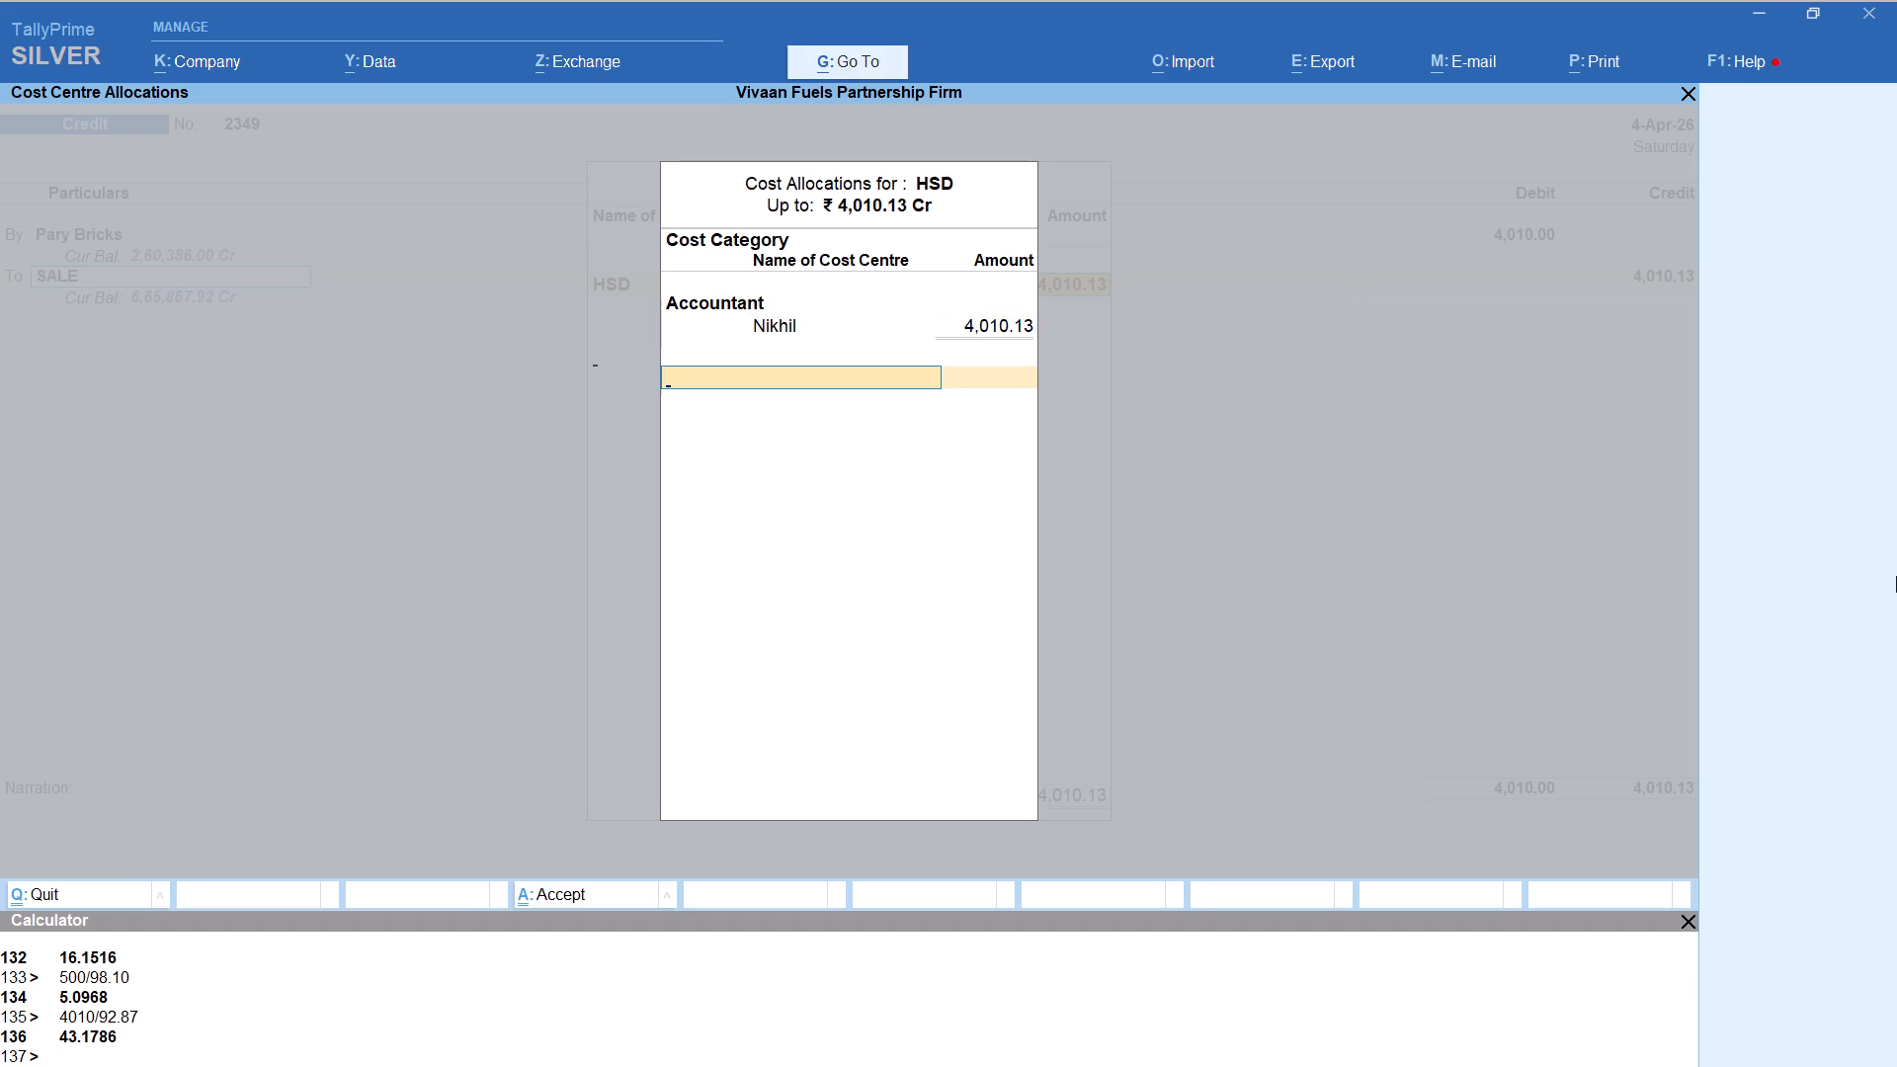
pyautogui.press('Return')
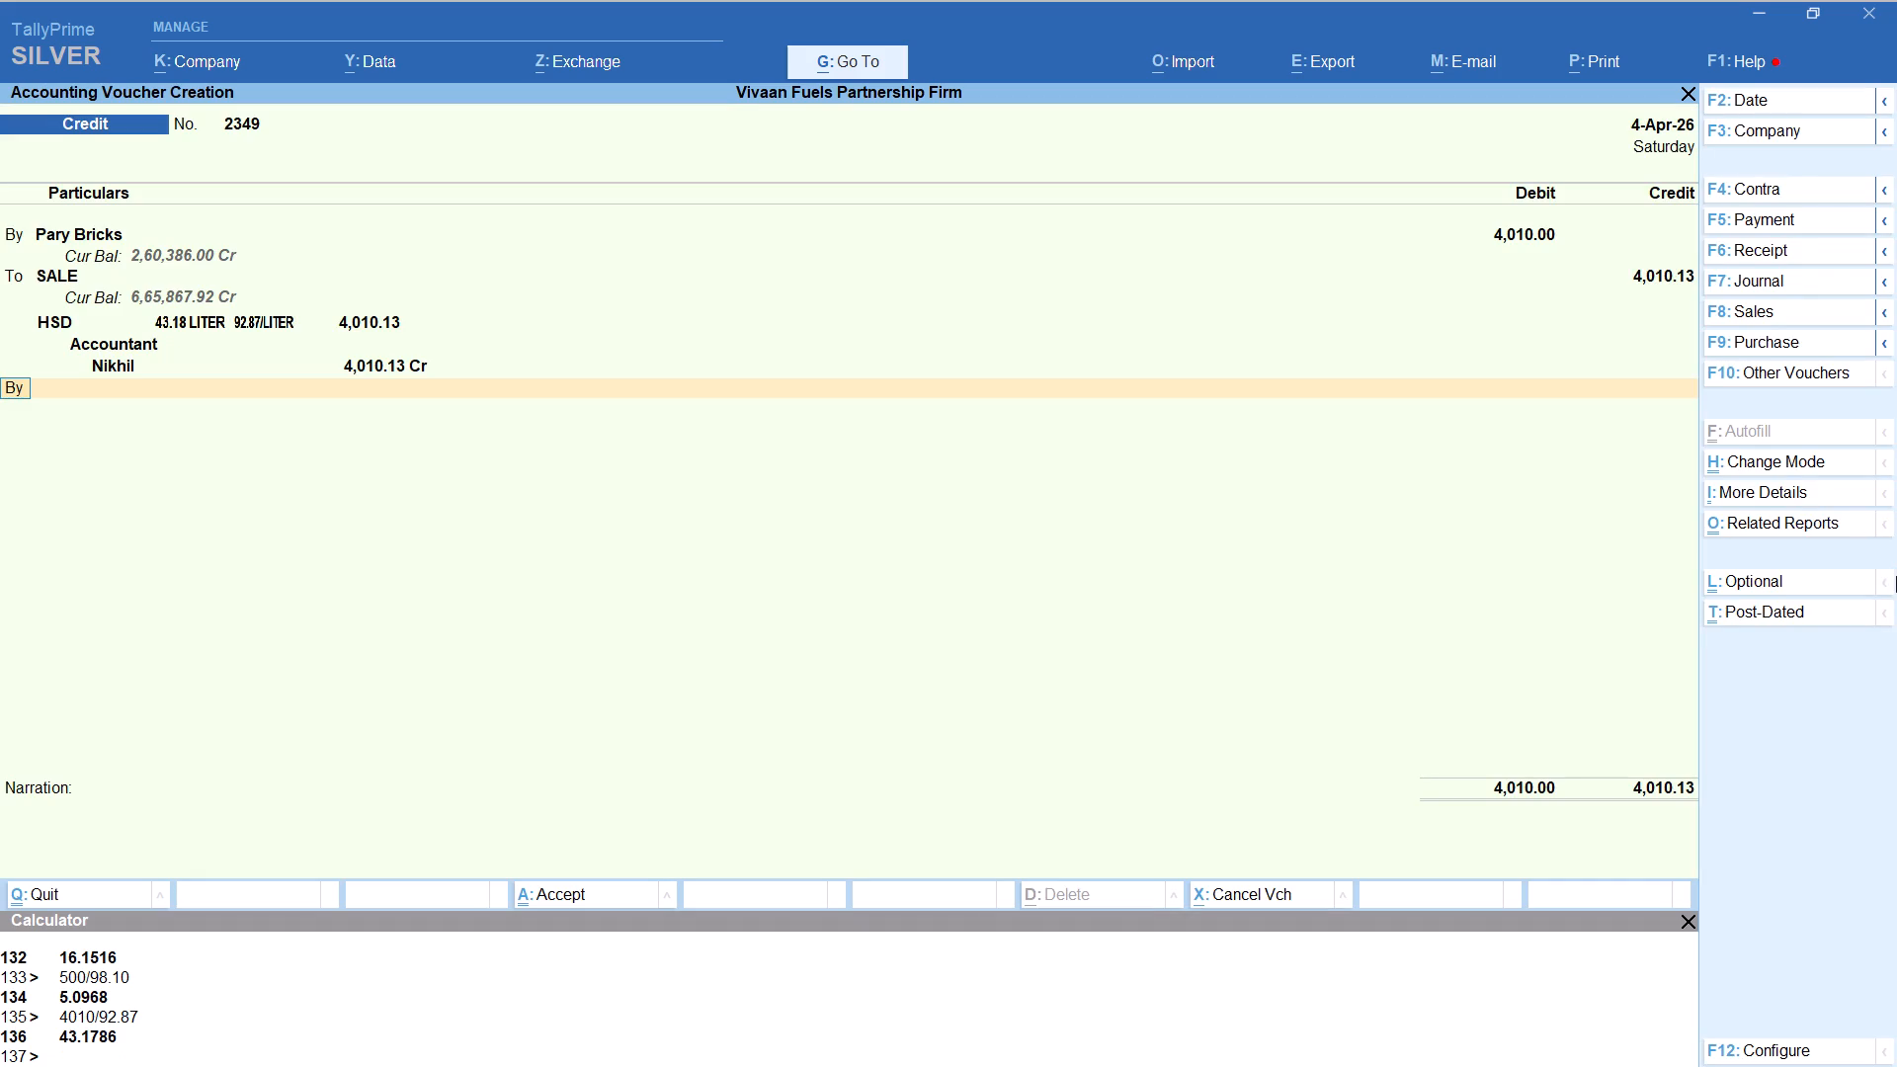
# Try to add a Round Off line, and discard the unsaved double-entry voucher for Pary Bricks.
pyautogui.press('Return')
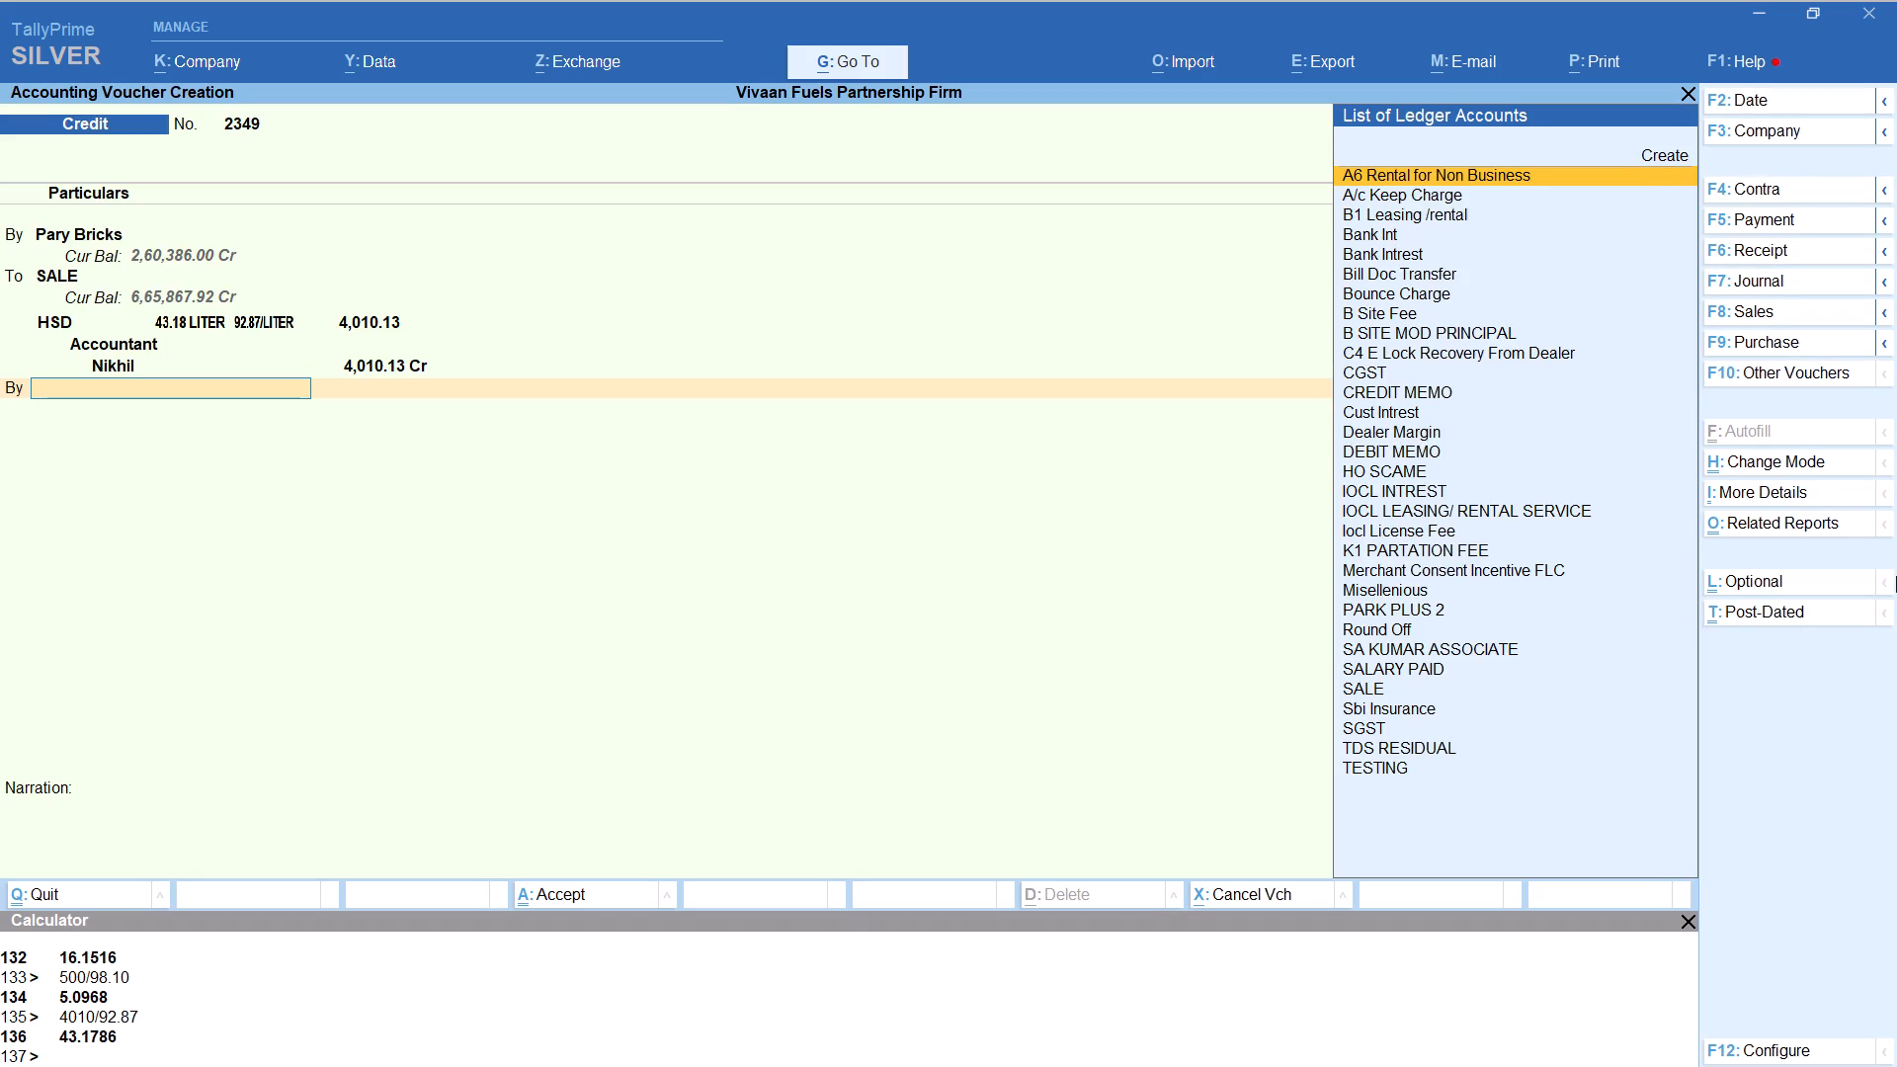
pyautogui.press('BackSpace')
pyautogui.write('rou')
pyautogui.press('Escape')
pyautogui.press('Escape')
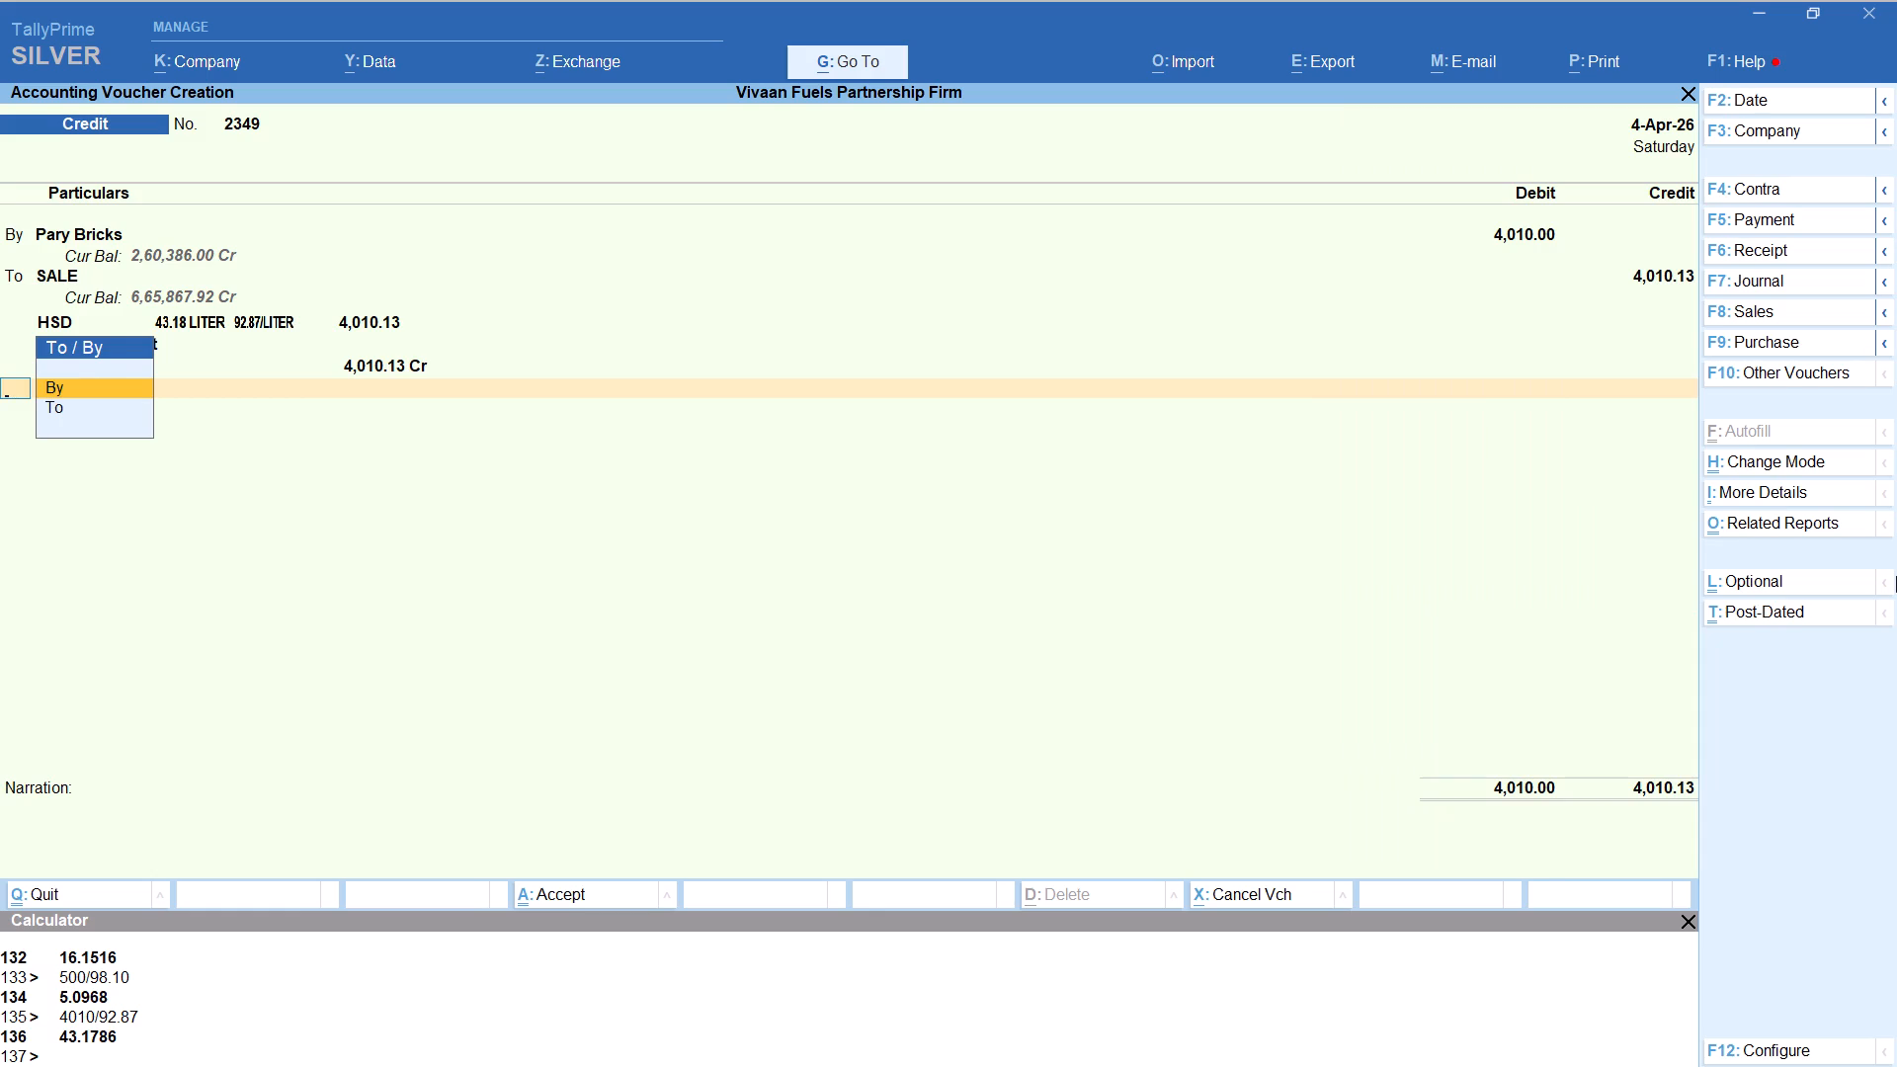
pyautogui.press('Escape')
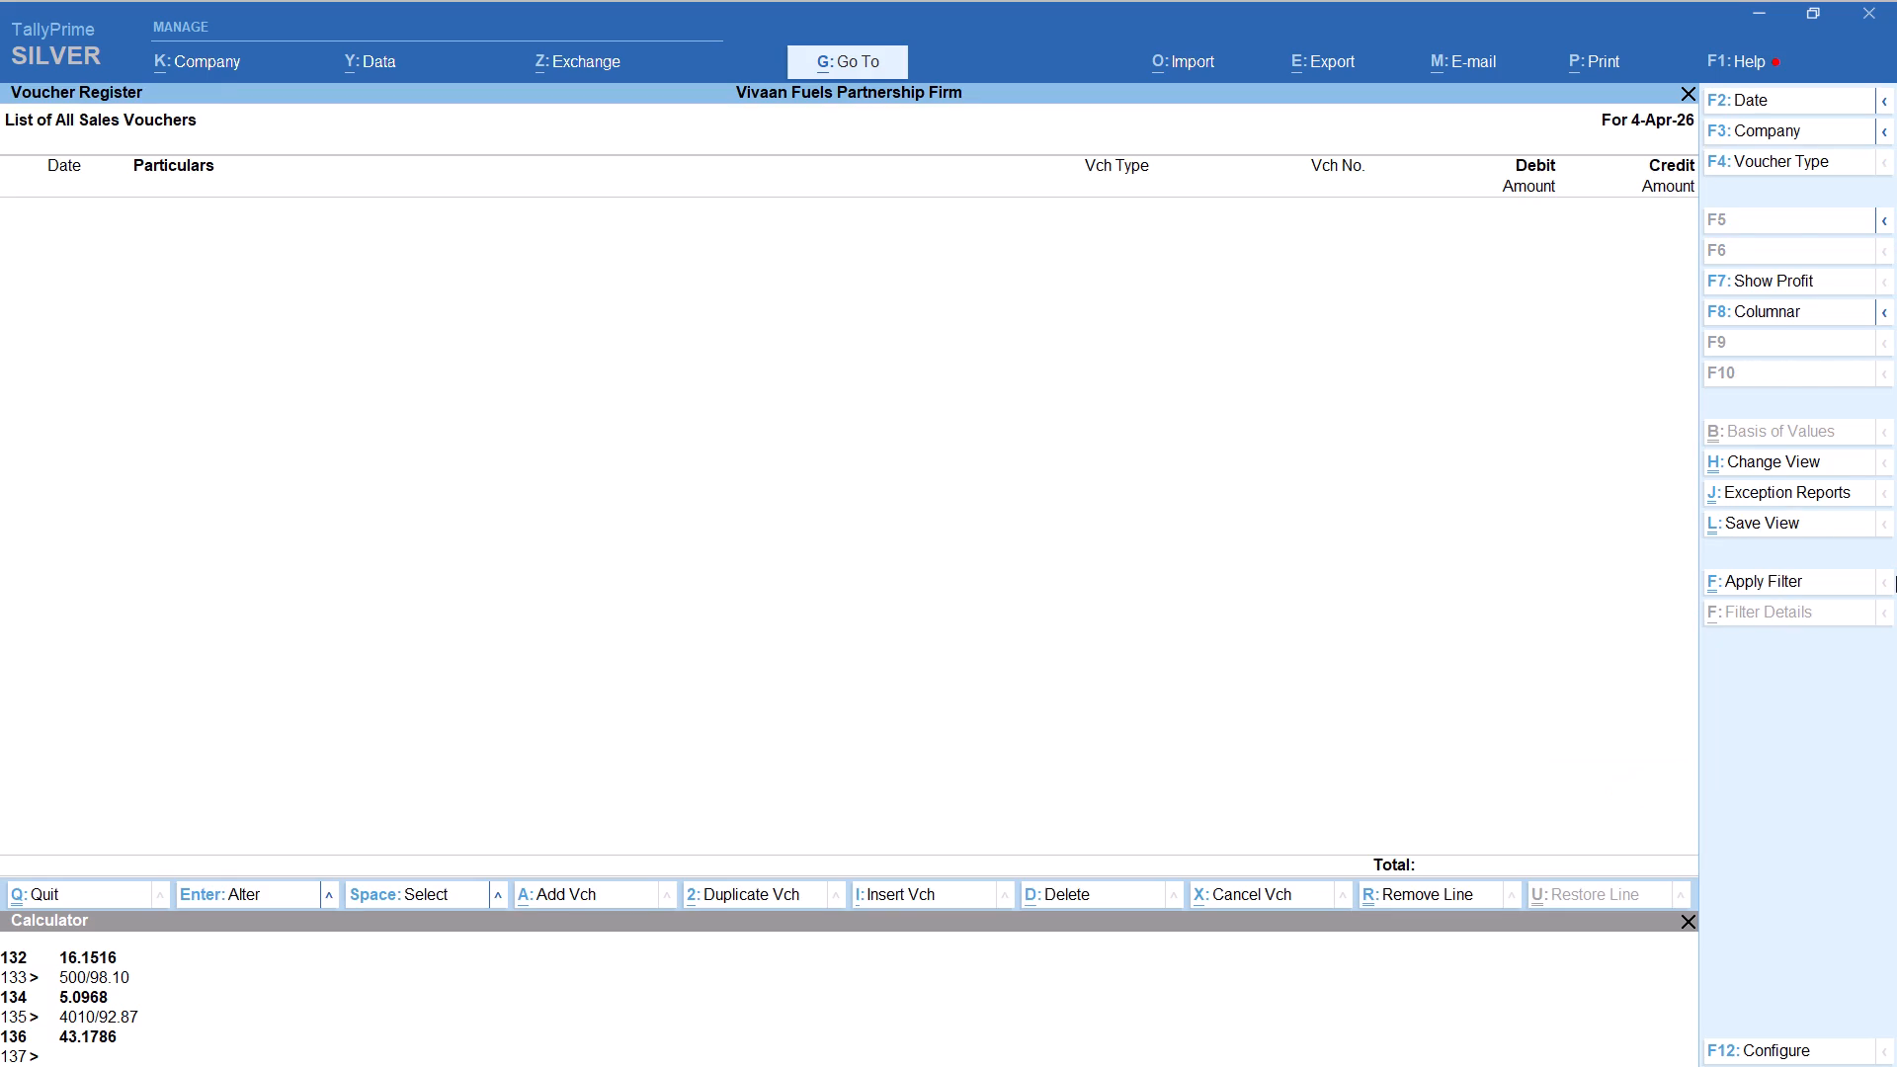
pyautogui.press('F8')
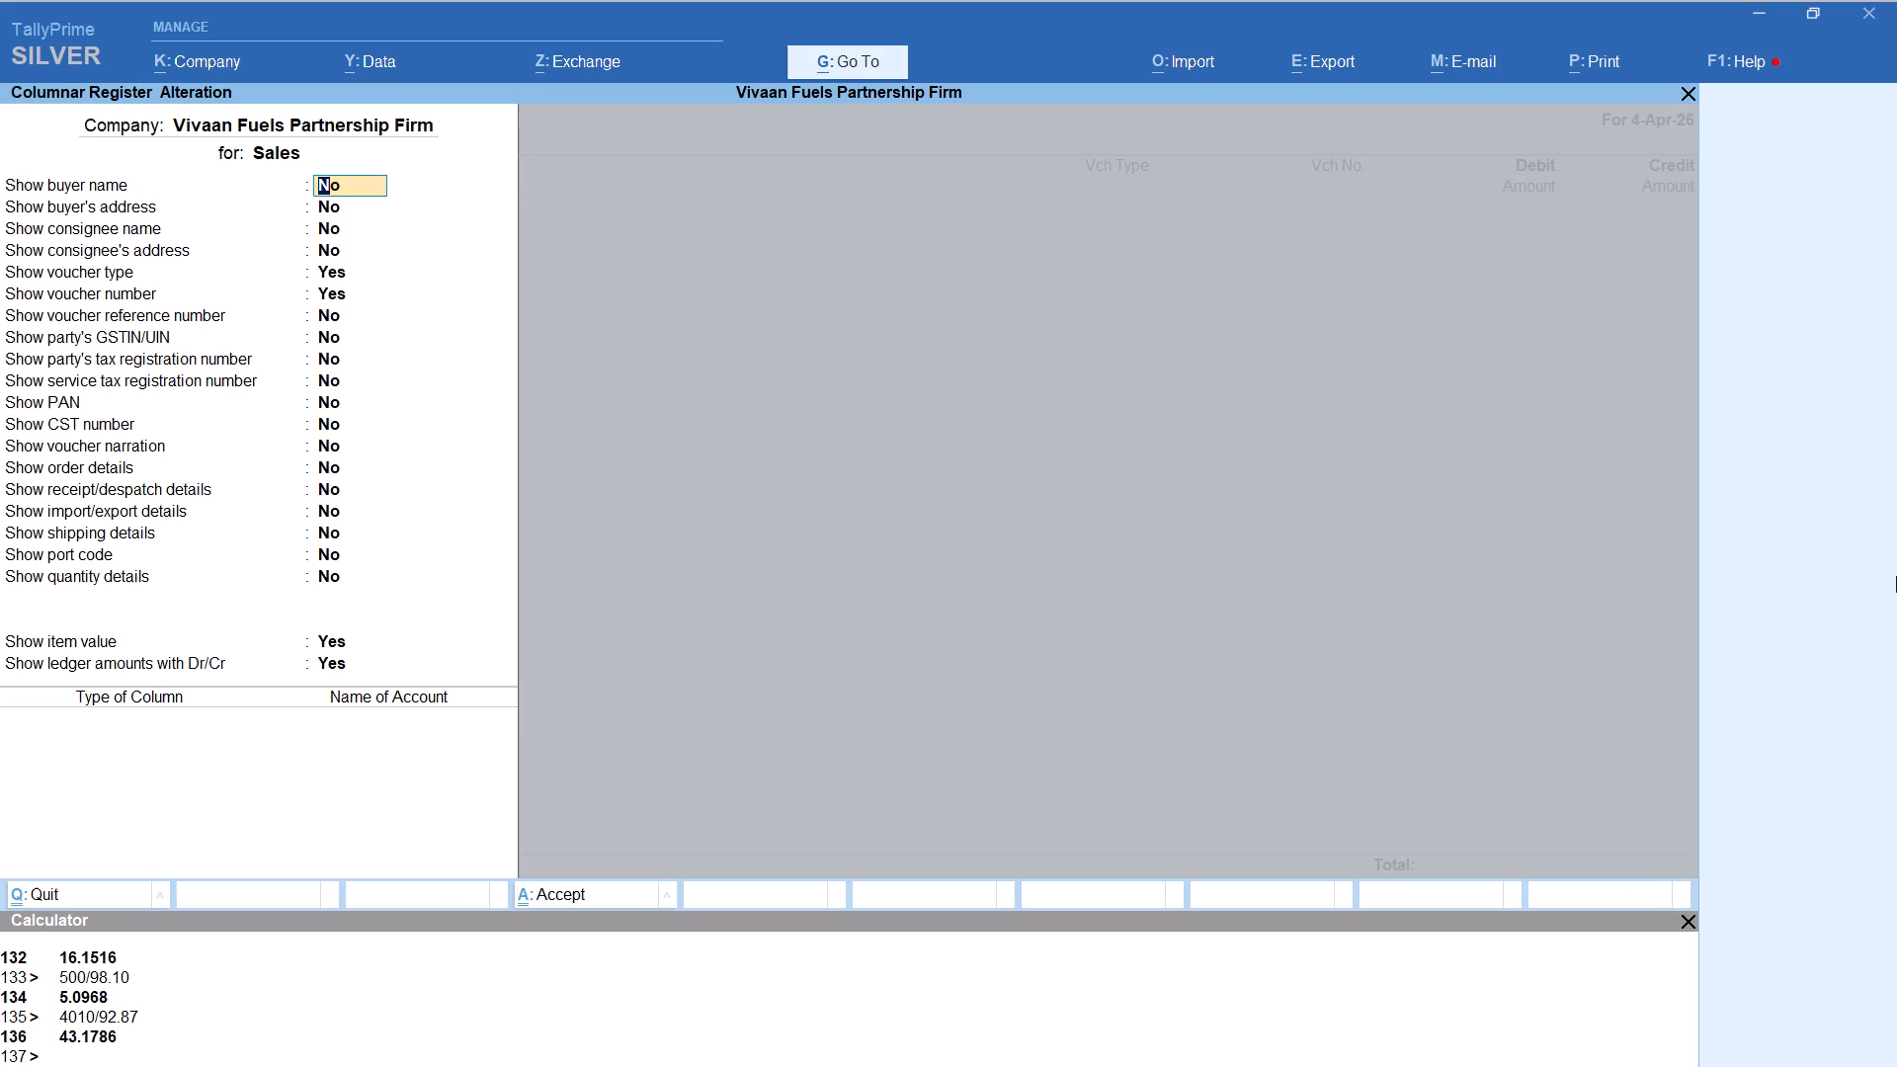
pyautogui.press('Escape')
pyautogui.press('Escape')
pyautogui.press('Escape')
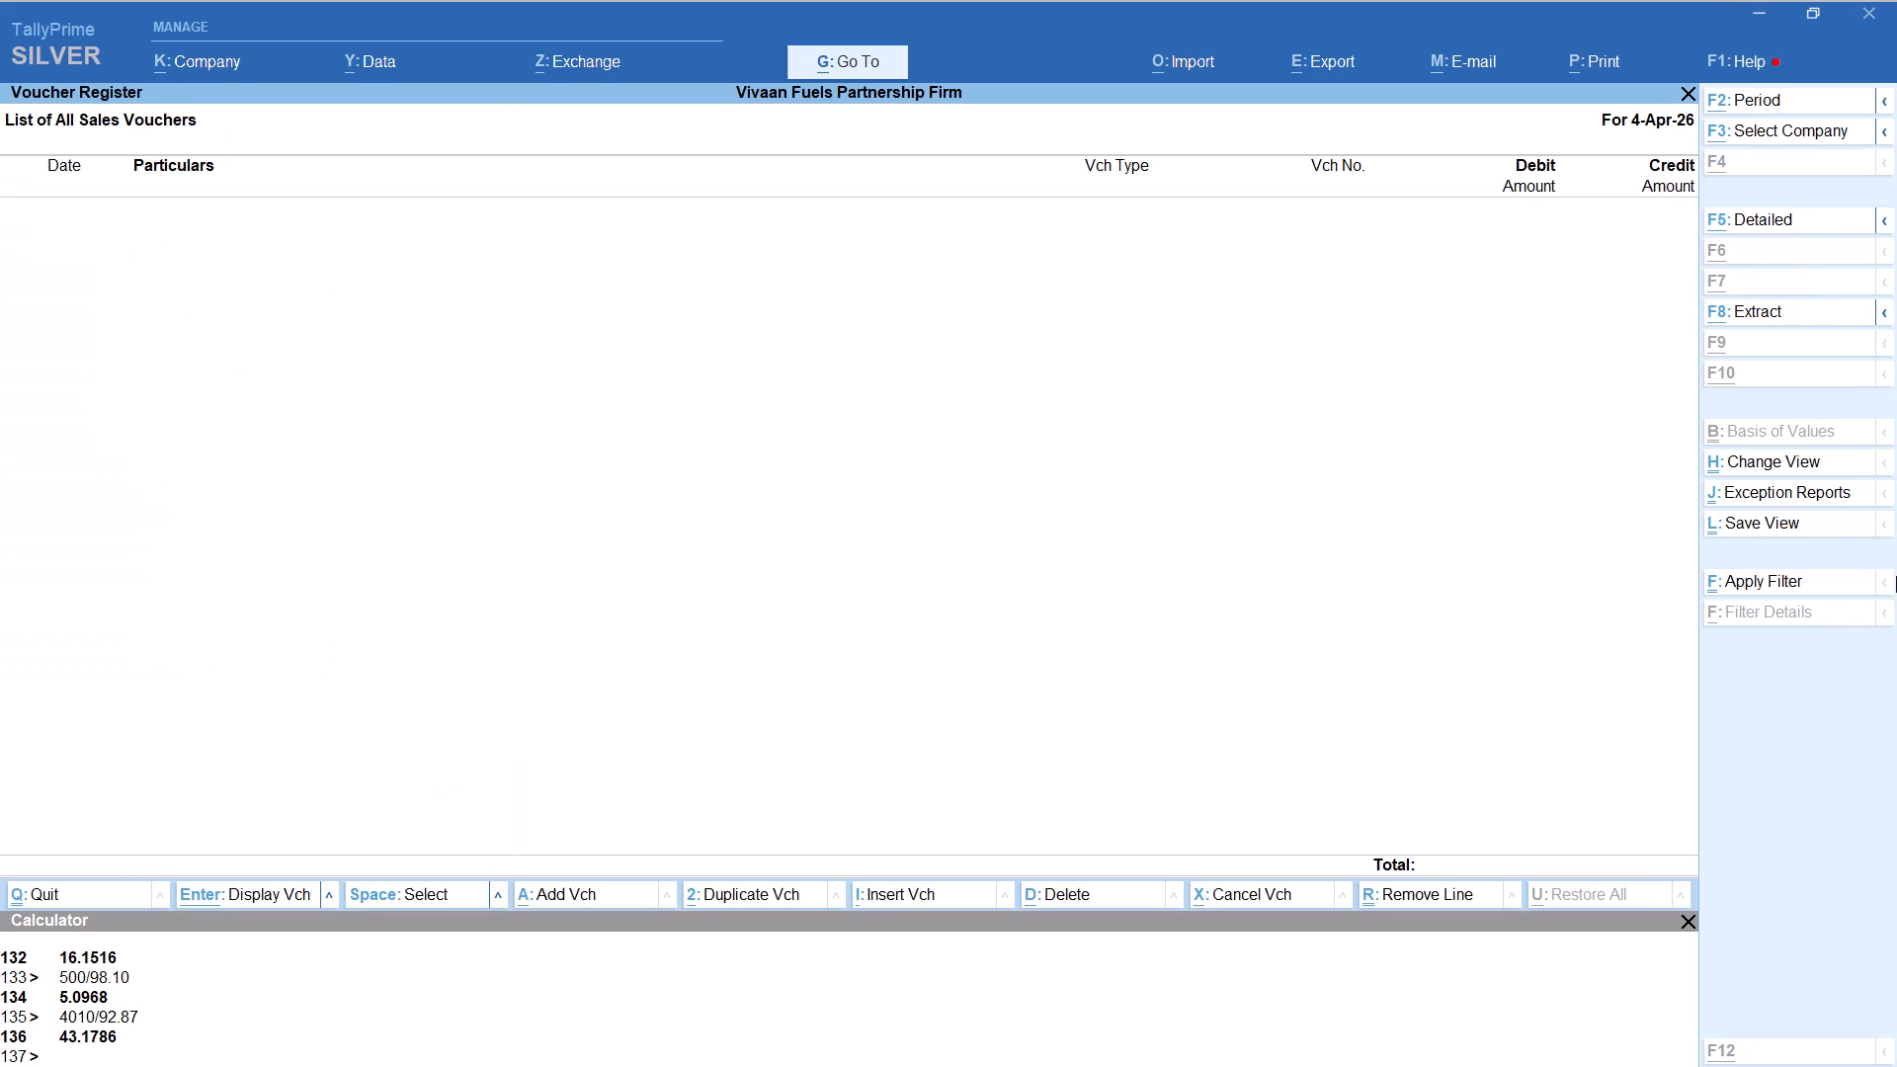
# Start an item-invoice Credit voucher dated 4-Apr-26 for Pary Bricks, keeping the default party details and the SALE ledger.
pyautogui.hotkey('alt', 'a')
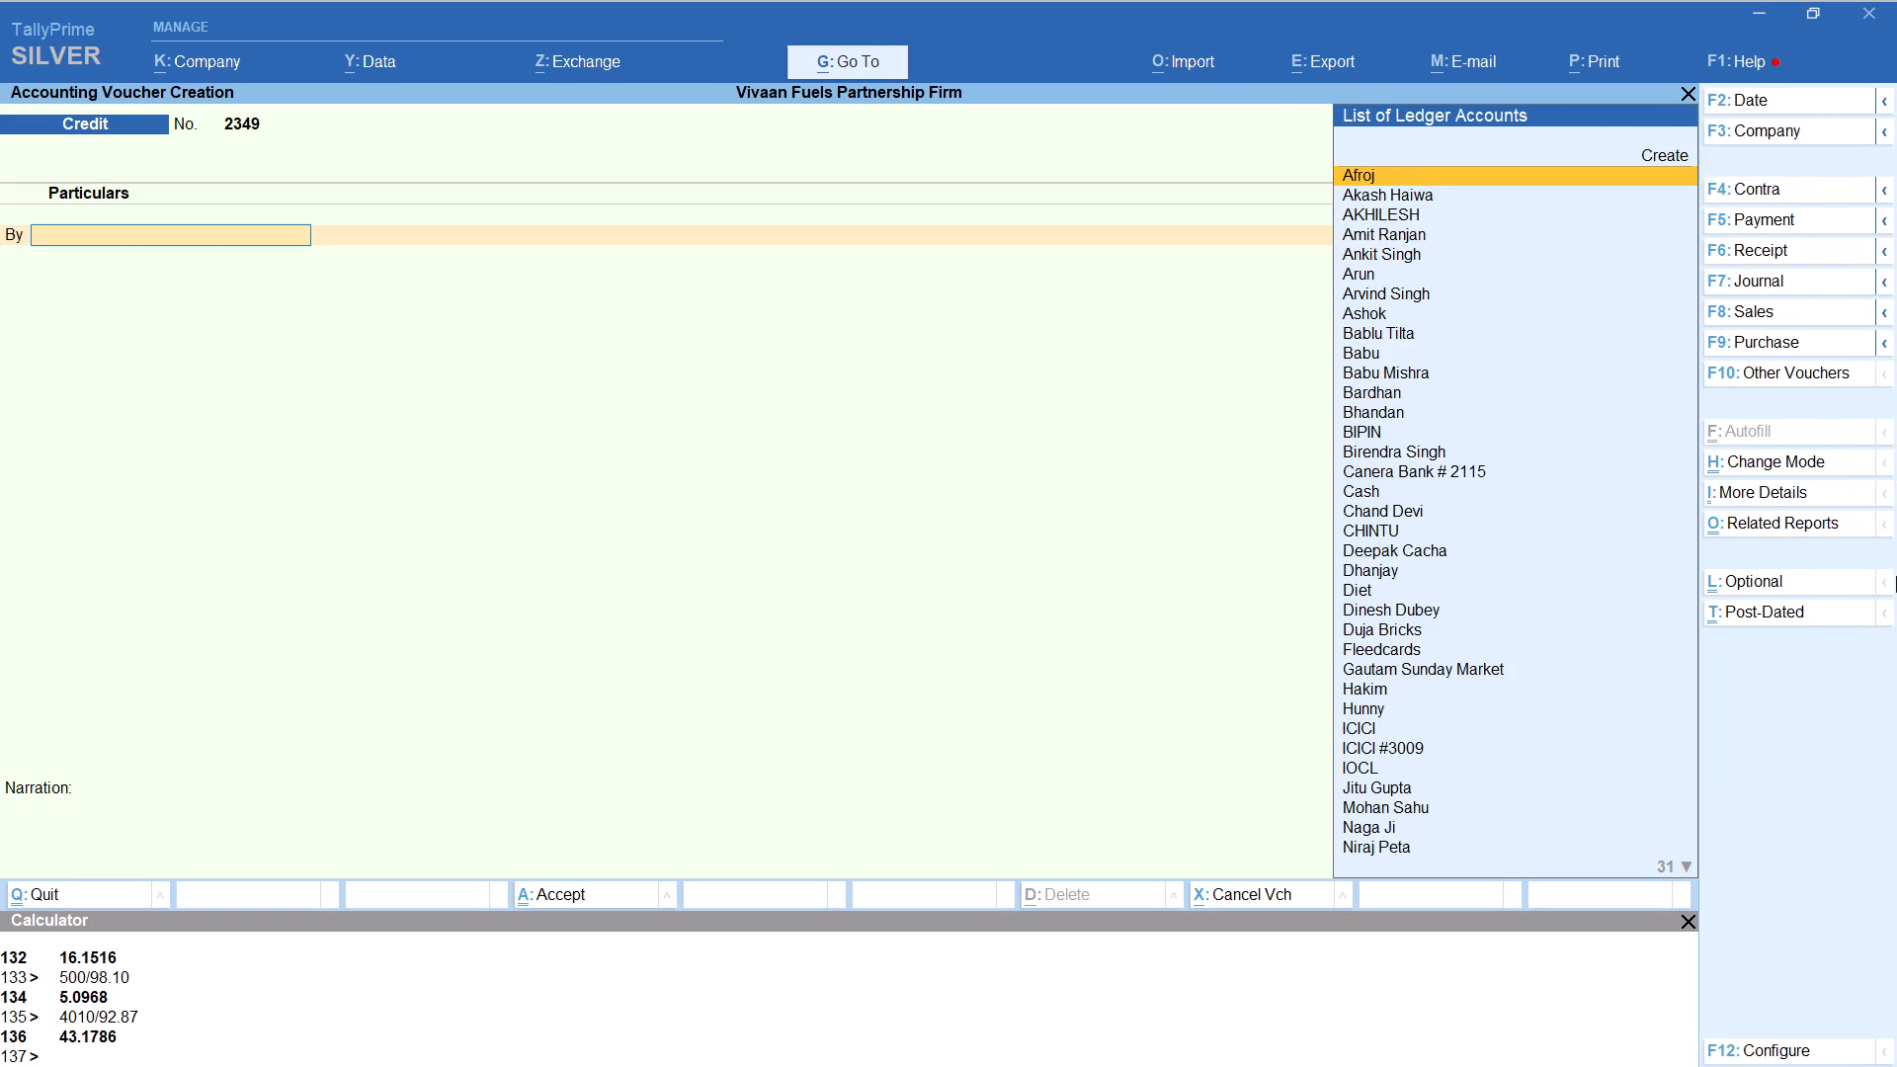
pyautogui.press('F8')
pyautogui.press('Down')
pyautogui.press('Up')
pyautogui.press('Return')
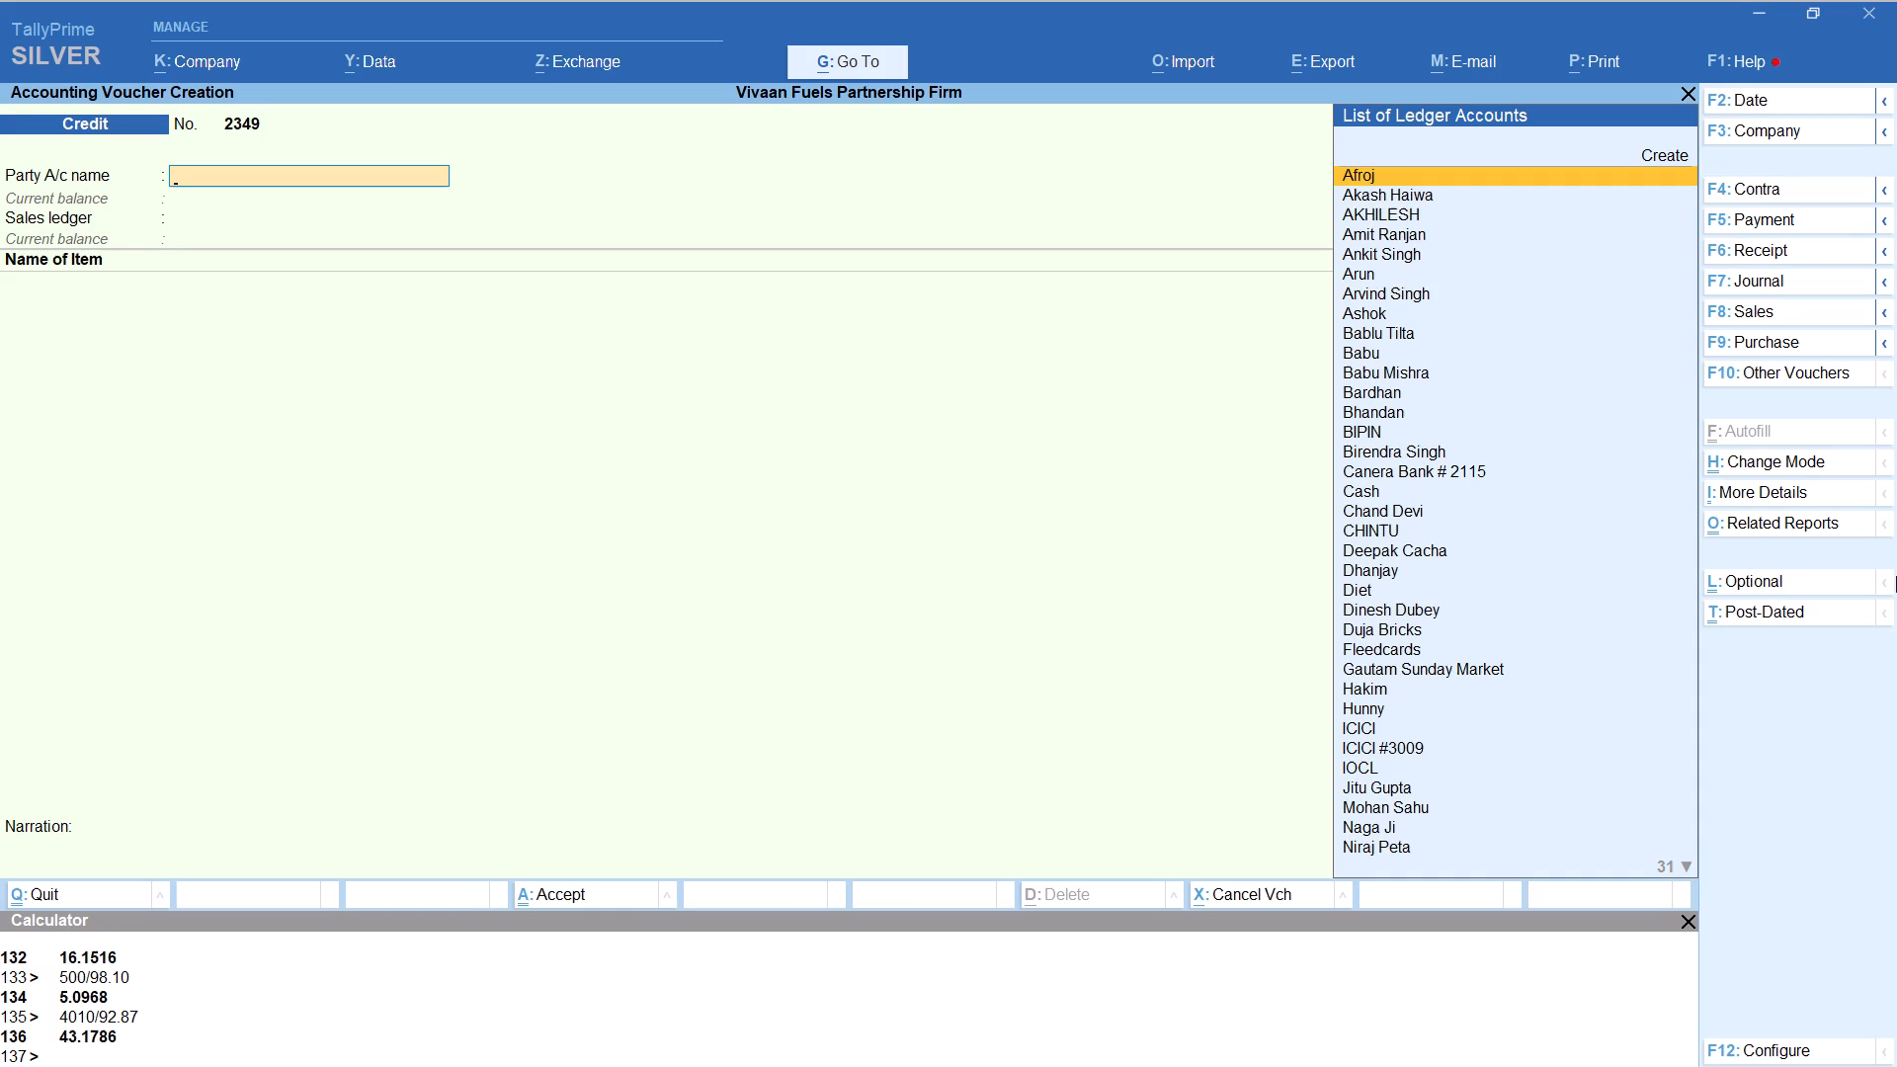
pyautogui.write('pary')
pyautogui.press('Return')
pyautogui.press('Return')
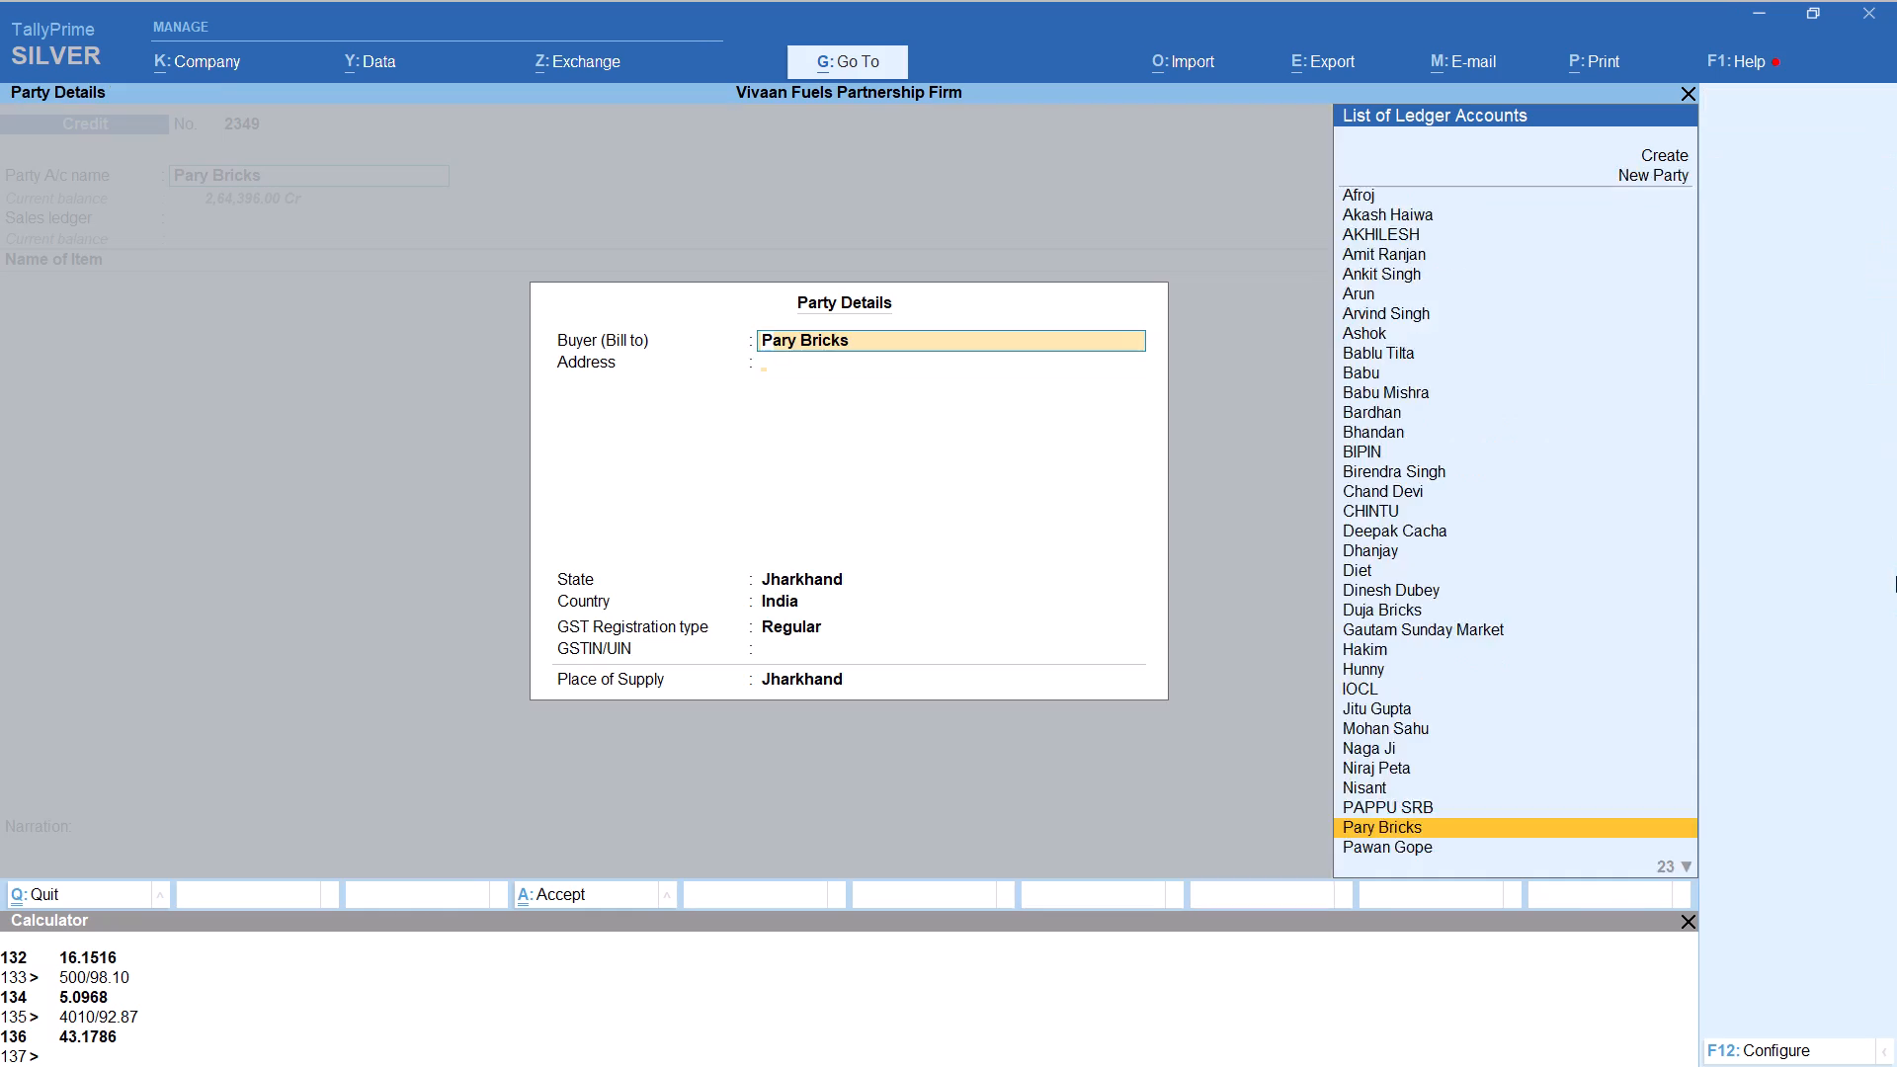
pyautogui.press('Return')
pyautogui.press('Return')
pyautogui.press('Return')
pyautogui.press('Return')
pyautogui.press('Return')
pyautogui.press('Return')
# Add HSD to the Pary Bricks voucher with the quantity calculated as 4010/92.87, giving 43.18 litres at 92.87 per litre.
pyautogui.write('hs')
pyautogui.press('Return')
pyautogui.press('Up')
pyautogui.press('Return')
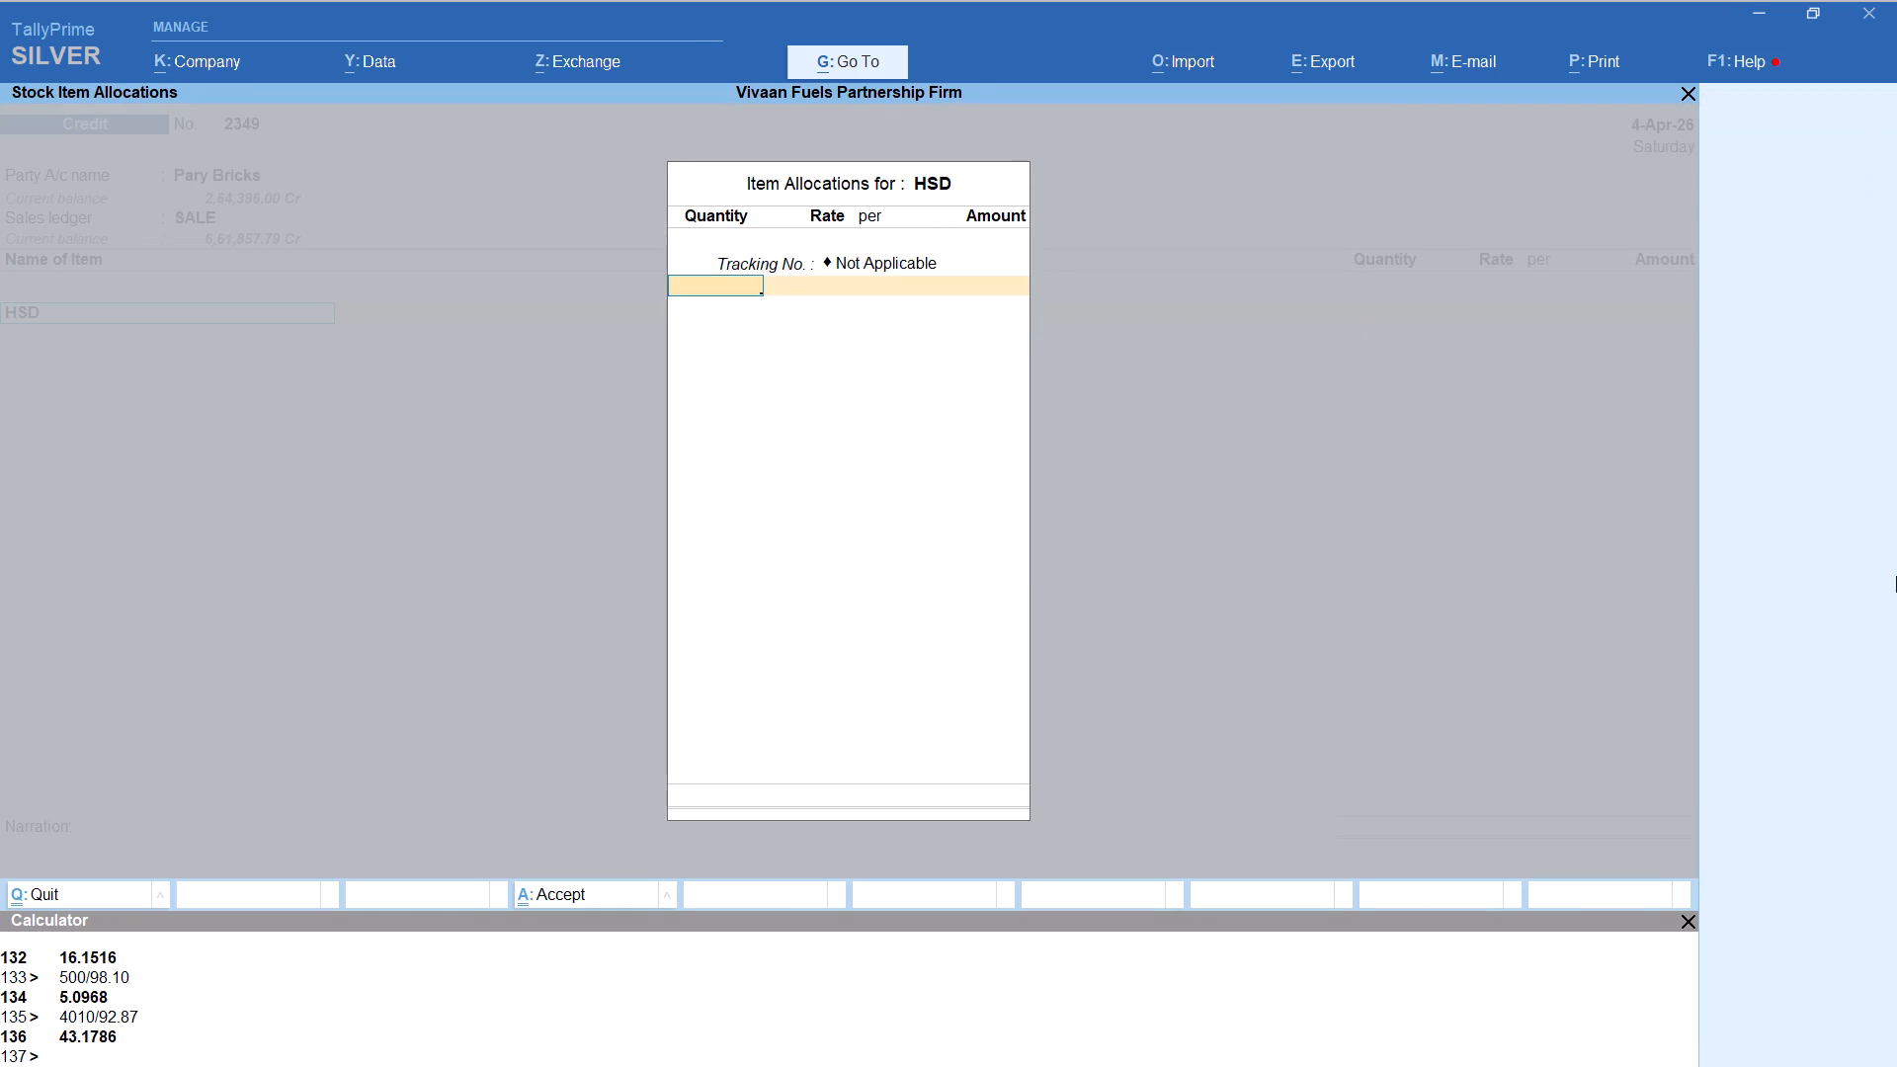
pyautogui.hotkey('alt', 'c')
pyautogui.write('4010/*92.')
pyautogui.press('BackSpace')
pyautogui.press('BackSpace')
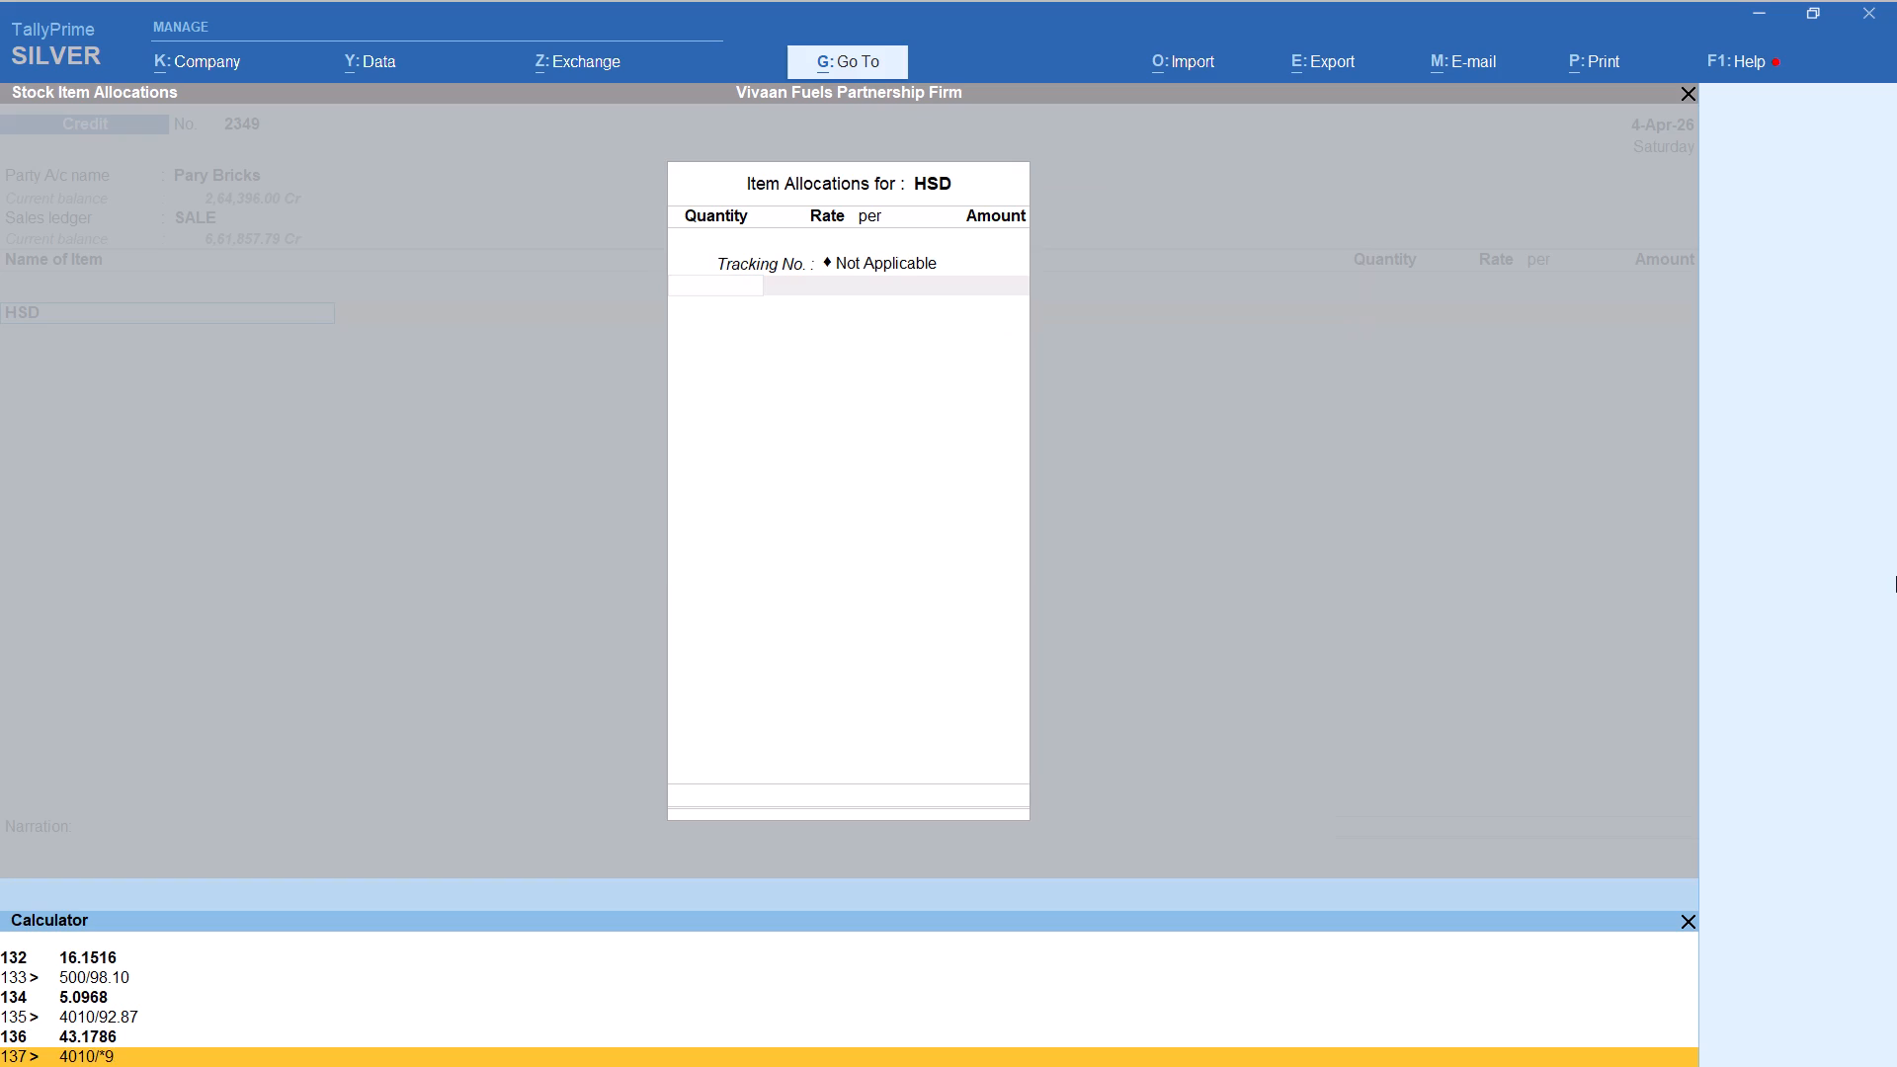
pyautogui.press('BackSpace')
pyautogui.press('BackSpace')
pyautogui.write('92.87')
pyautogui.press('Return')
pyautogui.press('Return')
pyautogui.press('Return')
pyautogui.press('Return')
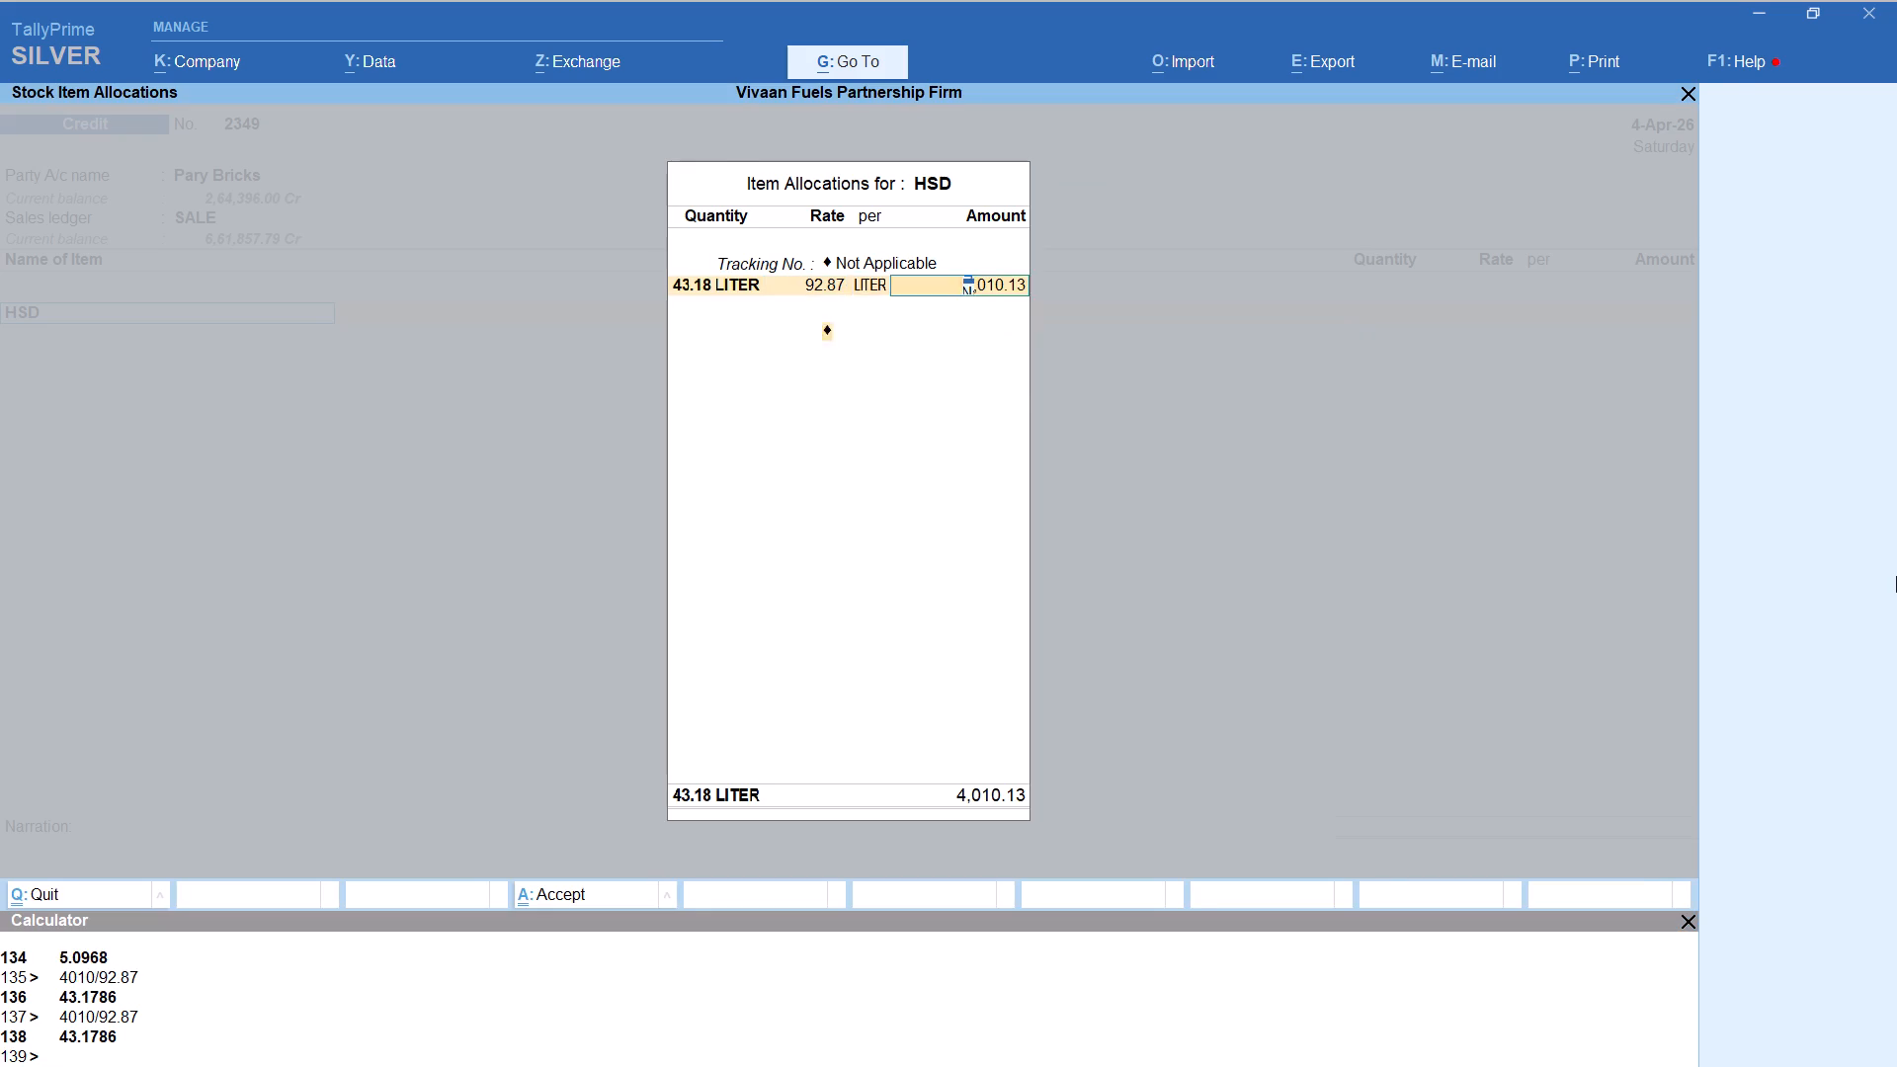
pyautogui.press('Return')
pyautogui.press('Return')
pyautogui.press('Return')
# Adjust the Pary Bricks voucher to 4,010.00 with the Round Off ledger and save it.
pyautogui.write('rou')
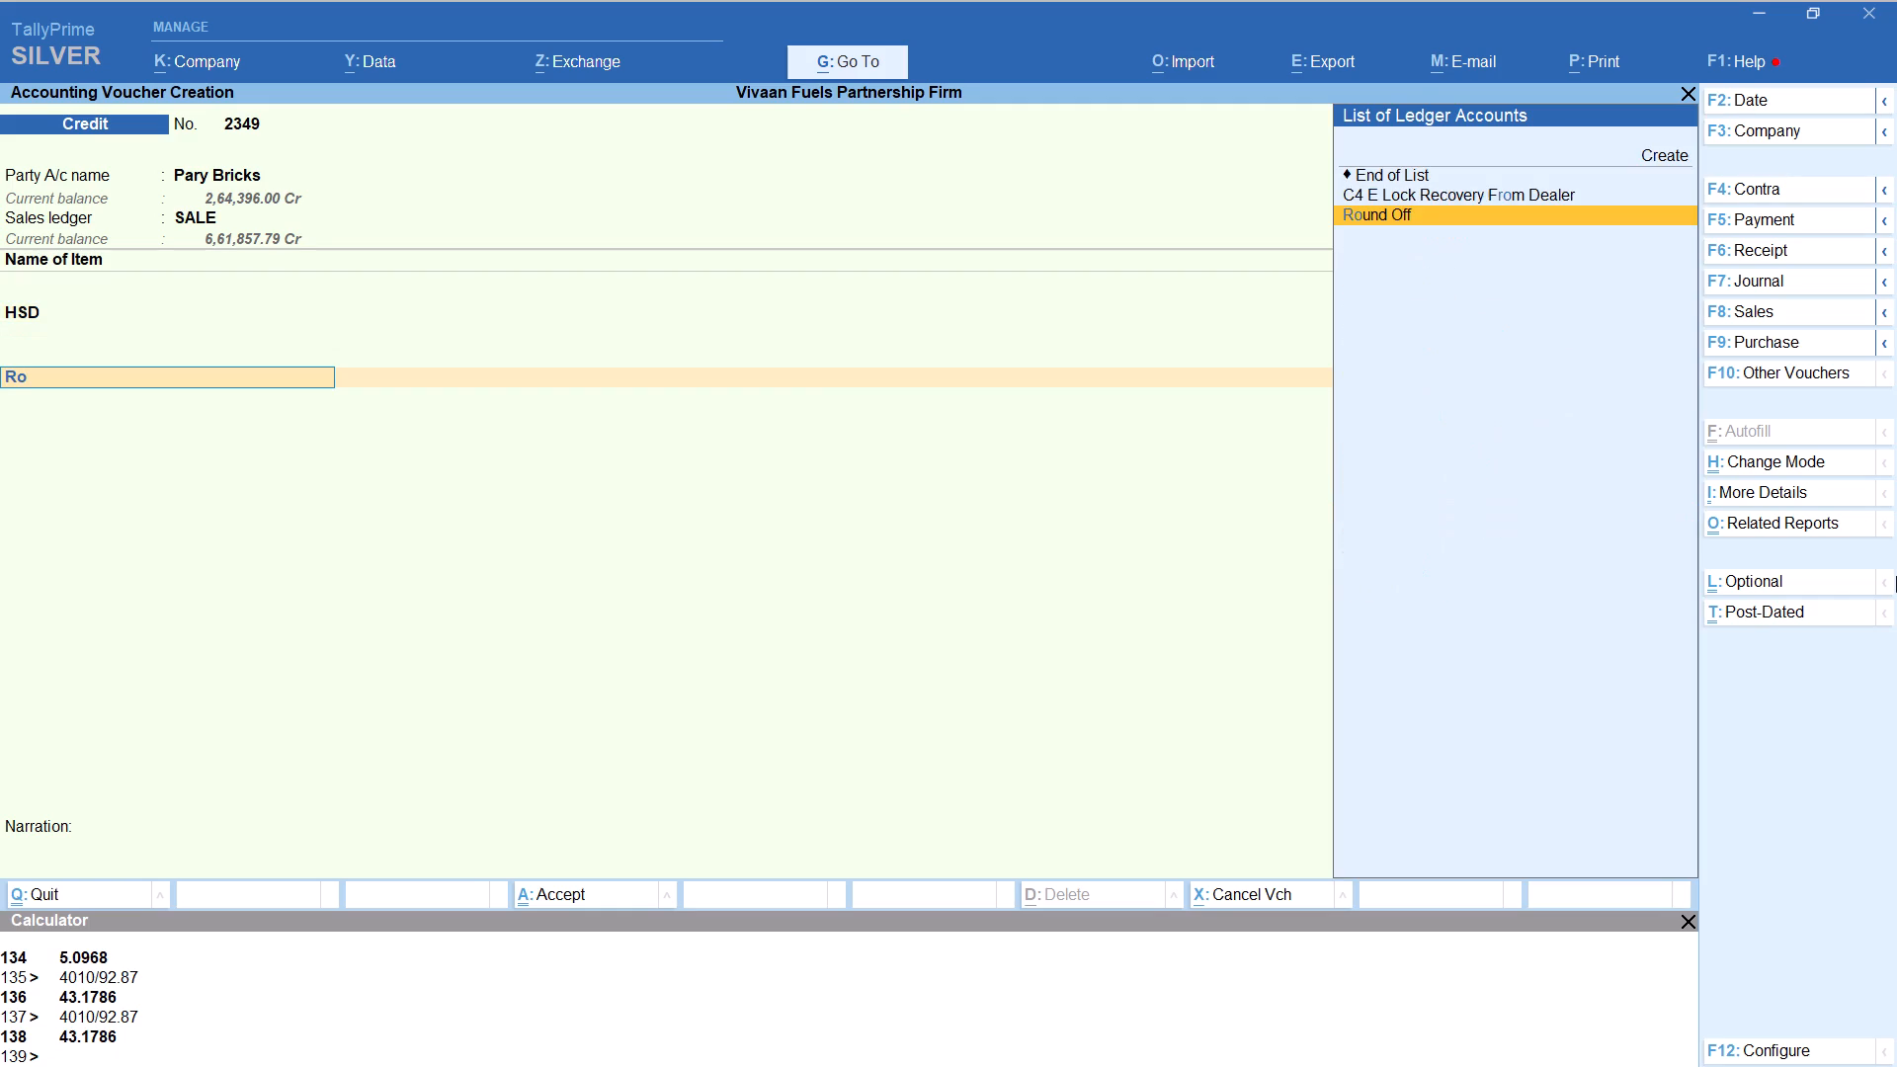
pyautogui.press('Return')
pyautogui.hotkey('ctrl', 'a')
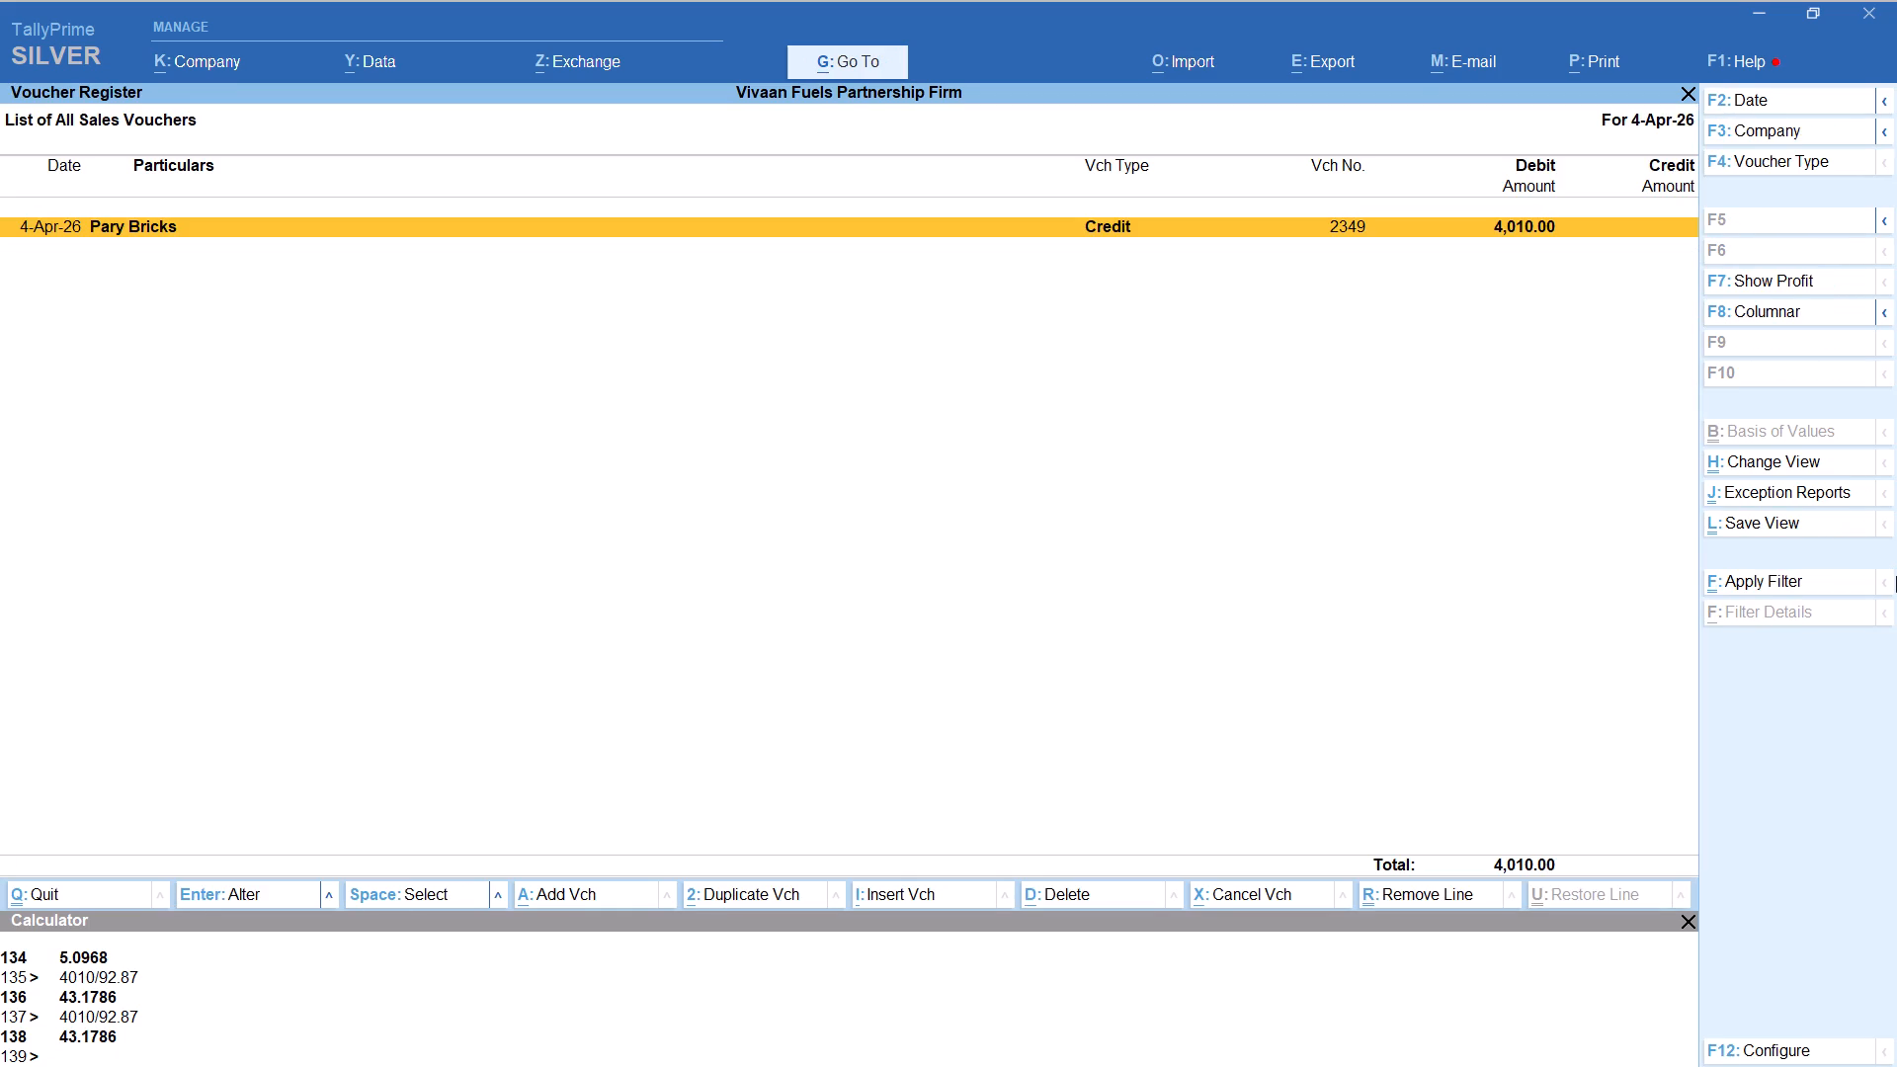
# Start a Credit voucher dated 4-Apr-26 for Bardhan, keeping the default party details and the SALE ledger.
pyautogui.hotkey('alt', 'a')
pyautogui.write('bard')
pyautogui.press('Return')
pyautogui.press('Return')
pyautogui.press('Return')
pyautogui.press('Return')
pyautogui.press('Return')
pyautogui.press('Return')
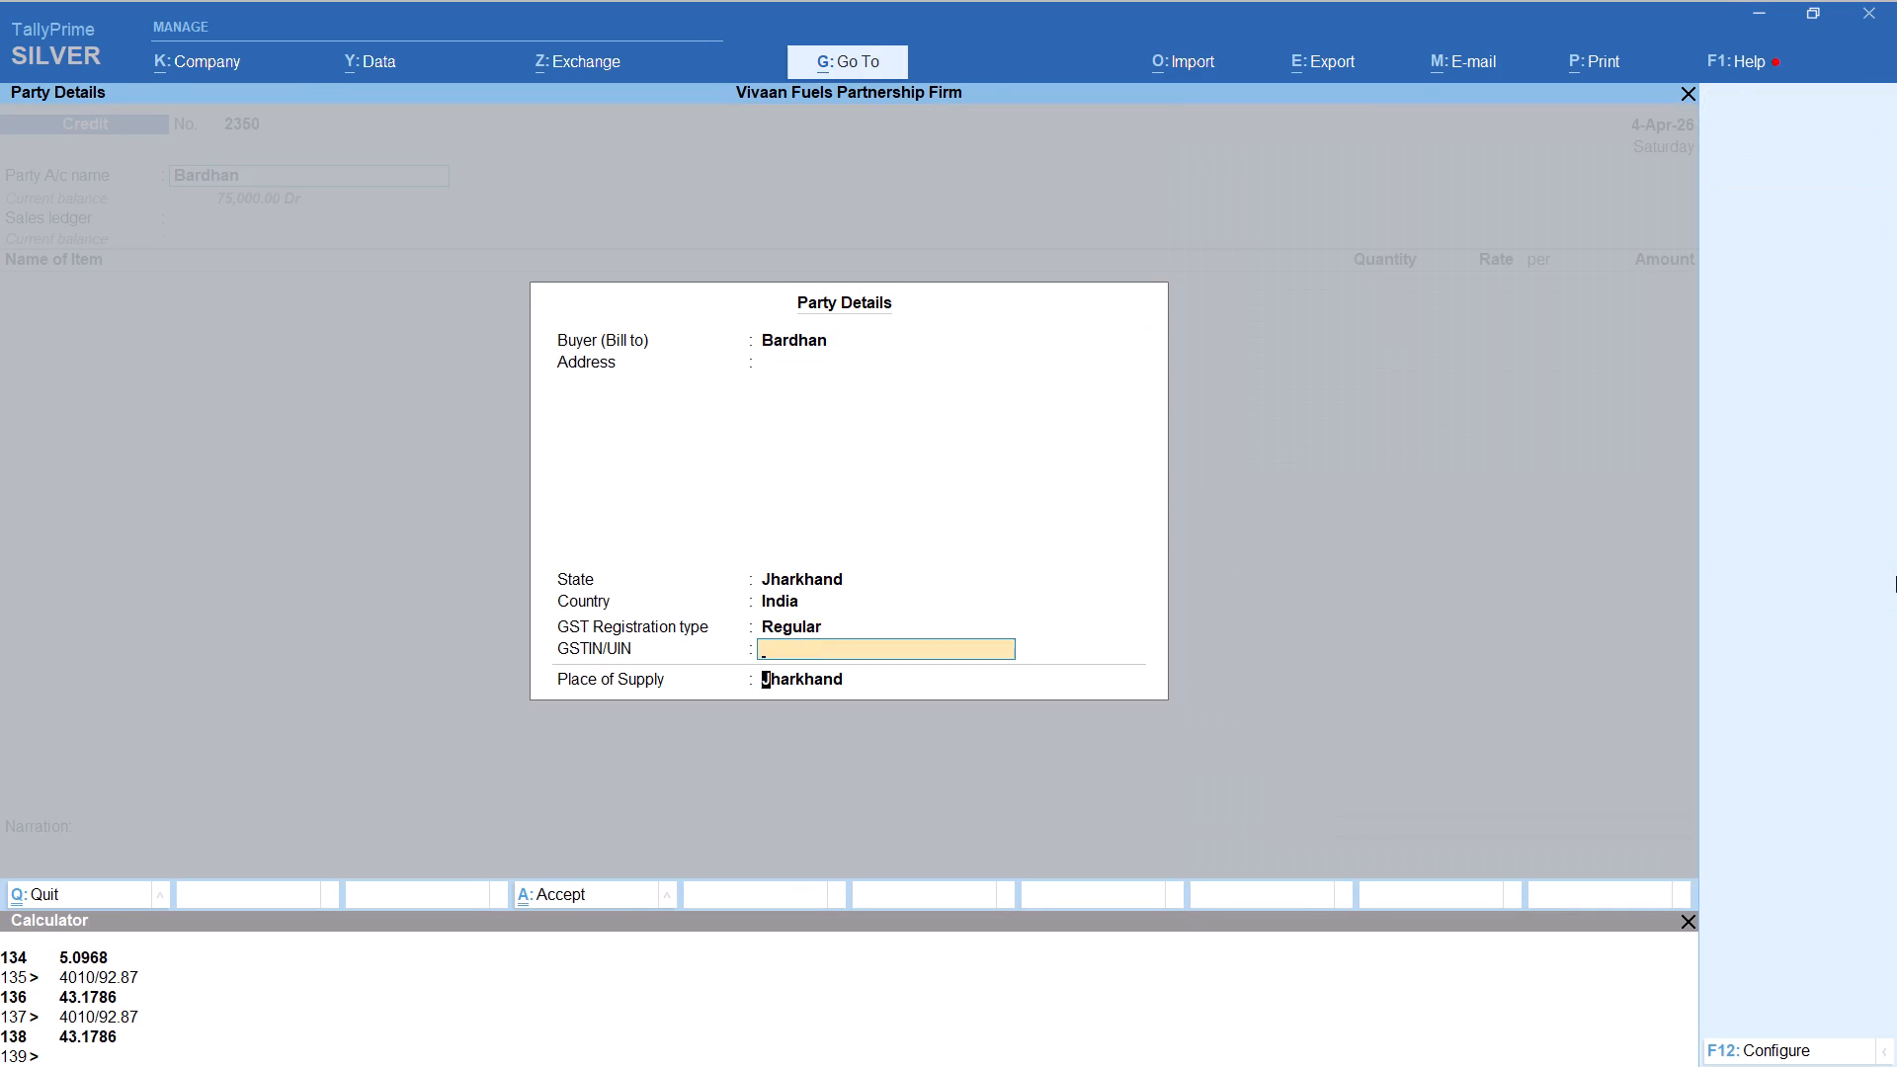
pyautogui.press('Return')
pyautogui.press('Return')
# Add HSD to the Bardhan voucher with the quantity calculated as 13500/92.87, giving 145.36 litres at 92.87 per litre.
pyautogui.write('hs')
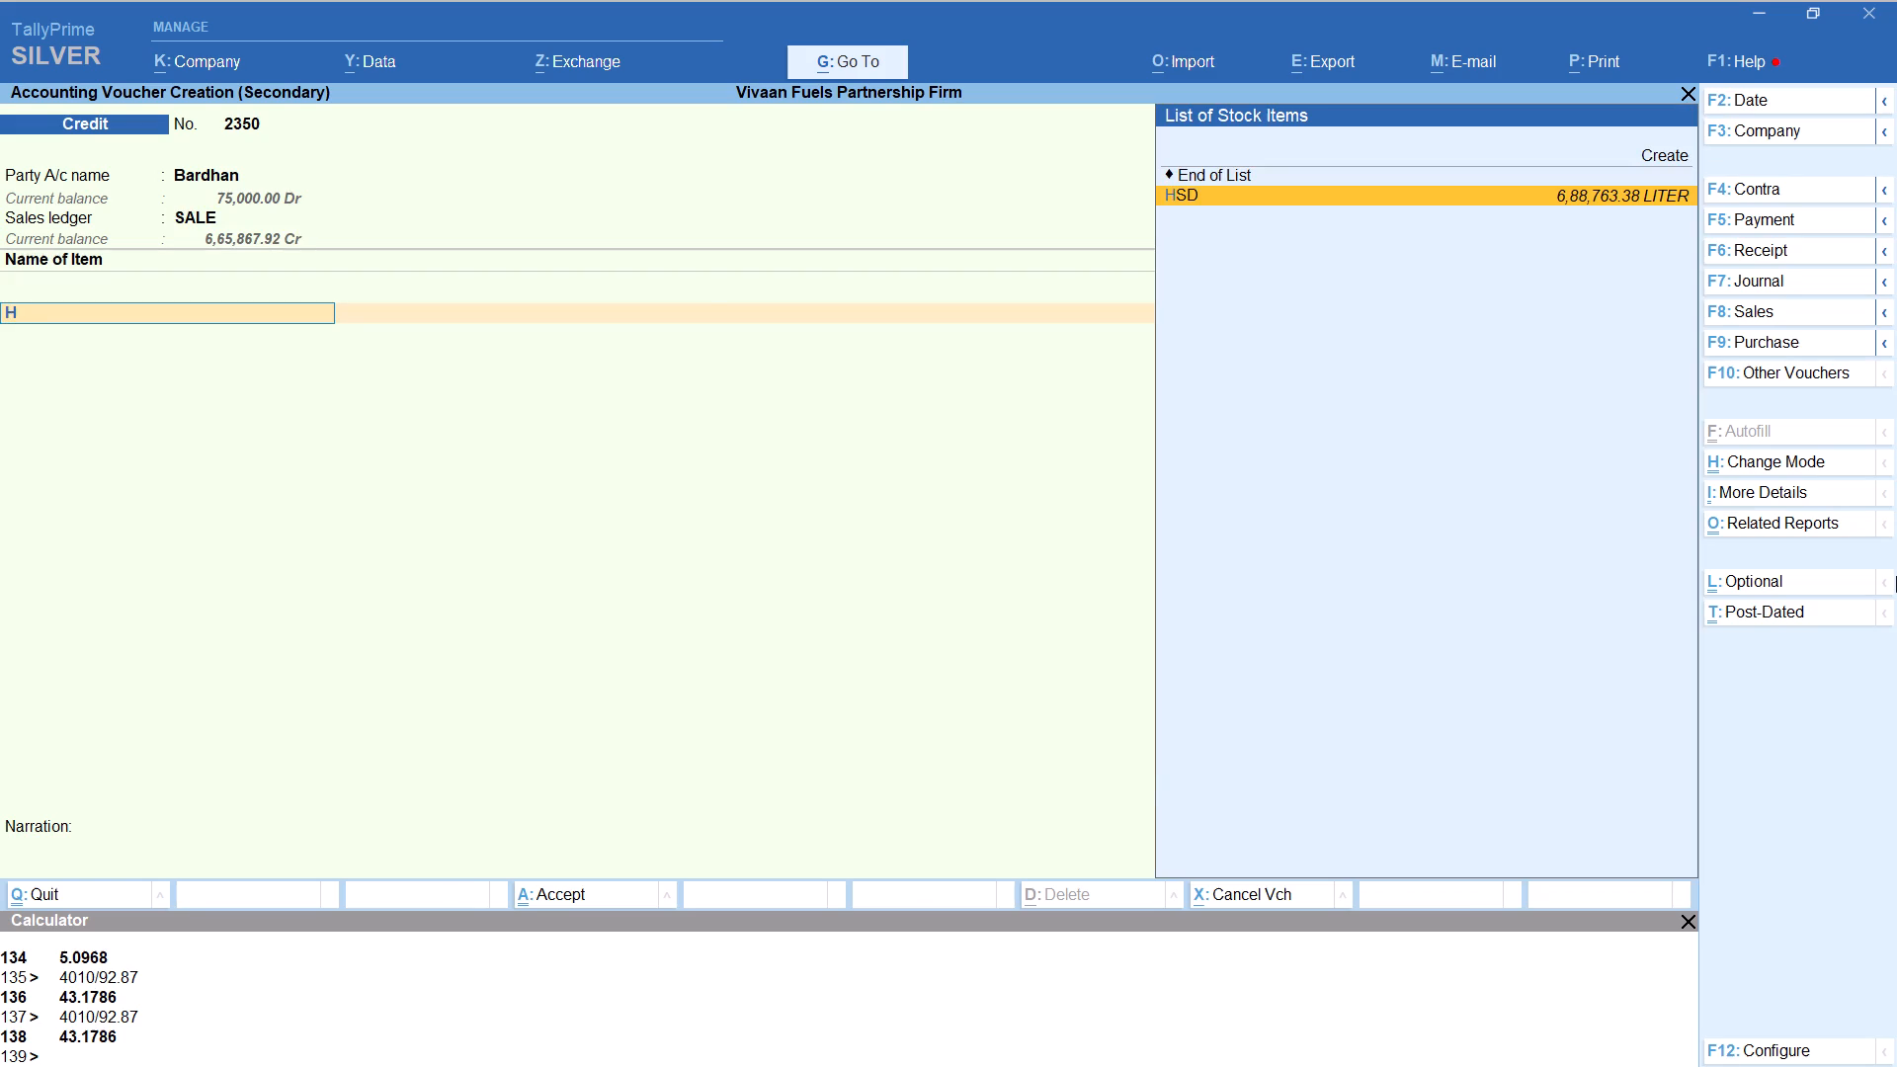
pyautogui.press('Return')
pyautogui.press('Up')
pyautogui.press('Return')
pyautogui.hotkey('alt', 'c')
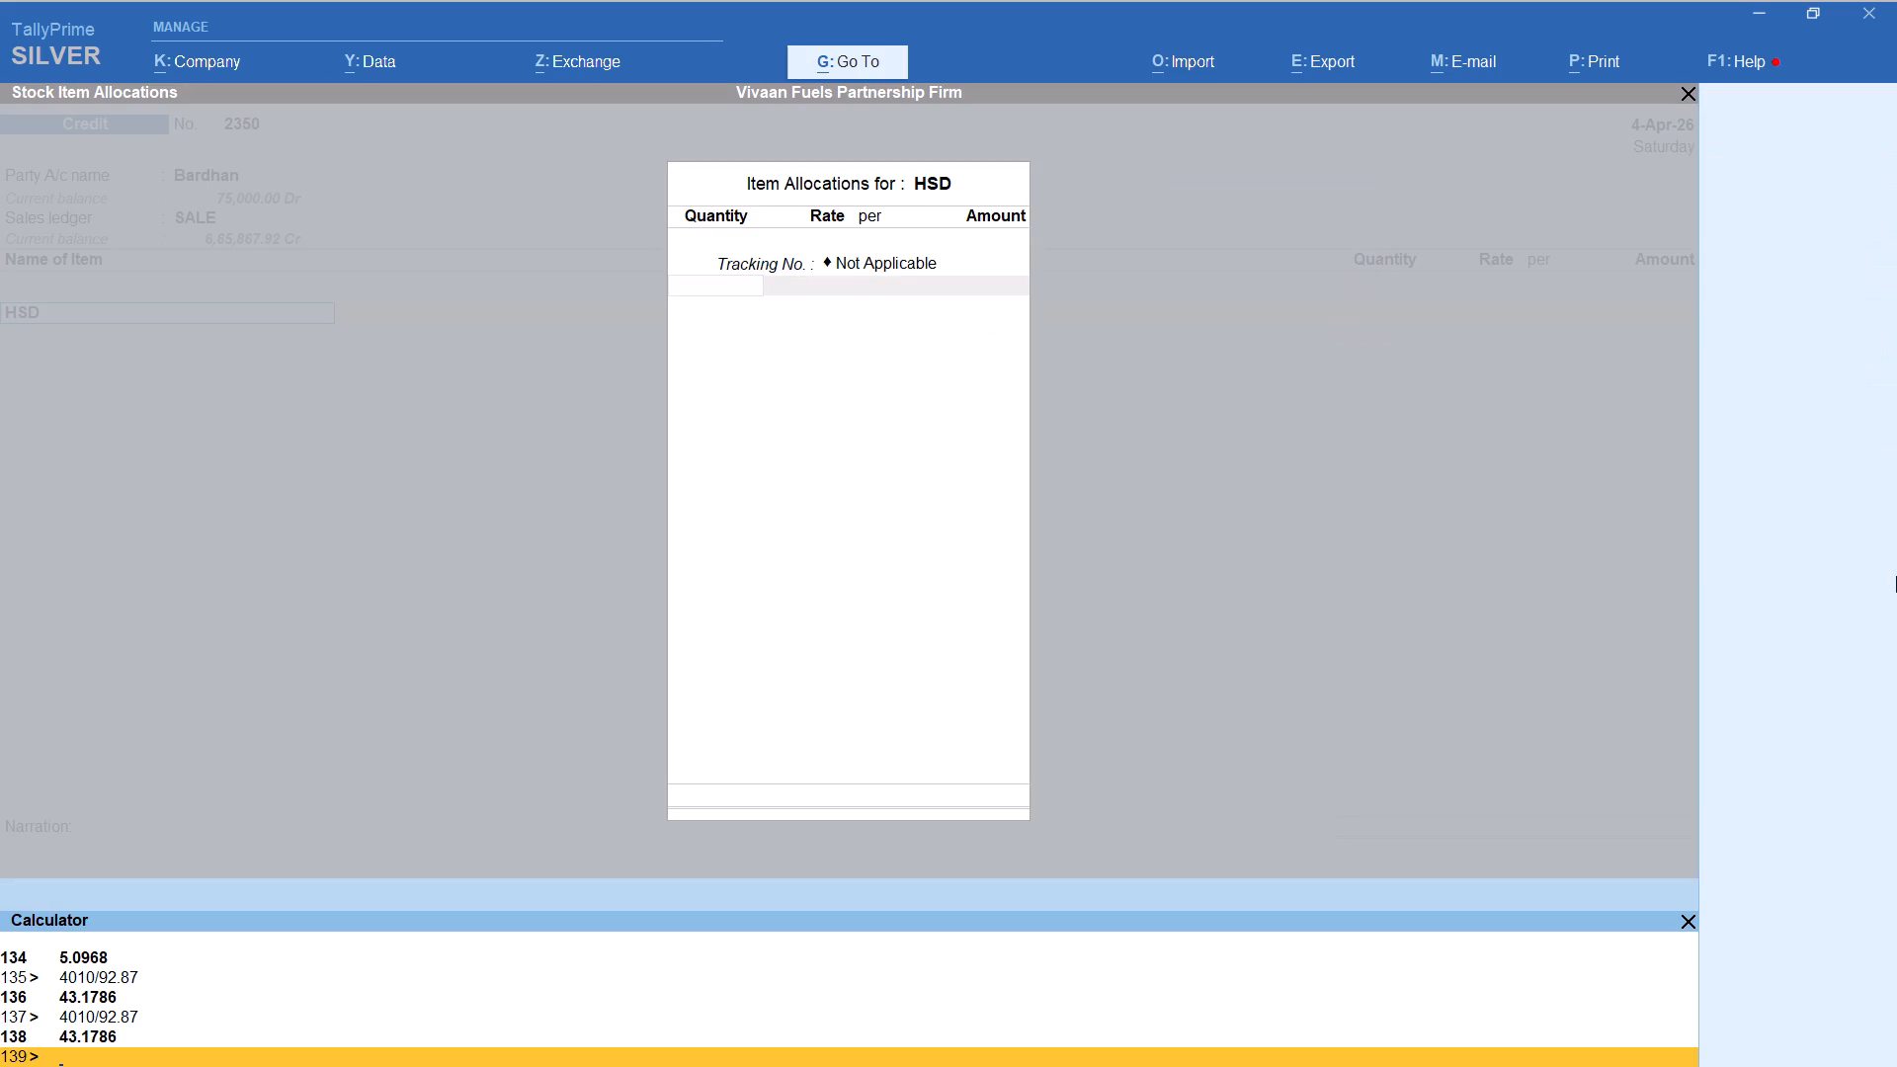
pyautogui.write('13500/92.87')
pyautogui.press('Return')
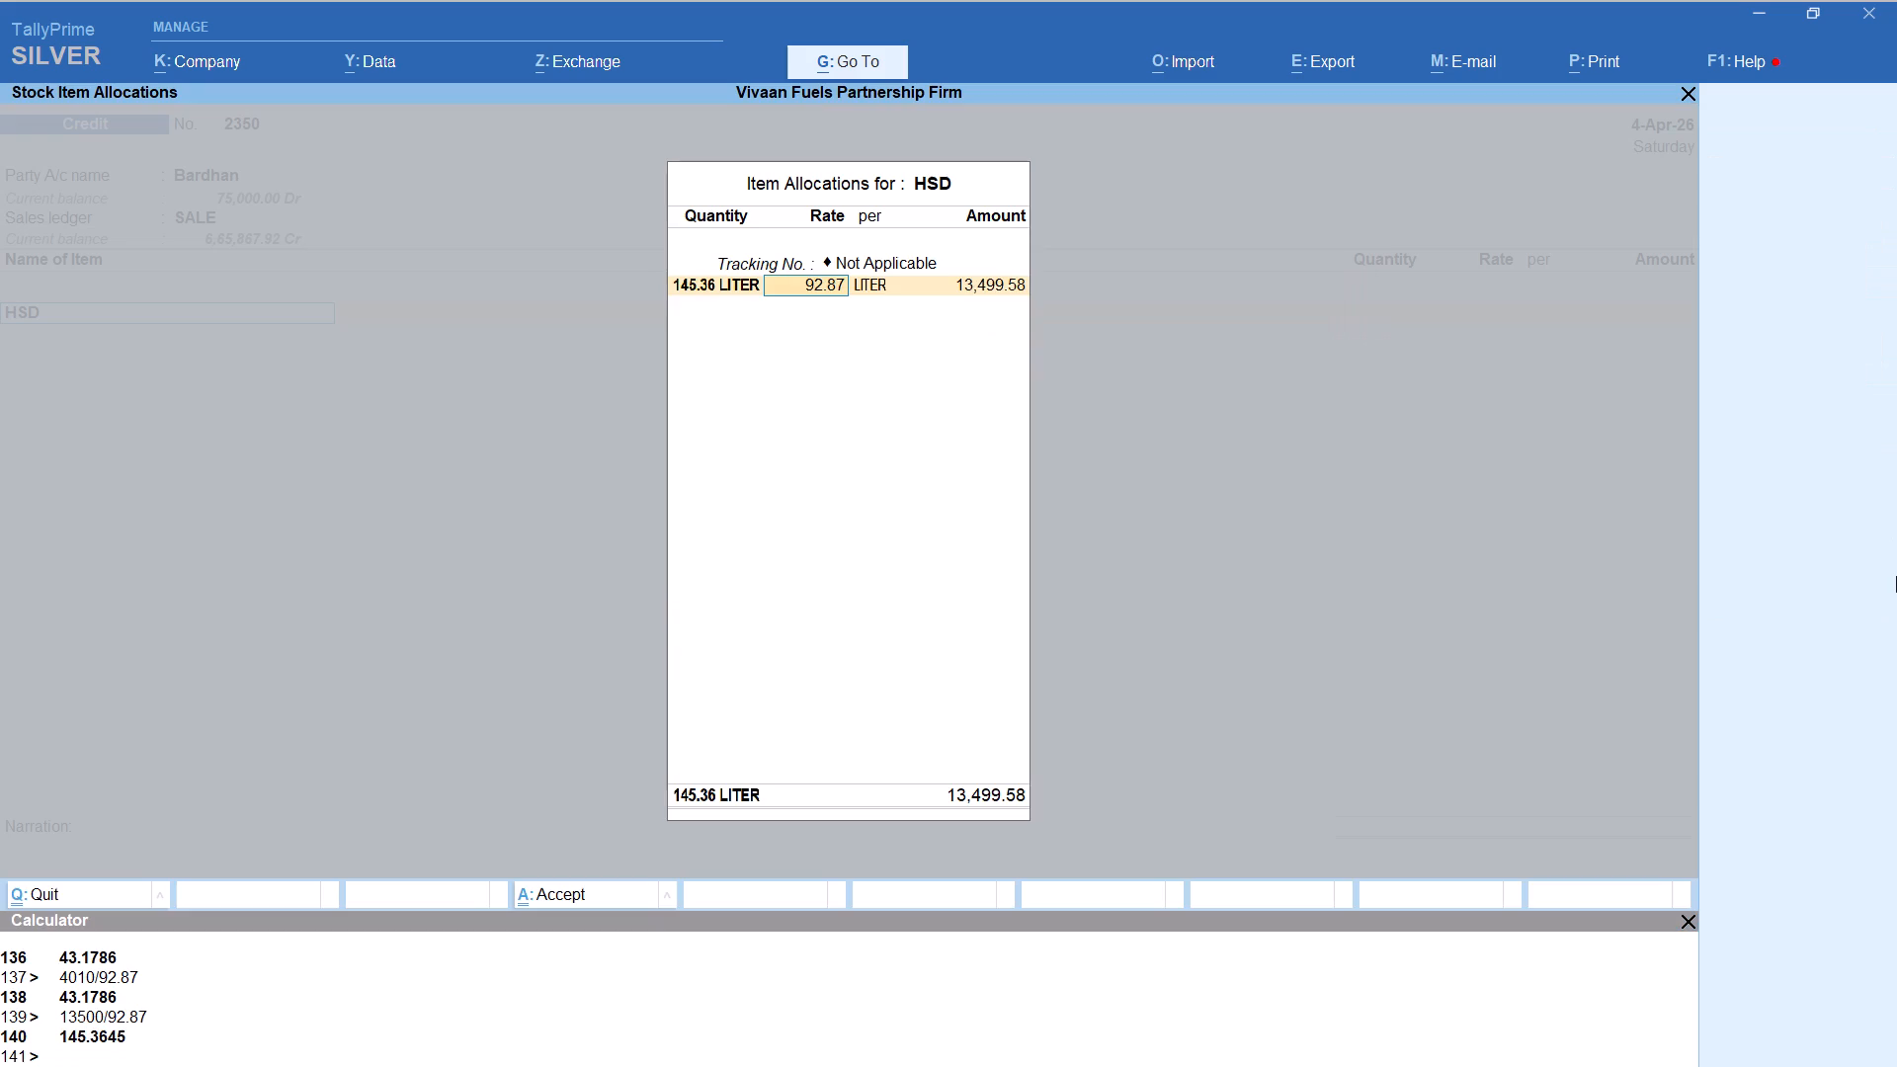
pyautogui.press('Return')
pyautogui.press('Return')
pyautogui.press('Return')
pyautogui.press('Return')
pyautogui.press('Return')
pyautogui.press('Return')
# Adjust the Bardhan voucher to 13,500.00 with the Round Off ledger and save it.
pyautogui.write('rou')
pyautogui.press('Return')
pyautogui.hotkey('ctrl', 'a')
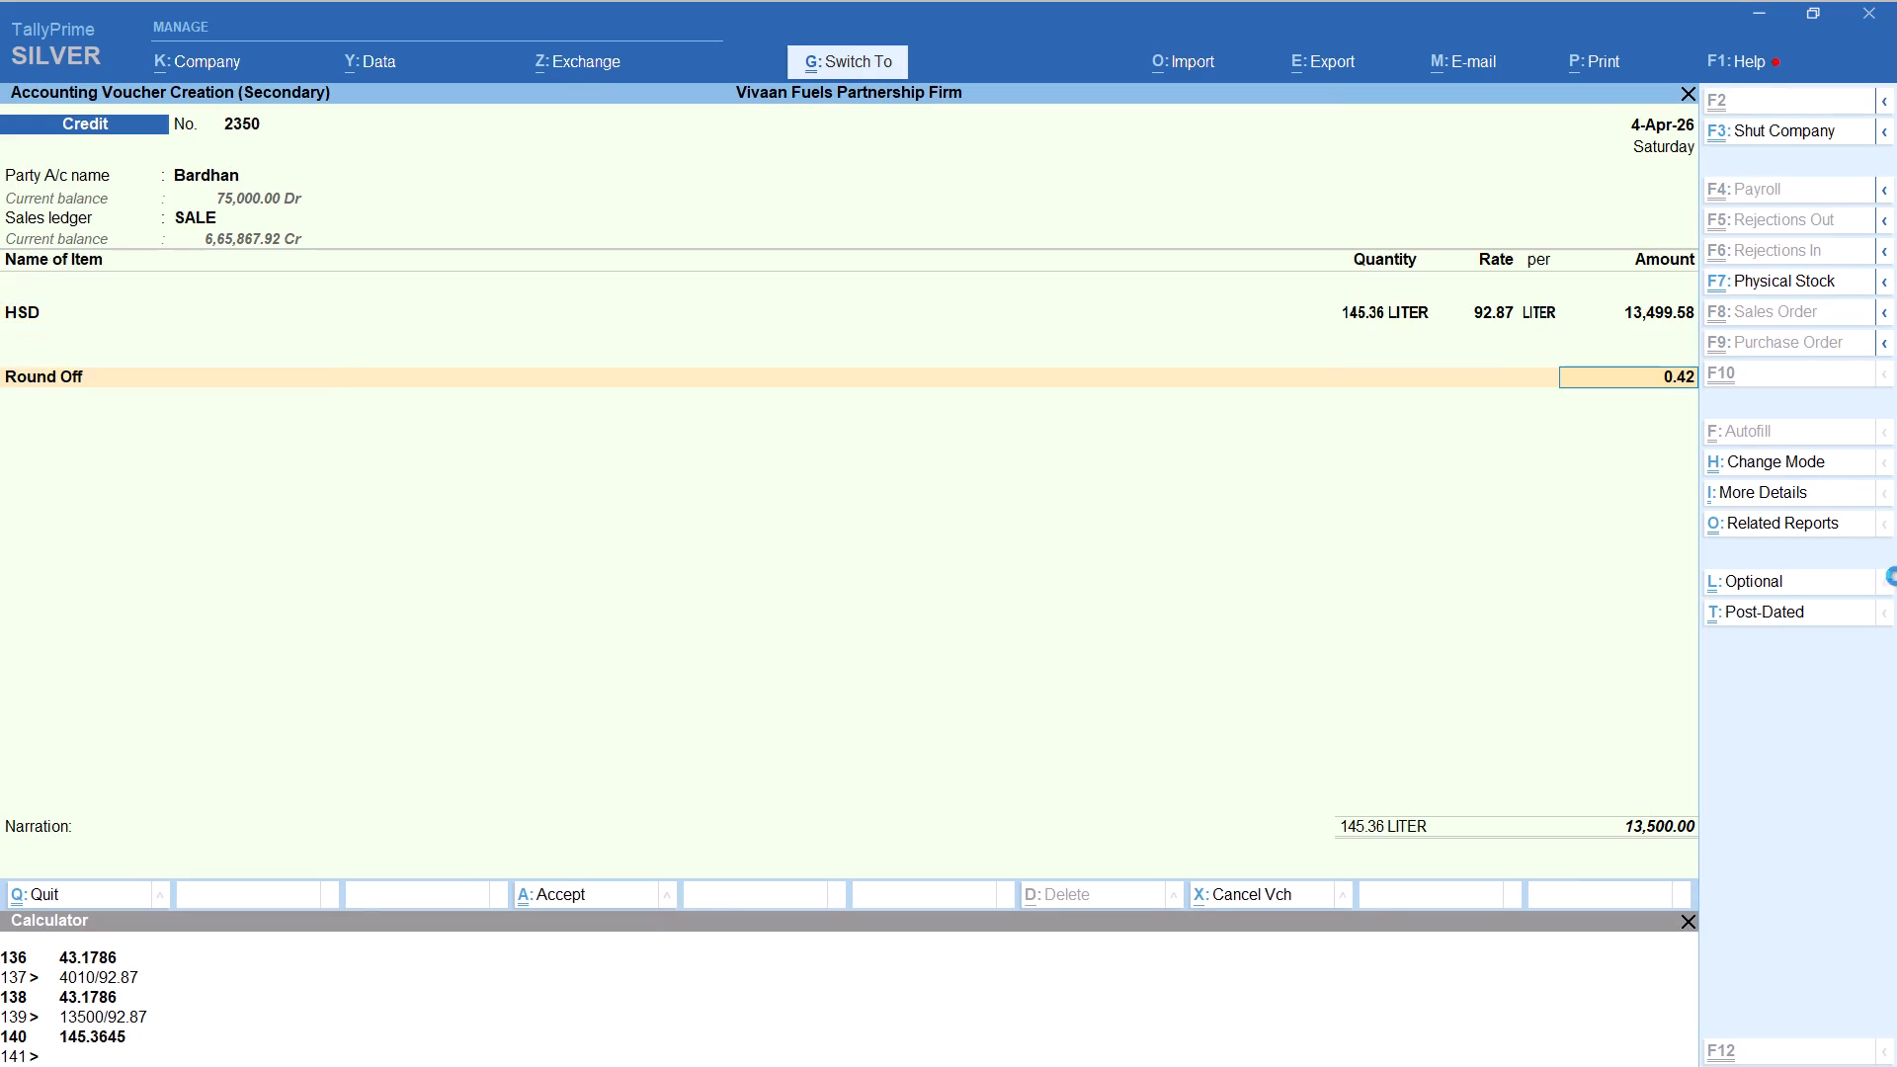
# Start a Credit voucher dated 4-Apr-26 for Raj Jcb, keeping the default party details and the SALE ledger.
pyautogui.hotkey('alt', 'a')
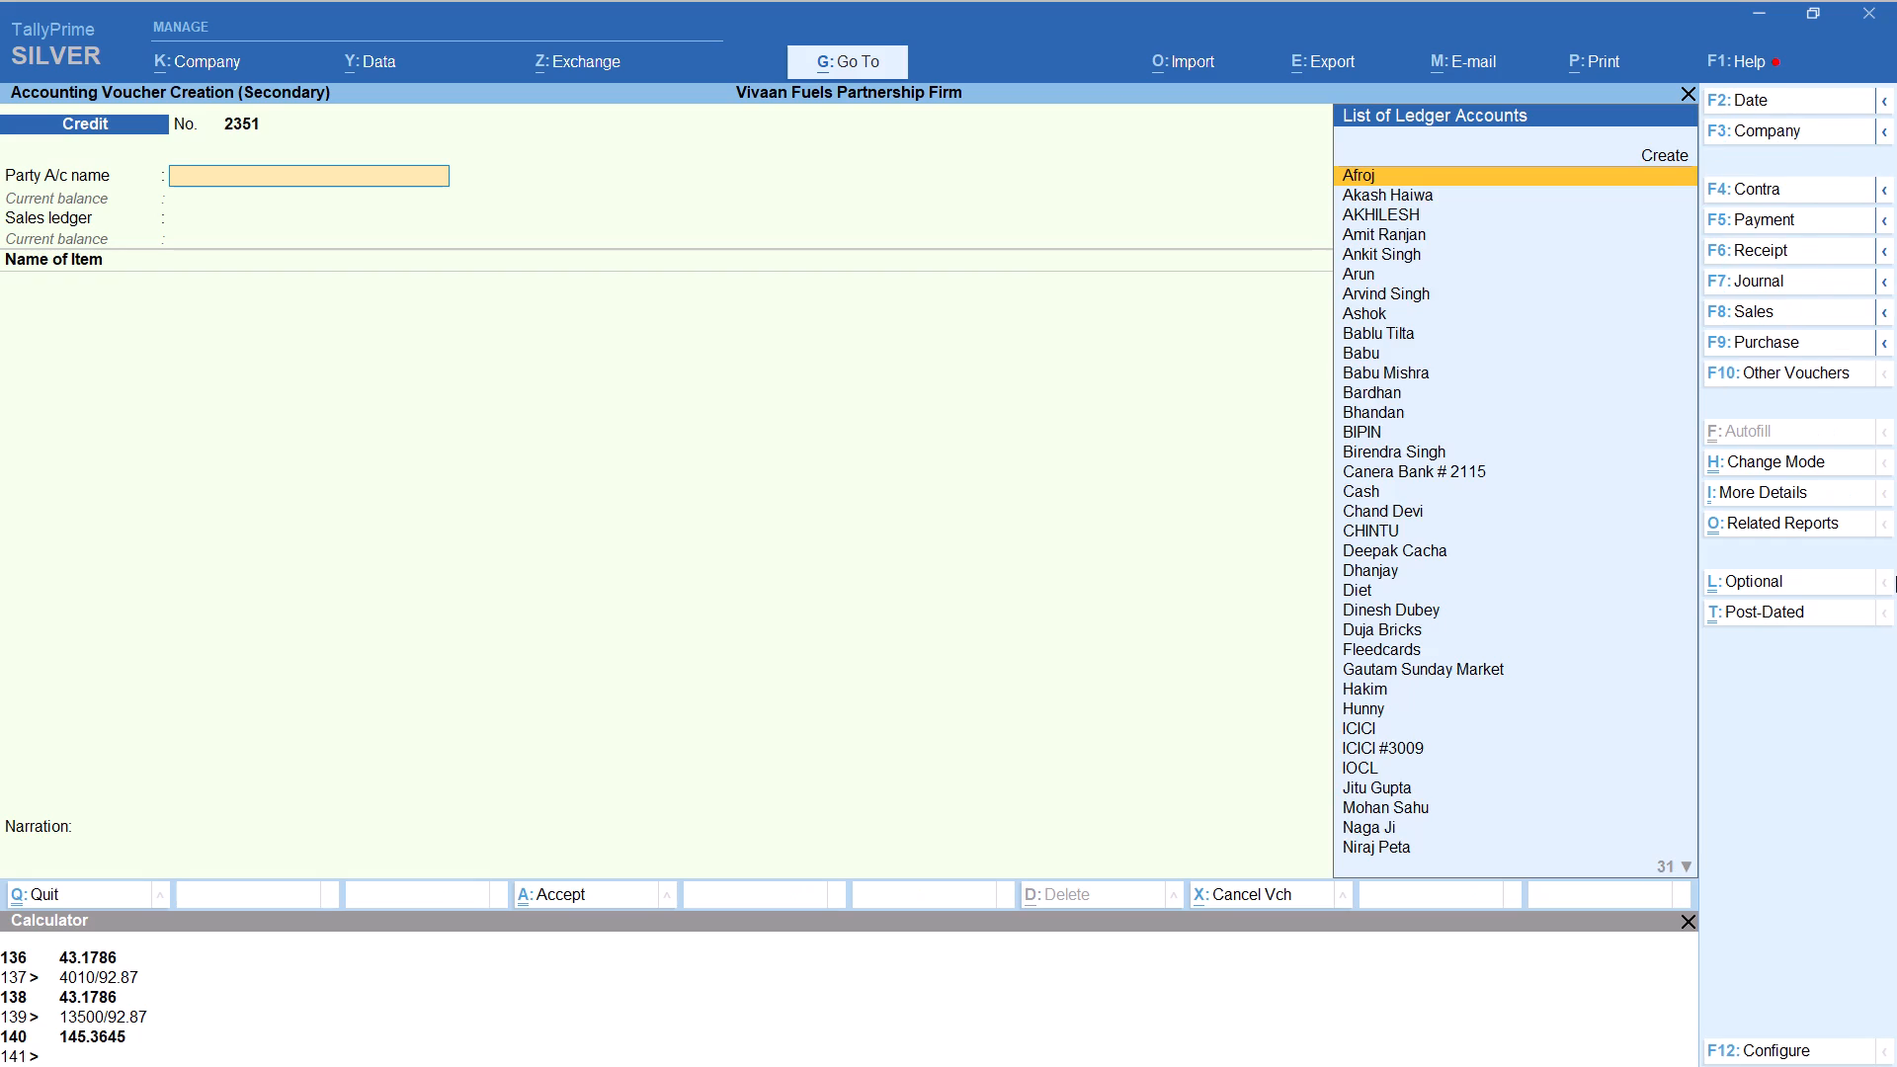
pyautogui.write('ra')
pyautogui.press('j')
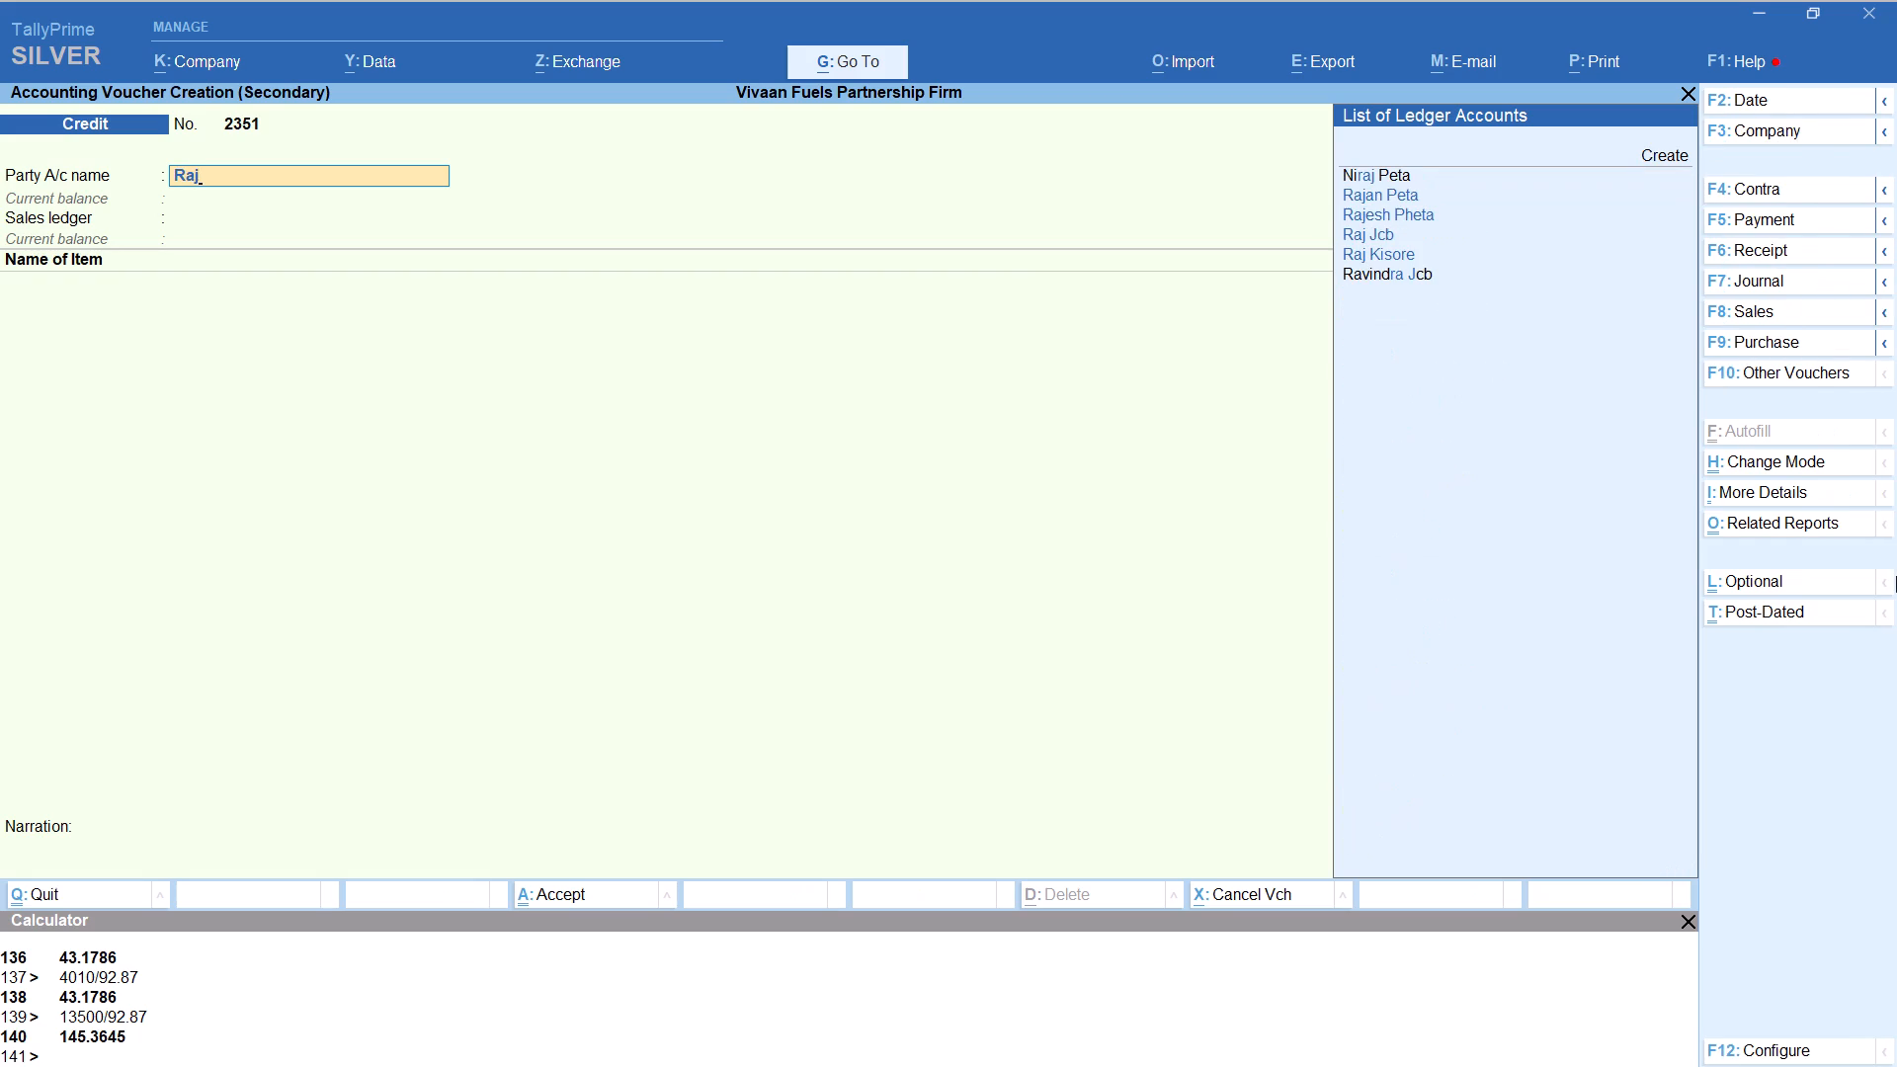
pyautogui.press('Down')
pyautogui.press('Down')
pyautogui.press('Down')
pyautogui.press('Return')
pyautogui.press('Return')
pyautogui.press('Return')
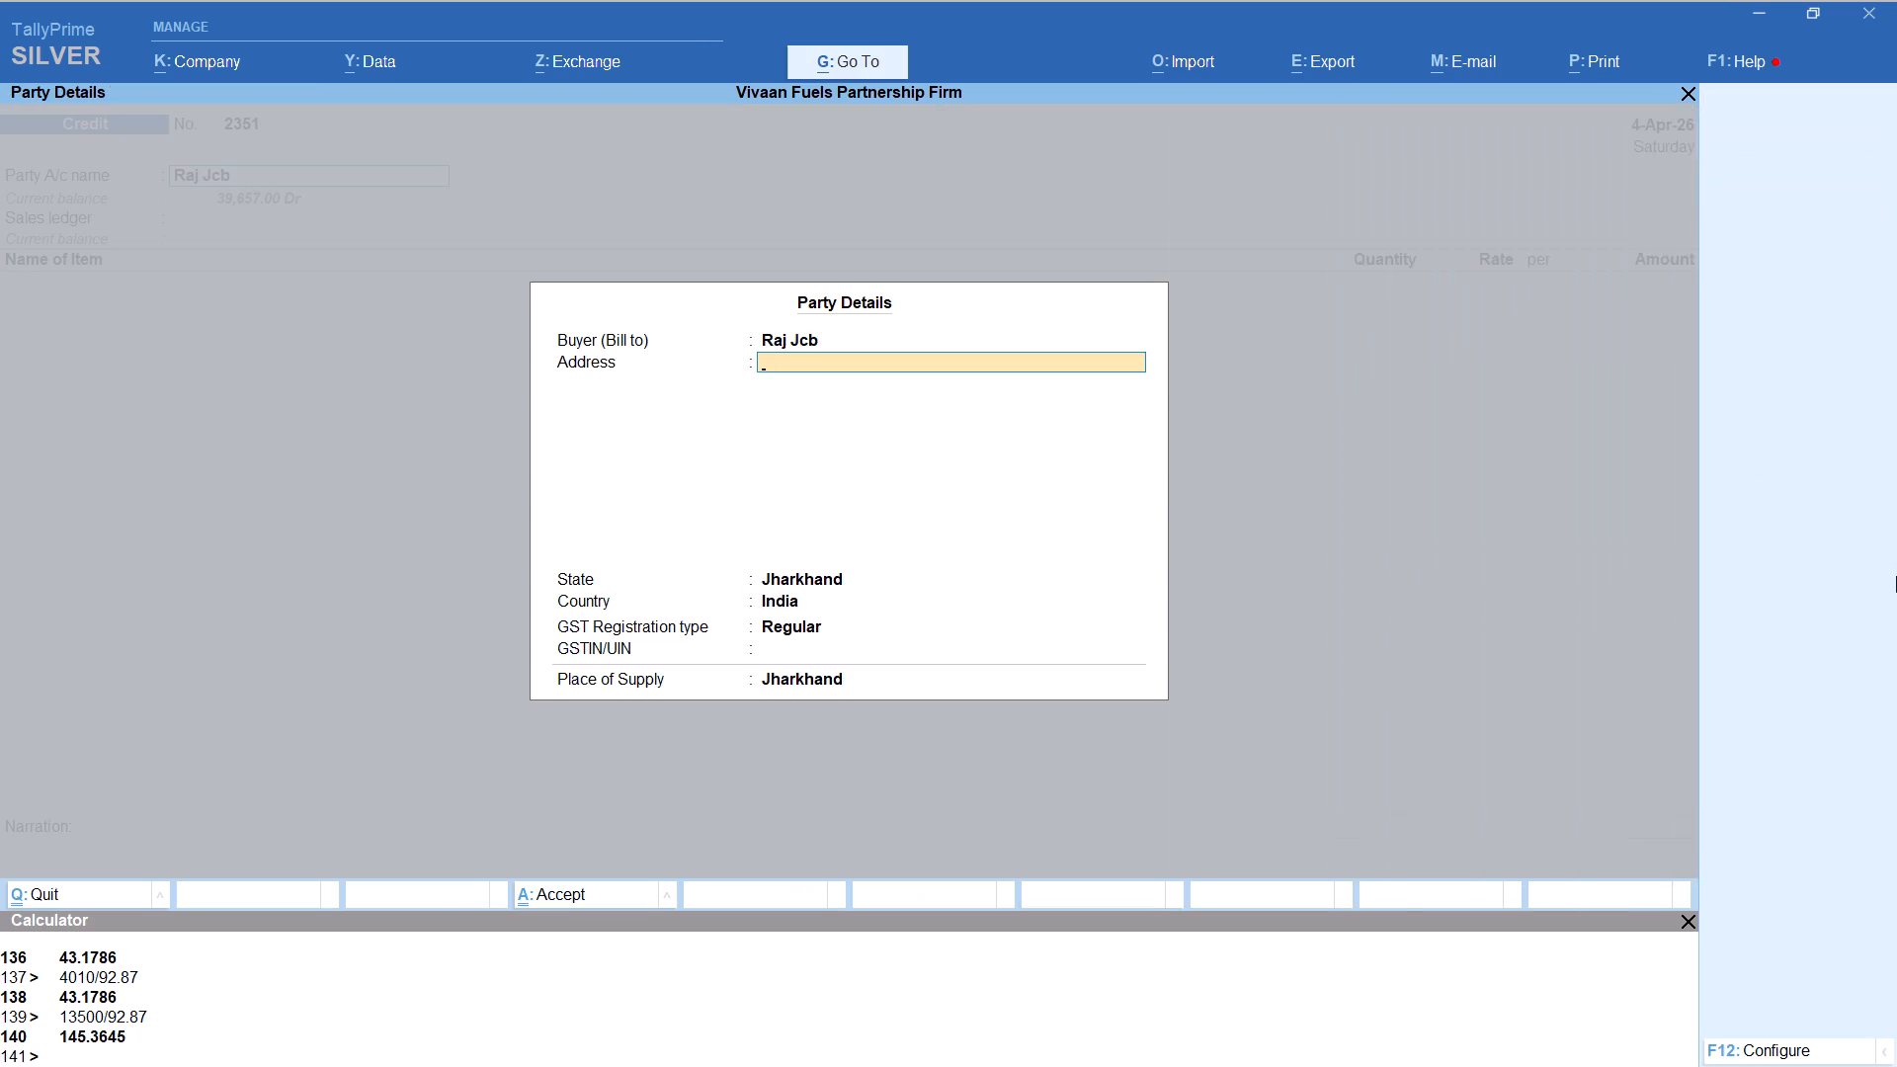
pyautogui.press('Return')
pyautogui.press('Return')
pyautogui.press('Return')
pyautogui.press('Return')
pyautogui.press('Return')
# Add HSD to the Raj Jcb voucher with the quantity calculated as 1000/92.87, giving 10.77 litres at 92.87 per litre.
pyautogui.write('hs')
pyautogui.press('Return')
pyautogui.press('Up')
pyautogui.press('Return')
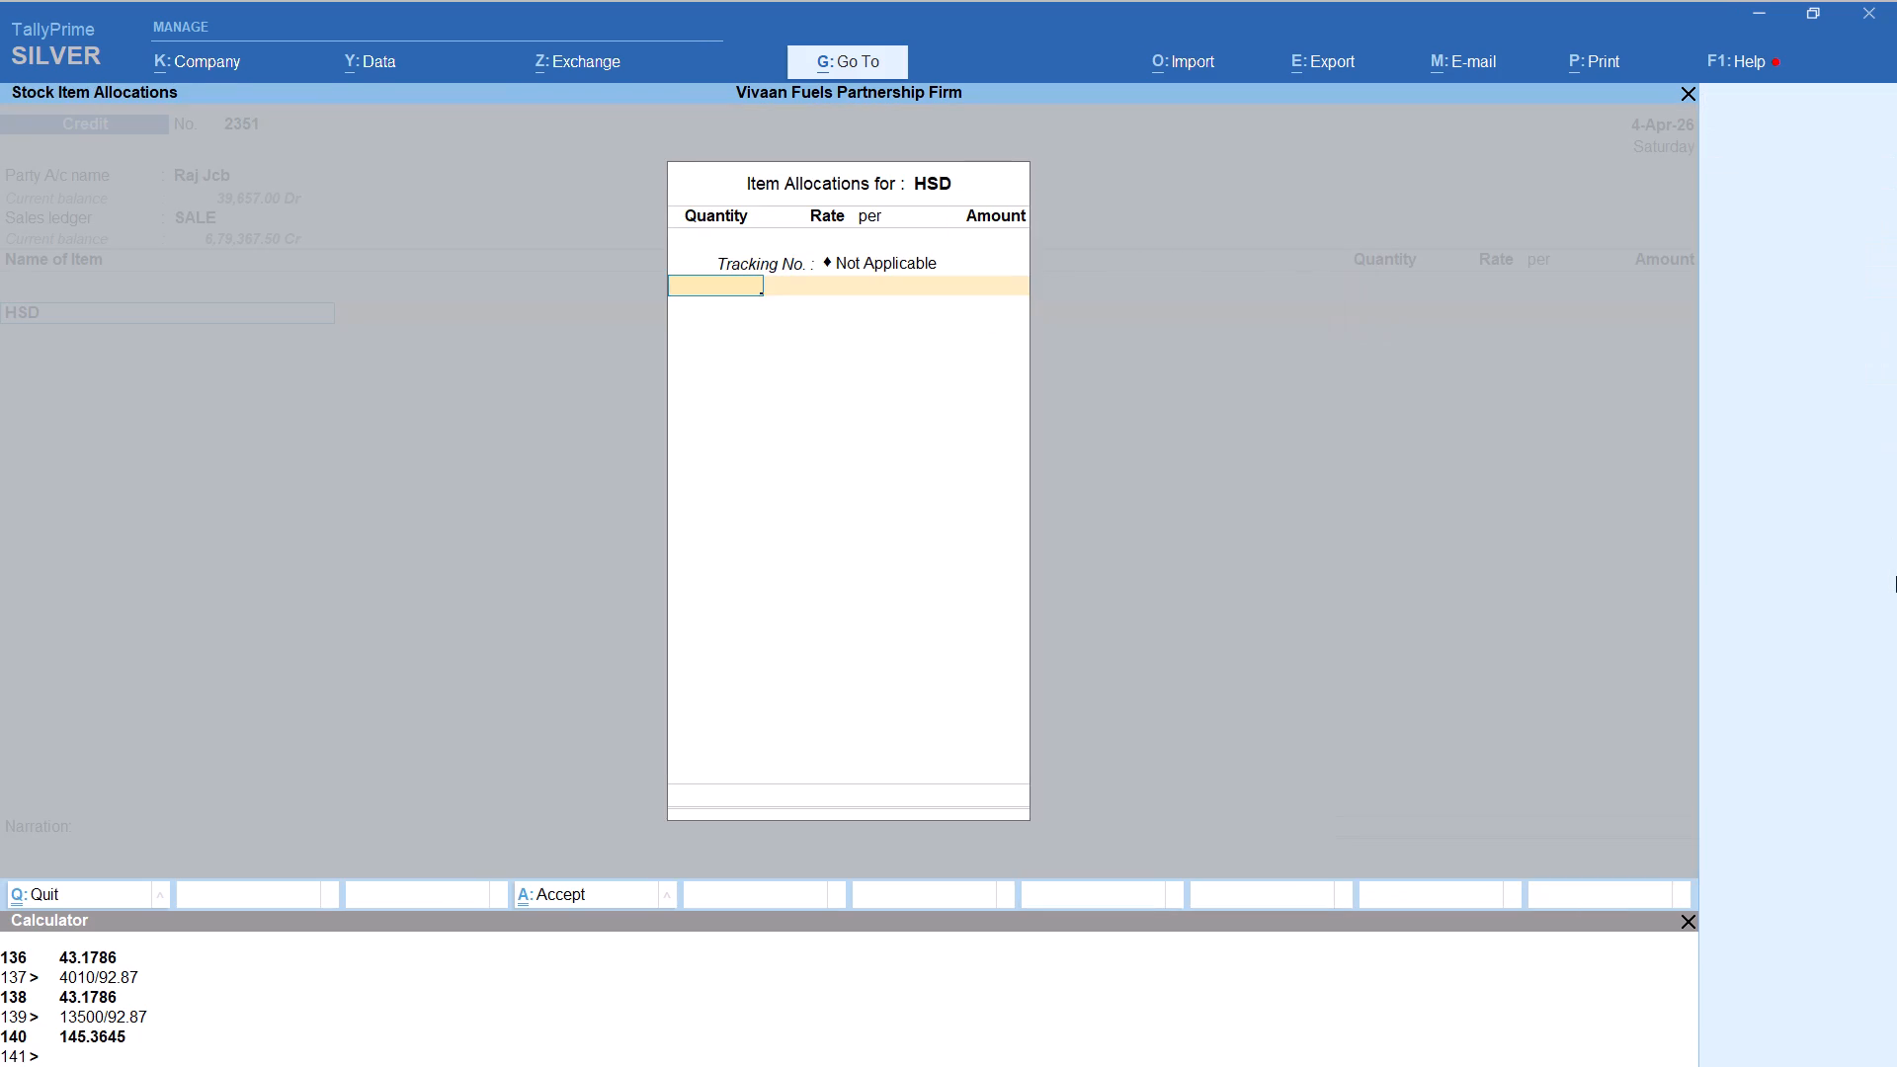
pyautogui.hotkey('alt', 'c')
pyautogui.write('1000/92.87')
pyautogui.press('Return')
pyautogui.press('Return')
pyautogui.press('Return')
pyautogui.press('Return')
pyautogui.press('Return')
pyautogui.press('Return')
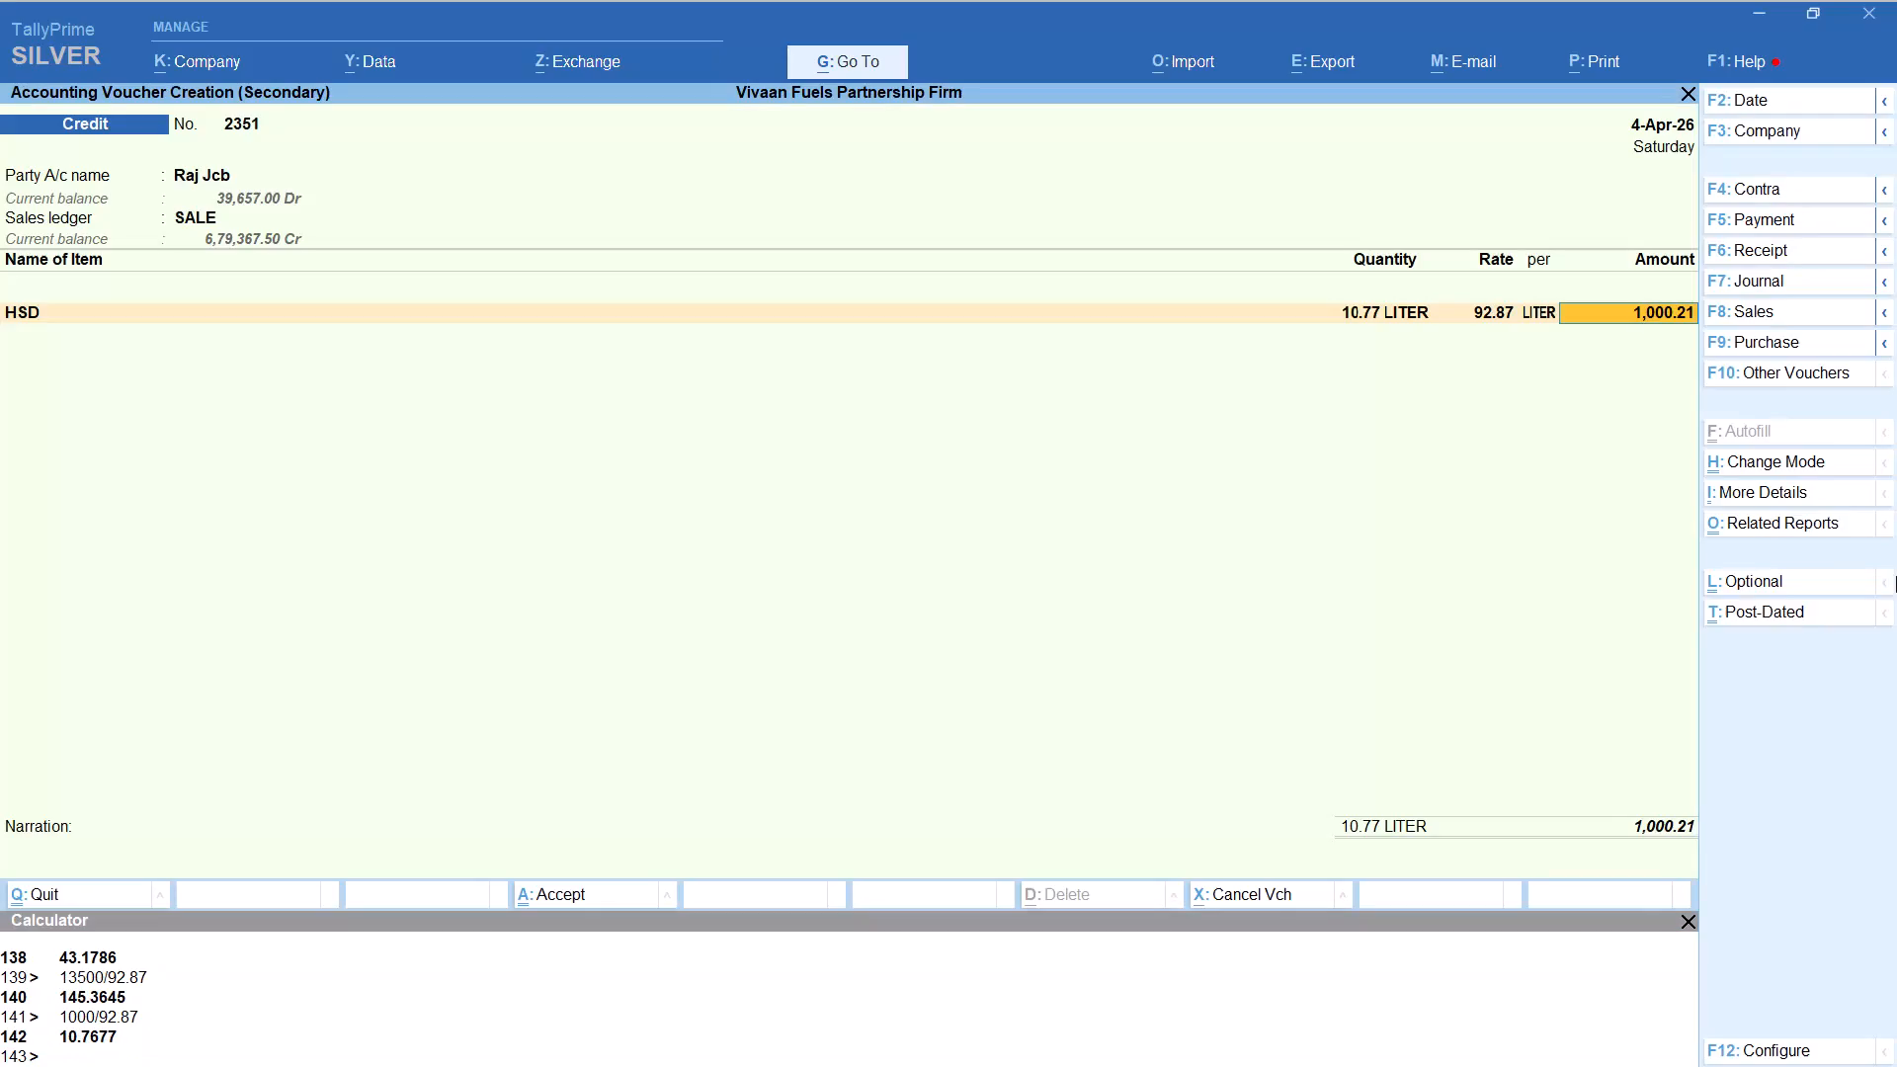
pyautogui.press('Return')
# Adjust the Raj Jcb voucher to 1,000.00 with the Round Off ledger and save it.
pyautogui.write('rou')
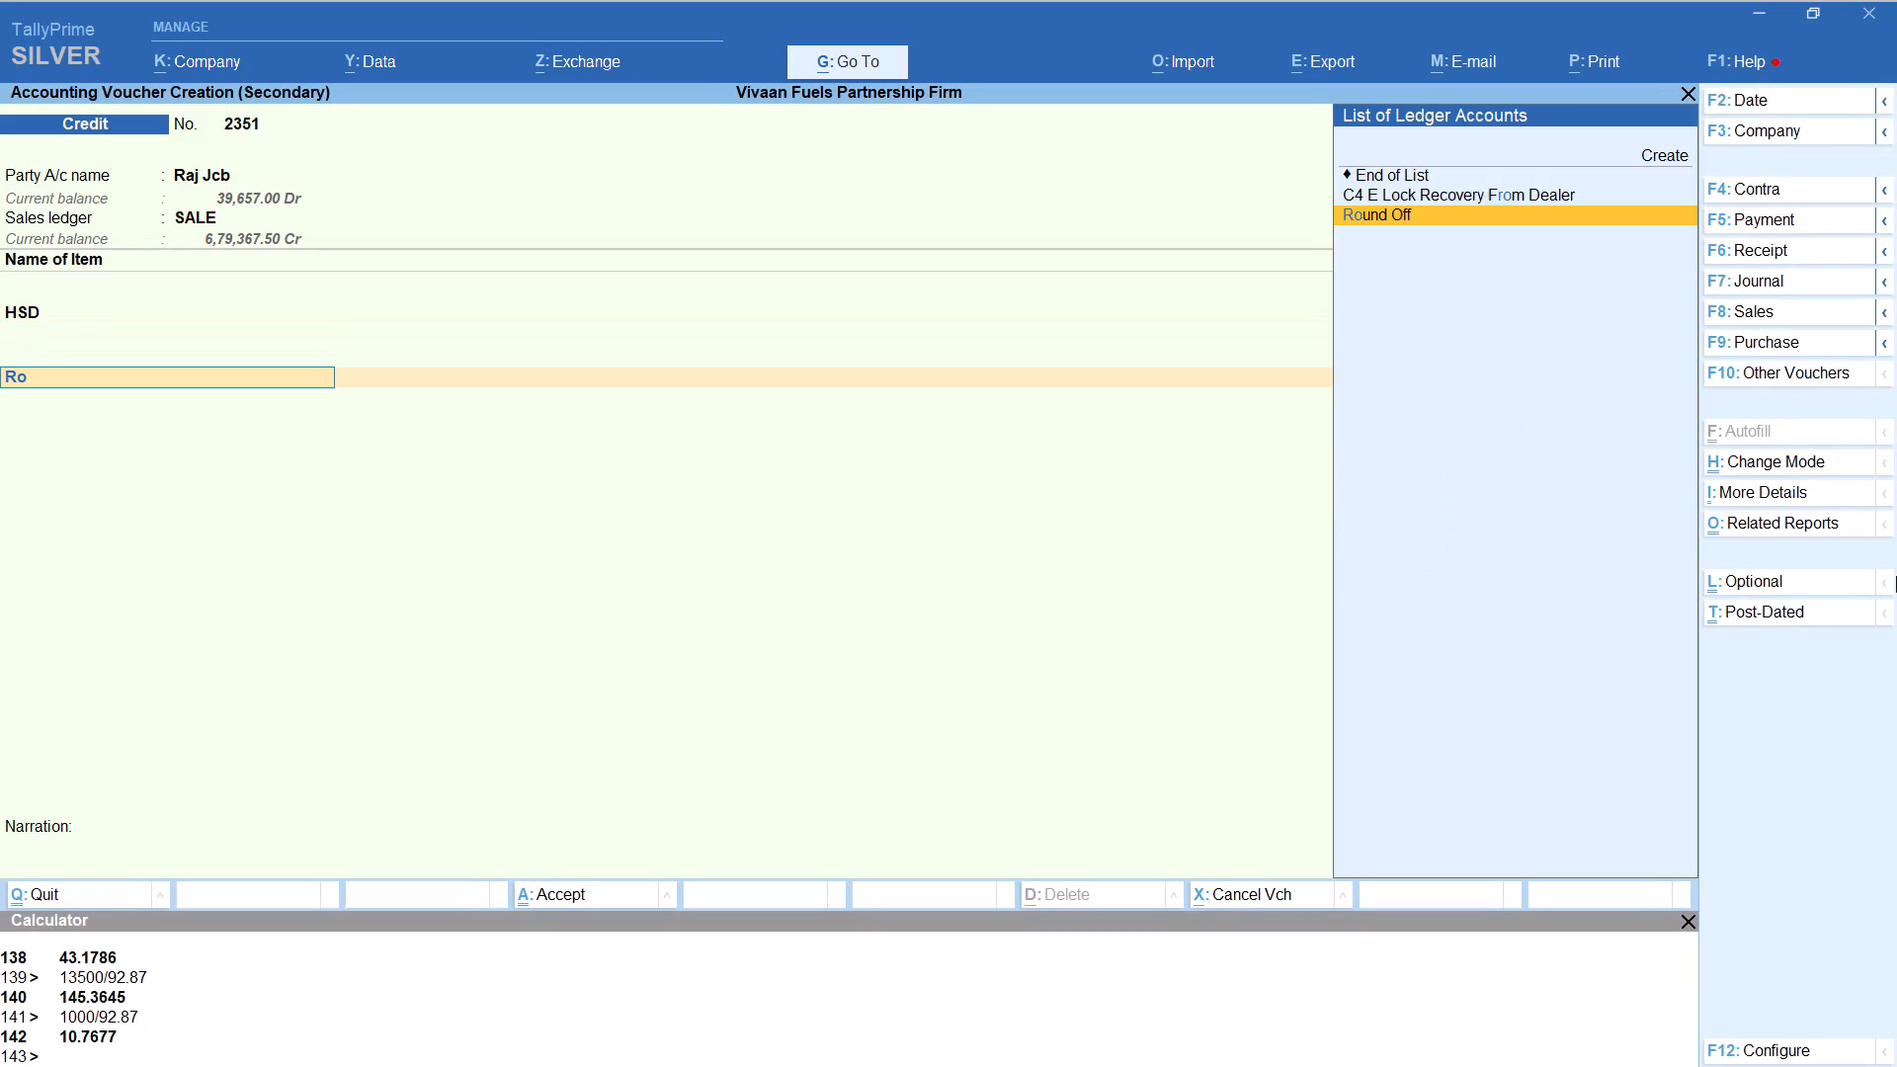
pyautogui.press('Return')
pyautogui.hotkey('ctrl', 'a')
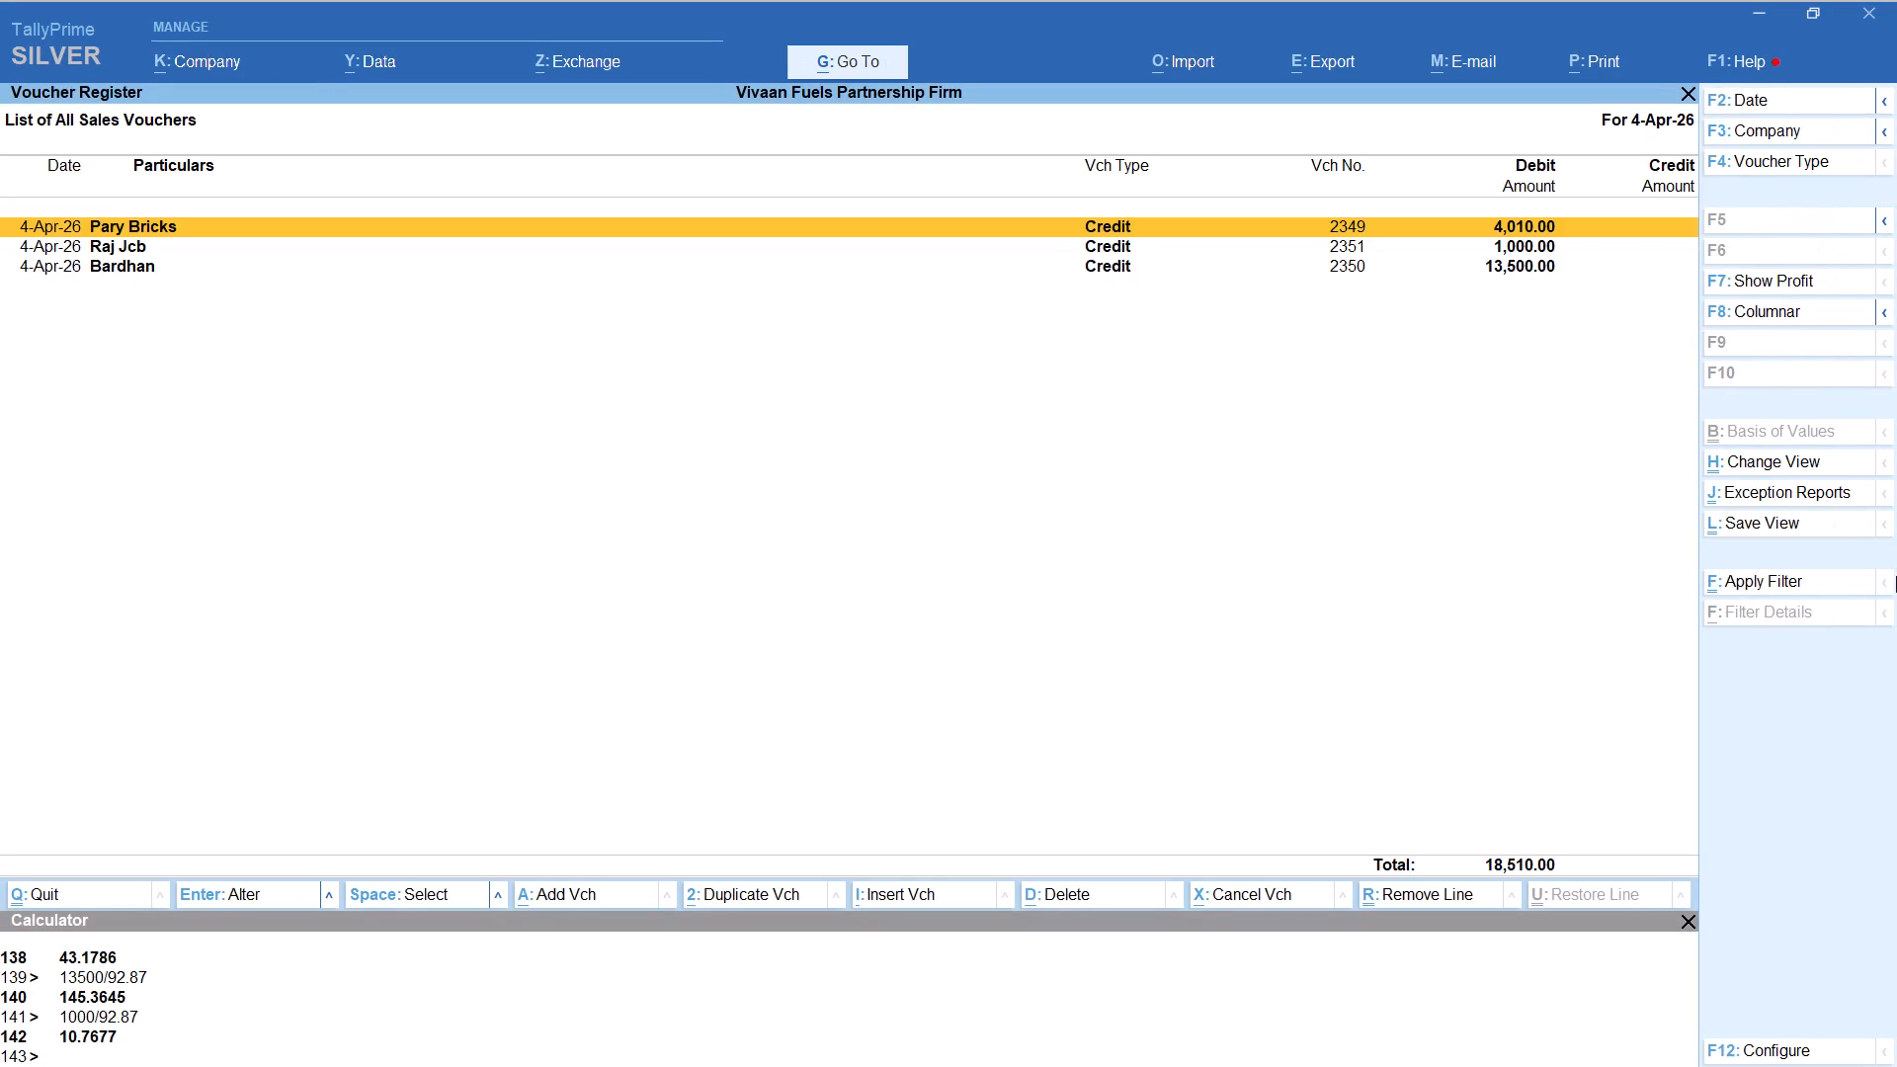
# Start a Credit voucher dated 4-Apr-26 for Hakim, keeping the default party details and the SALE ledger.
pyautogui.hotkey('alt', 'q')
pyautogui.write('hakim')
pyautogui.hotkey('alt', 'a')
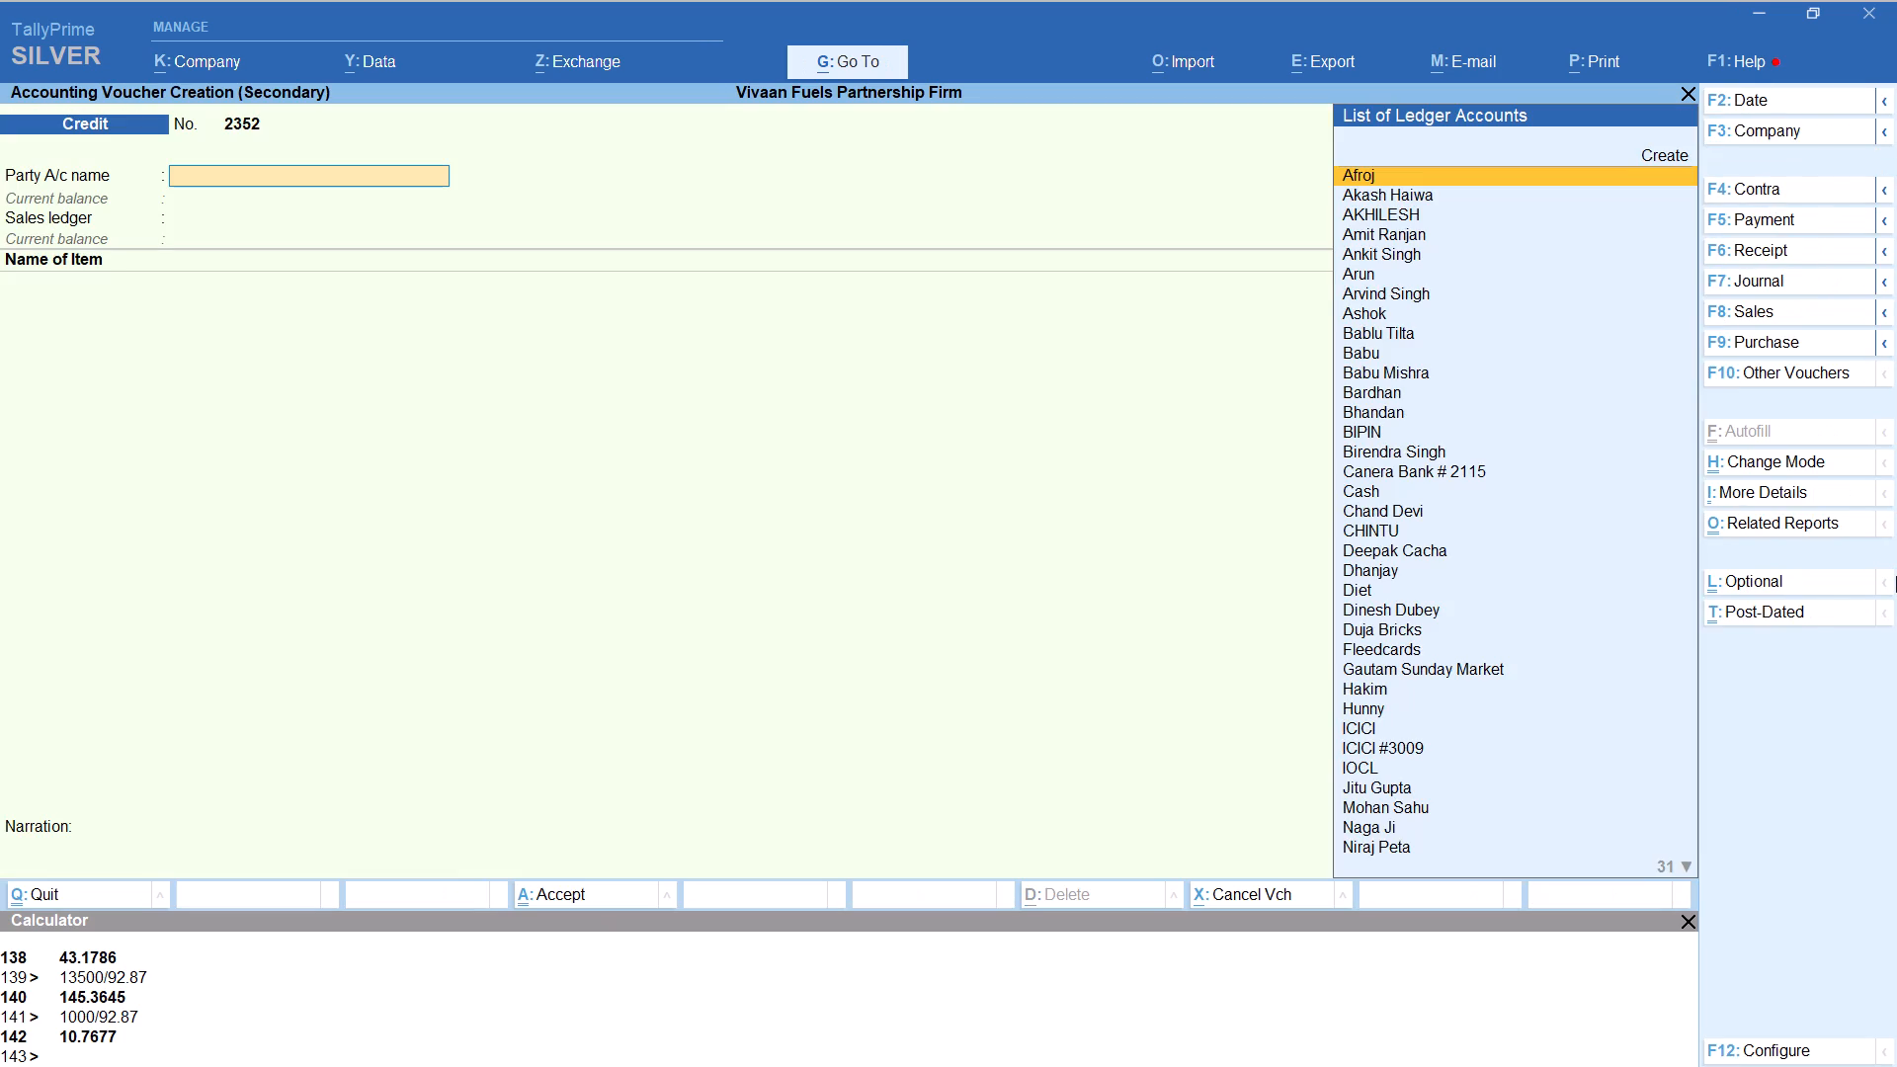
pyautogui.write('hajkim,')
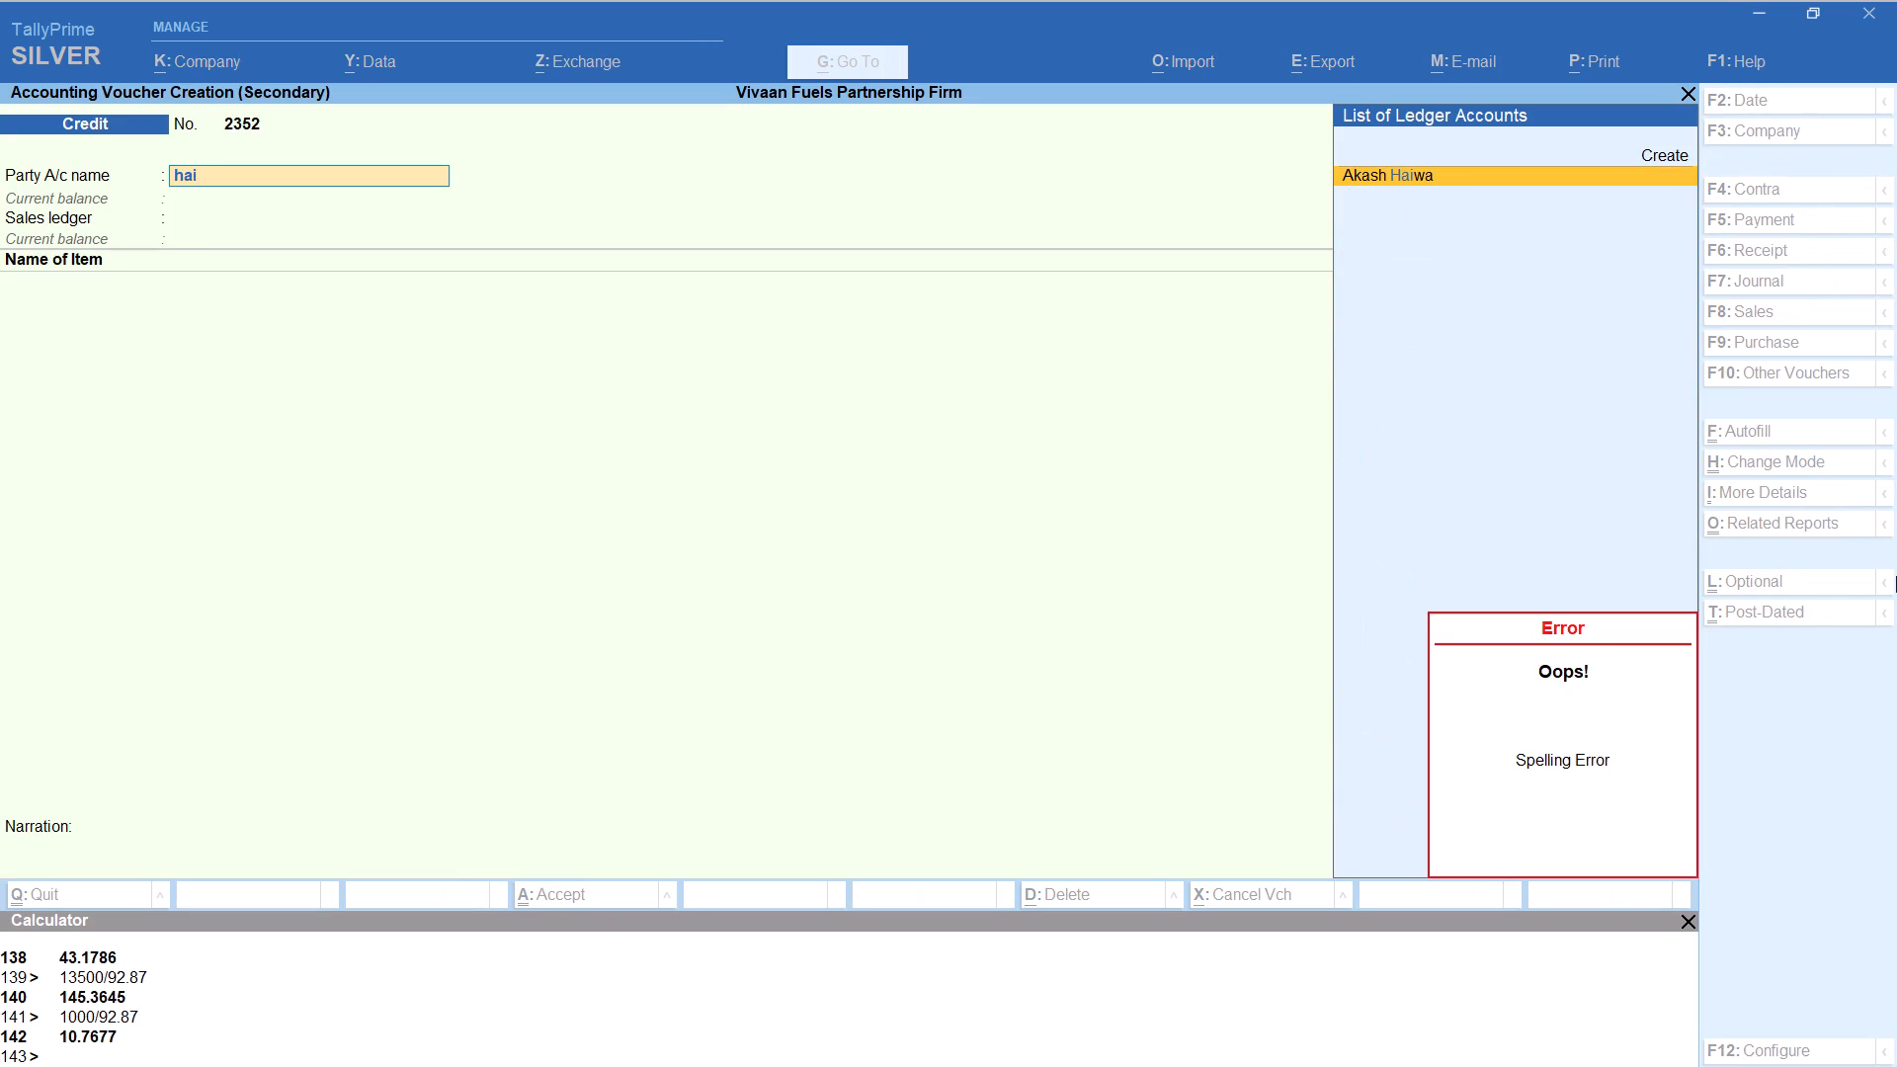
pyautogui.press('BackSpace')
pyautogui.press('BackSpace')
pyautogui.press('Return')
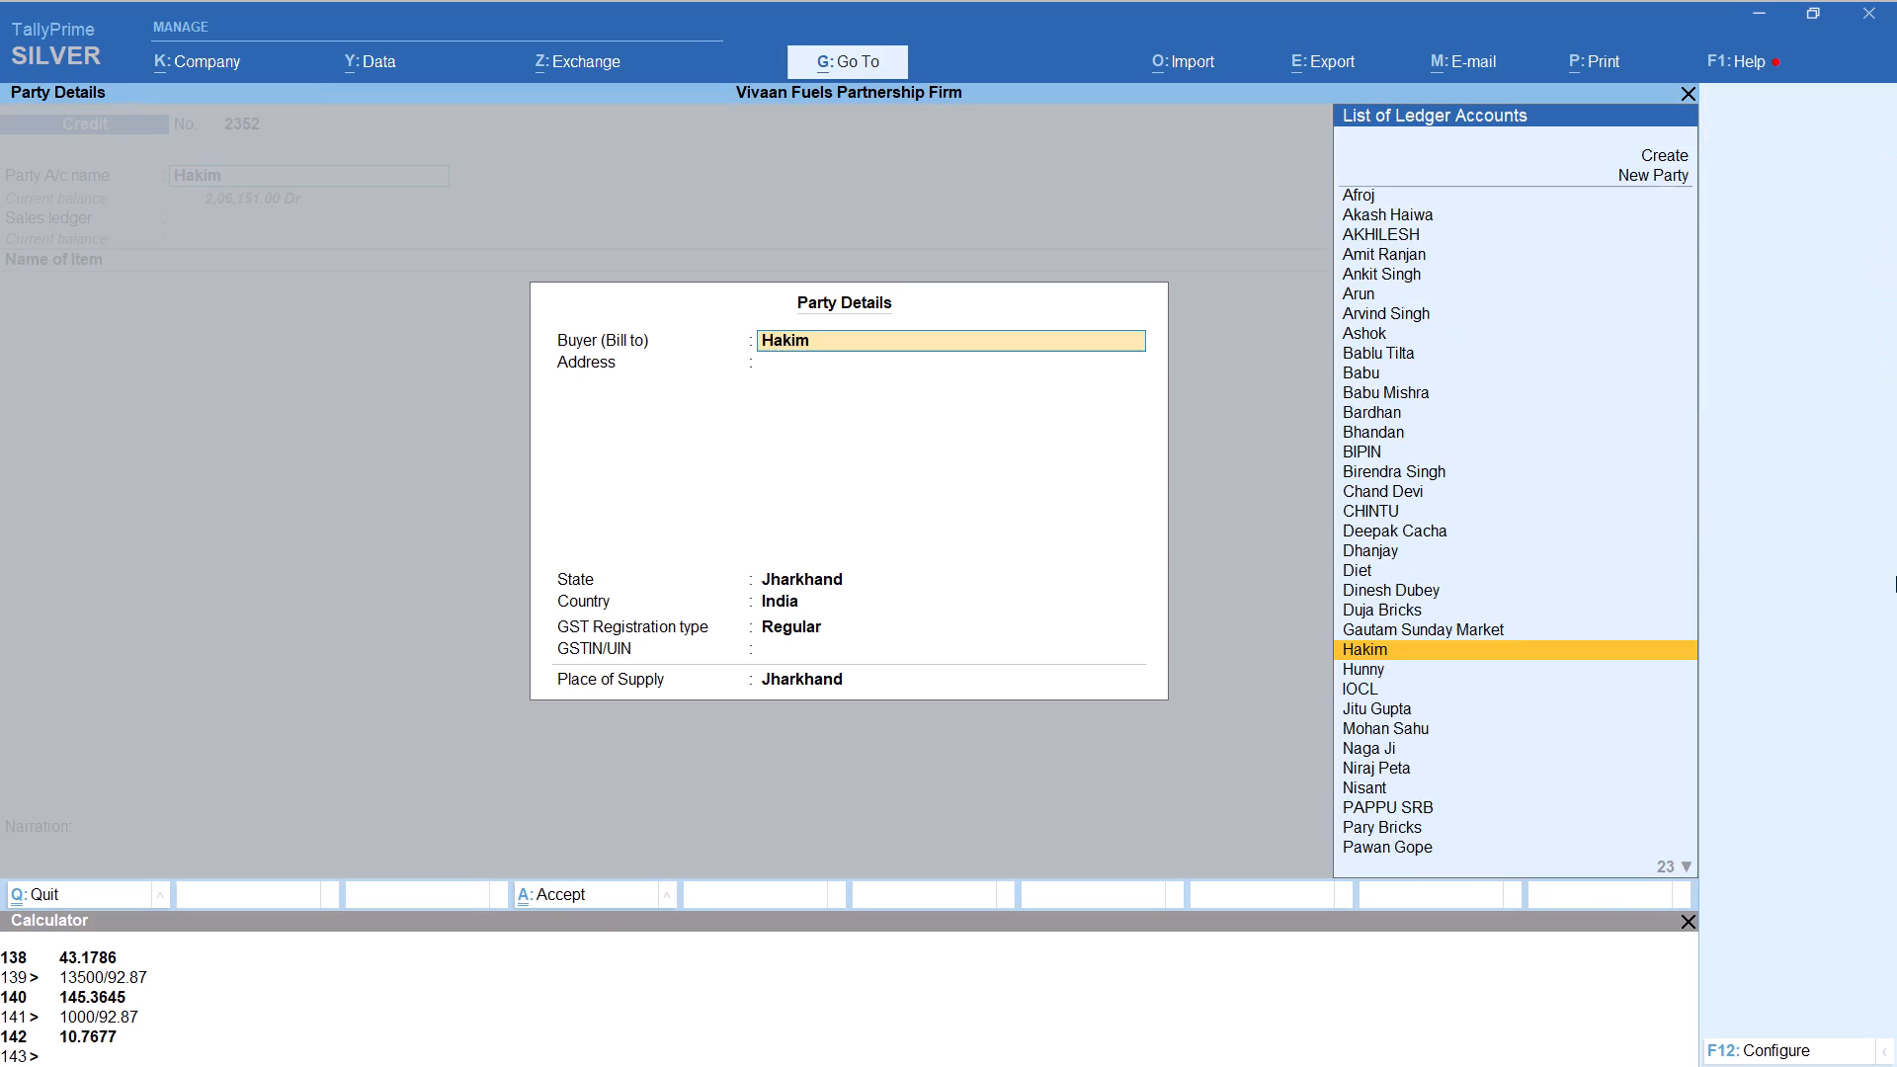
pyautogui.press('Return')
pyautogui.press('Return')
pyautogui.press('Return')
pyautogui.press('Return')
pyautogui.press('Return')
pyautogui.press('Return')
pyautogui.press('Return')
pyautogui.press('Return')
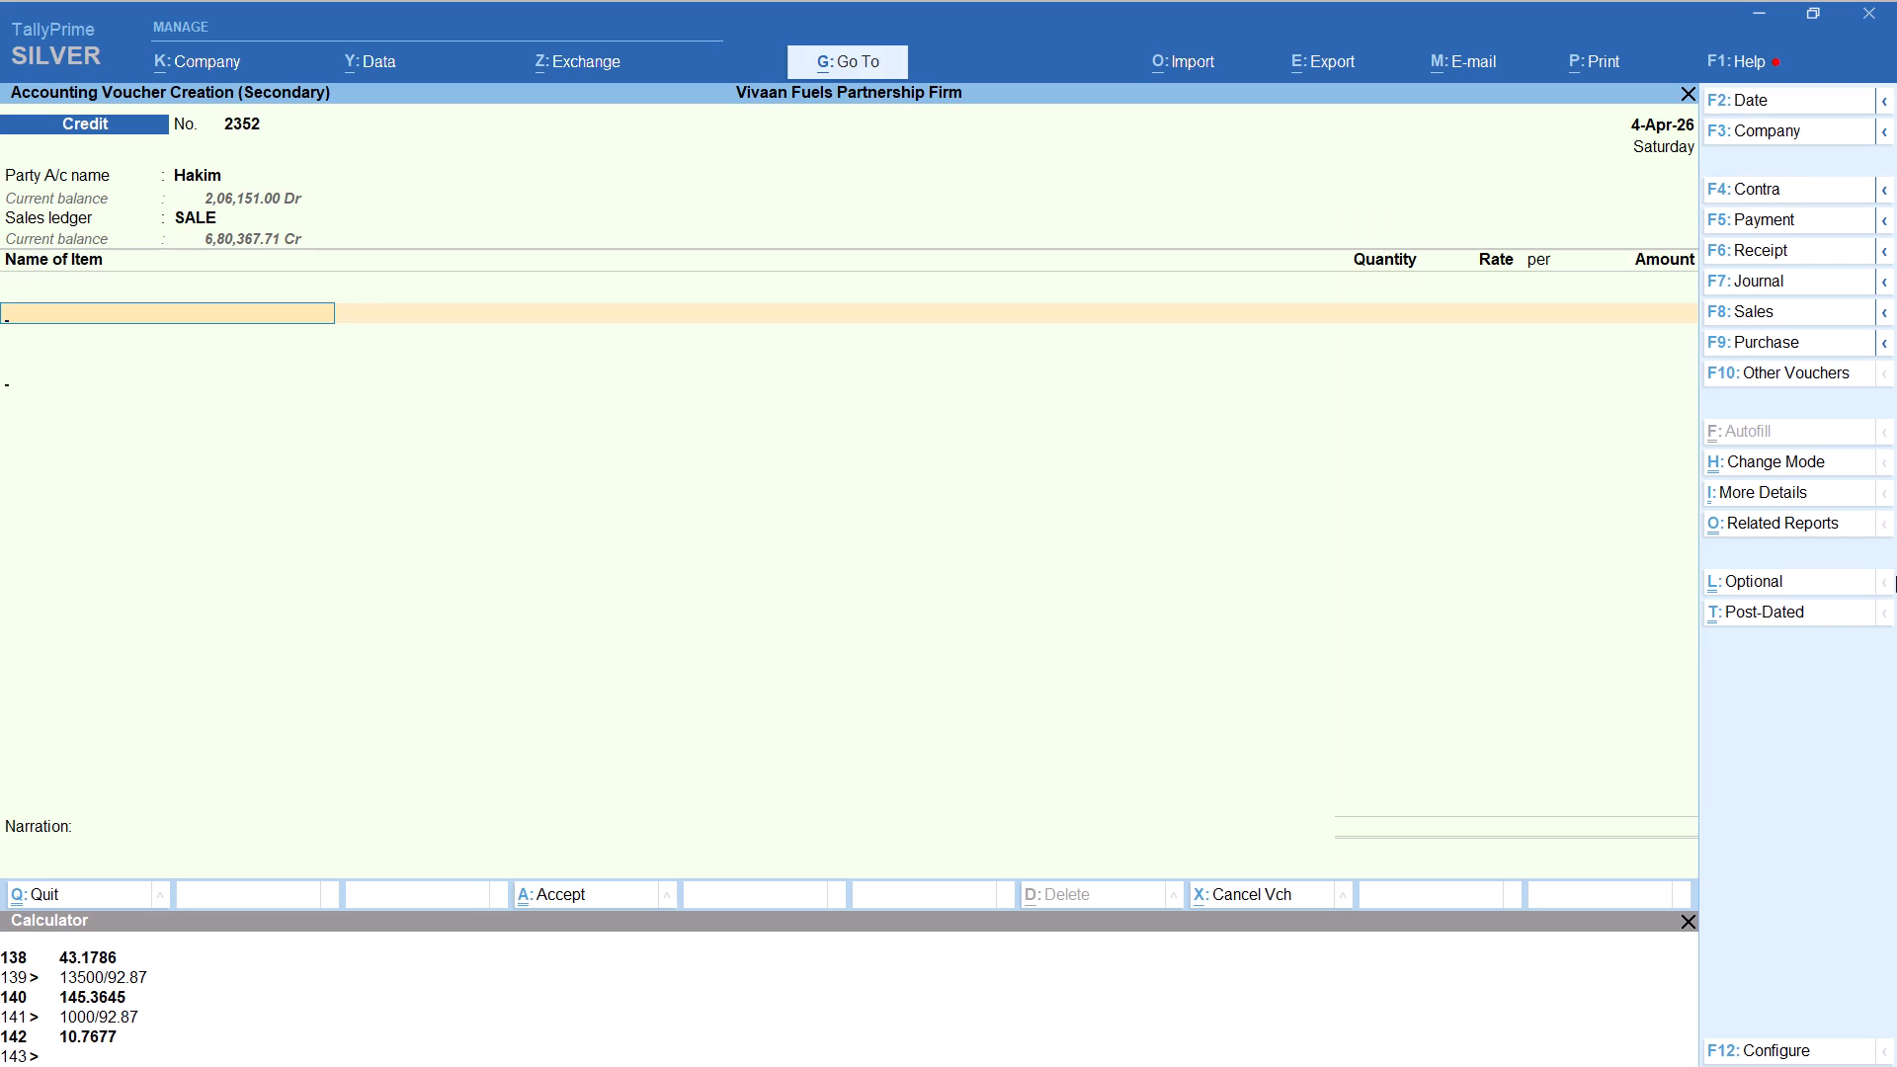
# Add HSD to the Hakim voucher with tracking Not Applicable and quantity calculated as 92870/92.87, giving 1,000 litres at 92.87 per litre.
pyautogui.press('BackSpace')
pyautogui.write('hsd')
pyautogui.press('Return')
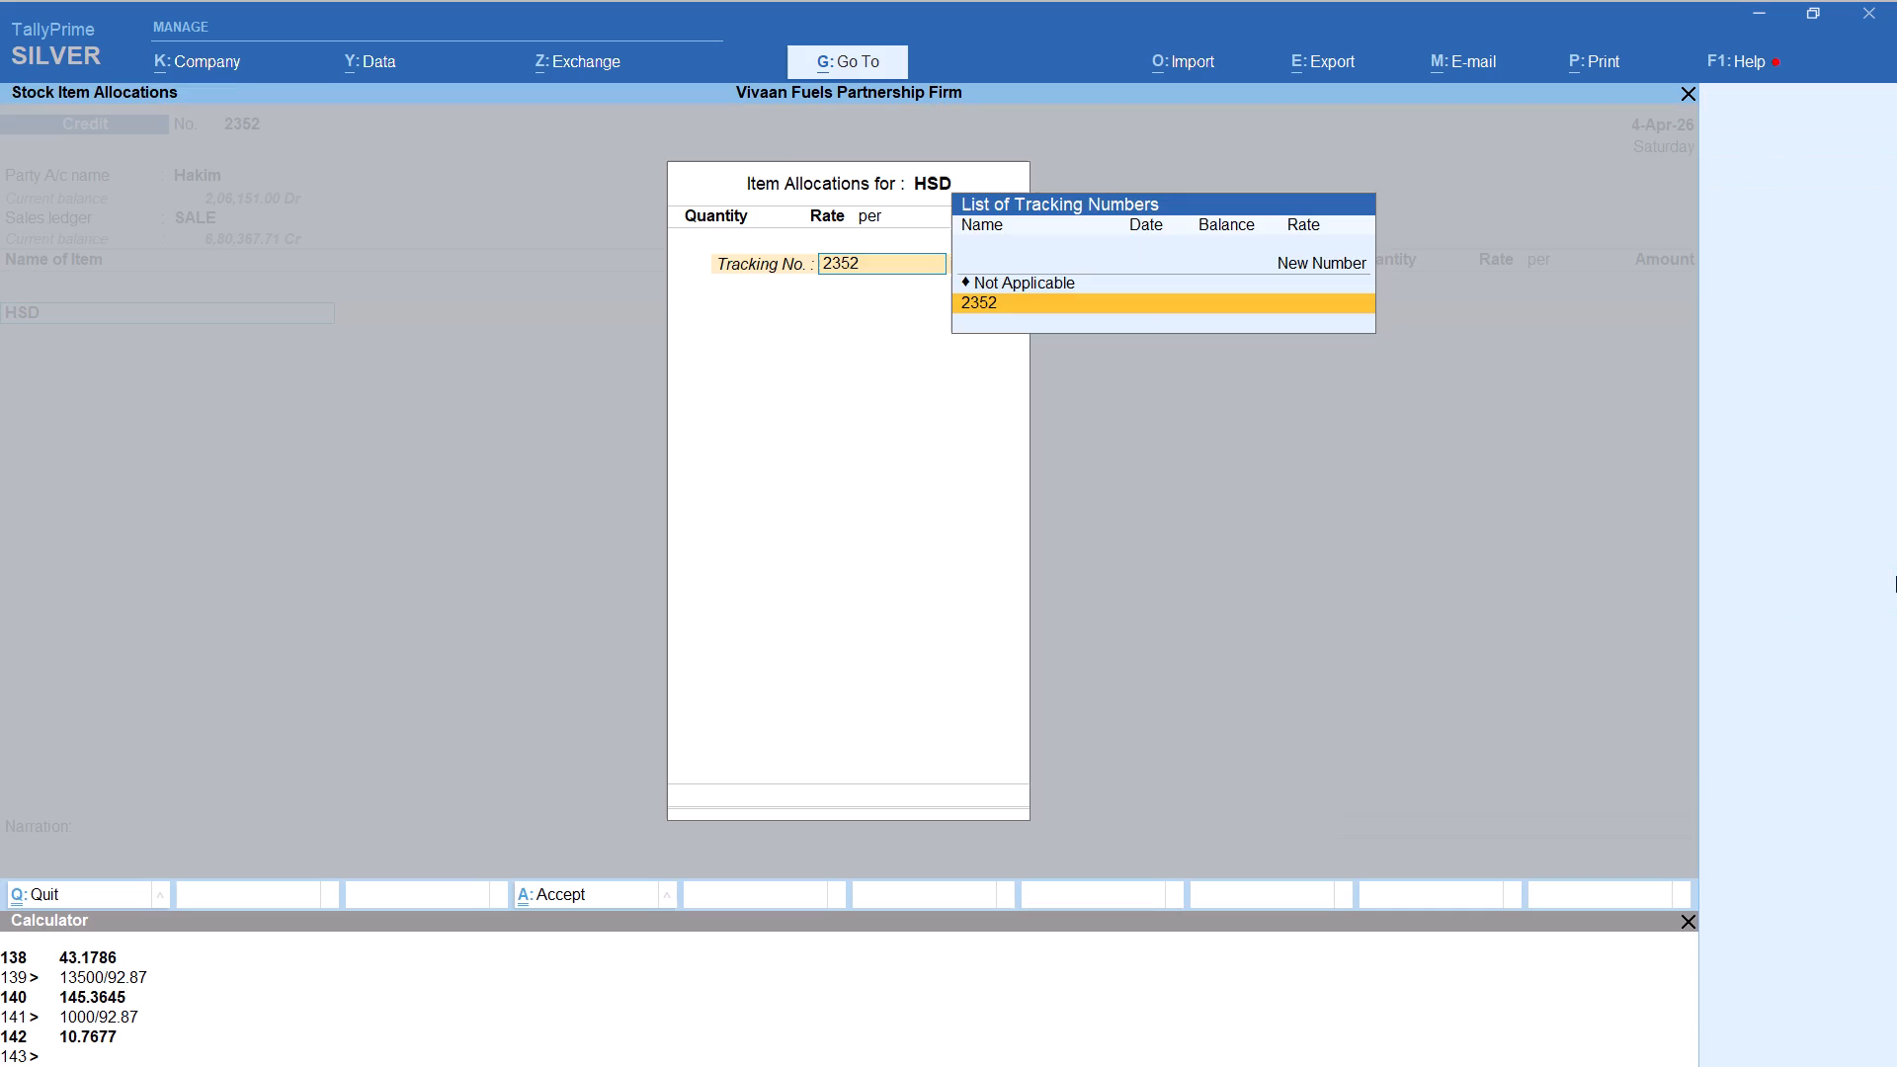
pyautogui.press('Up')
pyautogui.press('Return')
pyautogui.hotkey('alt', 'c')
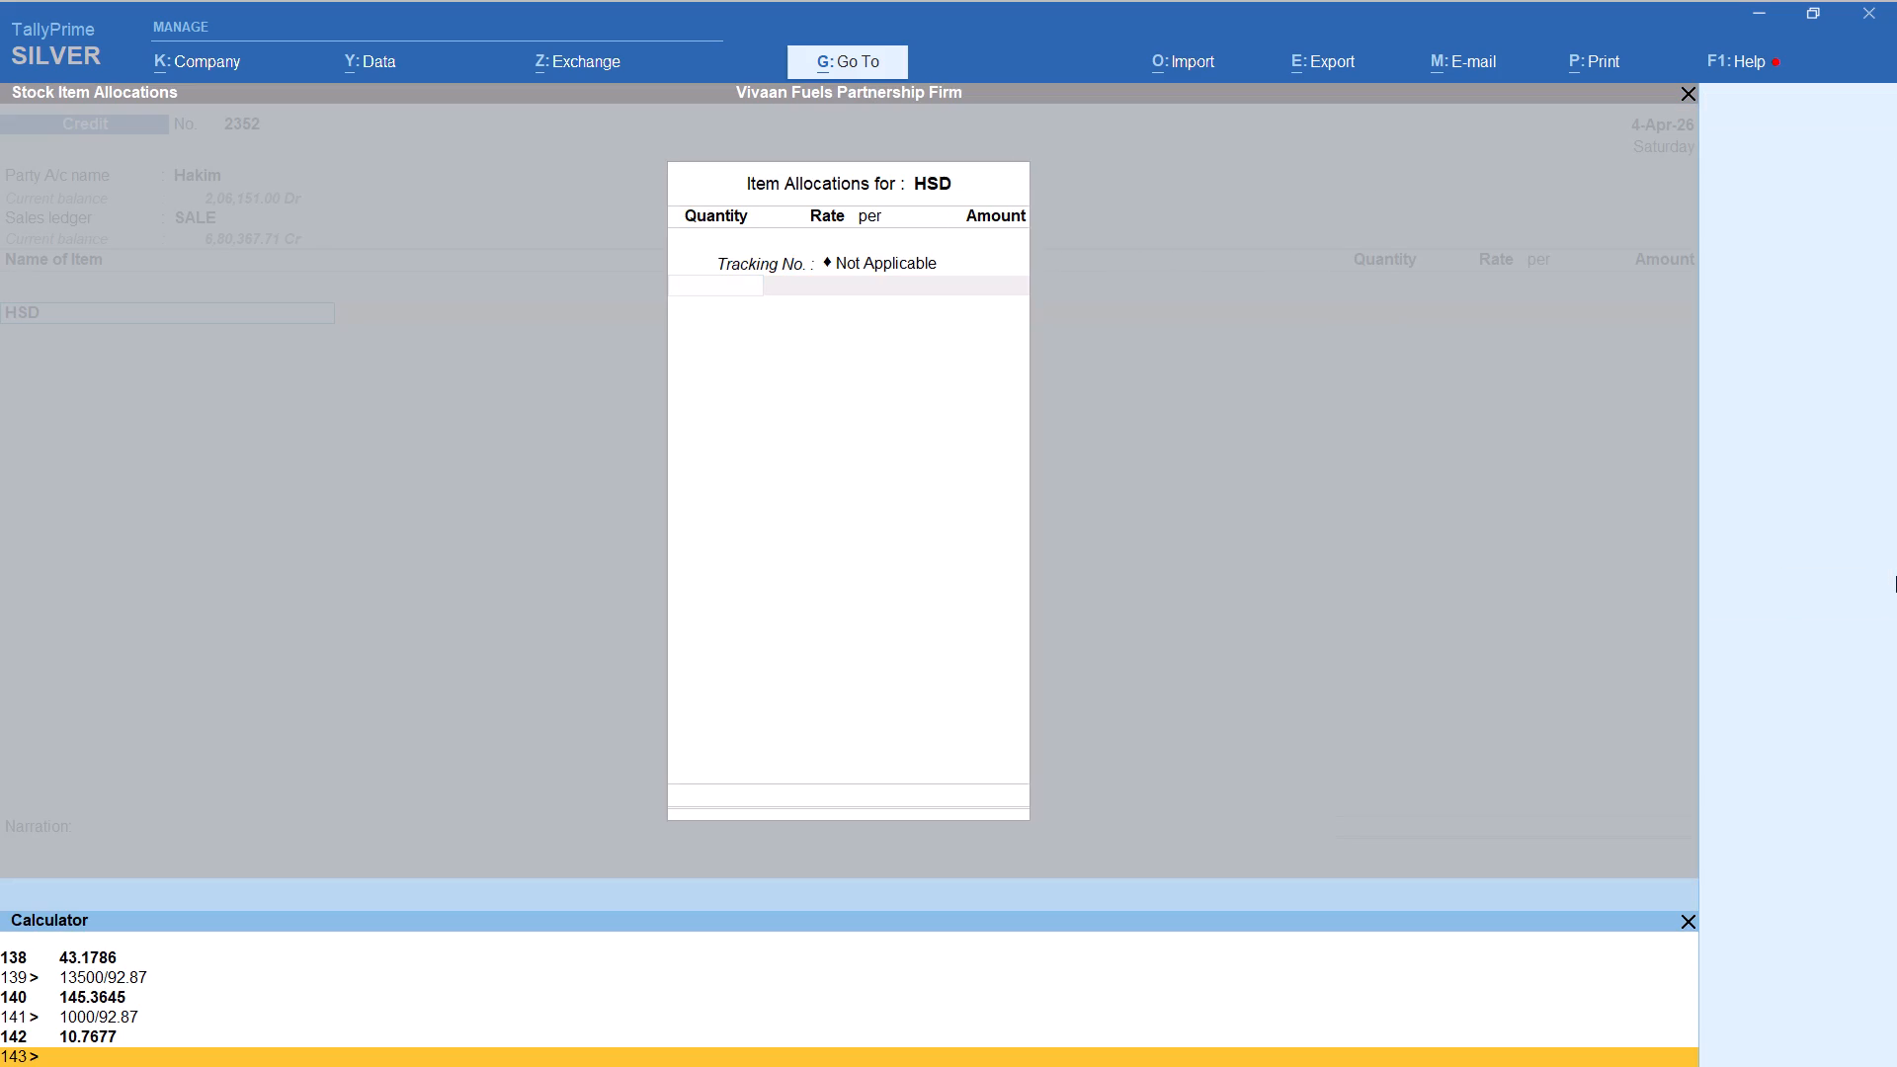
pyautogui.write('92870')
pyautogui.write('/92.87')
pyautogui.press('Return')
pyautogui.press('Return')
pyautogui.press('Return')
pyautogui.press('Return')
pyautogui.press('Return')
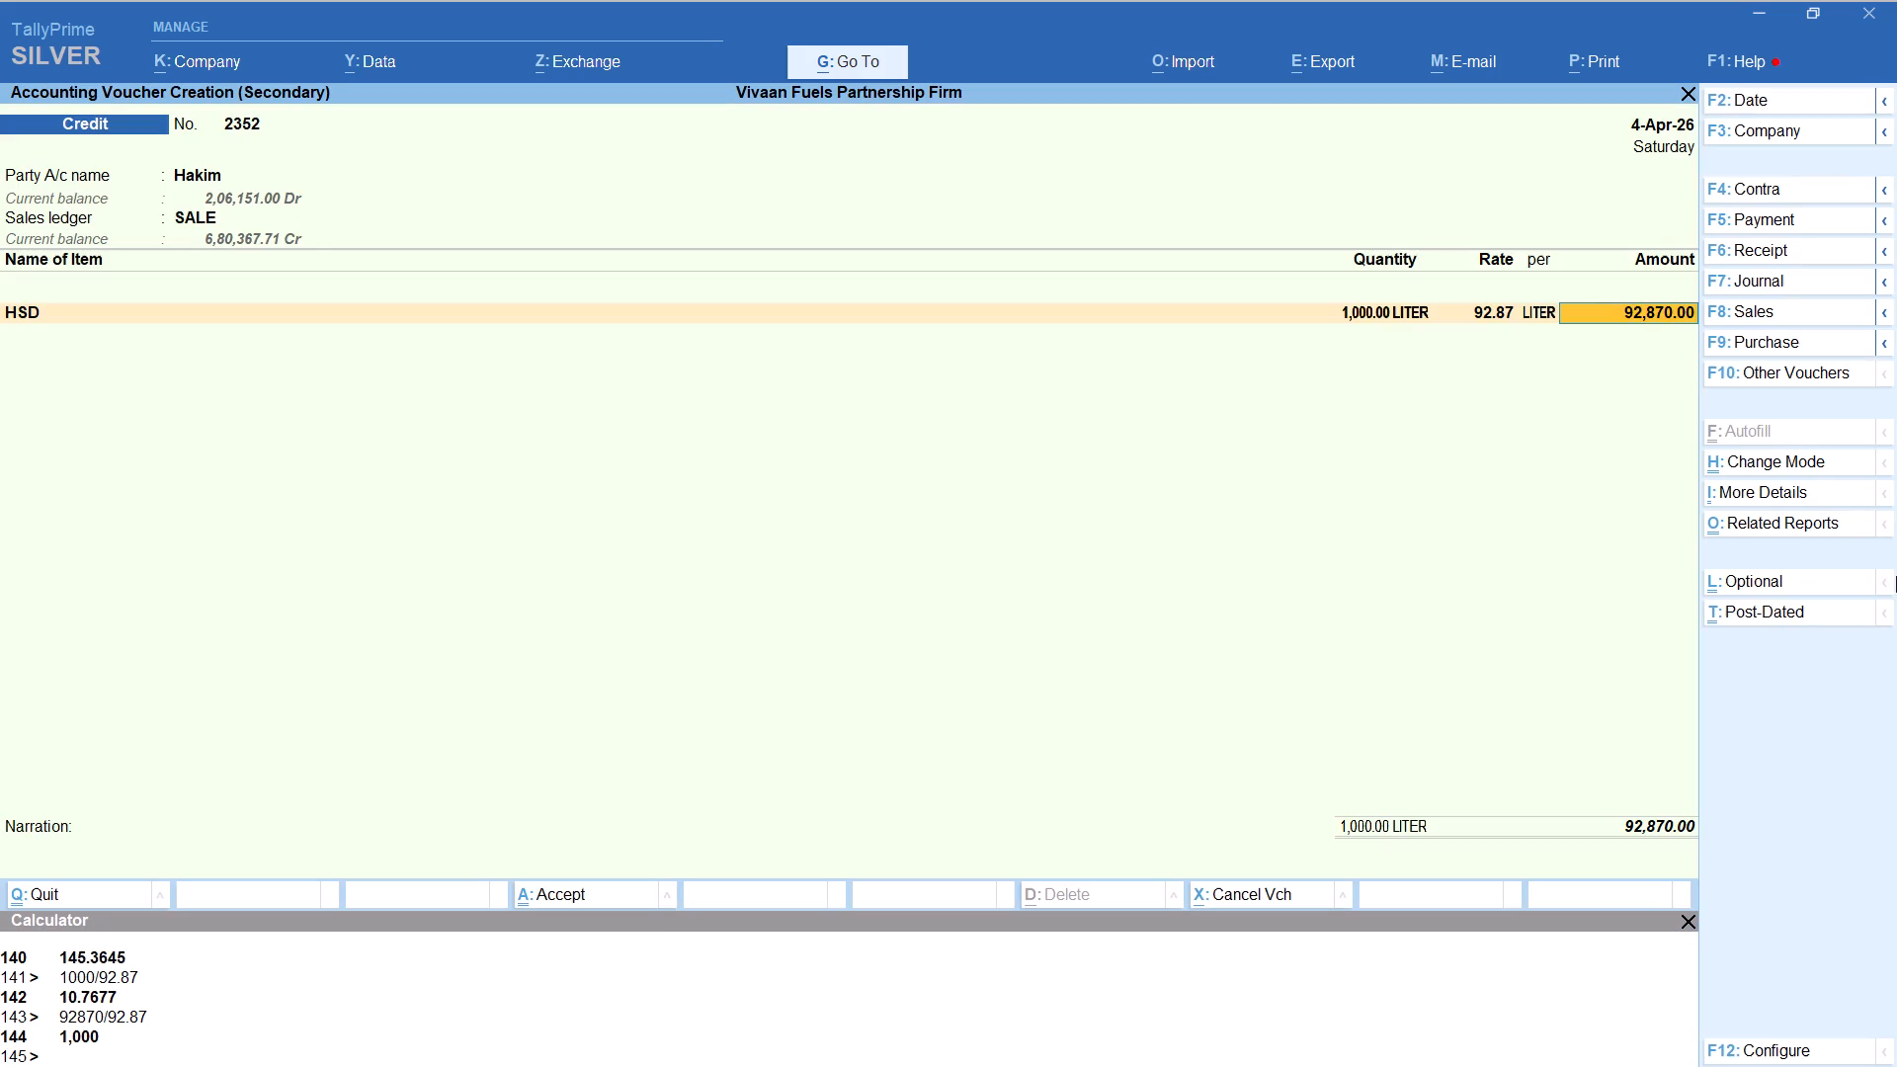
pyautogui.press('Return')
# Add the Round Off ledger to the Hakim voucher and save it at 92,870.00.
pyautogui.press('Return')
pyautogui.write('rou')
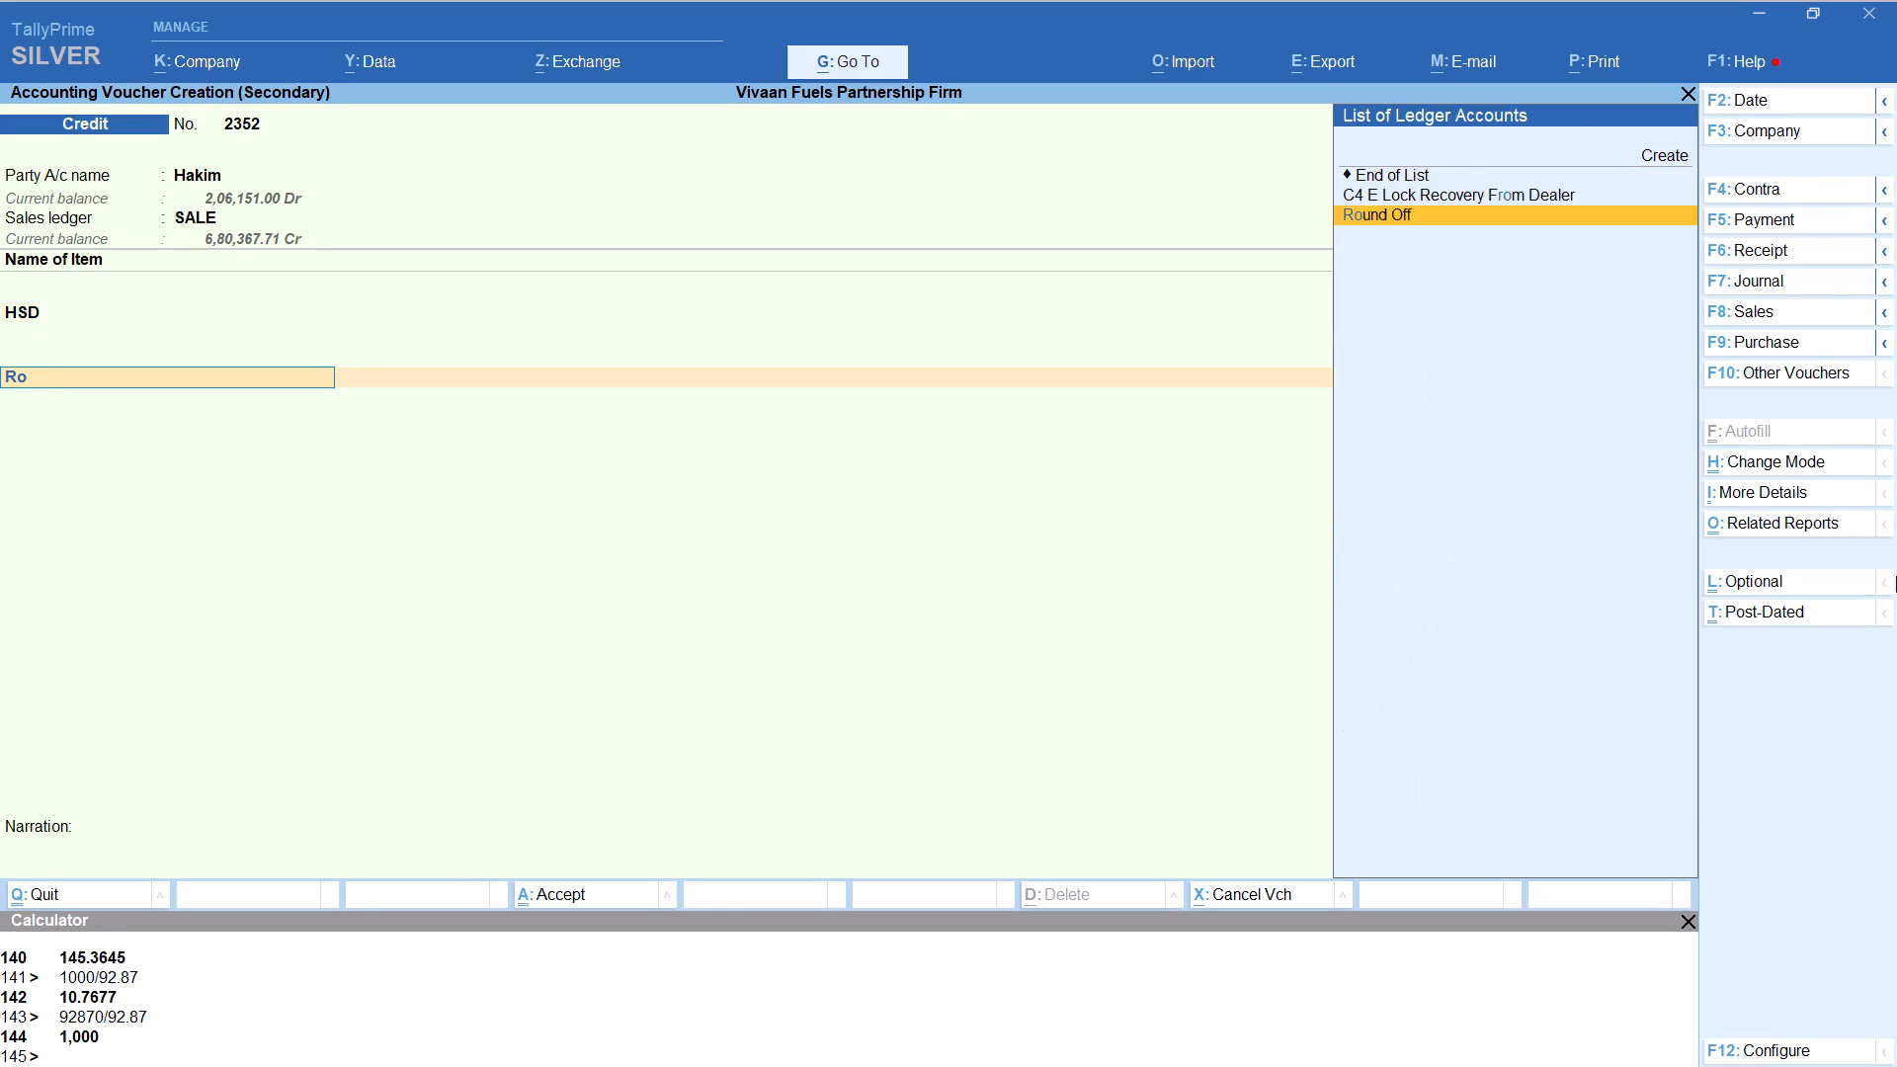
pyautogui.press('Return')
pyautogui.hotkey('ctrl', 'a')
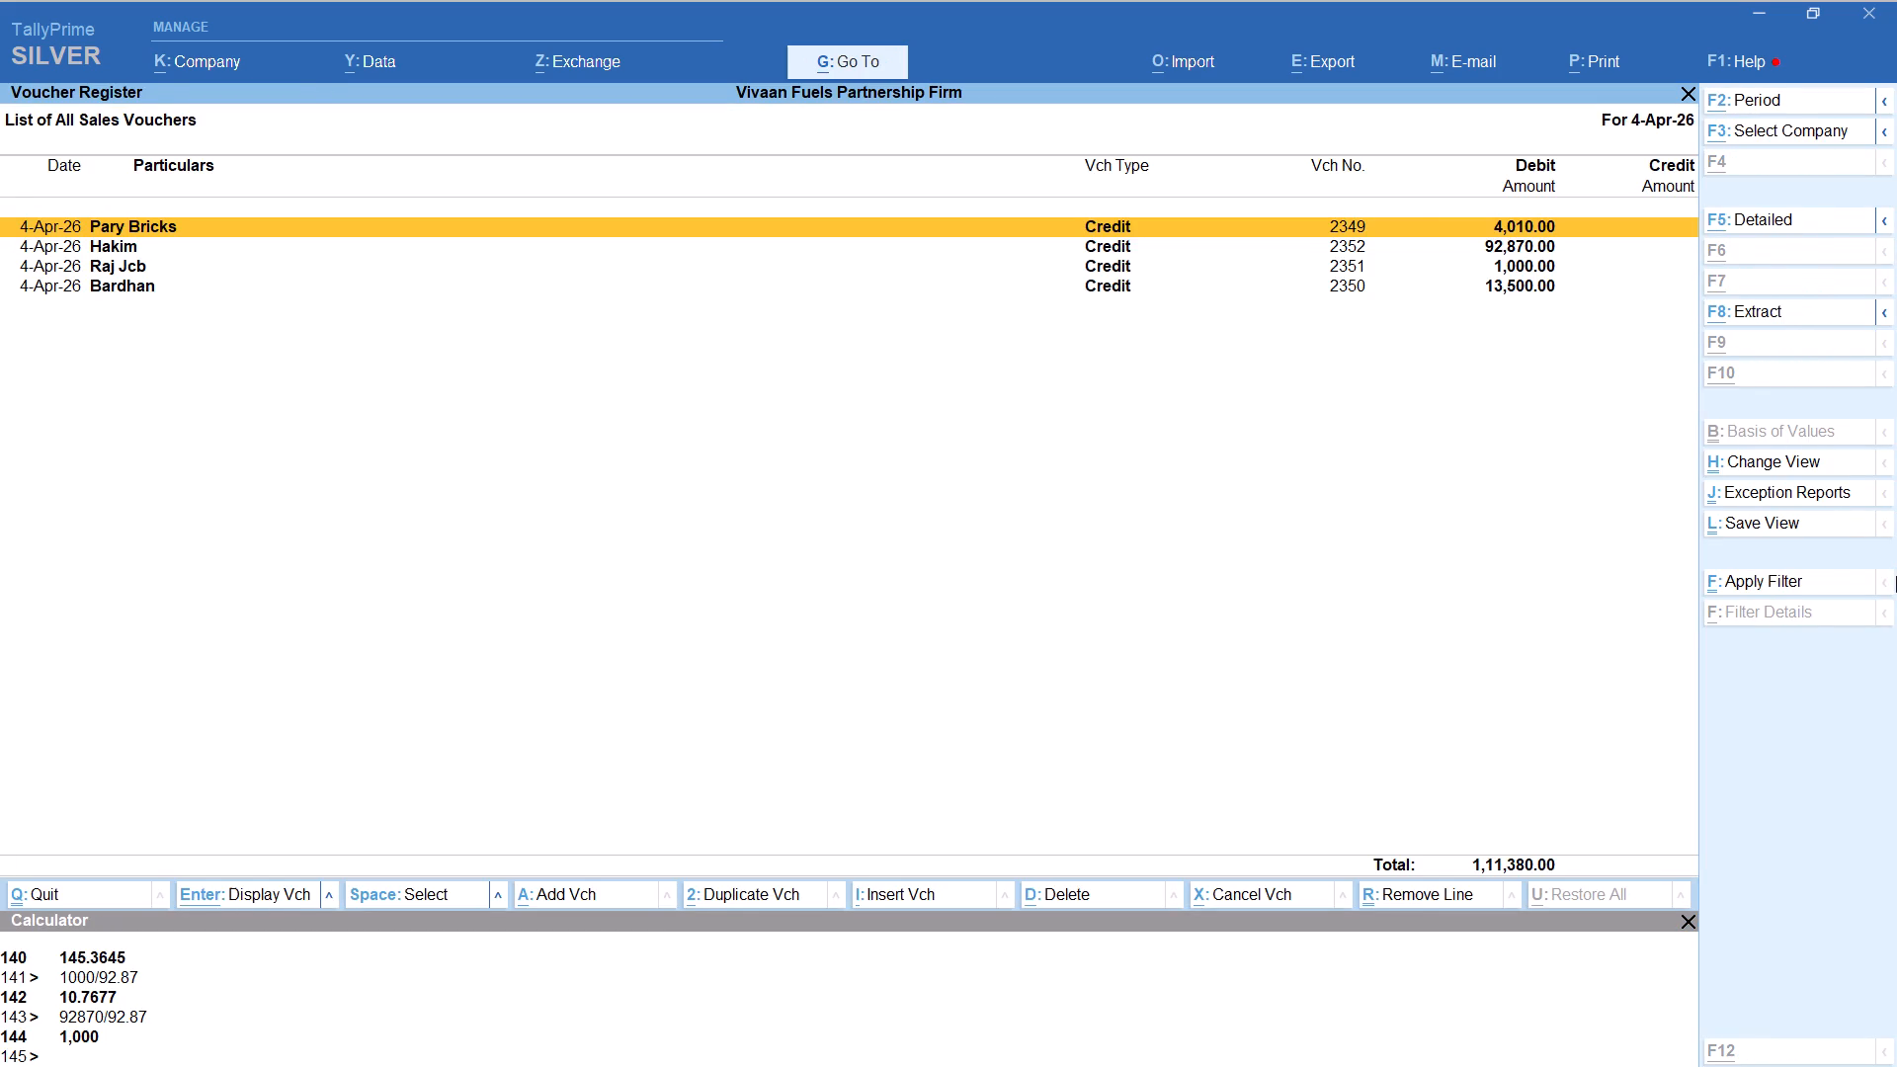
# Start a Credit voucher dated 4-Apr-26 for Ranchi Bricks, keeping the default party details and the SALE ledger.
pyautogui.hotkey('alt', 'a')
pyautogui.write('ranchi')
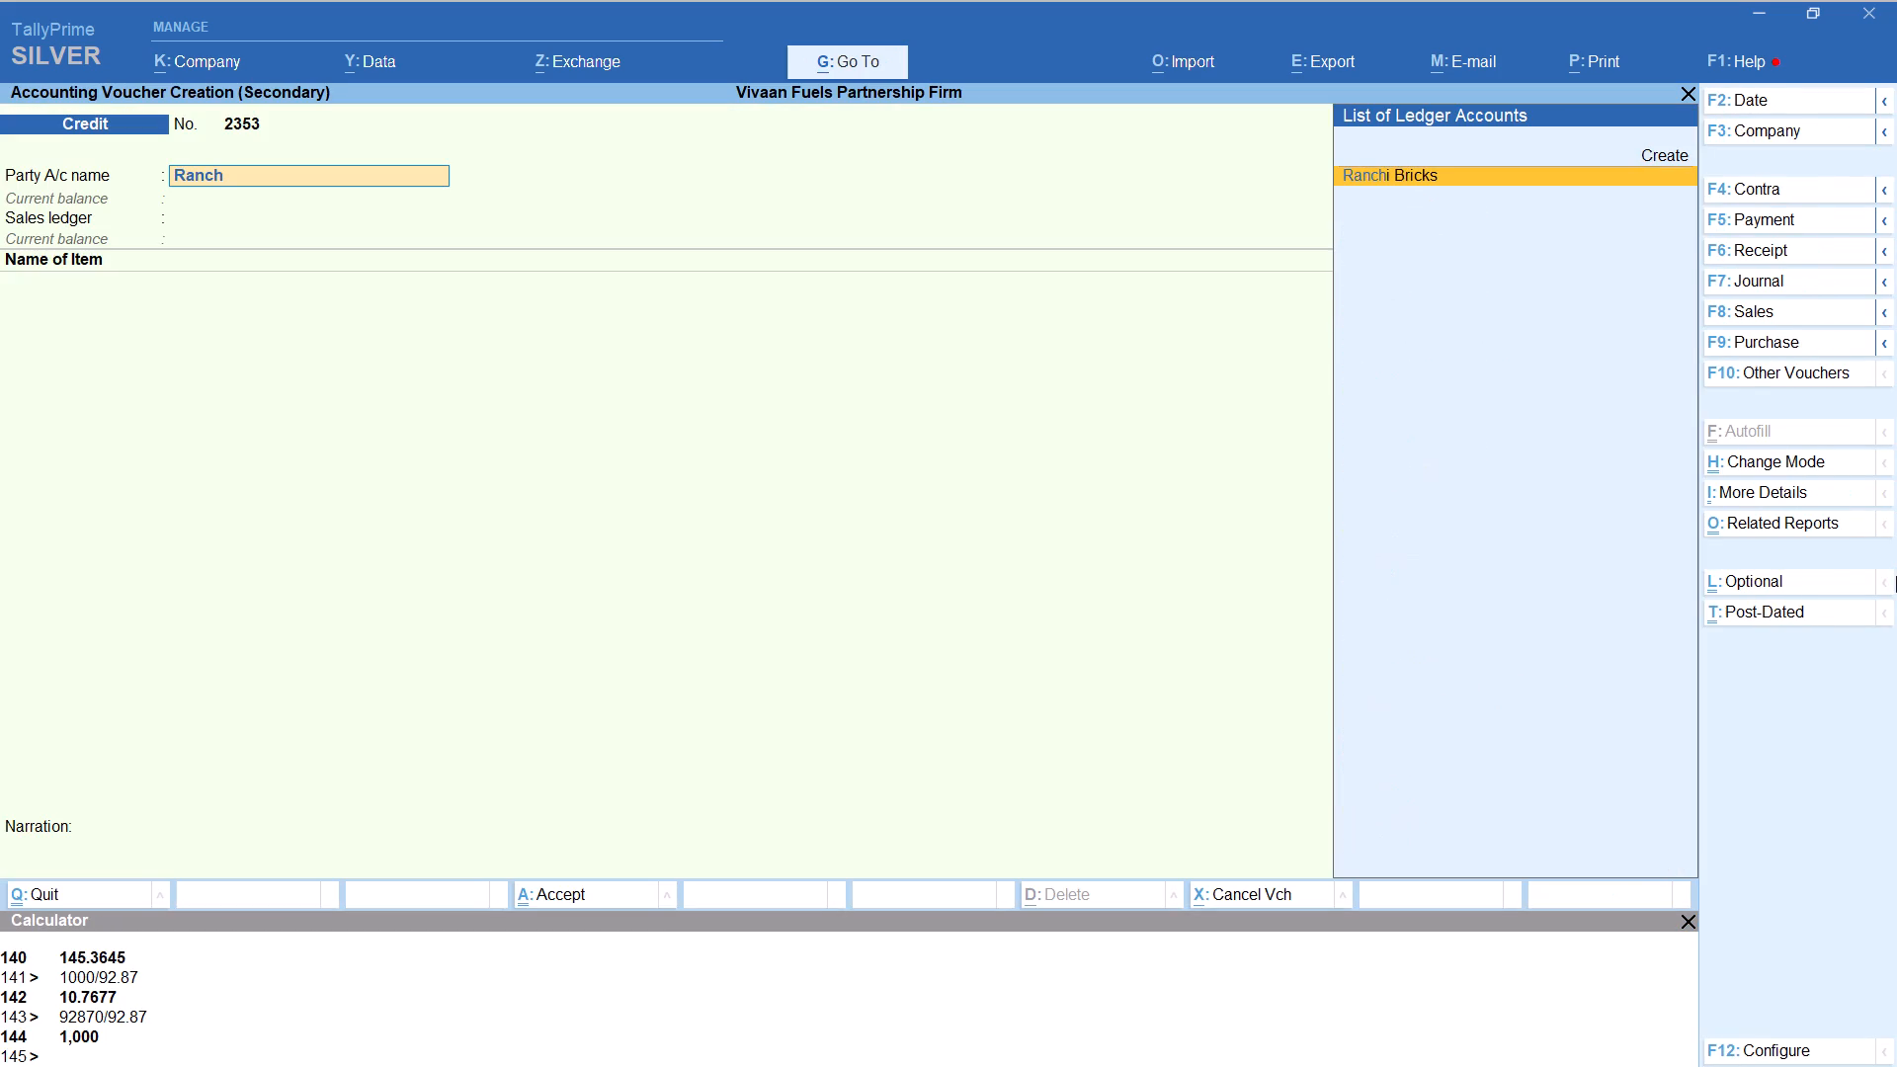
pyautogui.press('Return')
pyautogui.press('Return')
pyautogui.press('Return')
pyautogui.press('Return')
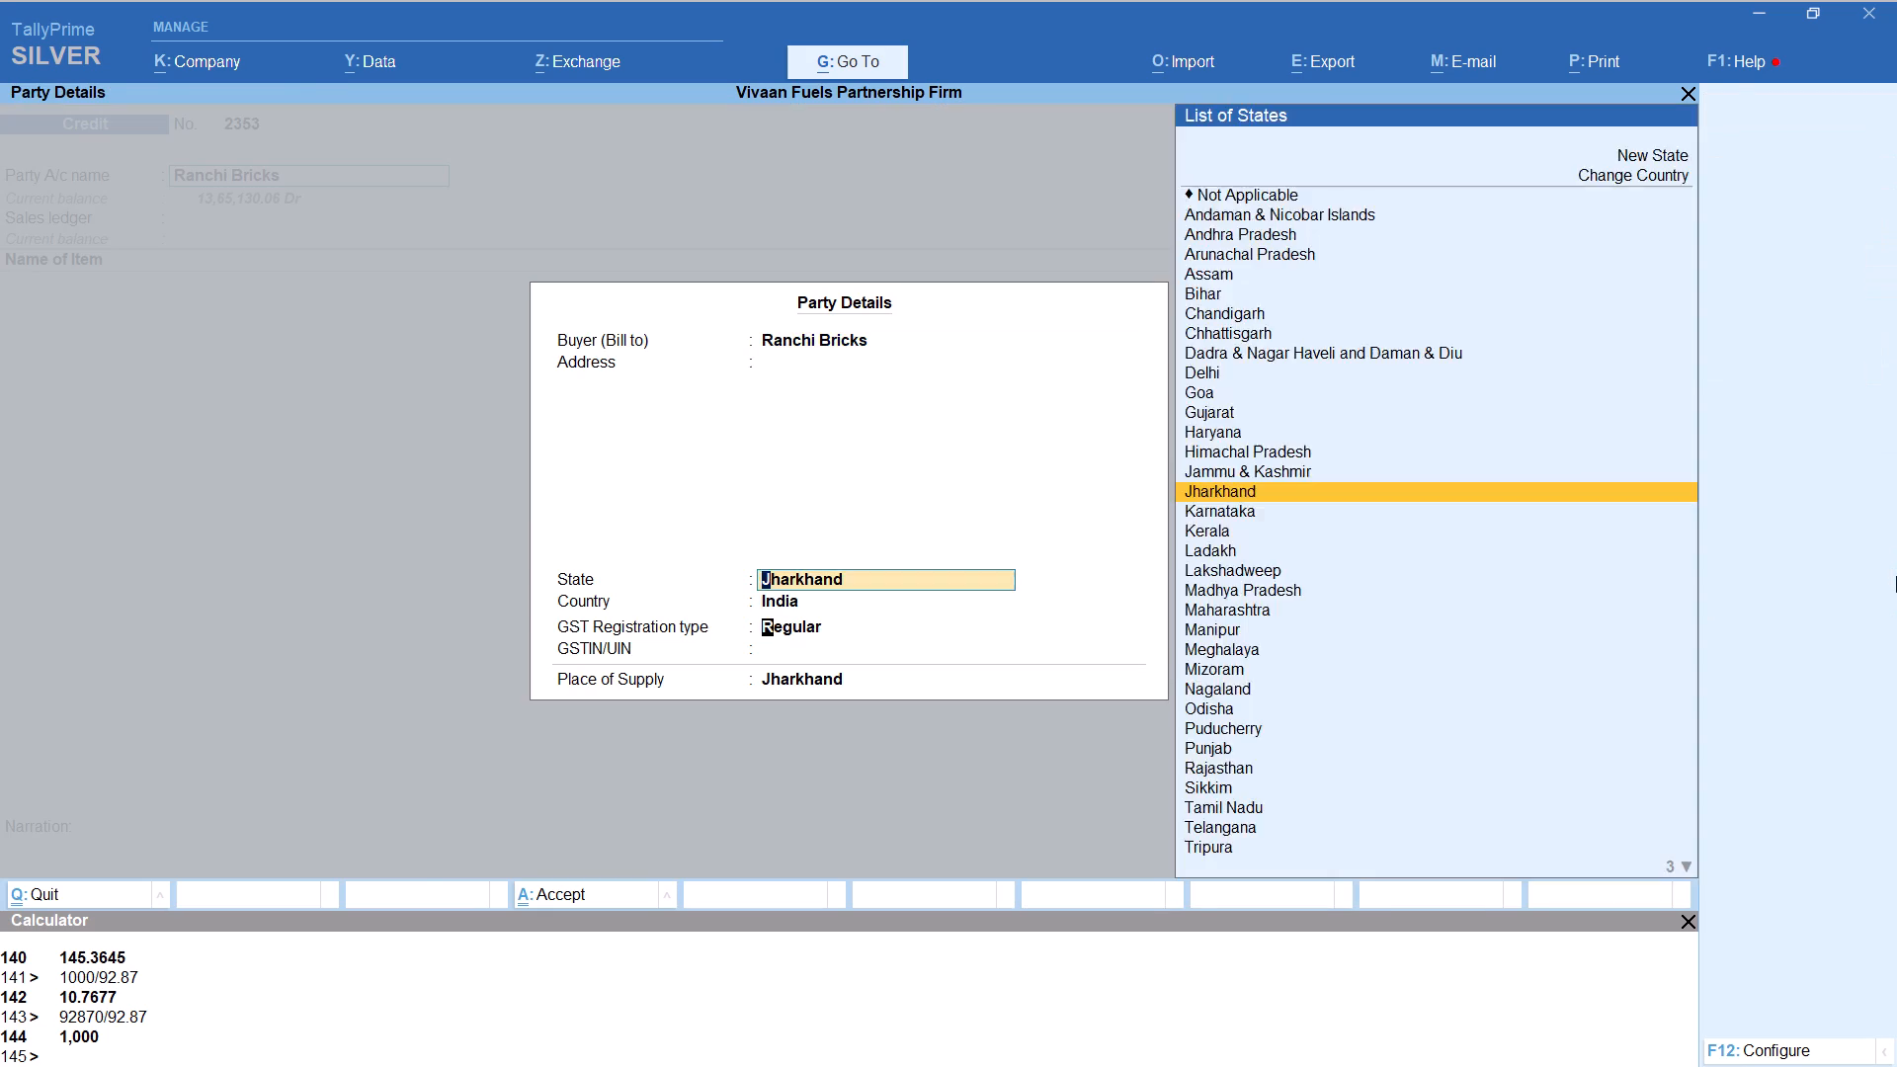
pyautogui.press('Return')
pyautogui.press('Return')
pyautogui.press('Return')
pyautogui.press('Return')
# Add HSD to the Ranchi Bricks voucher with tracking Not Applicable and quantity calculated as 3600/92.87, giving 38.76 litres at 92.87 per litre.
pyautogui.write('jhsd')
pyautogui.press('Return')
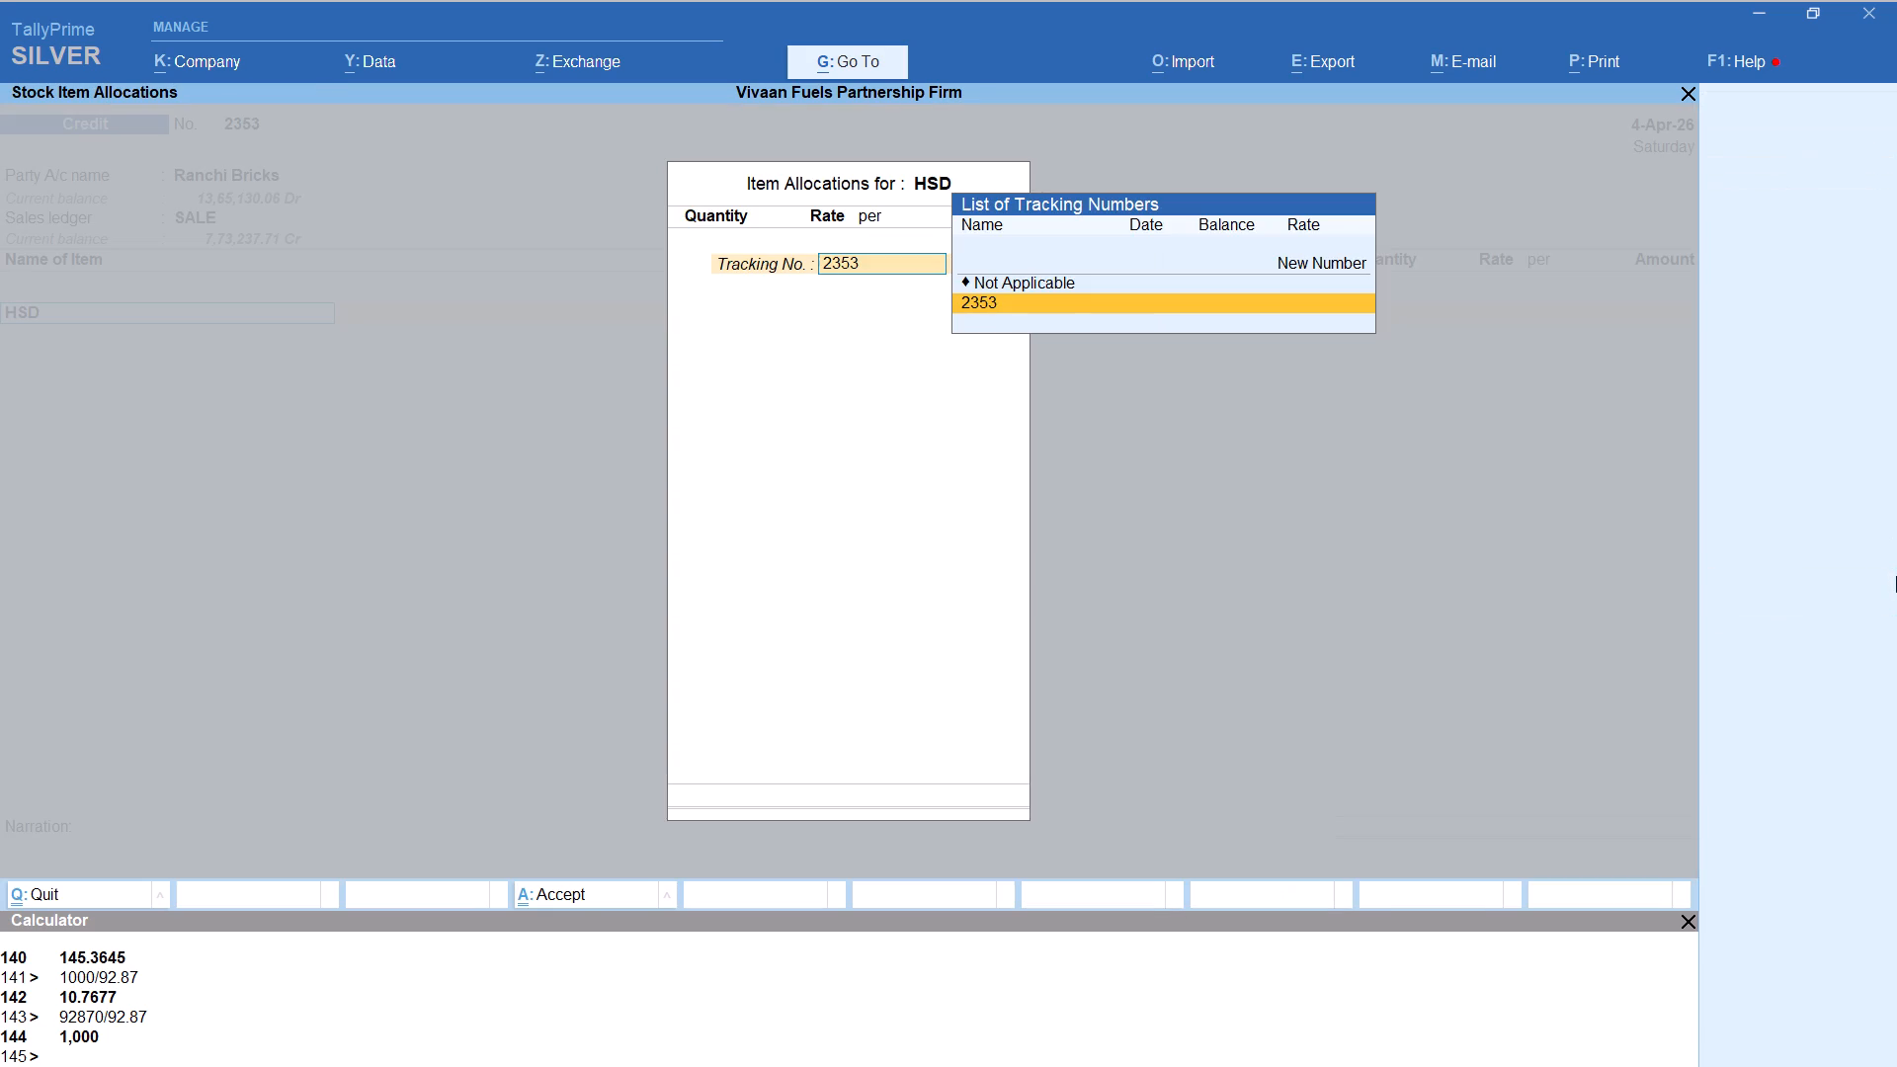
pyautogui.press('Up')
pyautogui.press('Return')
pyautogui.hotkey('alt', 'c')
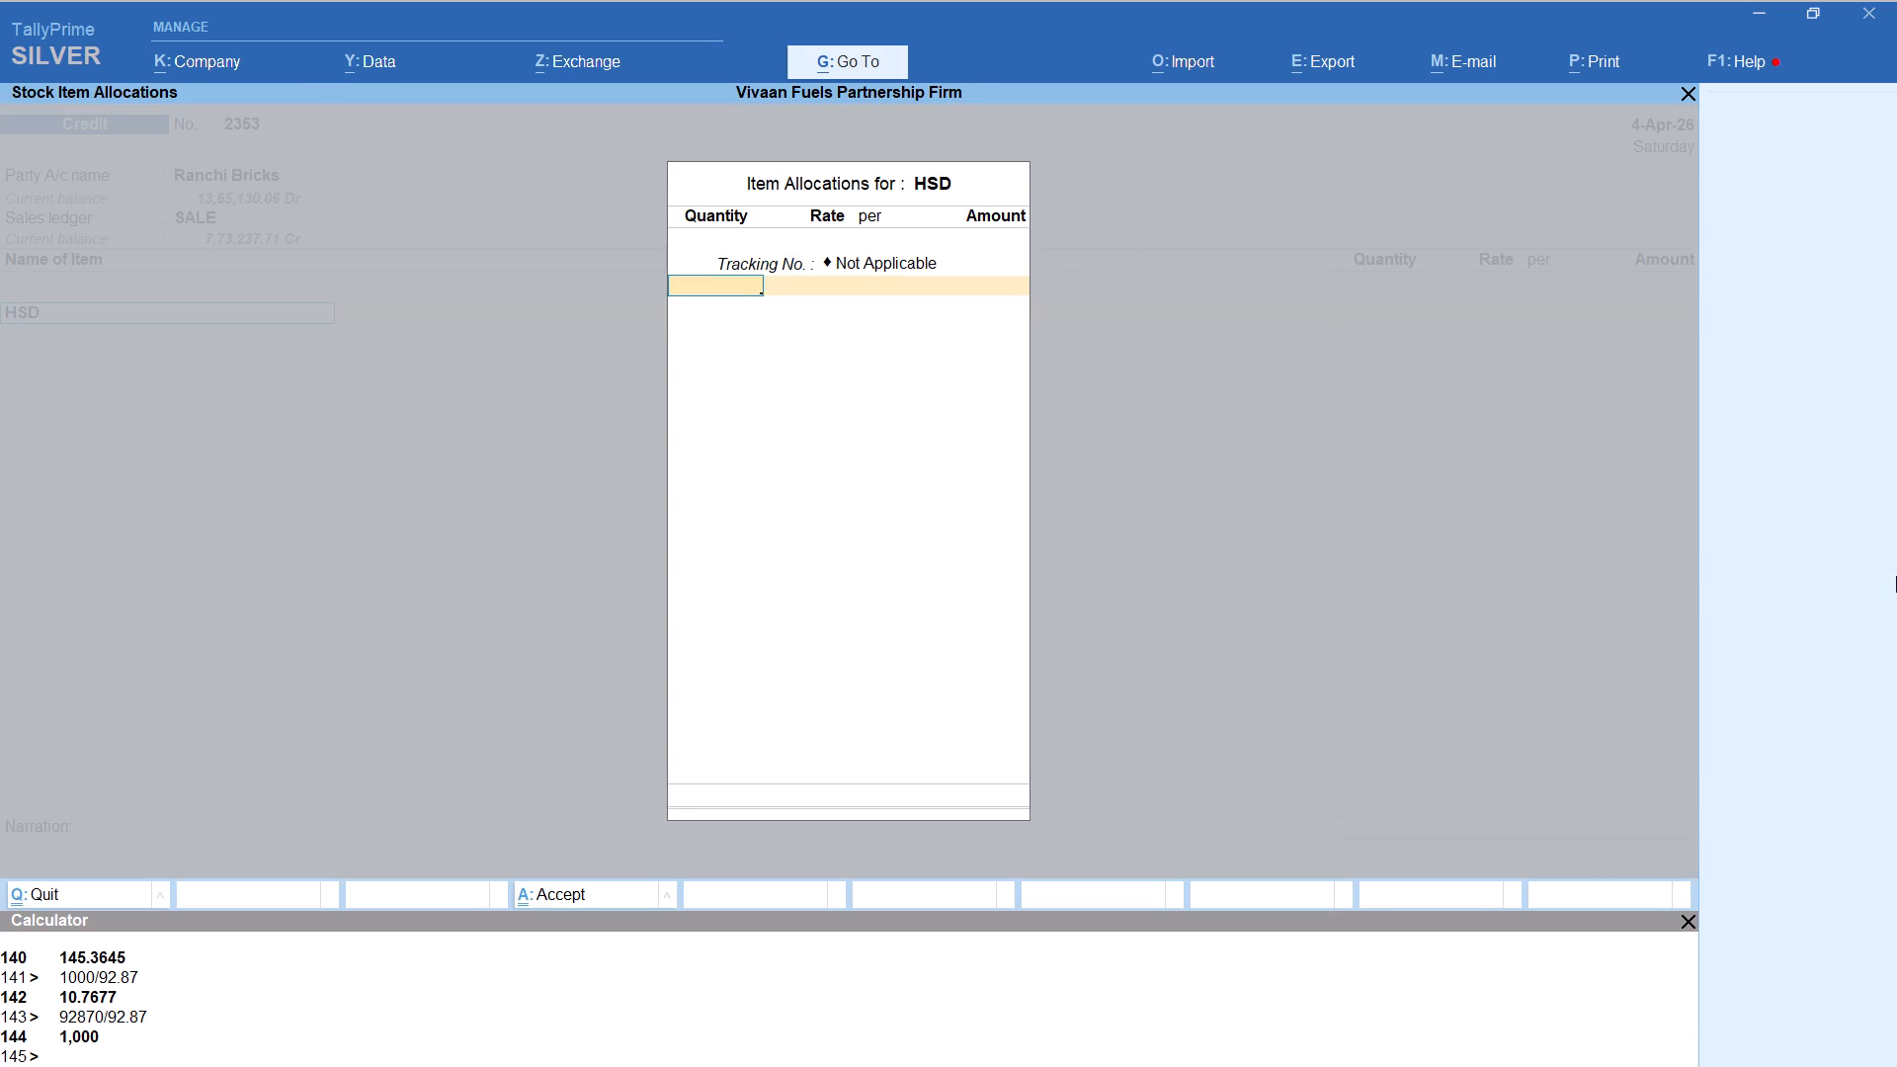
pyautogui.write('3600/92.87')
pyautogui.press('Return')
pyautogui.press('Return')
pyautogui.press('Return')
pyautogui.press('Return')
pyautogui.press('Return')
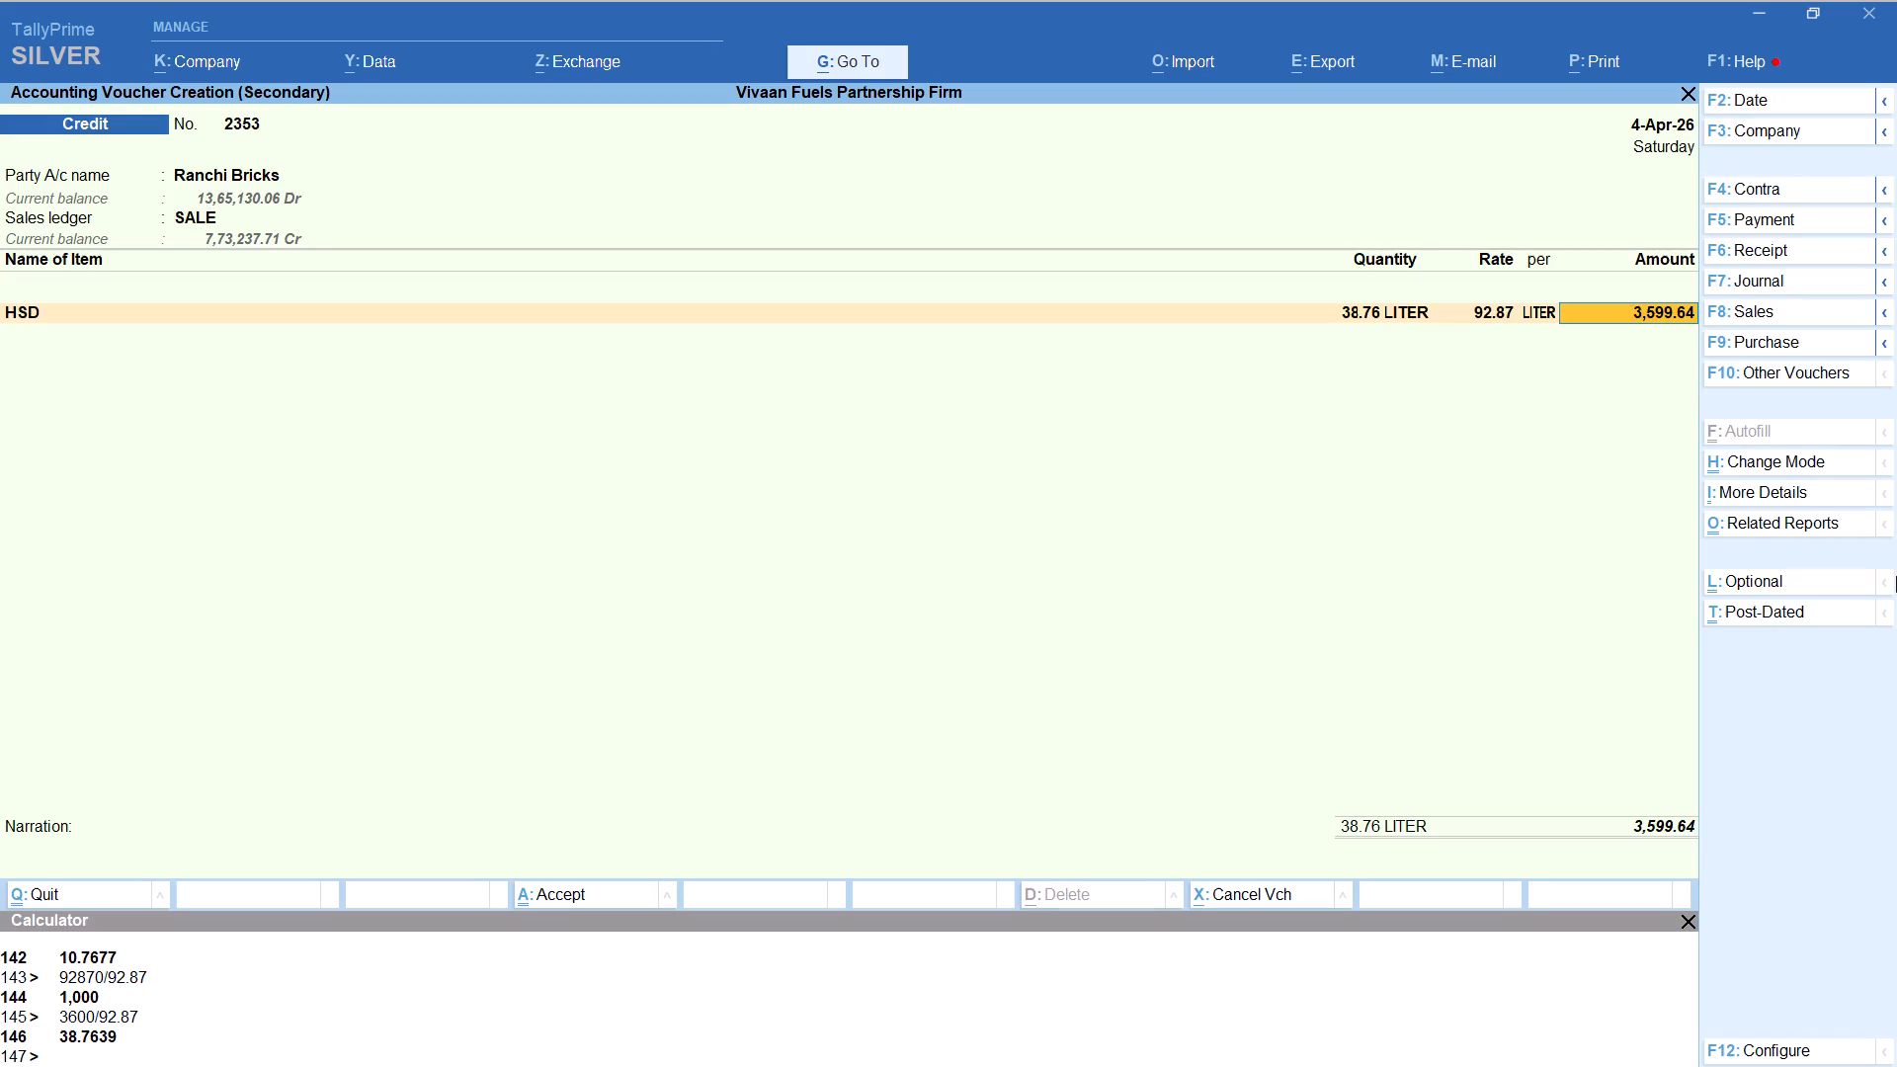
pyautogui.press('Return')
# Adjust the Ranchi Bricks voucher to 3,600.00 with the Round Off ledger and save it.
pyautogui.press('Return')
pyautogui.write('rou')
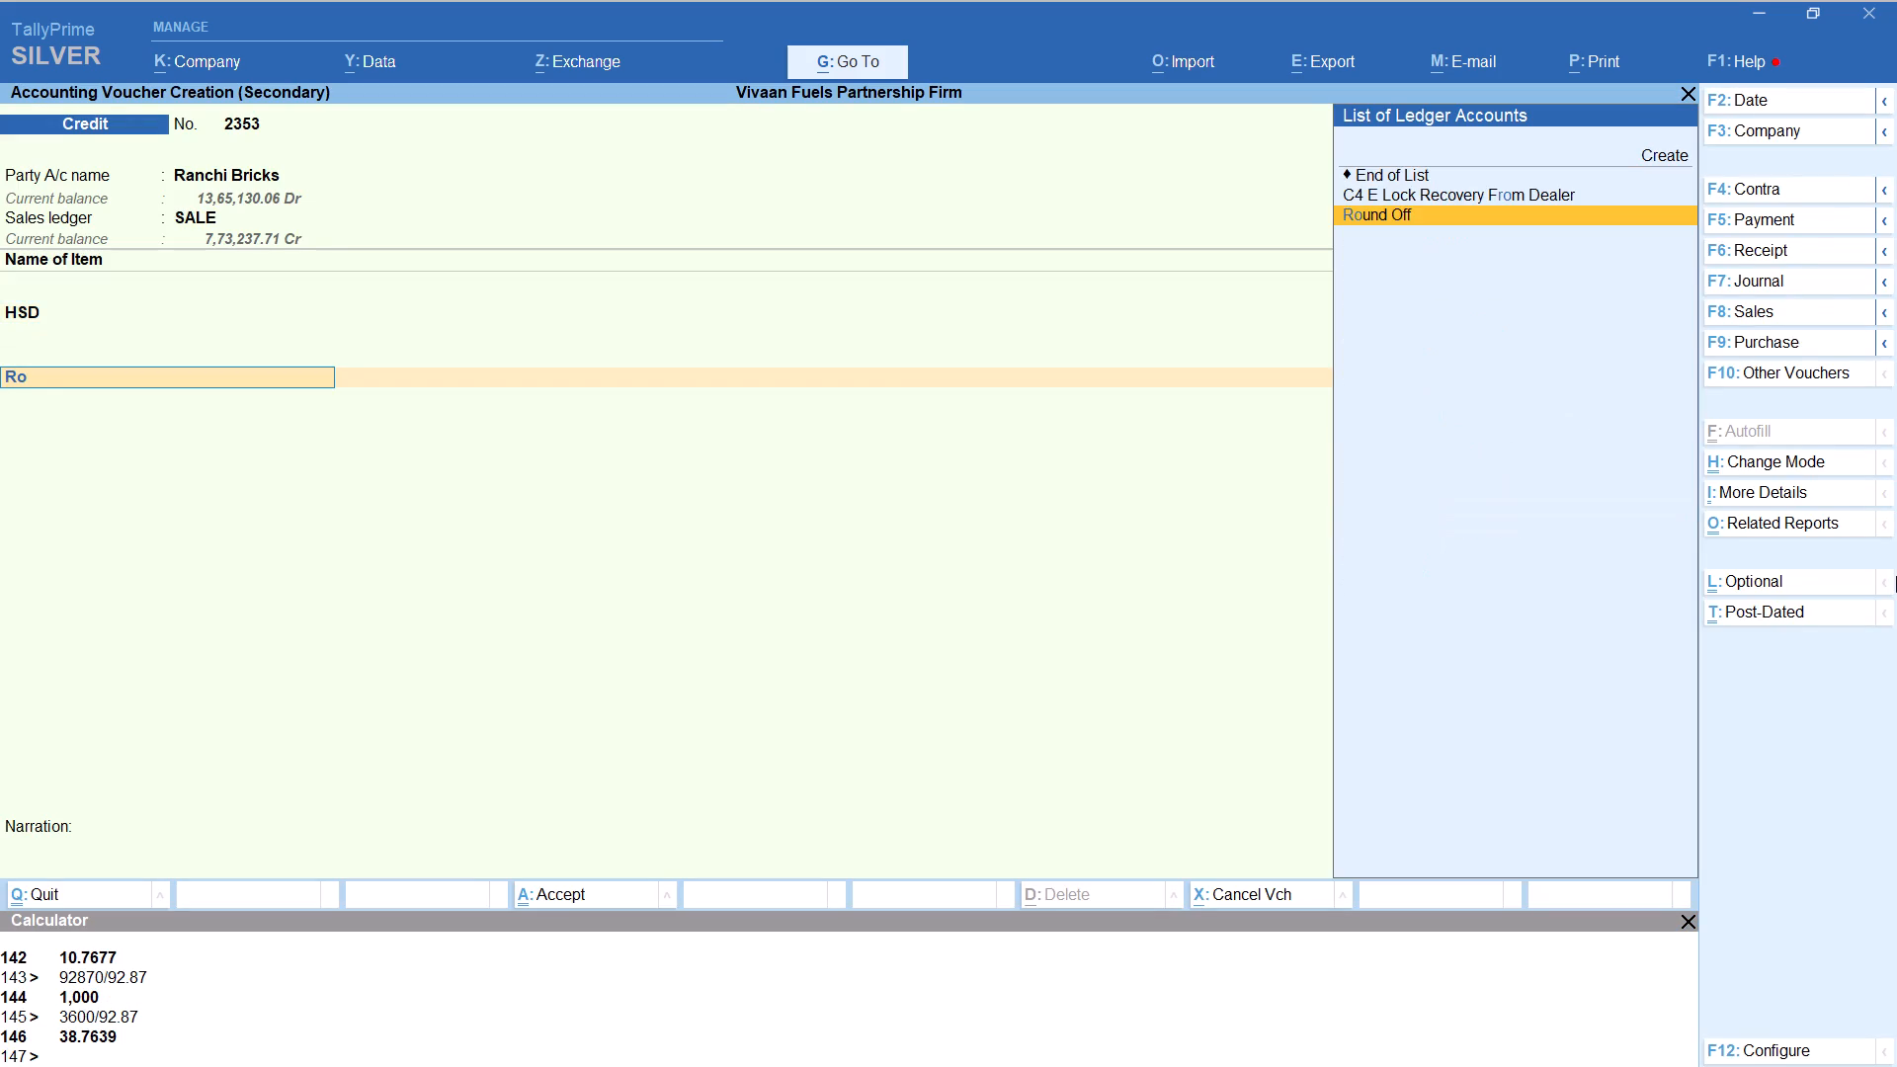
pyautogui.press('Return')
pyautogui.hotkey('ctrl', 'a')
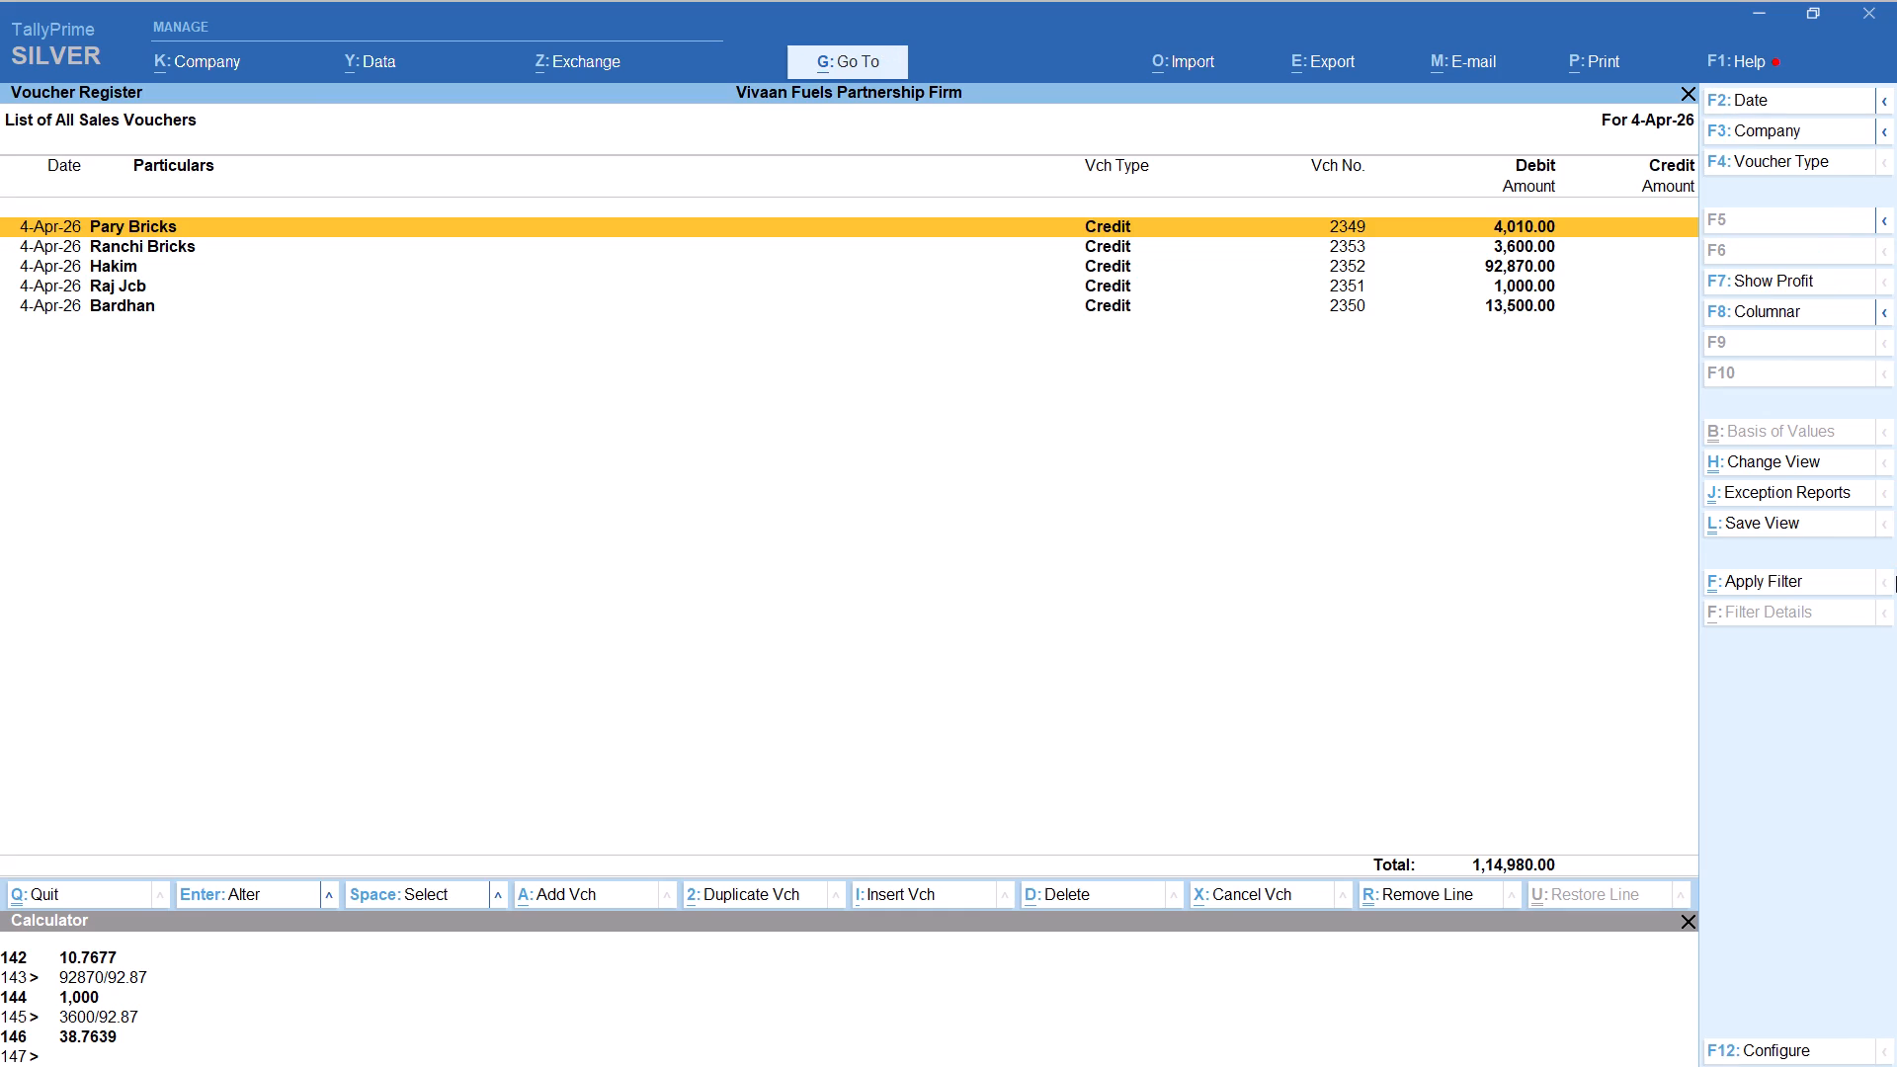
# Start a Credit voucher dated 4-Apr-26 for Surendra, keeping the default party details and the SALE ledger.
pyautogui.hotkey('alt', 'a')
pyautogui.write('sure')
pyautogui.press('Return')
pyautogui.press('Return')
pyautogui.press('Return')
pyautogui.press('Return')
pyautogui.press('Return')
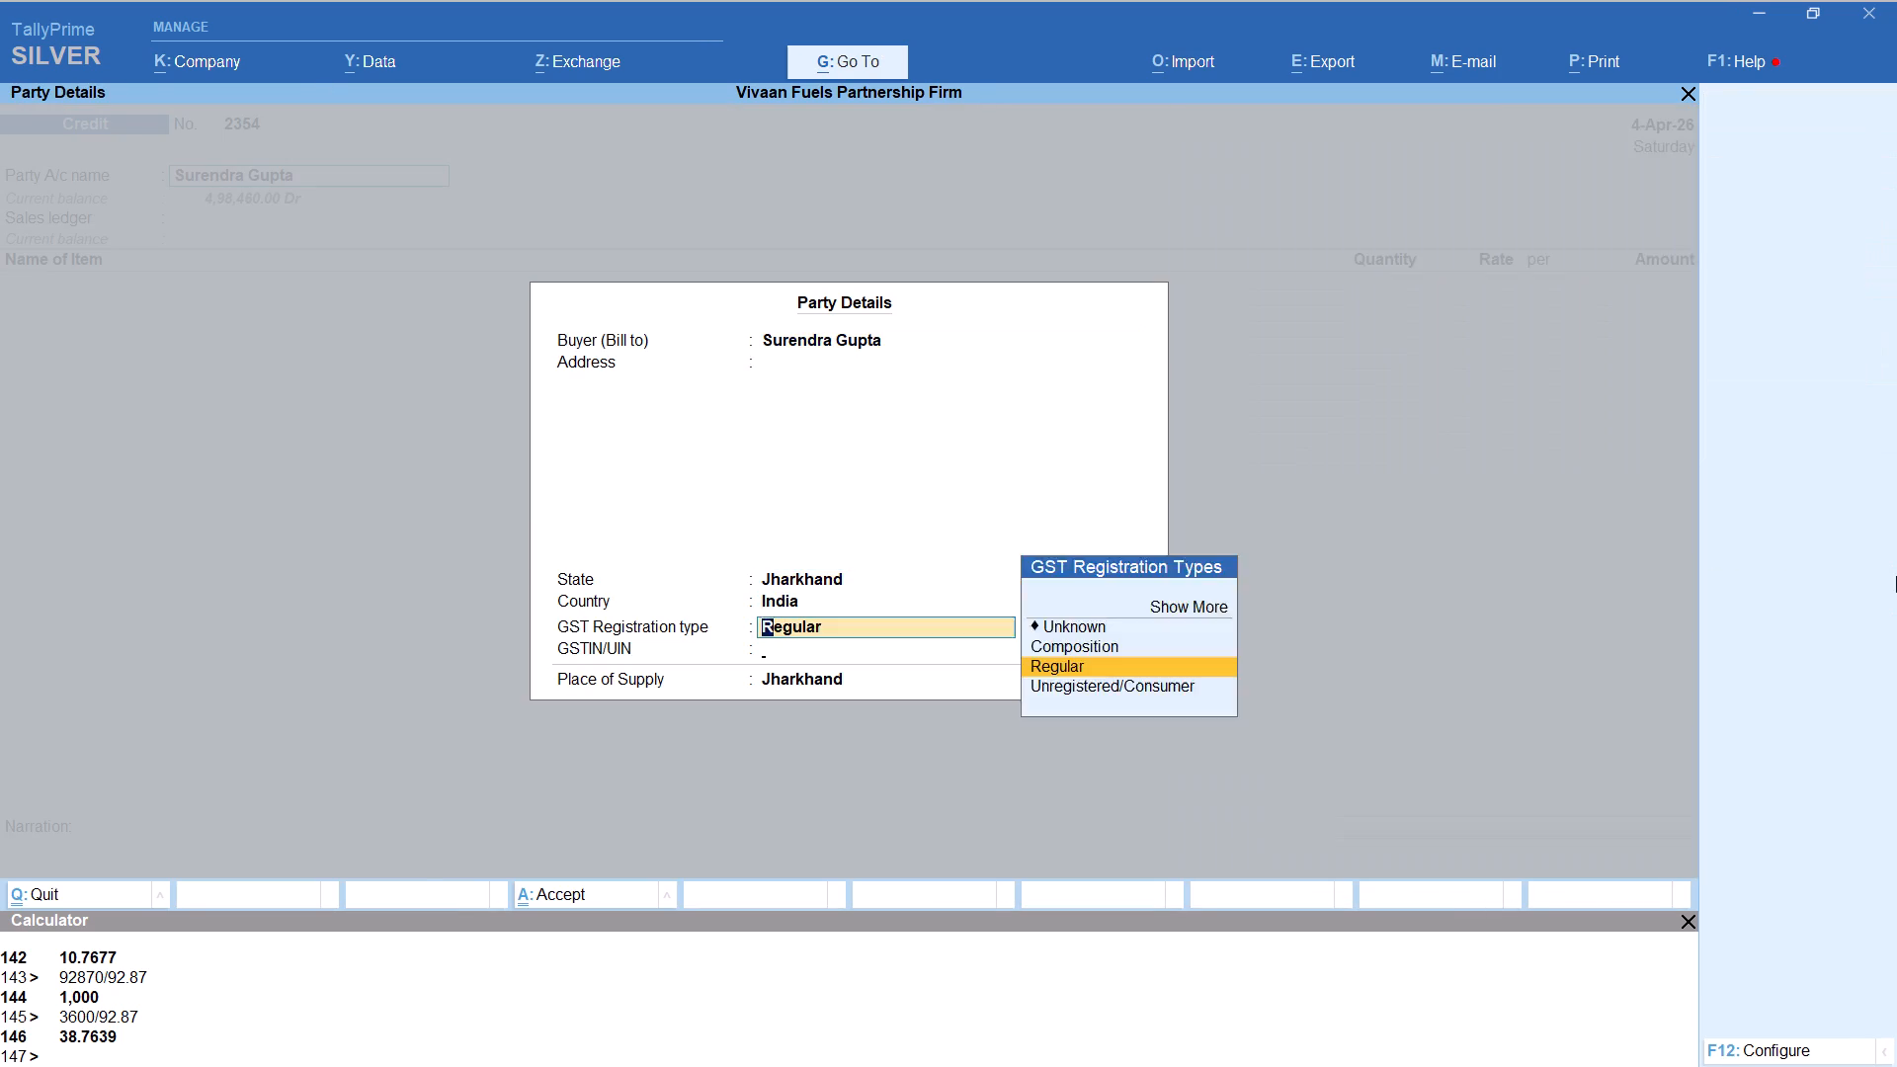
pyautogui.press('Return')
pyautogui.press('Return')
pyautogui.press('Return')
# Add HSD to the Surendra voucher with tracking Not Applicable and quantity calculated as 500/92.87, giving 5.38 litres at 92.87 per litre.
pyautogui.write('hs')
pyautogui.press('Return')
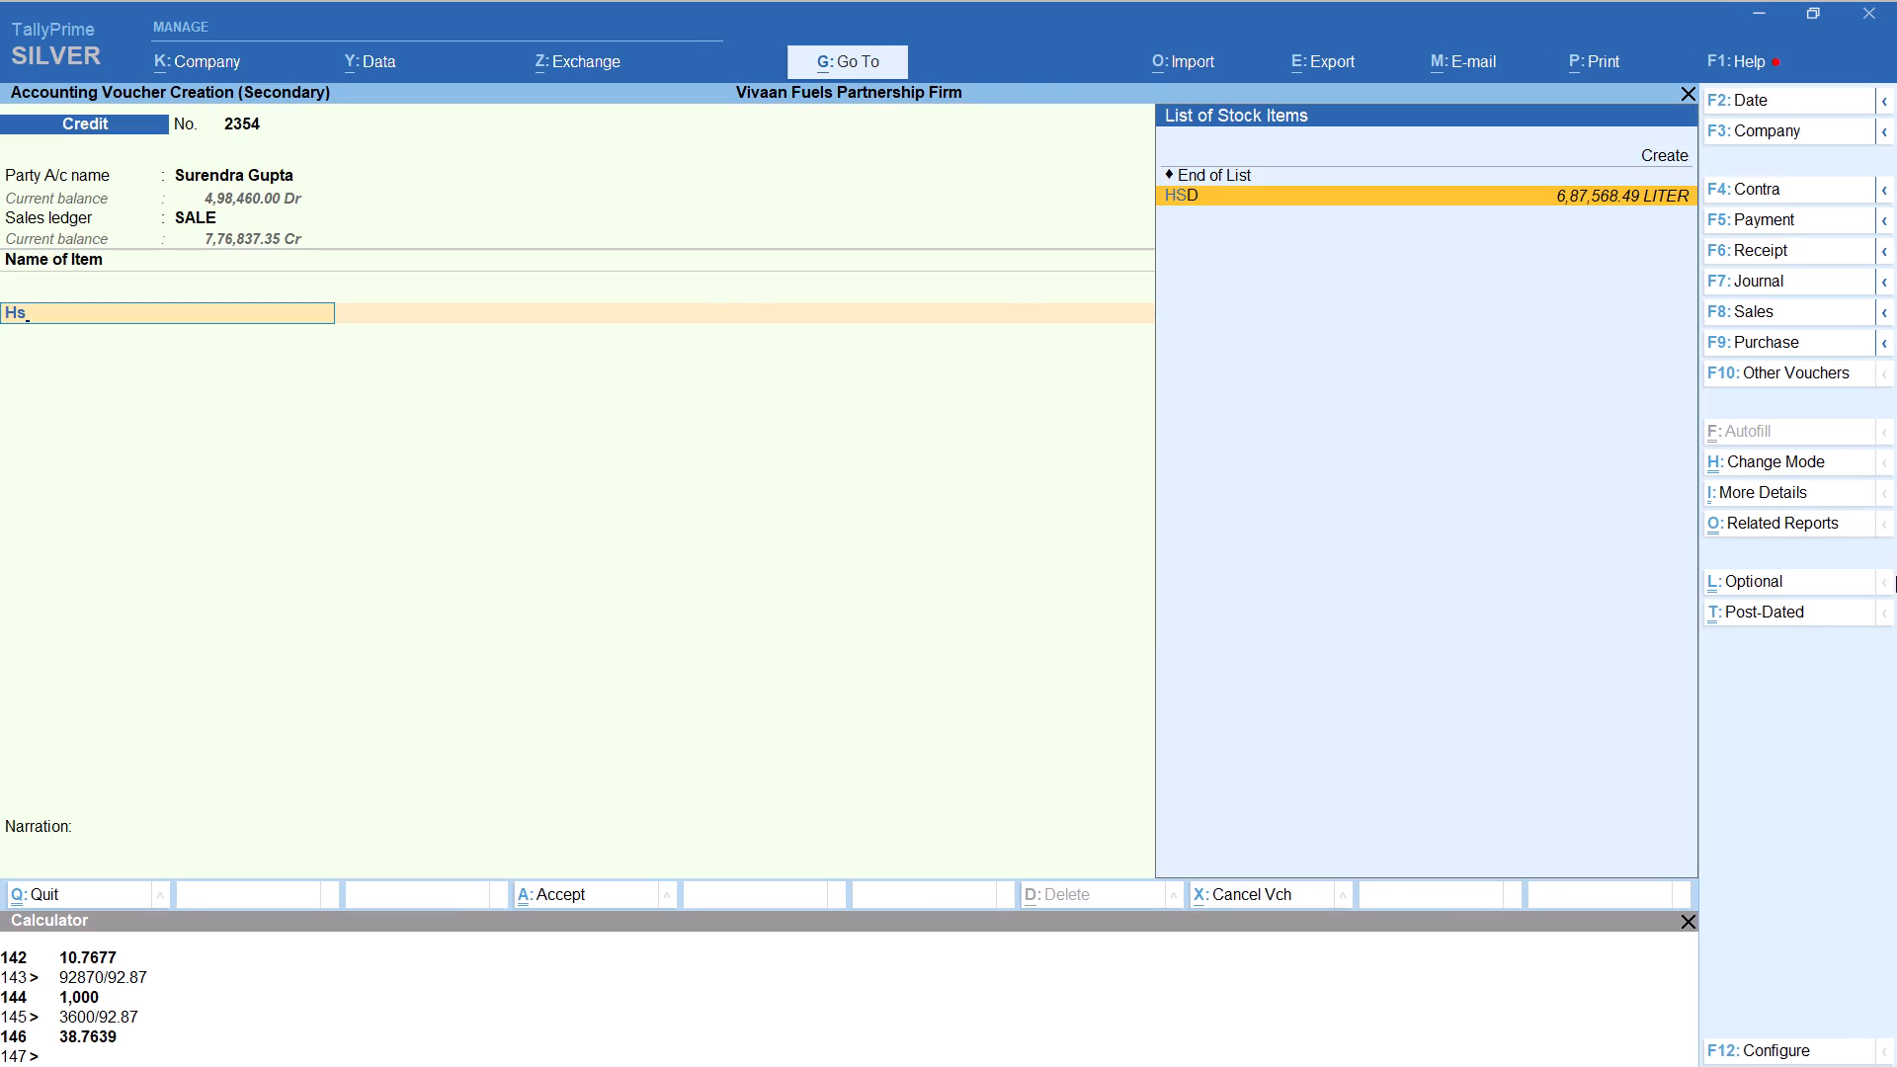
pyautogui.press('Up')
pyautogui.press('Return')
pyautogui.hotkey('alt', 'c')
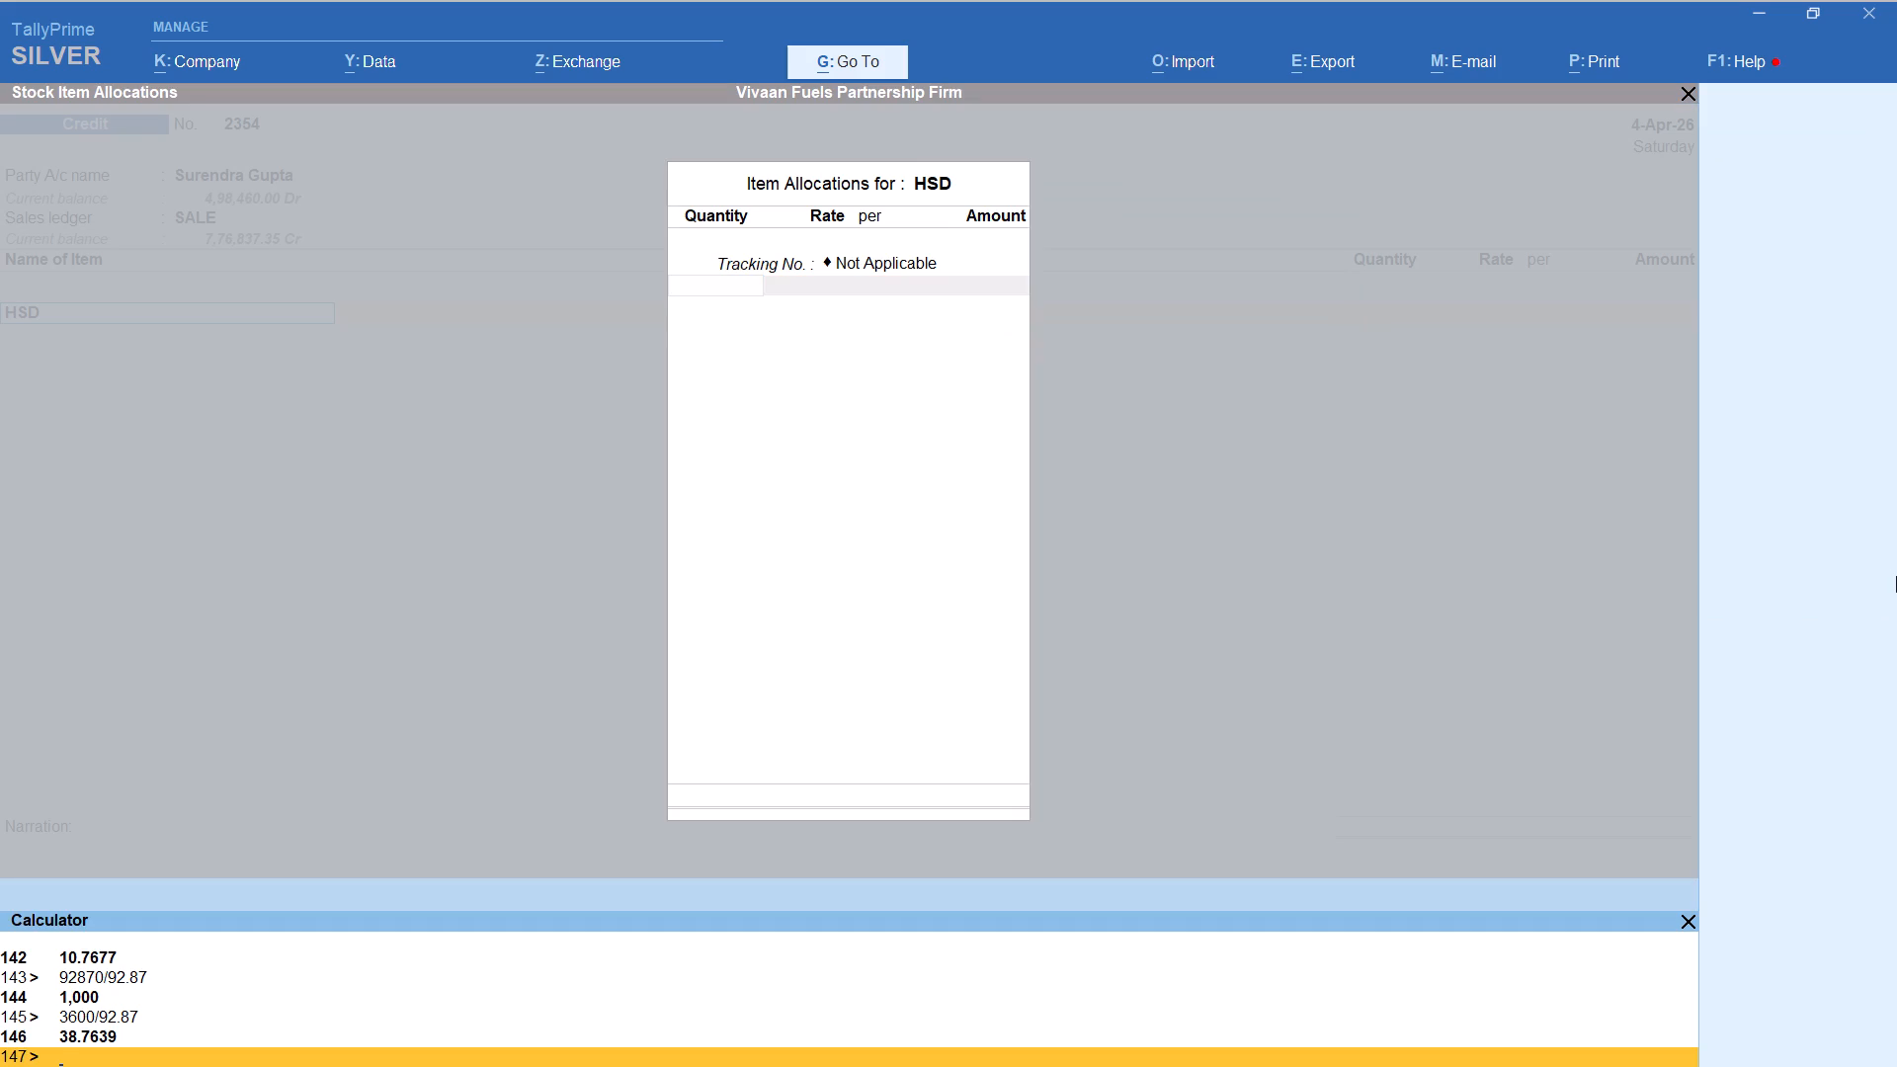
pyautogui.write('500')
pyautogui.write('/92.87')
pyautogui.press('Return')
pyautogui.press('Return')
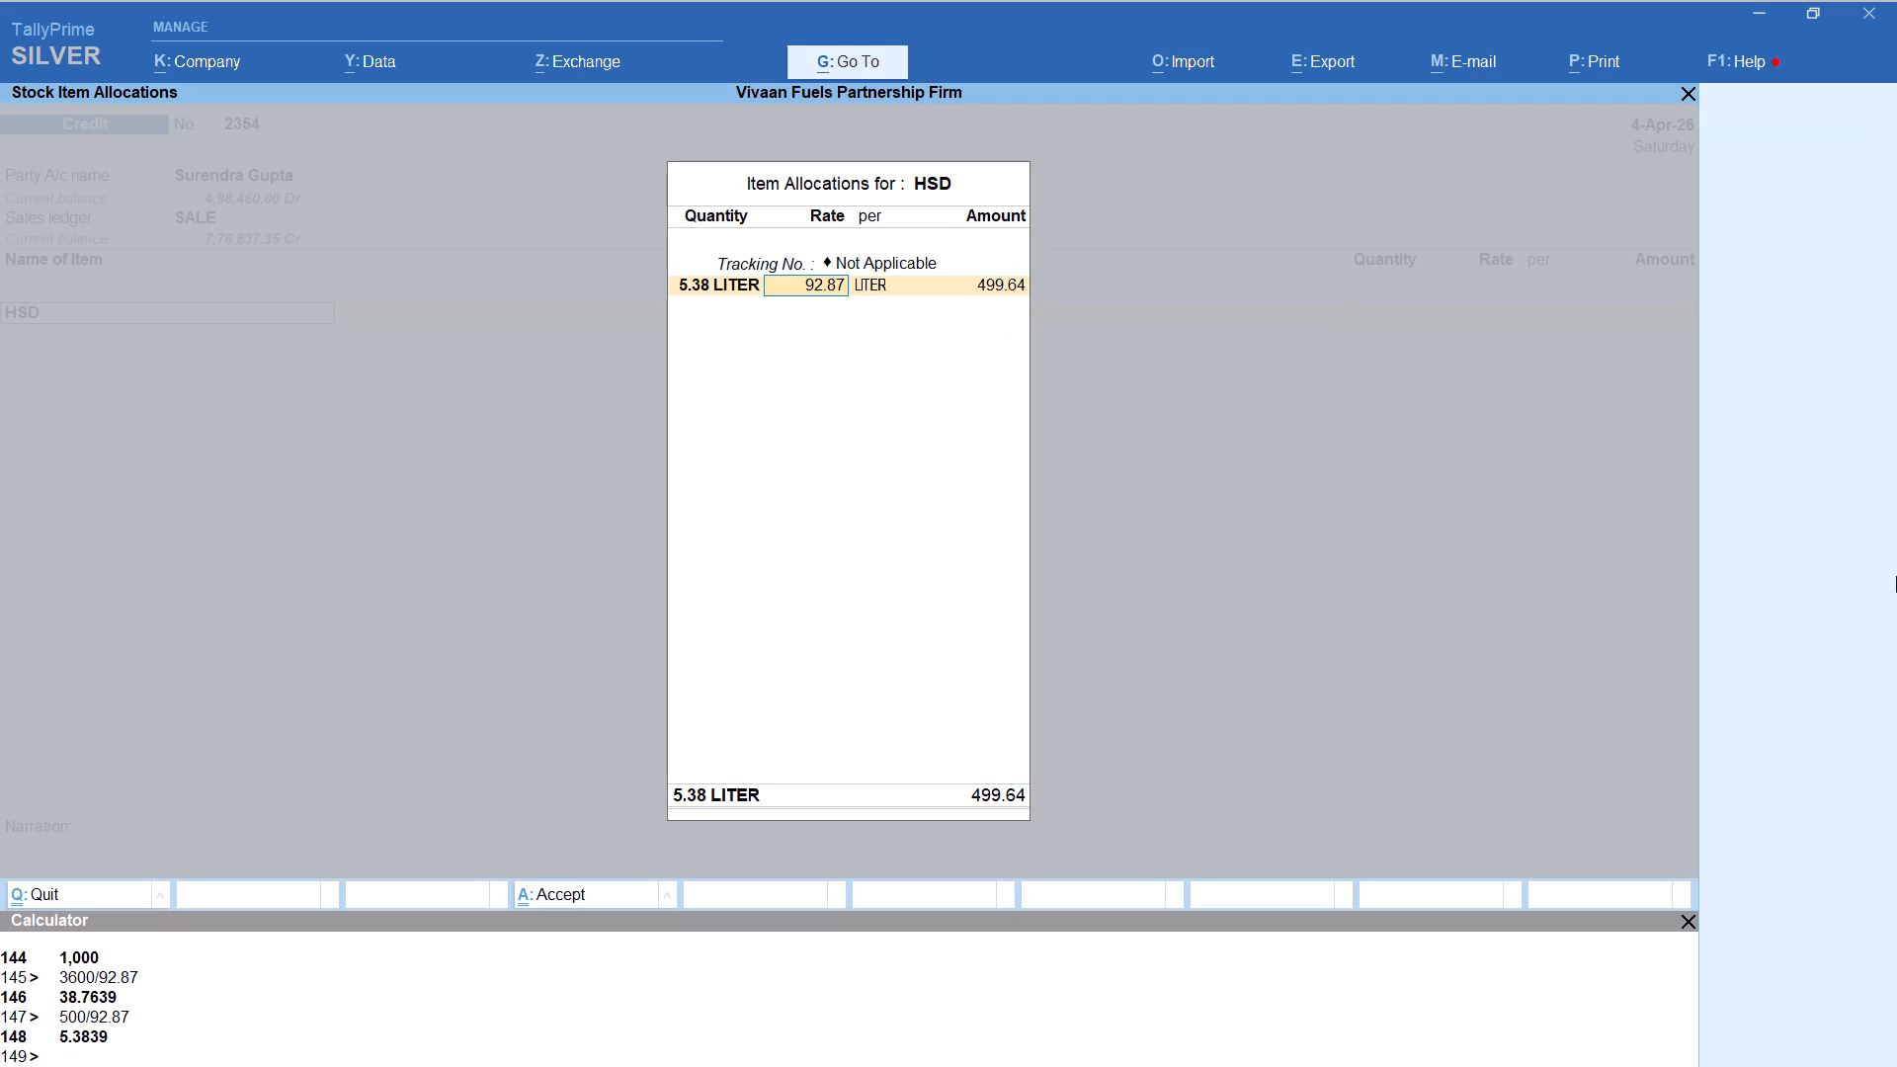
pyautogui.press('Return')
pyautogui.press('Return')
pyautogui.press('Return')
pyautogui.press('Return')
# Adjust the Surendra voucher to 500.00 with the Round Off ledger and save it.
pyautogui.press('Return')
pyautogui.write('rou')
pyautogui.press('Return')
pyautogui.hotkey('ctrl', 'a')
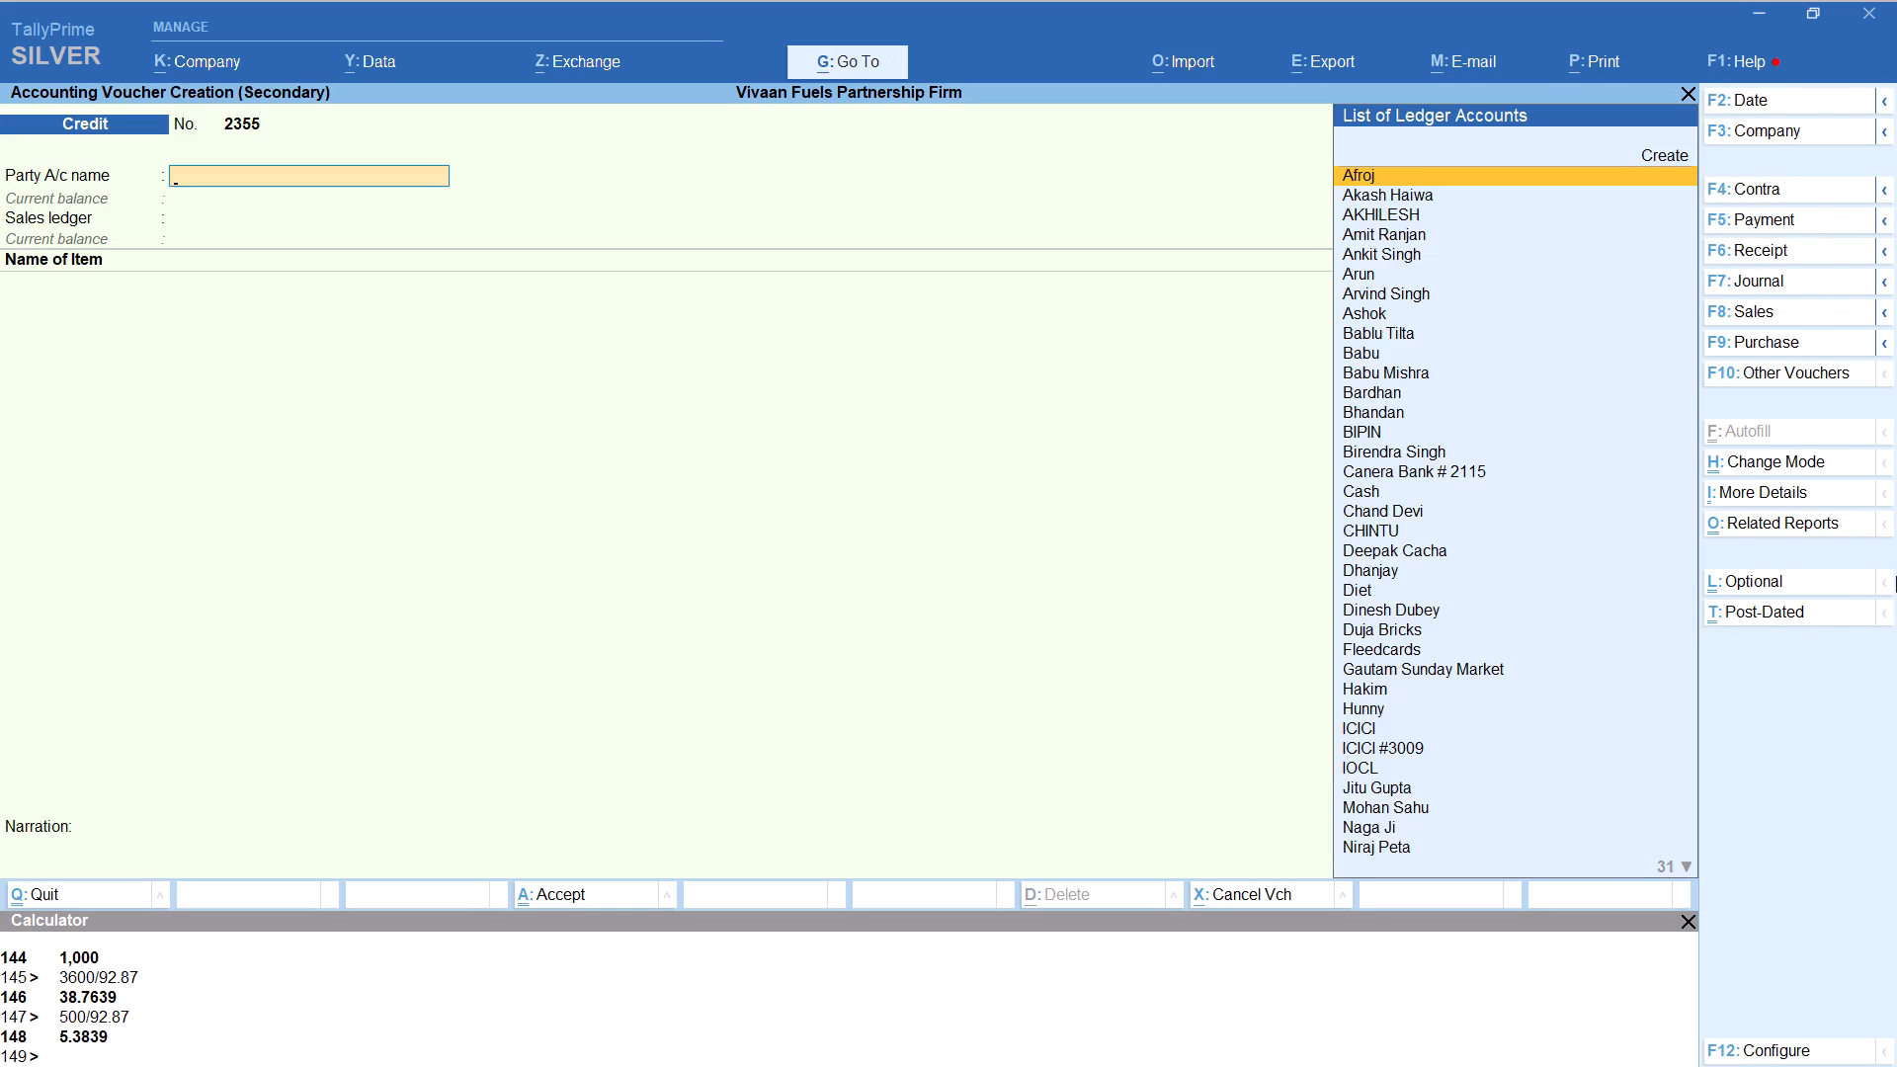
# Set up the new Credit voucher dated 4-Apr-26 for Mohan, keeping the default party details and the SALE ledger.
pyautogui.write('MOH')
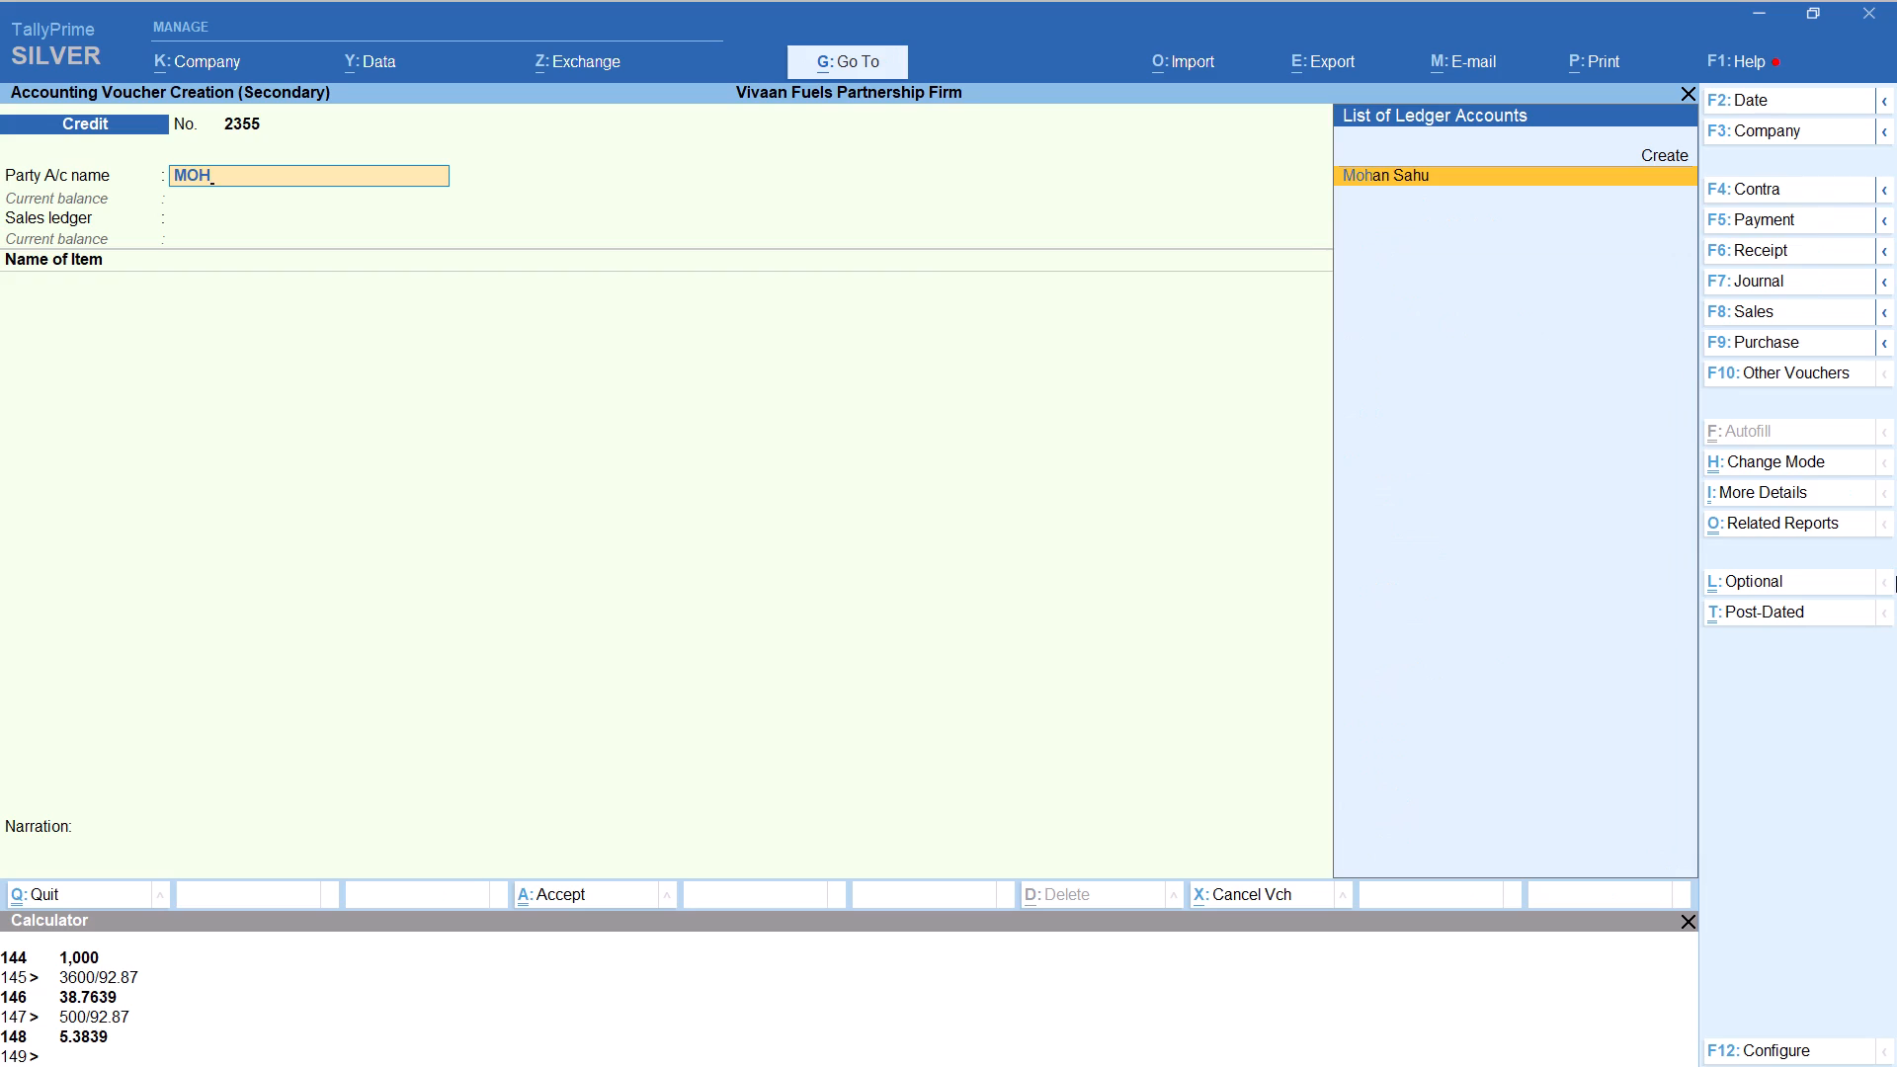
pyautogui.press('Return')
pyautogui.press('Return')
pyautogui.press('Return')
pyautogui.press('Return')
pyautogui.press('Return')
pyautogui.press('Return')
pyautogui.press('Return')
pyautogui.press('Return')
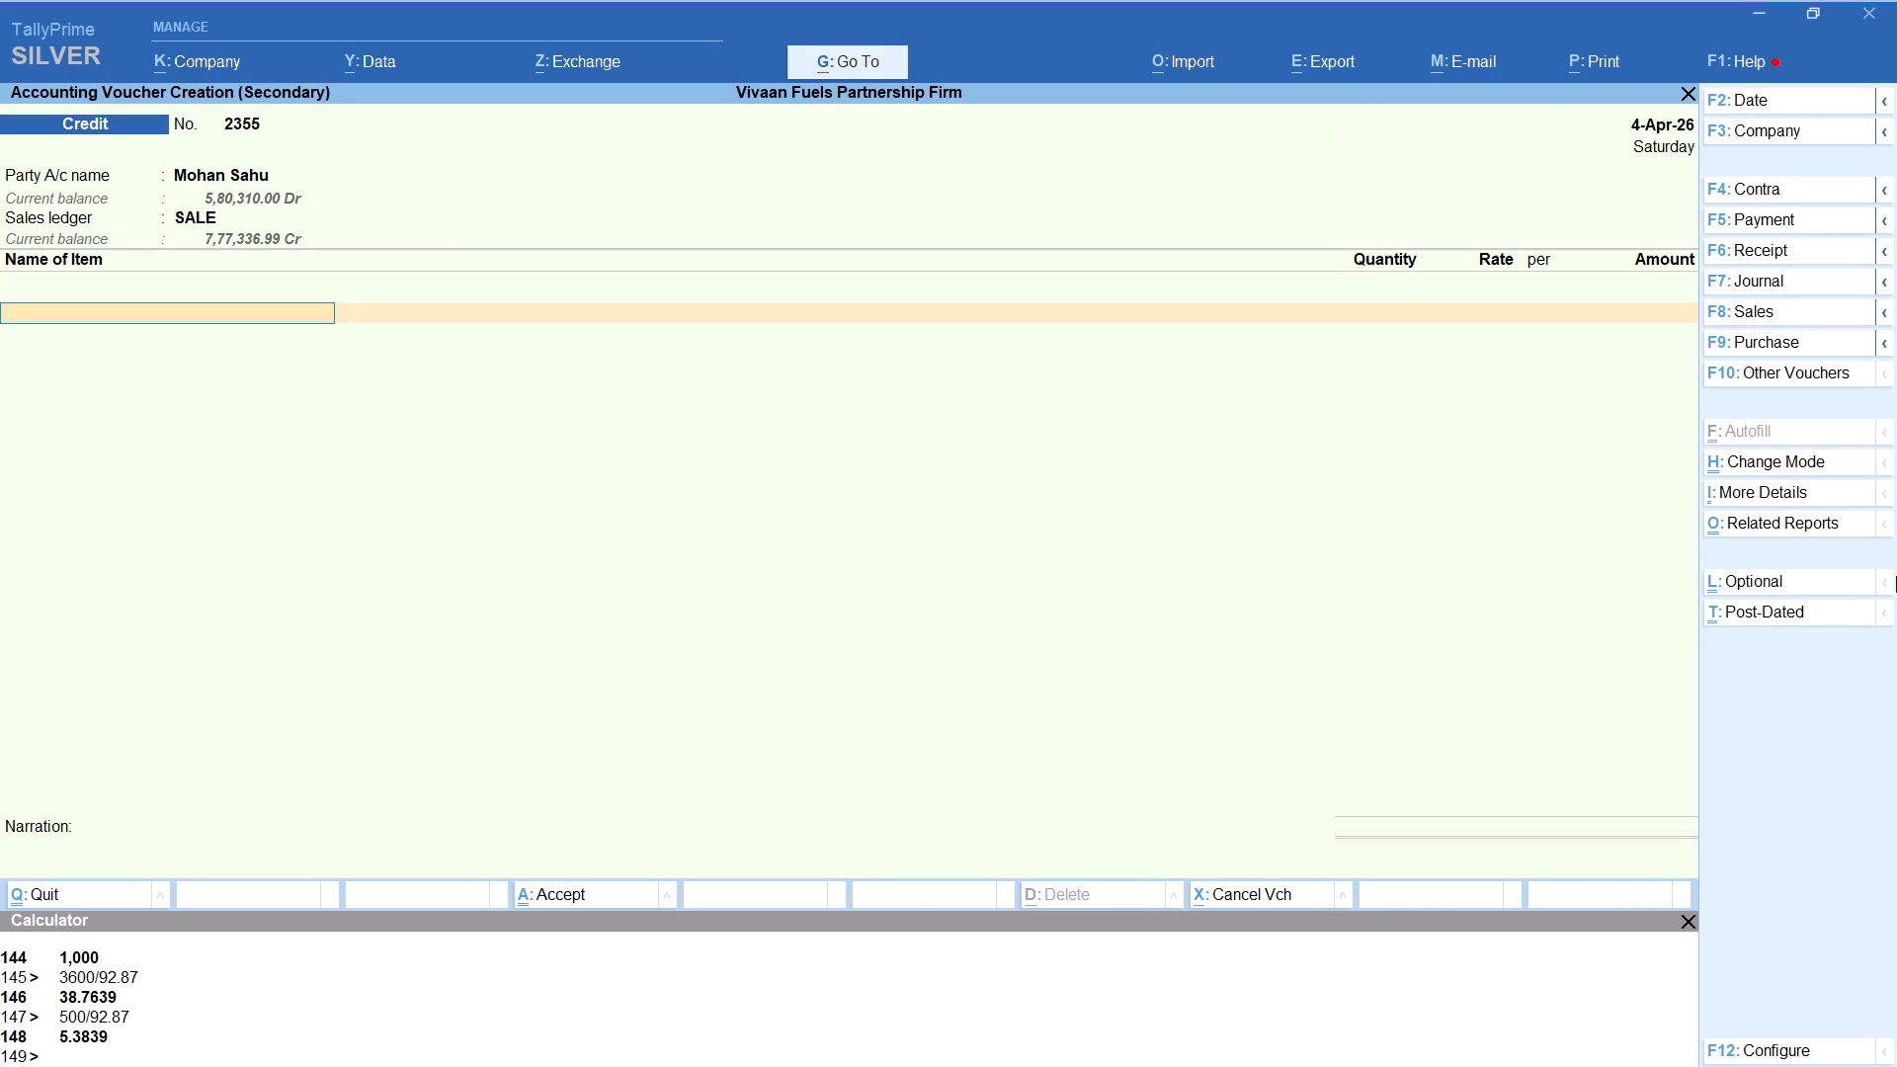
# Add HSD to the Mohan voucher with tracking Not Applicable and quantity calculated as 1500/92.87, giving 16.15 litres at 92.87 per litre.
pyautogui.write('HS')
pyautogui.press('Return')
pyautogui.press('Up')
pyautogui.press('Return')
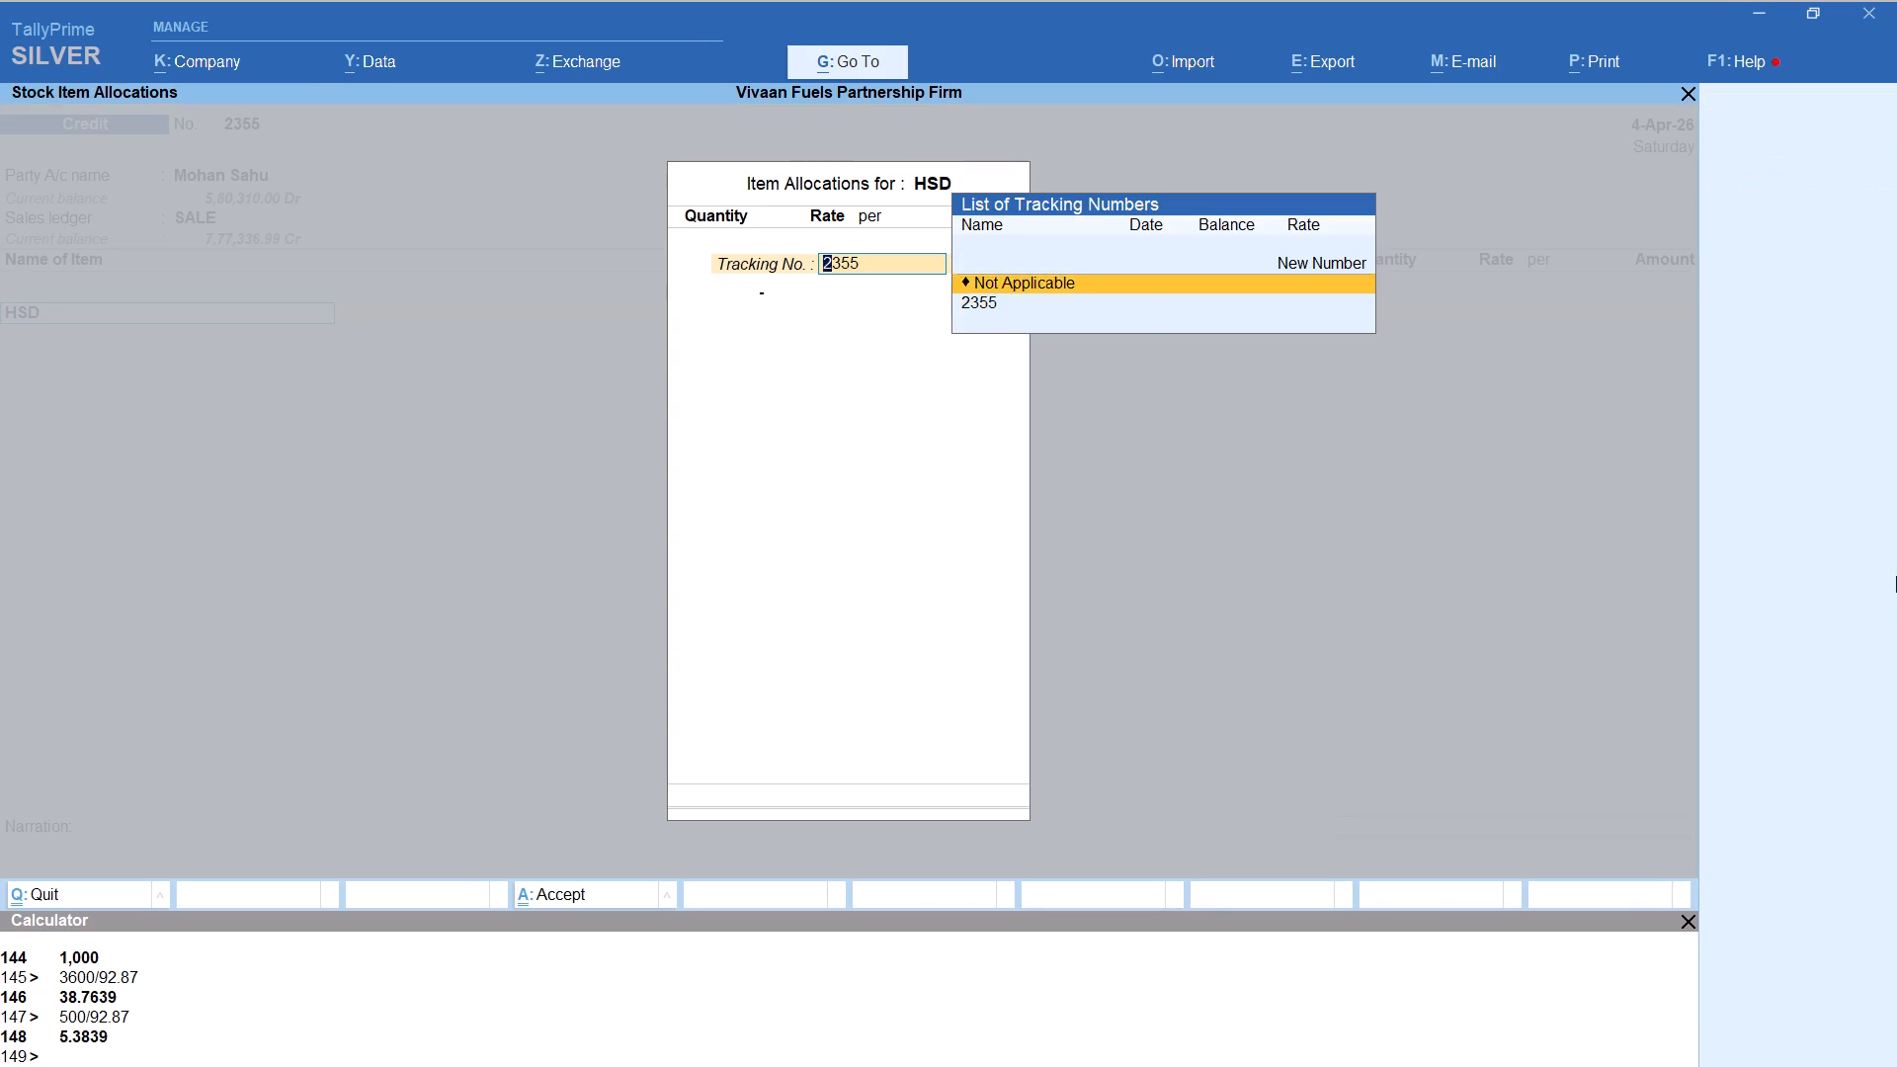
pyautogui.hotkey('alt', 'c')
pyautogui.write('1500/92.87')
pyautogui.press('Return')
pyautogui.press('Return')
pyautogui.press('Return')
pyautogui.press('Return')
pyautogui.press('Return')
pyautogui.press('Return')
# Adjust the Mohan voucher to 1,500.00 with the Round Off ledger and save it.
pyautogui.press('Return')
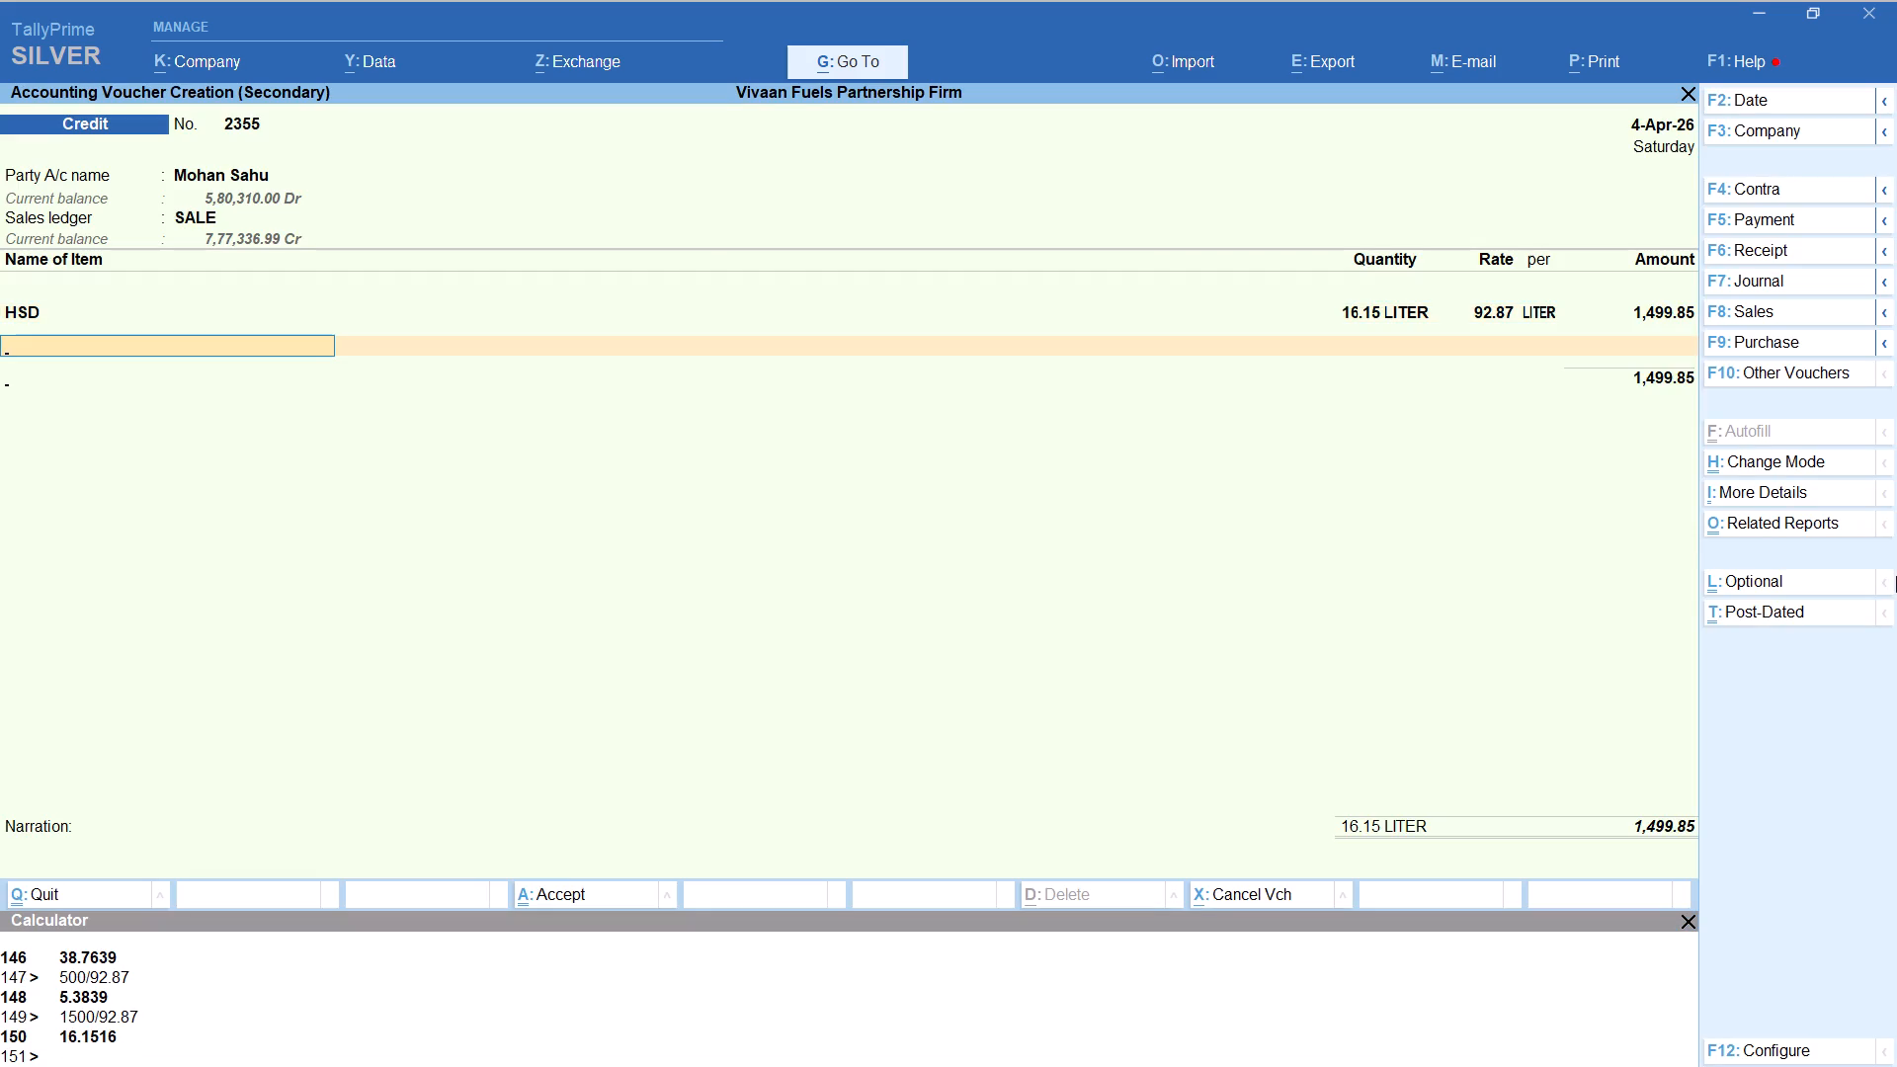
pyautogui.write('ROU')
pyautogui.press('Return')
pyautogui.hotkey('ctrl', 'a')
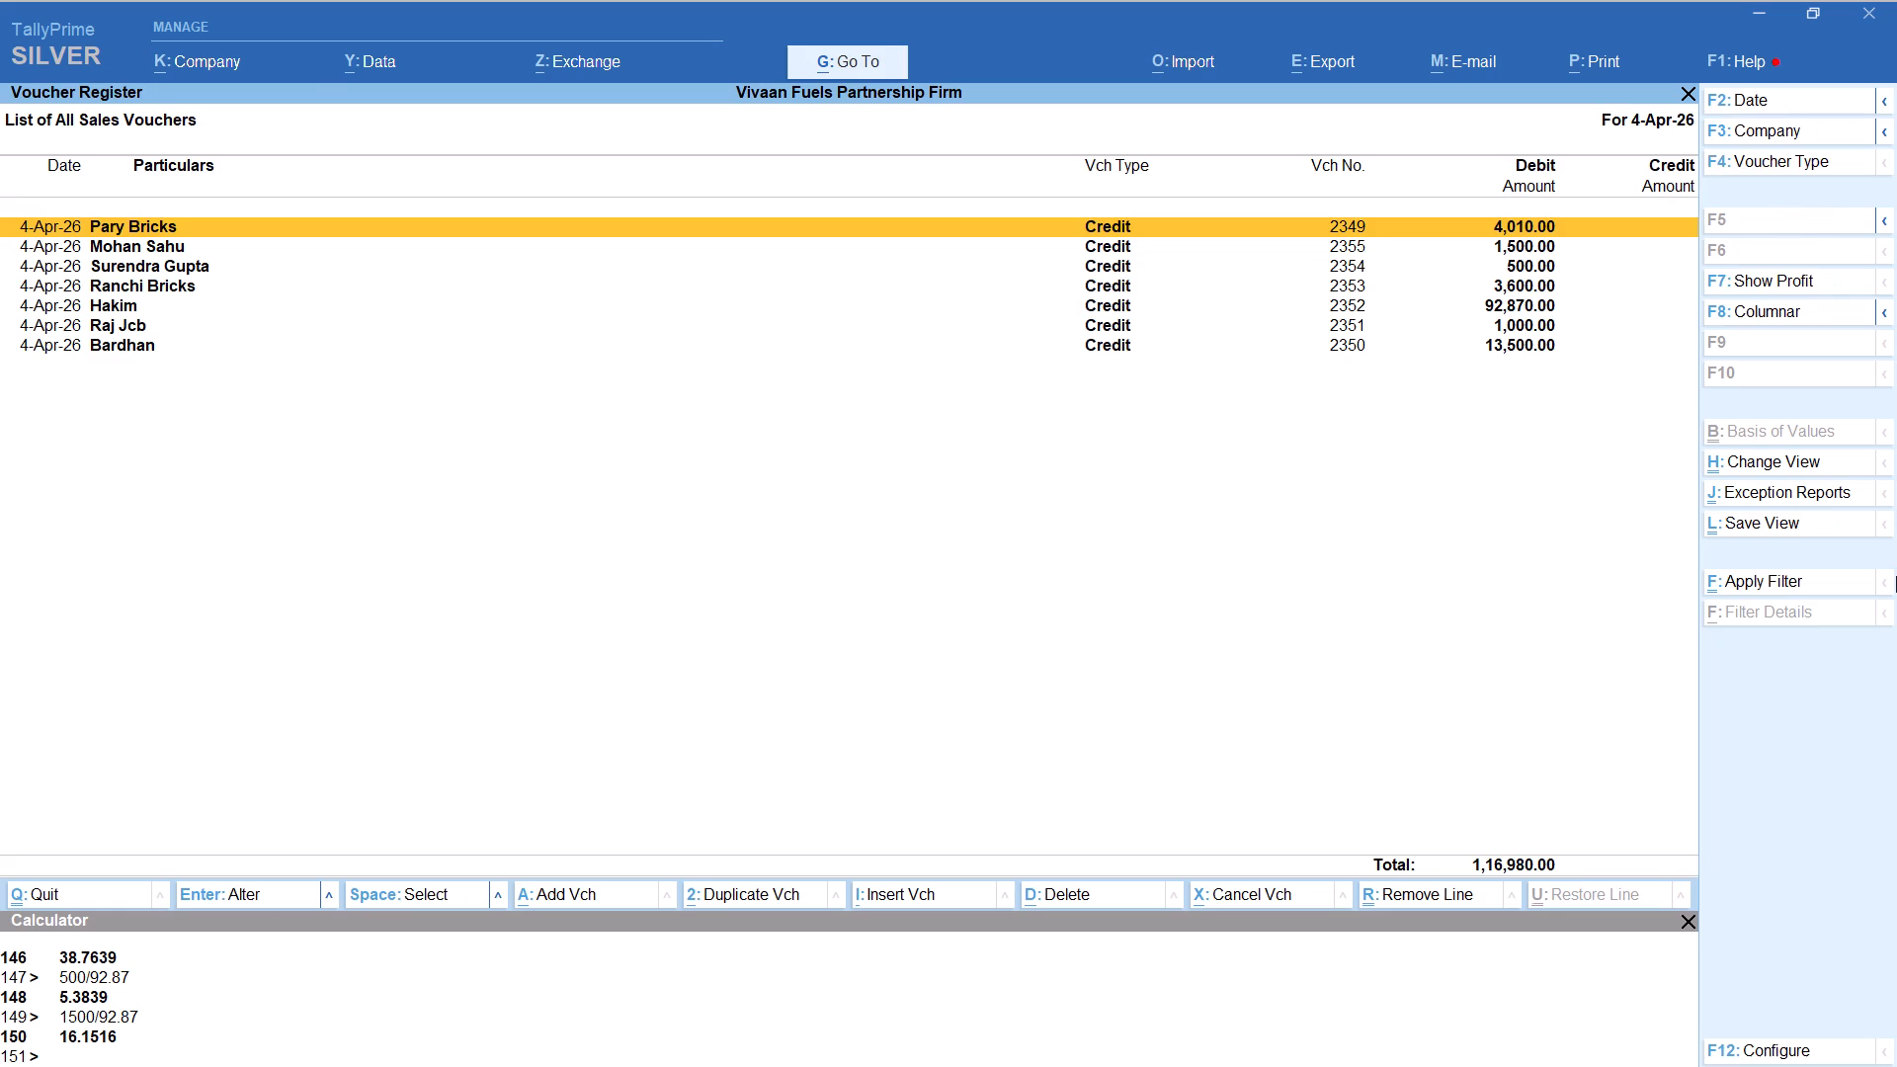
# Start another Credit voucher dated 4-Apr-26 for Bardhan, keeping the default party details and the SALE ledger.
pyautogui.hotkey('alt', 'a')
pyautogui.write('BARD')
pyautogui.press('Return')
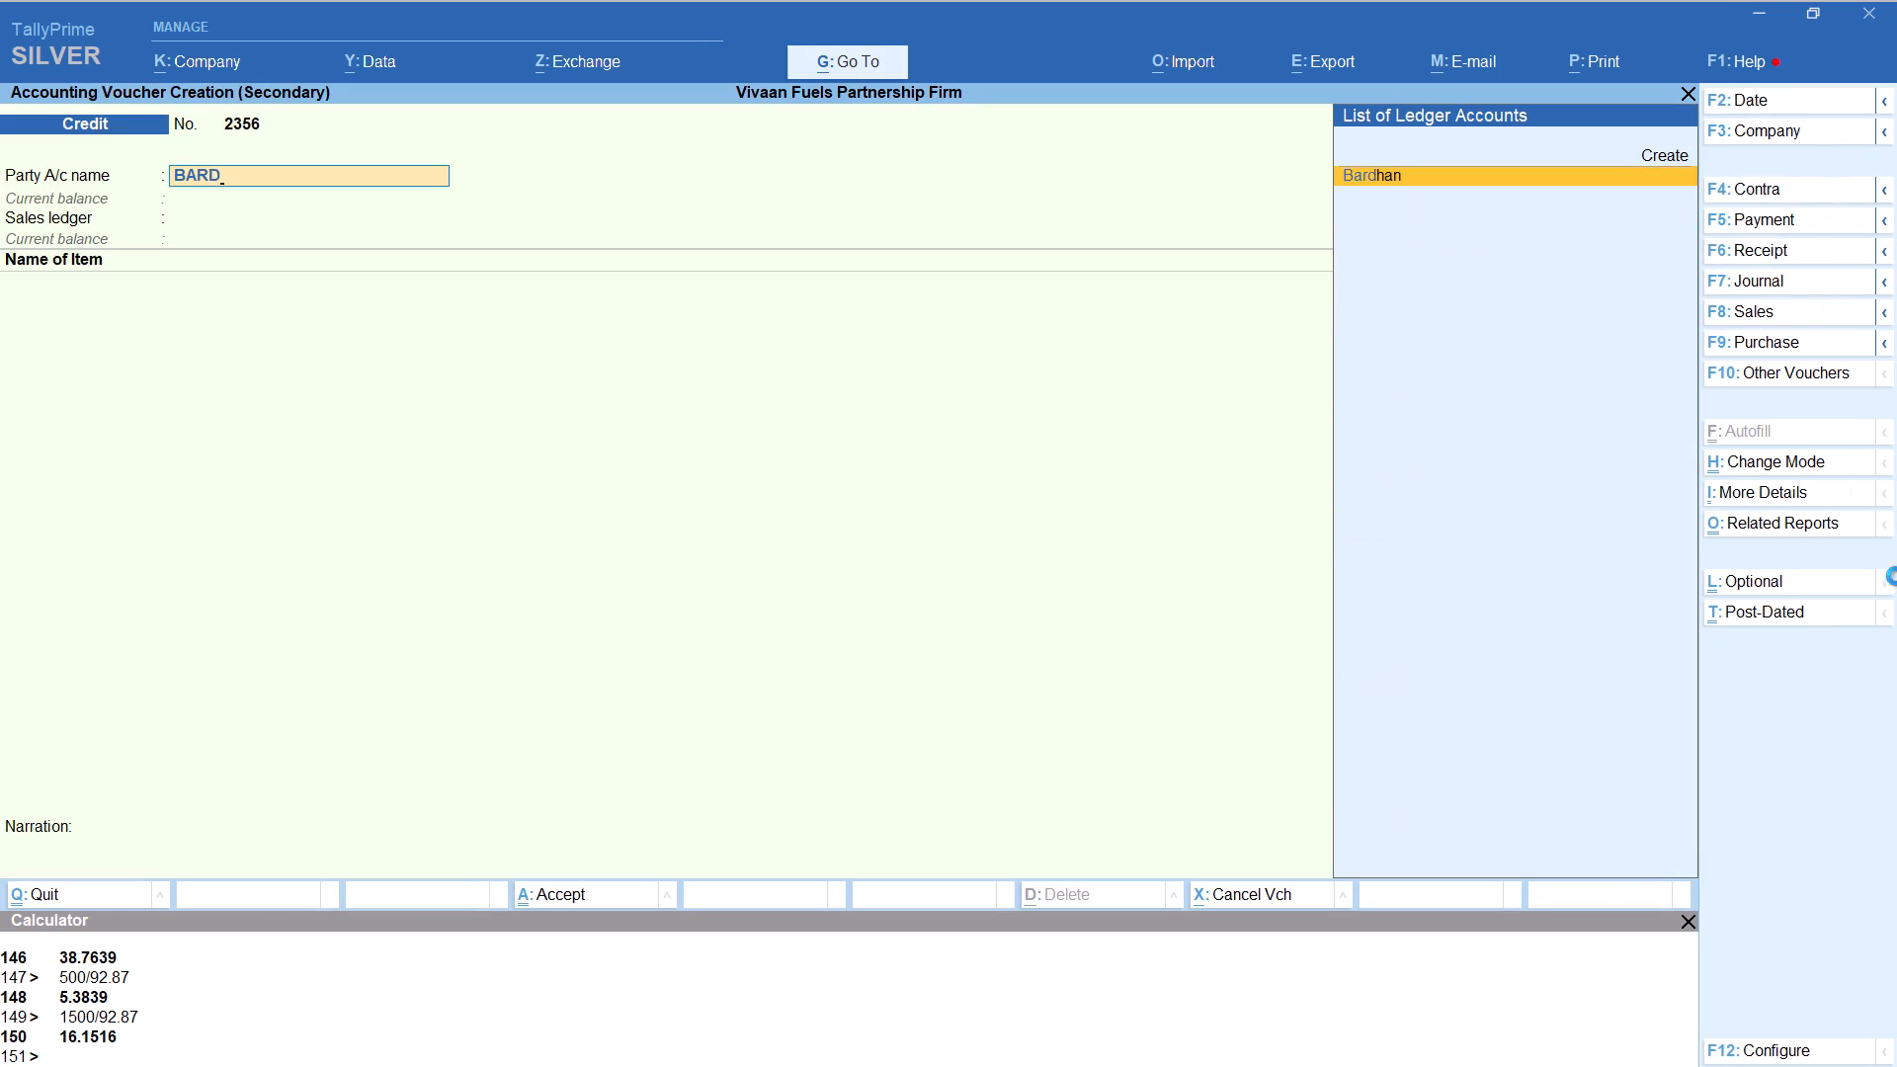
pyautogui.press('Return')
pyautogui.press('Return')
pyautogui.press('Return')
pyautogui.press('Return')
pyautogui.press('Return')
pyautogui.press('Return')
pyautogui.press('Return')
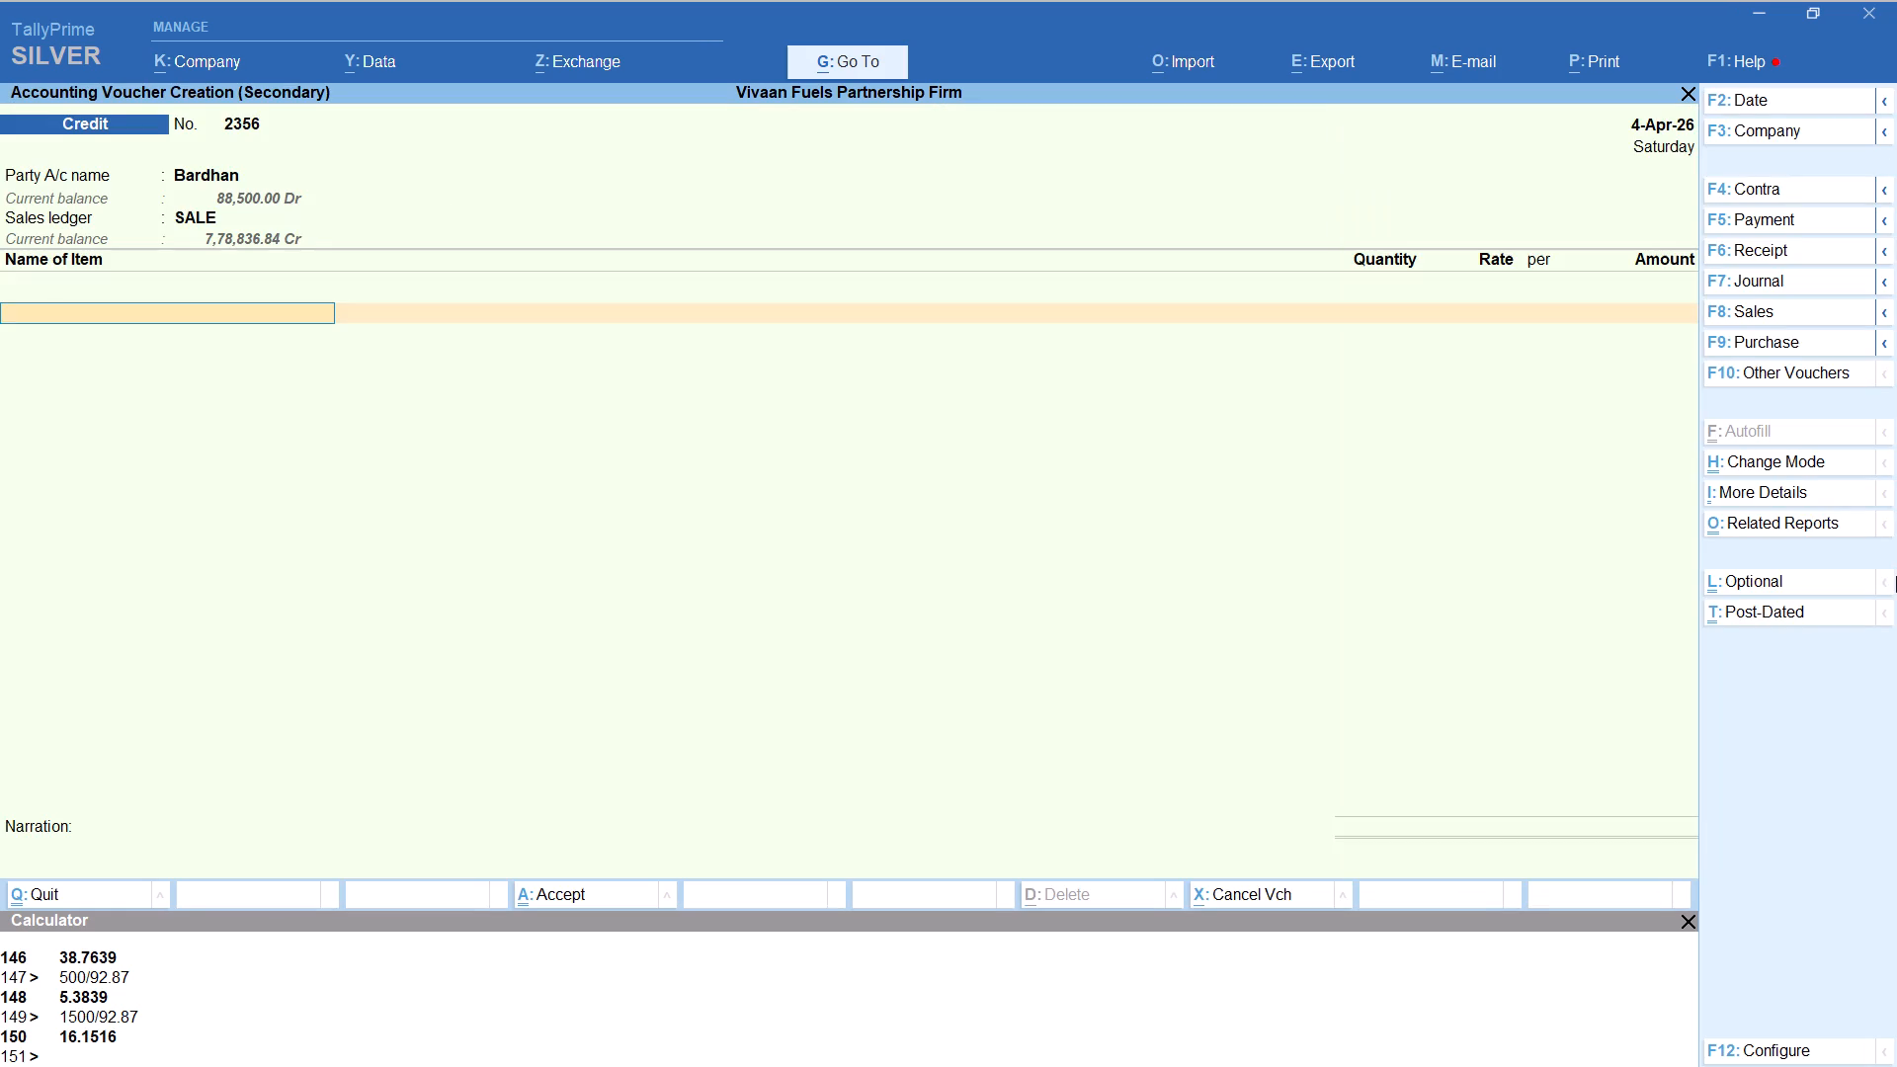
# Add HSD to the Bardhan voucher with tracking Not Applicable and quantity calculated as 2000/92.87, giving 21.54 litres at 92.87 per litre.
pyautogui.write('HS')
pyautogui.press('Return')
pyautogui.press('Up')
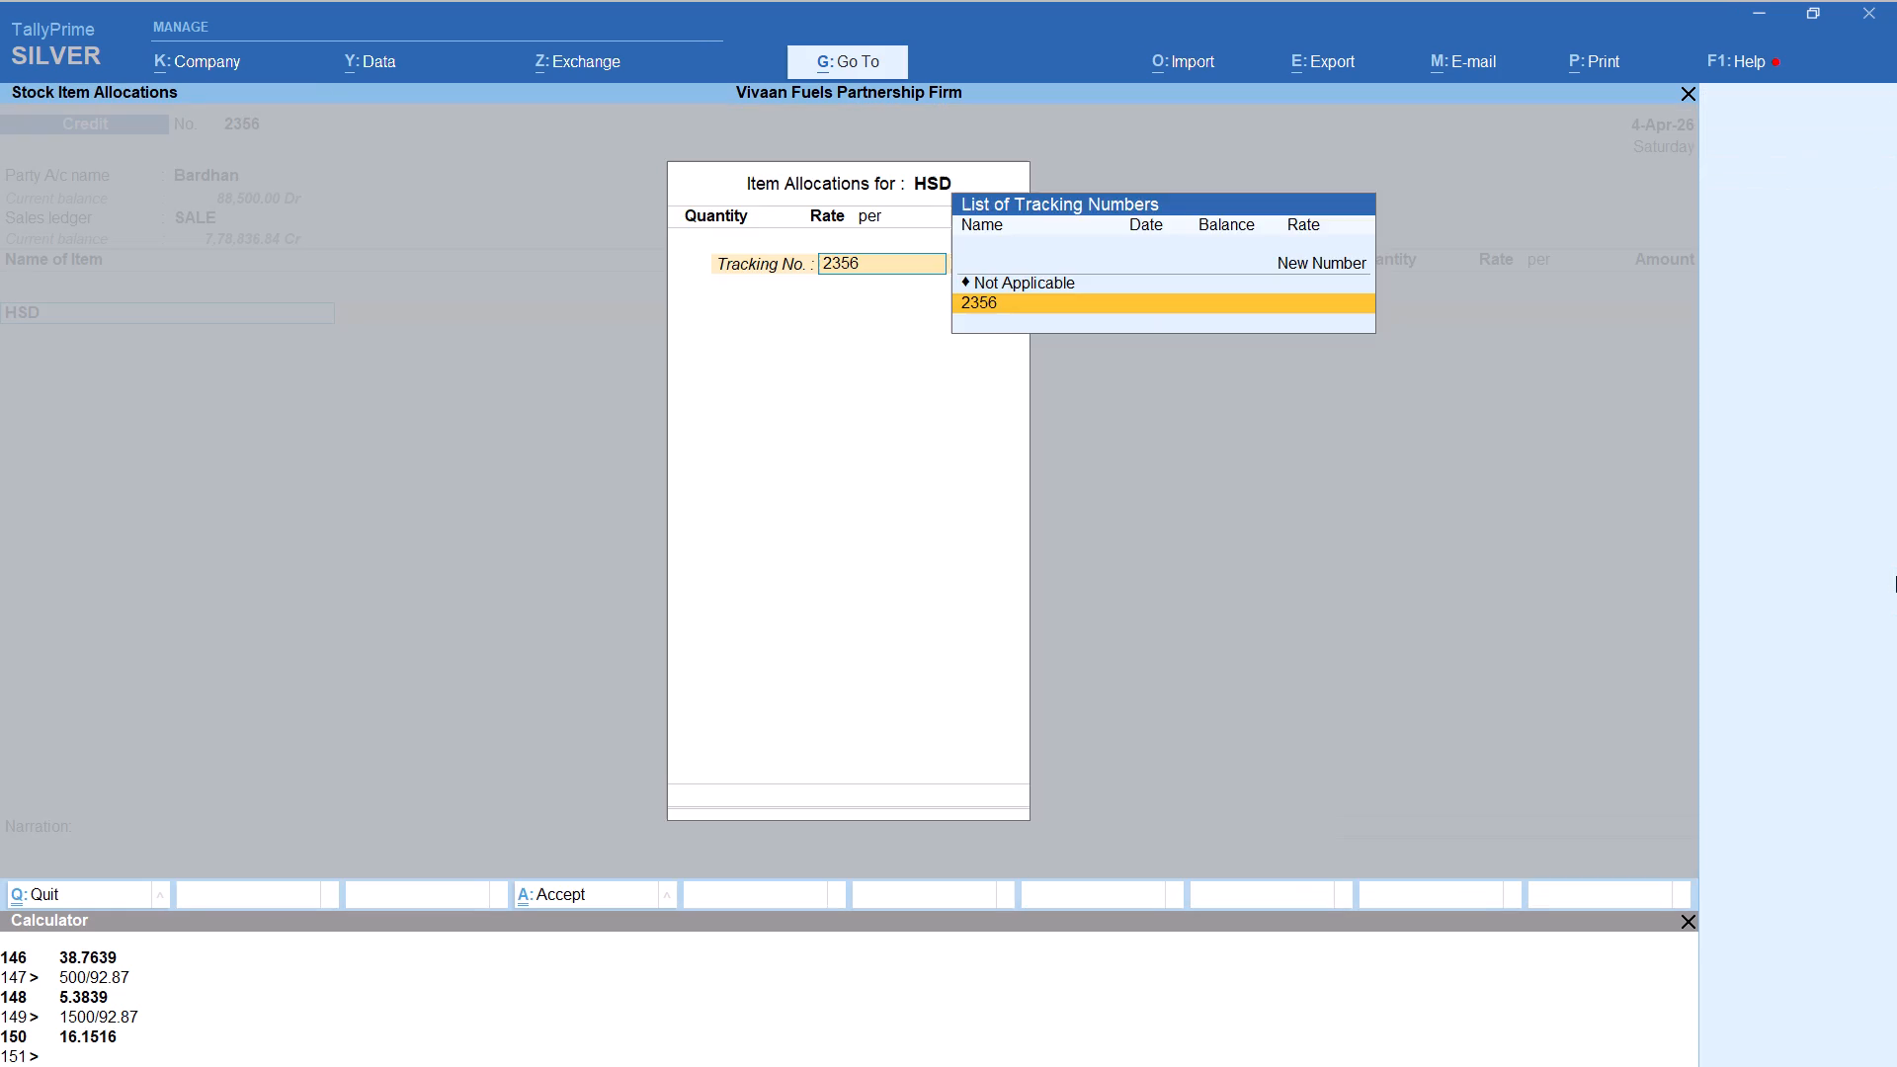
pyautogui.press('Return')
pyautogui.hotkey('alt', 'c')
pyautogui.write('2000/92.87')
pyautogui.press('Return')
pyautogui.press('Return')
pyautogui.press('Return')
pyautogui.press('Return')
pyautogui.press('Return')
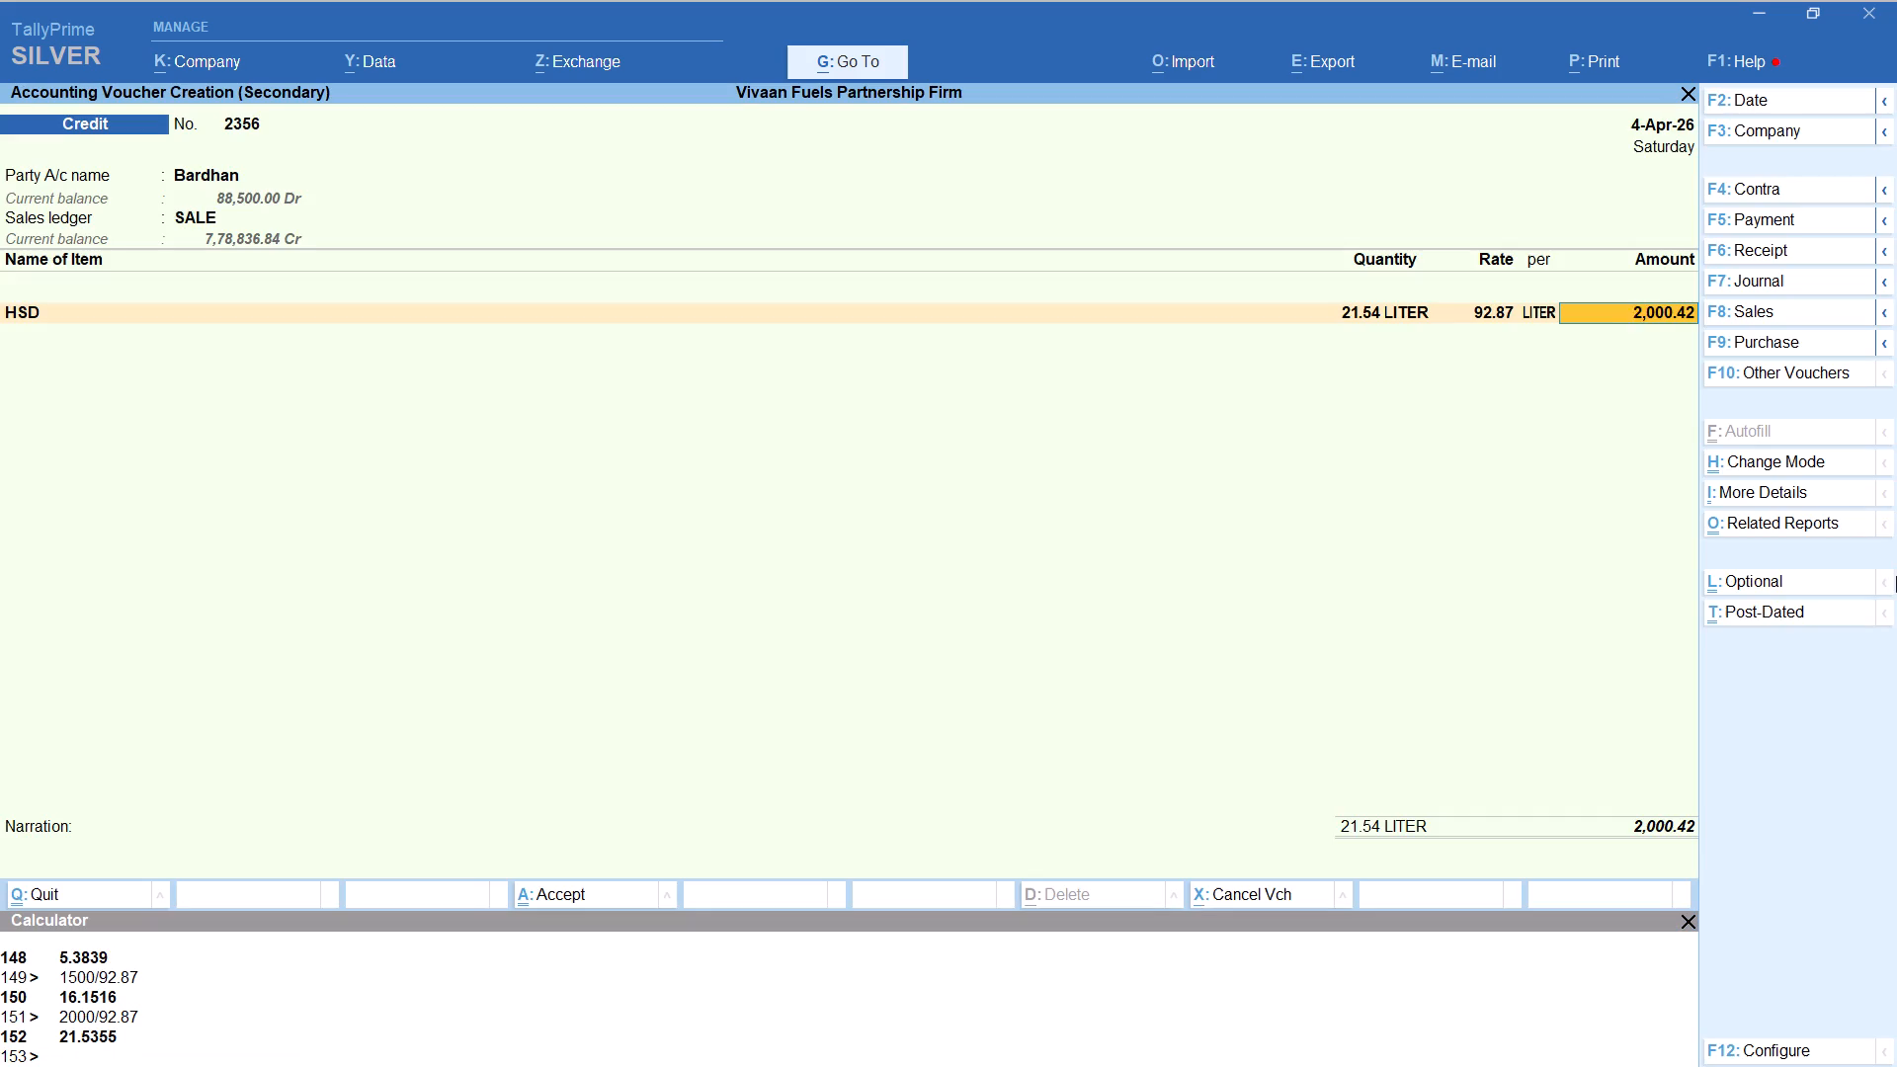
pyautogui.press('Return')
# Adjust the second Bardhan voucher to 2,000.00 with the Round Off ledger and save it.
pyautogui.press('Return')
pyautogui.write('ROU')
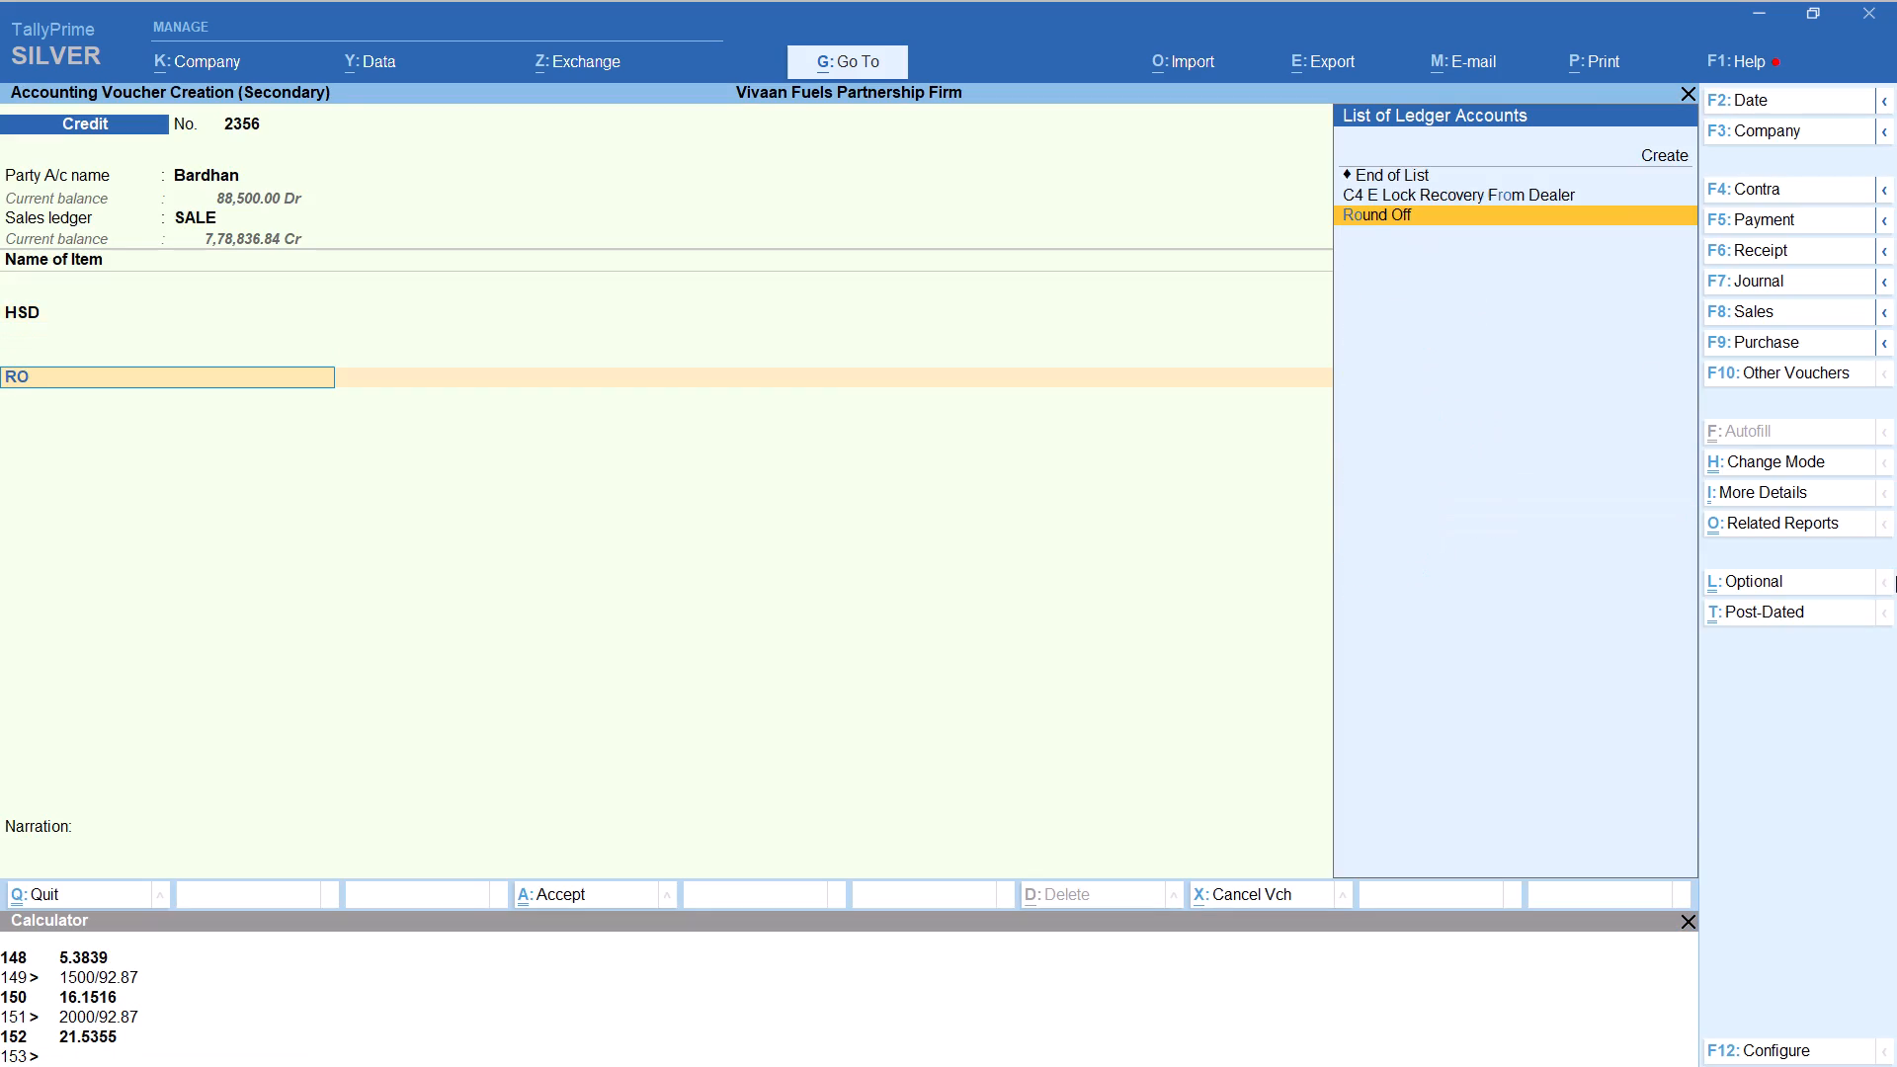
pyautogui.press('Return')
pyautogui.hotkey('ctrl', 'a')
# Start a Credit voucher dated 4-Apr-26 for the first of the two Sunil party ledgers.
pyautogui.hotkey('alt', 'a')
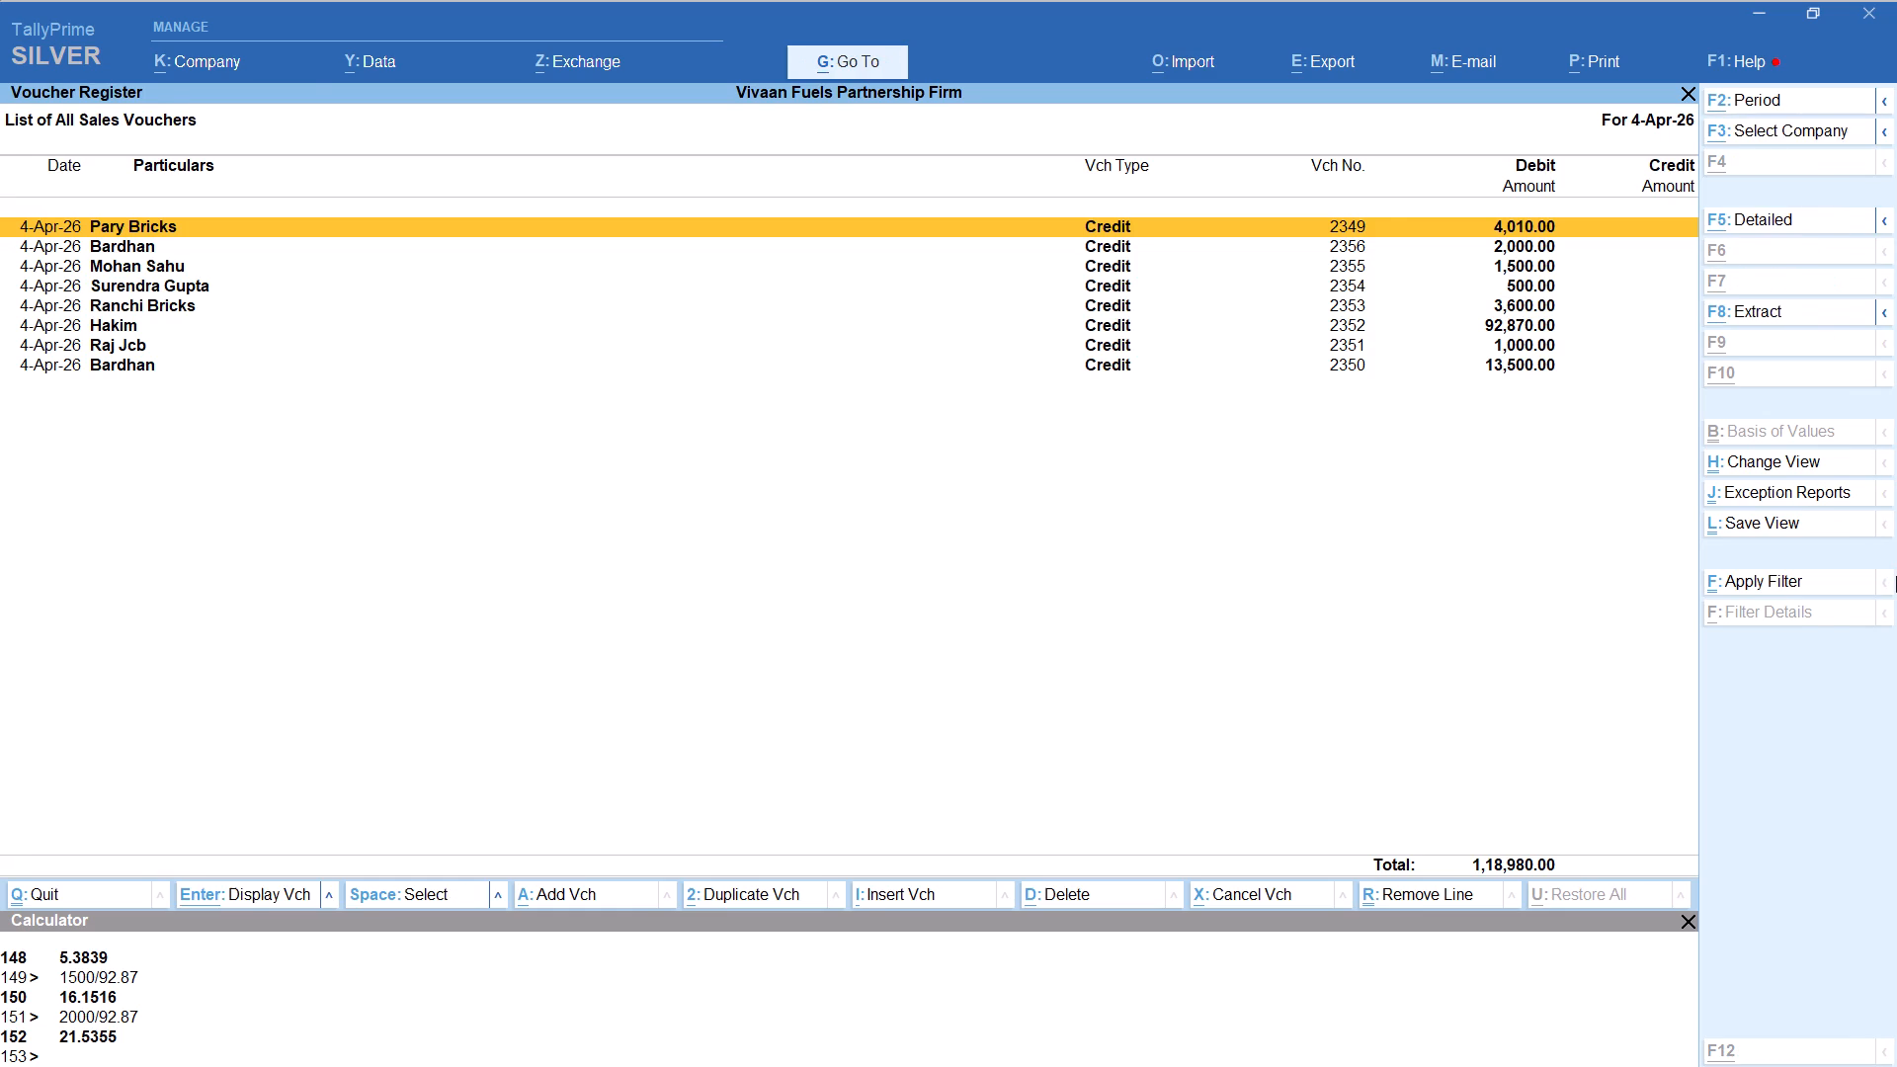
pyautogui.write('SUNU')
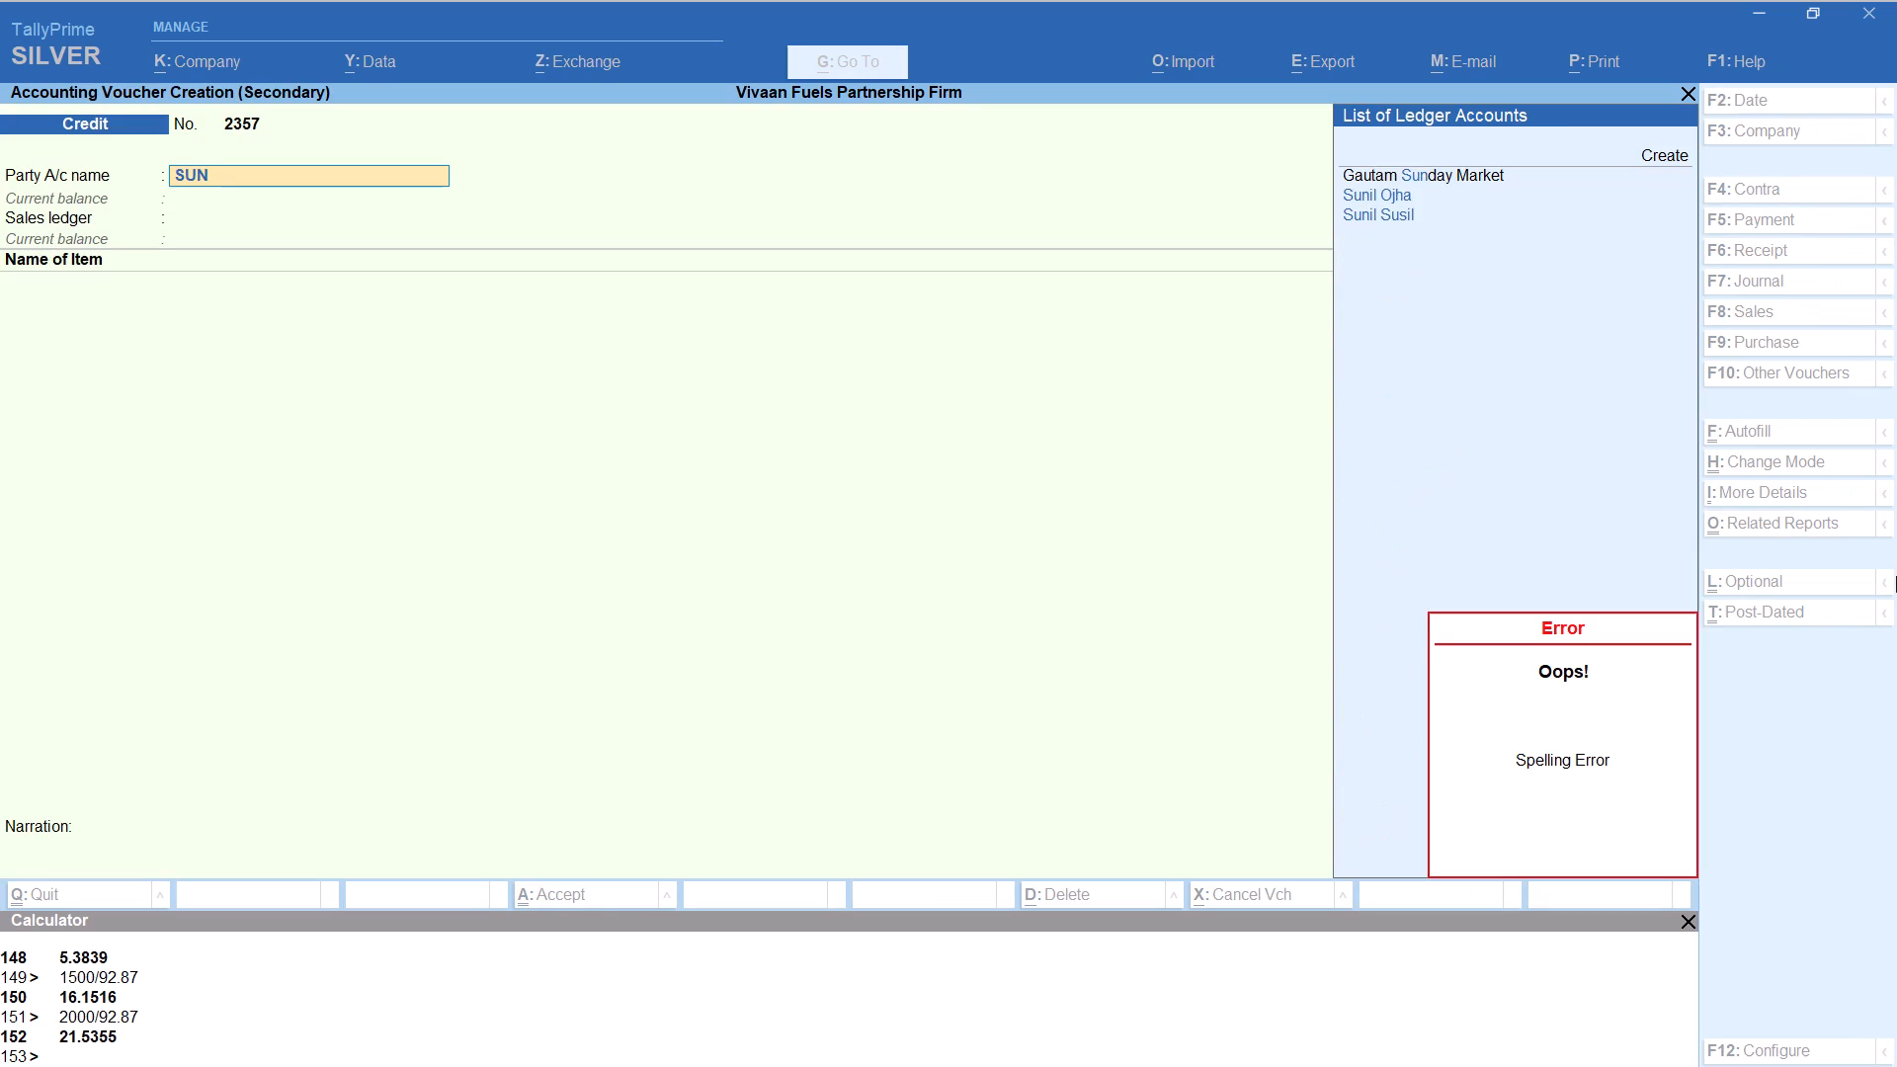
pyautogui.press('Down')
pyautogui.press('Down')
pyautogui.press('Up')
pyautogui.press('Return')
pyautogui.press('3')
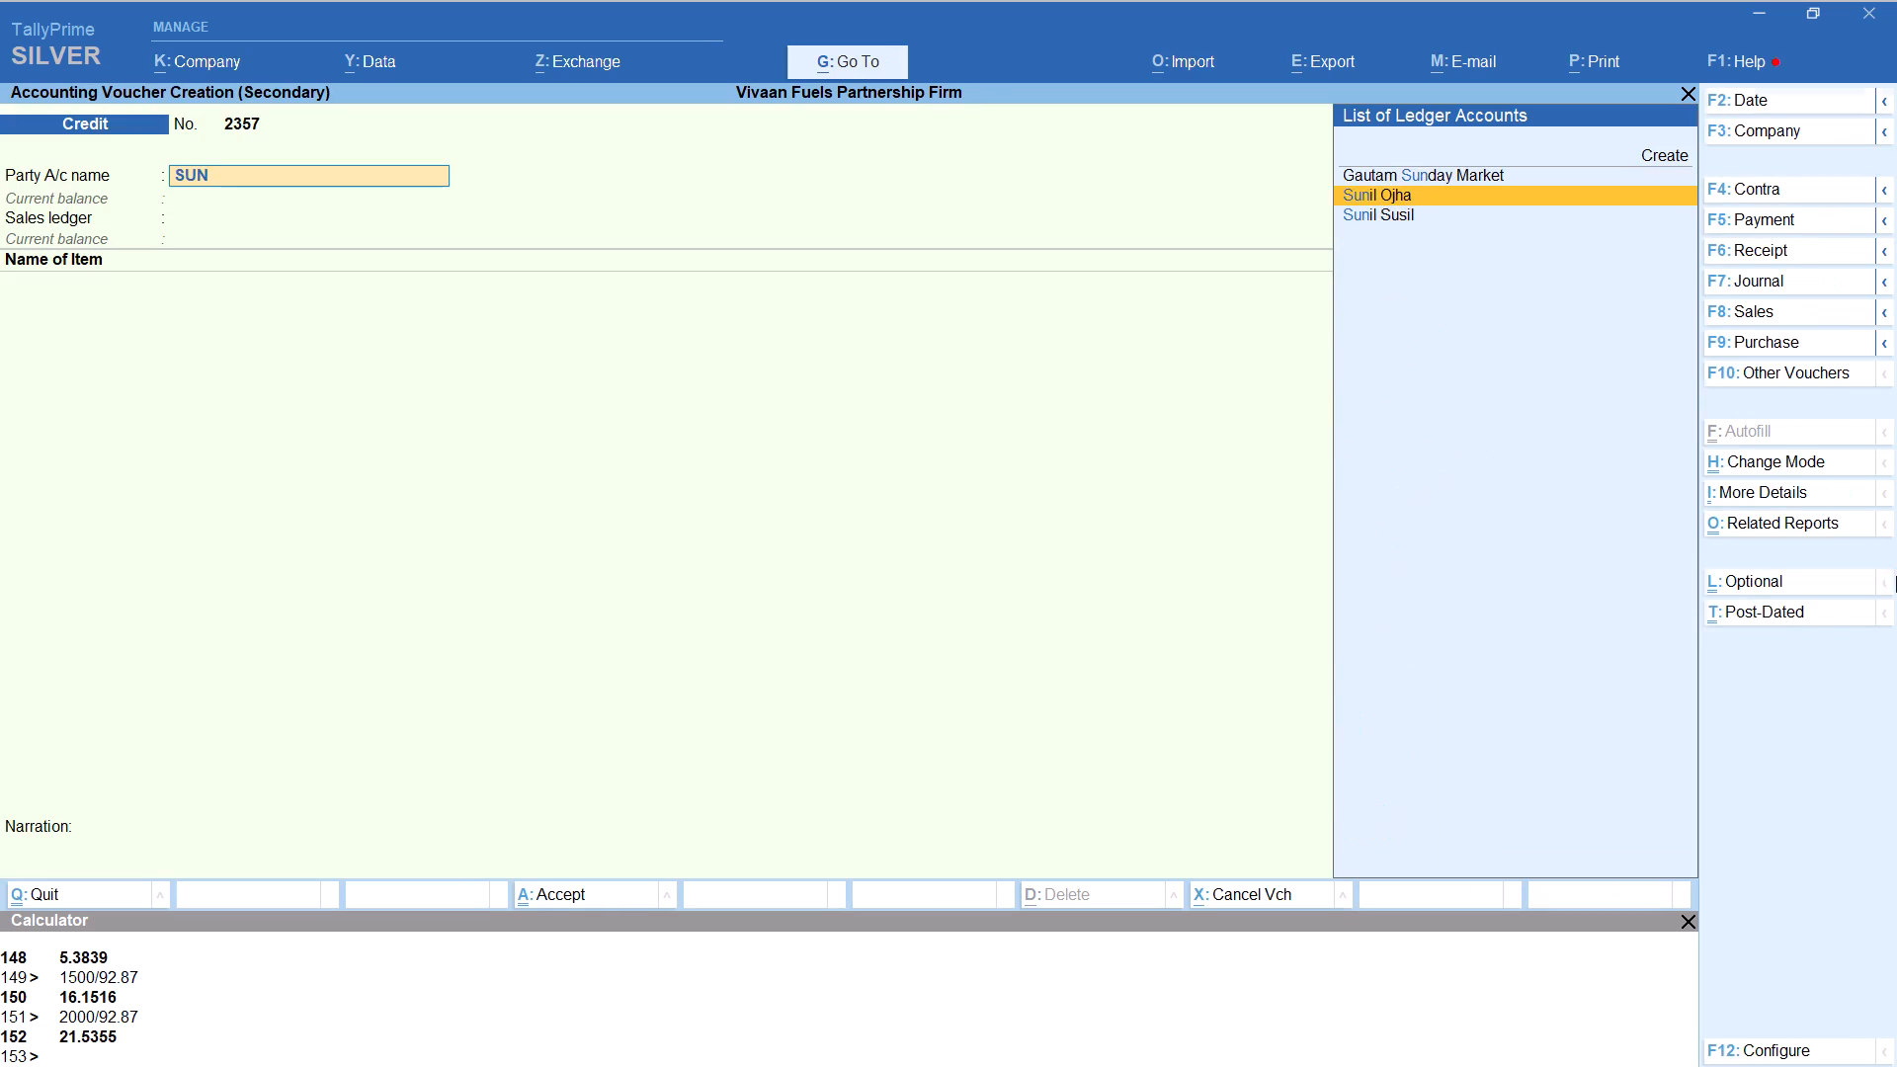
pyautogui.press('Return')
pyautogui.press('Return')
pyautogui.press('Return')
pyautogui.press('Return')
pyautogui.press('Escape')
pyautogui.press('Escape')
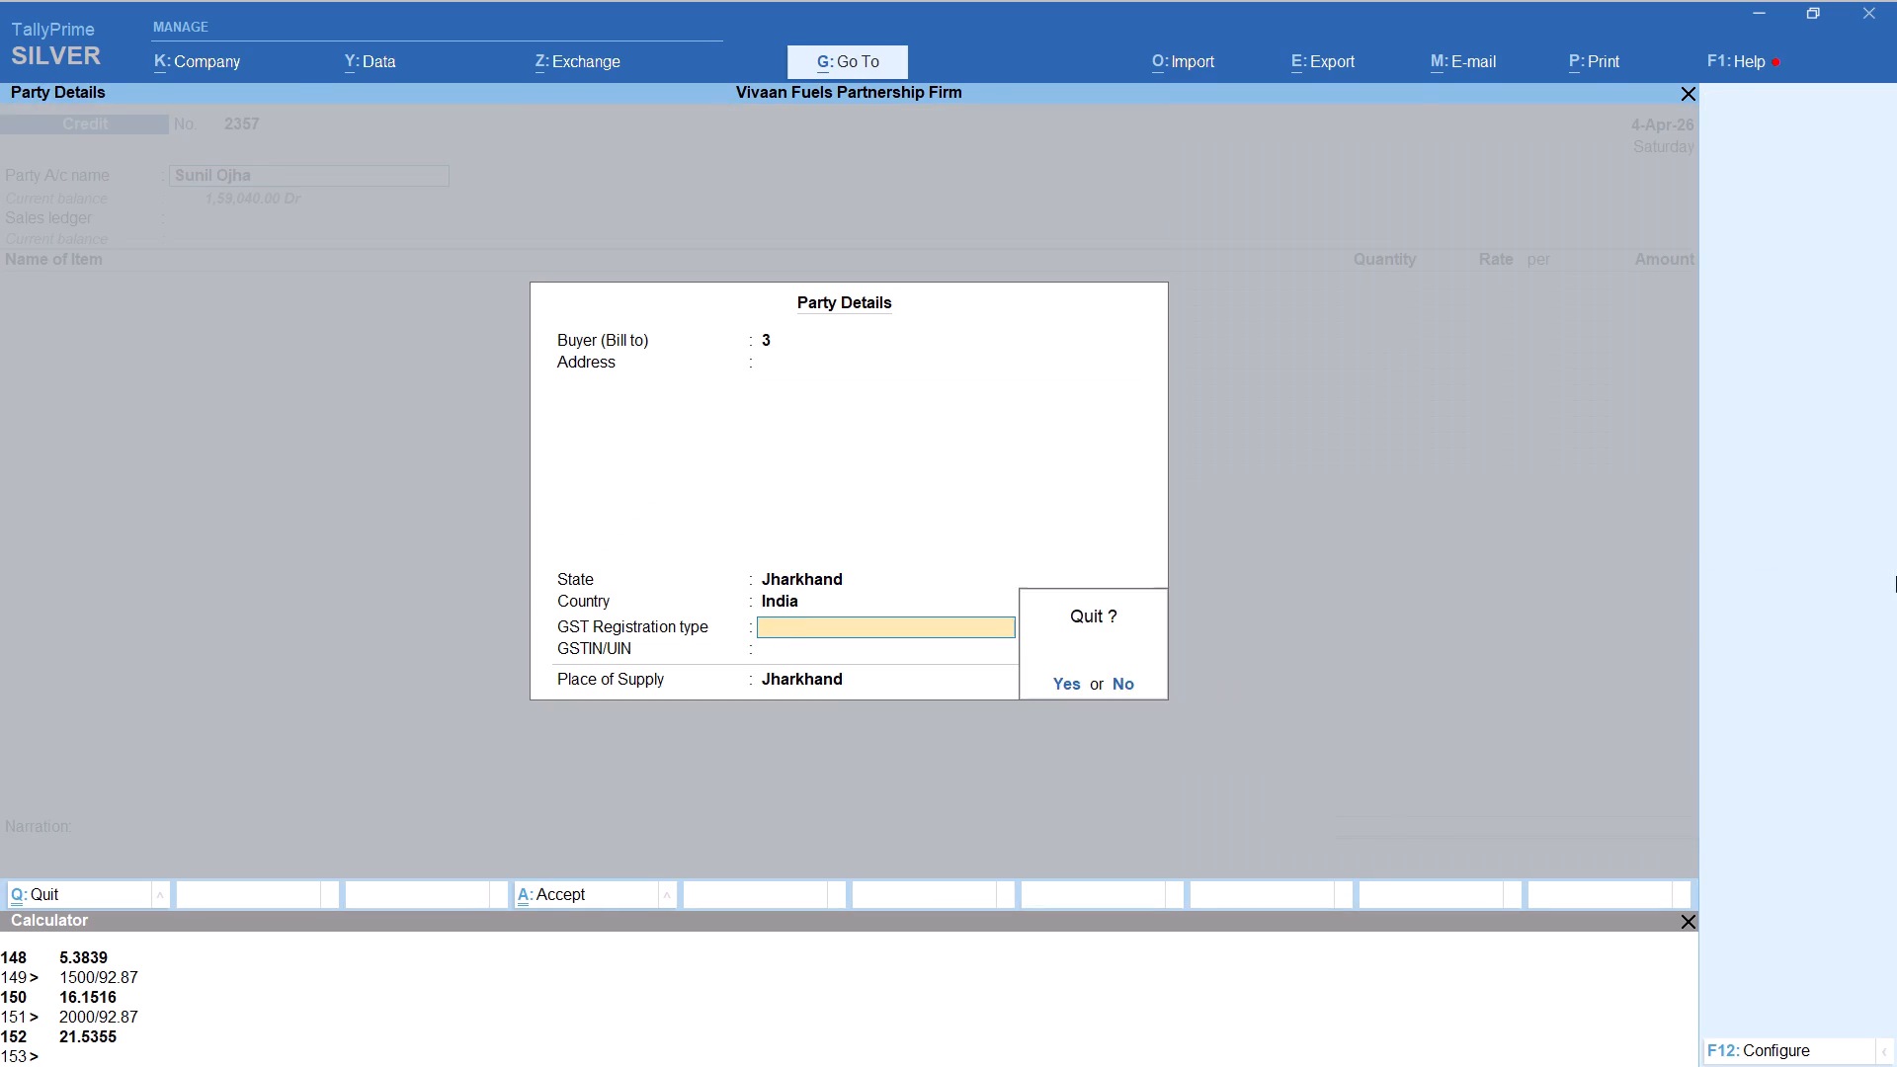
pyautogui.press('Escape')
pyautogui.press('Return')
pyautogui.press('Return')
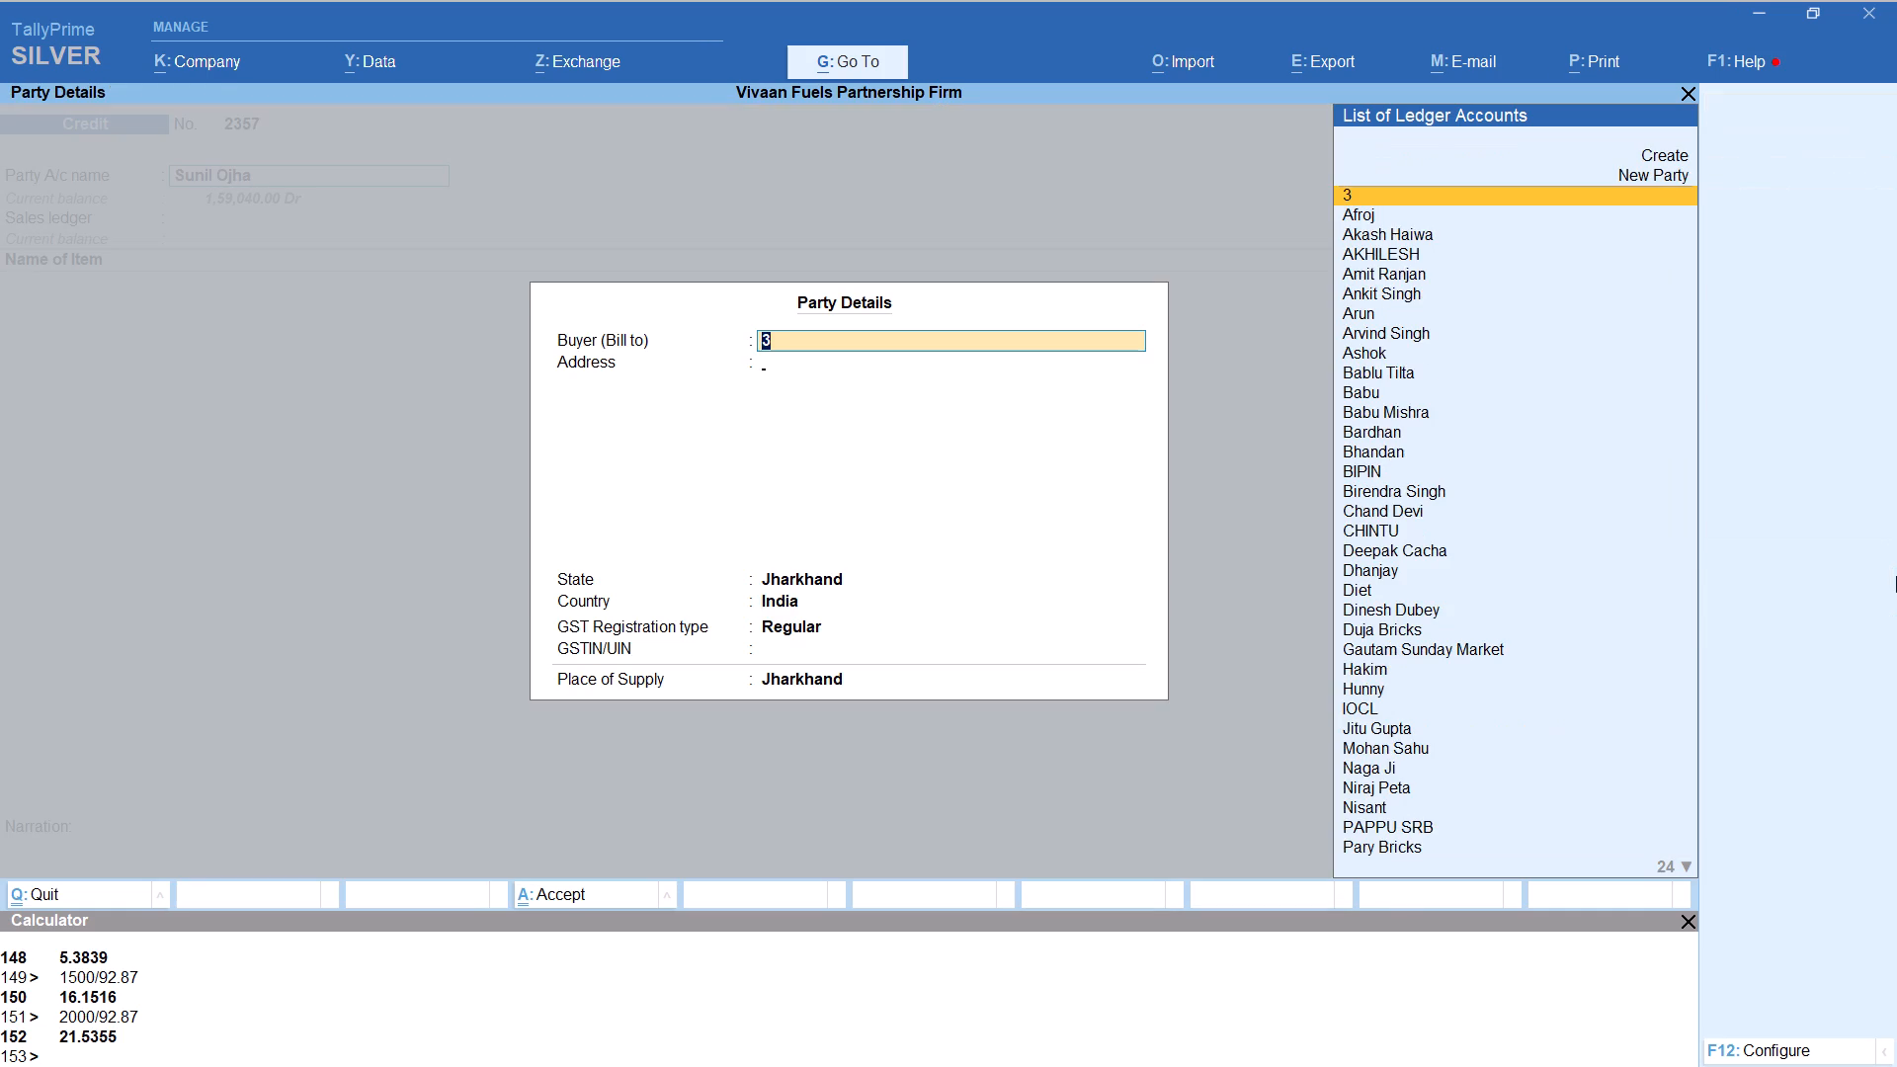
# Set the buyer in the party details to the same Sunil ledger, keeping the other defaults and the SALE ledger.
pyautogui.press('BackSpace')
pyautogui.write('SUN')
pyautogui.press('Down')
pyautogui.press('Return')
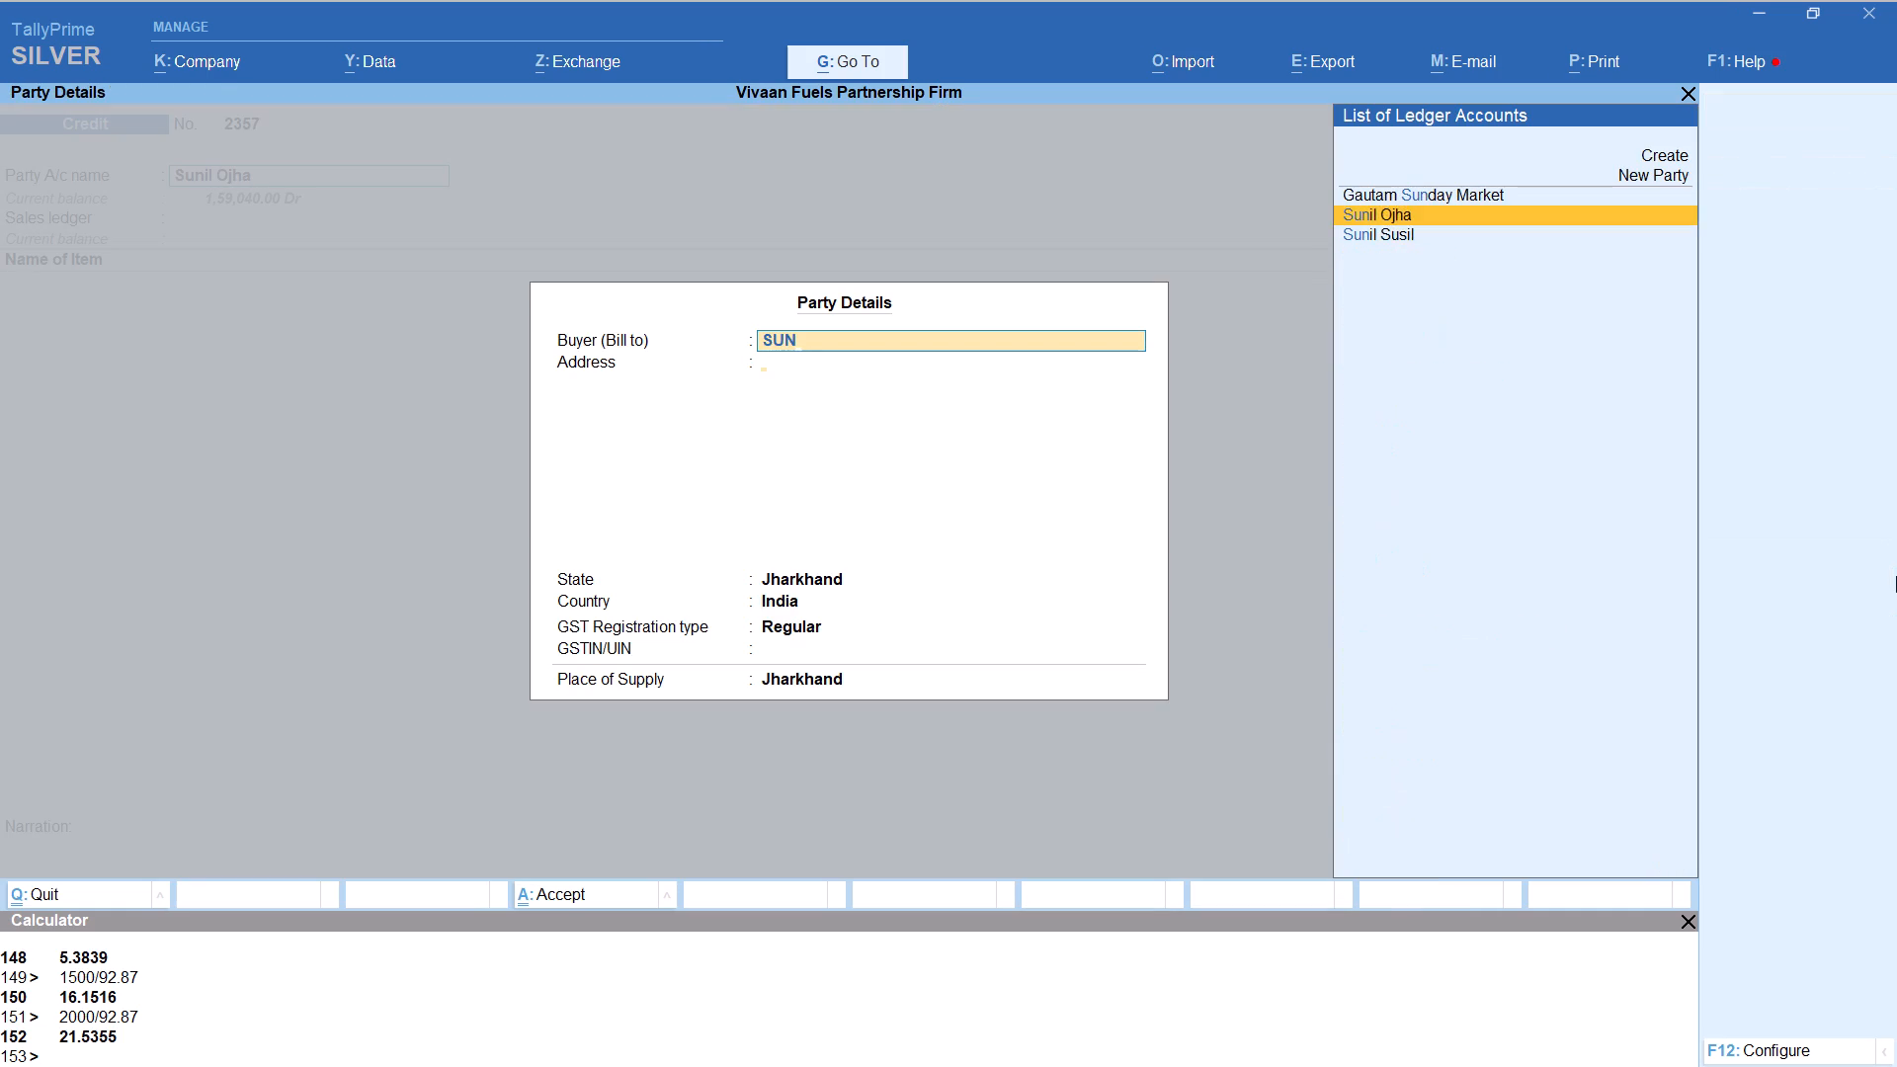
pyautogui.press('Return')
pyautogui.press('Return')
pyautogui.press('Return')
pyautogui.press('Return')
pyautogui.press('Return')
pyautogui.press('Return')
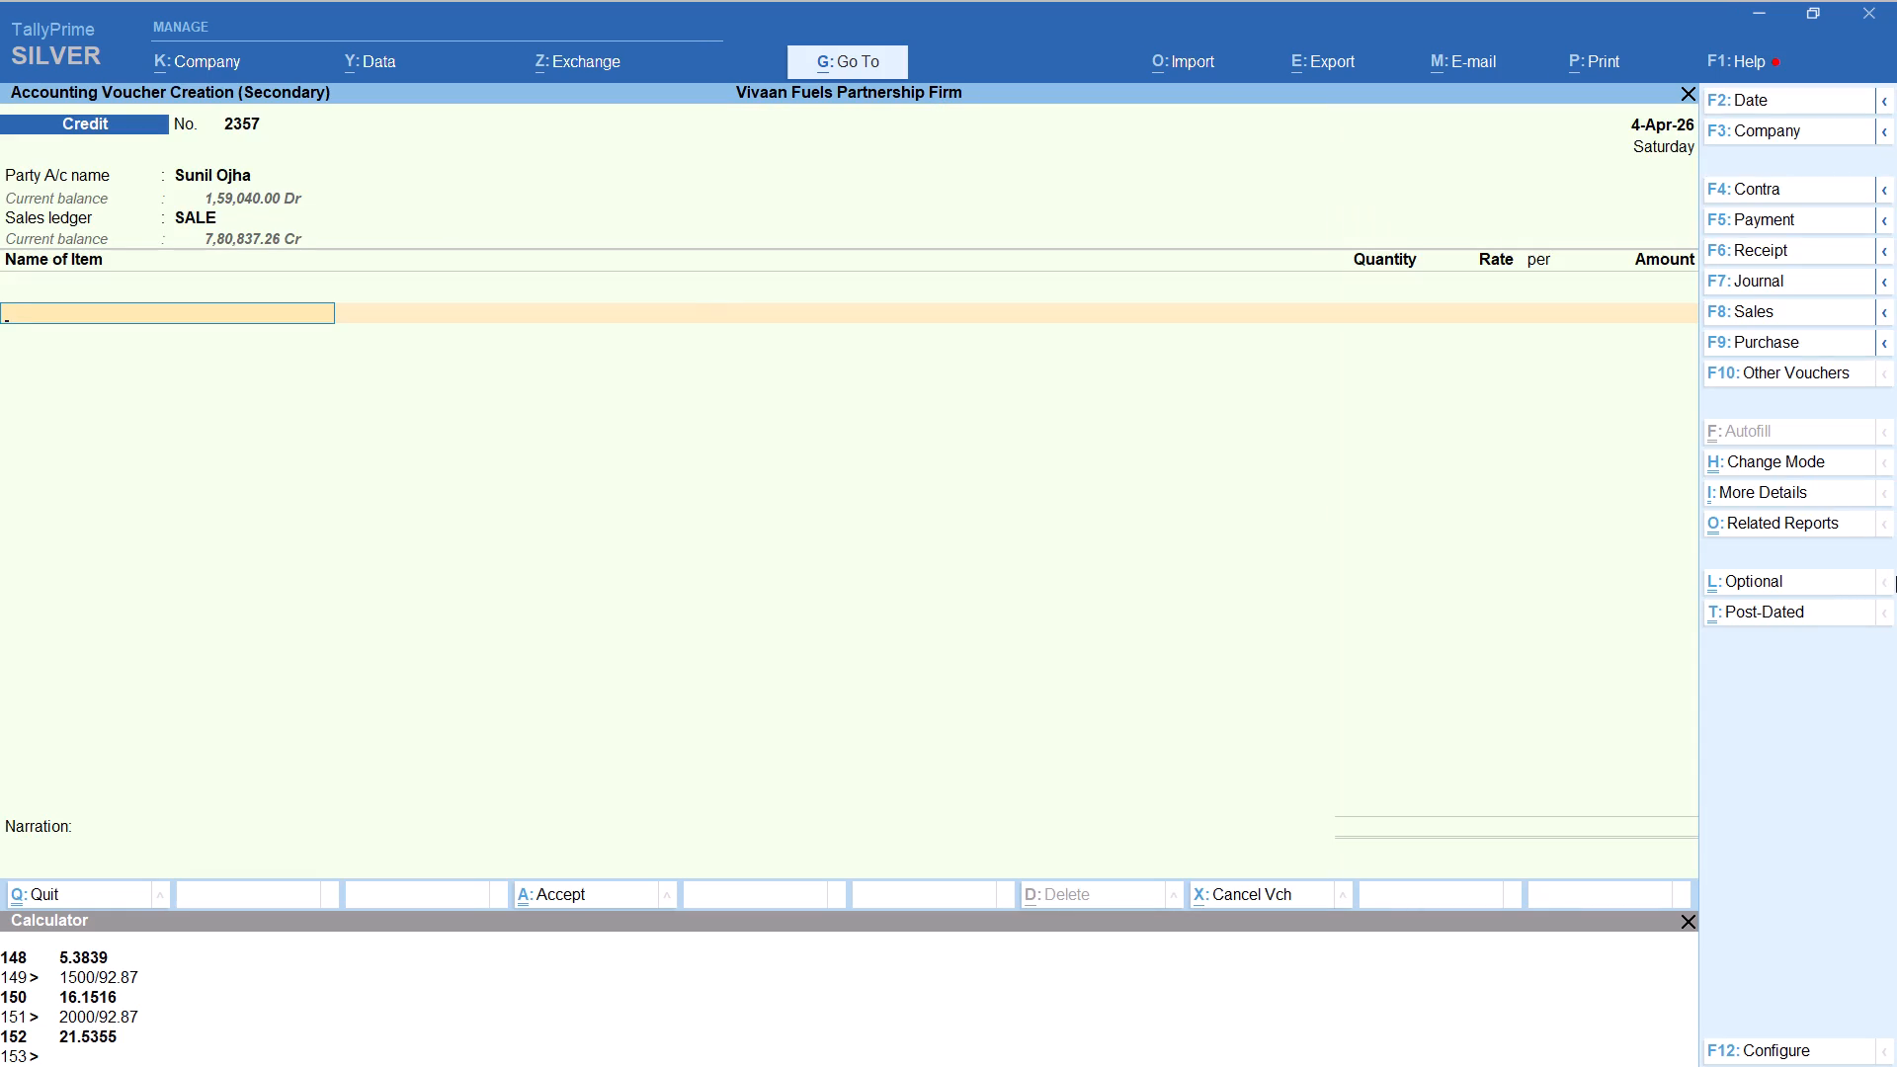
# Add the HSD item to the Sunil voucher with tracking number Not Applicable.
pyautogui.write('HS')
pyautogui.press('Return')
pyautogui.press('Up')
pyautogui.press('Return')
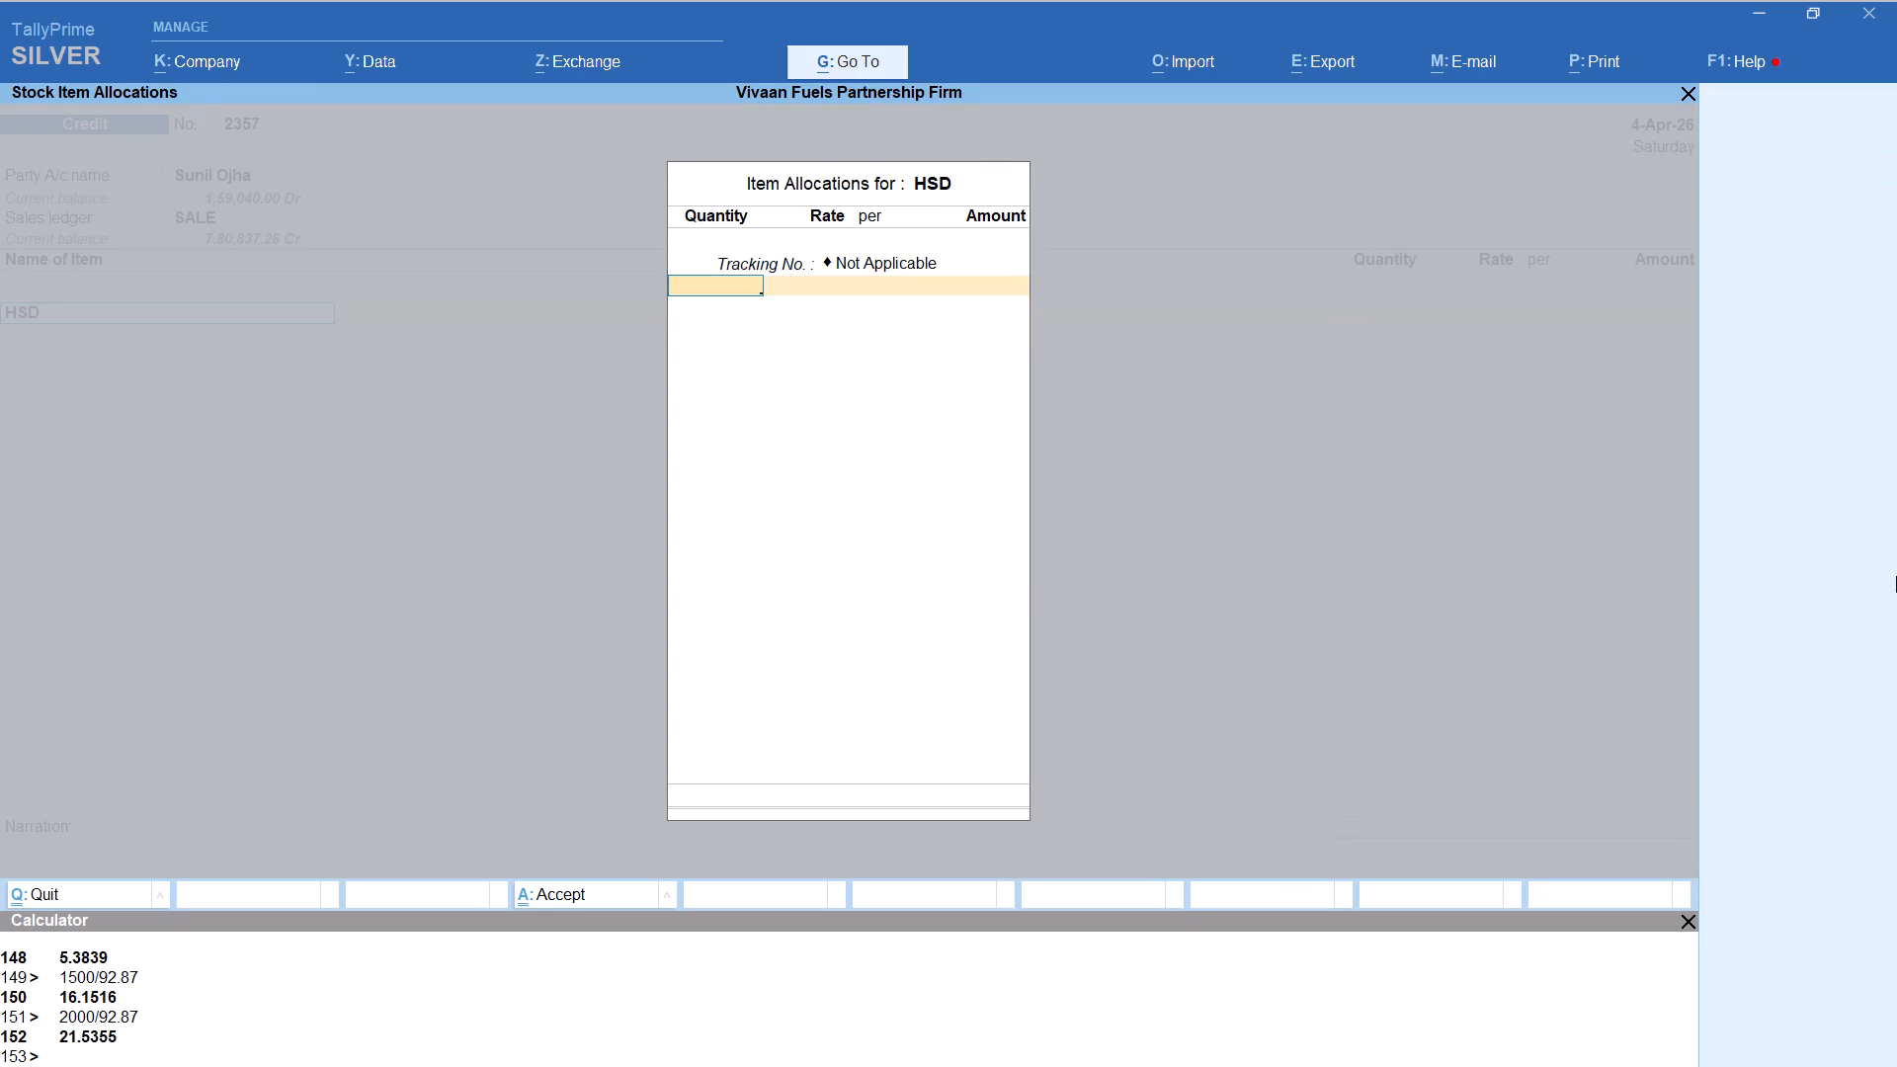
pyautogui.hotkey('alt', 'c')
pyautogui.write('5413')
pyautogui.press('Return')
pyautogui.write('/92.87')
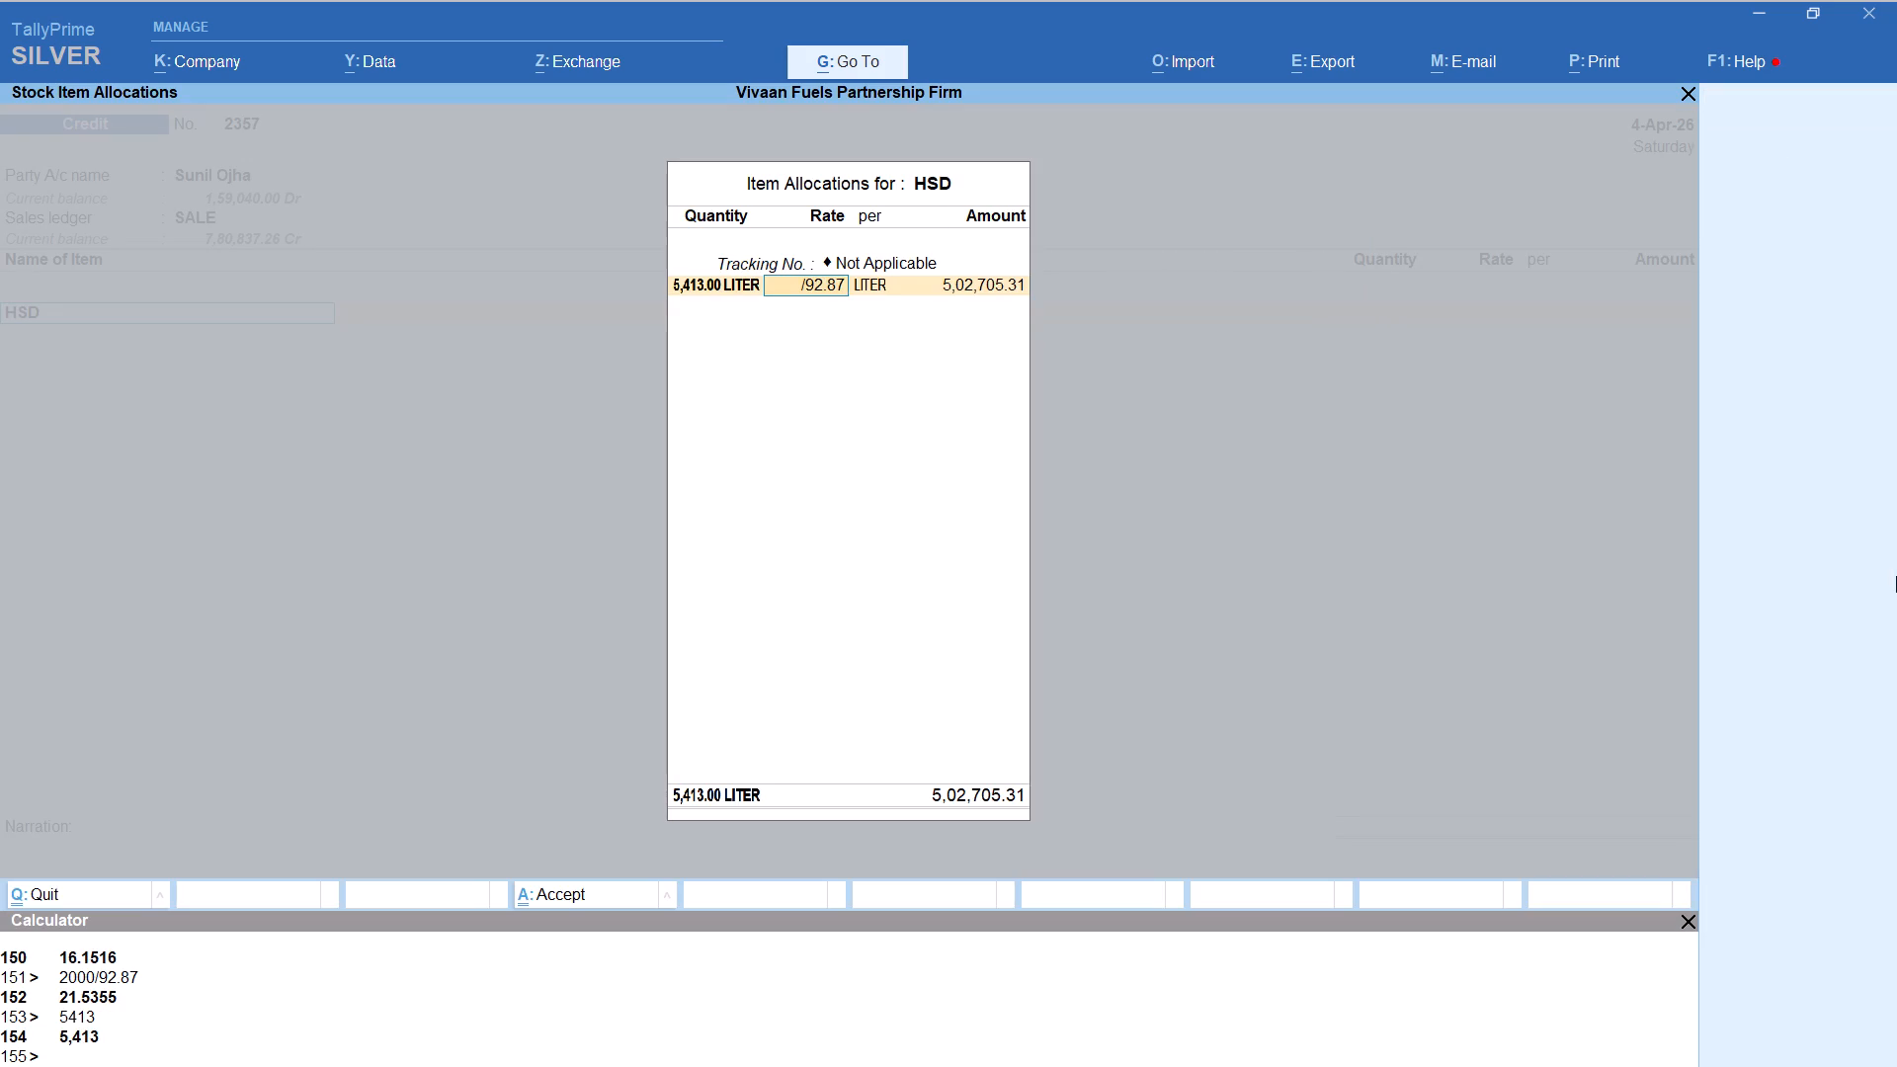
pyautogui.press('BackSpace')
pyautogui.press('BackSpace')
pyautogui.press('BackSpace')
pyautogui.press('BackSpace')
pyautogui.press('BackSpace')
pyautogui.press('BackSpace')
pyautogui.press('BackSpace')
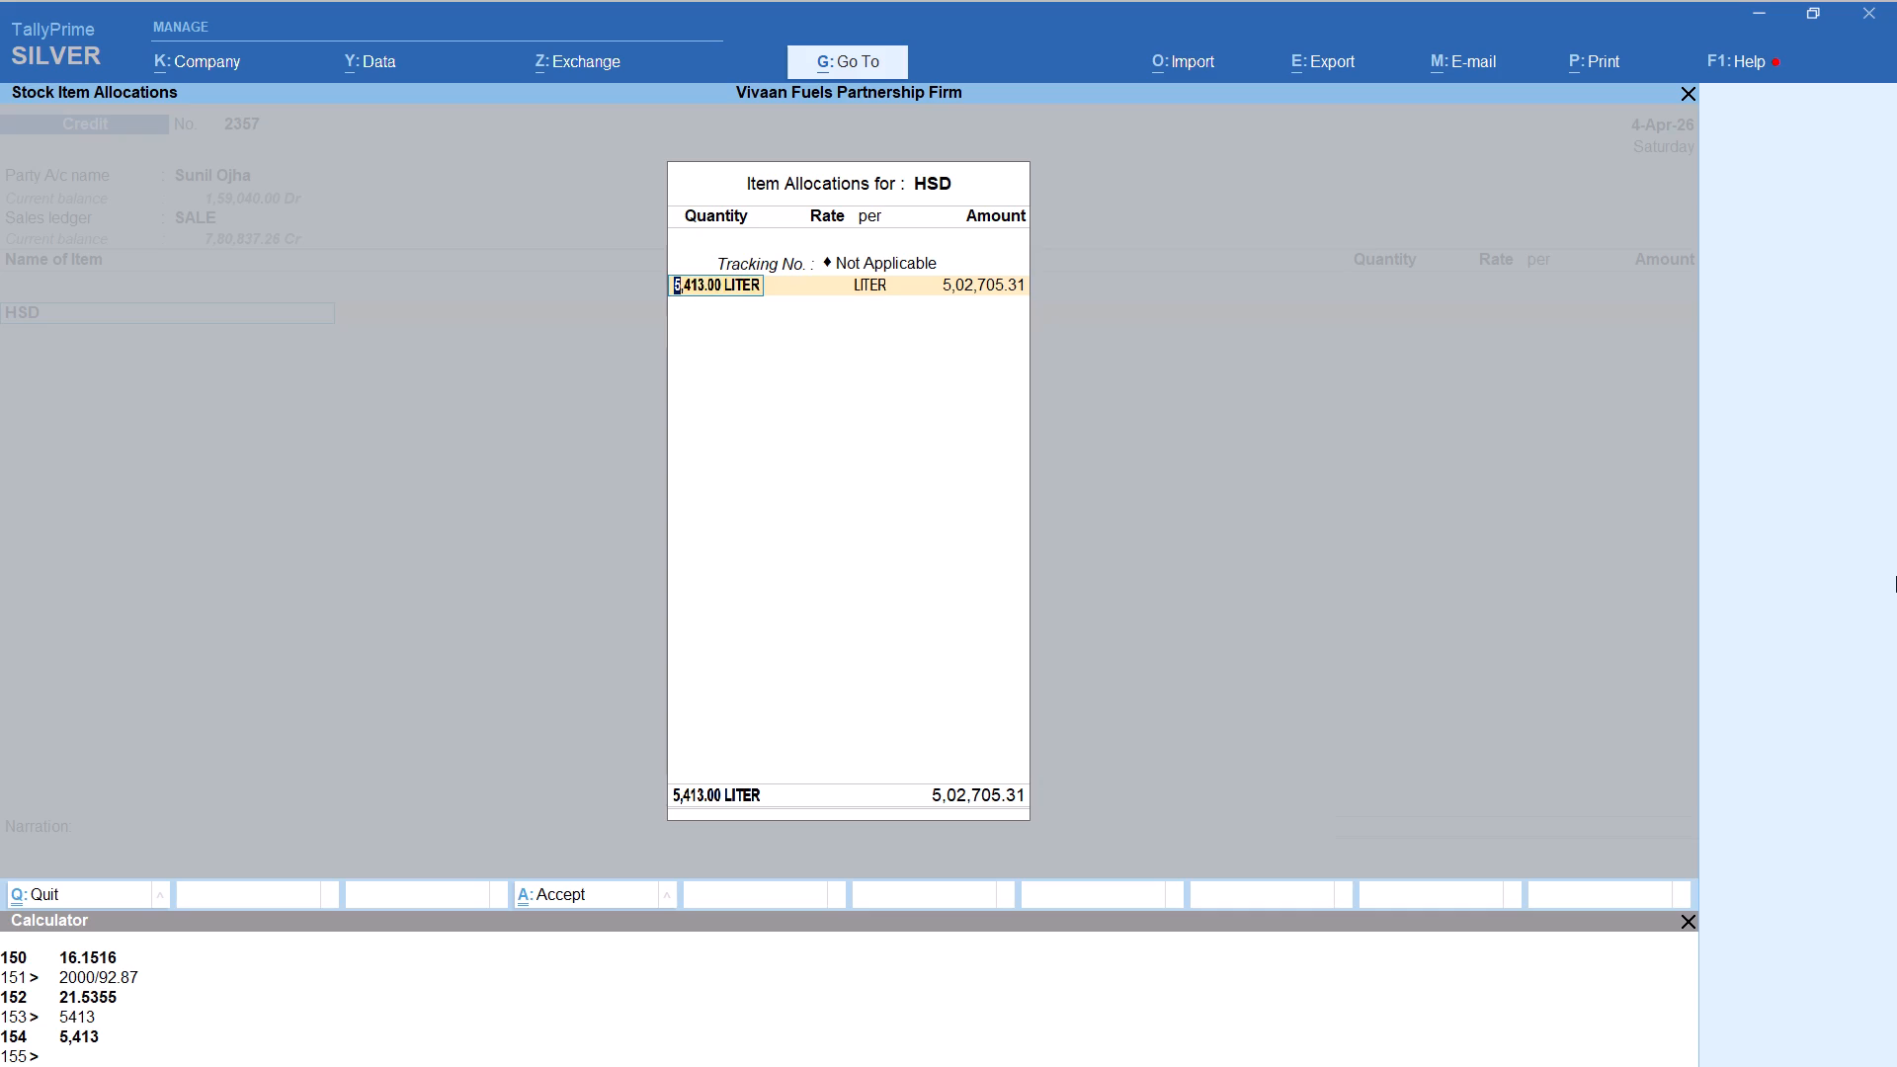
# Set the HSD quantity calculated as 5413/92.87, giving 58.29 litres at 92.87 per litre.
pyautogui.hotkey('alt', 'c')
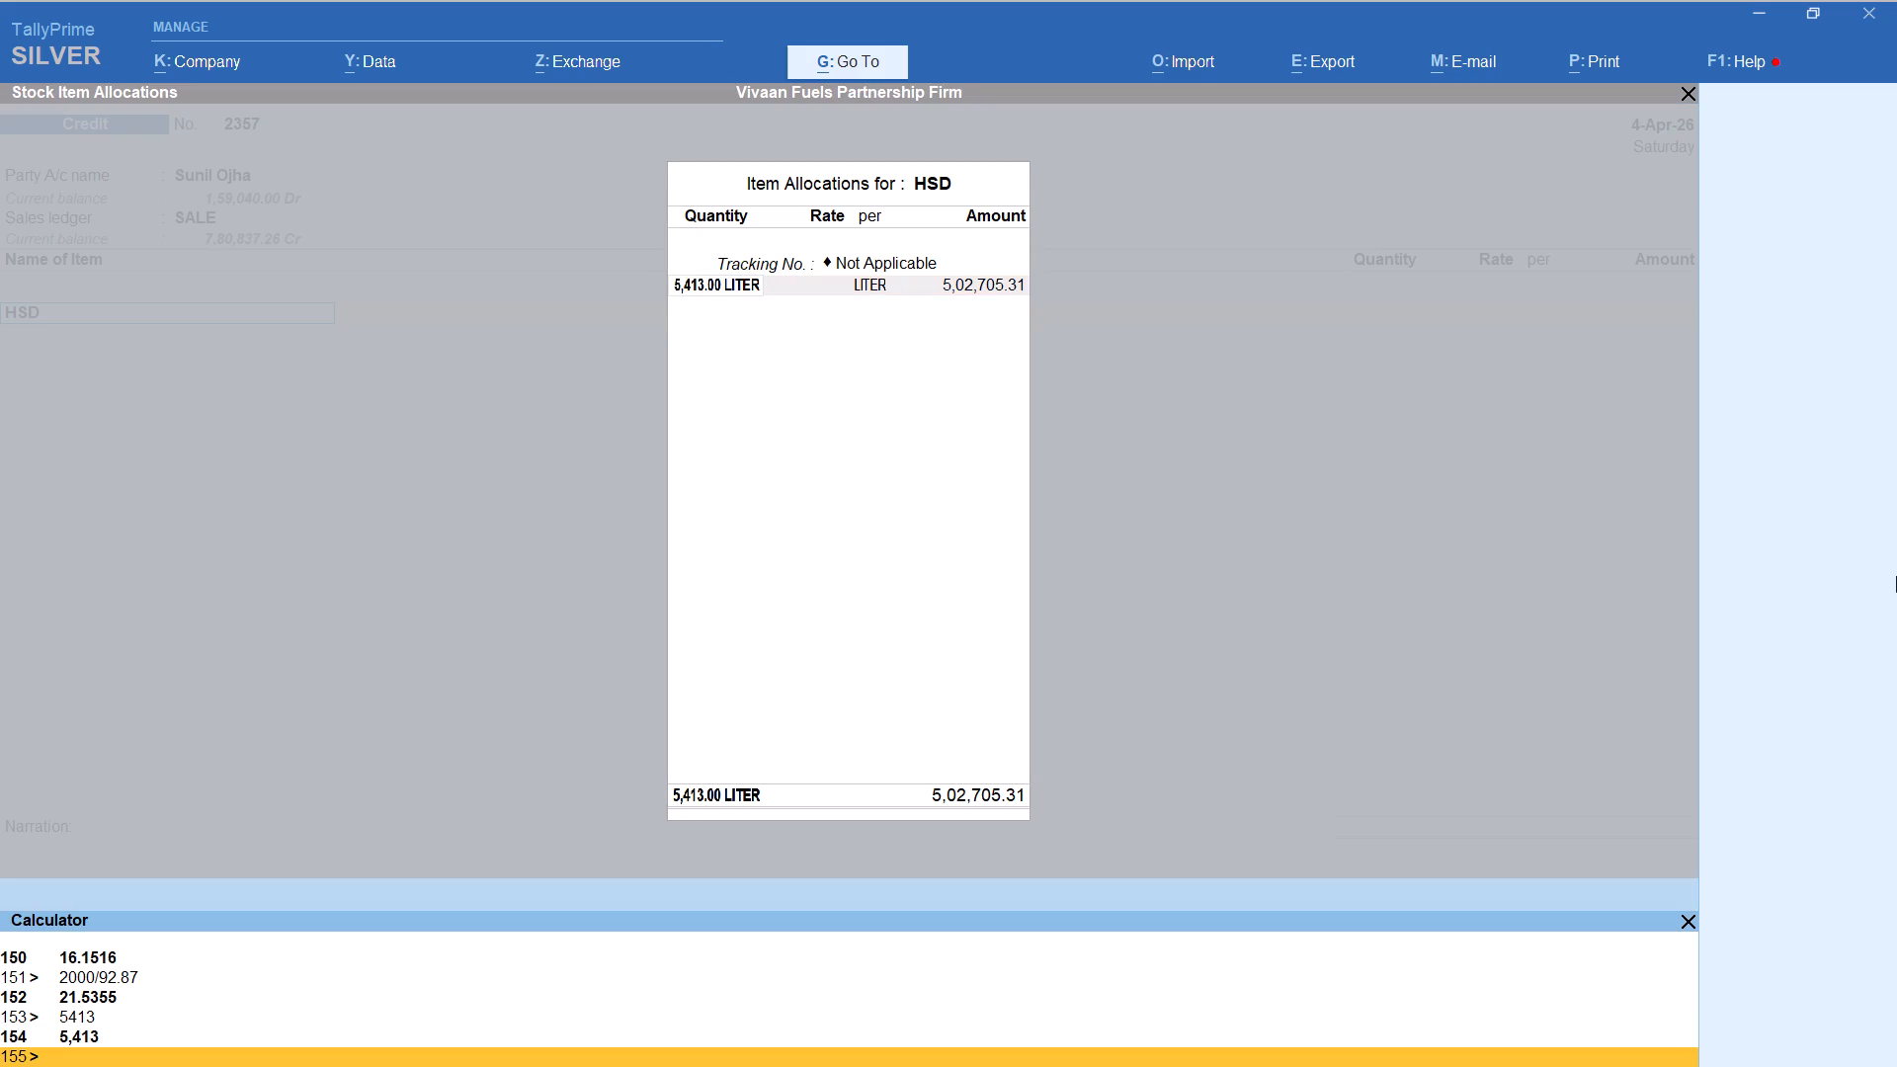
pyautogui.write('5413')
pyautogui.write('/92.')
pyautogui.write('87')
pyautogui.press('Return')
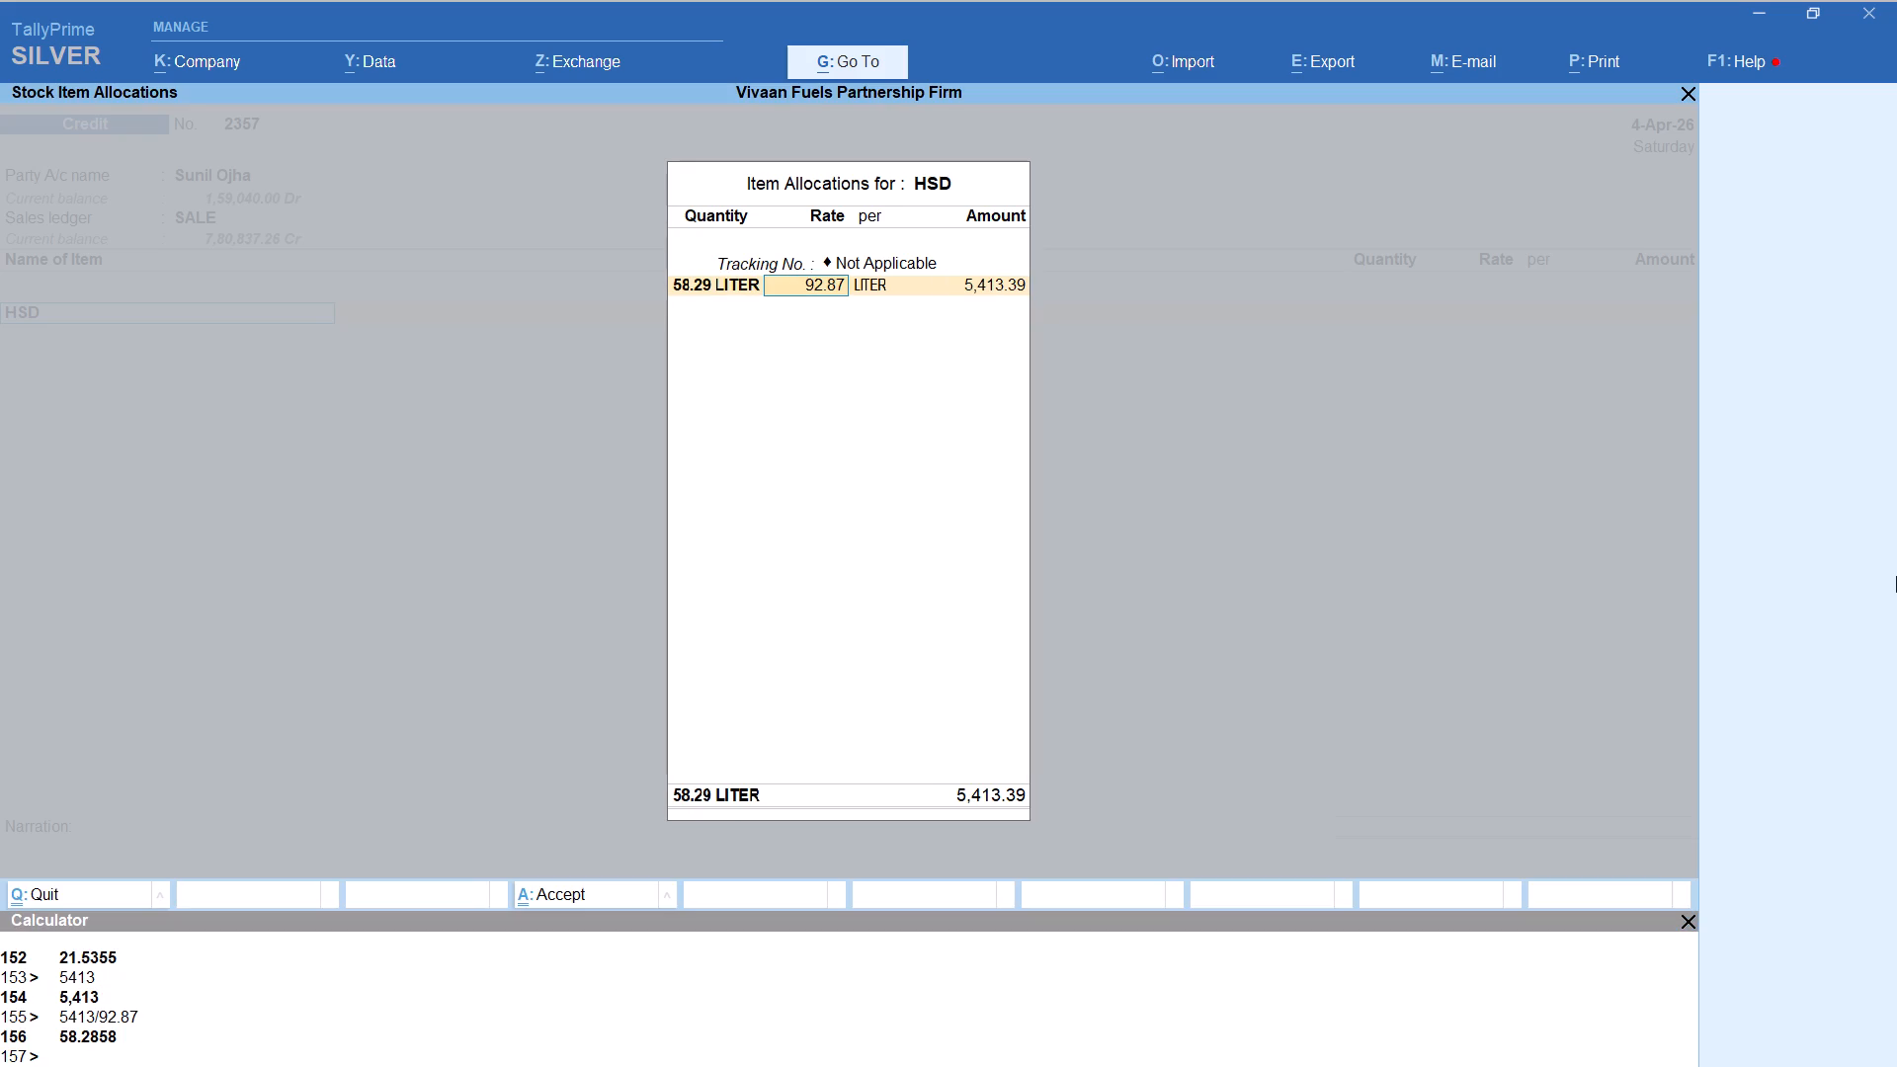
pyautogui.press('Return')
pyautogui.press('Return')
pyautogui.press('Return')
pyautogui.press('Return')
pyautogui.press('Return')
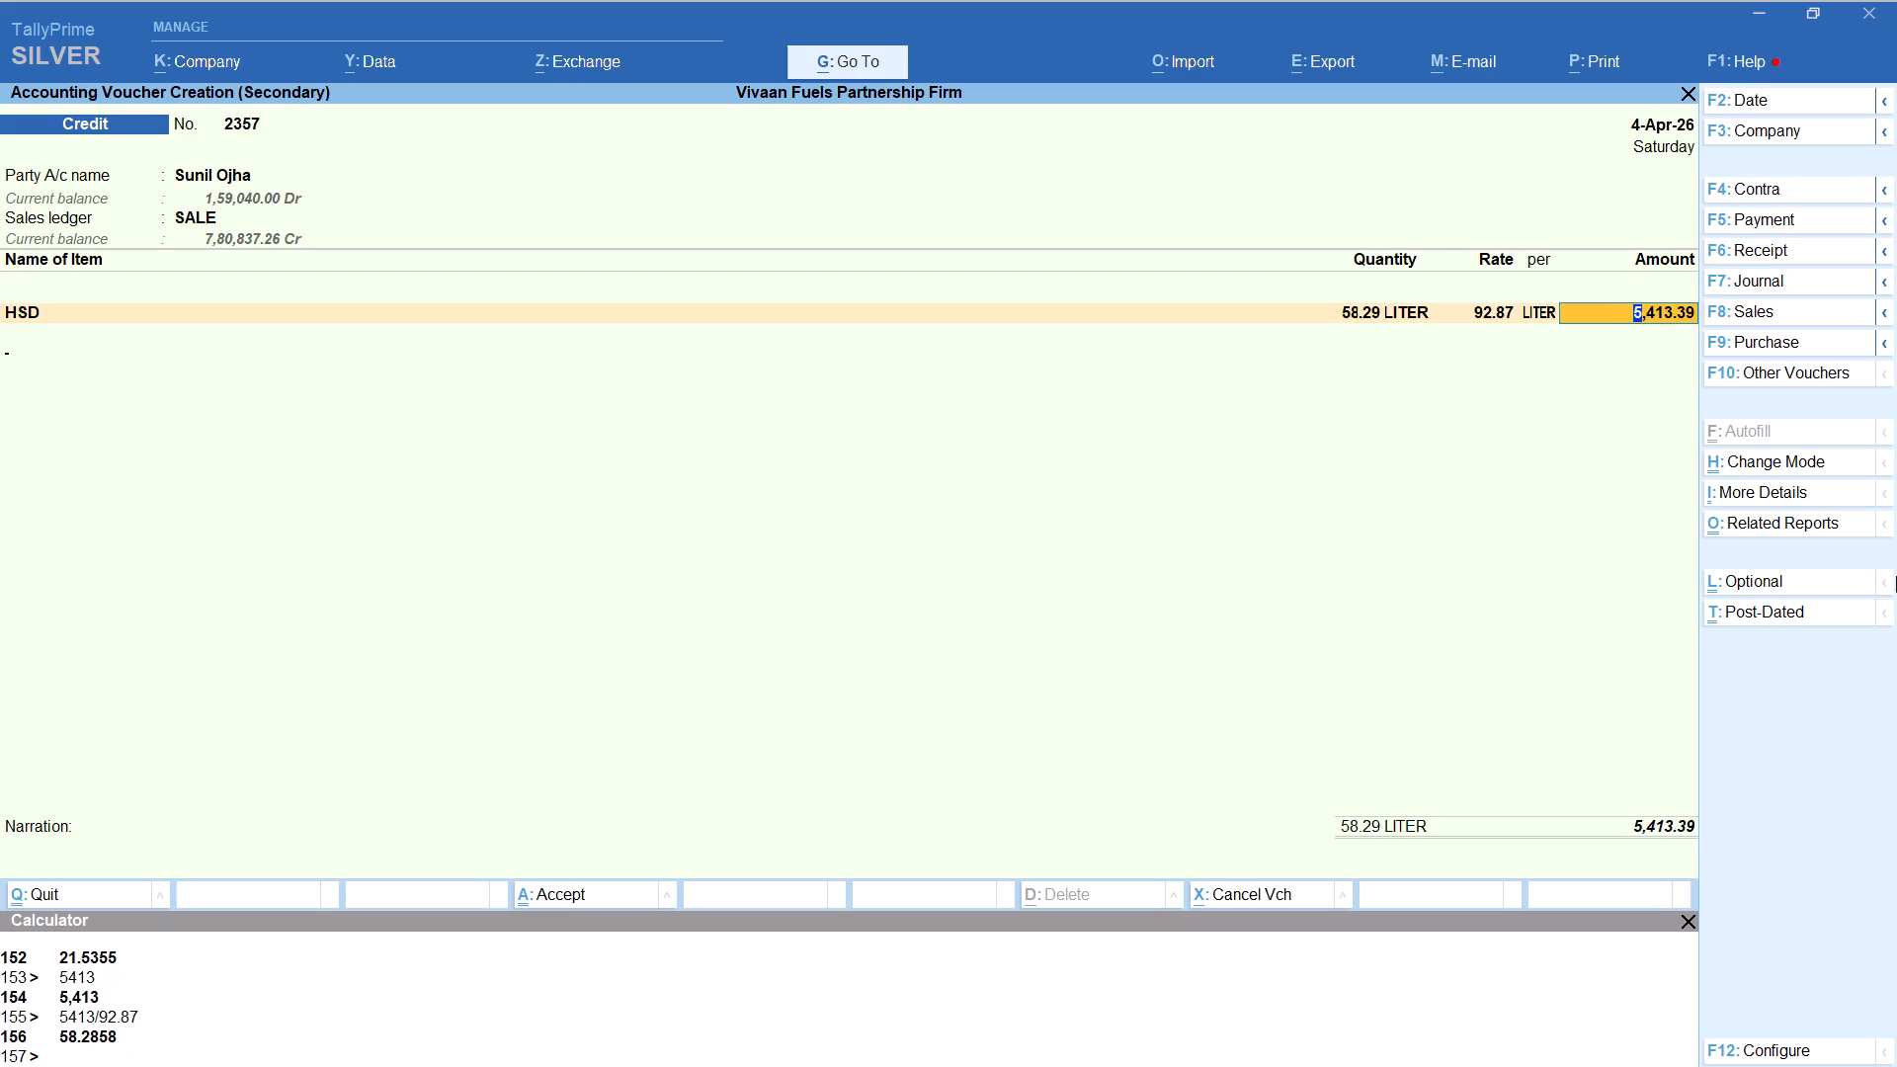
pyautogui.press('Return')
# Adjust the Sunil voucher to 5,413.00 with the Round Off ledger and save it.
pyautogui.write('ROU')
pyautogui.press('Return')
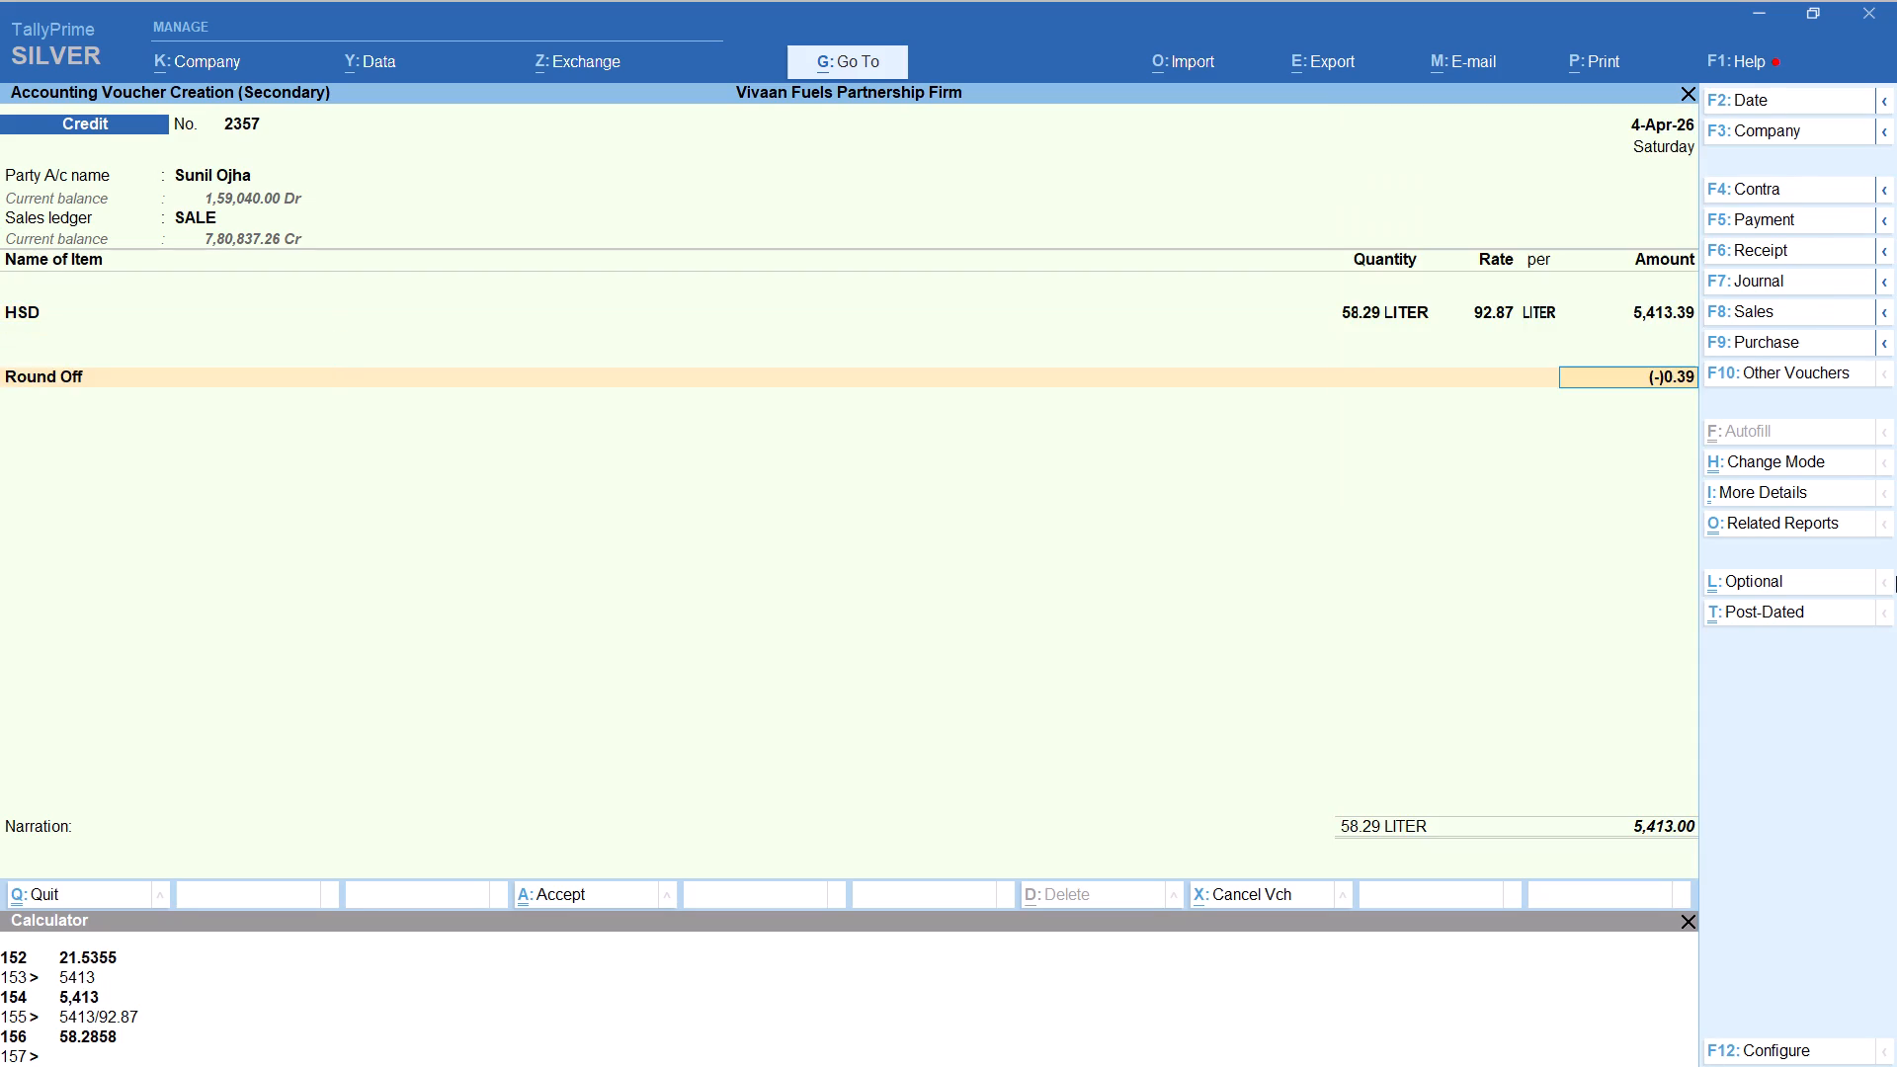
pyautogui.hotkey('ctrl', 'a')
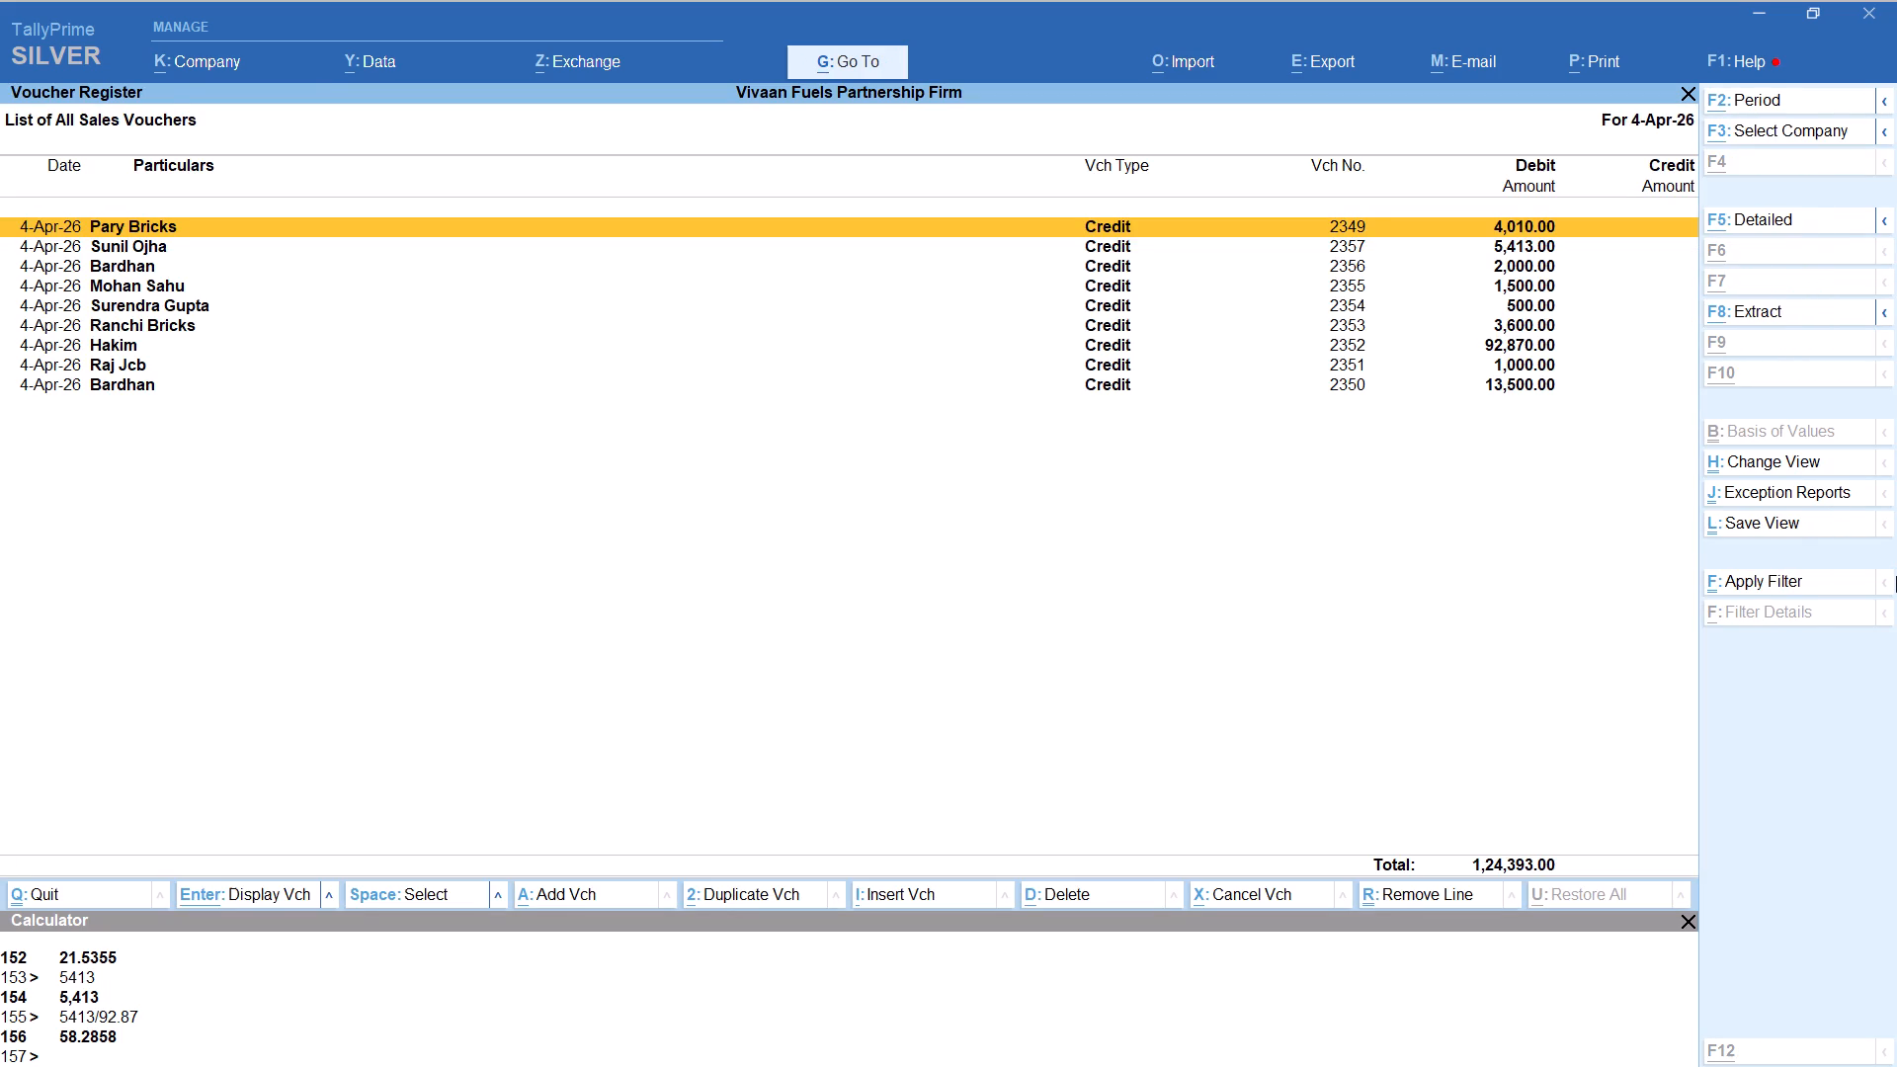
# Start a second Credit voucher dated 4-Apr-26 for Ranchi Bricks, keeping the default party details and the SALE ledger.
pyautogui.hotkey('alt', 'a')
pyautogui.write('RANCHI')
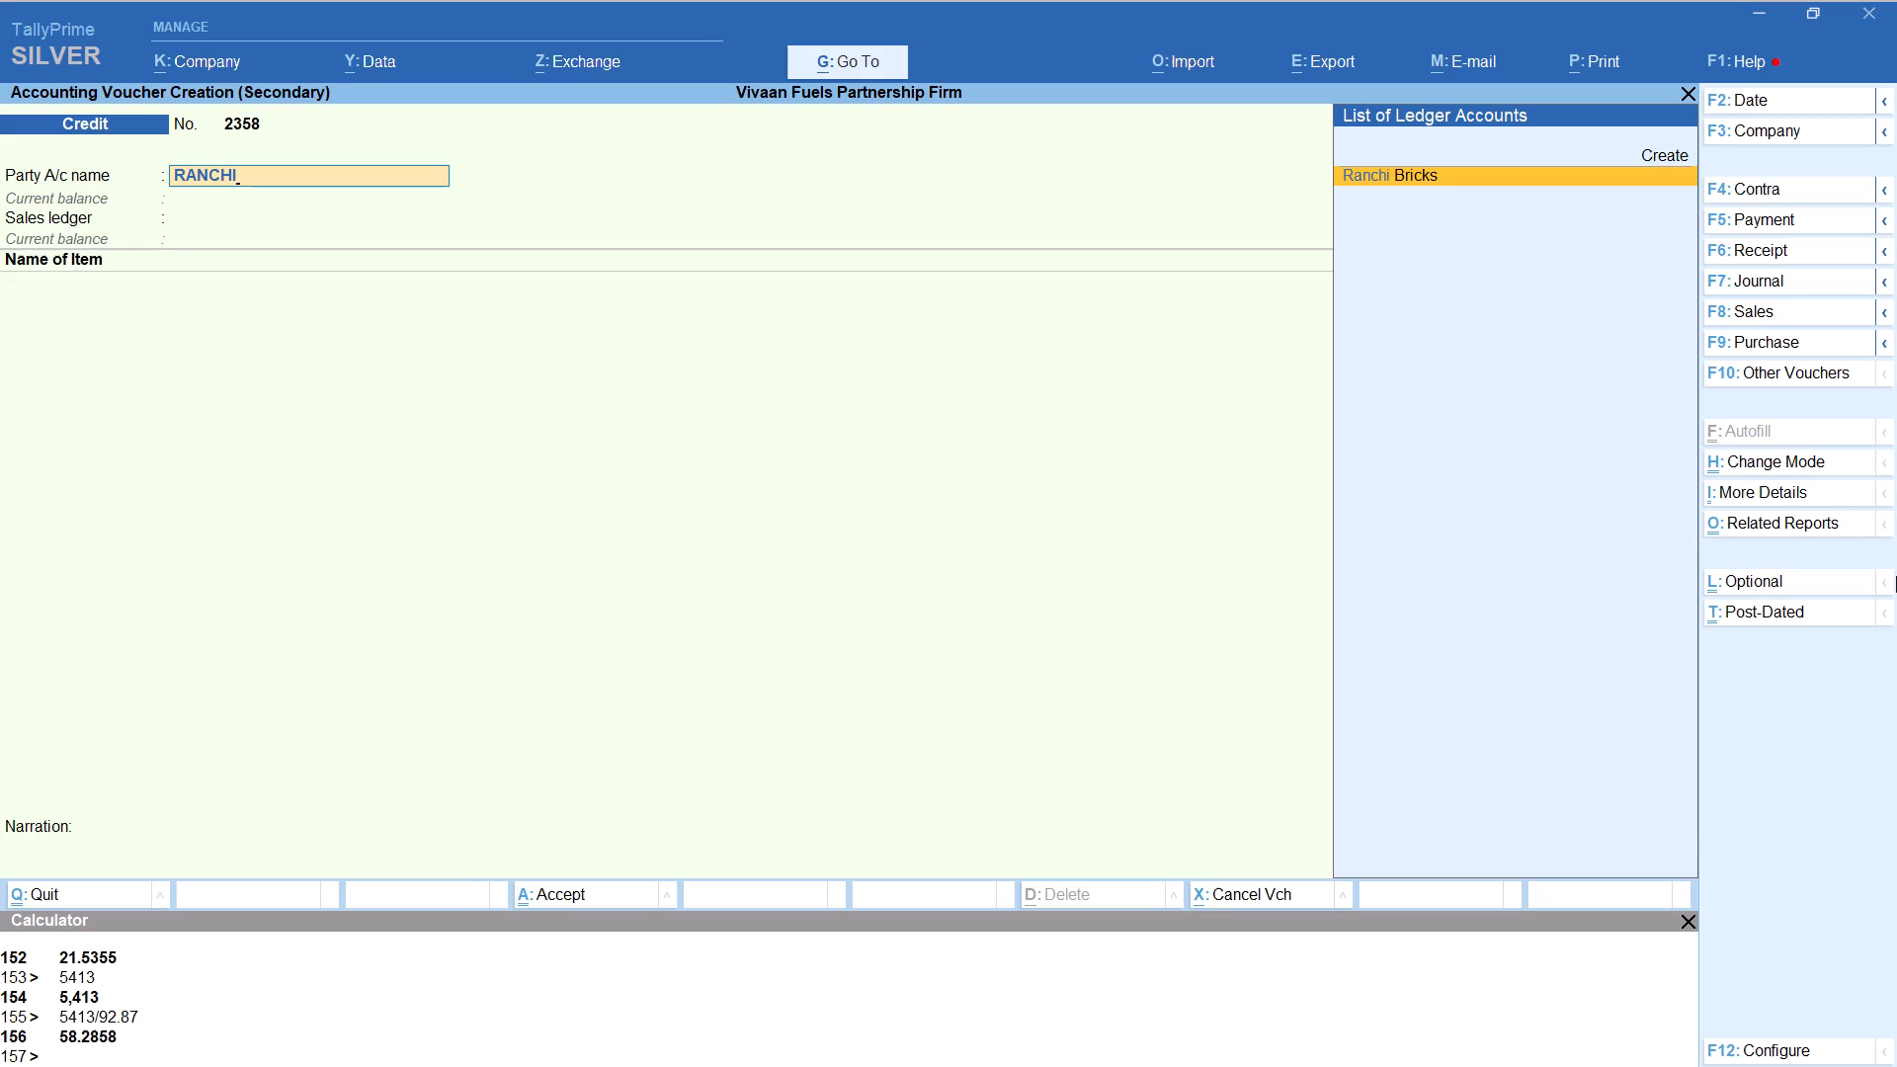
pyautogui.press('Return')
pyautogui.press('Return')
pyautogui.press('Return')
pyautogui.press('Return')
pyautogui.press('Return')
pyautogui.press('Return')
pyautogui.press('Return')
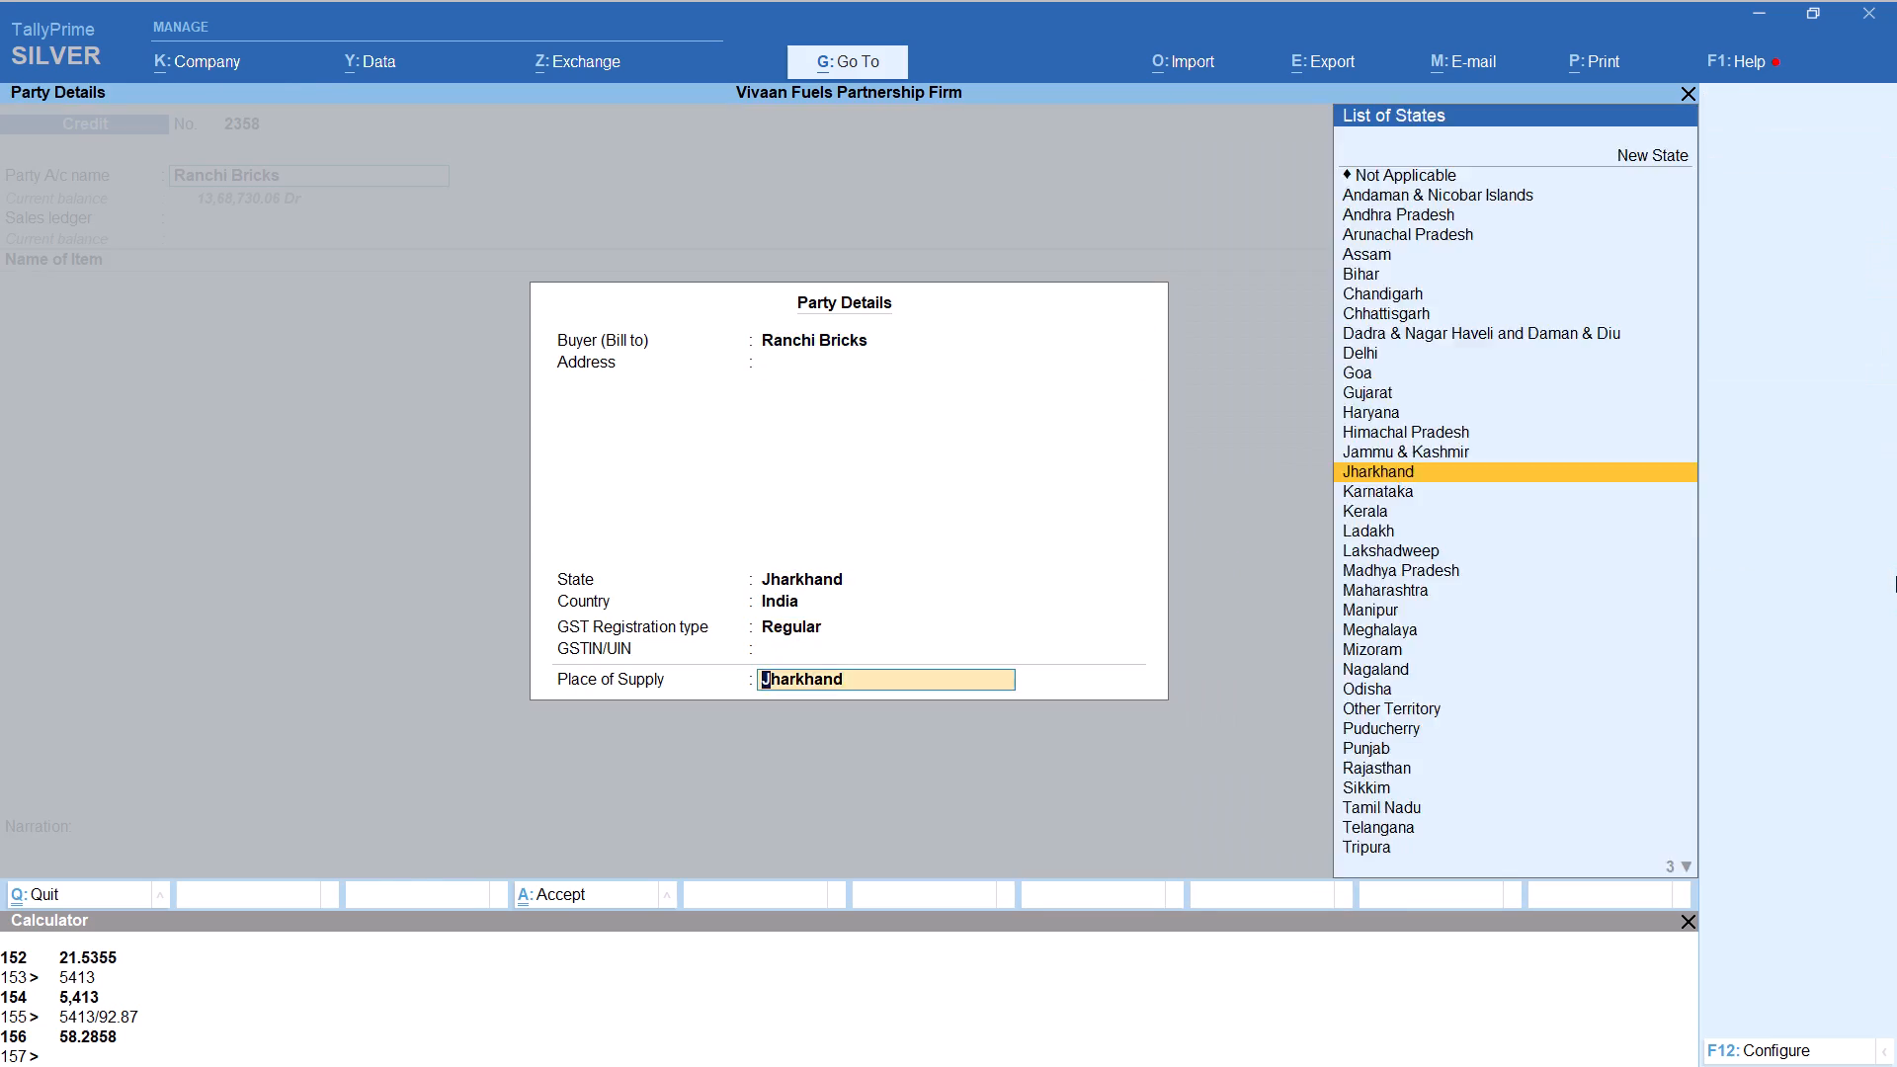
pyautogui.press('Return')
# Add HSD to the Ranchi Bricks voucher with tracking Not Applicable and quantity calculated as 2000/92.87, giving 21.54 litres at 92.87 per litre.
pyautogui.write('HS')
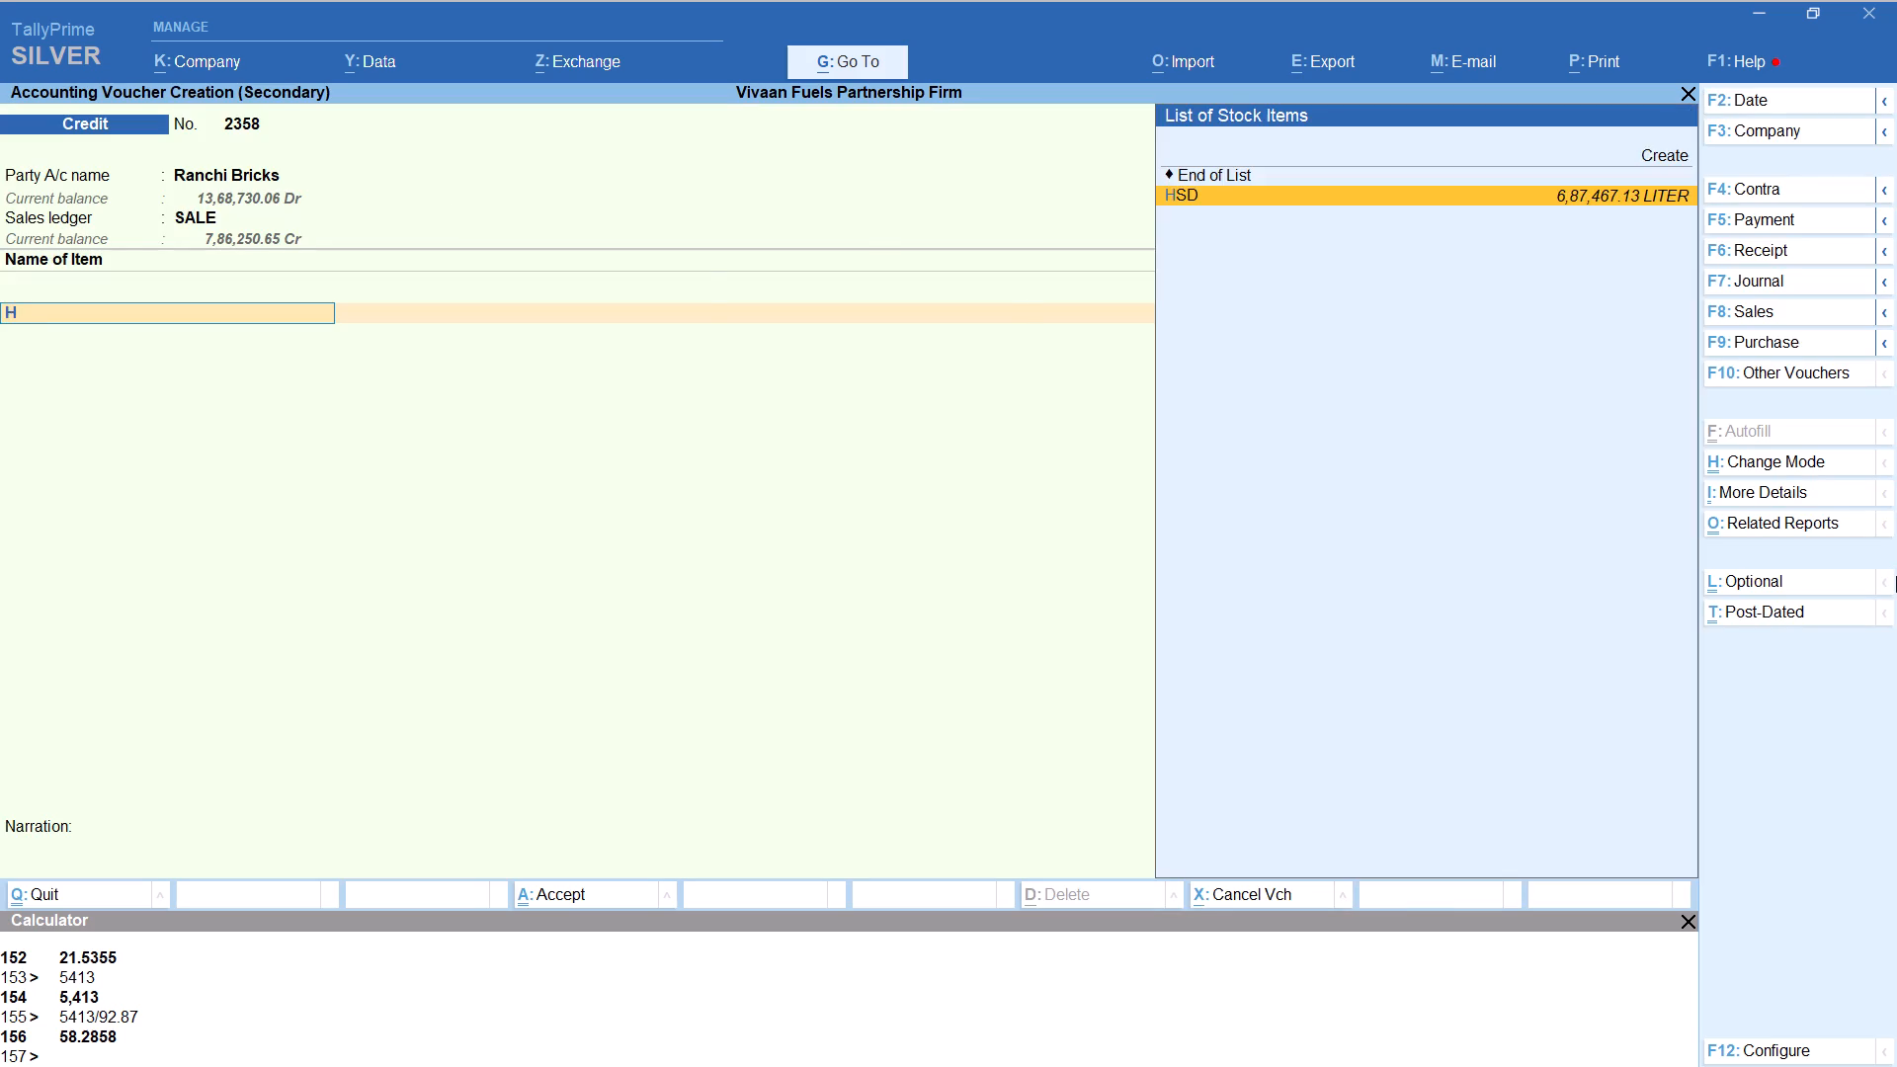
pyautogui.press('Return')
pyautogui.press('Up')
pyautogui.press('Return')
pyautogui.hotkey('alt', 'c')
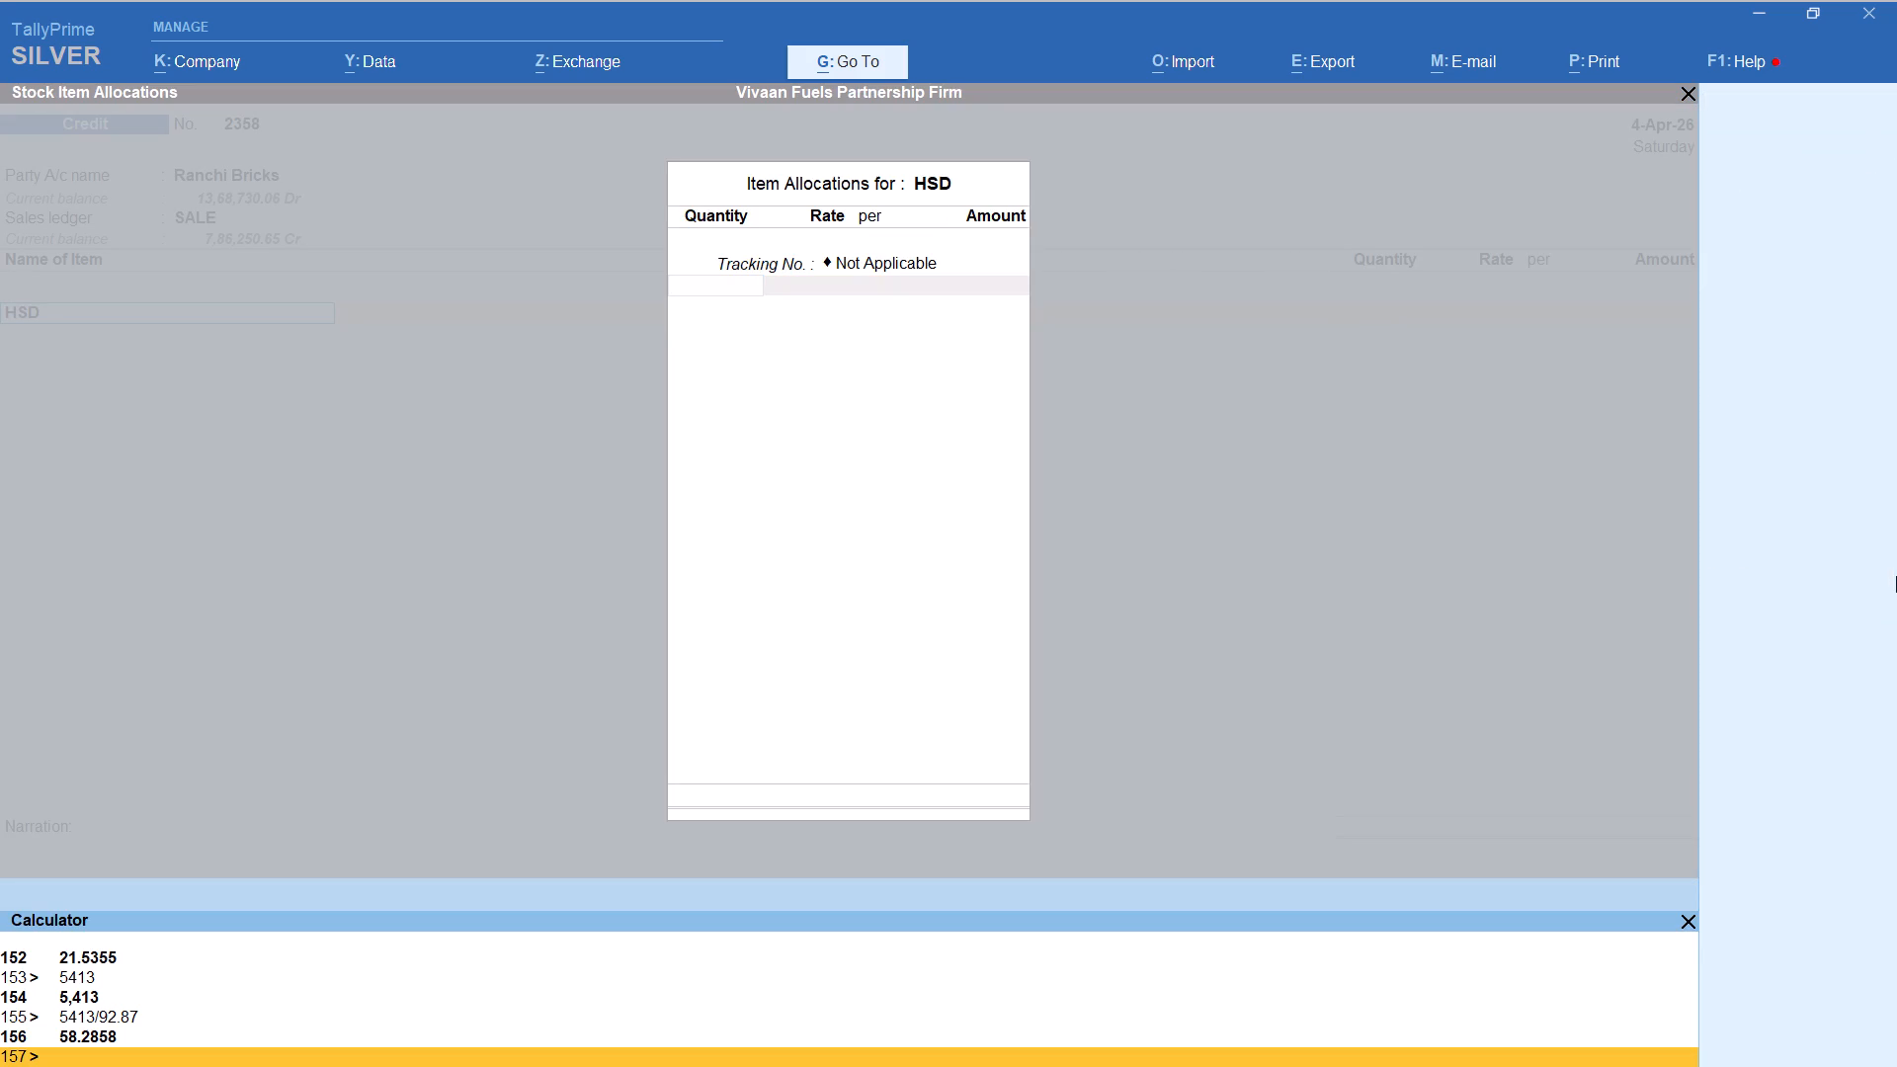
pyautogui.write('2000/92.87')
pyautogui.press('Return')
pyautogui.press('Return')
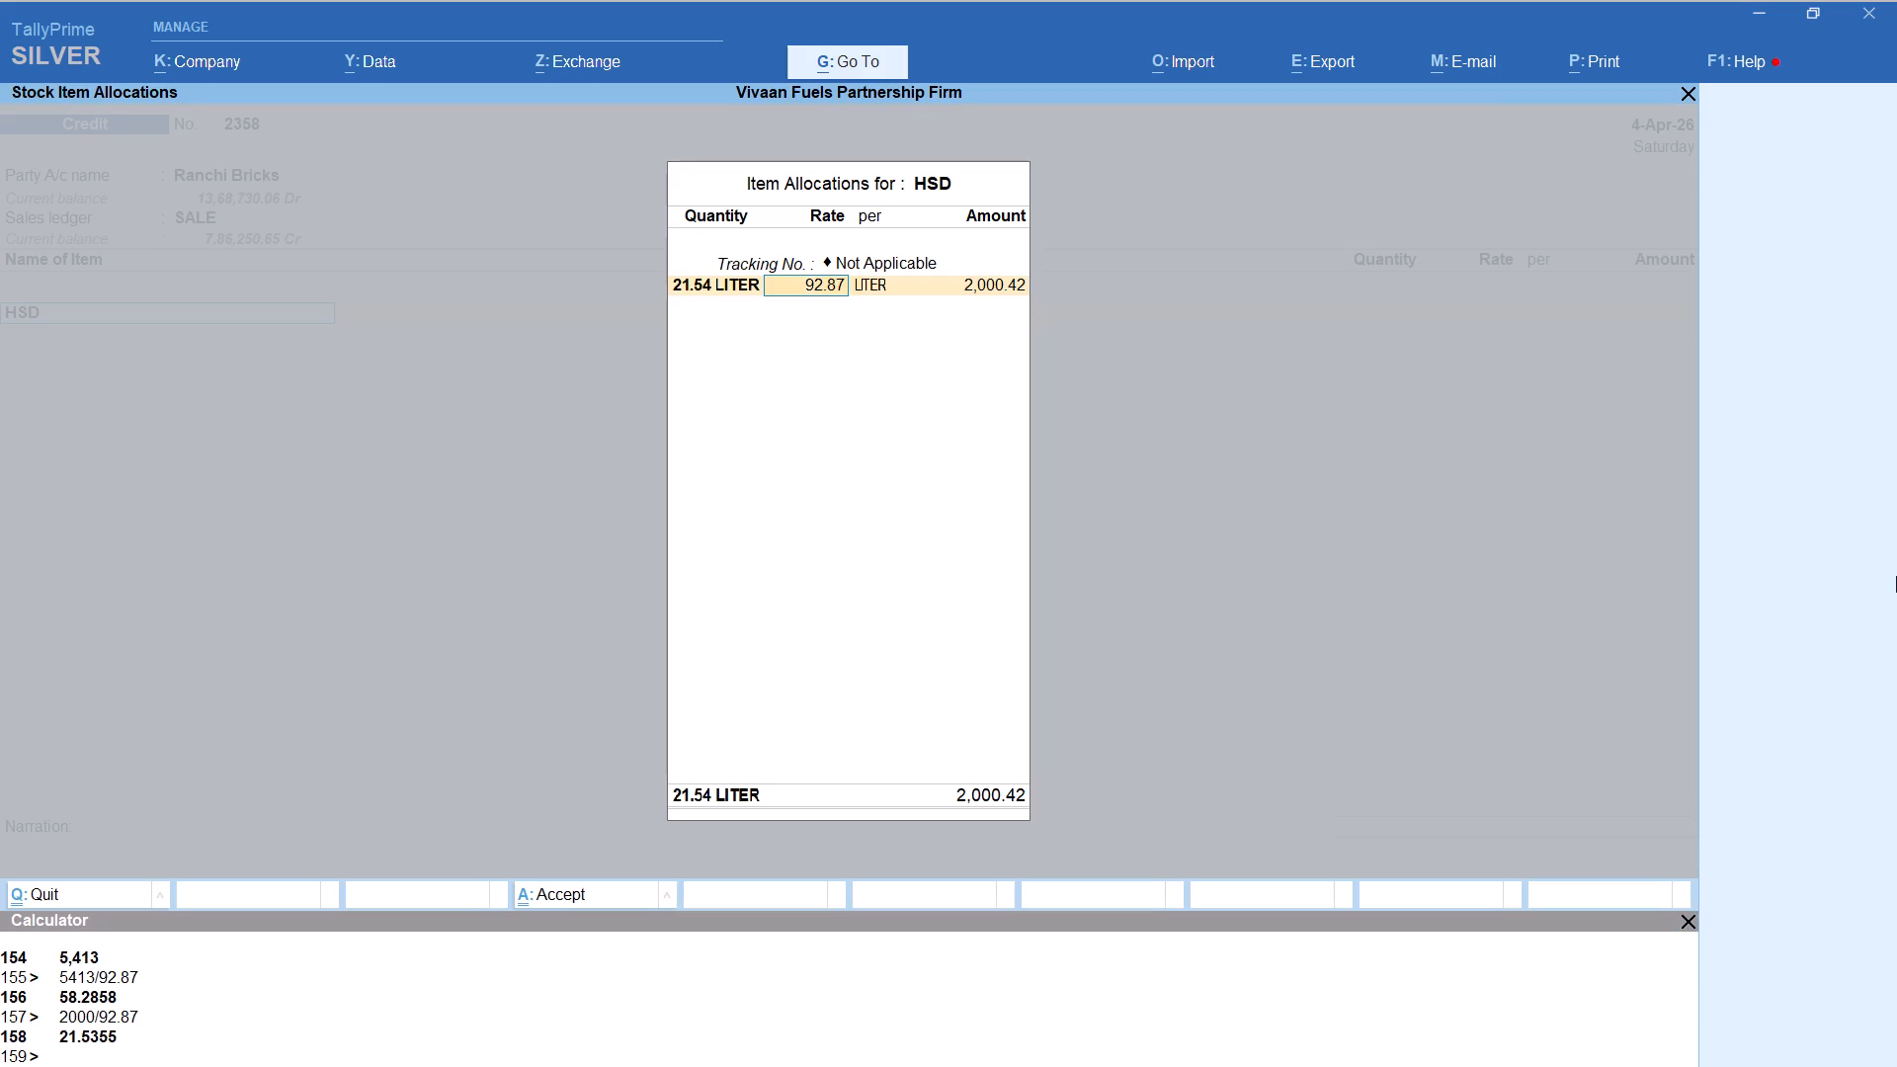
pyautogui.press('Return')
pyautogui.press('Return')
pyautogui.press('Return')
pyautogui.press('Return')
pyautogui.press('Return')
# Adjust the second Ranchi Bricks voucher to 2,000.00 with the Round Off ledger and save it.
pyautogui.write('ROU')
pyautogui.press('Return')
pyautogui.hotkey('ctrl', 'a')
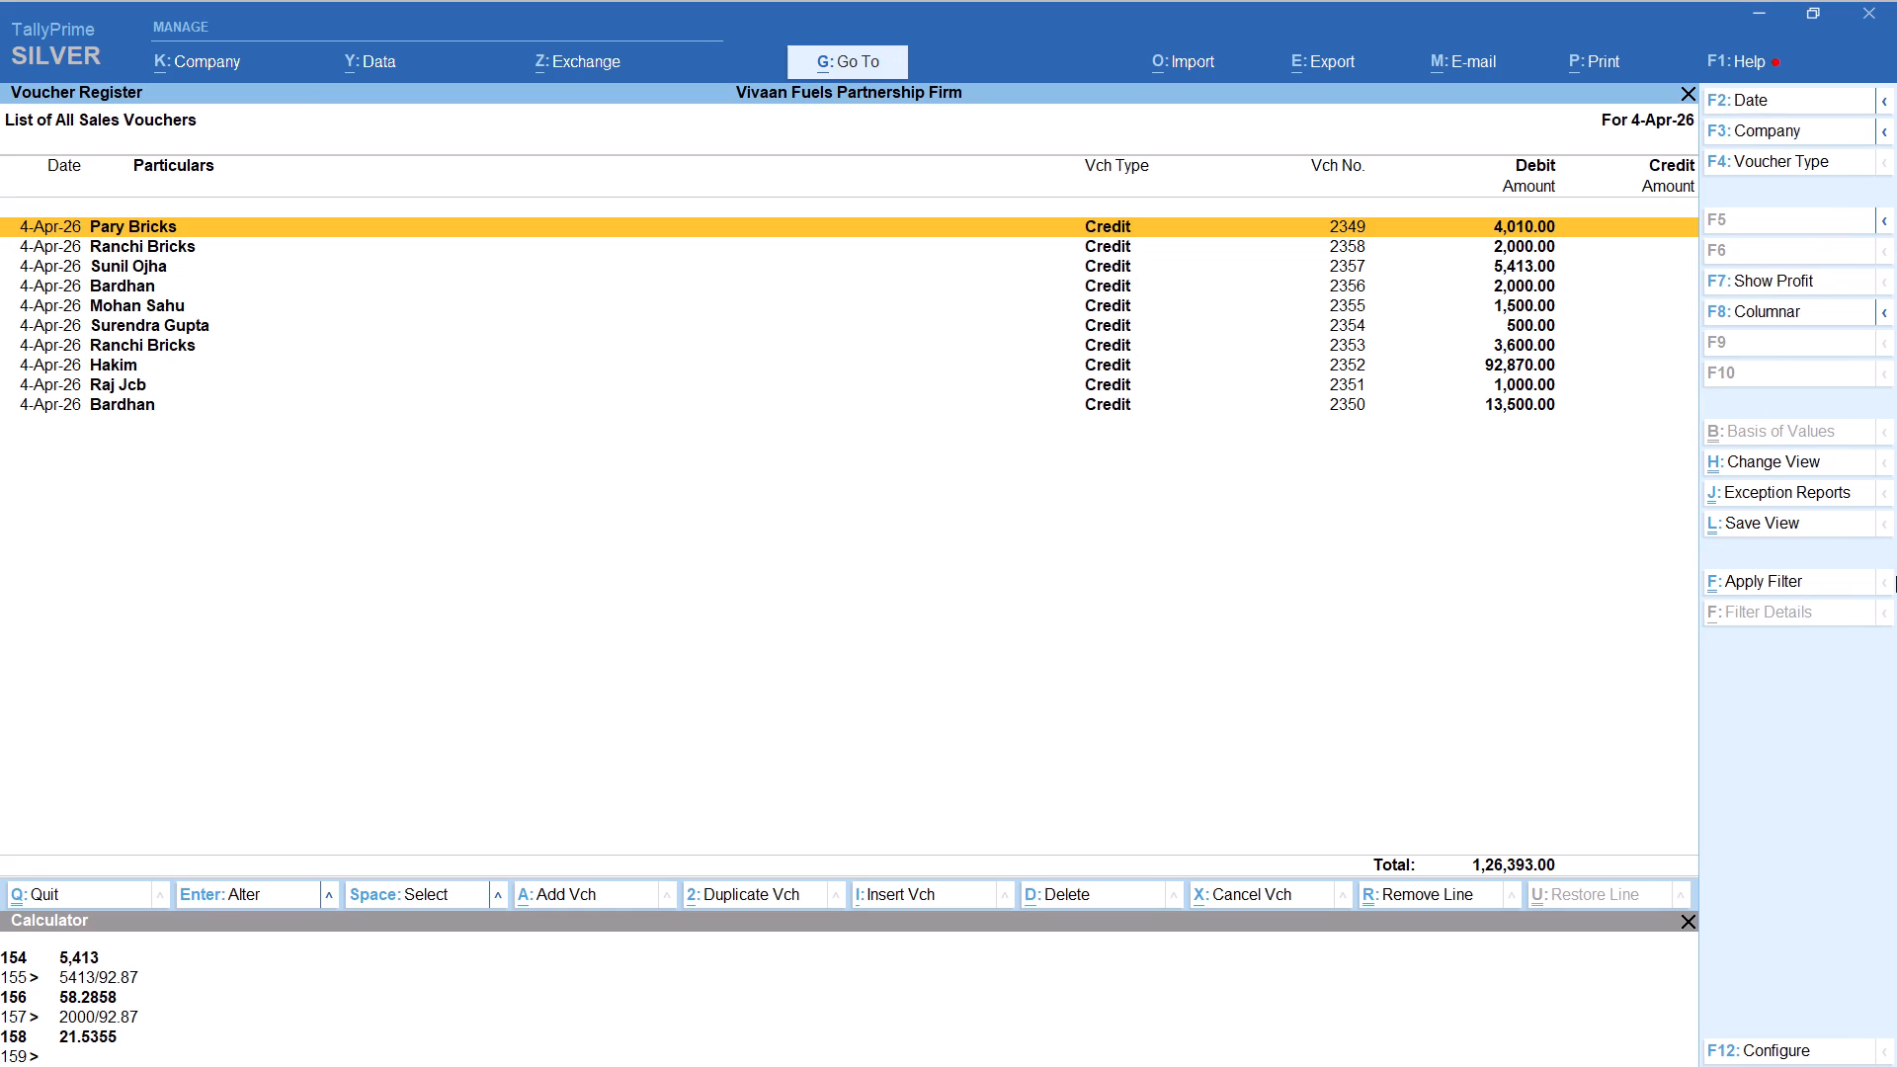
# Start a second Credit voucher dated 4-Apr-26 for the Surendra party ledger, keeping the default party details and the SALE ledger.
pyautogui.hotkey('alt', 'a')
pyautogui.write('SUR')
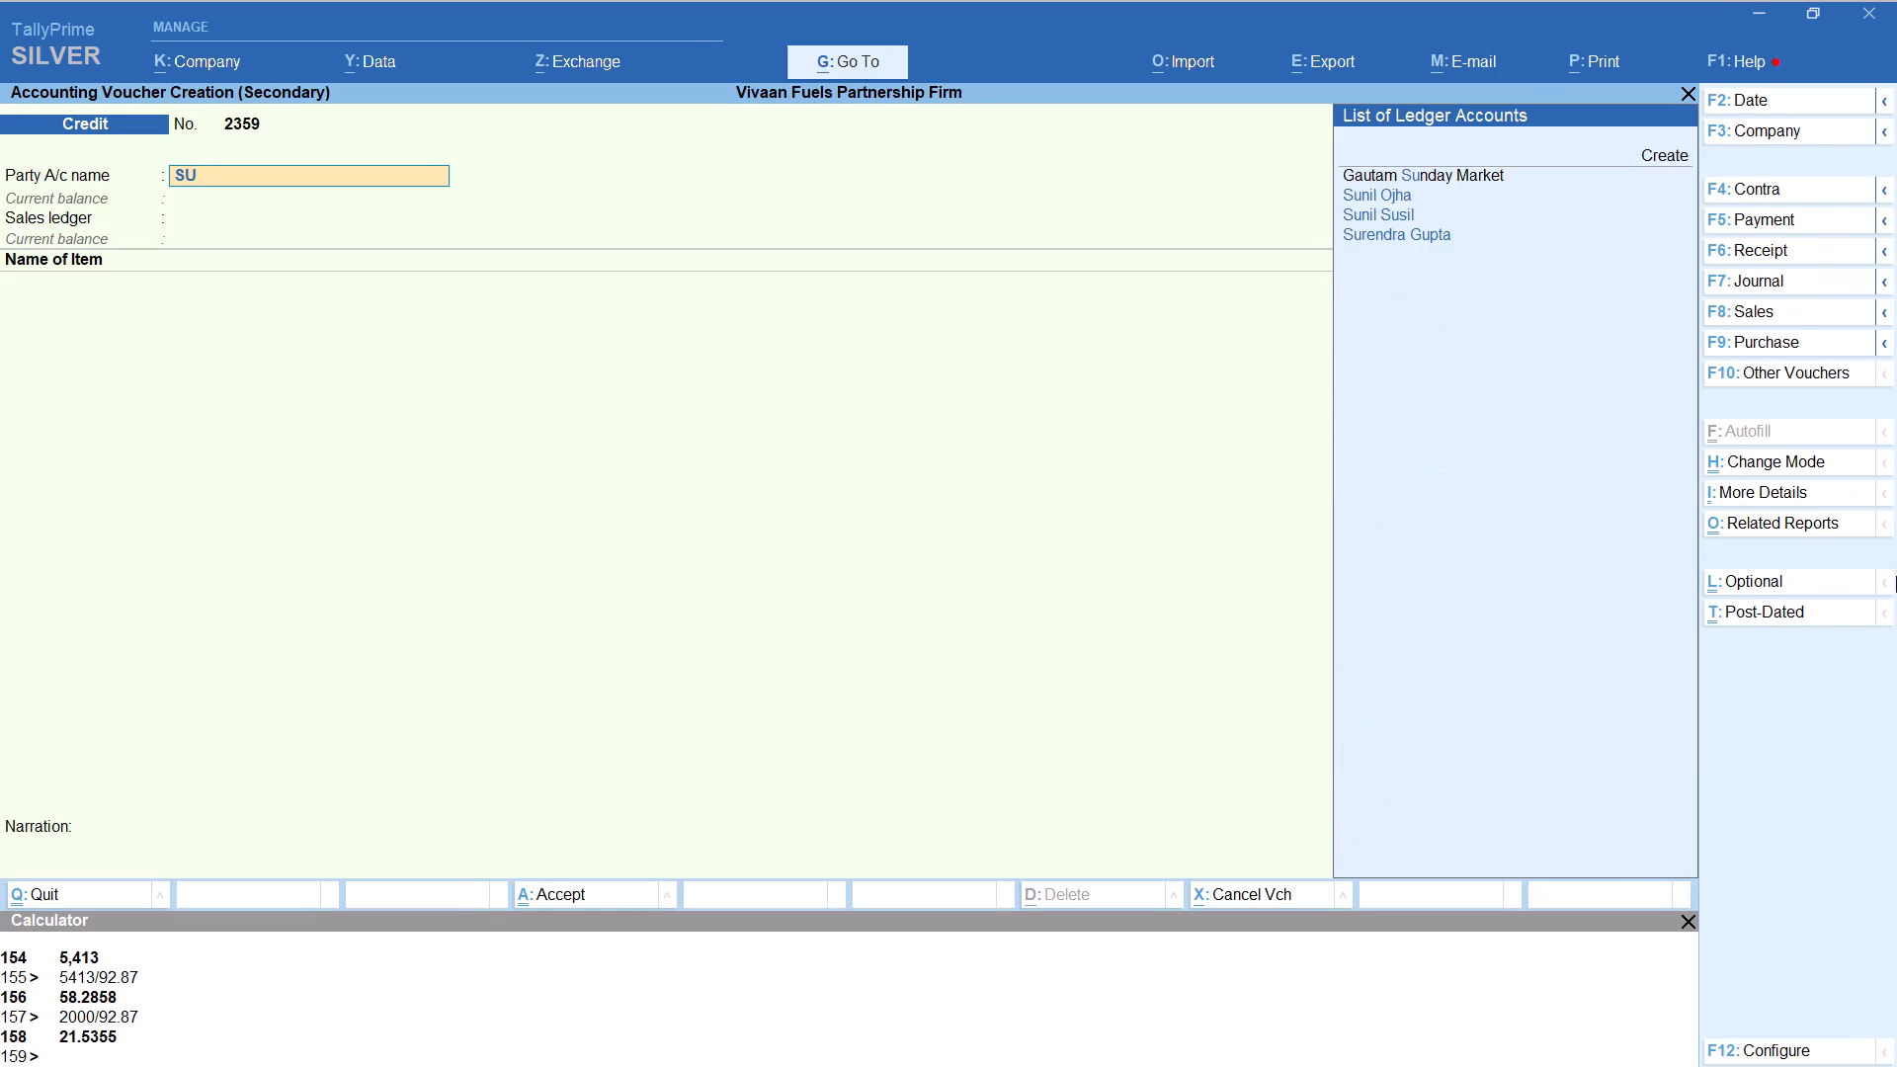
pyautogui.press('Return')
pyautogui.press('Return')
pyautogui.press('Return')
pyautogui.press('Return')
pyautogui.press('Return')
pyautogui.press('Return')
pyautogui.press('Return')
pyautogui.press('Return')
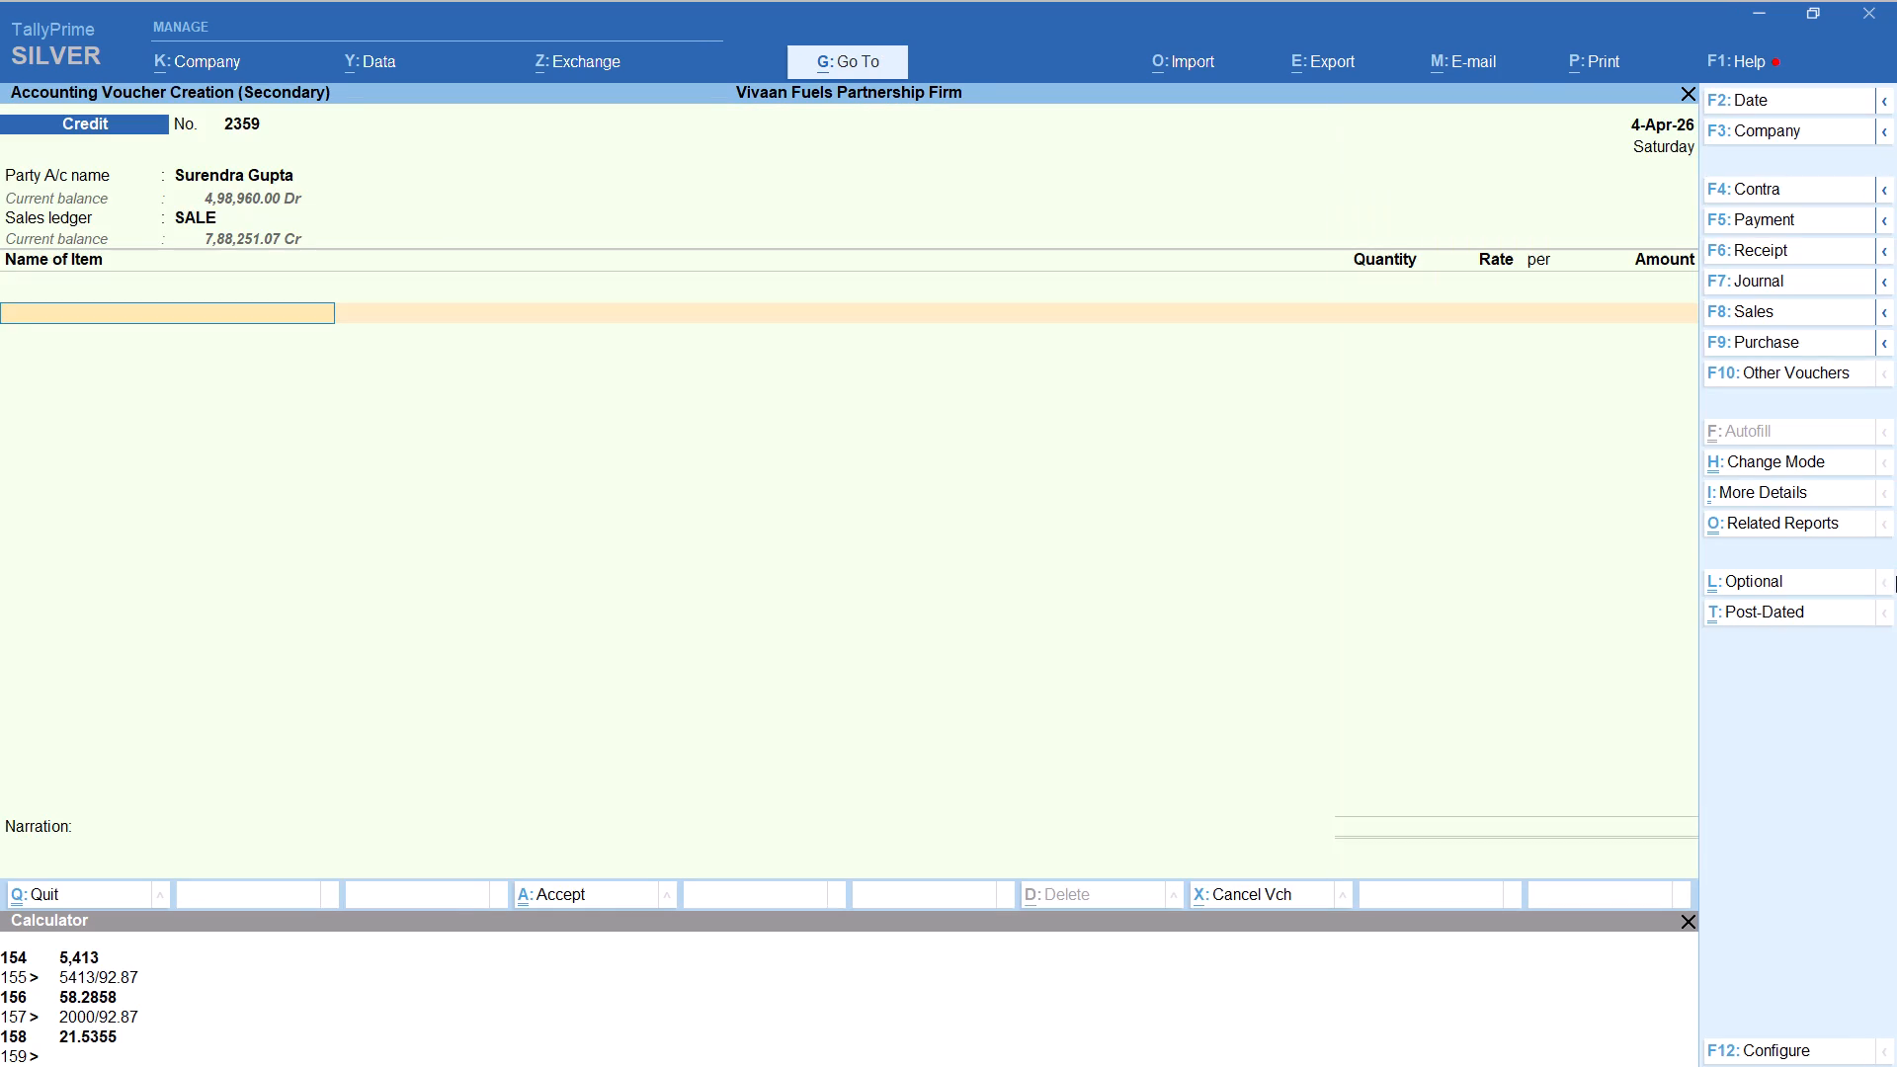
# Add MS PERTOL to the Surendra voucher with tracking Not Applicable and quantity calculated as 200/98.10, giving 2.04 litres at 98.10 per litre.
pyautogui.write('MS')
pyautogui.press('Down')
pyautogui.press('Return')
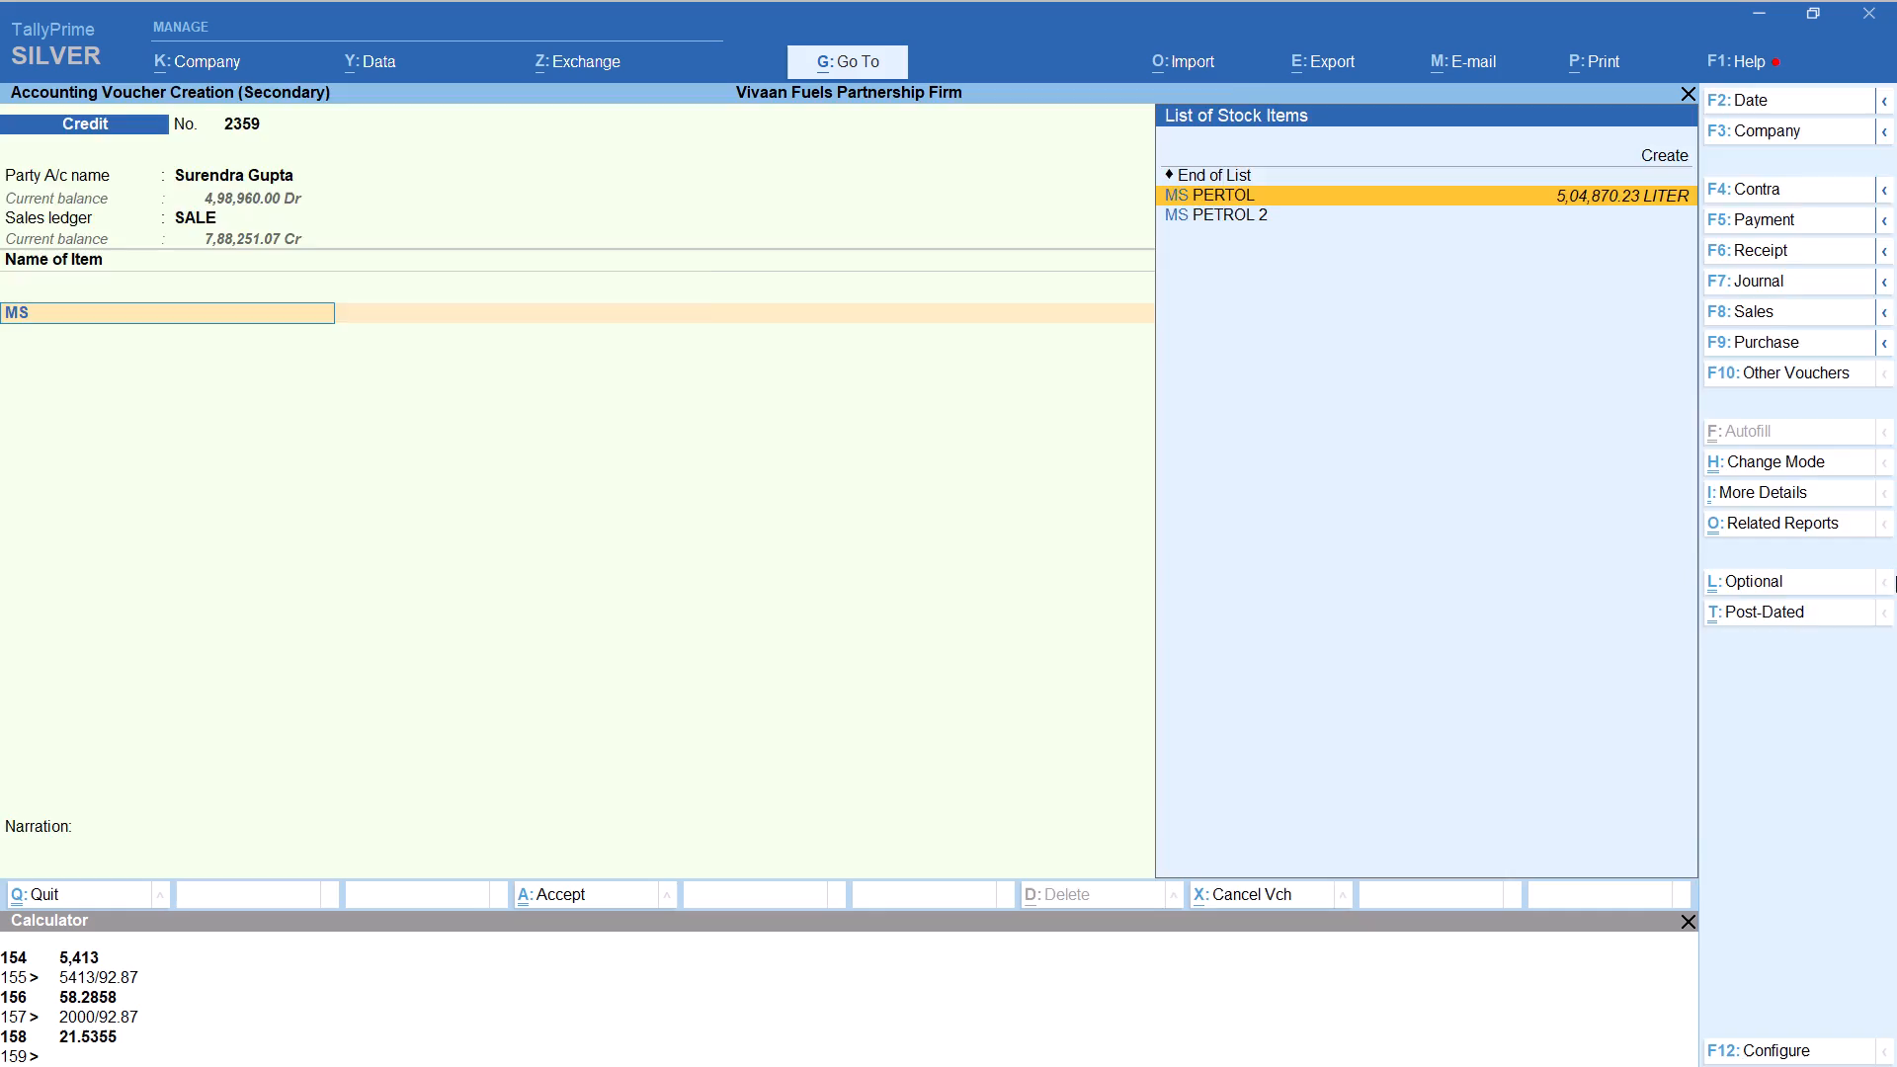
pyautogui.press('Up')
pyautogui.press('Return')
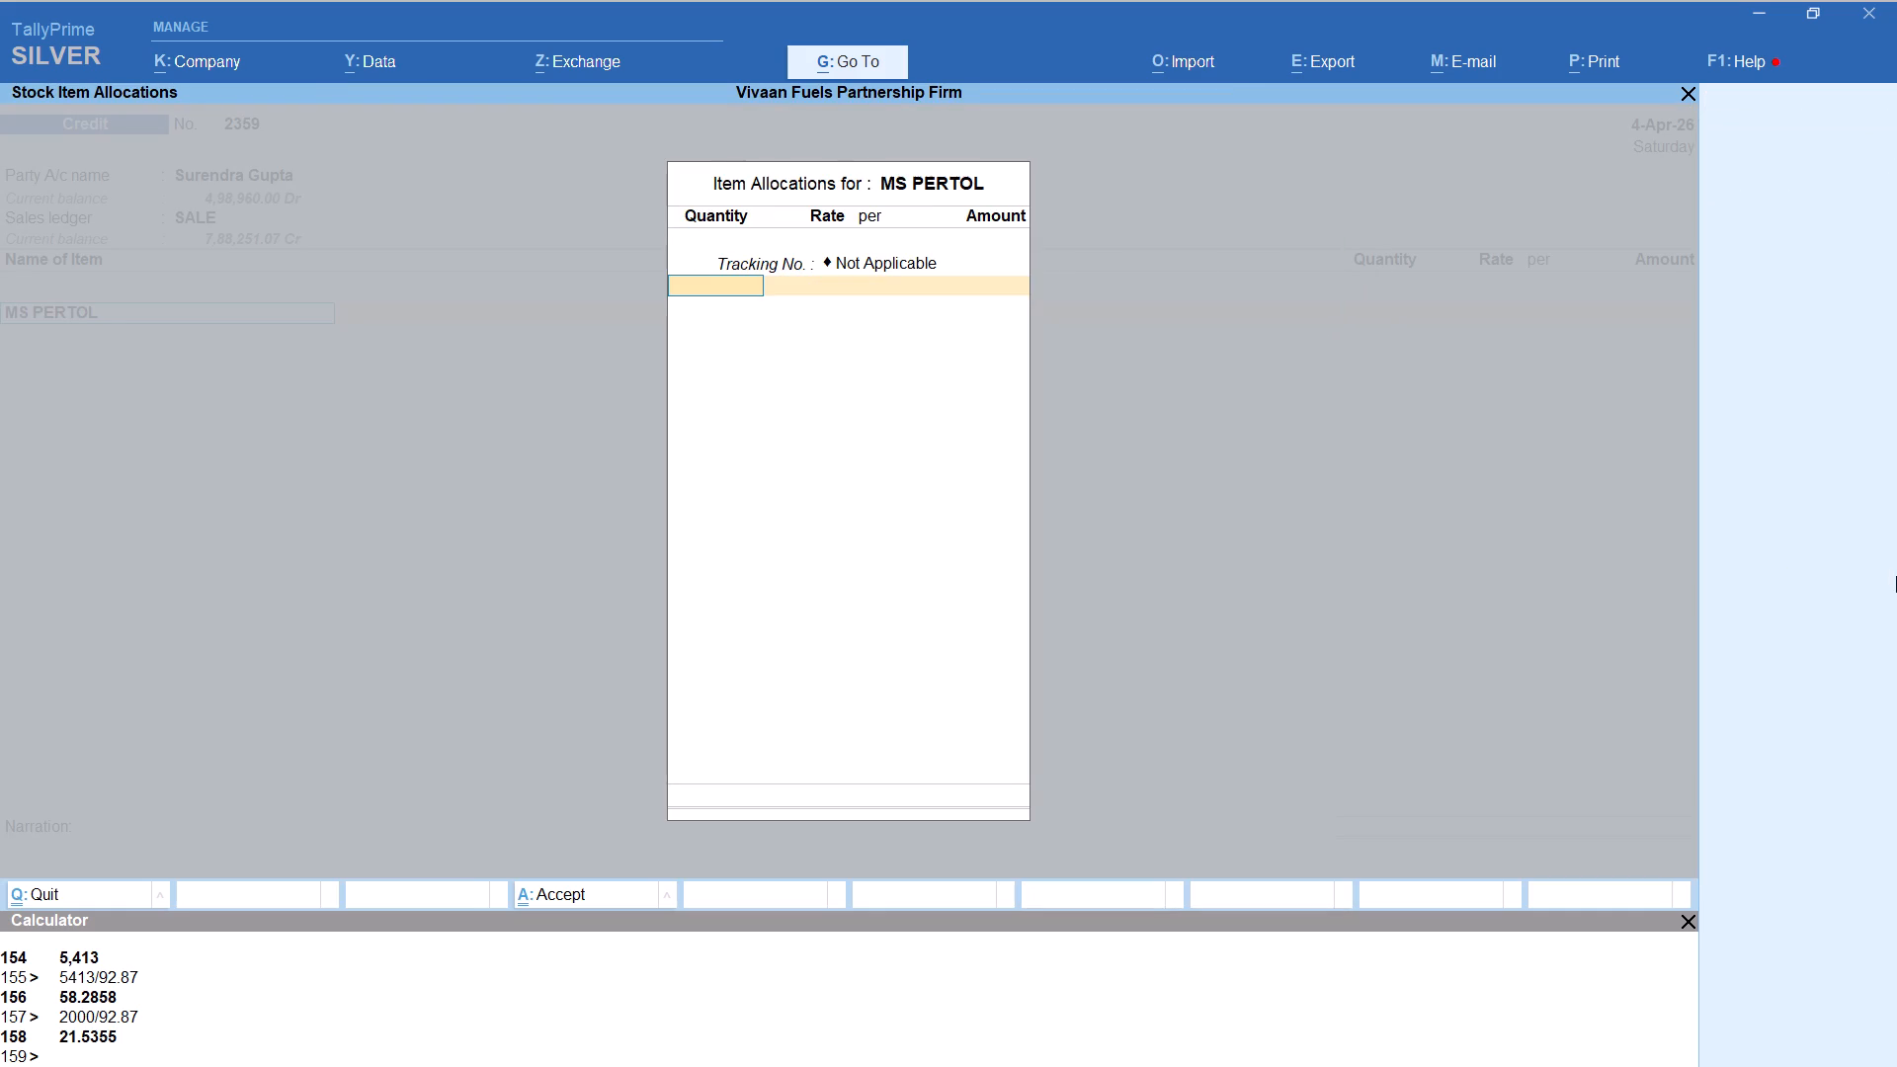
pyautogui.hotkey('alt', 'c')
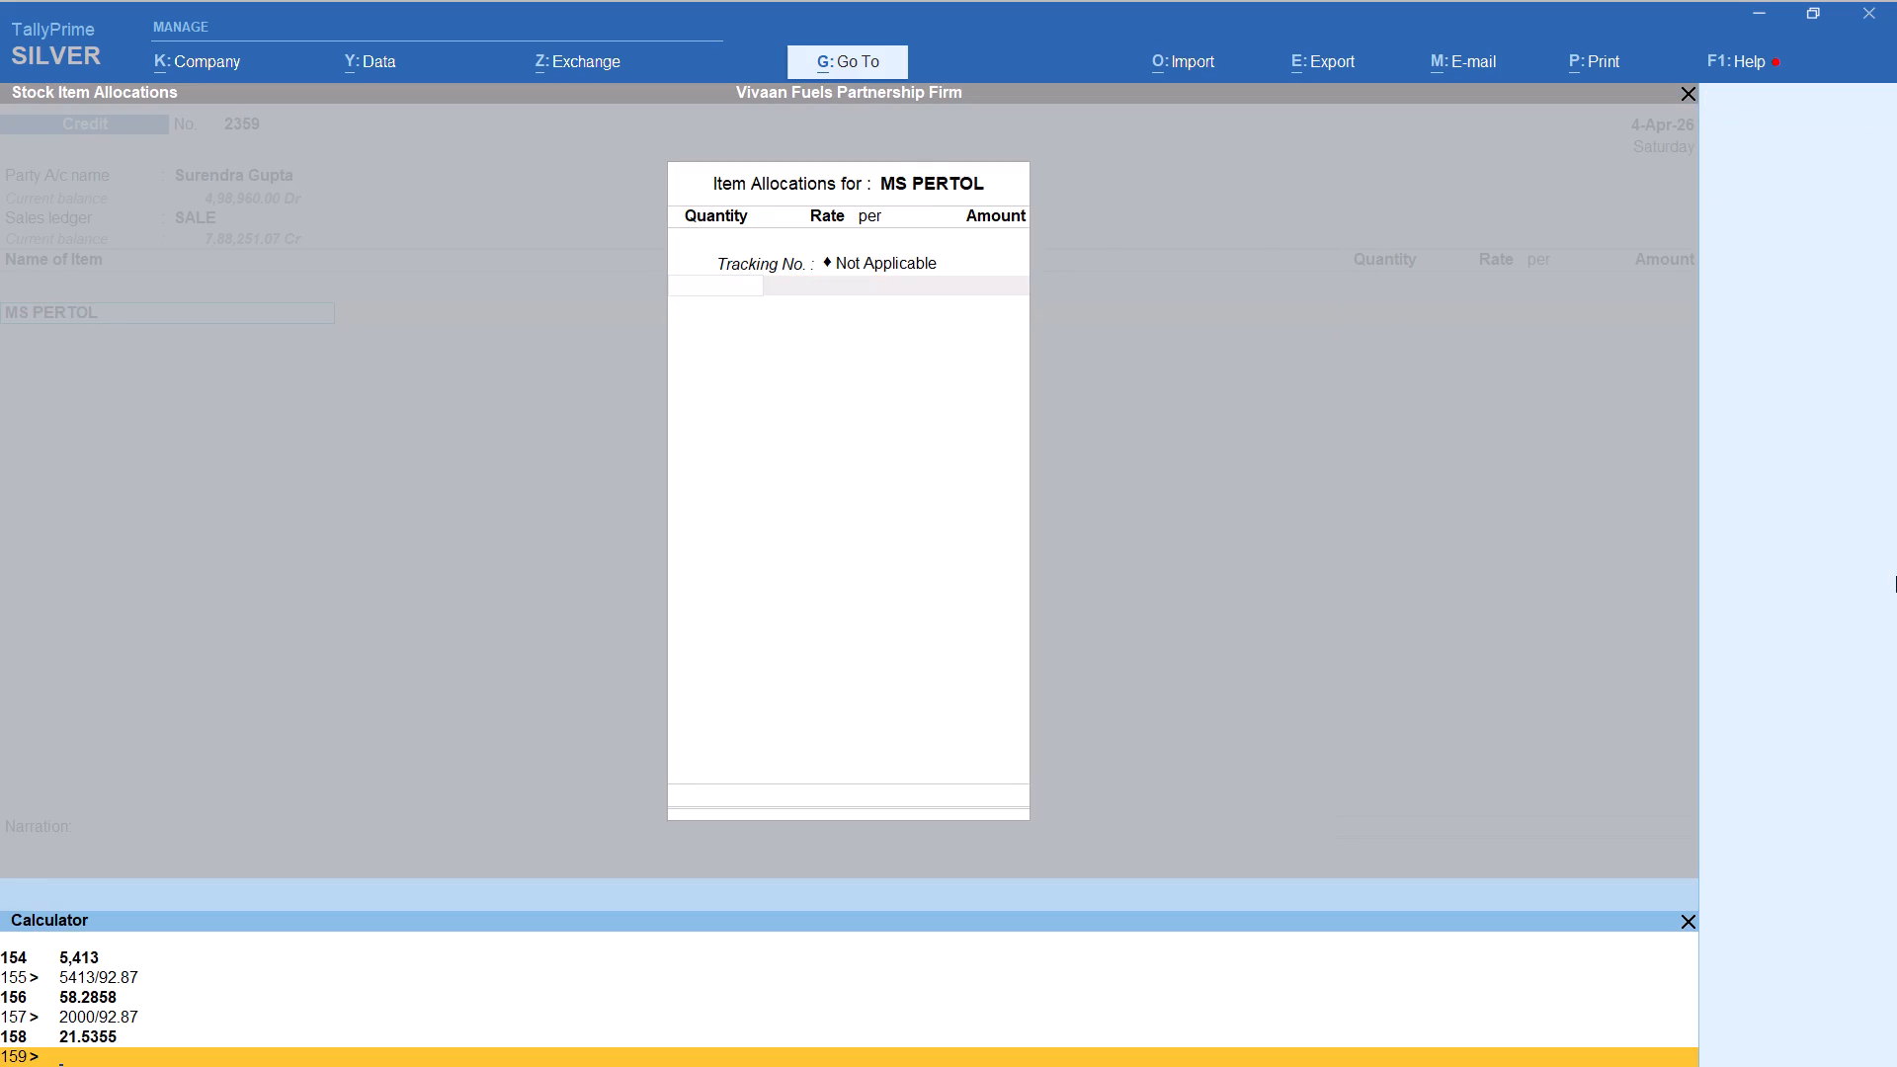
pyautogui.write('200/98.10')
pyautogui.press('Return')
pyautogui.press('Return')
pyautogui.press('Return')
pyautogui.press('Return')
pyautogui.press('Return')
pyautogui.press('Return')
pyautogui.press('Return')
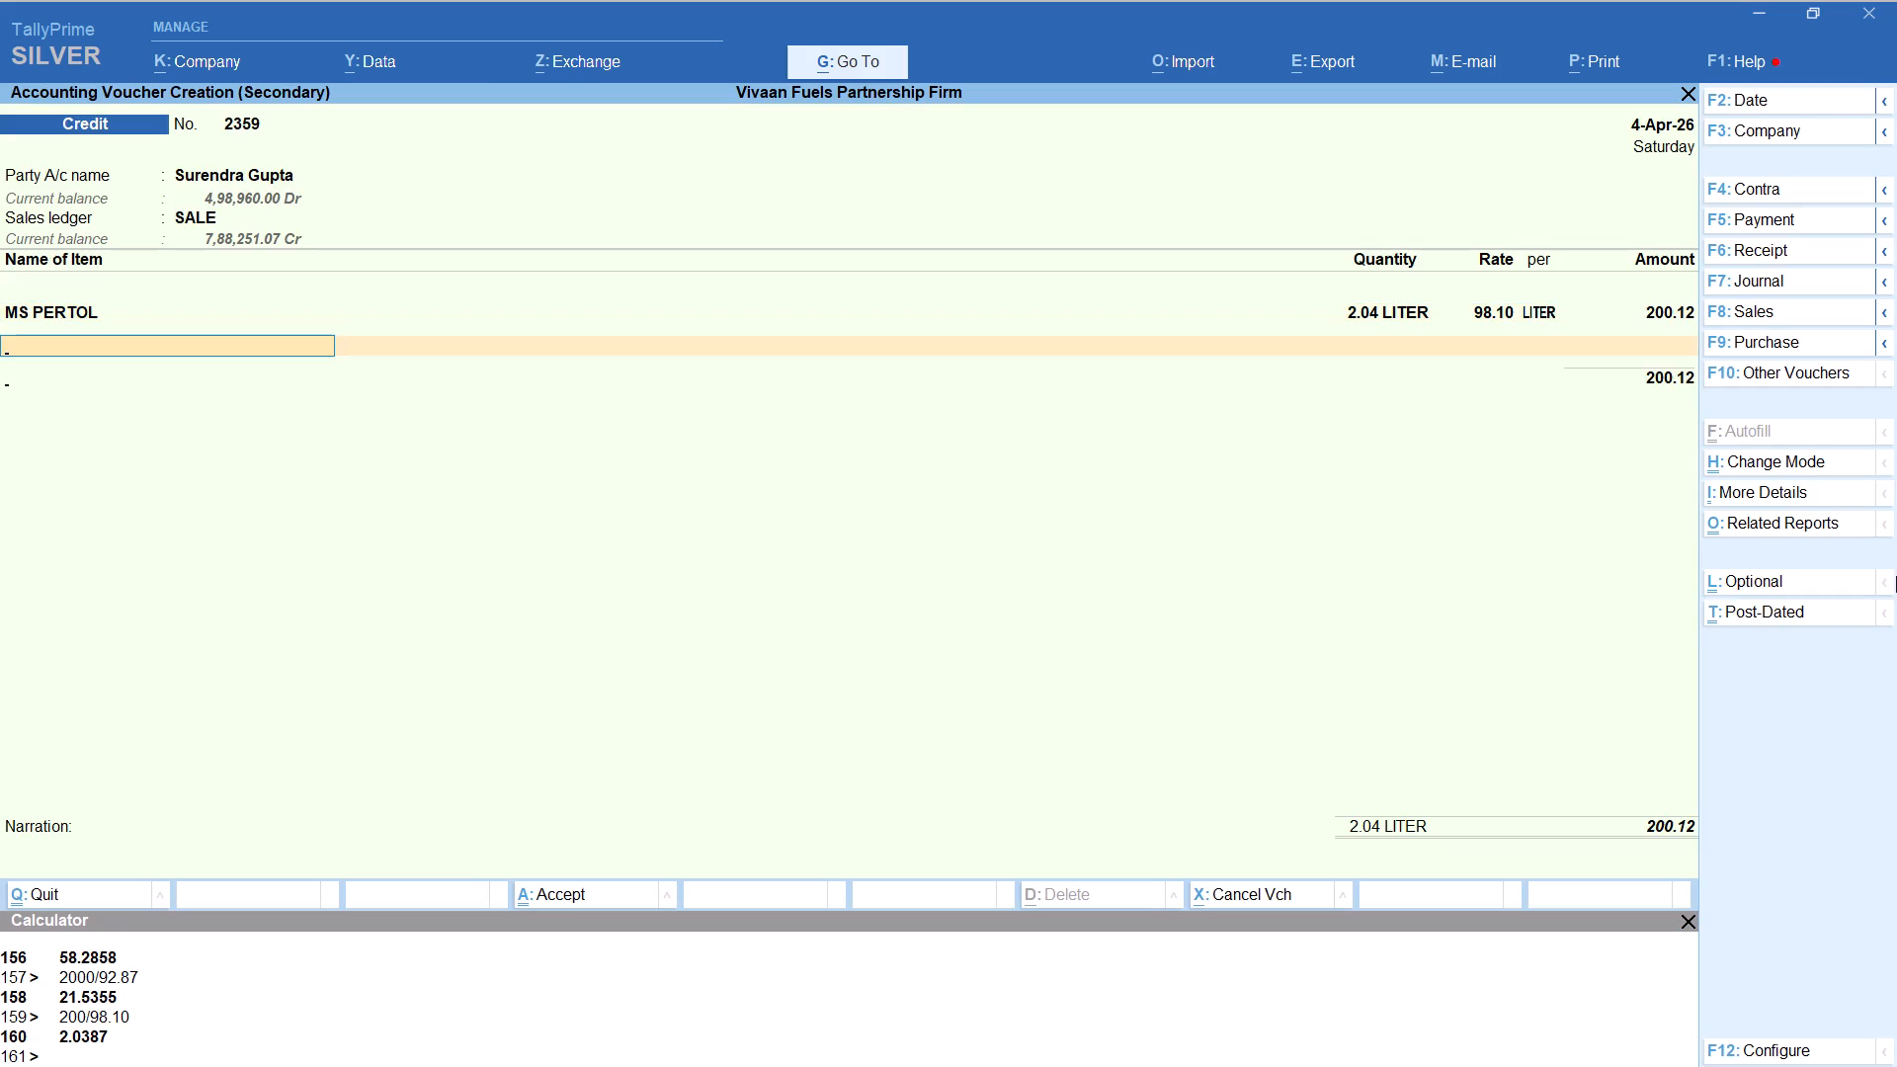
# Adjust the second Surendra voucher to 200.00 with the Round Off ledger and save it.
pyautogui.write('ROU')
pyautogui.press('Return')
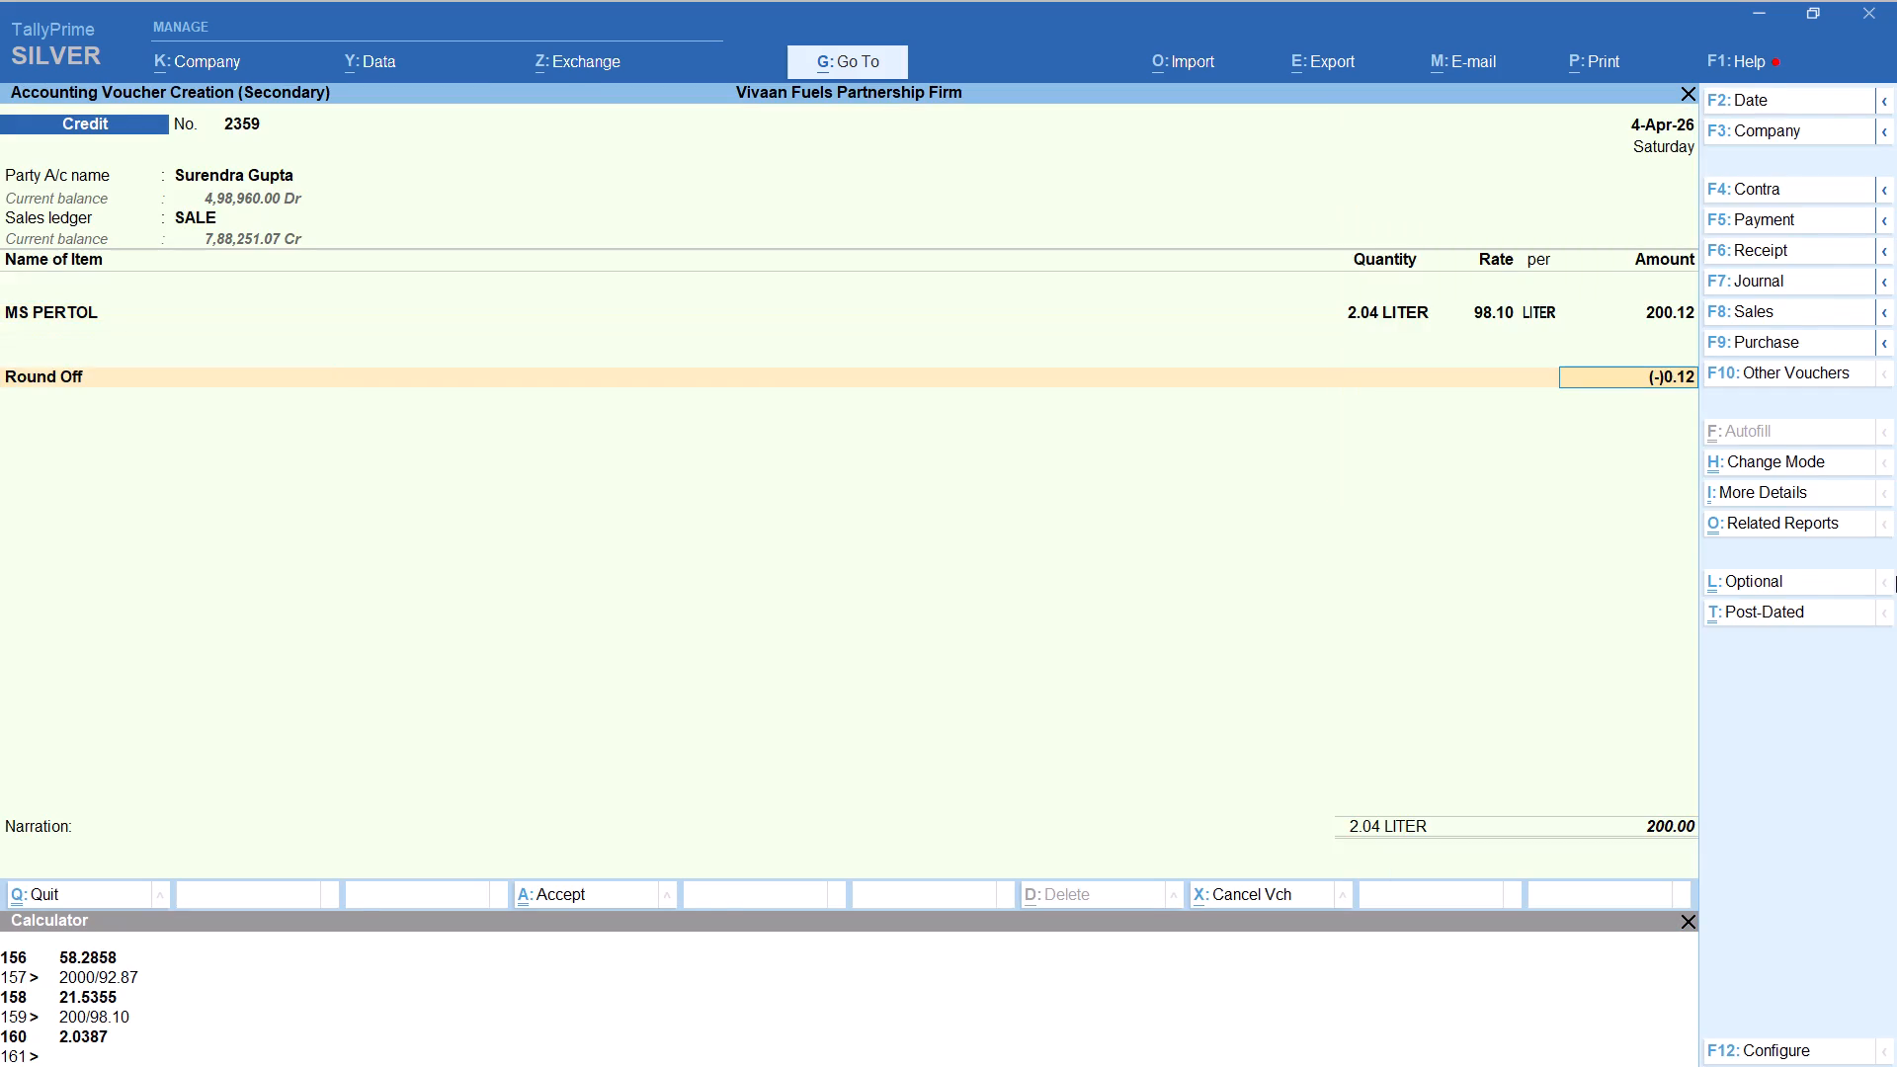
pyautogui.hotkey('ctrl', 'a')
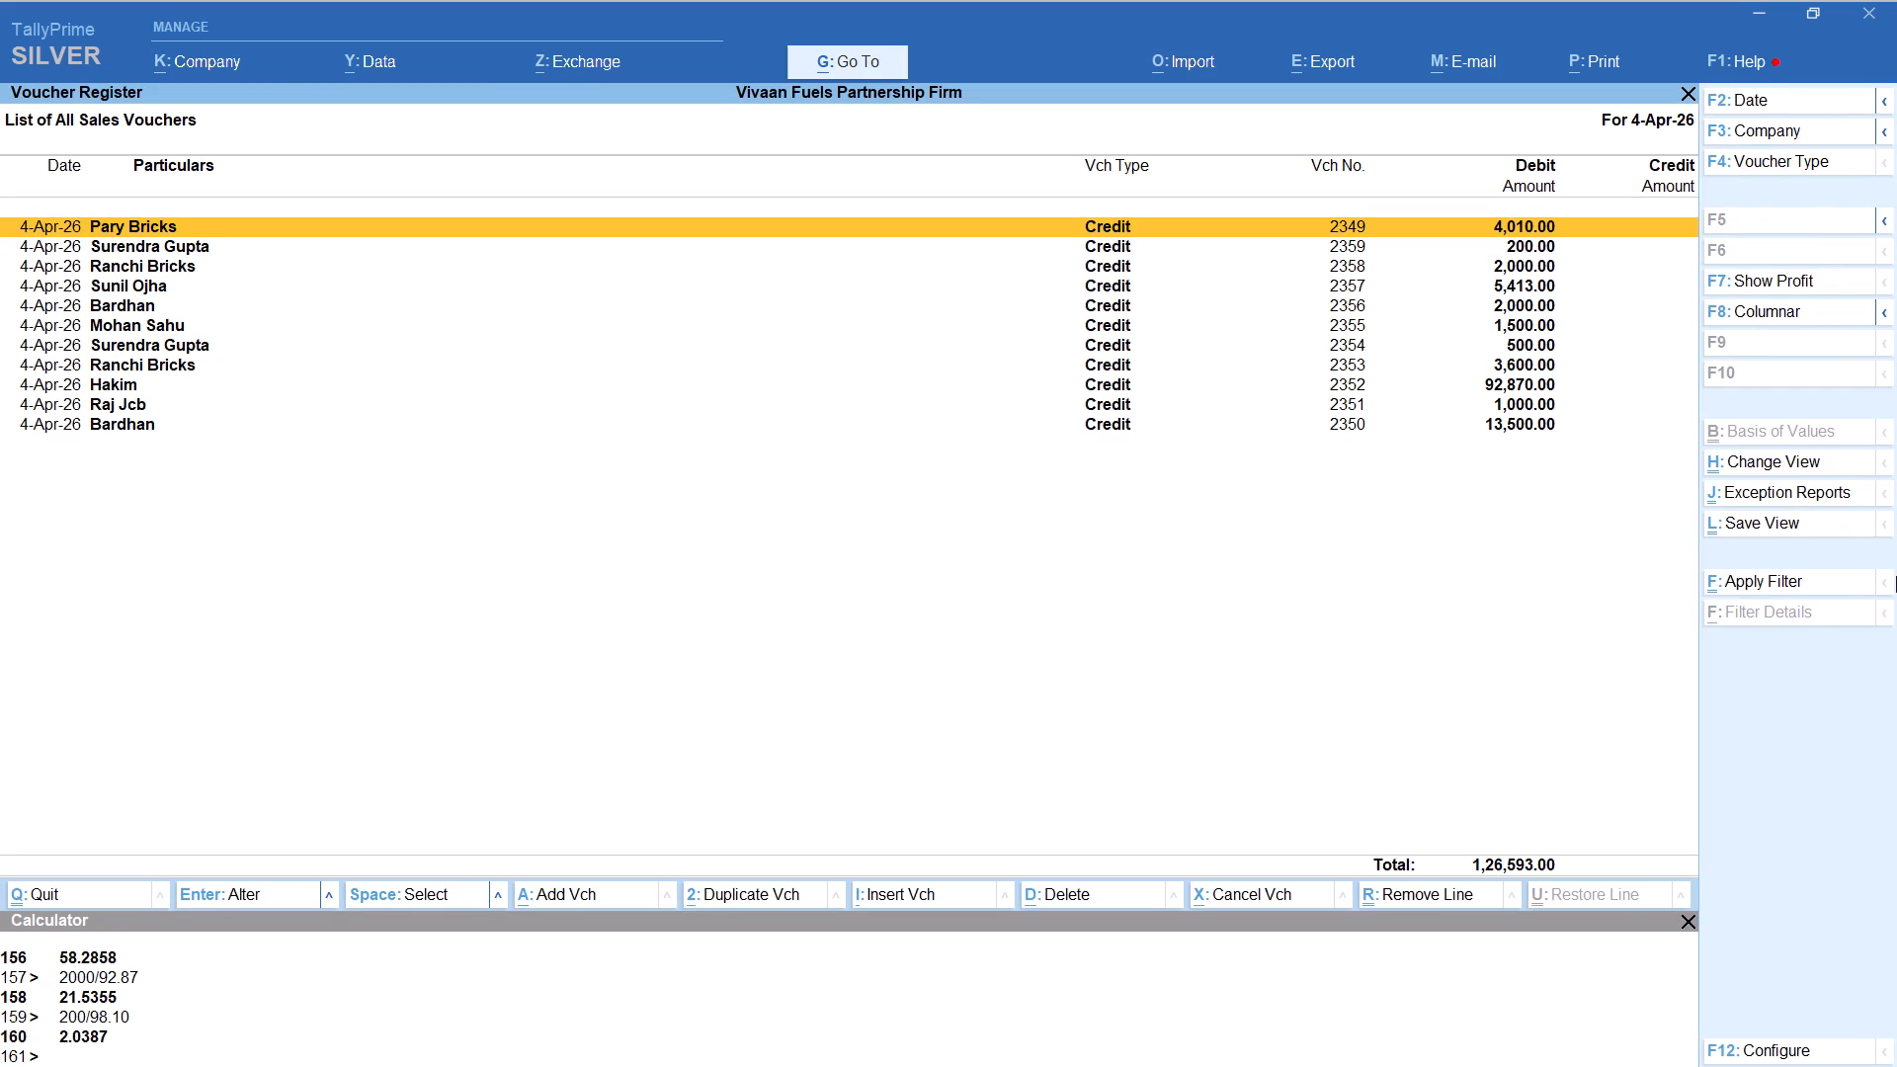
# Start a second Credit voucher dated 4-Apr-26 for Raj Jcb, keeping the default party details and the SALE ledger.
pyautogui.hotkey('alt', 'a')
pyautogui.write('RAJ')
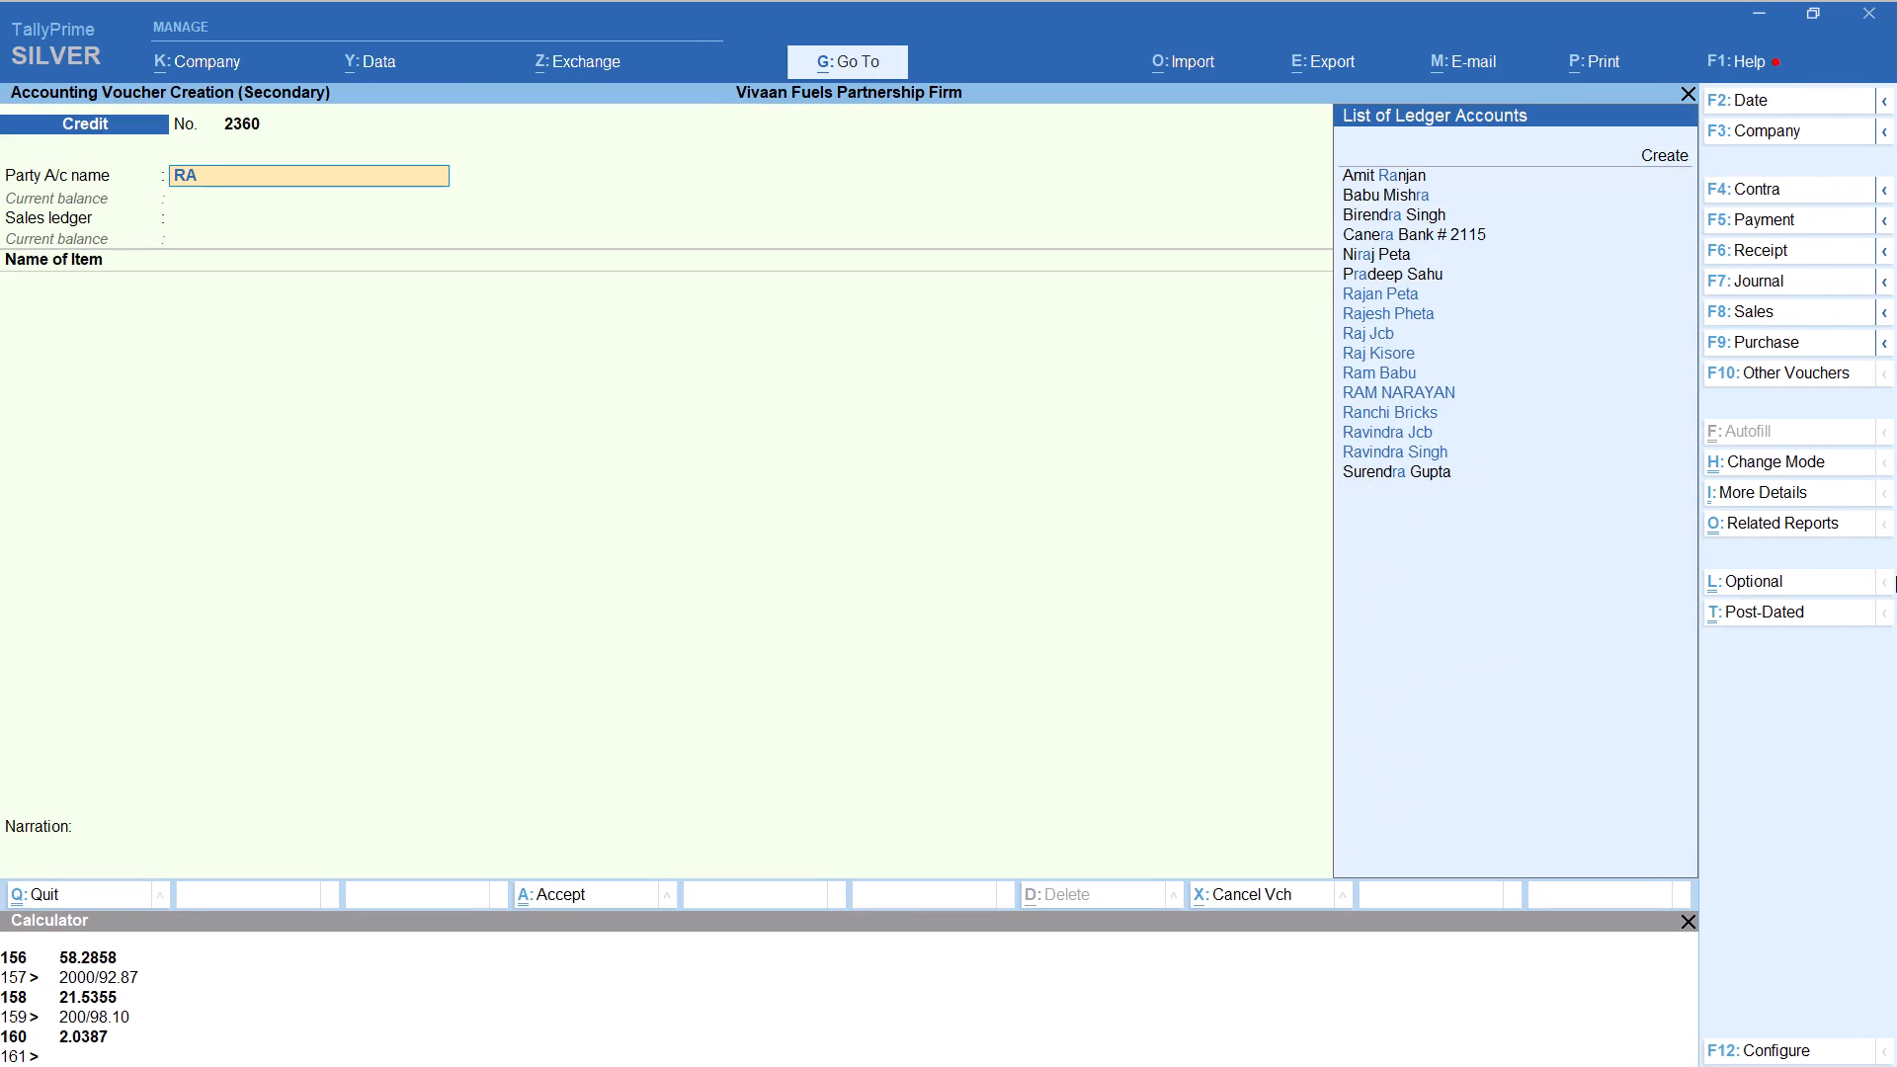
pyautogui.press('Down')
pyautogui.press('Down')
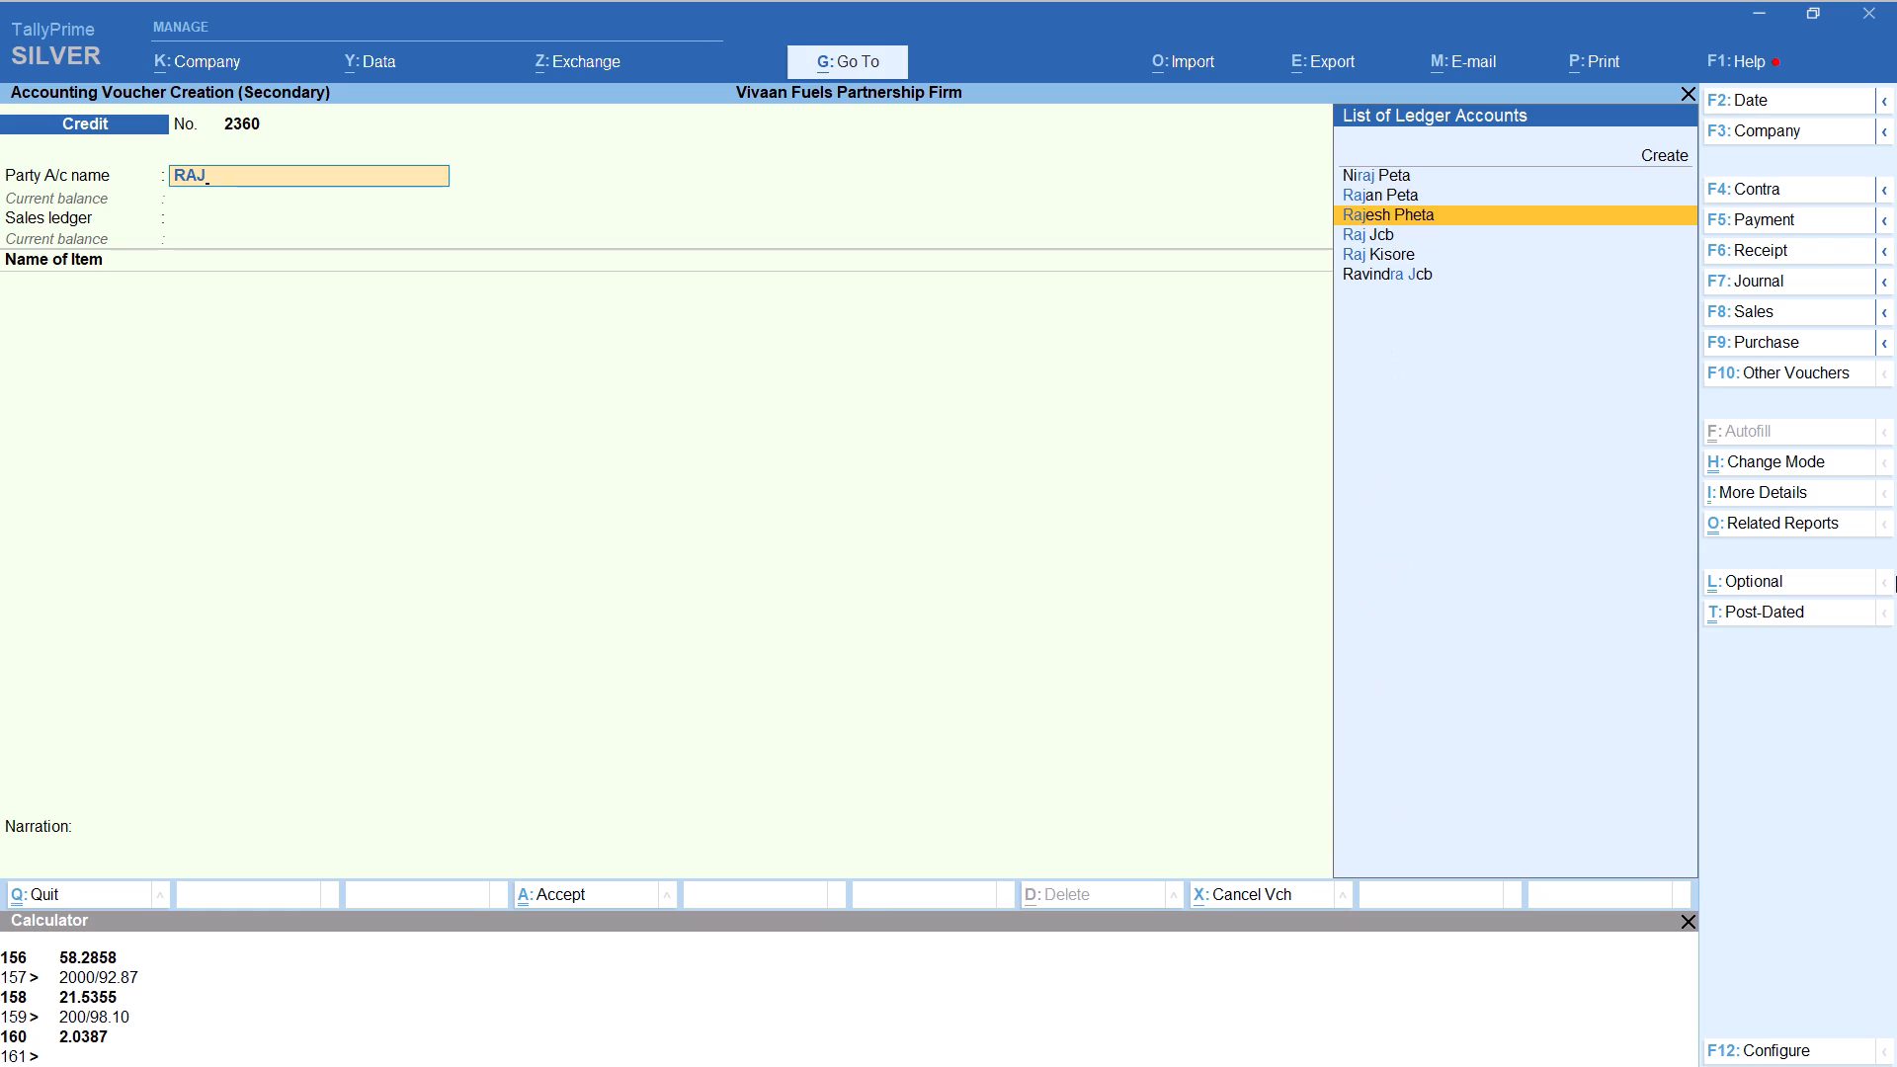
pyautogui.press('Down')
pyautogui.press('Return')
pyautogui.press('Return')
pyautogui.press('Return')
pyautogui.press('Return')
pyautogui.press('Return')
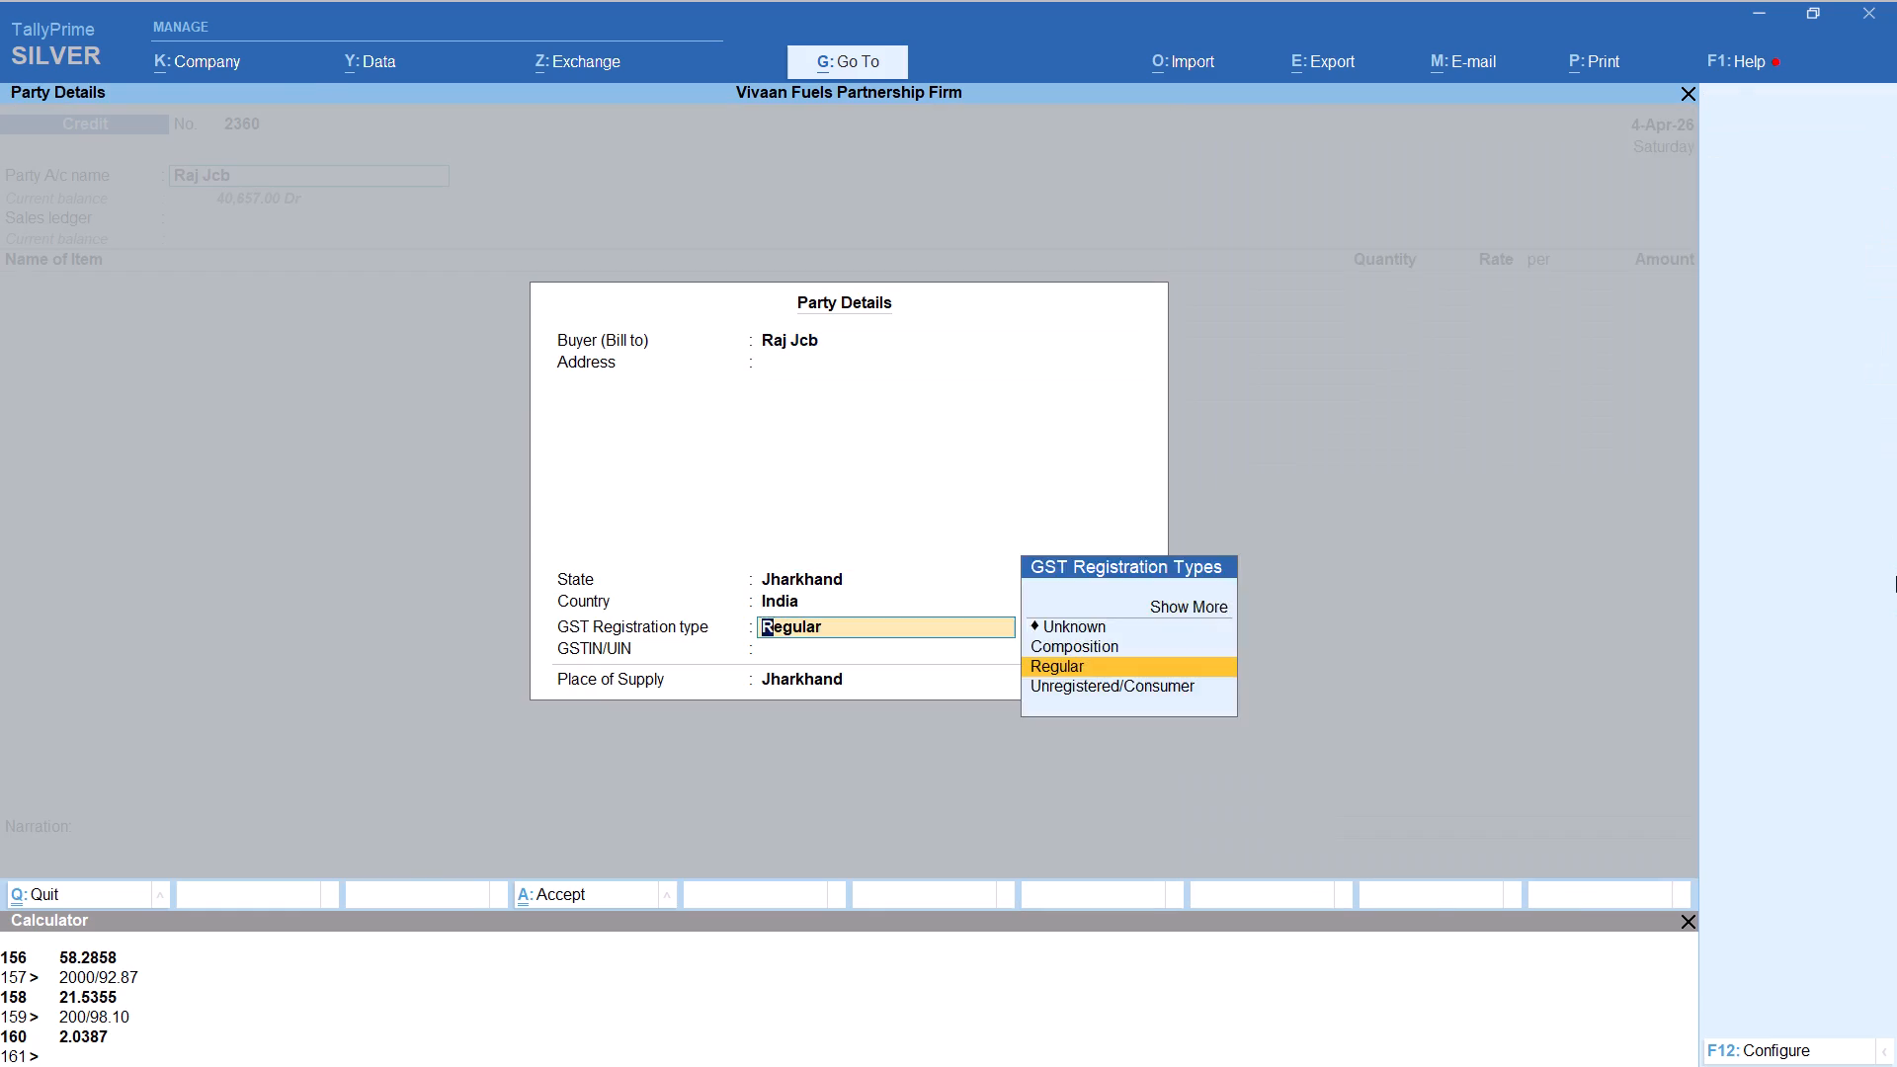
pyautogui.press('Return')
pyautogui.press('Return')
pyautogui.press('Return')
# Add HSD to the Raj Jcb voucher with tracking Not Applicable and quantity calculated as 3500/92.87, giving 37.69 litres at 92.87 per litre.
pyautogui.write('HS')
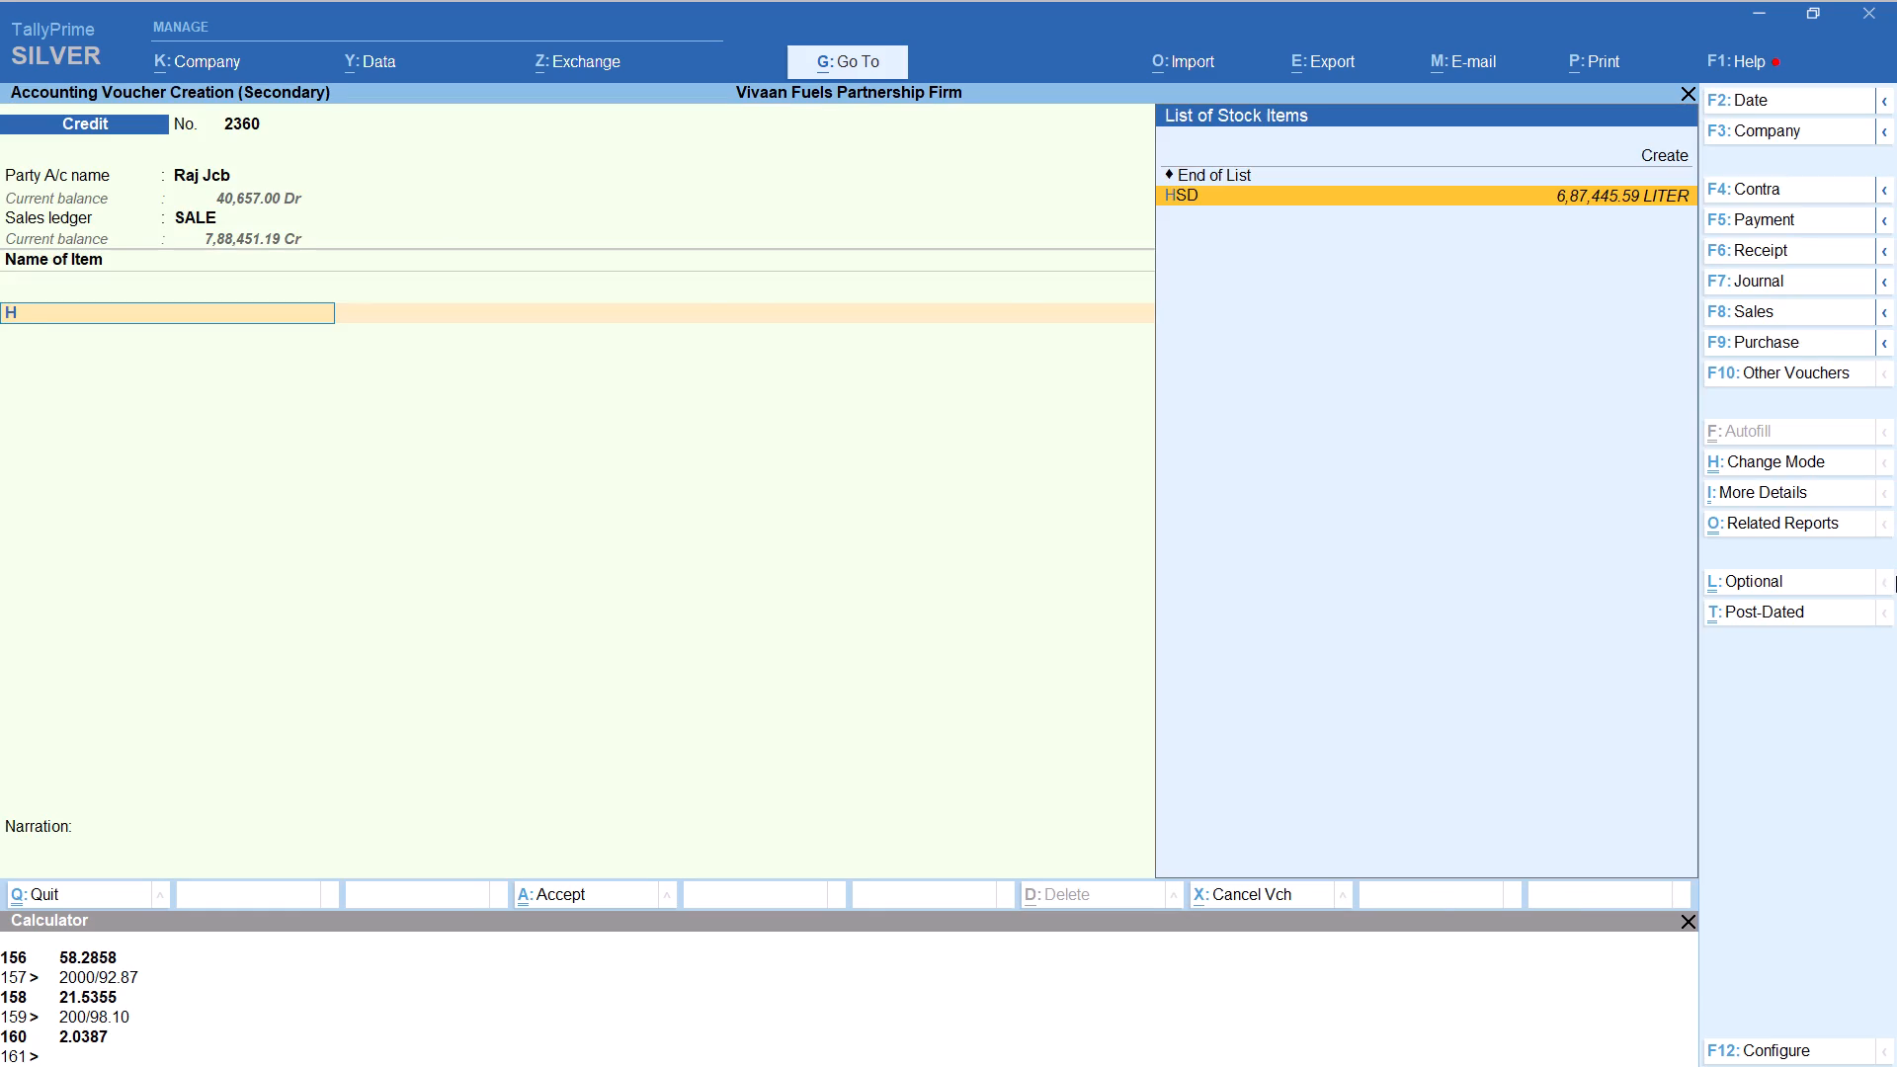
pyautogui.press('Return')
pyautogui.press('Up')
pyautogui.press('Return')
pyautogui.hotkey('alt', 'c')
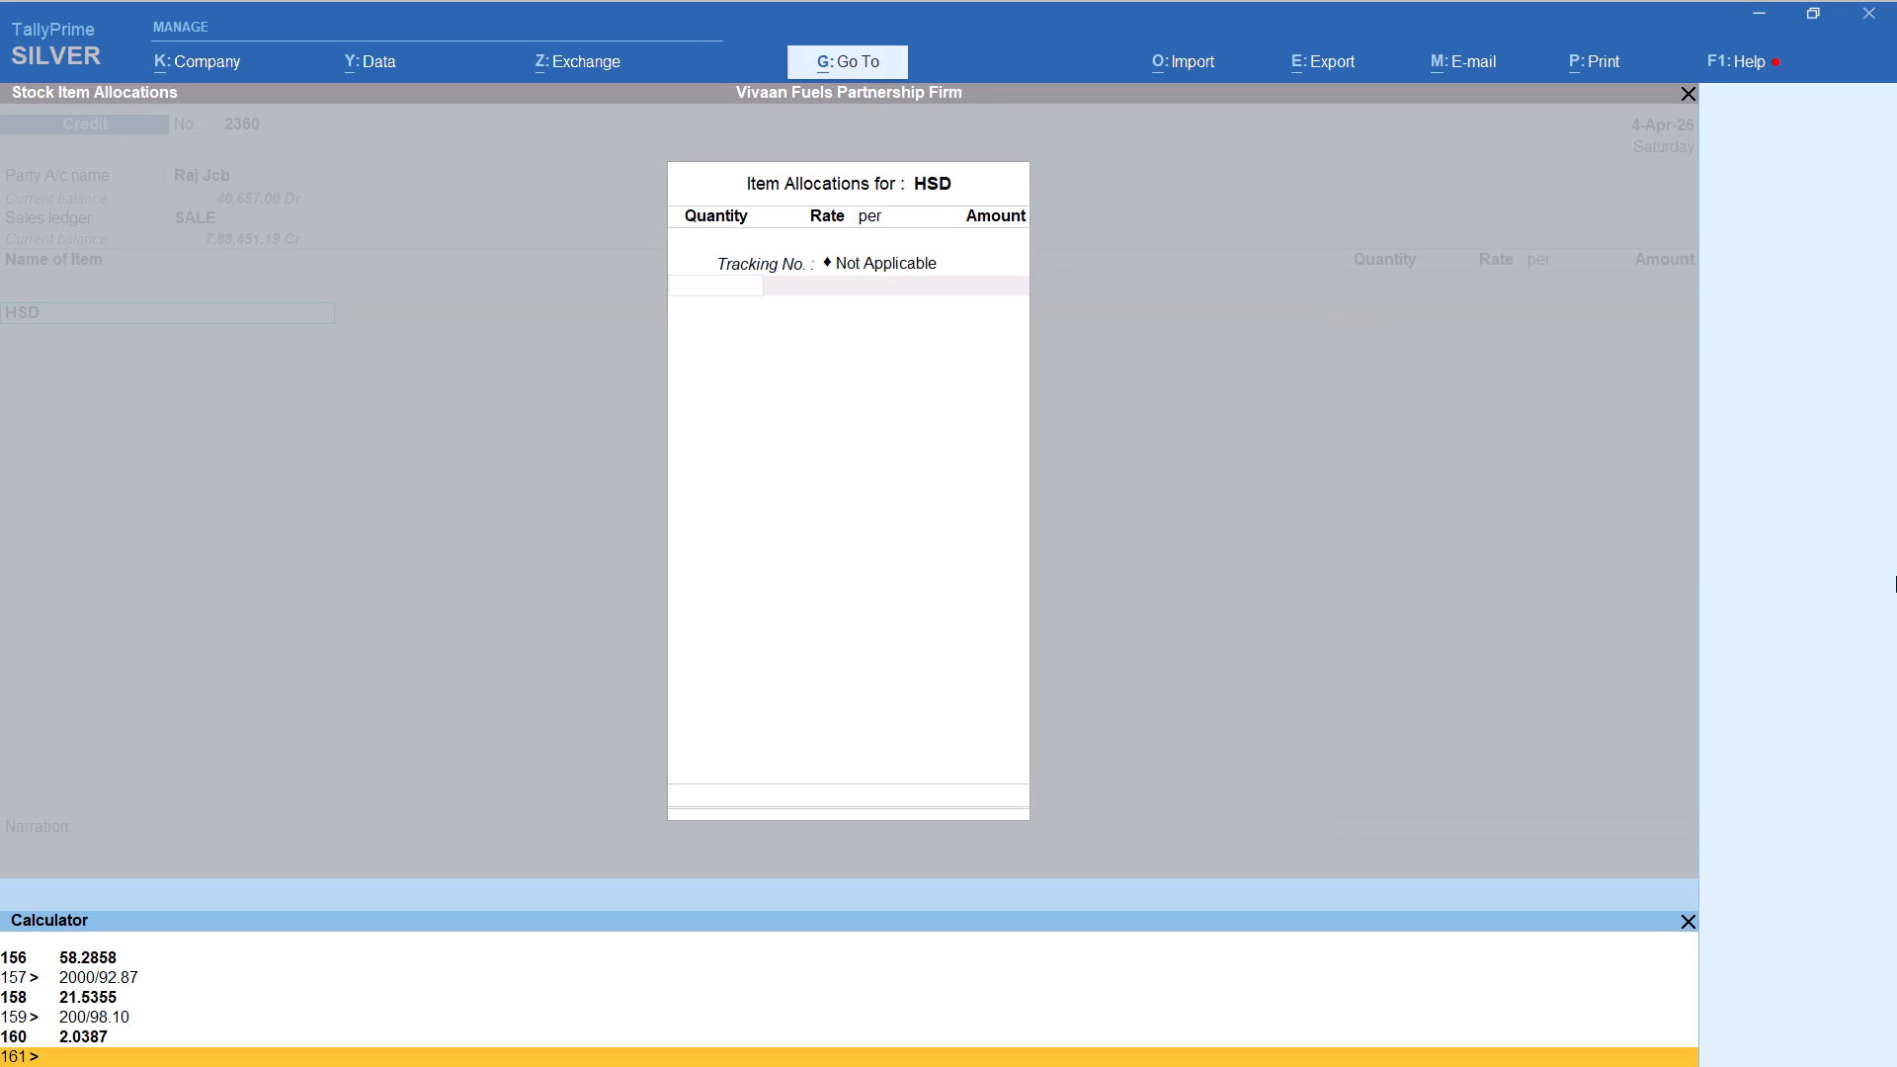
pyautogui.write('3500/92.87')
pyautogui.press('Return')
pyautogui.press('Return')
pyautogui.press('Return')
pyautogui.press('Return')
pyautogui.press('Return')
pyautogui.press('Return')
pyautogui.press('Return')
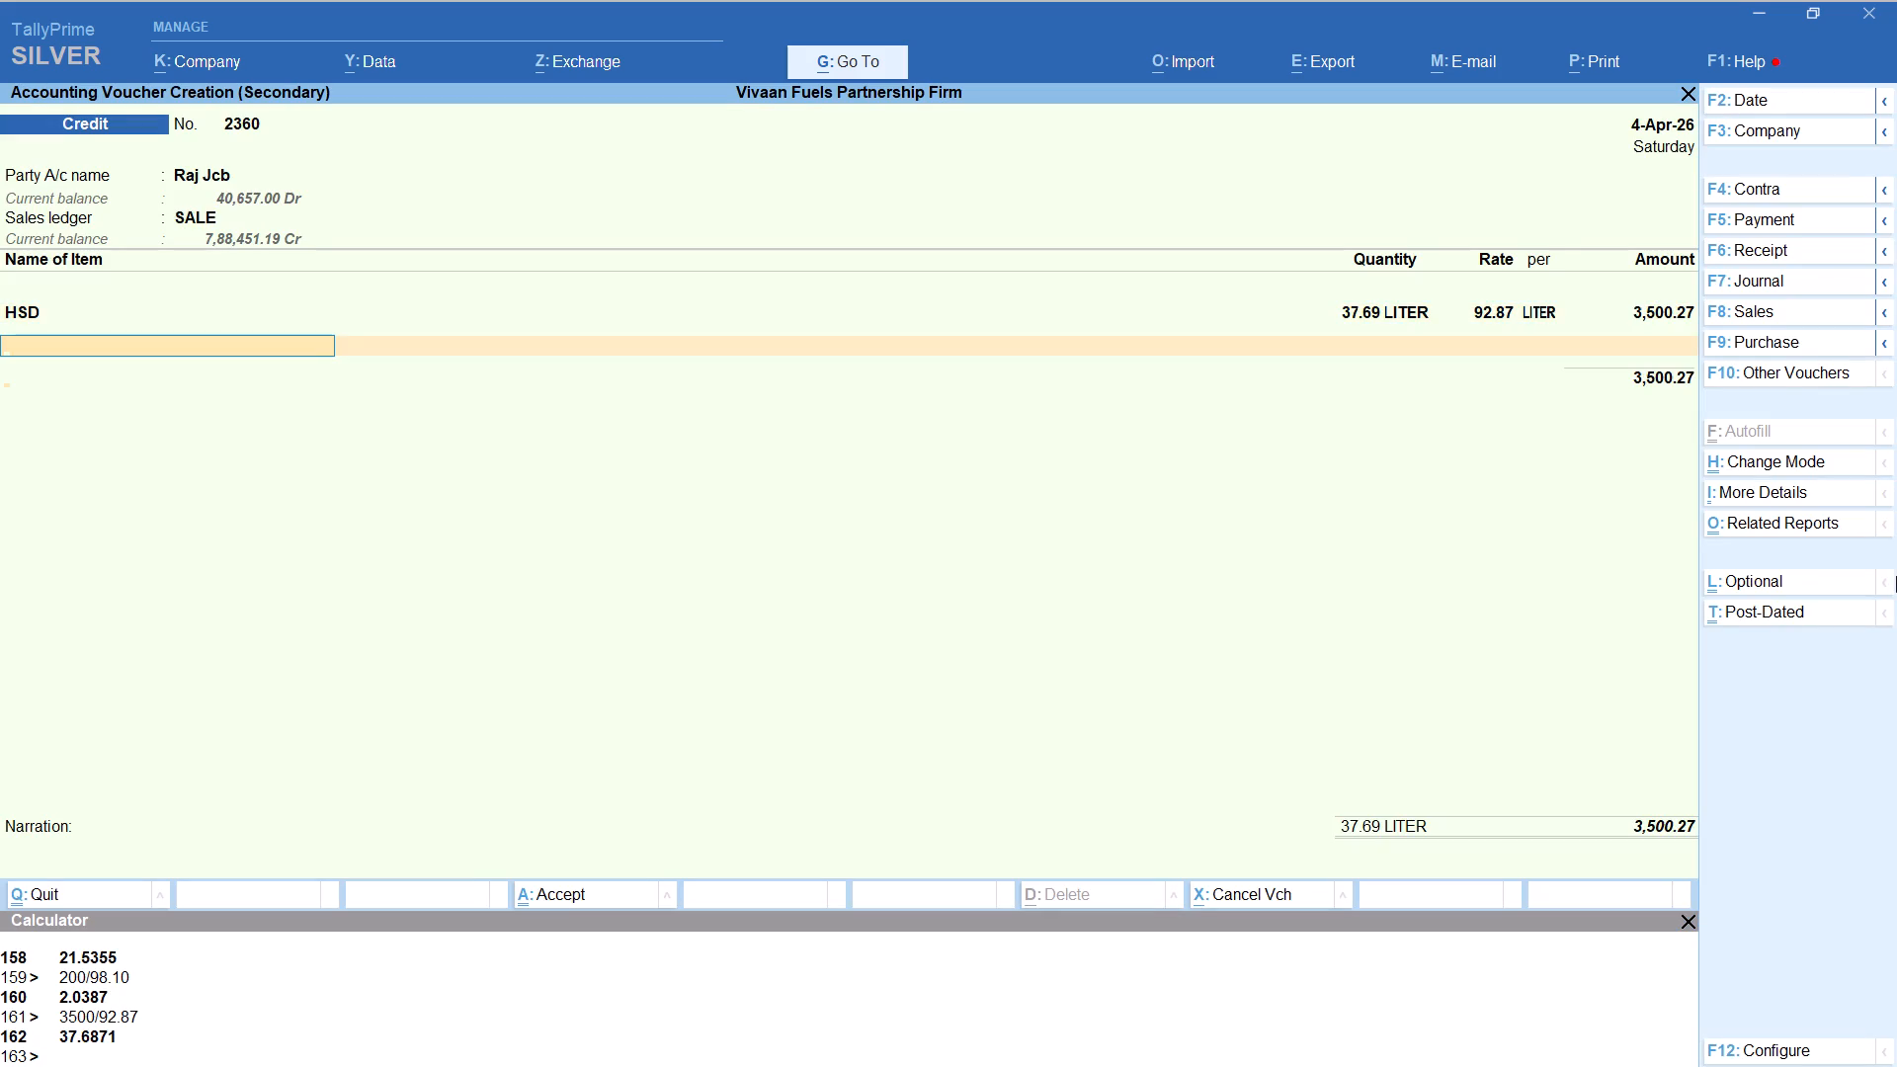
# Adjust the second Raj Jcb voucher to 3,500.00 with the Round Off ledger and save it.
pyautogui.write('ROU')
pyautogui.press('Return')
pyautogui.hotkey('ctrl', 'a')
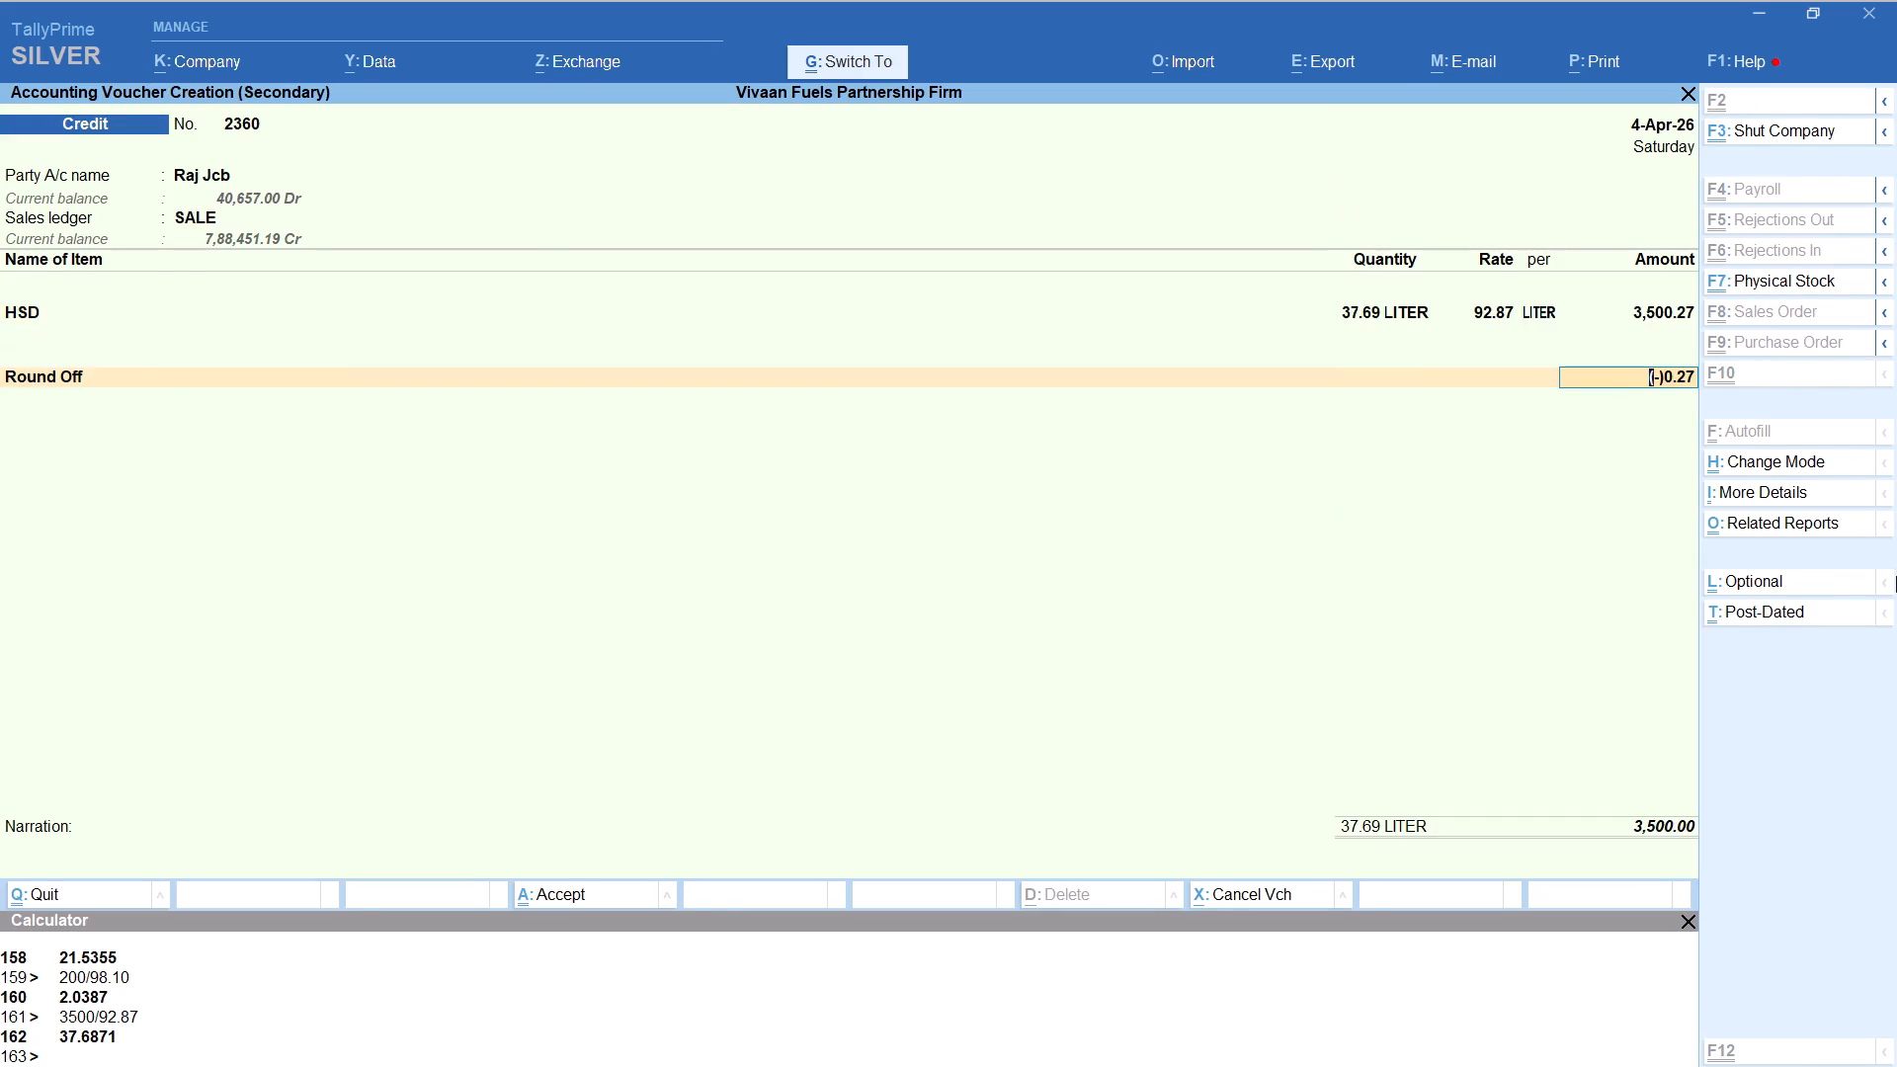
# Start a Credit voucher dated 4-Apr-26 for Afroj, keeping the default party details and the SALE ledger.
pyautogui.hotkey('alt', 'a')
pyautogui.write('AFROJ')
pyautogui.press('Return')
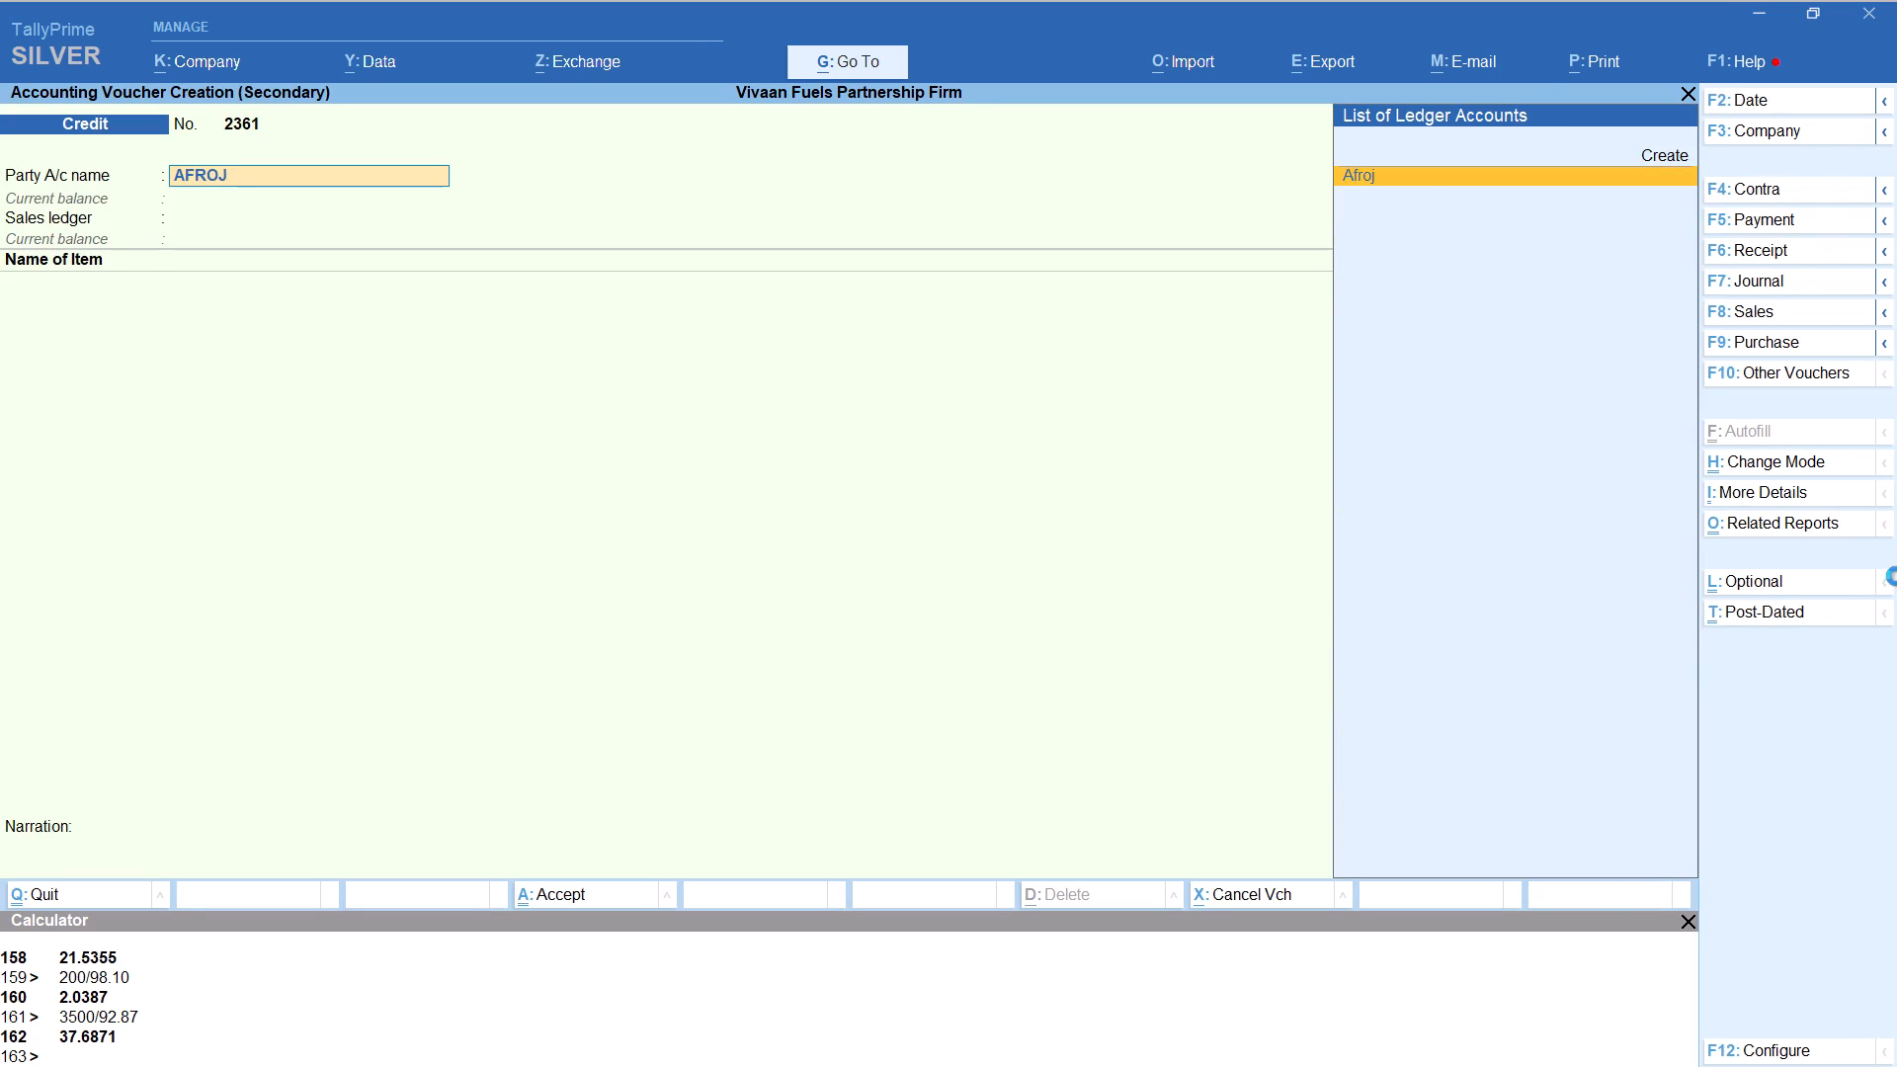
pyautogui.press('Return')
pyautogui.press('Return')
pyautogui.press('Return')
pyautogui.press('Return')
pyautogui.press('Return')
pyautogui.press('Return')
pyautogui.press('Return')
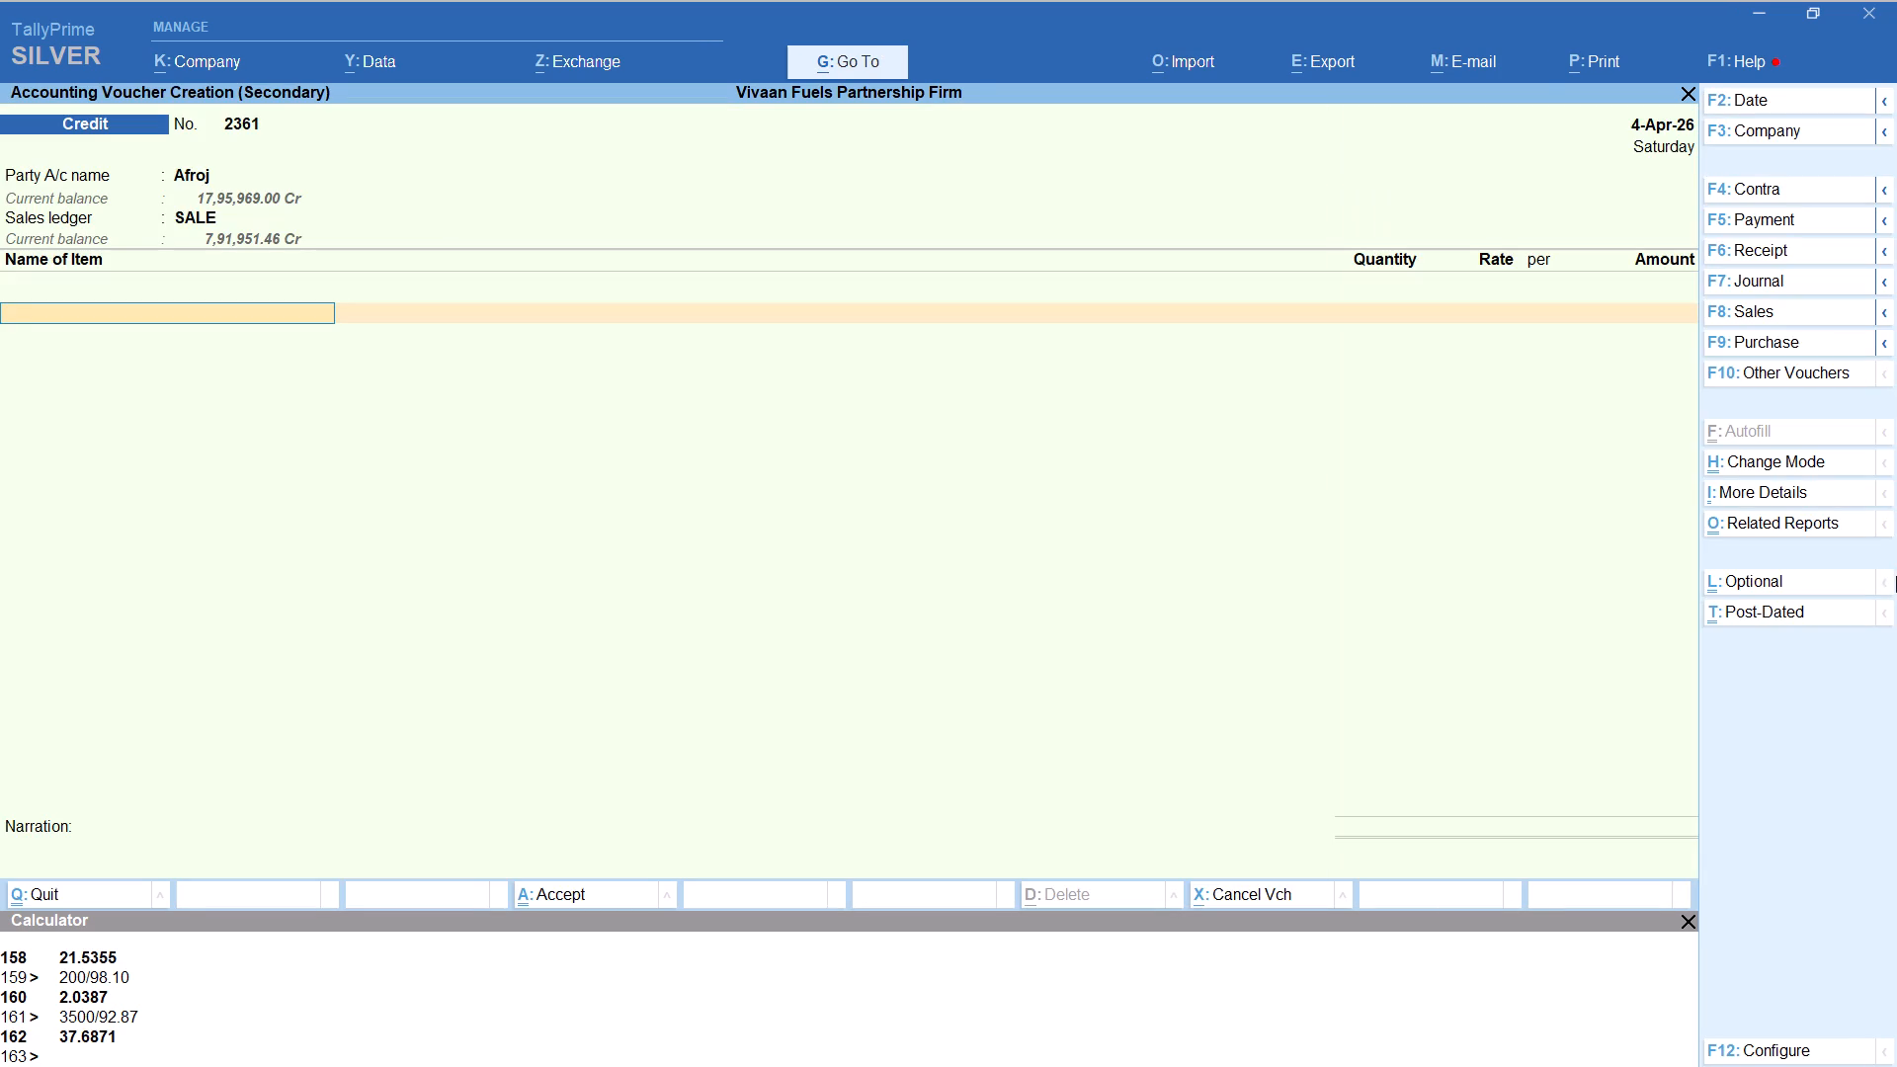
# Add HSD to the Afroj voucher with tracking Not Applicable and quantity calculated as 3010/92.87, giving 32.41 litres at 92.87 per litre.
pyautogui.write('HS')
pyautogui.press('Return')
pyautogui.press('Up')
pyautogui.press('Return')
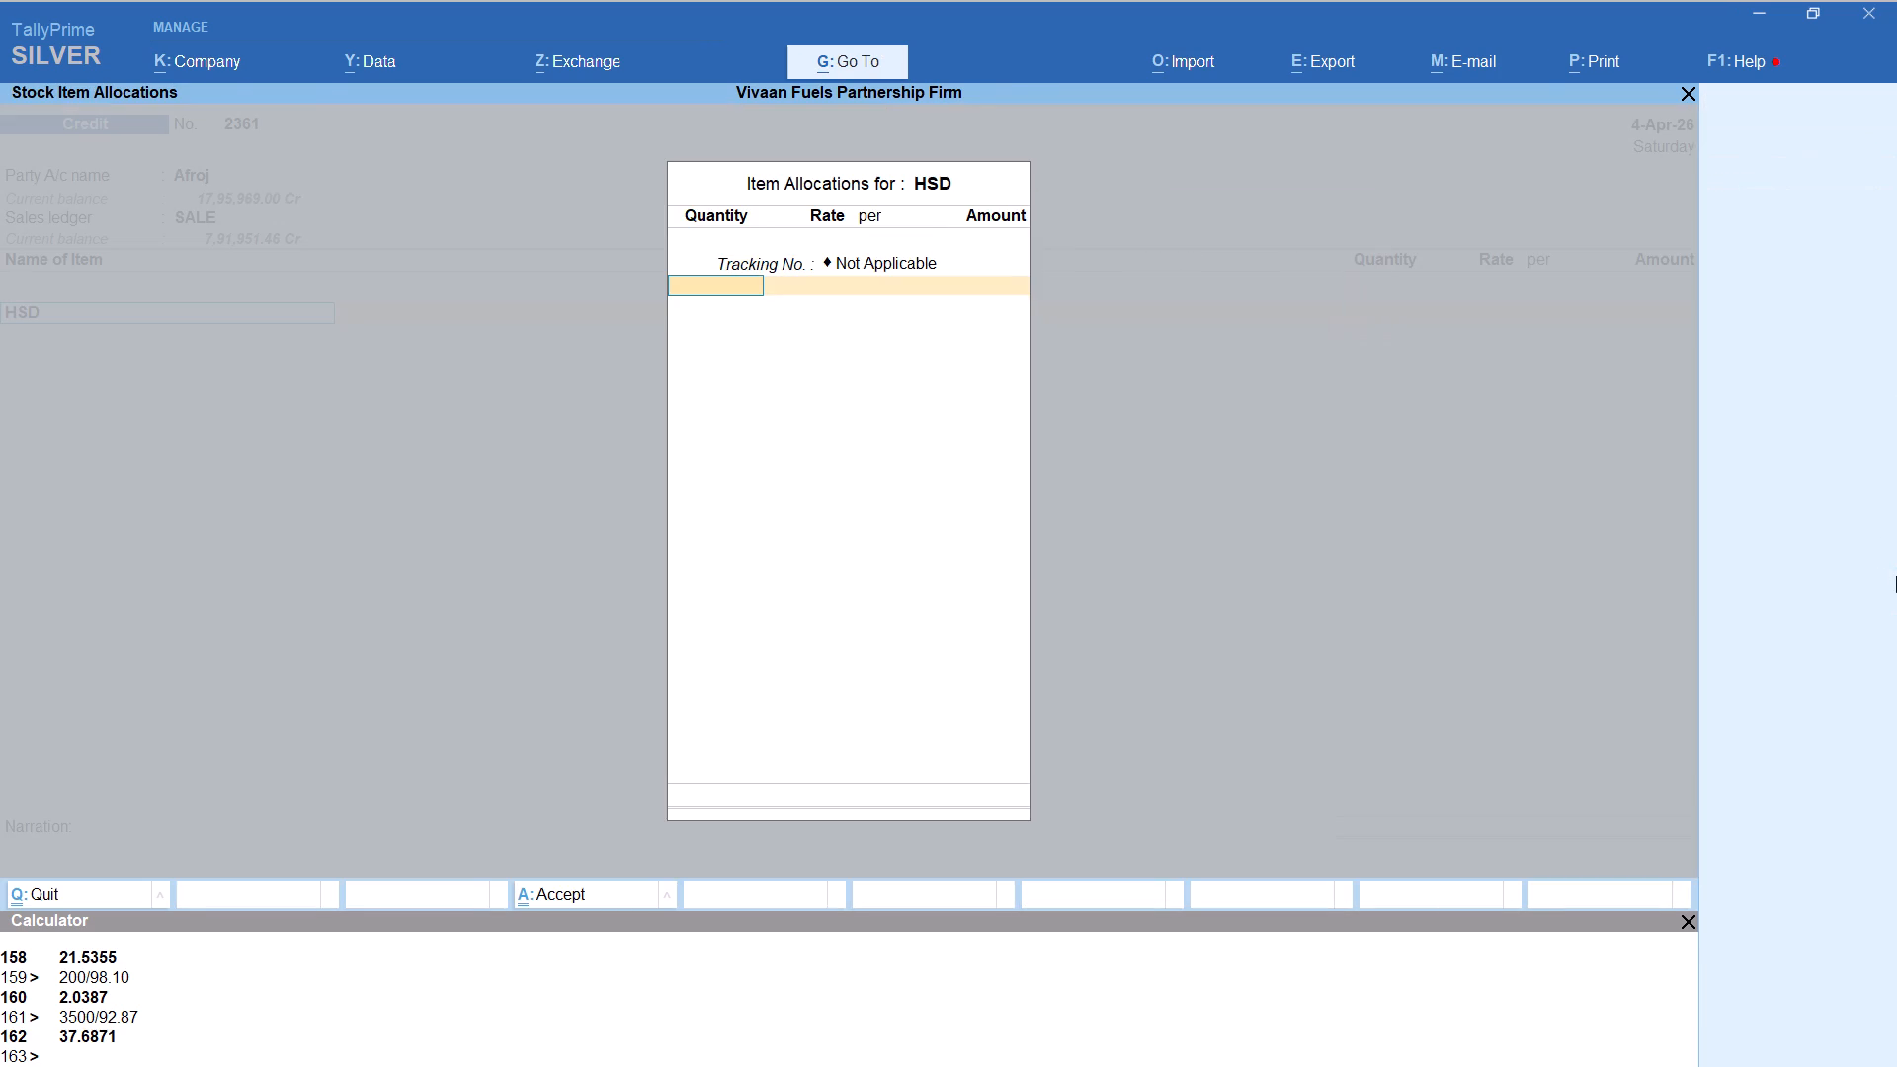
pyautogui.hotkey('alt', 'c')
pyautogui.write('3010/92.87')
pyautogui.press('Return')
pyautogui.press('Return')
pyautogui.press('Return')
pyautogui.press('Return')
pyautogui.press('Return')
pyautogui.press('Return')
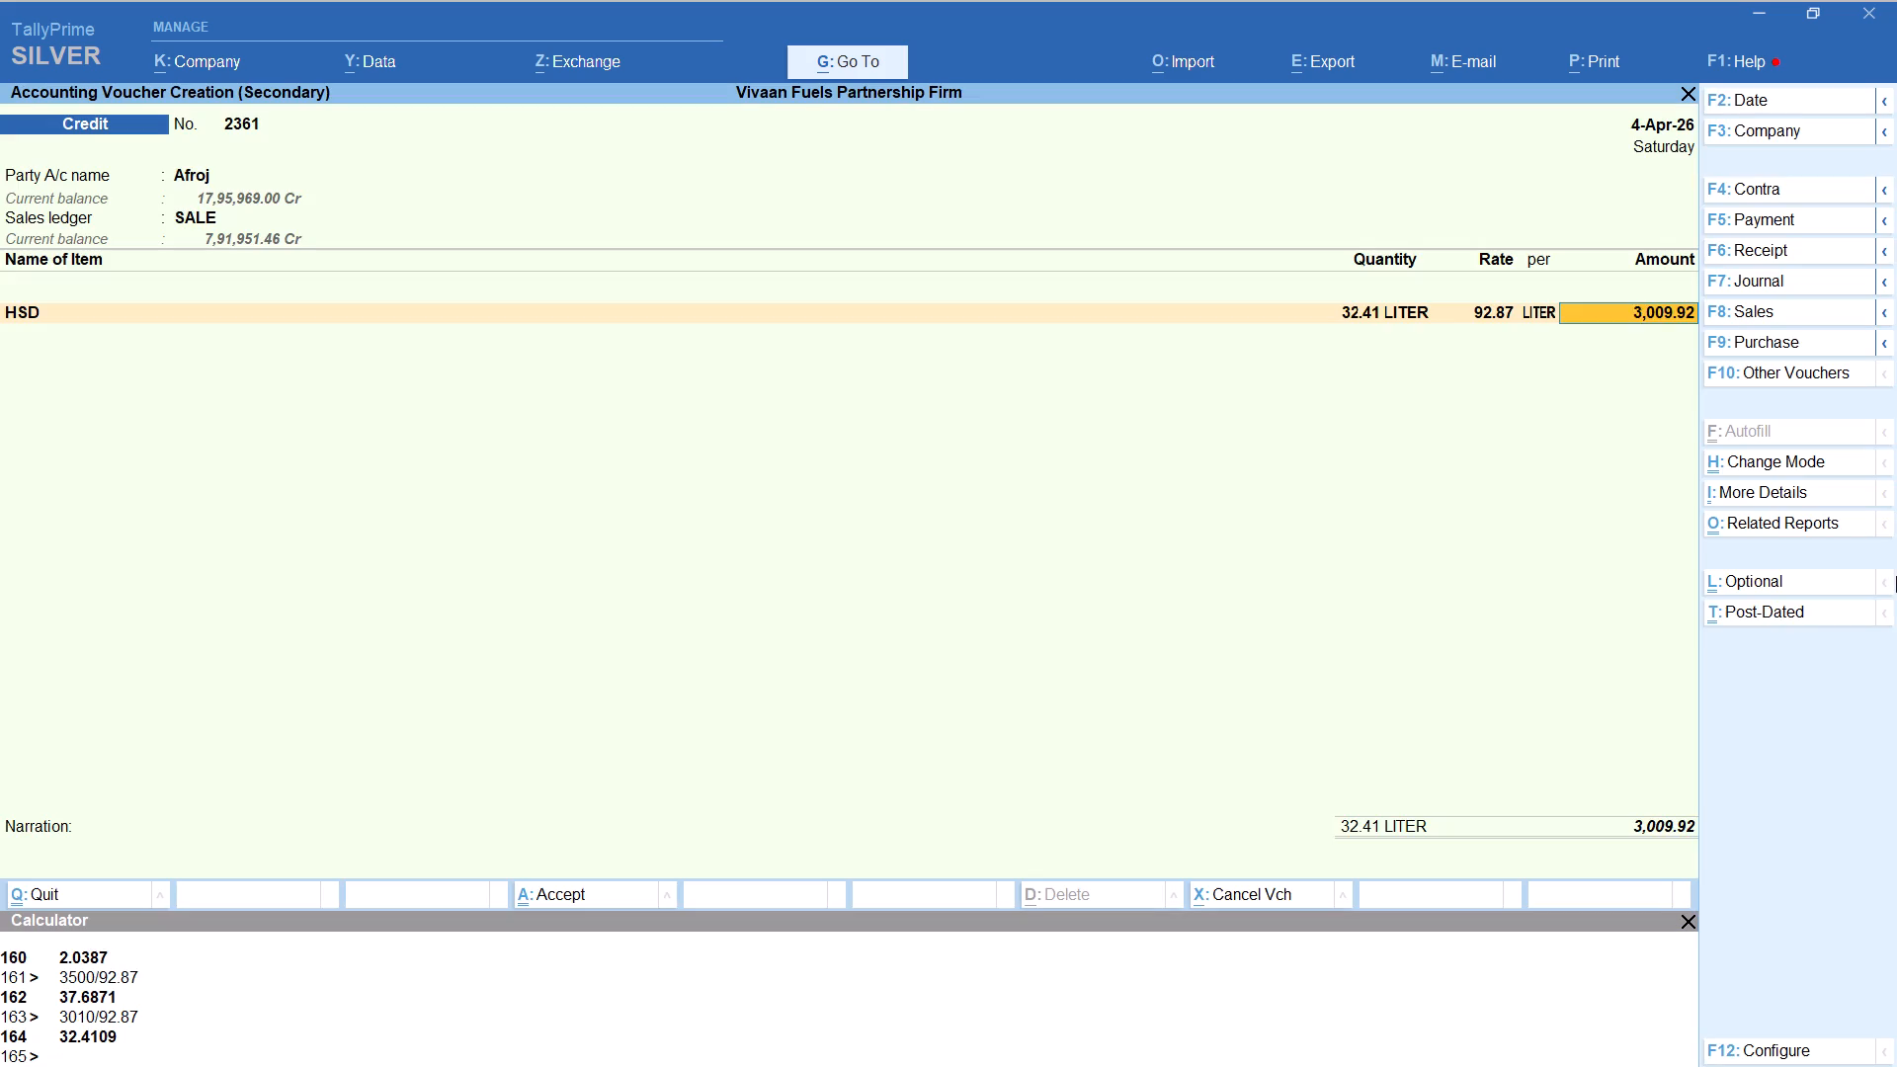
pyautogui.press('Return')
# Adjust the Afroj voucher to 3,010.00 with the Round Off ledger and save it.
pyautogui.write('ROU')
pyautogui.press('Return')
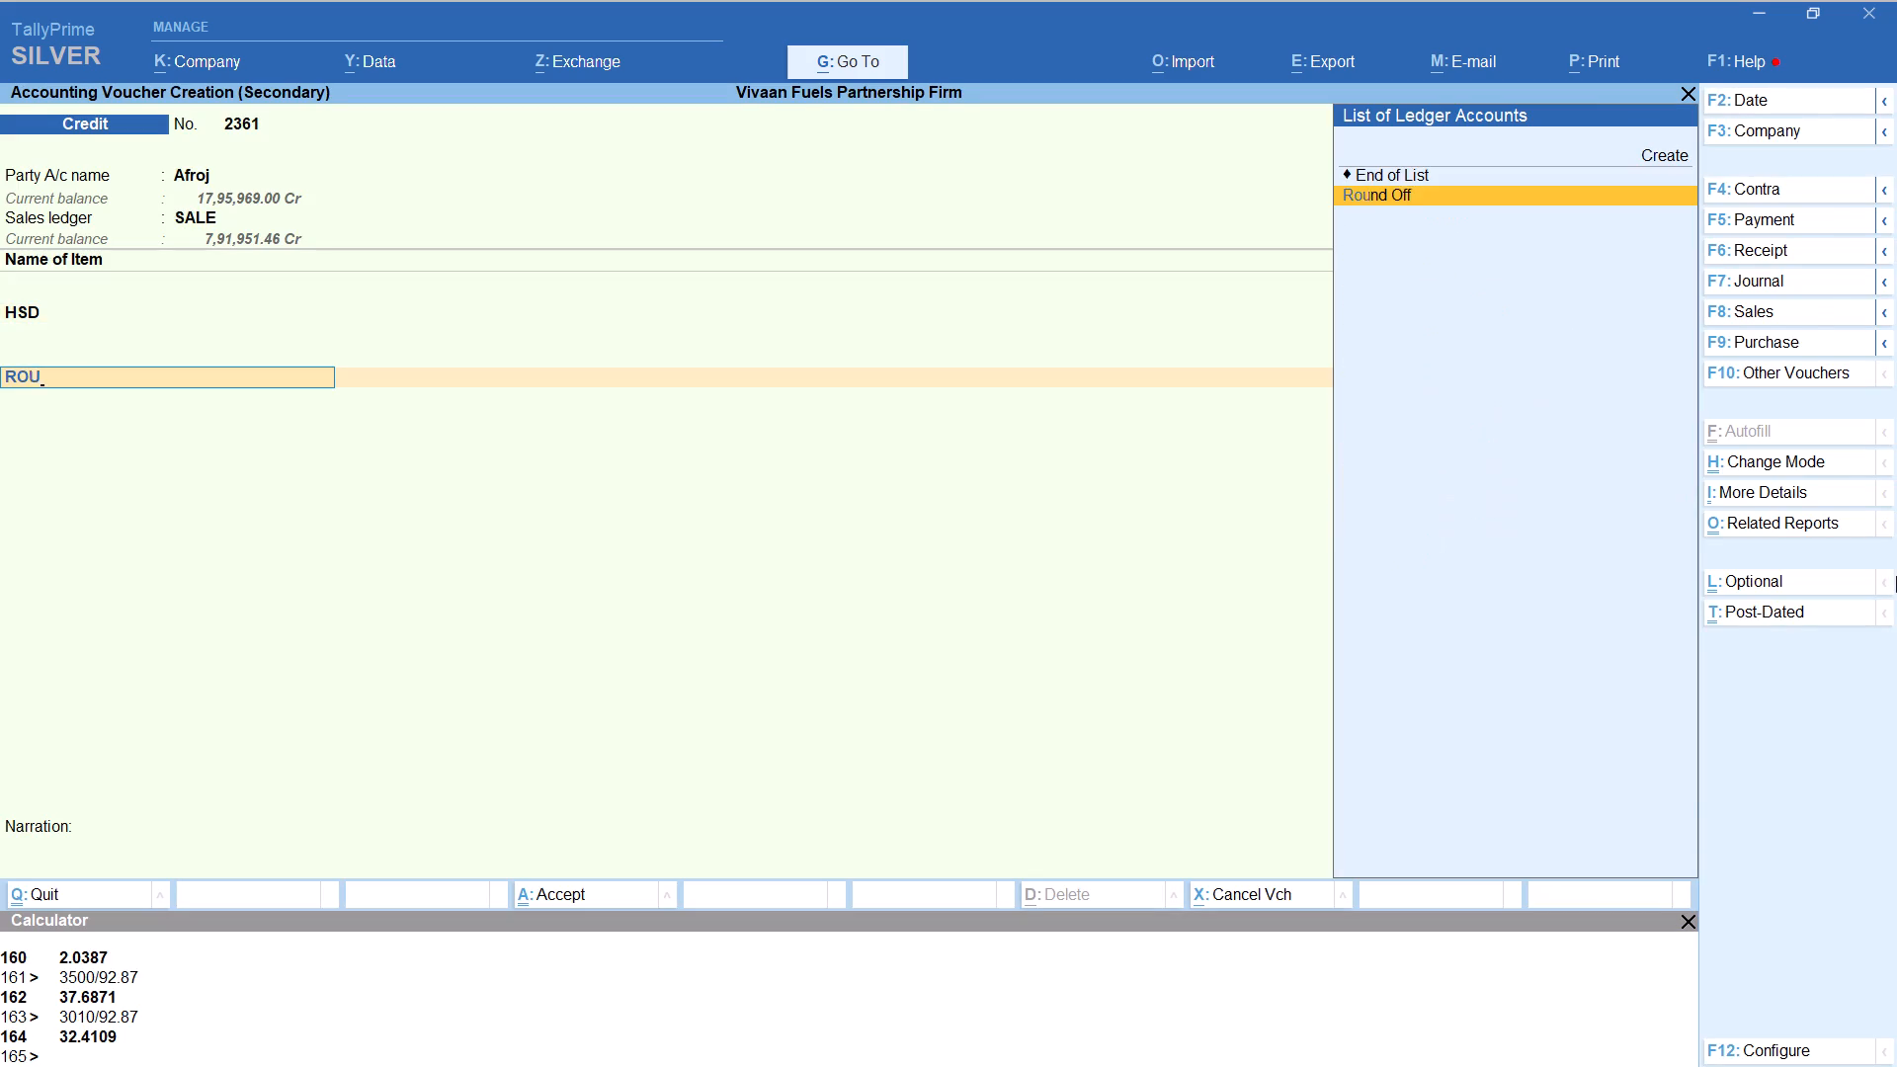
pyautogui.hotkey('ctrl', 'a')
# Start a Credit voucher dated 4-Apr-26 for the same Sunil customer billed earlier that day, keeping the default party details and SALE ledger.
pyautogui.hotkey('alt', 'a')
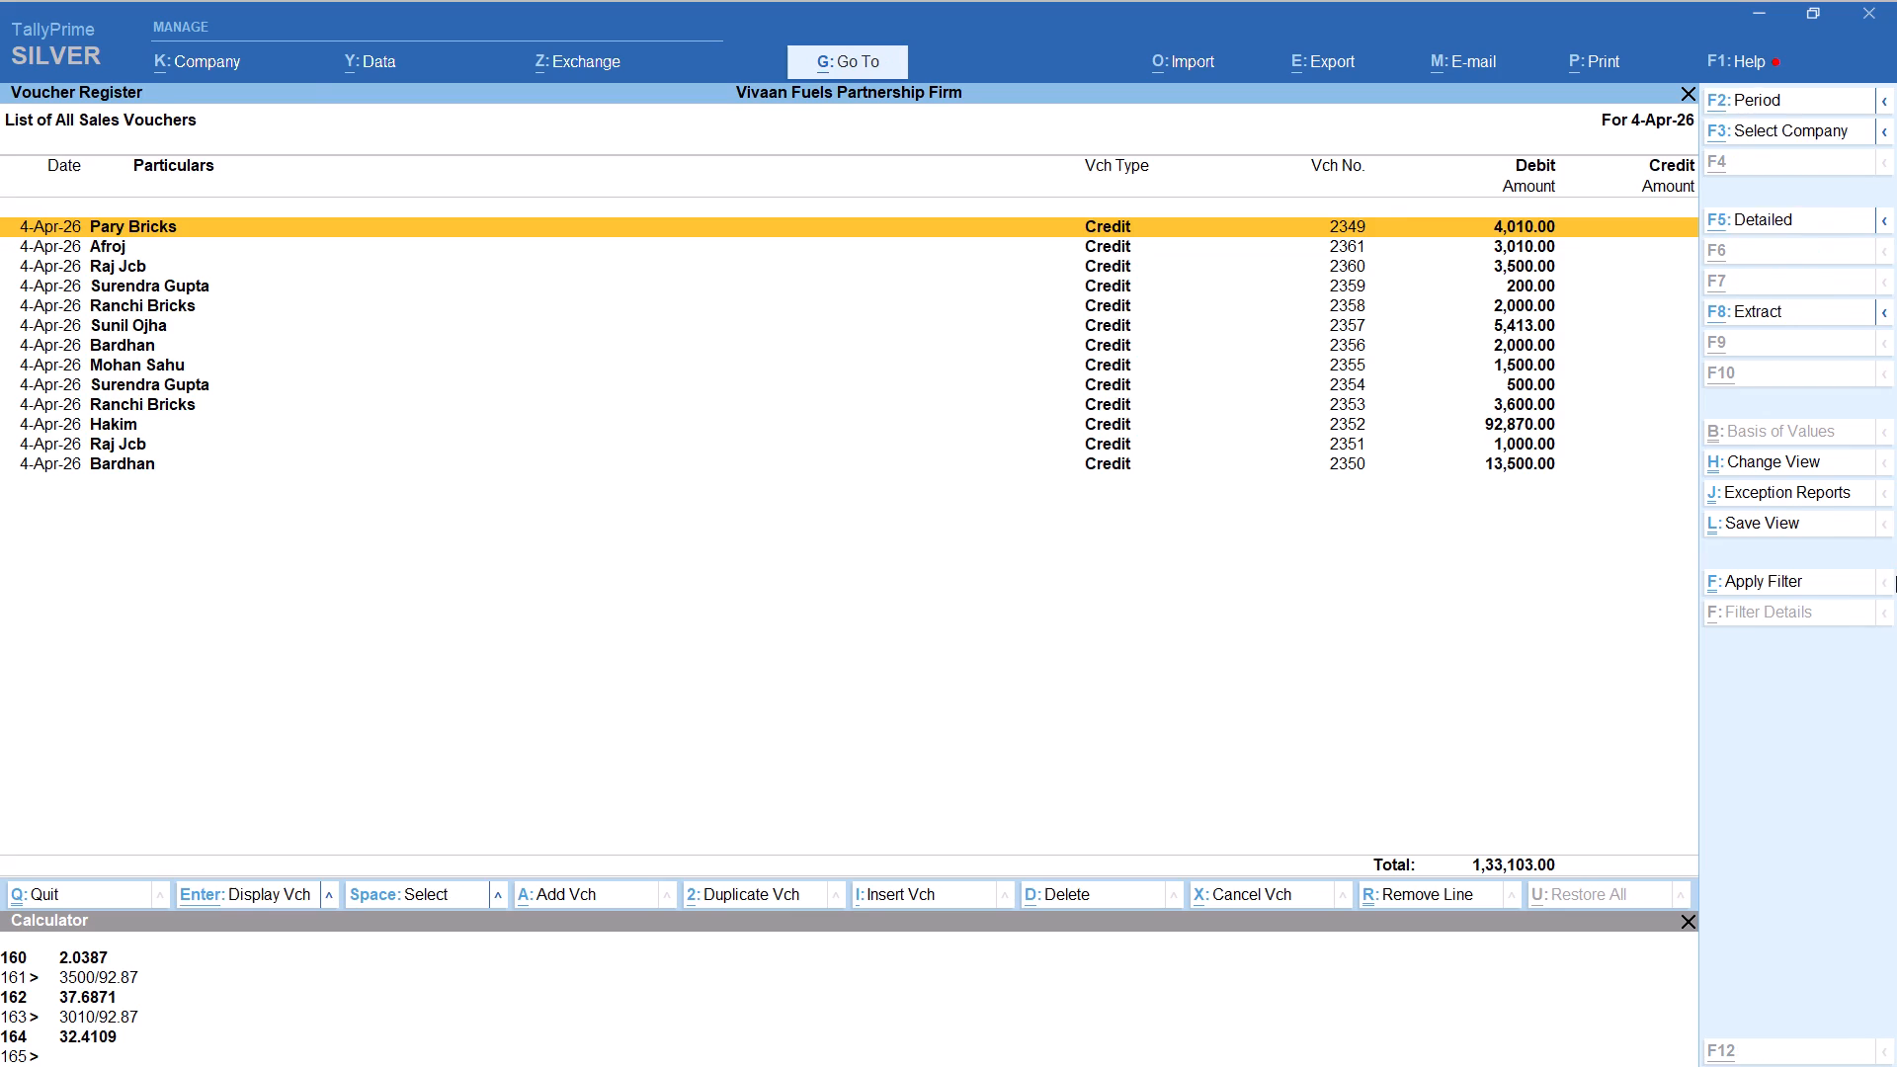
pyautogui.write('SUNIL')
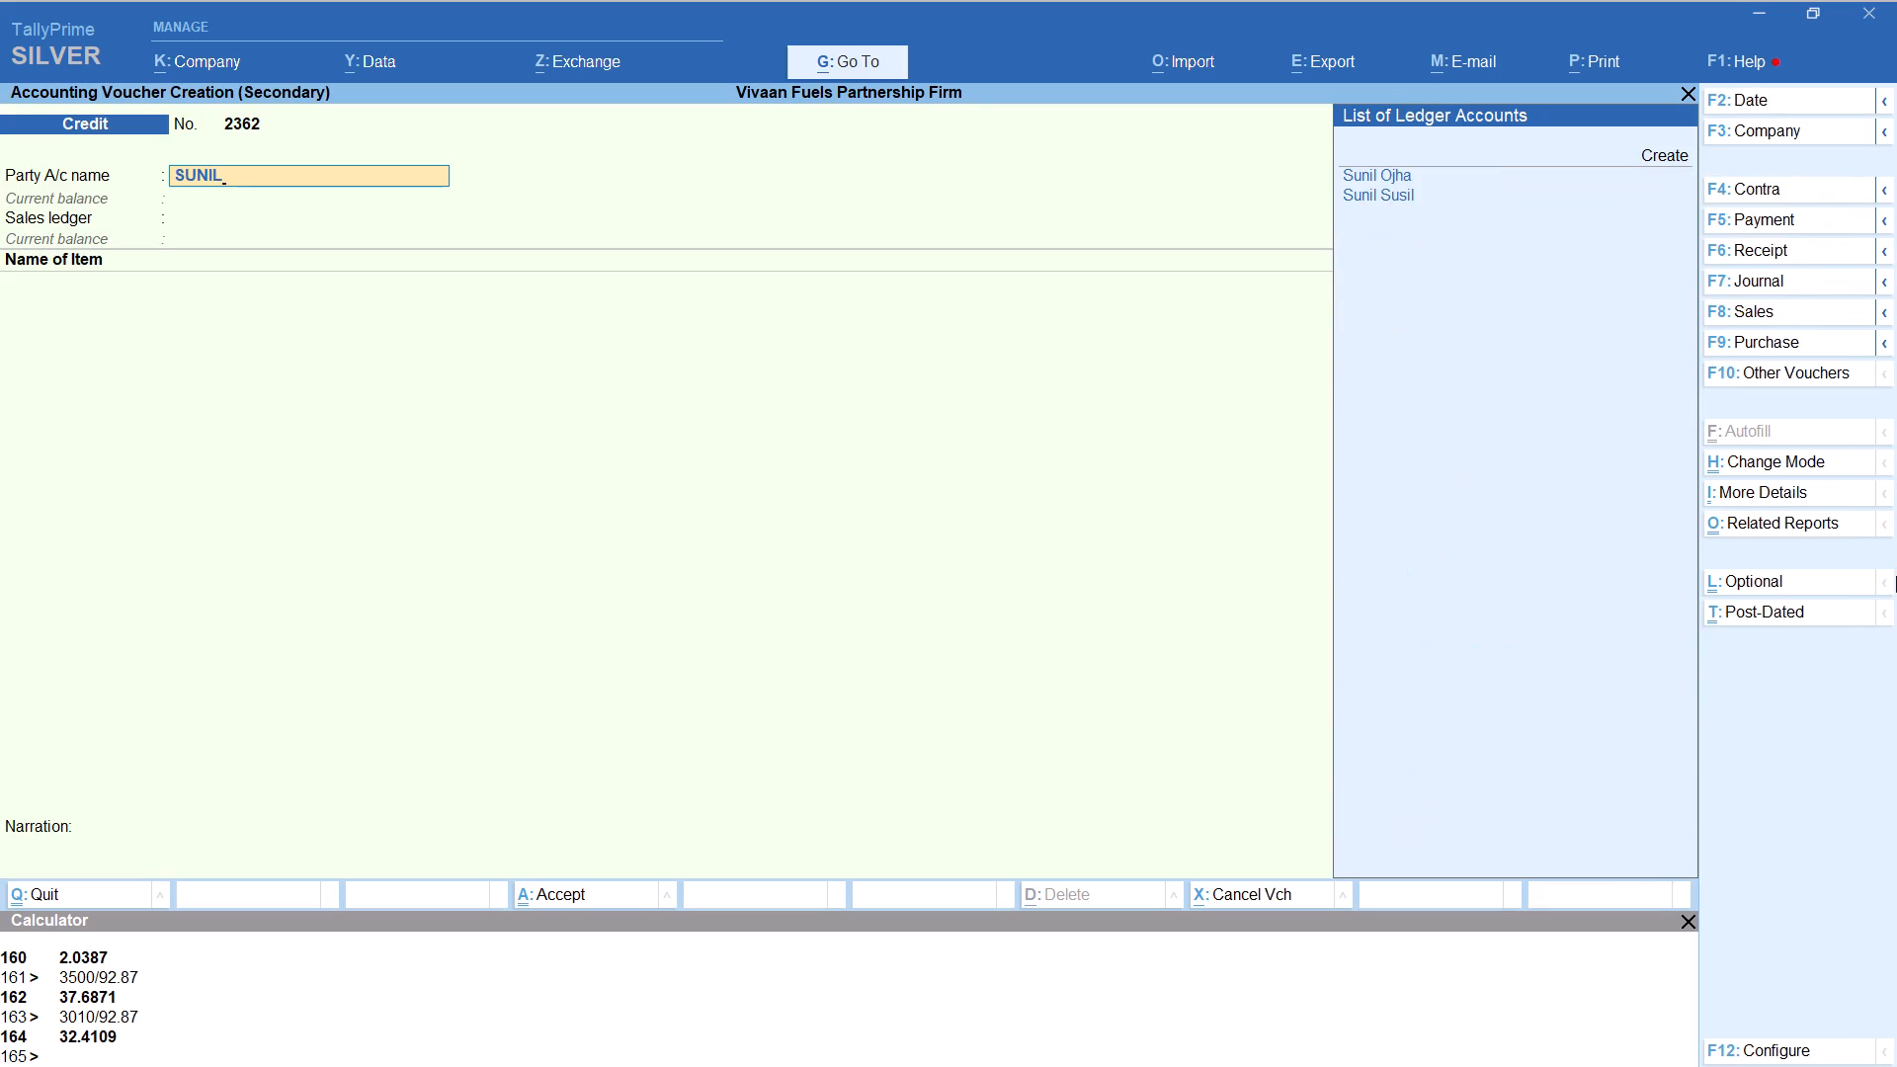
pyautogui.press('Down')
pyautogui.press('Return')
pyautogui.press('Return')
pyautogui.press('Return')
pyautogui.press('Return')
pyautogui.press('Return')
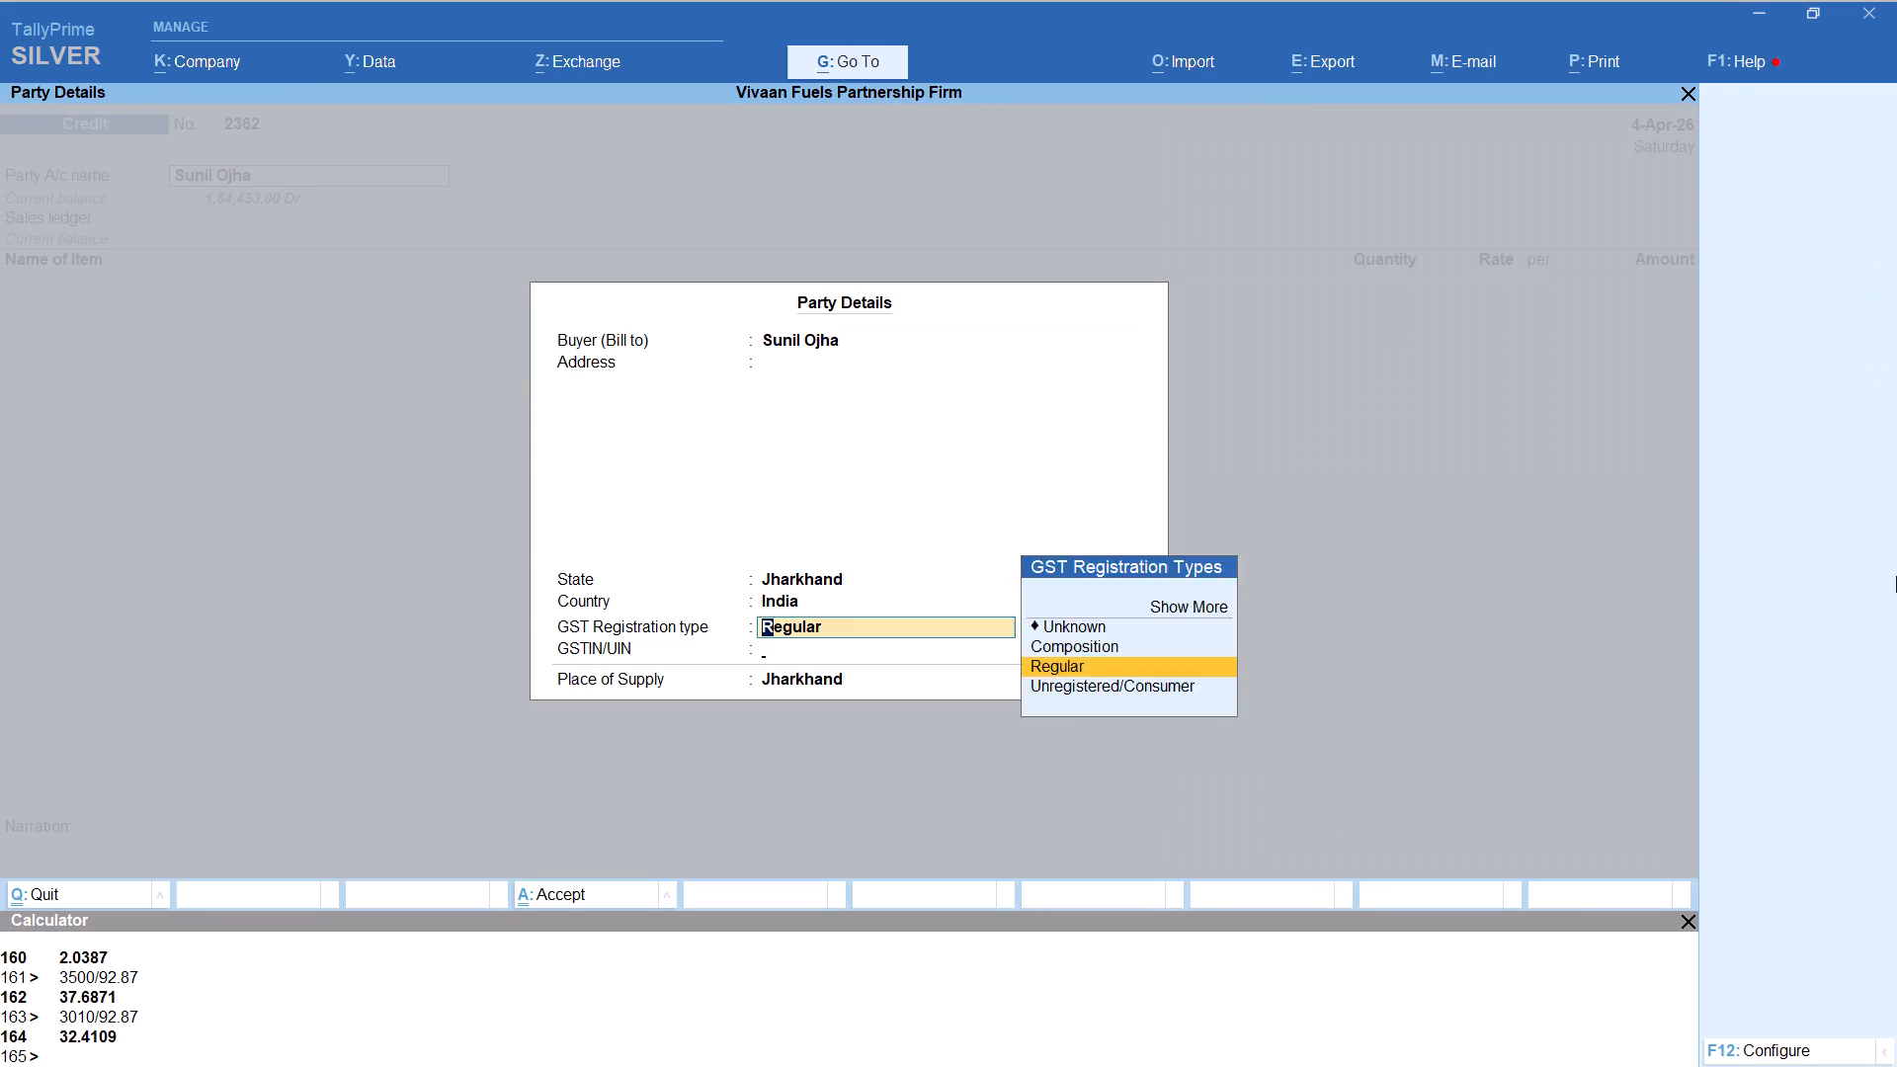
pyautogui.press('Return')
pyautogui.press('Return')
pyautogui.press('Return')
# Add HSD to Sunil's voucher with tracking Not Applicable and quantity calculated as 14415/92.87, giving 155.22 litres at 92.87 per litre.
pyautogui.write('HS')
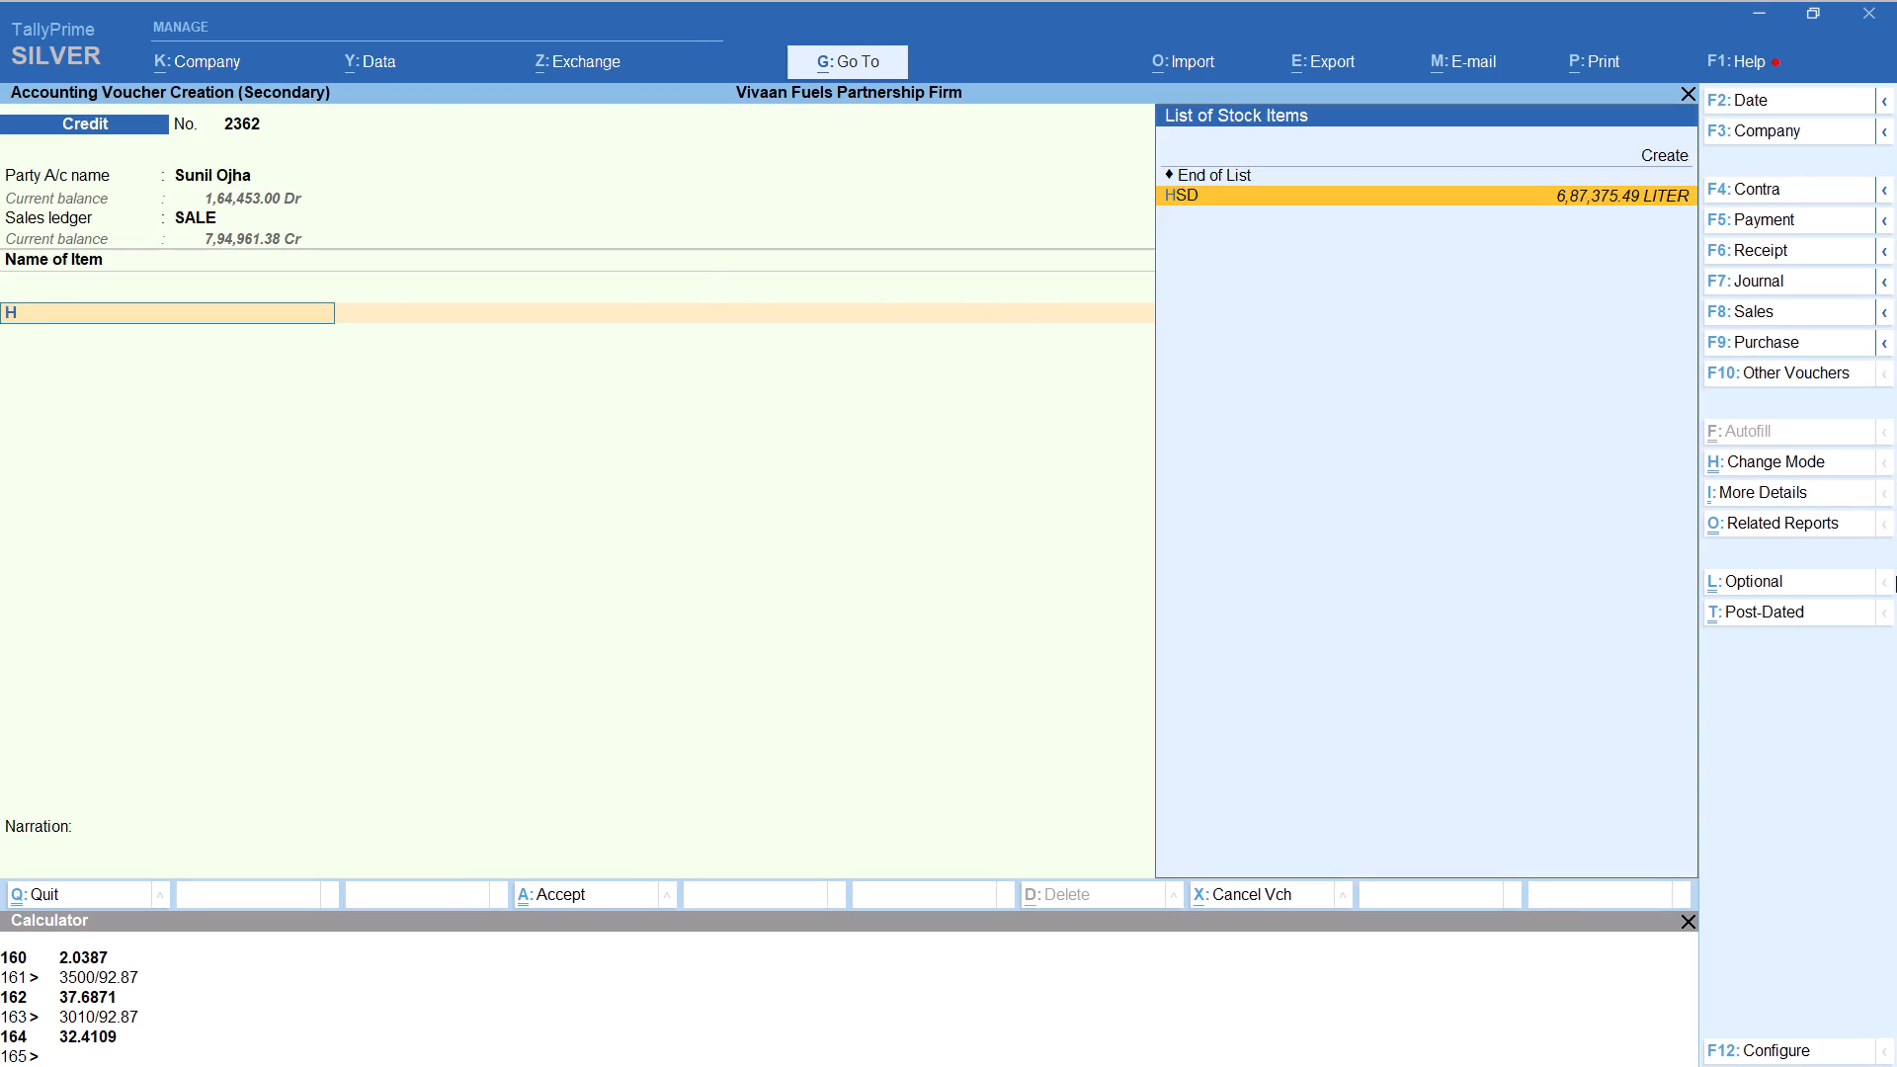
pyautogui.press('Return')
pyautogui.press('Up')
pyautogui.press('Return')
pyautogui.hotkey('alt', 'c')
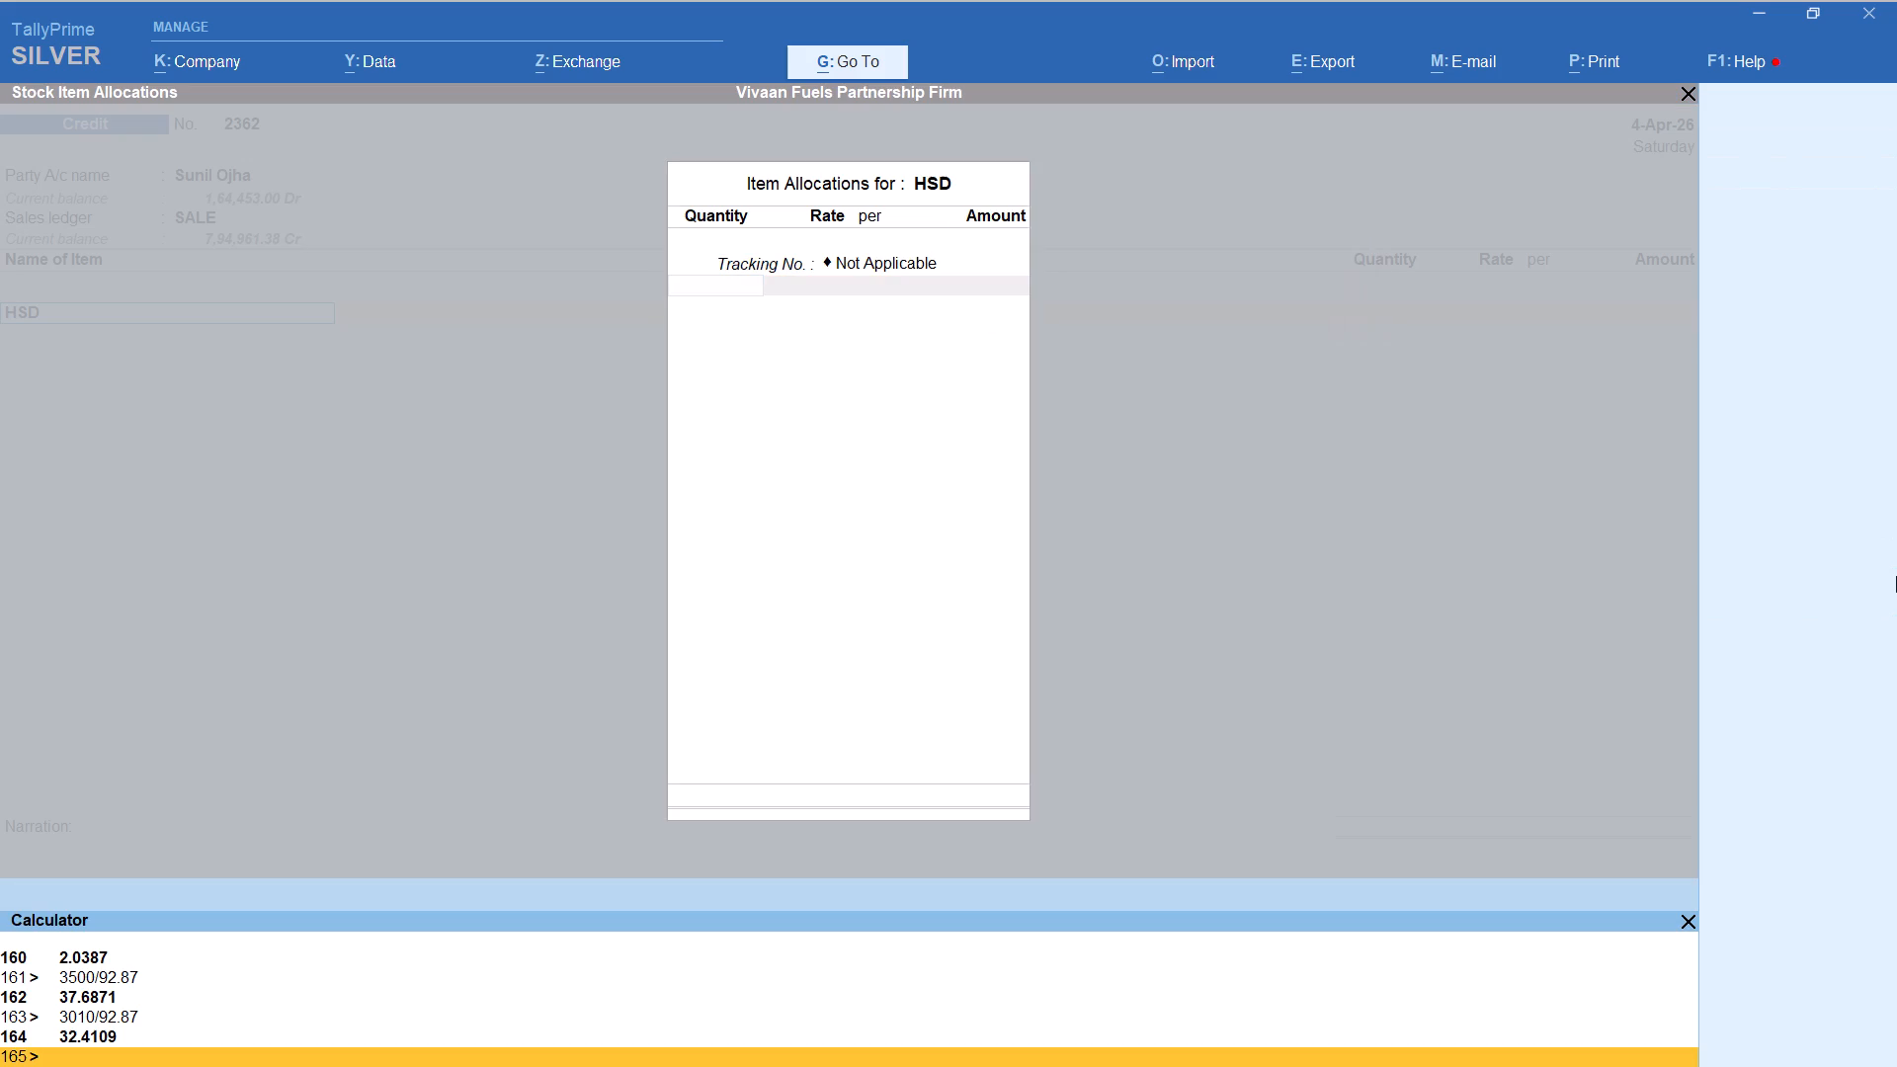
pyautogui.write('14')
pyautogui.press('4')
pyautogui.write('15/92.87')
pyautogui.press('Return')
pyautogui.press('Return')
pyautogui.press('Return')
pyautogui.press('Return')
pyautogui.press('Return')
pyautogui.press('Return')
pyautogui.press('Return')
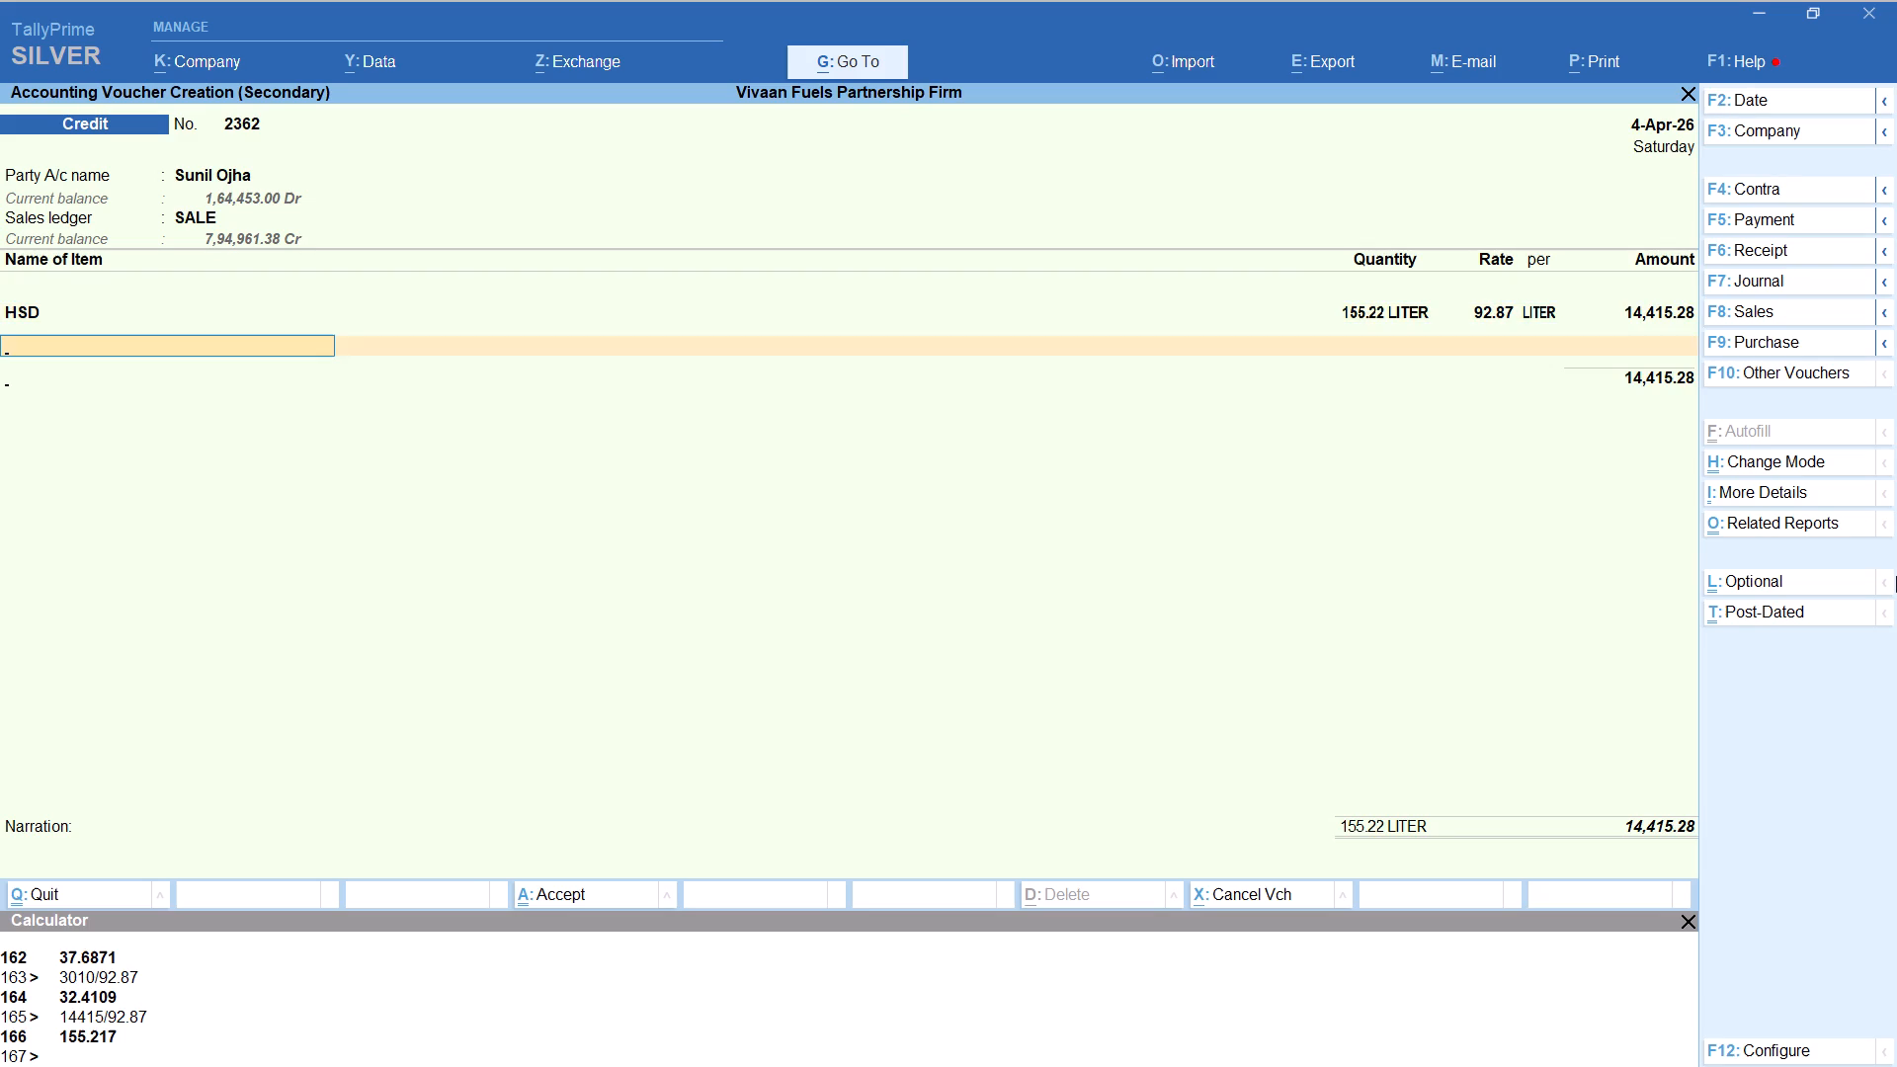
# Adjust Sunil's voucher to 14,415.00 with the Round Off ledger and save it.
pyautogui.write('ROU')
pyautogui.press('Return')
pyautogui.hotkey('ctrl', 'a')
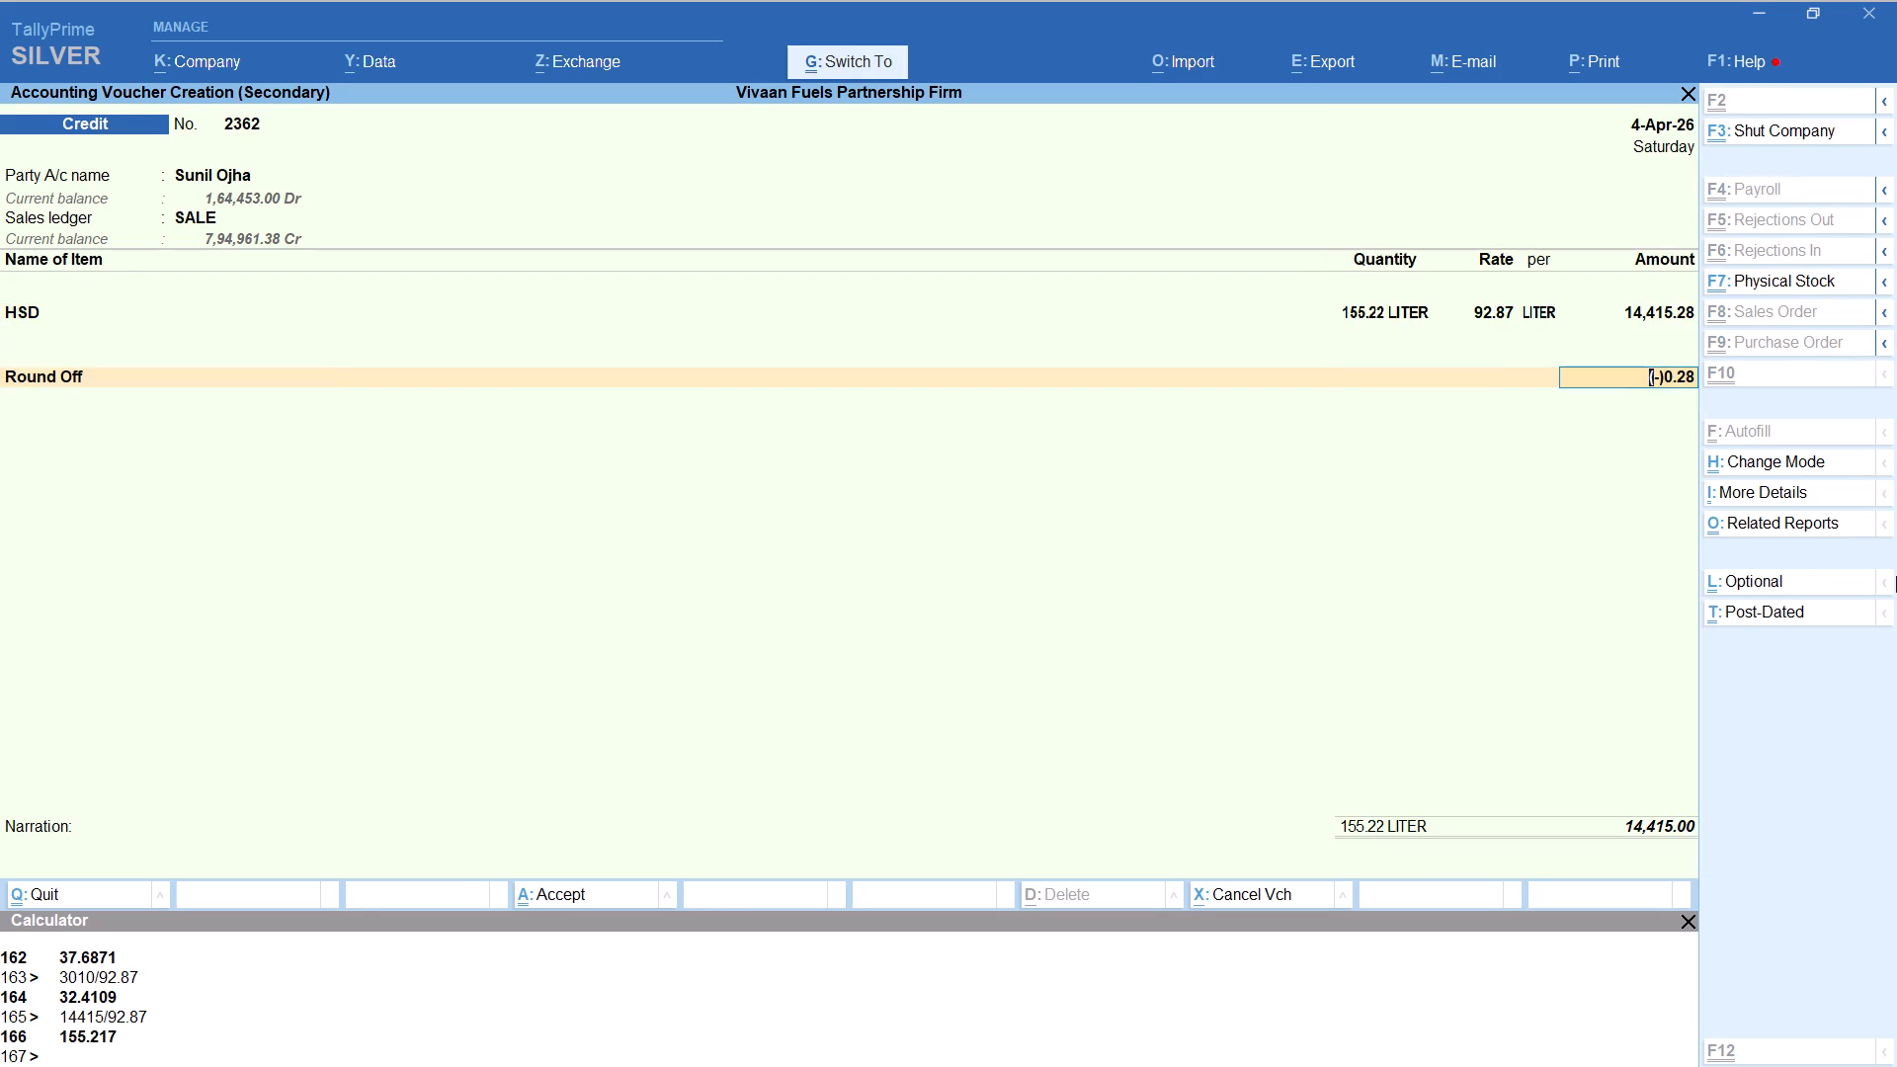
# Start a third Credit voucher dated 4-Apr-26 for Bardhan, keeping the default party details and the SALE ledger.
pyautogui.hotkey('alt', 'a')
pyautogui.write('BARDH')
pyautogui.press('Return')
pyautogui.press('Return')
pyautogui.press('Return')
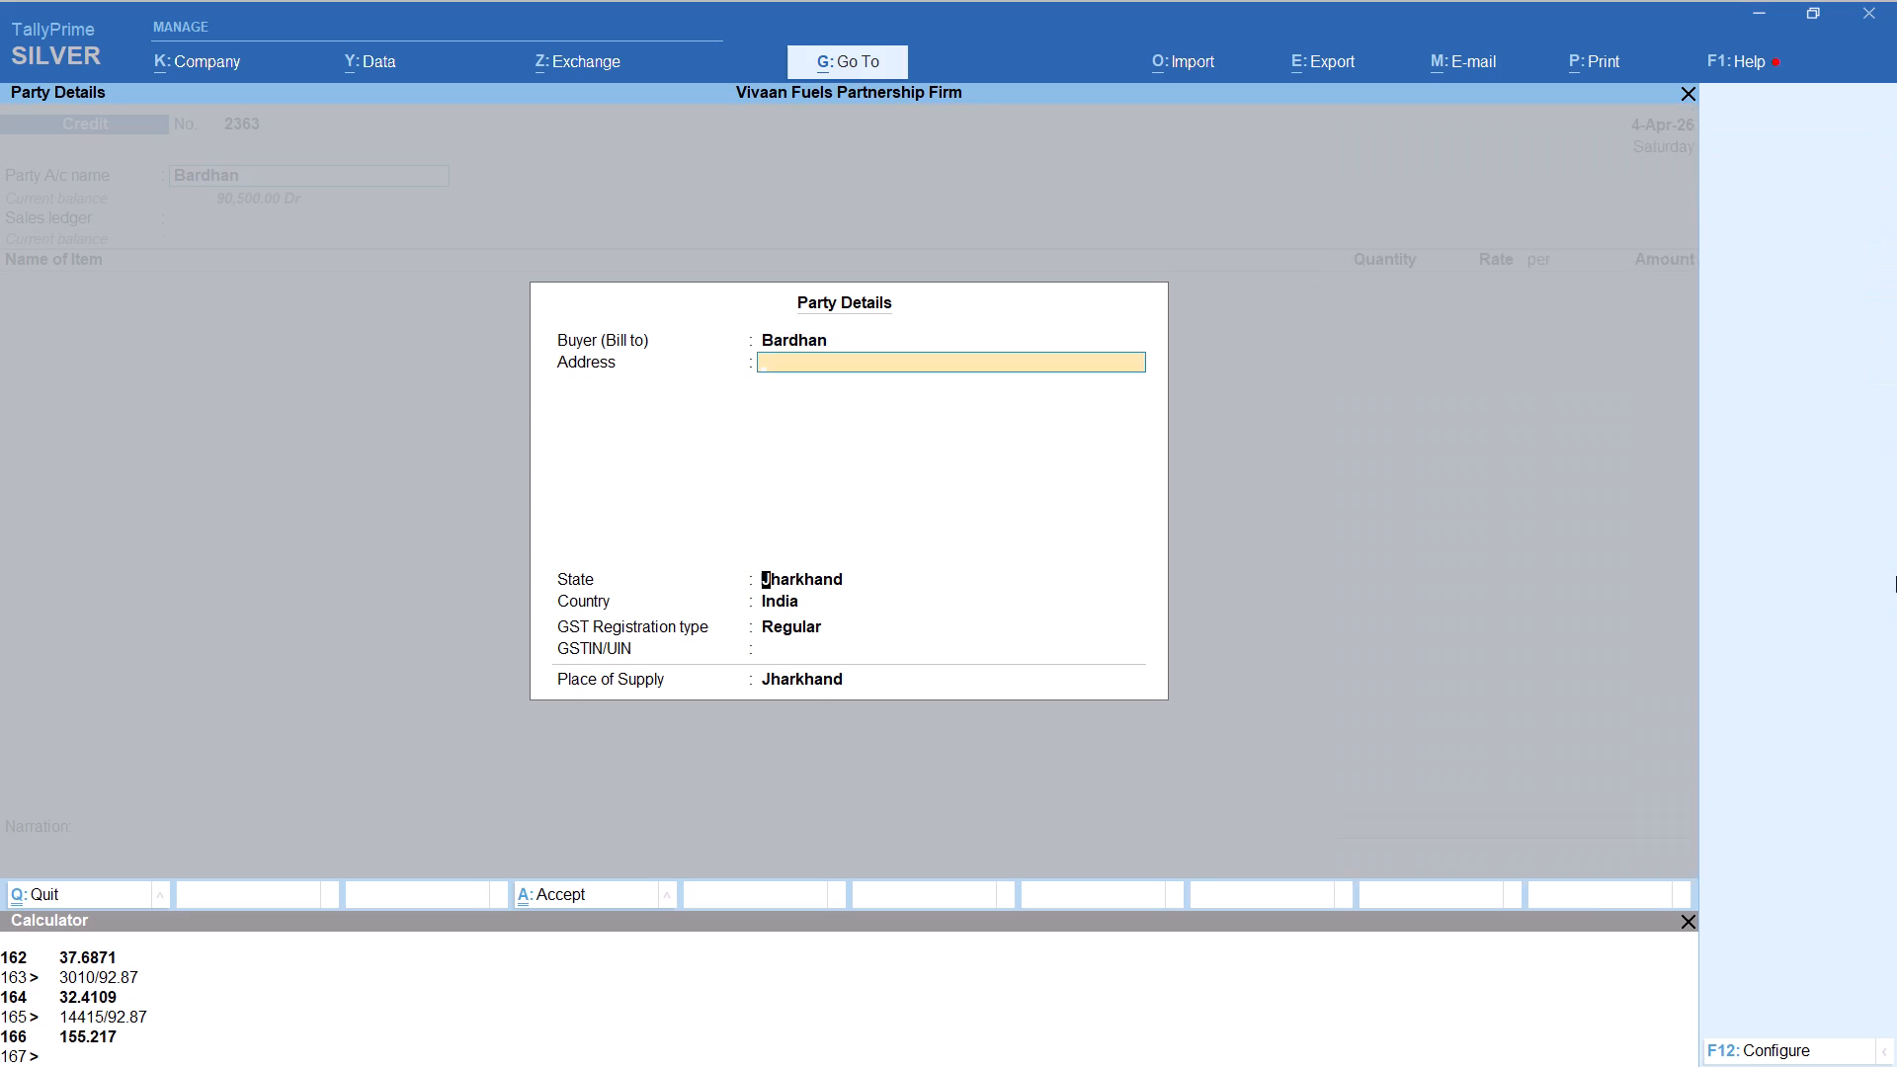
pyautogui.press('Return')
pyautogui.press('Return')
pyautogui.press('Return')
pyautogui.press('Return')
pyautogui.press('Return')
# Add HSD to the Bardhan voucher with tracking Not Applicable and quantity calculated as 3000/92.87, giving 32.30 litres at 92.87 per litre.
pyautogui.write('HS')
pyautogui.press('Return')
pyautogui.press('Up')
pyautogui.press('Return')
pyautogui.hotkey('alt', 'c')
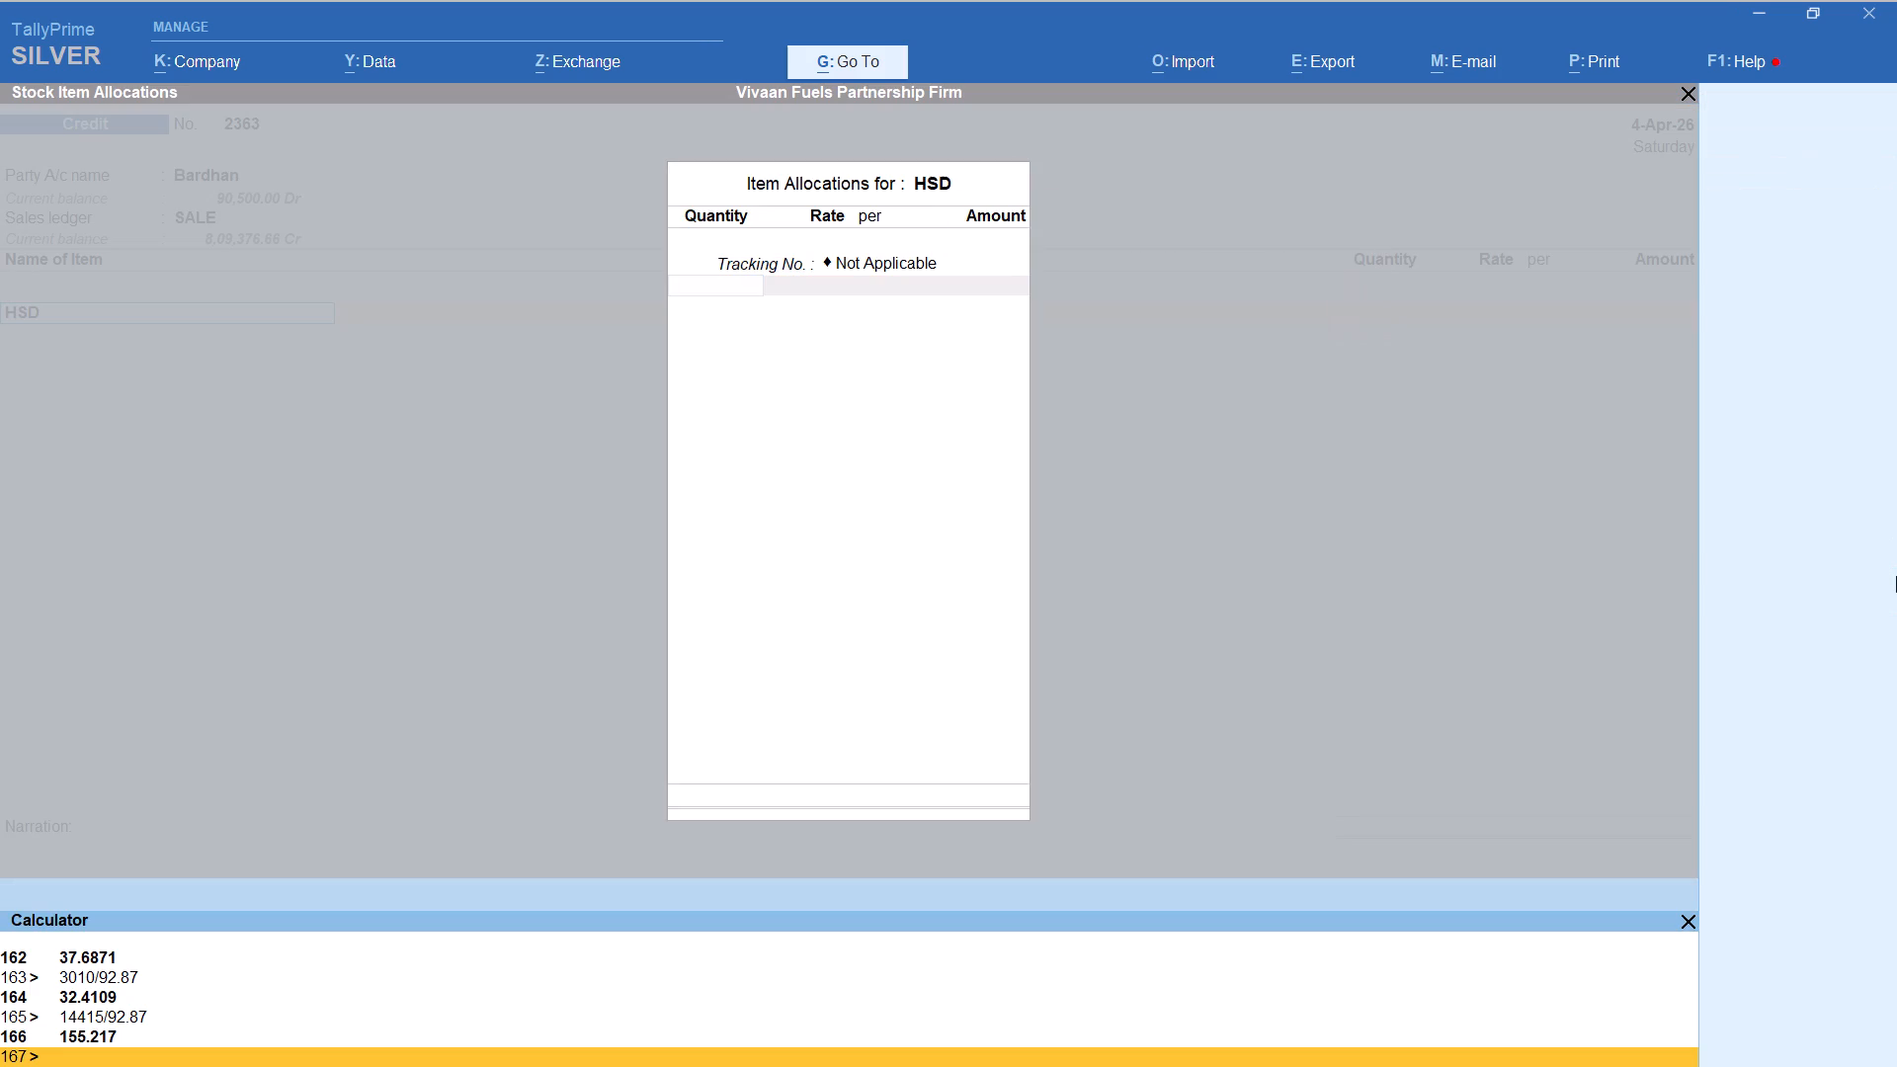
pyautogui.write('3000/952.')
pyautogui.press('BackSpace')
pyautogui.press('BackSpace')
pyautogui.press('BackSpace')
pyautogui.write('2.87')
pyautogui.press('Return')
pyautogui.press('Return')
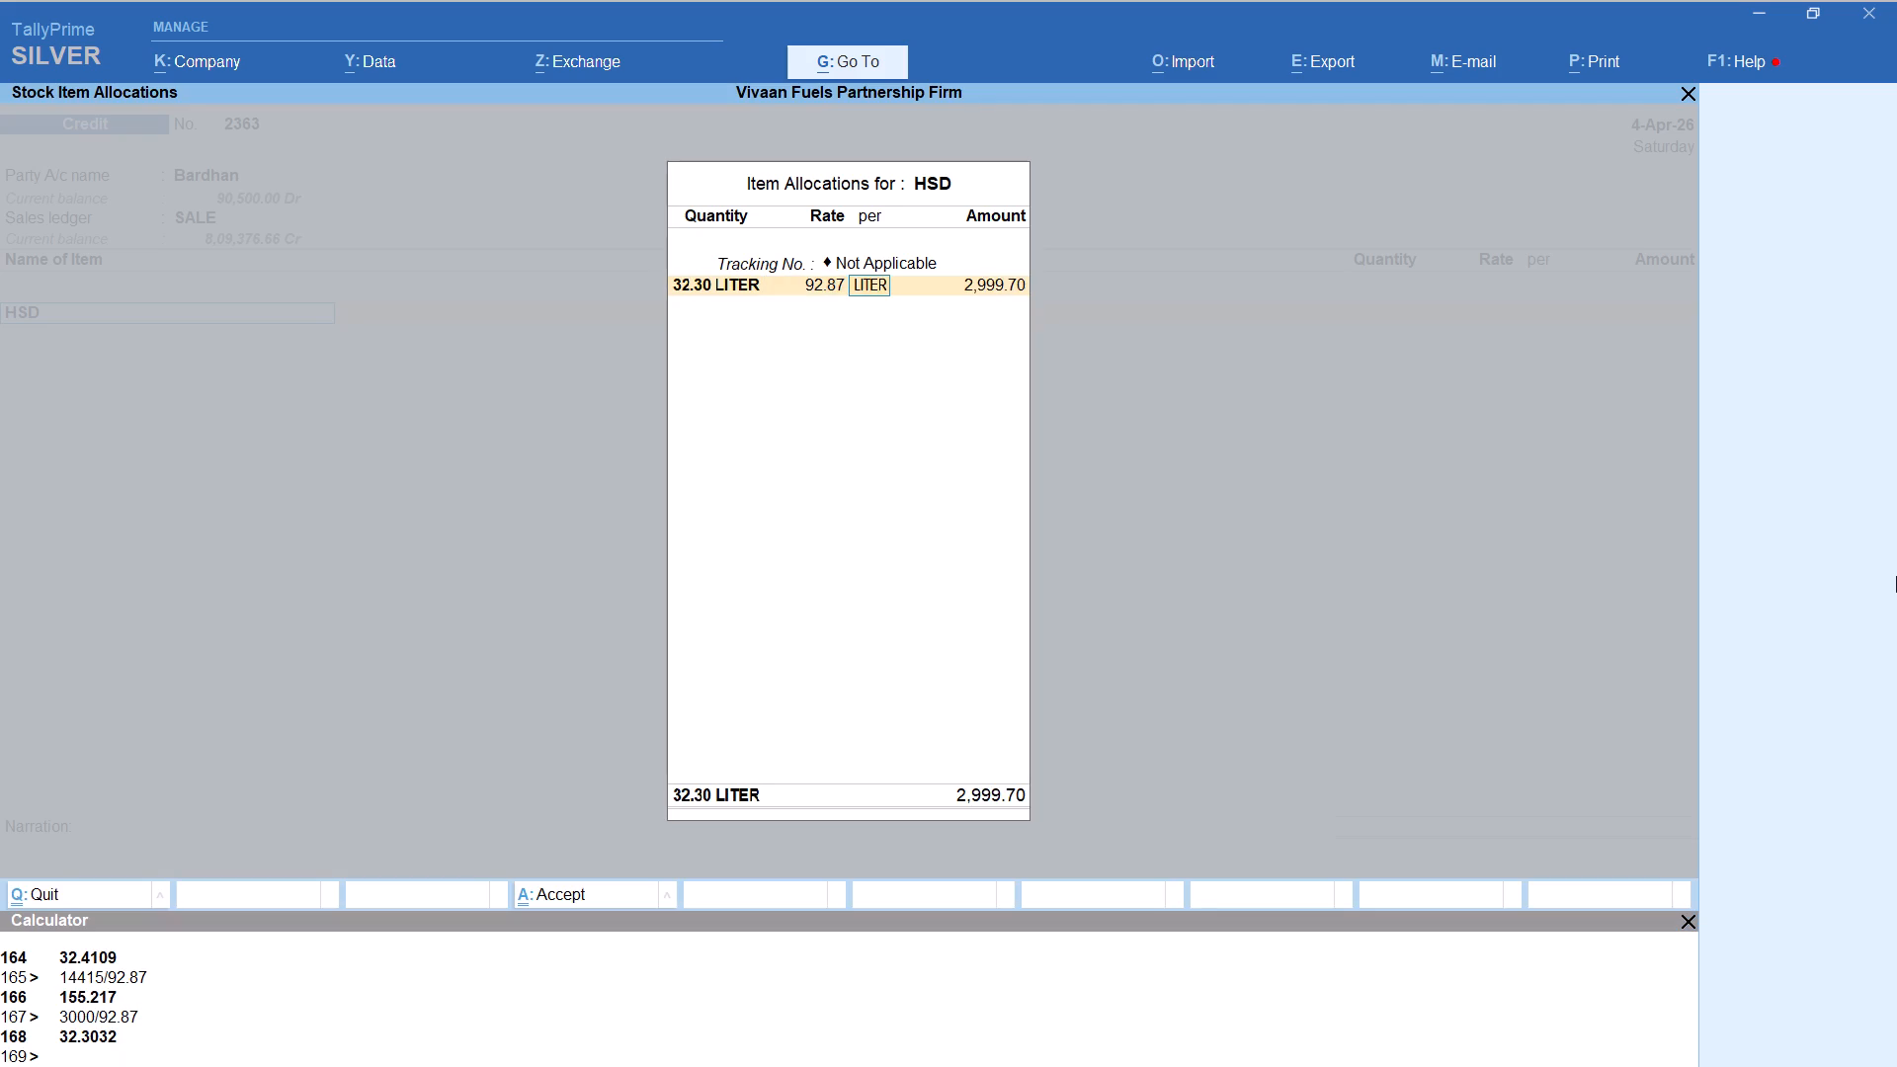
pyautogui.press('Return')
pyautogui.press('Return')
pyautogui.press('Return')
pyautogui.press('Return')
pyautogui.press('Return')
# Adjust the third Bardhan voucher to 3,000.00 with the Round Off ledger and save it.
pyautogui.write('ROU')
pyautogui.press('Return')
pyautogui.hotkey('ctrl', 'a')
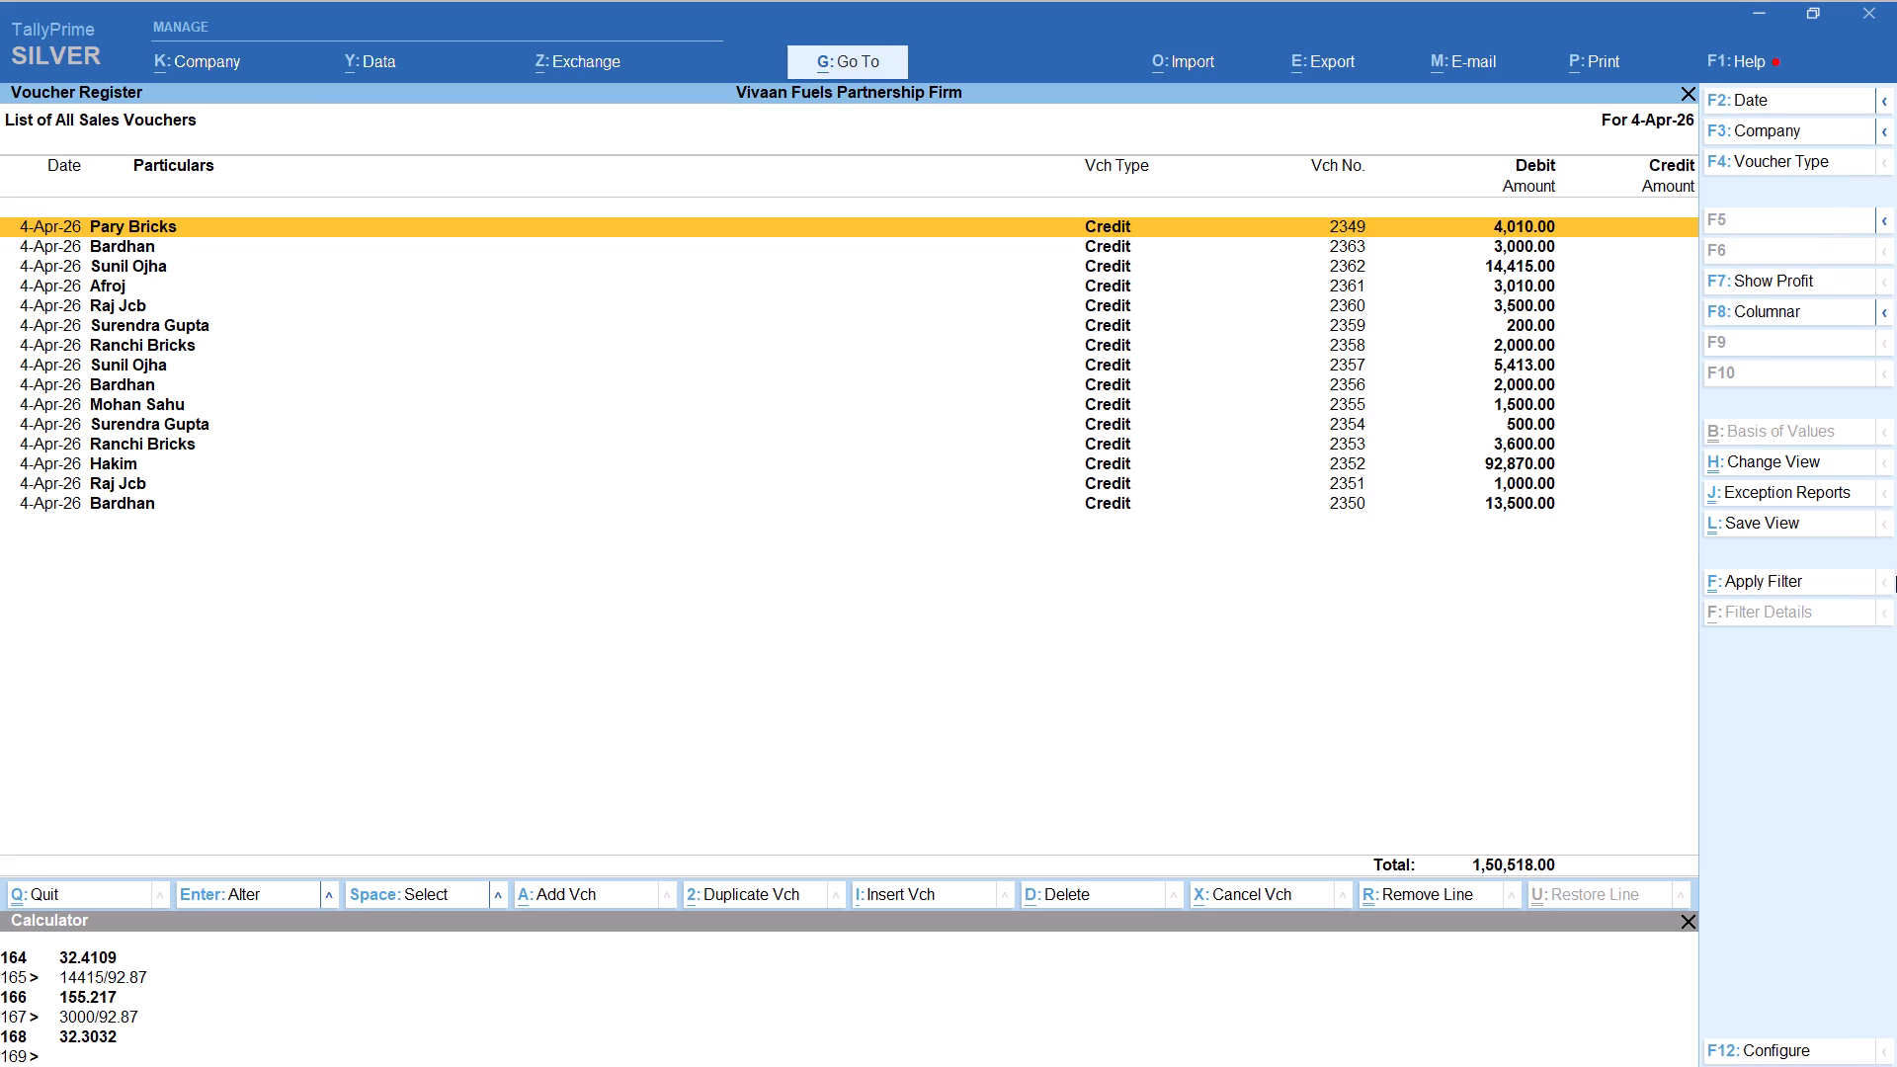
# Start a Credit voucher dated 4-Apr-26 for the Akash account, keeping the default party details and the SALE ledger.
pyautogui.hotkey('alt', 'a')
pyautogui.write('AKASH')
pyautogui.press('Return')
pyautogui.press('Return')
pyautogui.press('Return')
pyautogui.press('Return')
pyautogui.press('Return')
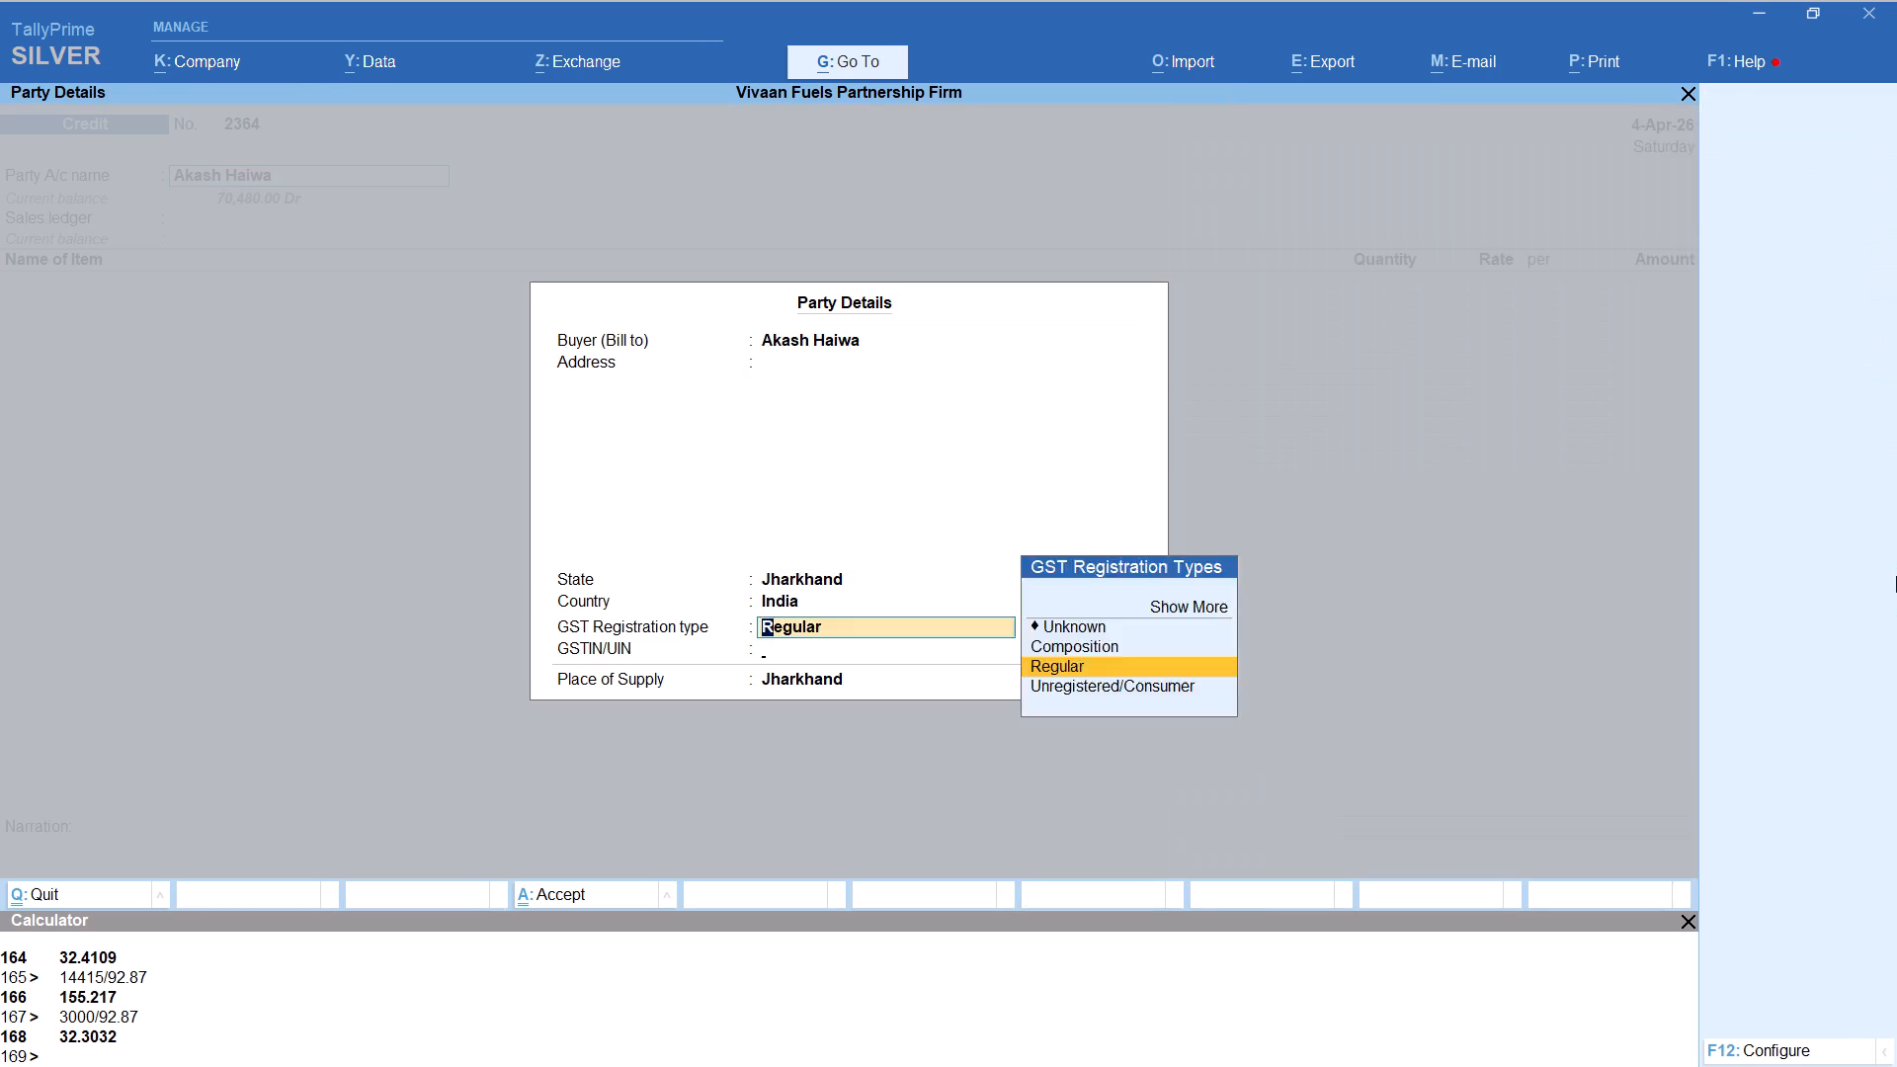
pyautogui.press('Return')
pyautogui.press('Return')
pyautogui.press('Return')
# Add HSD to the Akash voucher with tracking Not Applicable and quantity calculated as 945/92.87, giving 10.18 litres at 92.87 per litre.
pyautogui.write('HS')
pyautogui.press('Return')
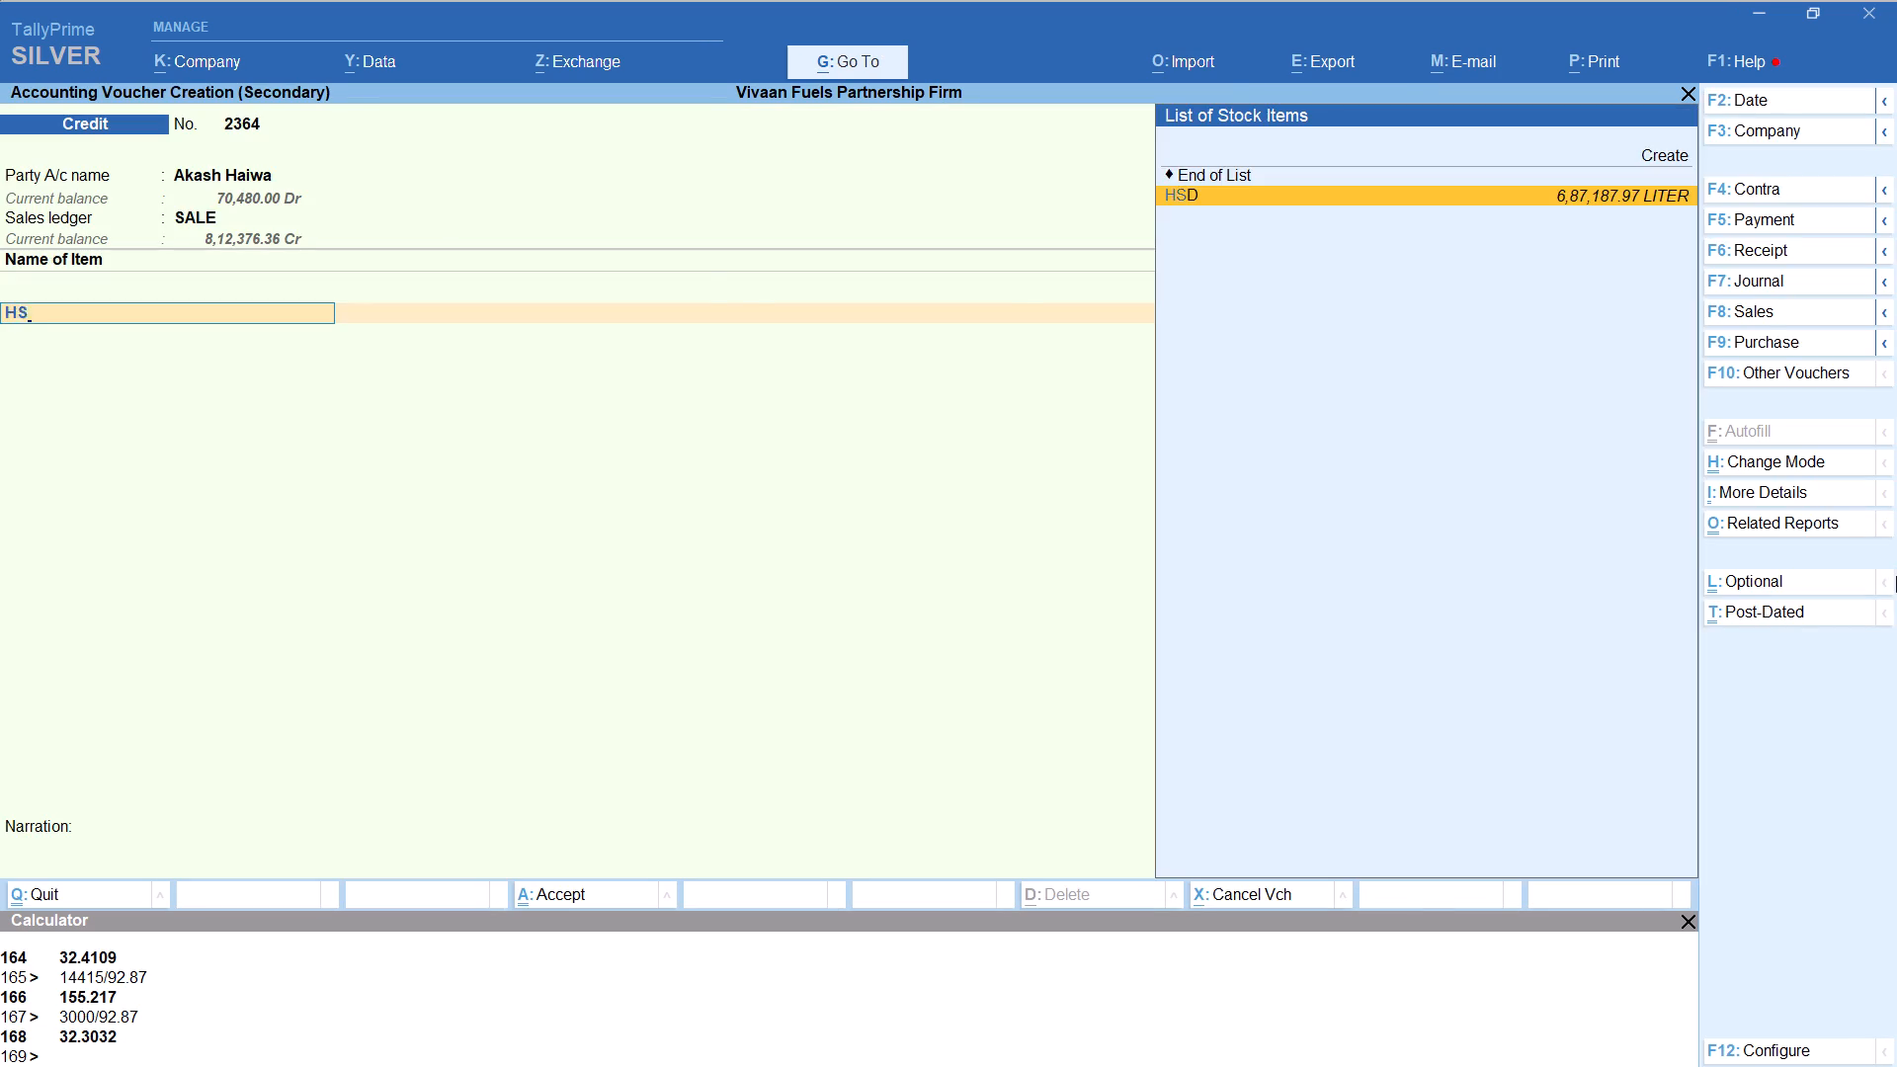
pyautogui.press('Up')
pyautogui.press('Return')
pyautogui.hotkey('alt', 'c')
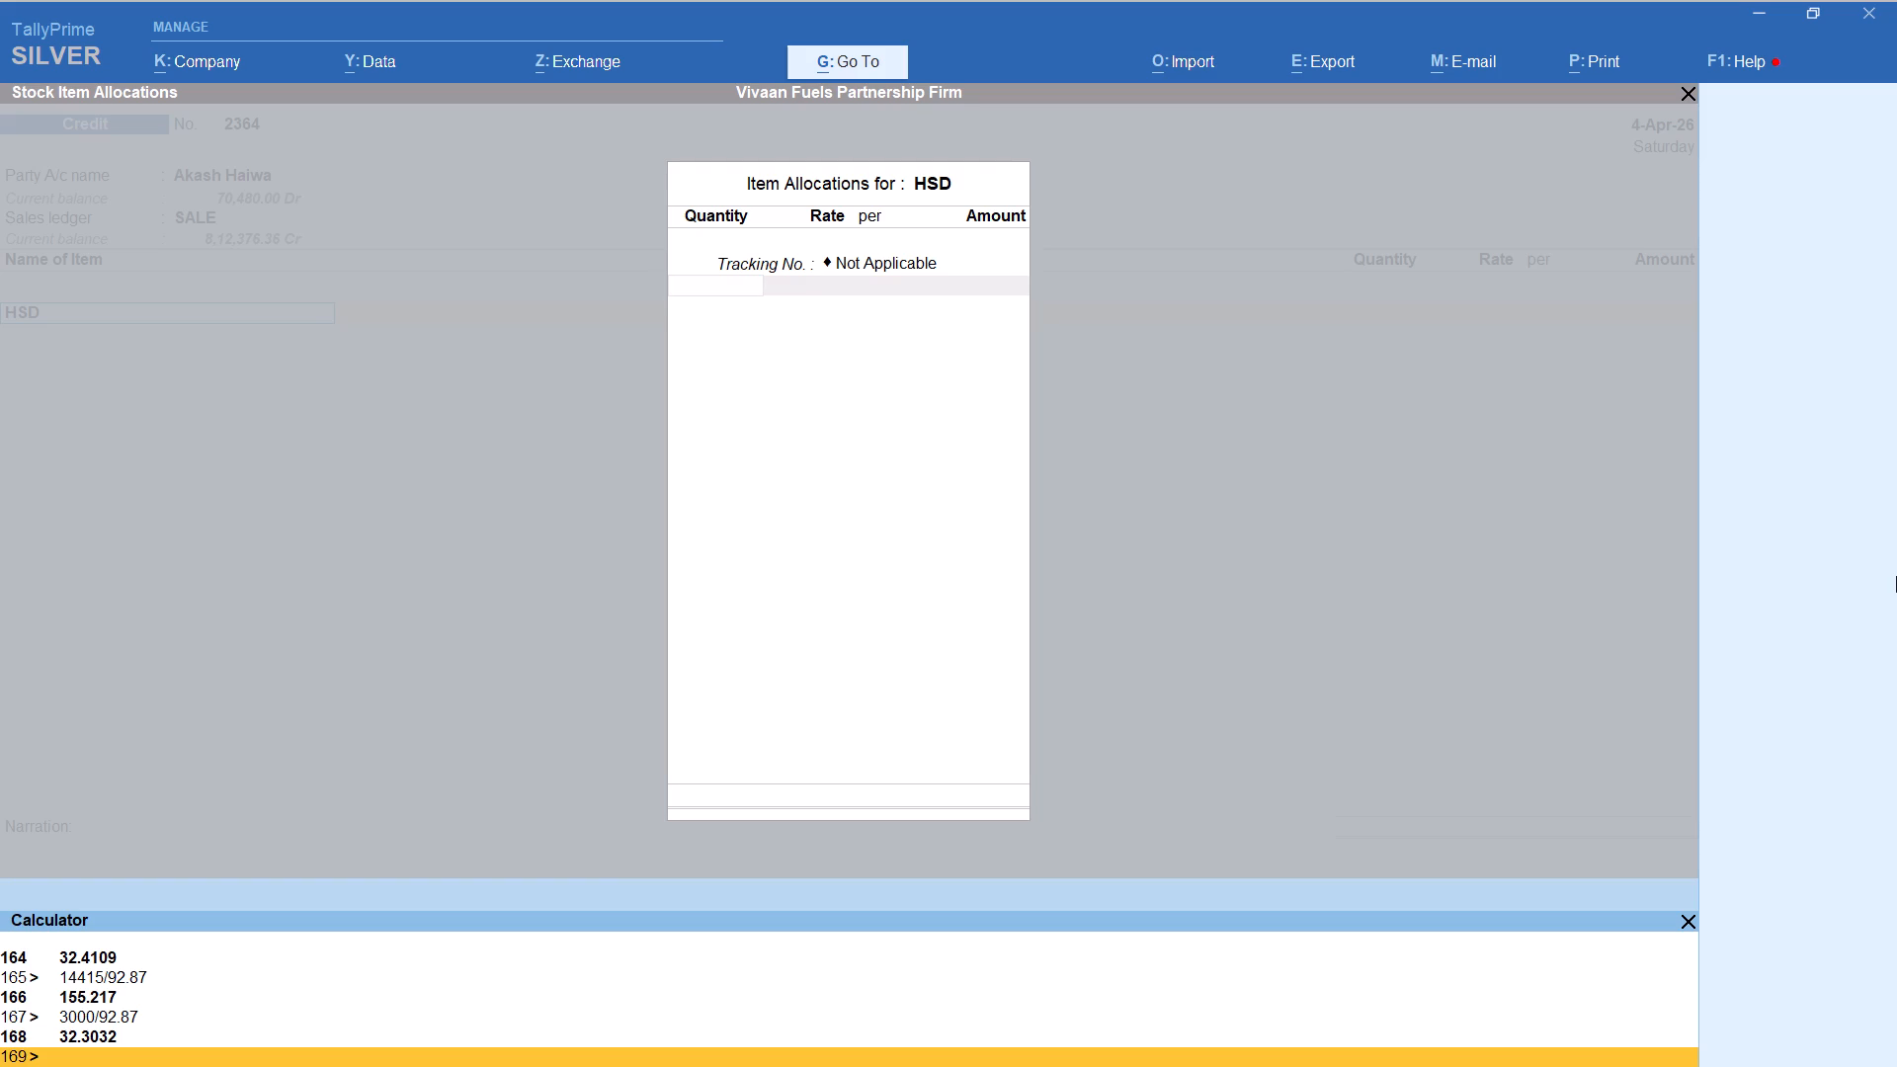
pyautogui.write('945/92.87')
pyautogui.press('Return')
pyautogui.press('Return')
pyautogui.press('Return')
pyautogui.press('Return')
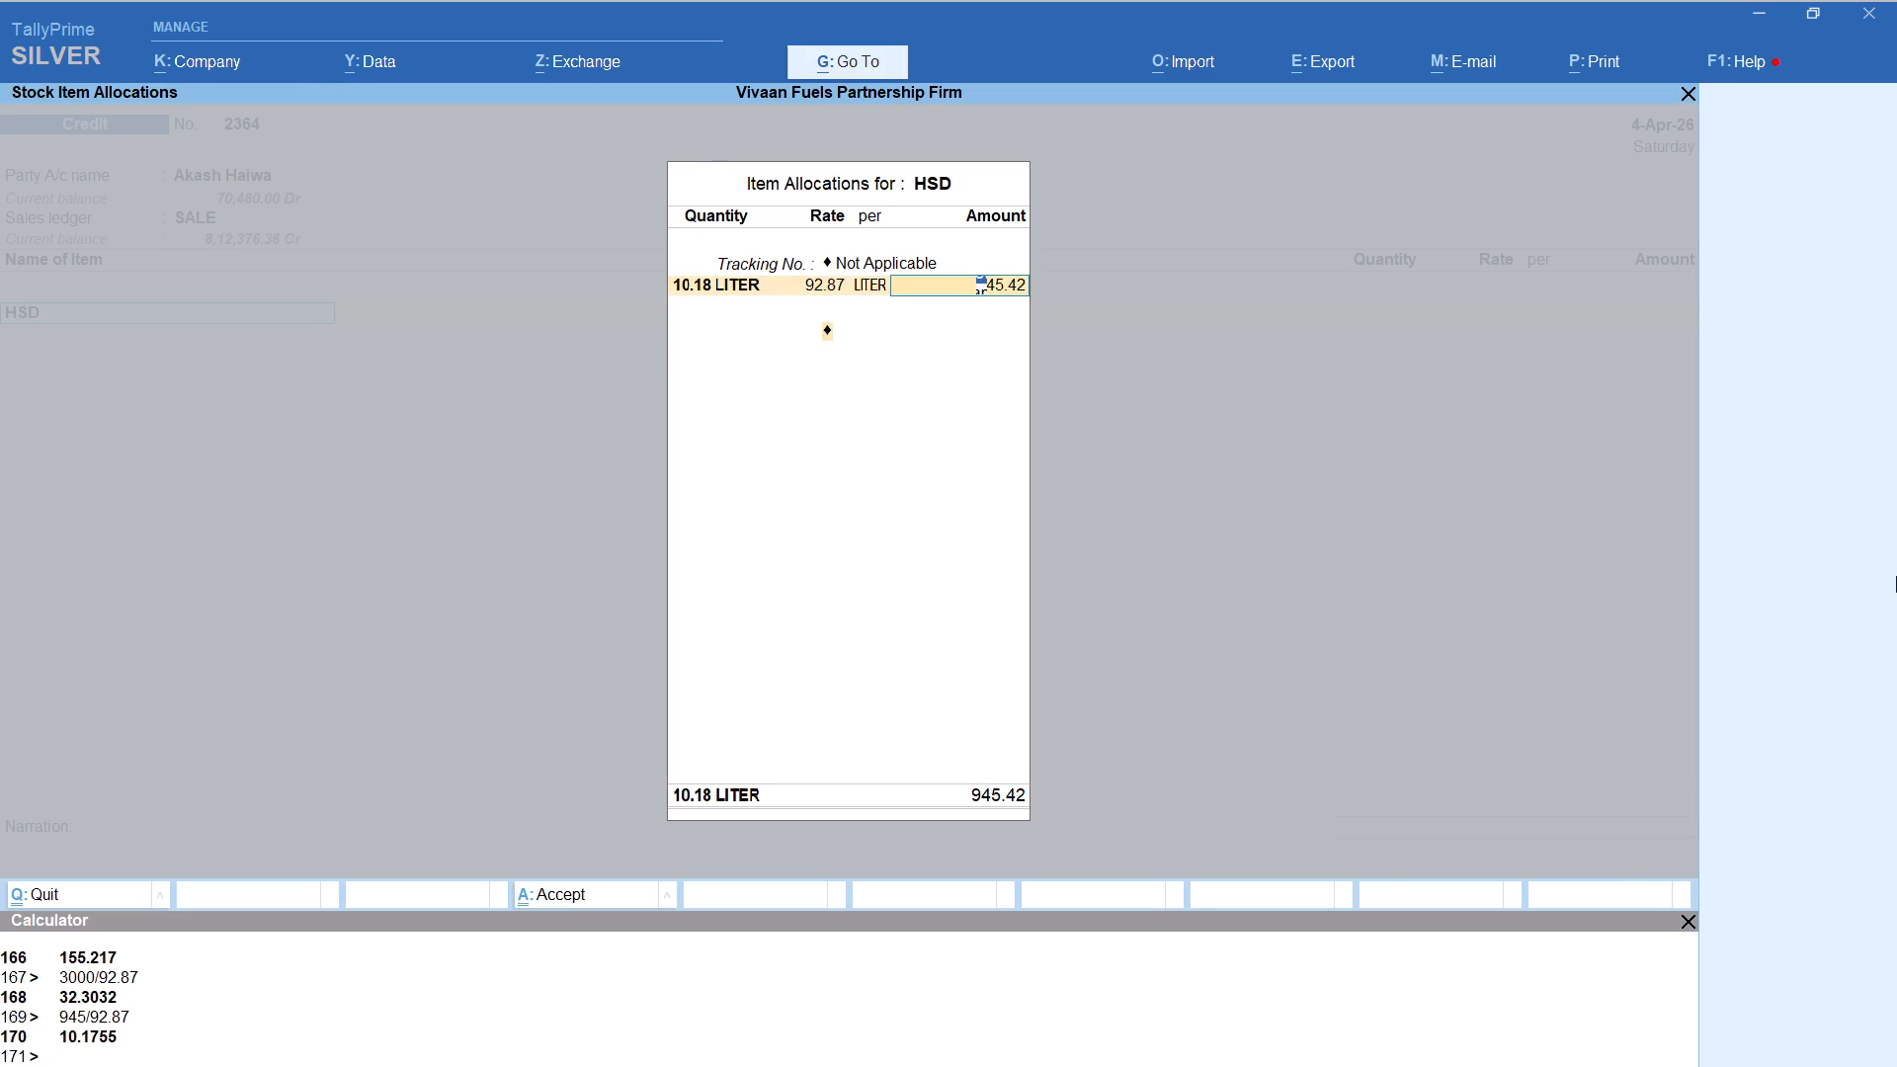
pyautogui.press('Return')
pyautogui.press('Return')
pyautogui.press('Return')
# Adjust the Akash voucher to 945.00 with the Round Off ledger and save it.
pyautogui.write('ROU')
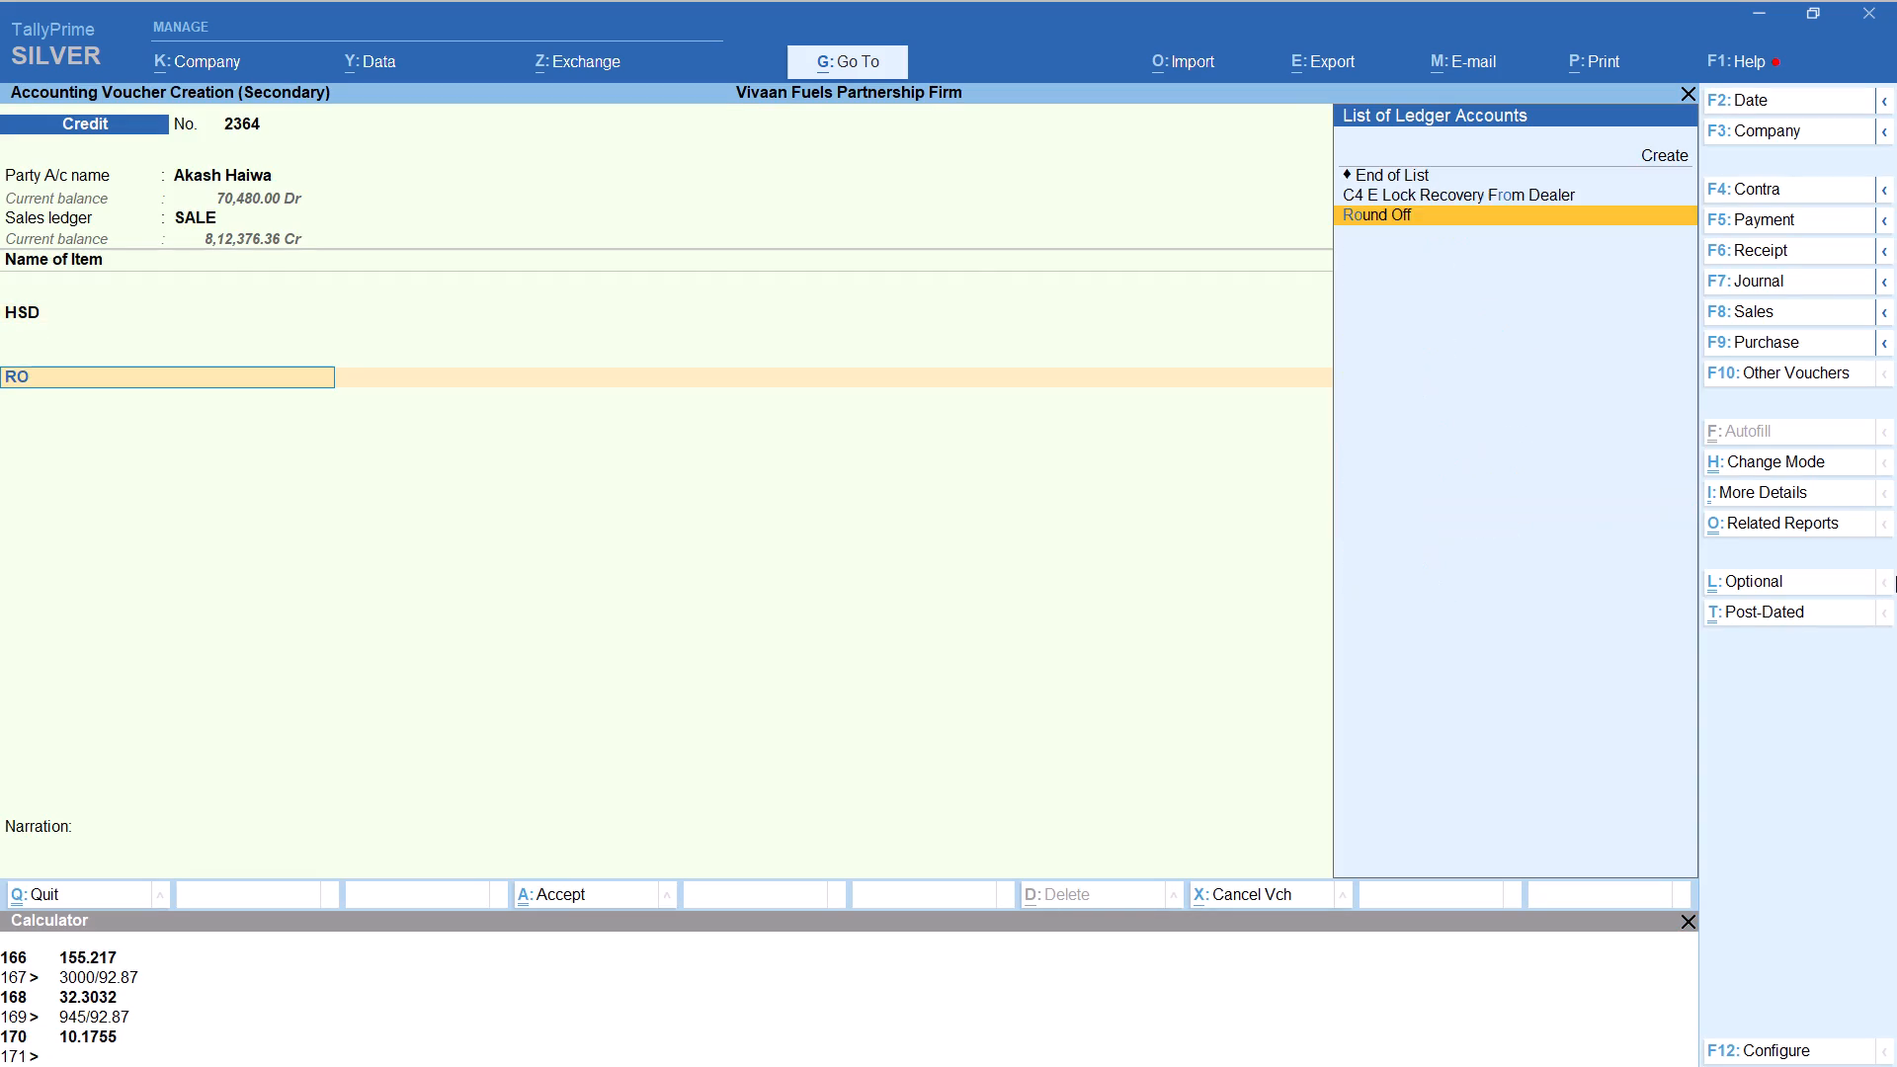
pyautogui.press('Return')
pyautogui.hotkey('ctrl', 'a')
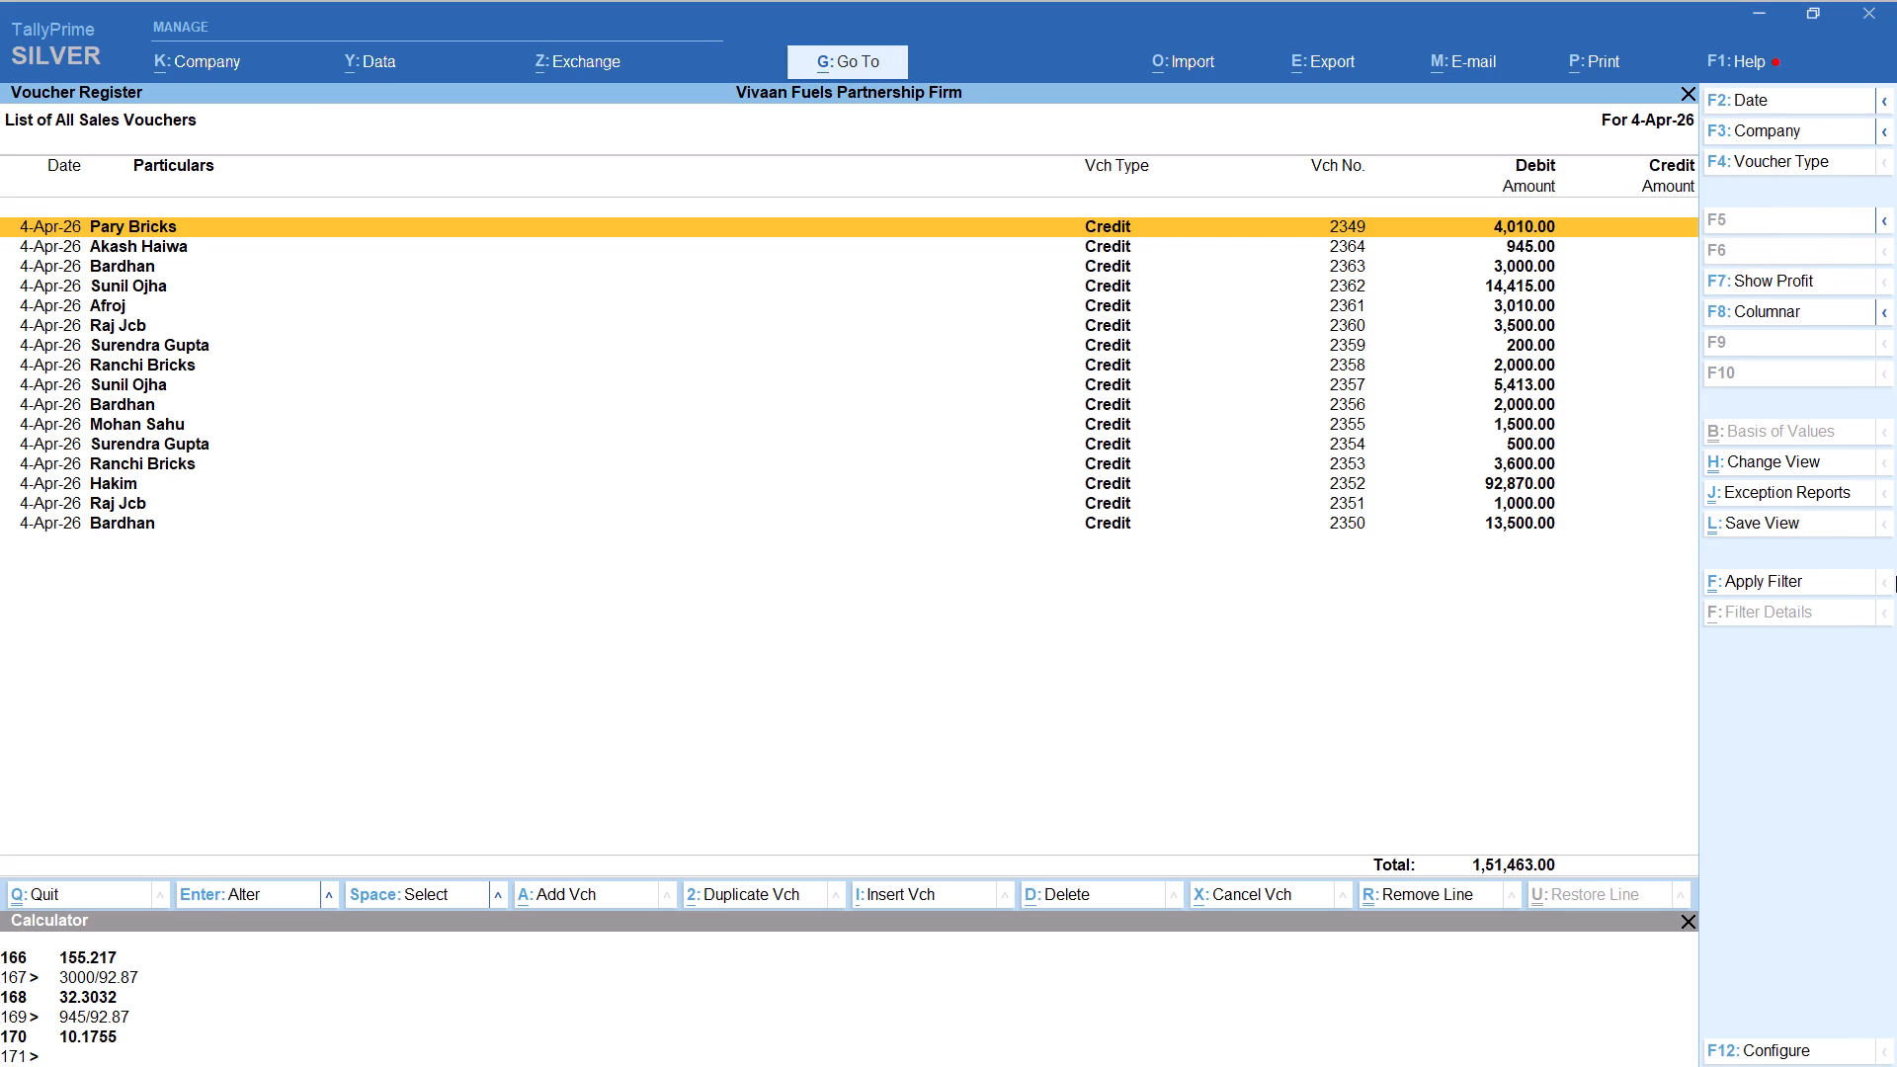
# Switch to the Excel balance sheet, check the 4-Apr CREDIT cell's formula against the voucher total, and return to TallyPrime.
pyautogui.hotkey('alt', 'Tab')
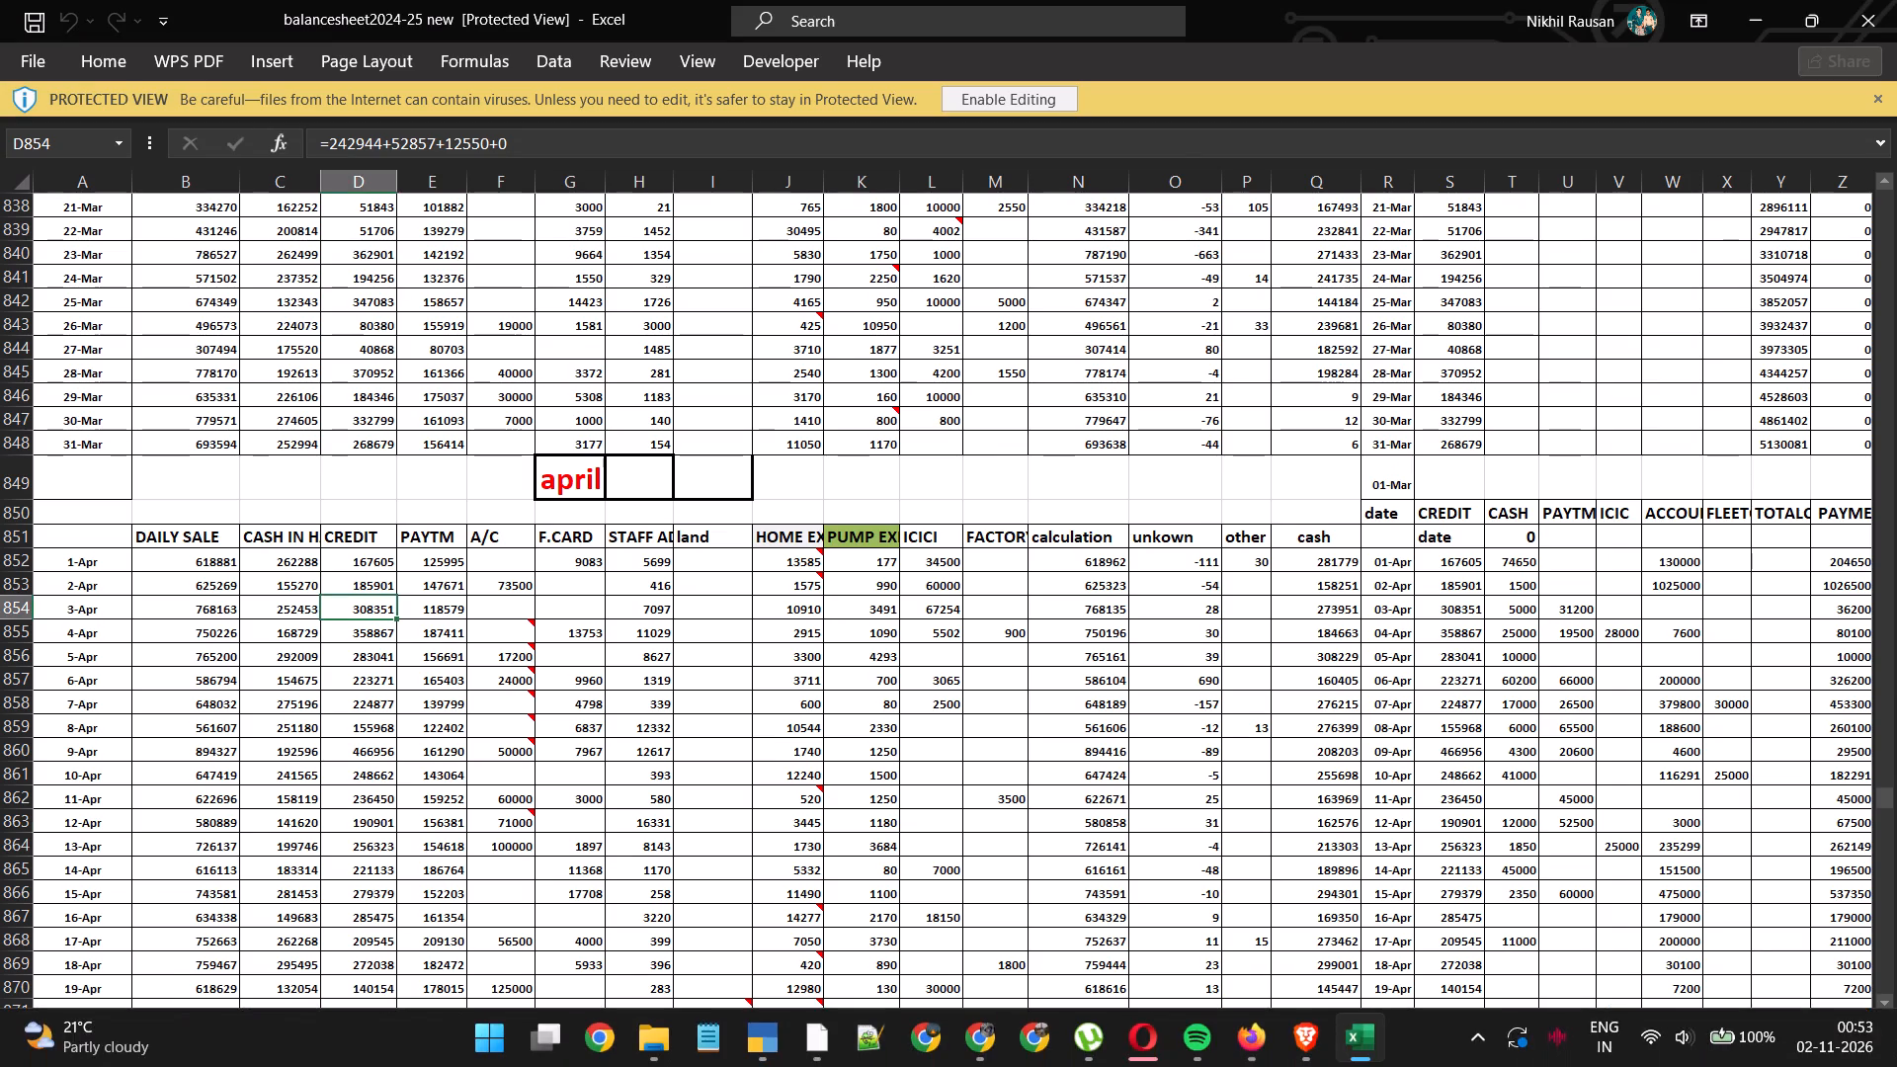
pyautogui.click(373, 631)
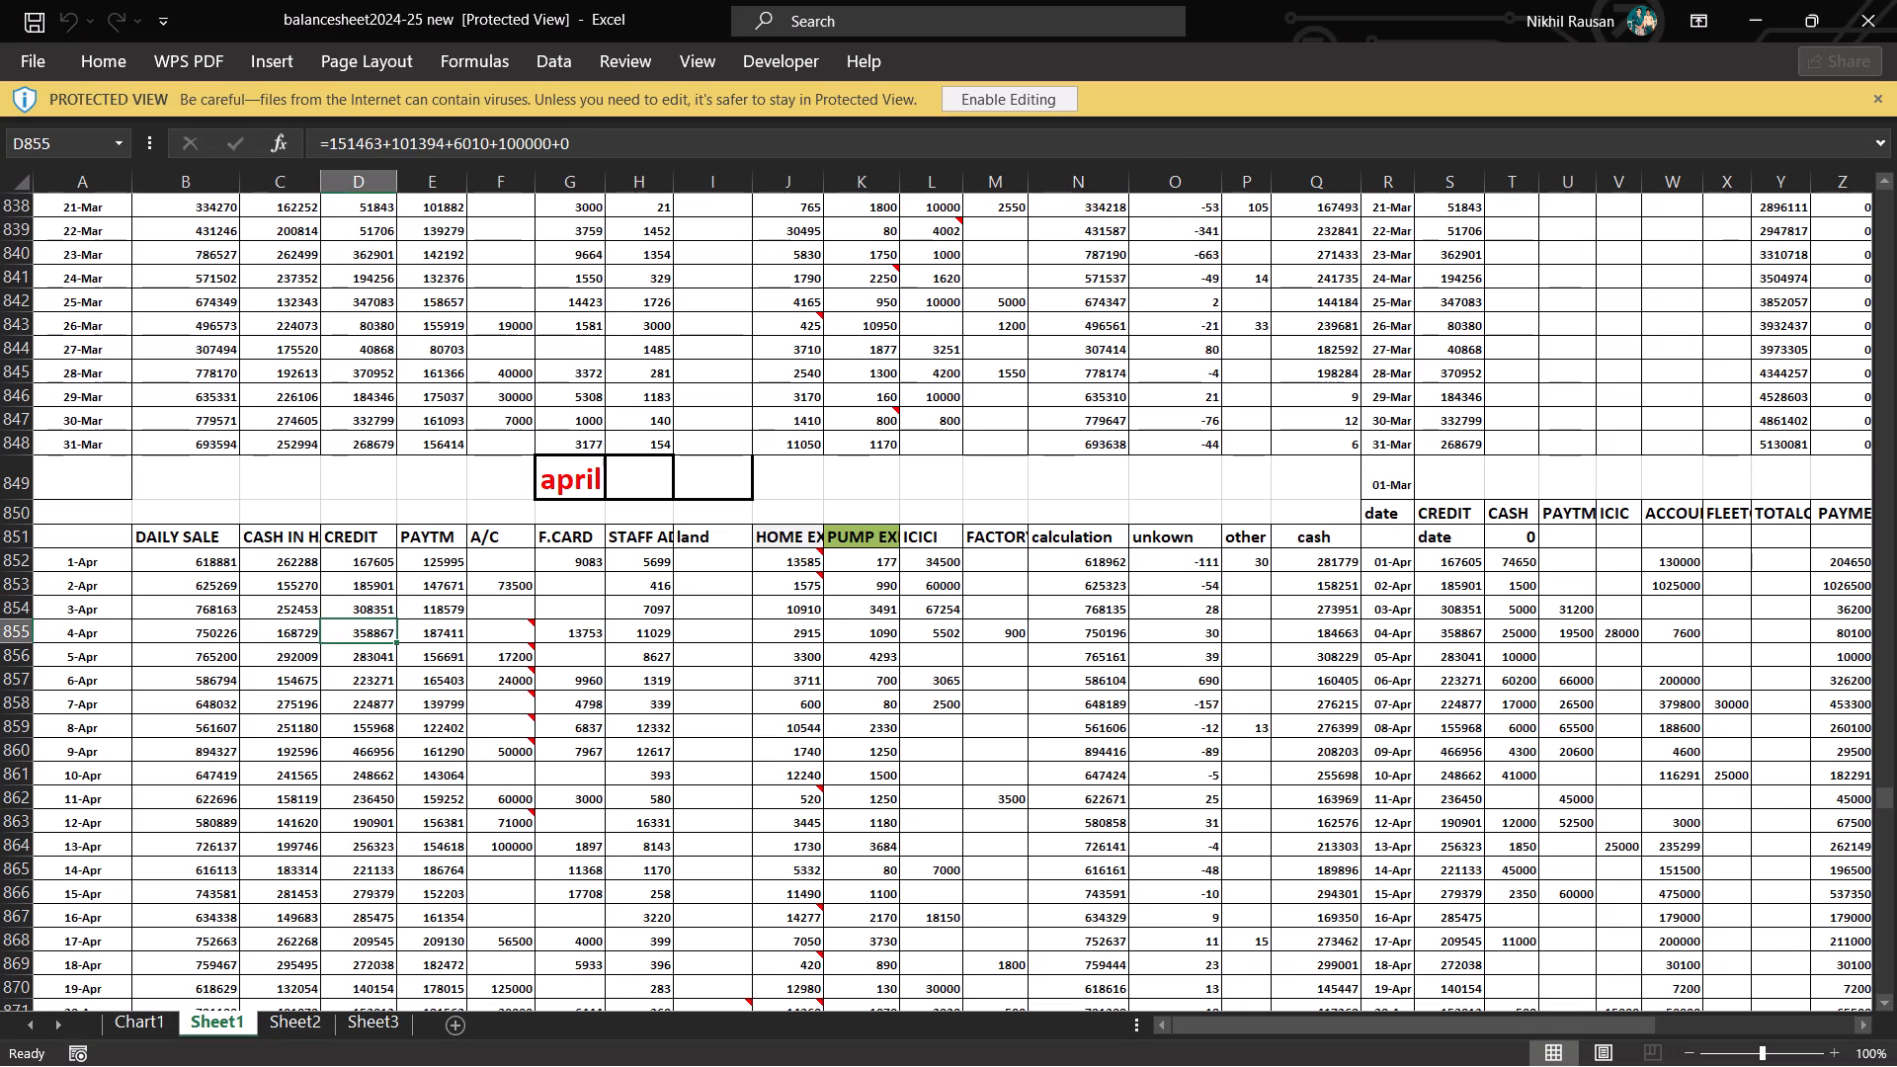
pyautogui.hotkey('alt', 'Tab')
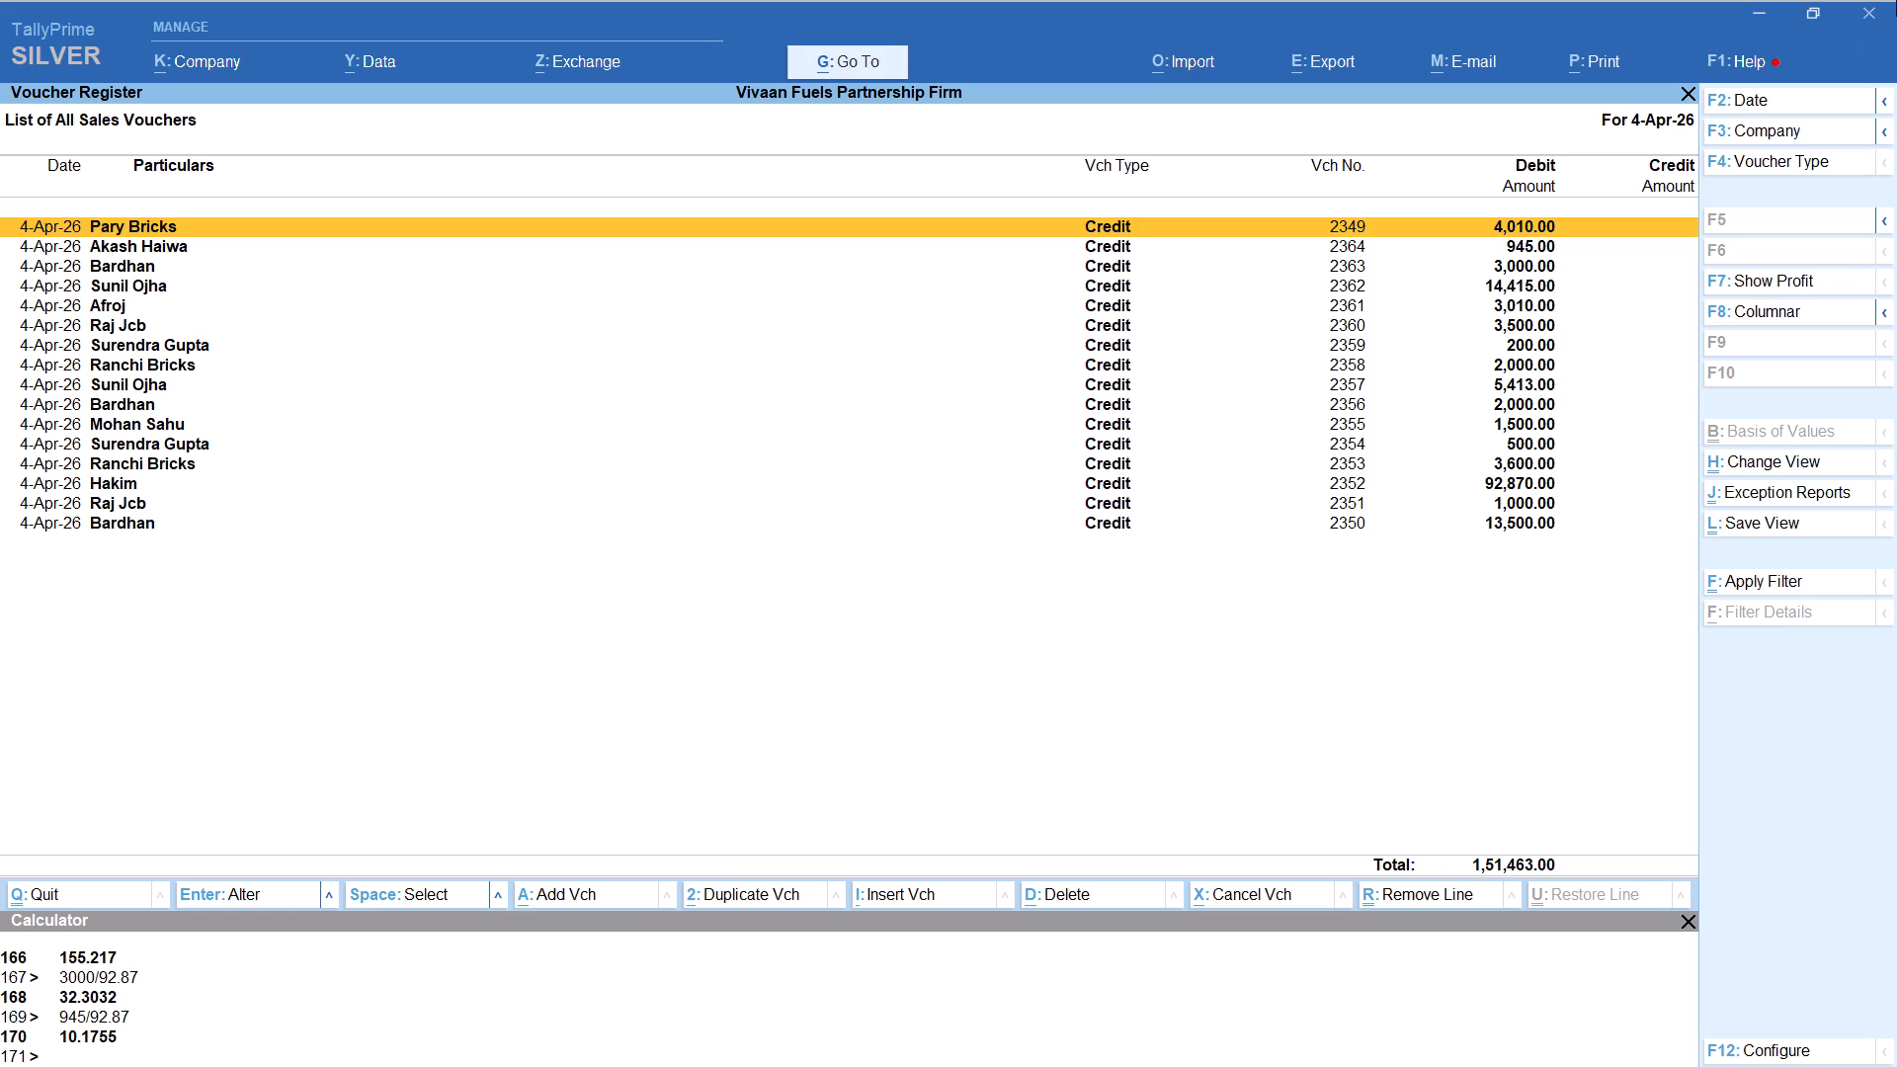
# Start a third Credit voucher dated 4-Apr-26 for Ranchi Bricks, keeping the default party details and the SALE ledger.
pyautogui.hotkey('alt', 'a')
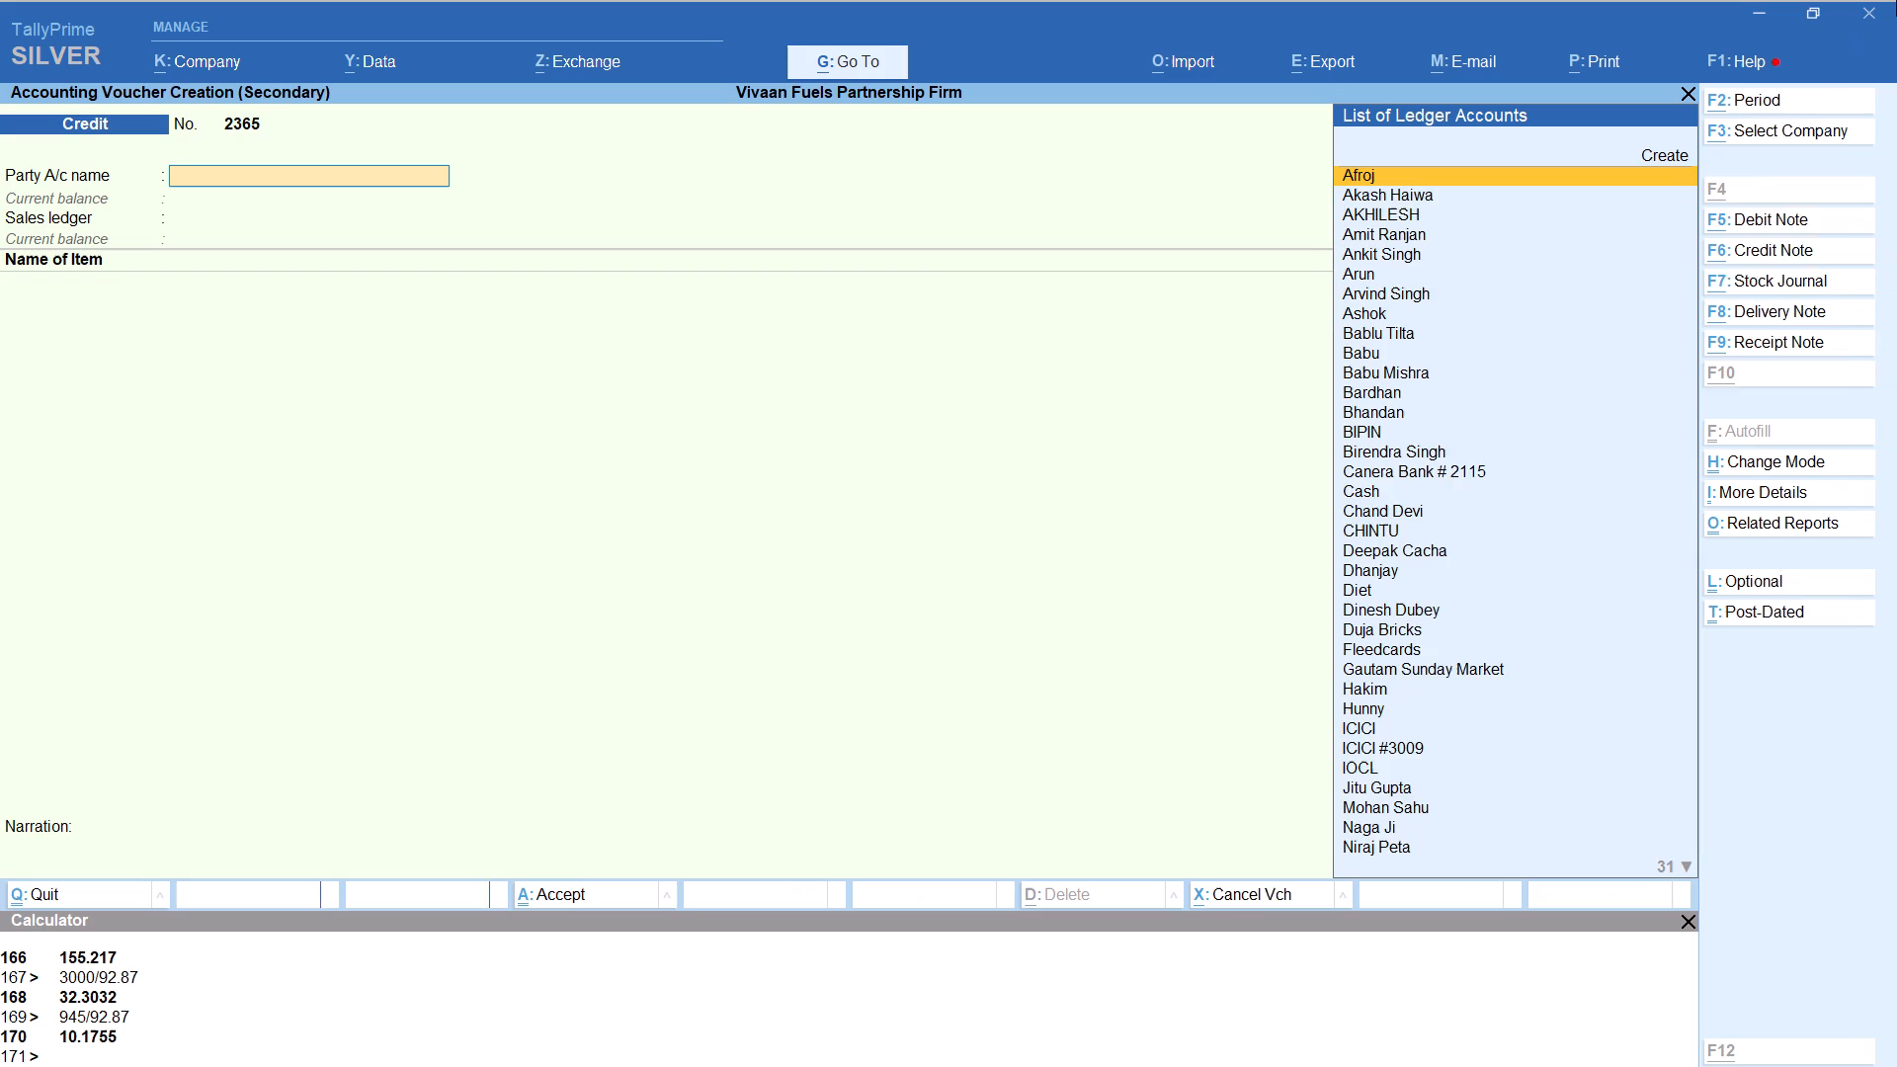
pyautogui.write('RANCHI')
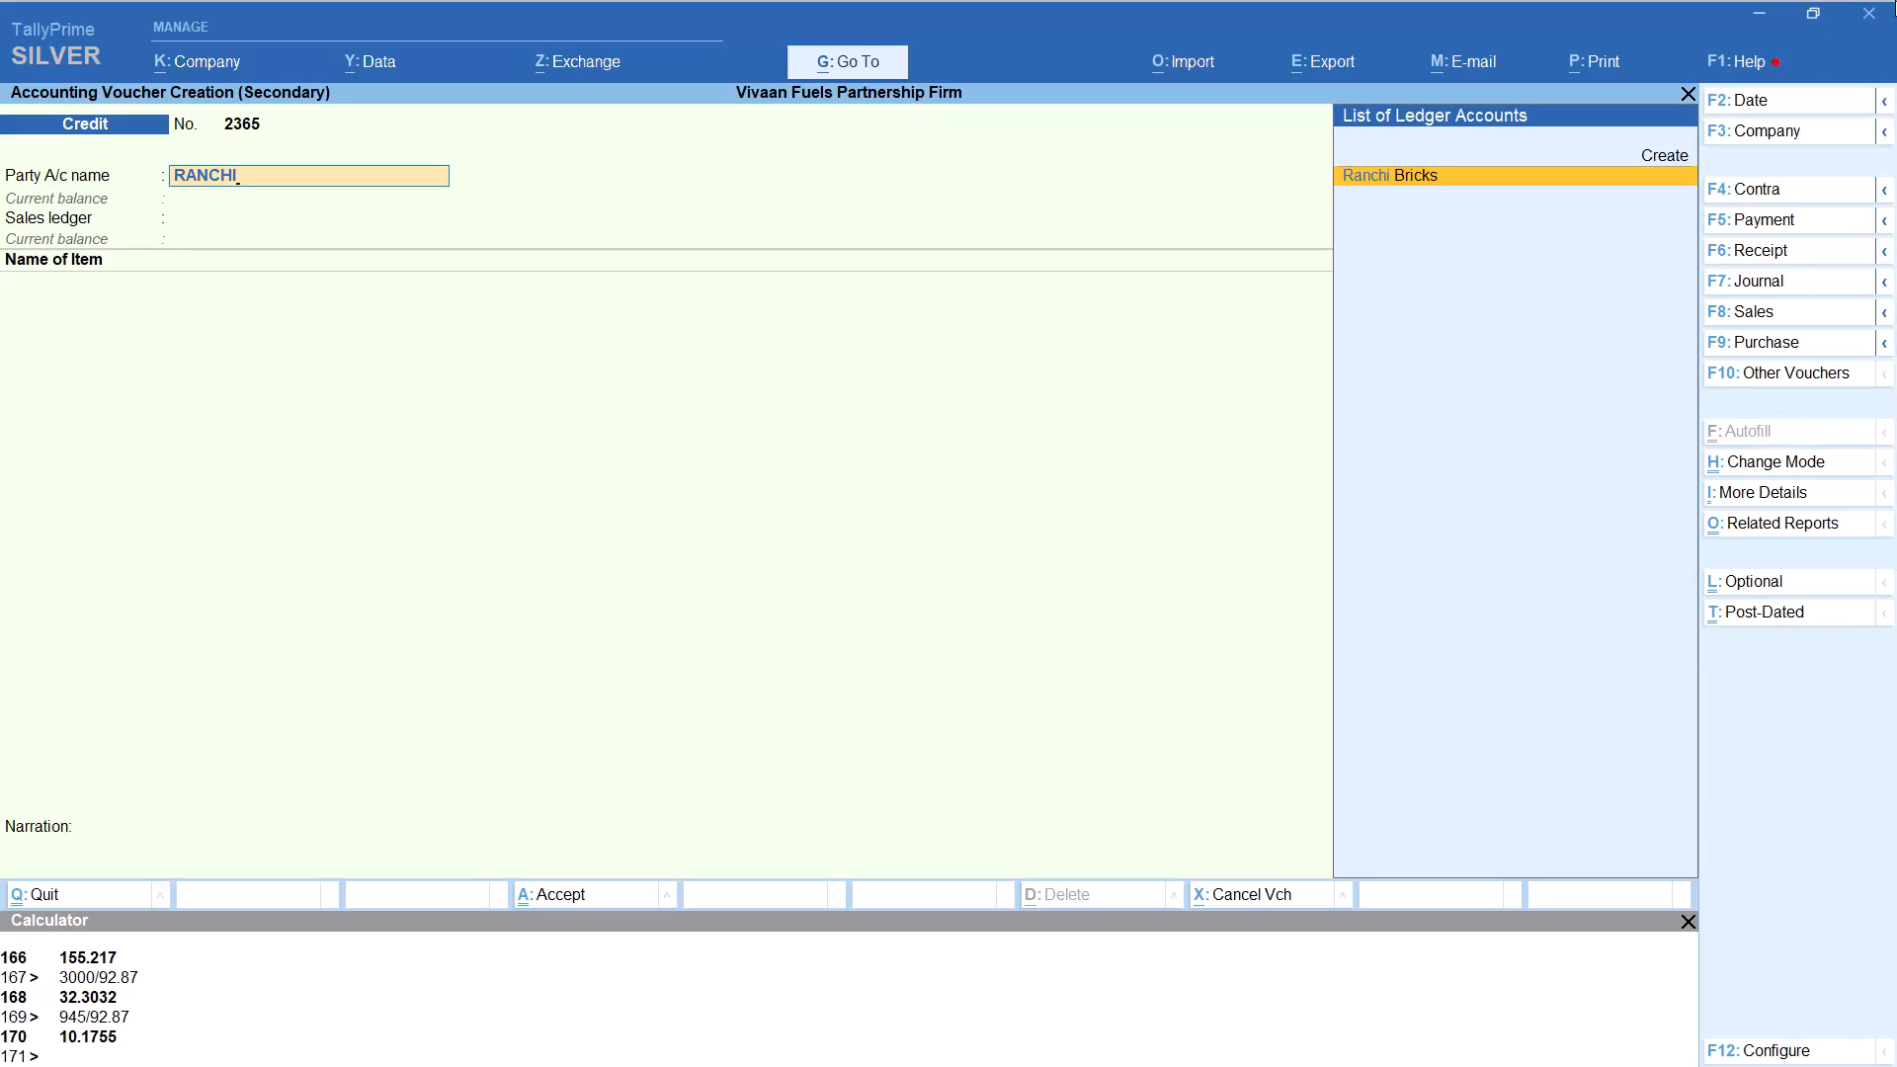
pyautogui.press('Return')
pyautogui.press('Return')
pyautogui.press('Return')
pyautogui.press('Return')
pyautogui.press('Return')
pyautogui.press('Return')
pyautogui.press('Return')
pyautogui.press('Return')
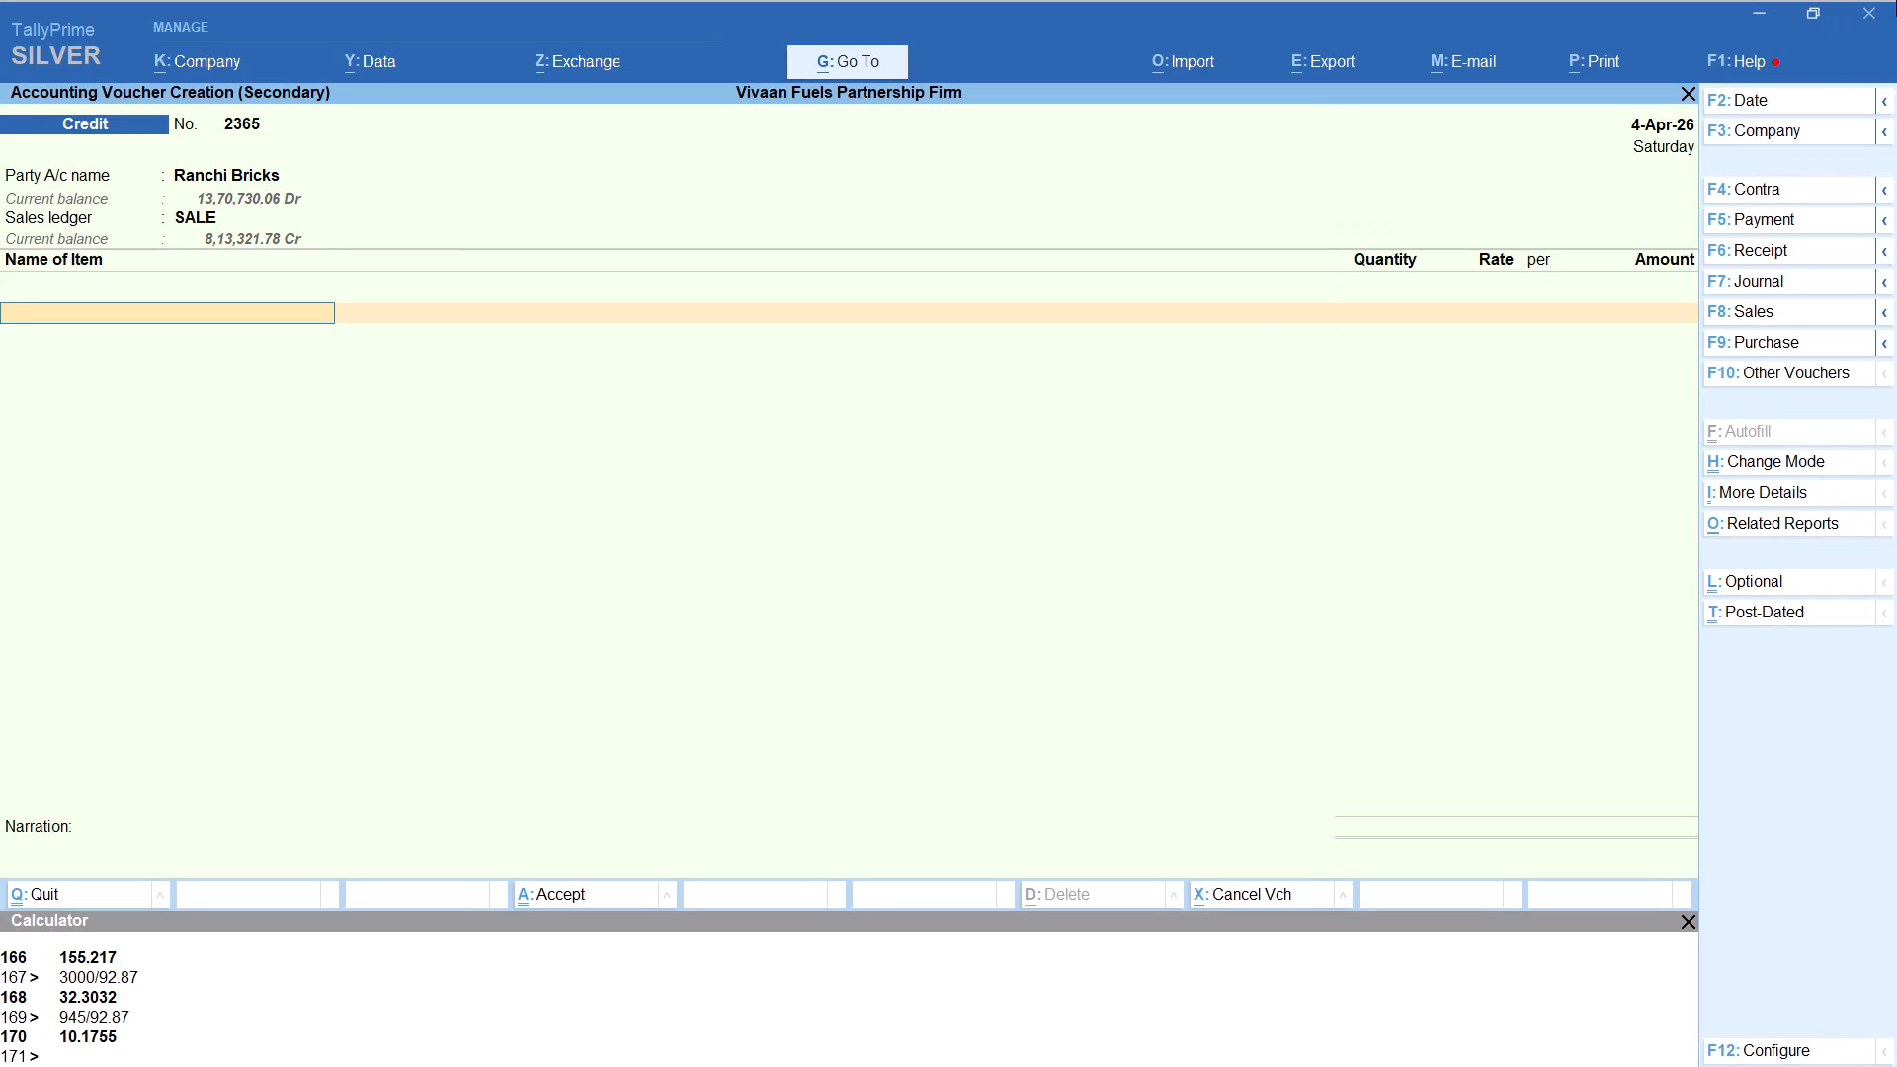
# Add HSD to the Ranchi Bricks voucher with tracking Not Applicable and quantity calculated as 2000/92.87, giving 21.54 litres at 92.87 per litre.
pyautogui.write('HS')
pyautogui.press('Return')
pyautogui.press('Up')
pyautogui.press('Return')
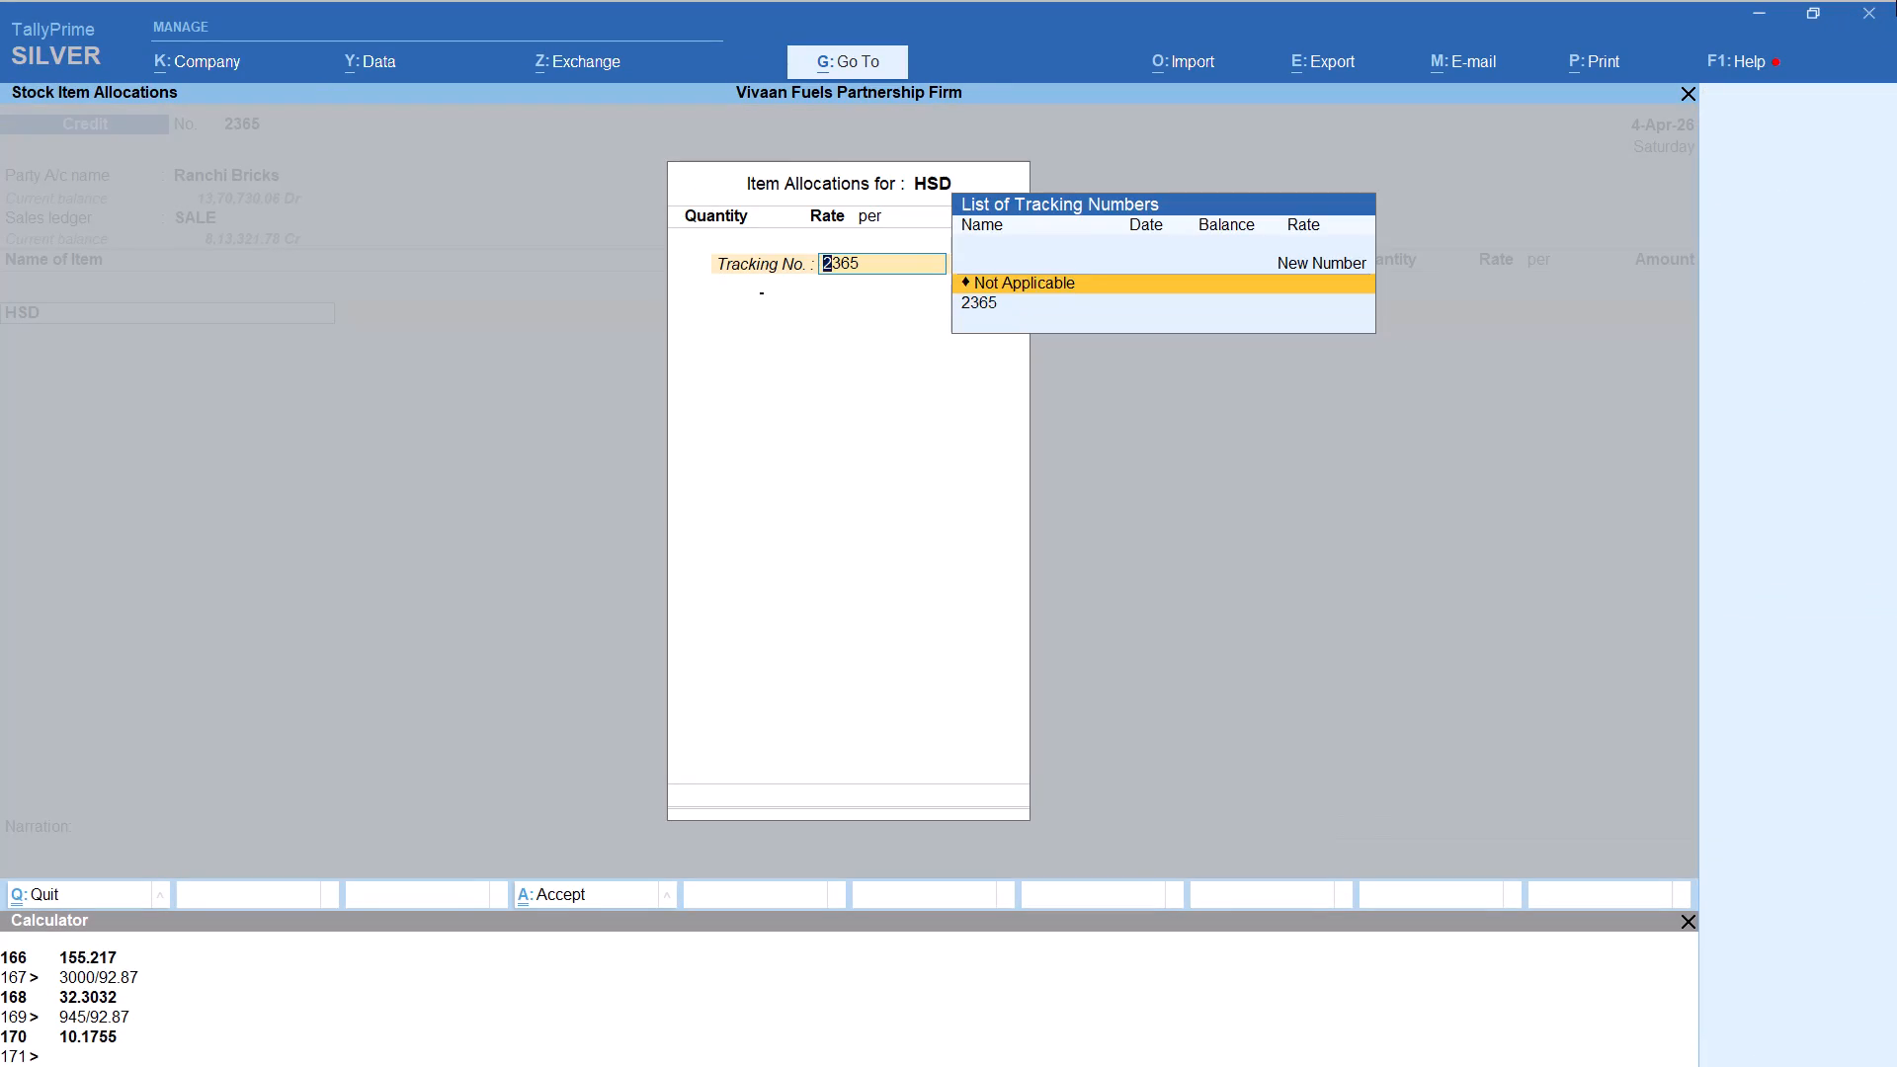
pyautogui.hotkey('alt', 'c')
pyautogui.write('2000/92.87')
pyautogui.press('Return')
pyautogui.press('Return')
pyautogui.press('Return')
pyautogui.press('Return')
pyautogui.press('Return')
pyautogui.press('Return')
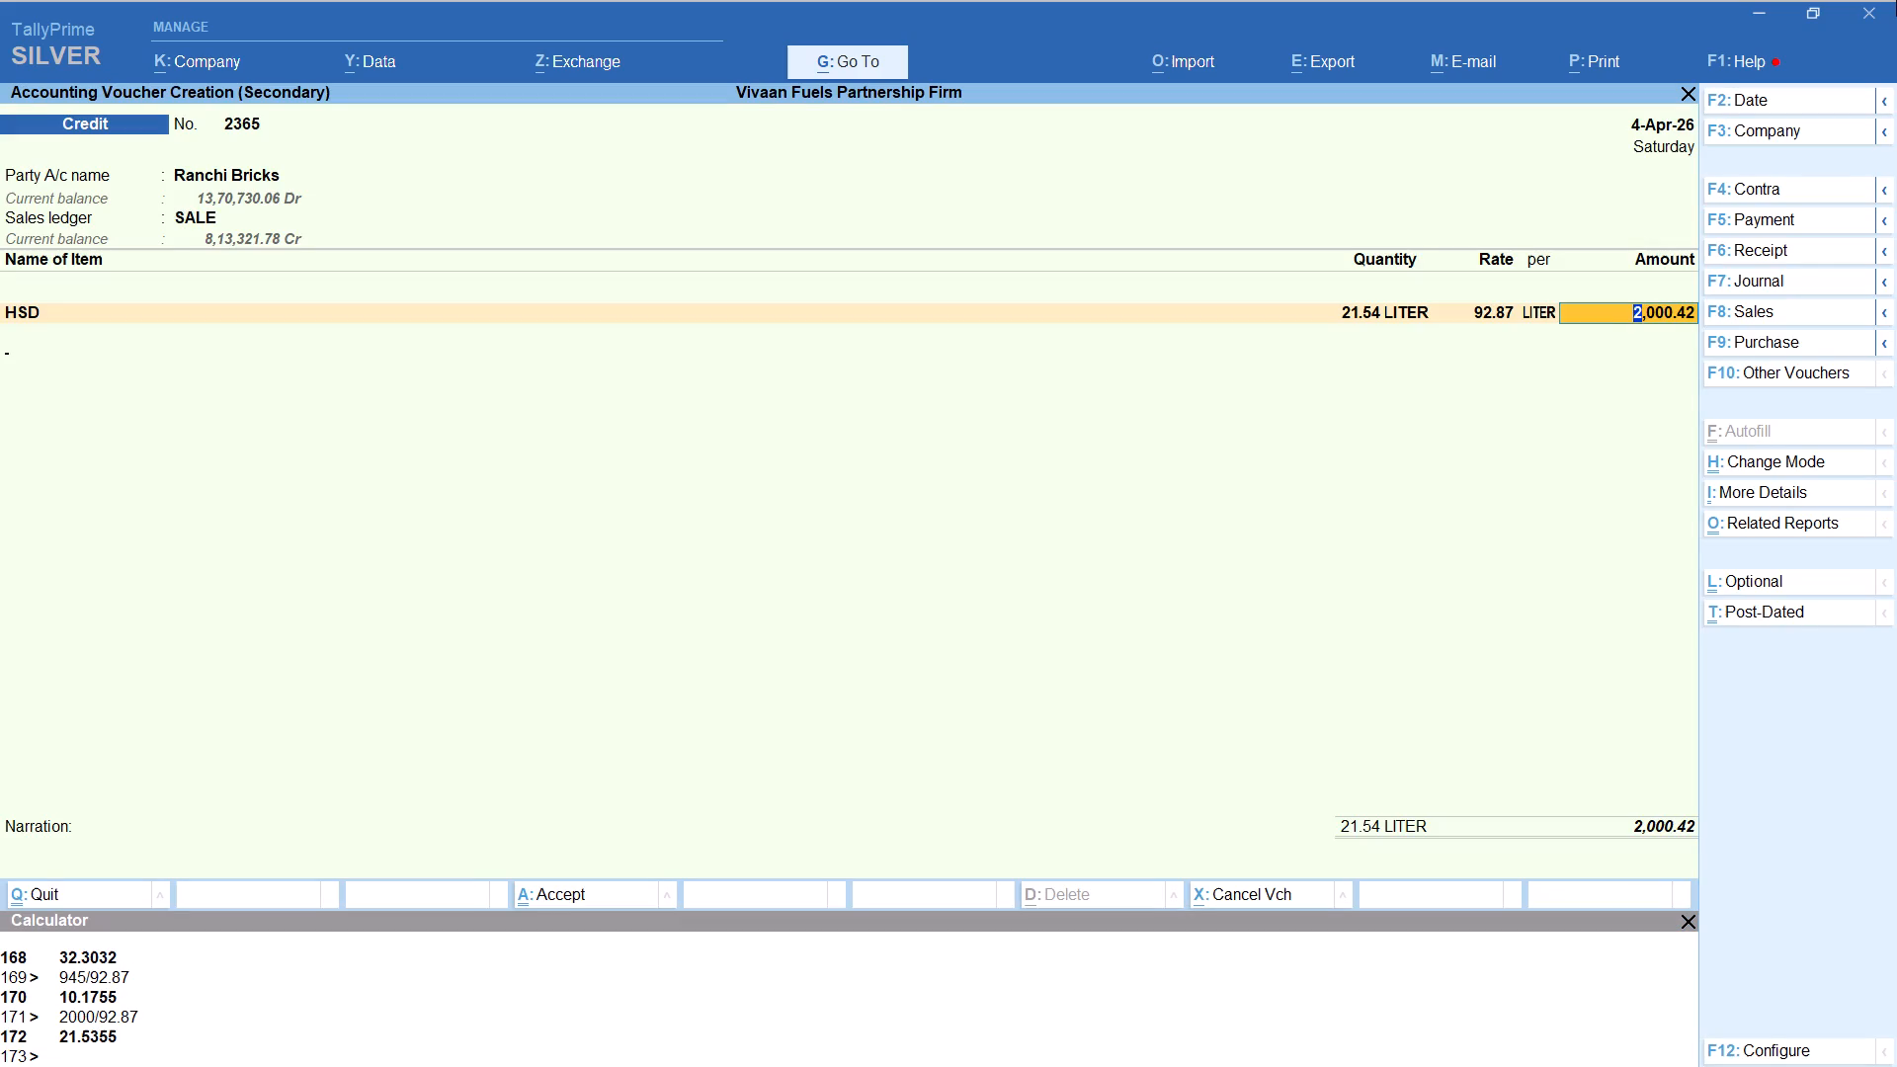
pyautogui.press('Return')
# Adjust the third Ranchi Bricks voucher to 2,000.00 with the Round Off ledger and save it.
pyautogui.write('ROU')
pyautogui.press('Return')
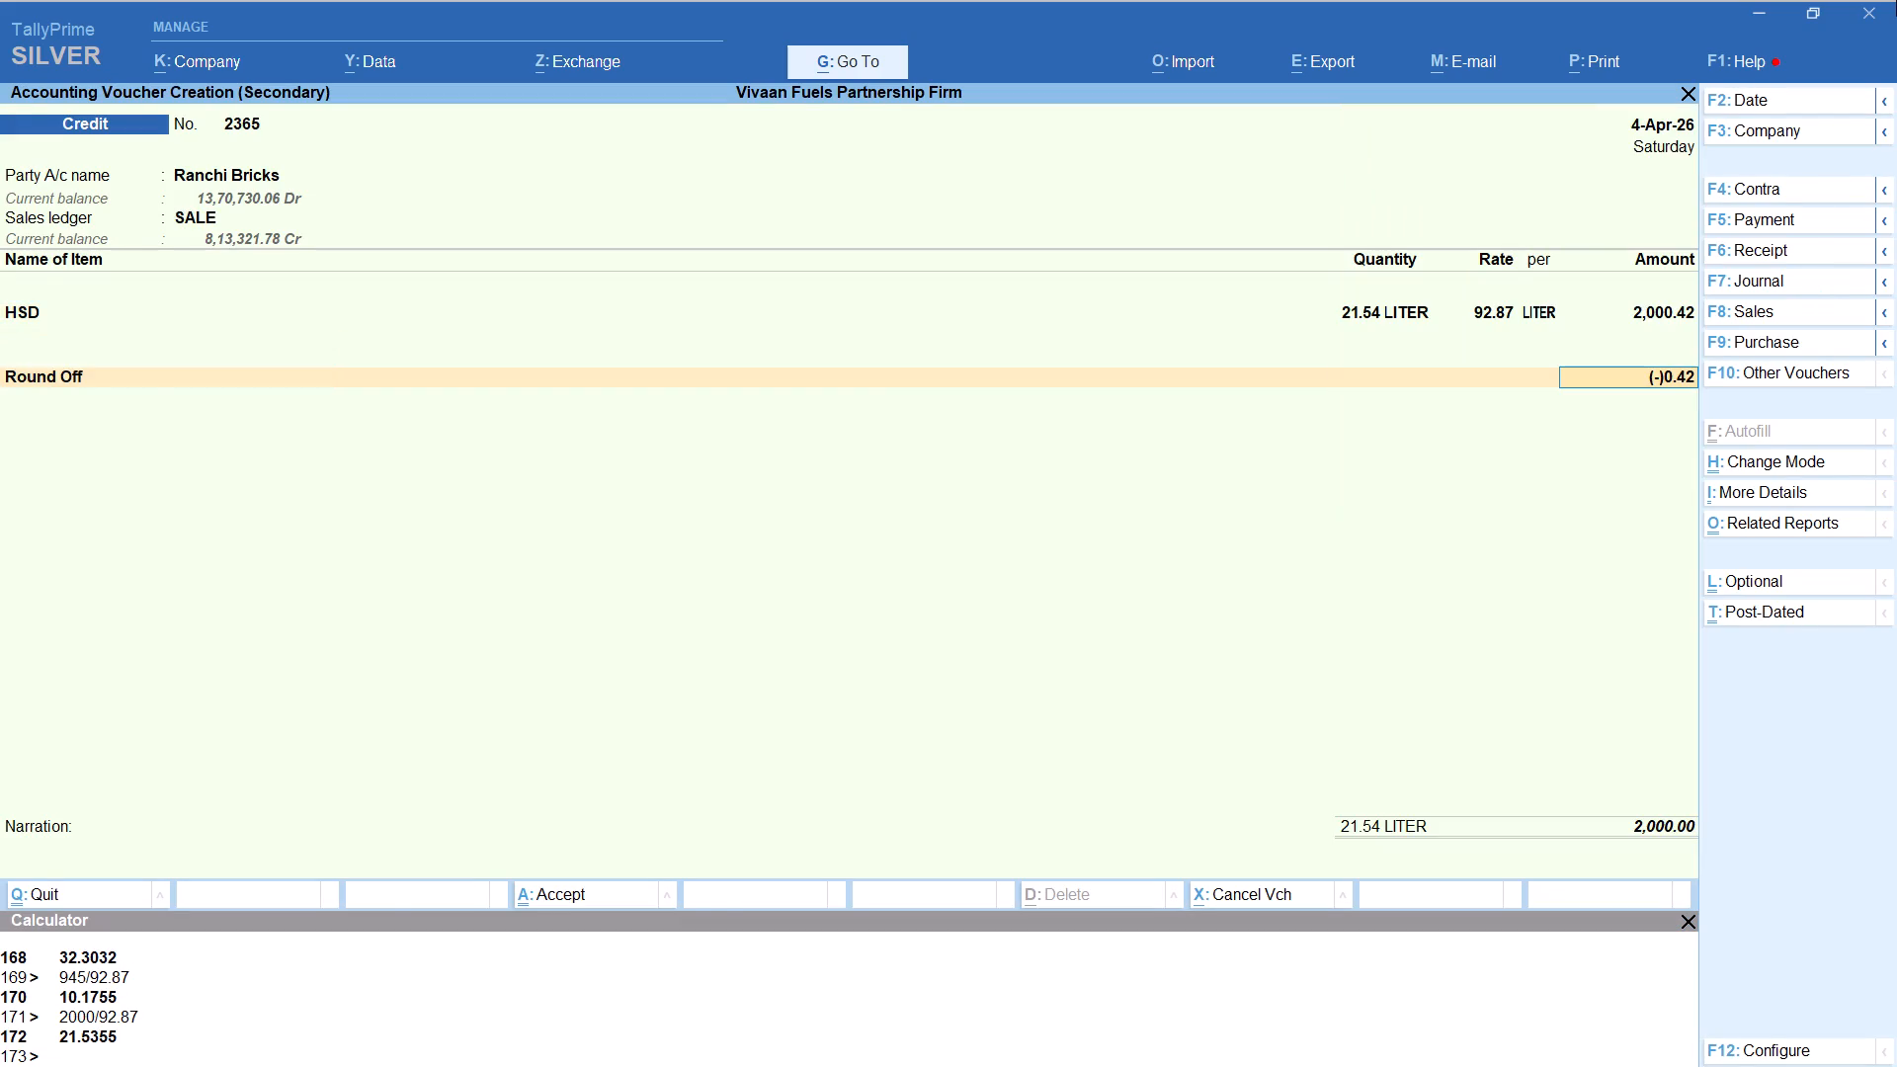
pyautogui.hotkey('ctrl', 'a')
# Start a Credit voucher dated 4-Apr-26 for the party Santosh, keeping the default party details and the SALE ledger.
pyautogui.hotkey('alt', 'a')
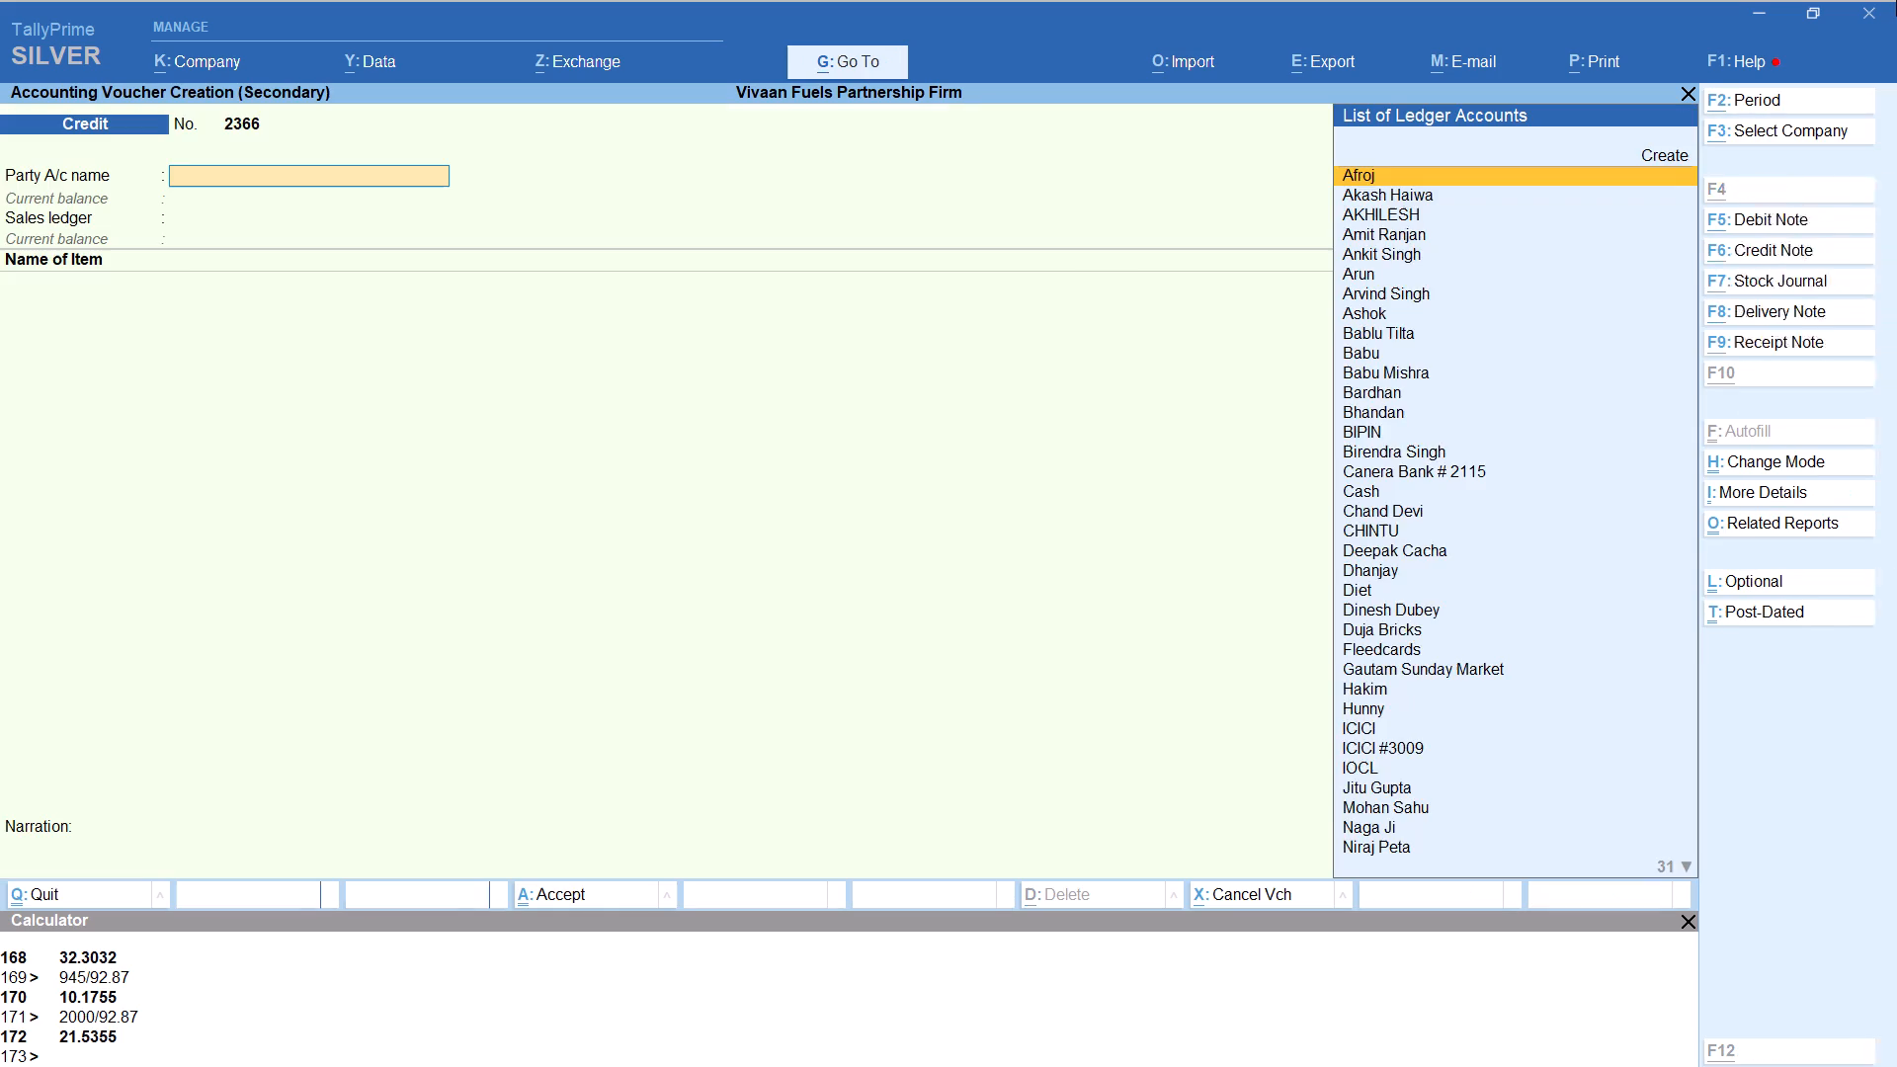
pyautogui.write('SANTOS')
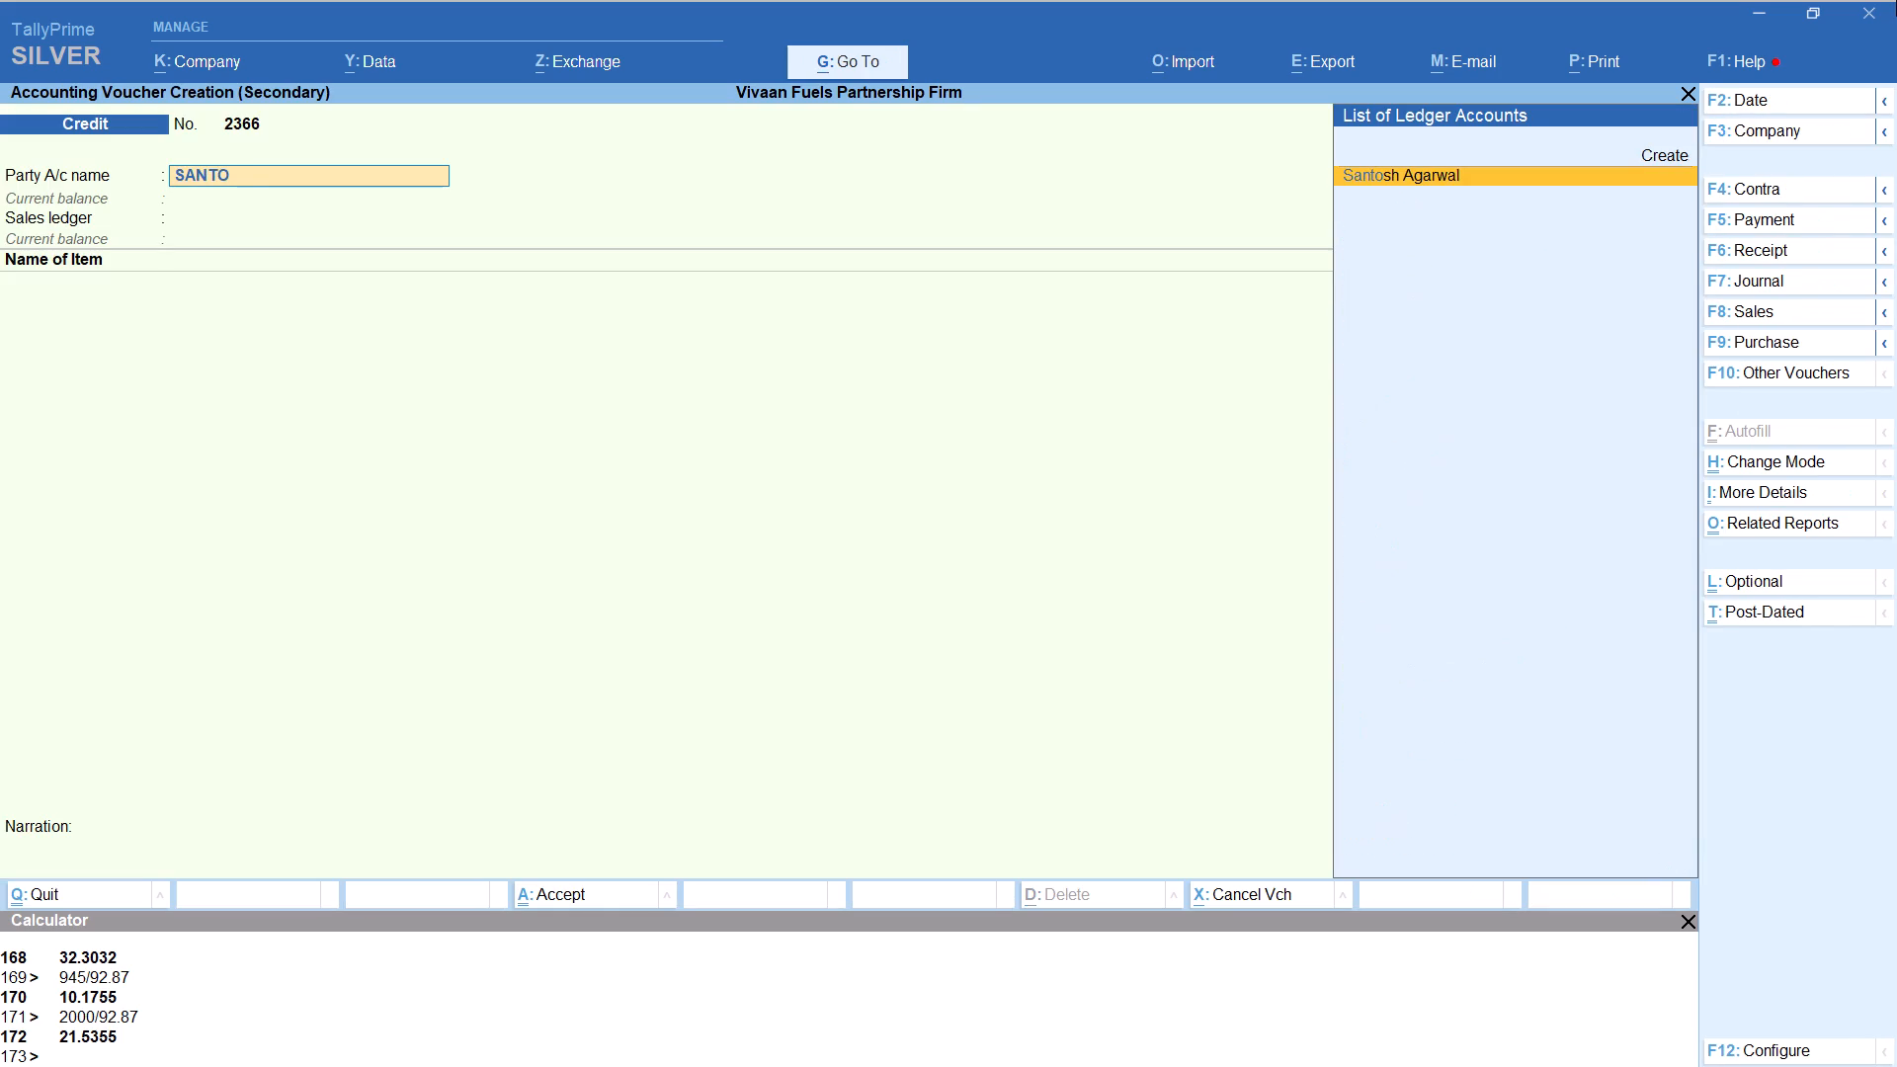
pyautogui.press('Return')
pyautogui.press('Return')
pyautogui.press('Return')
pyautogui.press('Return')
pyautogui.press('Return')
pyautogui.press('Return')
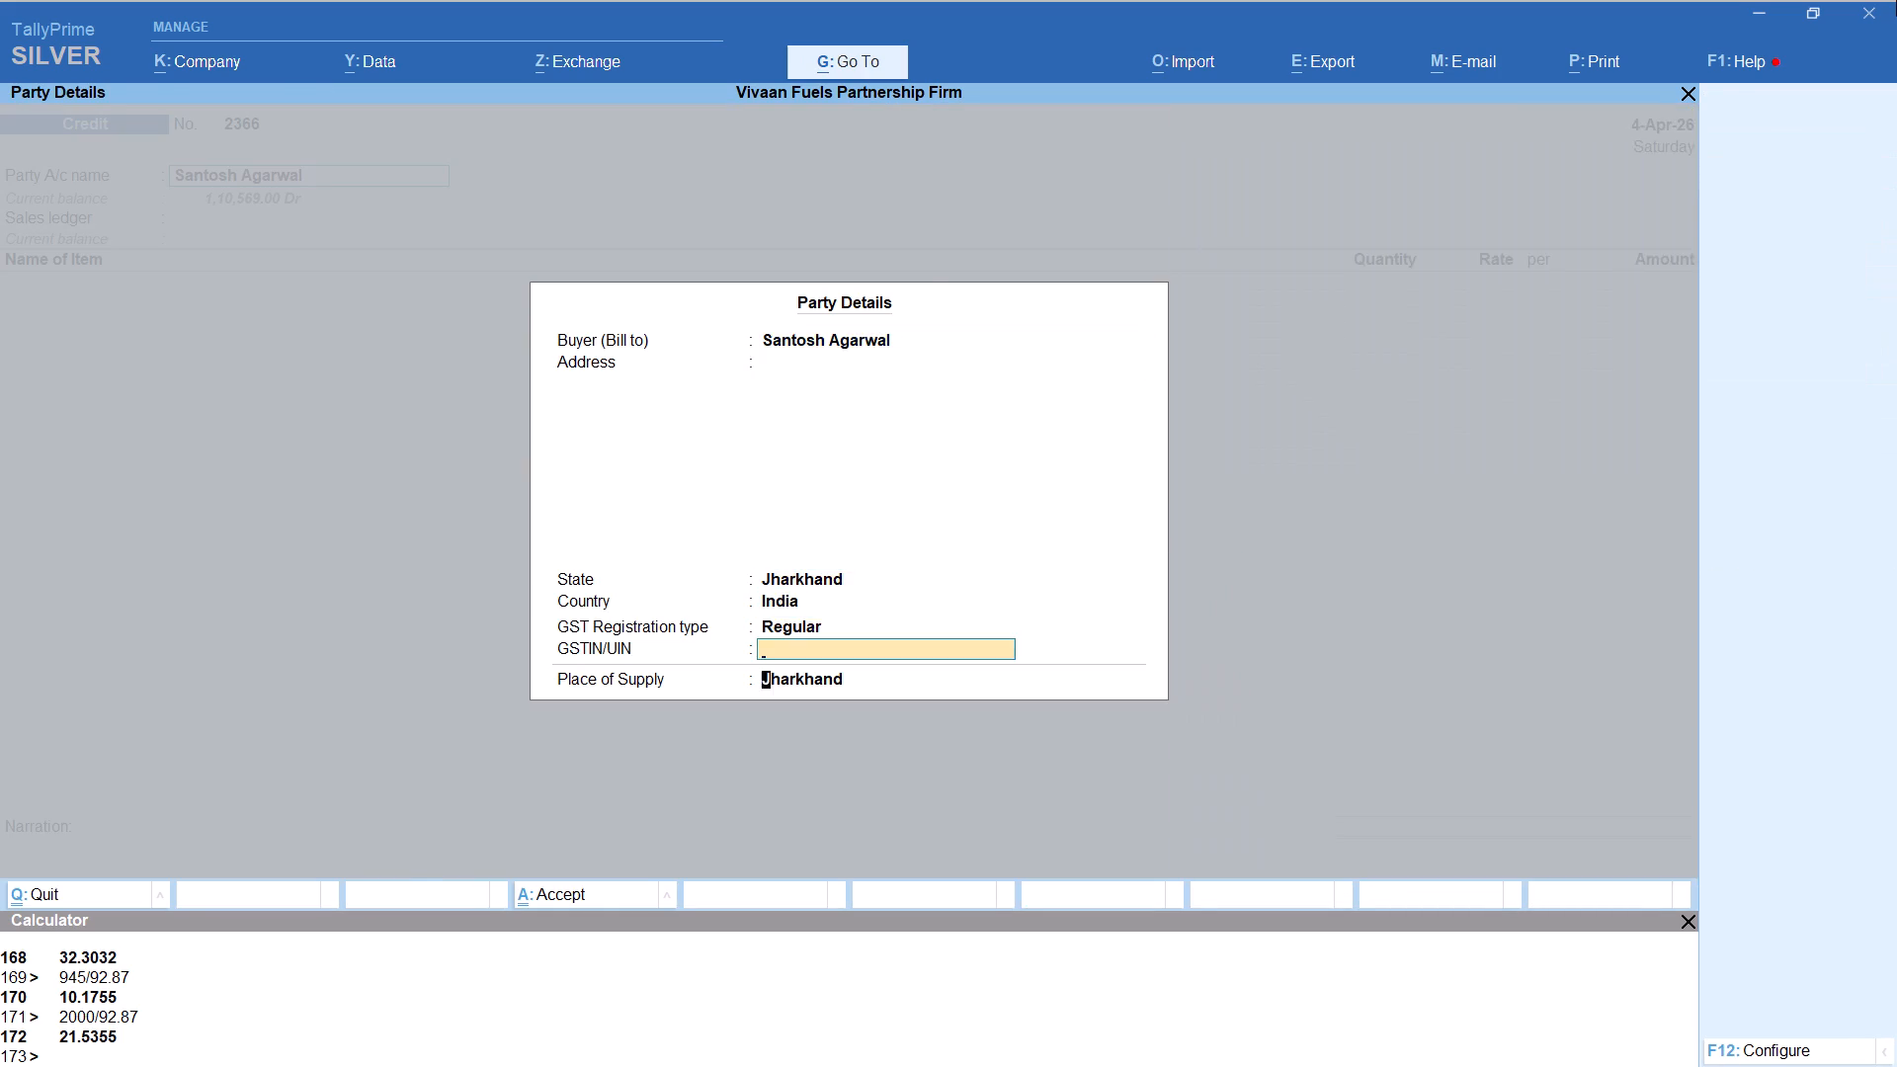
pyautogui.press('Return')
pyautogui.press('Return')
# Add HSD to Santosh's voucher with tracking Not Applicable and quantity calculated as 24527/92.87, giving 264.10 litres at 92.87 per litre.
pyautogui.write('HS')
pyautogui.press('Return')
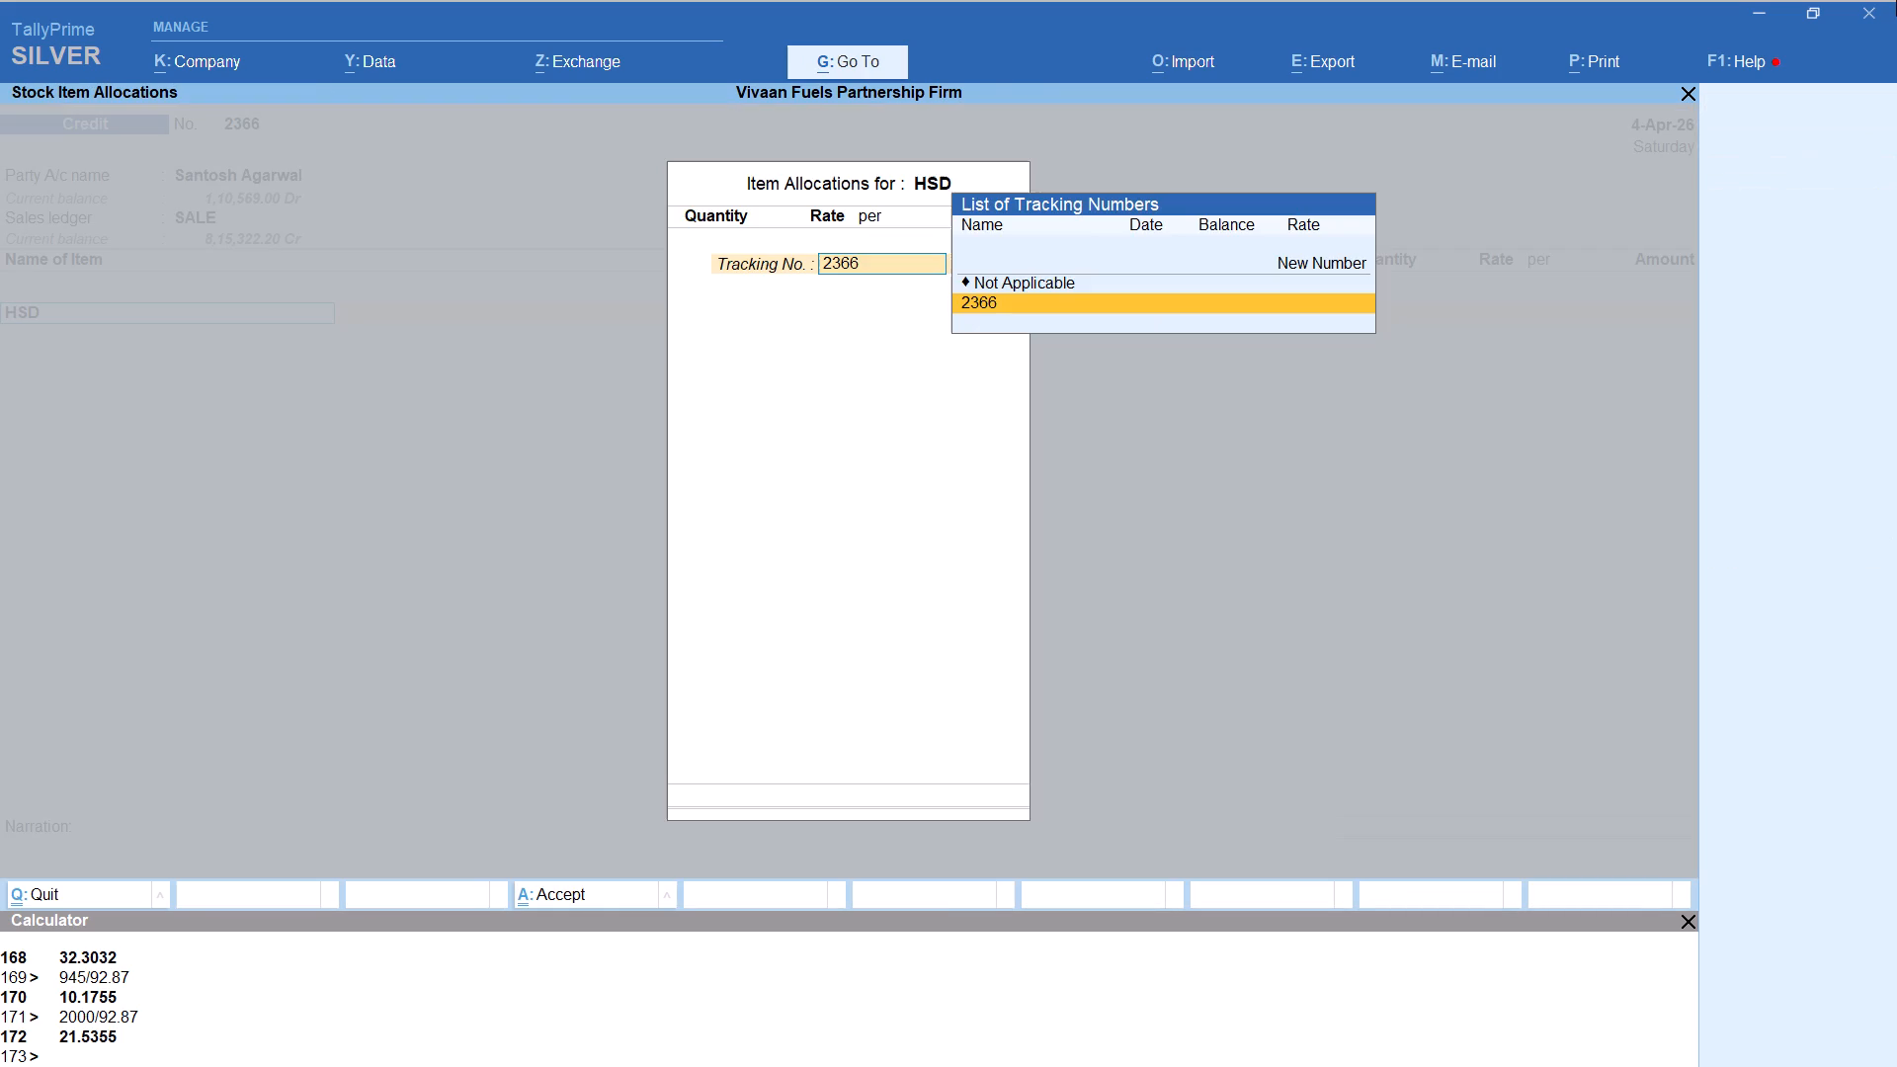
pyautogui.press('Up')
pyautogui.press('Return')
pyautogui.hotkey('alt', 'c')
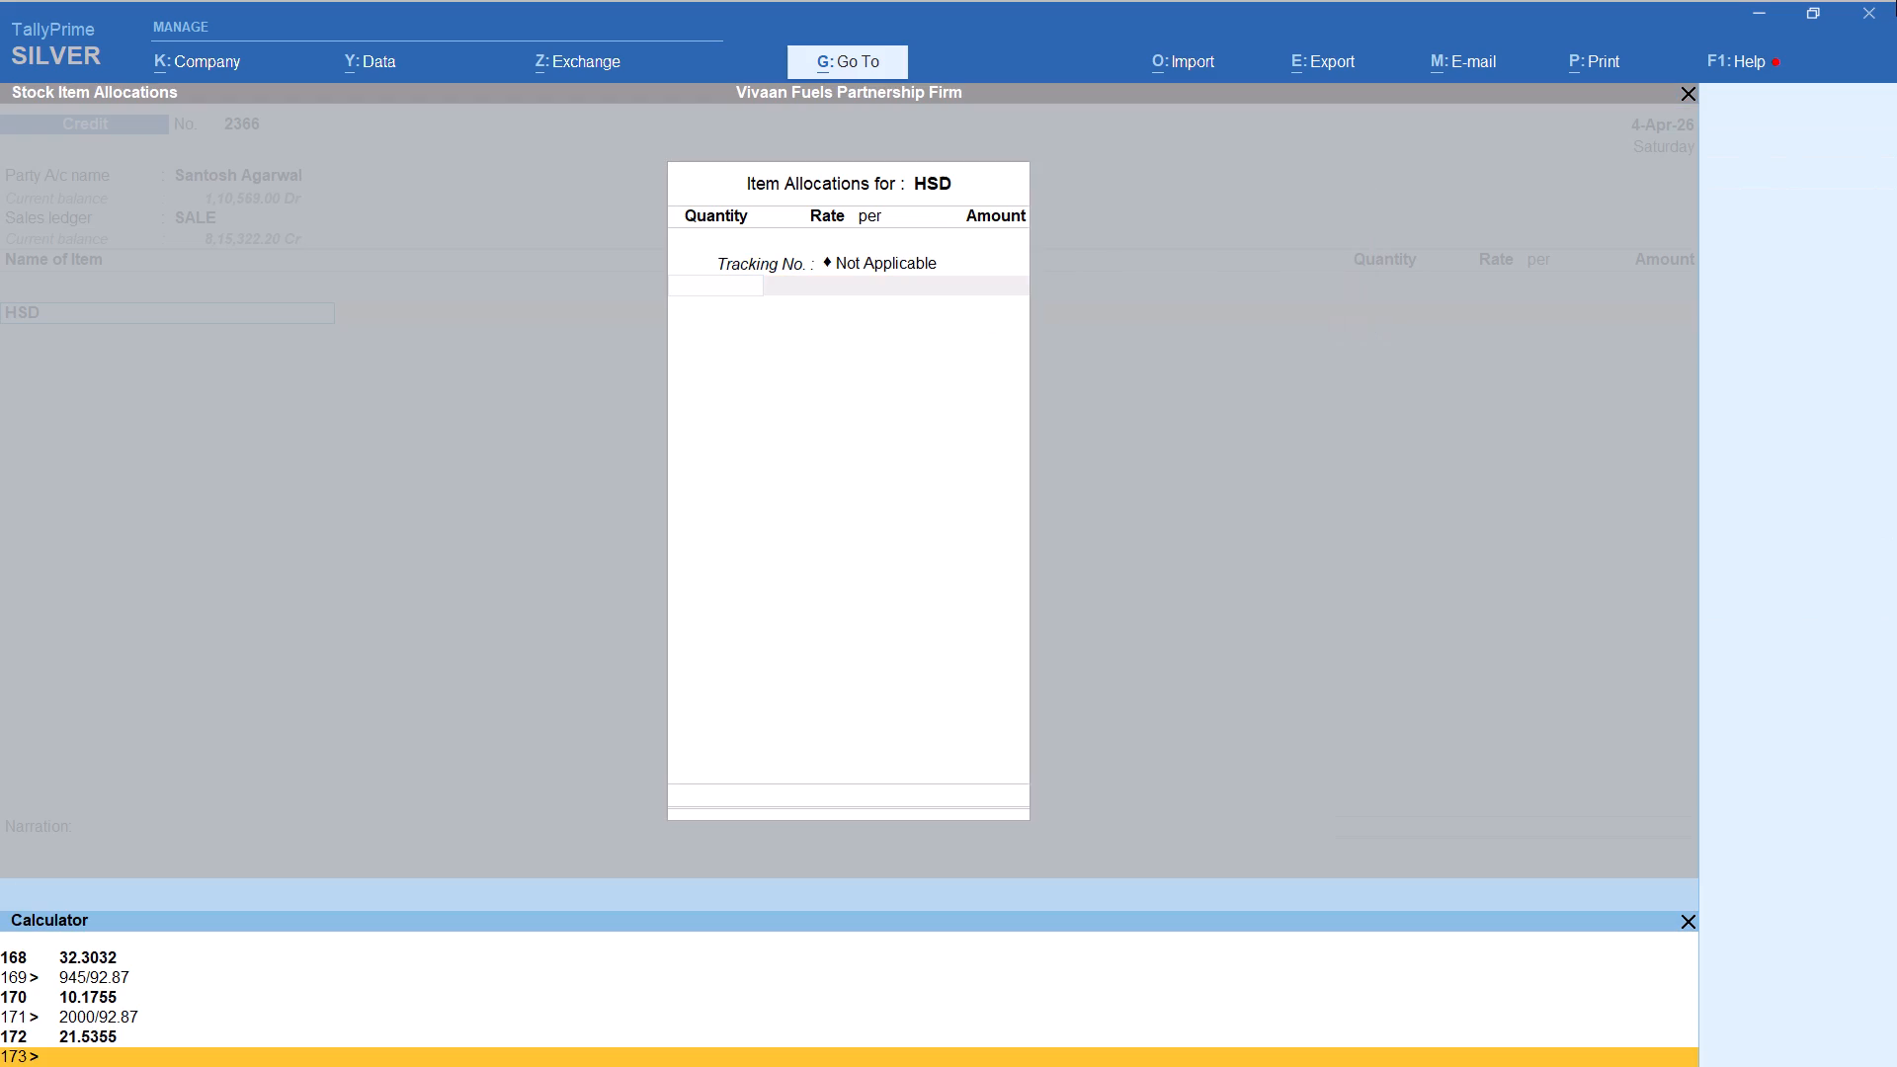
pyautogui.write('24527')
pyautogui.write('/92.87')
pyautogui.press('Return')
pyautogui.press('Return')
pyautogui.press('Return')
pyautogui.press('Return')
pyautogui.press('Return')
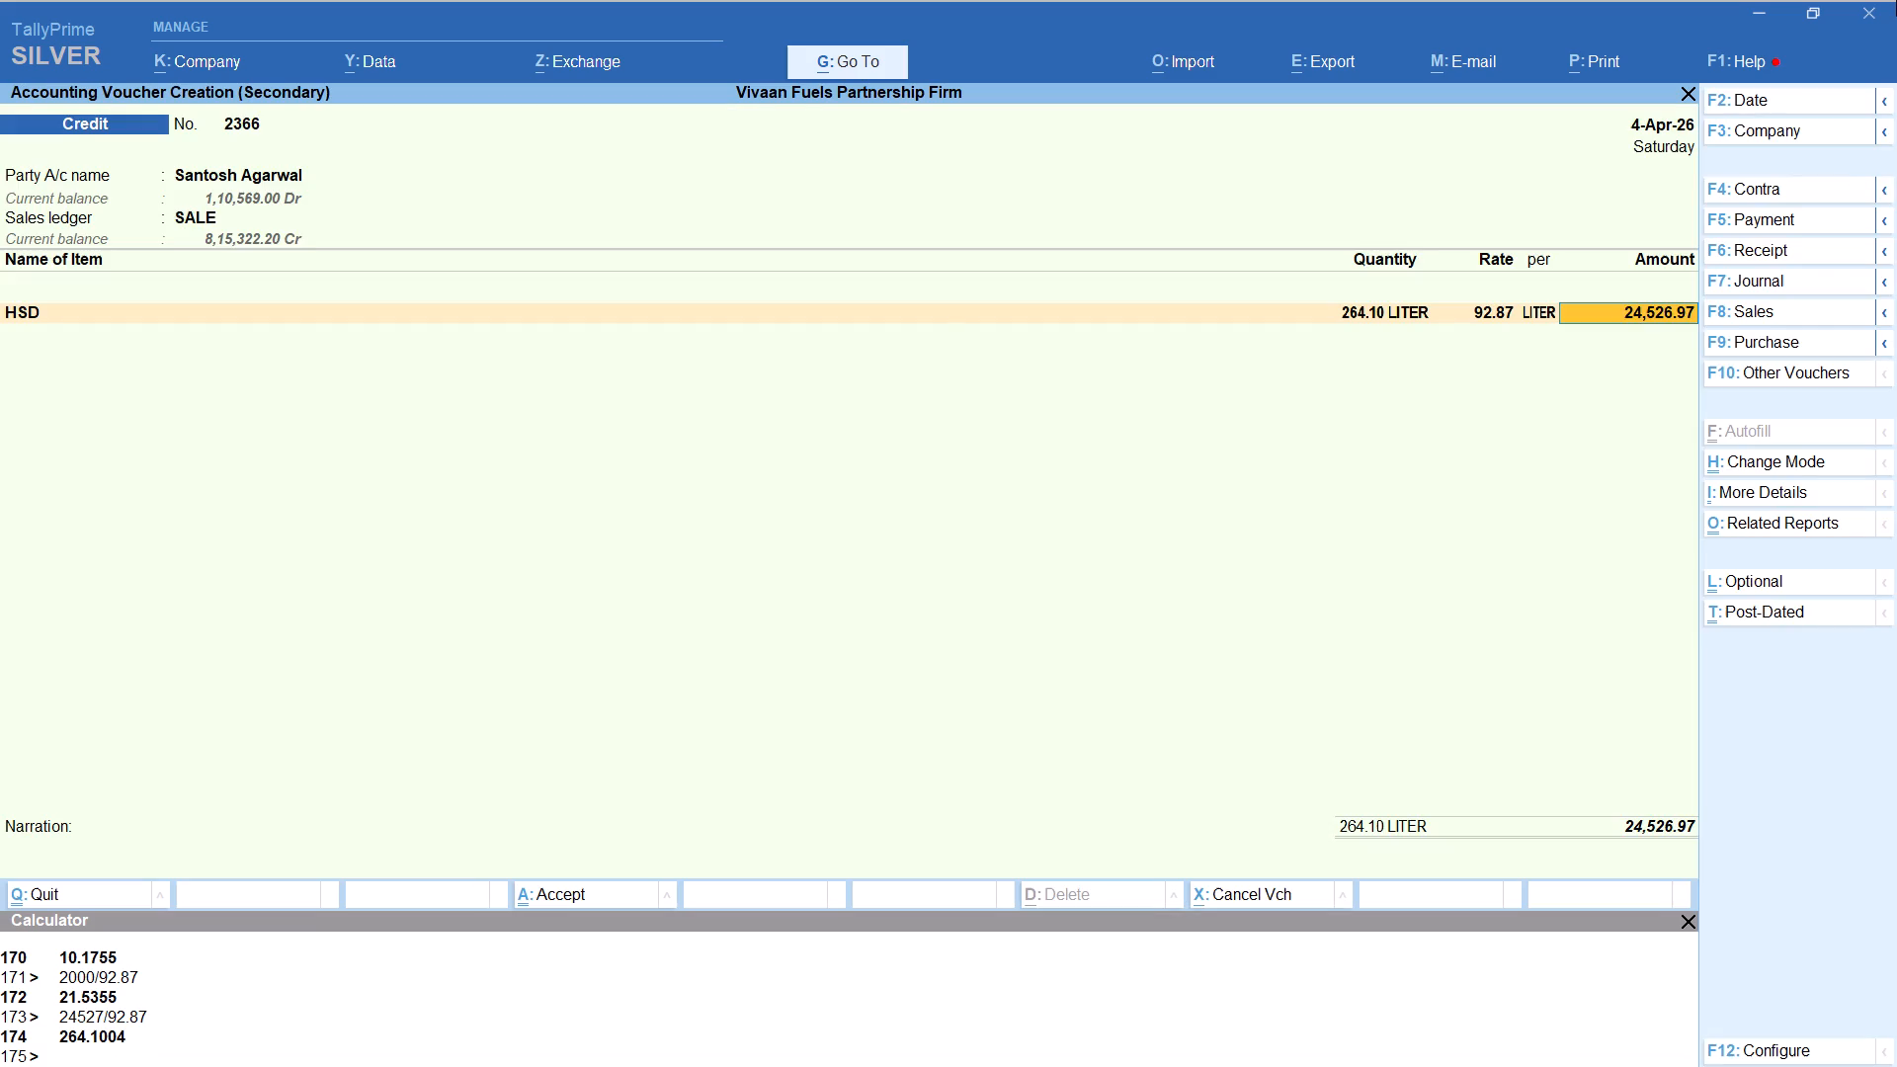
pyautogui.press('Return')
pyautogui.press('Return')
# Adjust Santosh's voucher to 24,527.00 with the Round Off ledger and save it.
pyautogui.press('e')
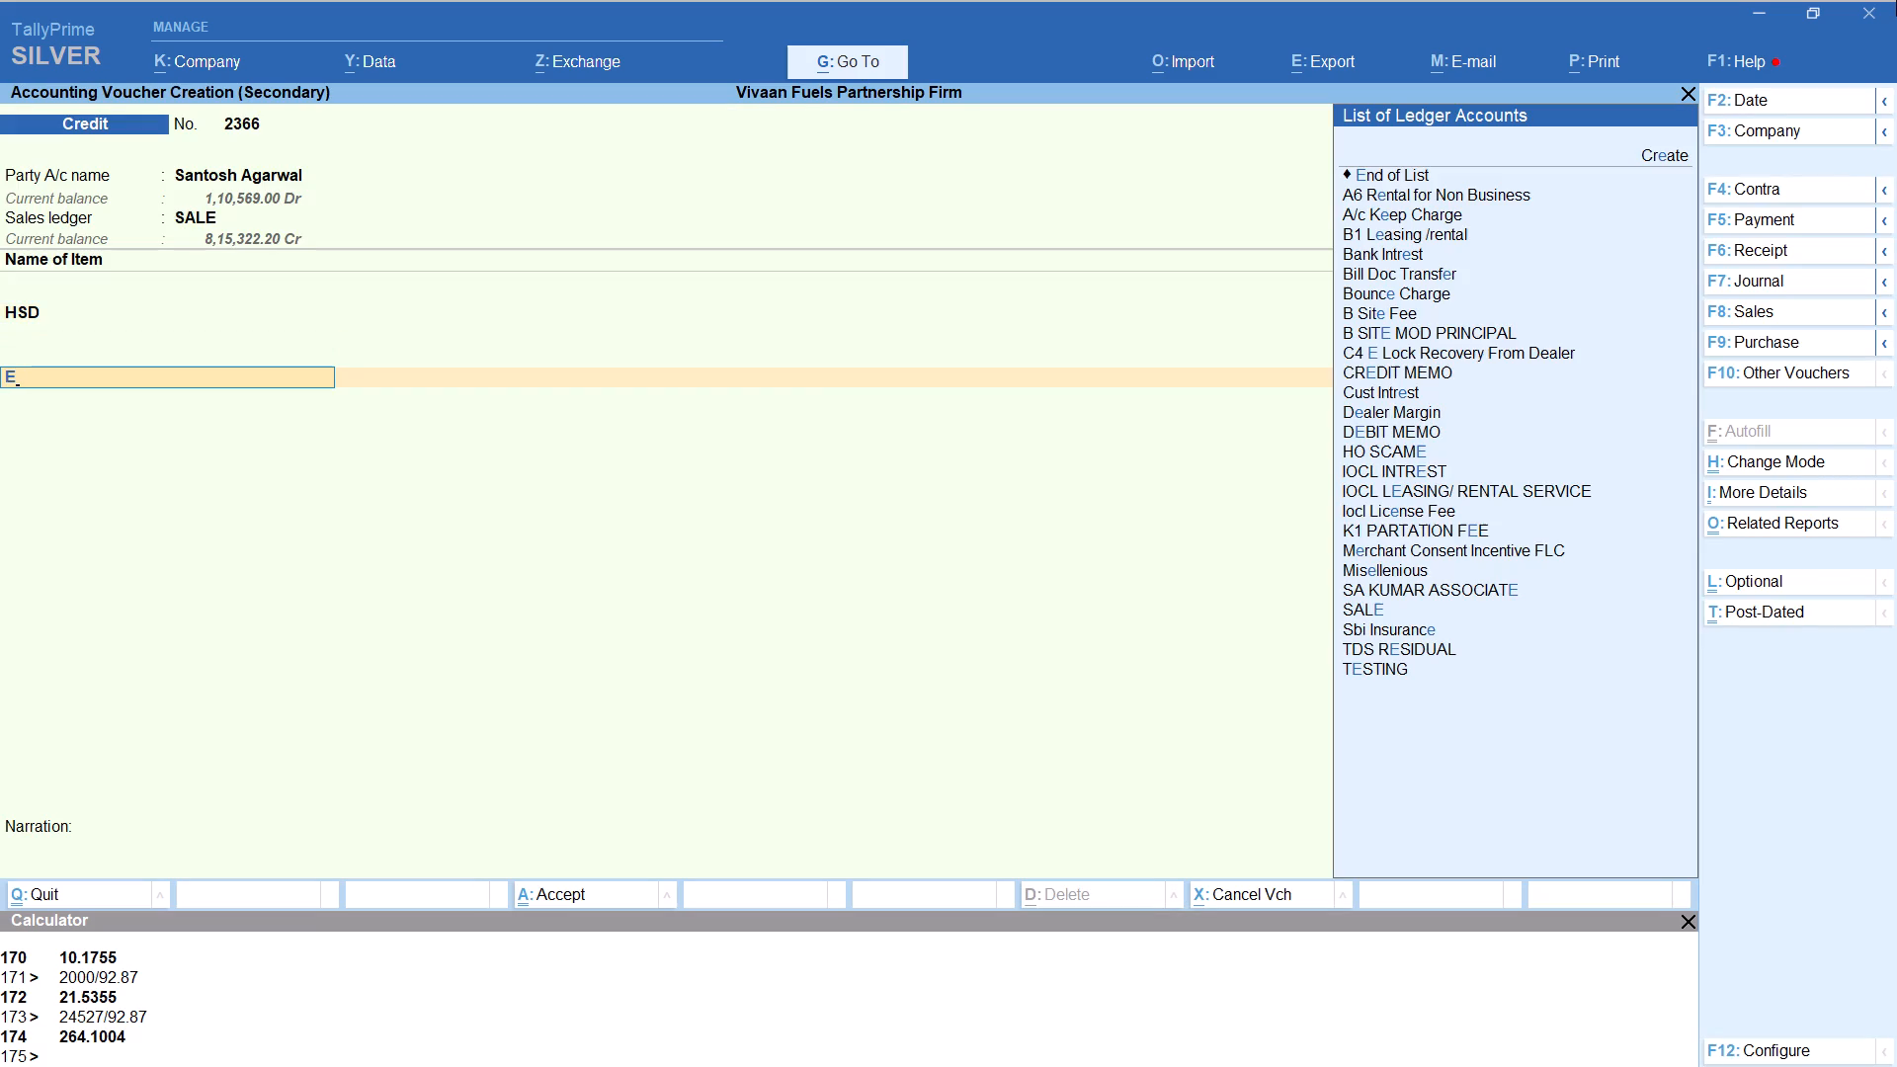
pyautogui.press('BackSpace')
pyautogui.write('ROU')
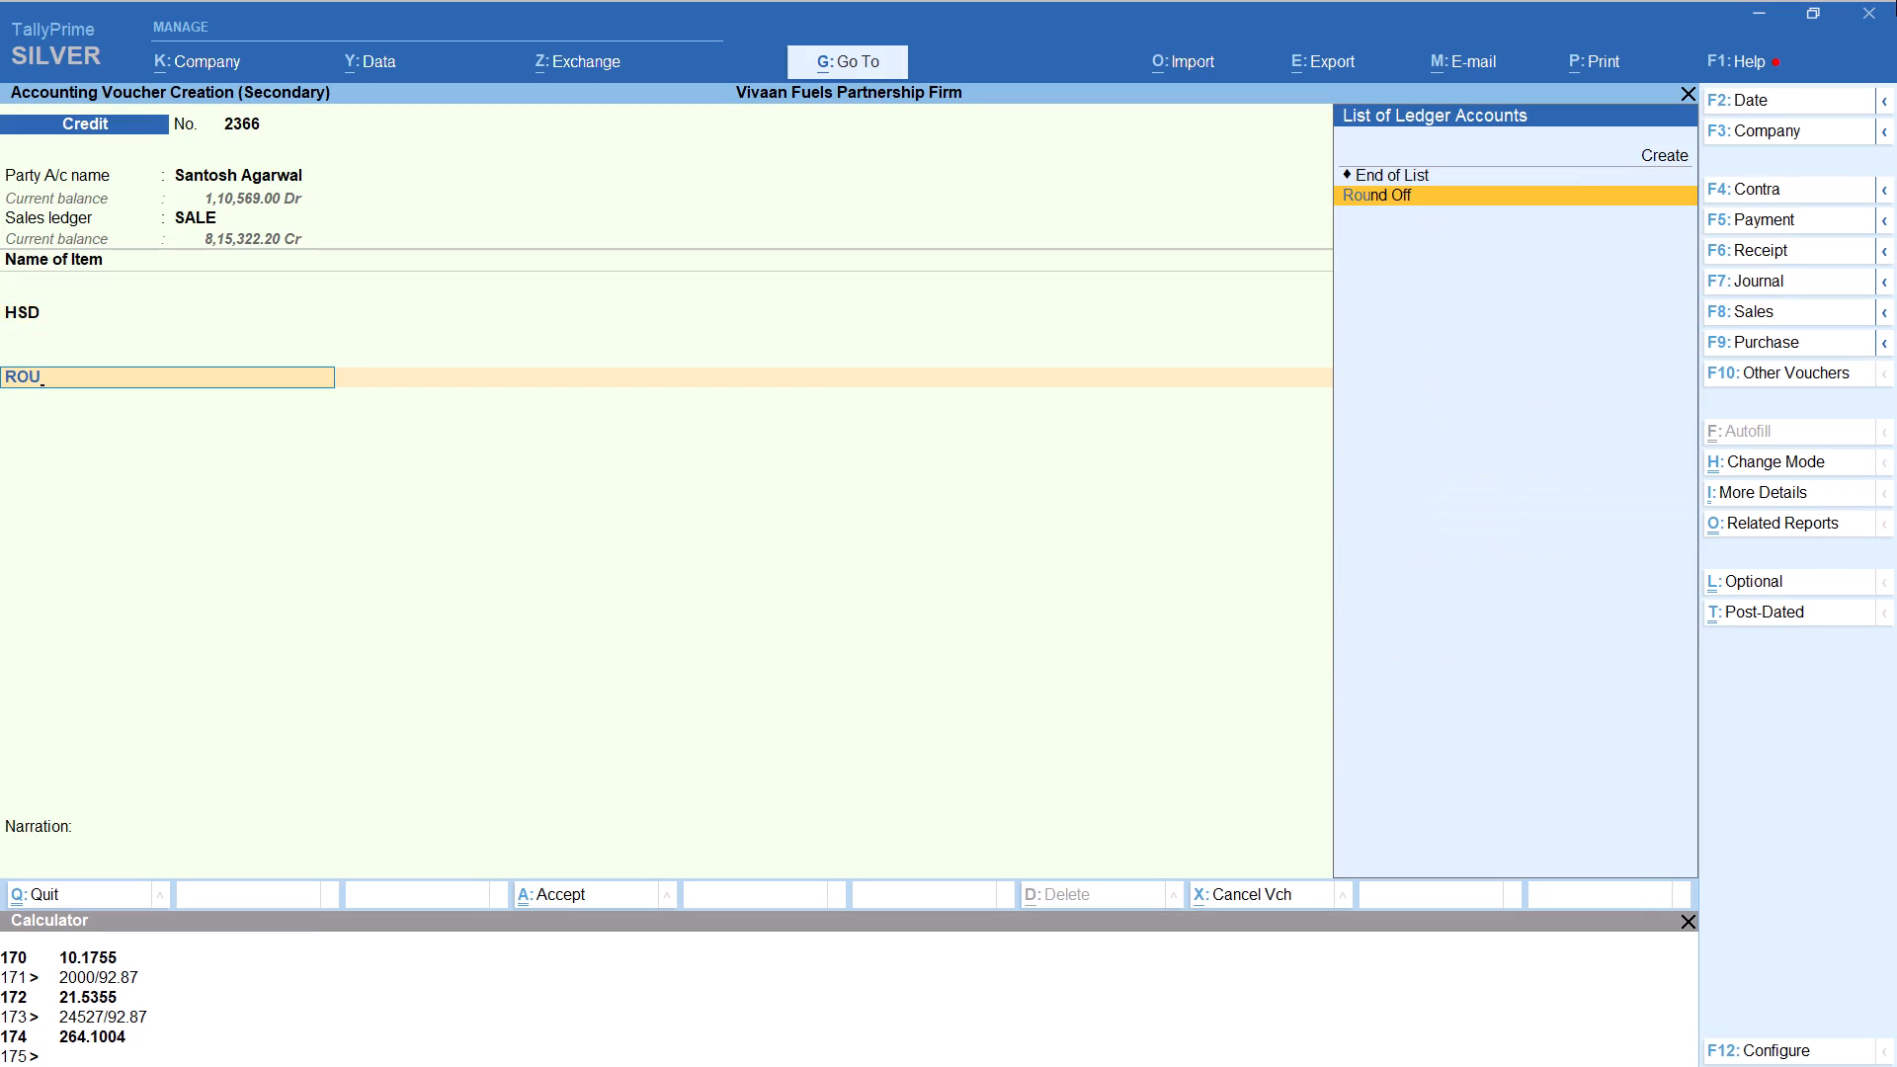
pyautogui.press('Return')
pyautogui.hotkey('ctrl', 'a')
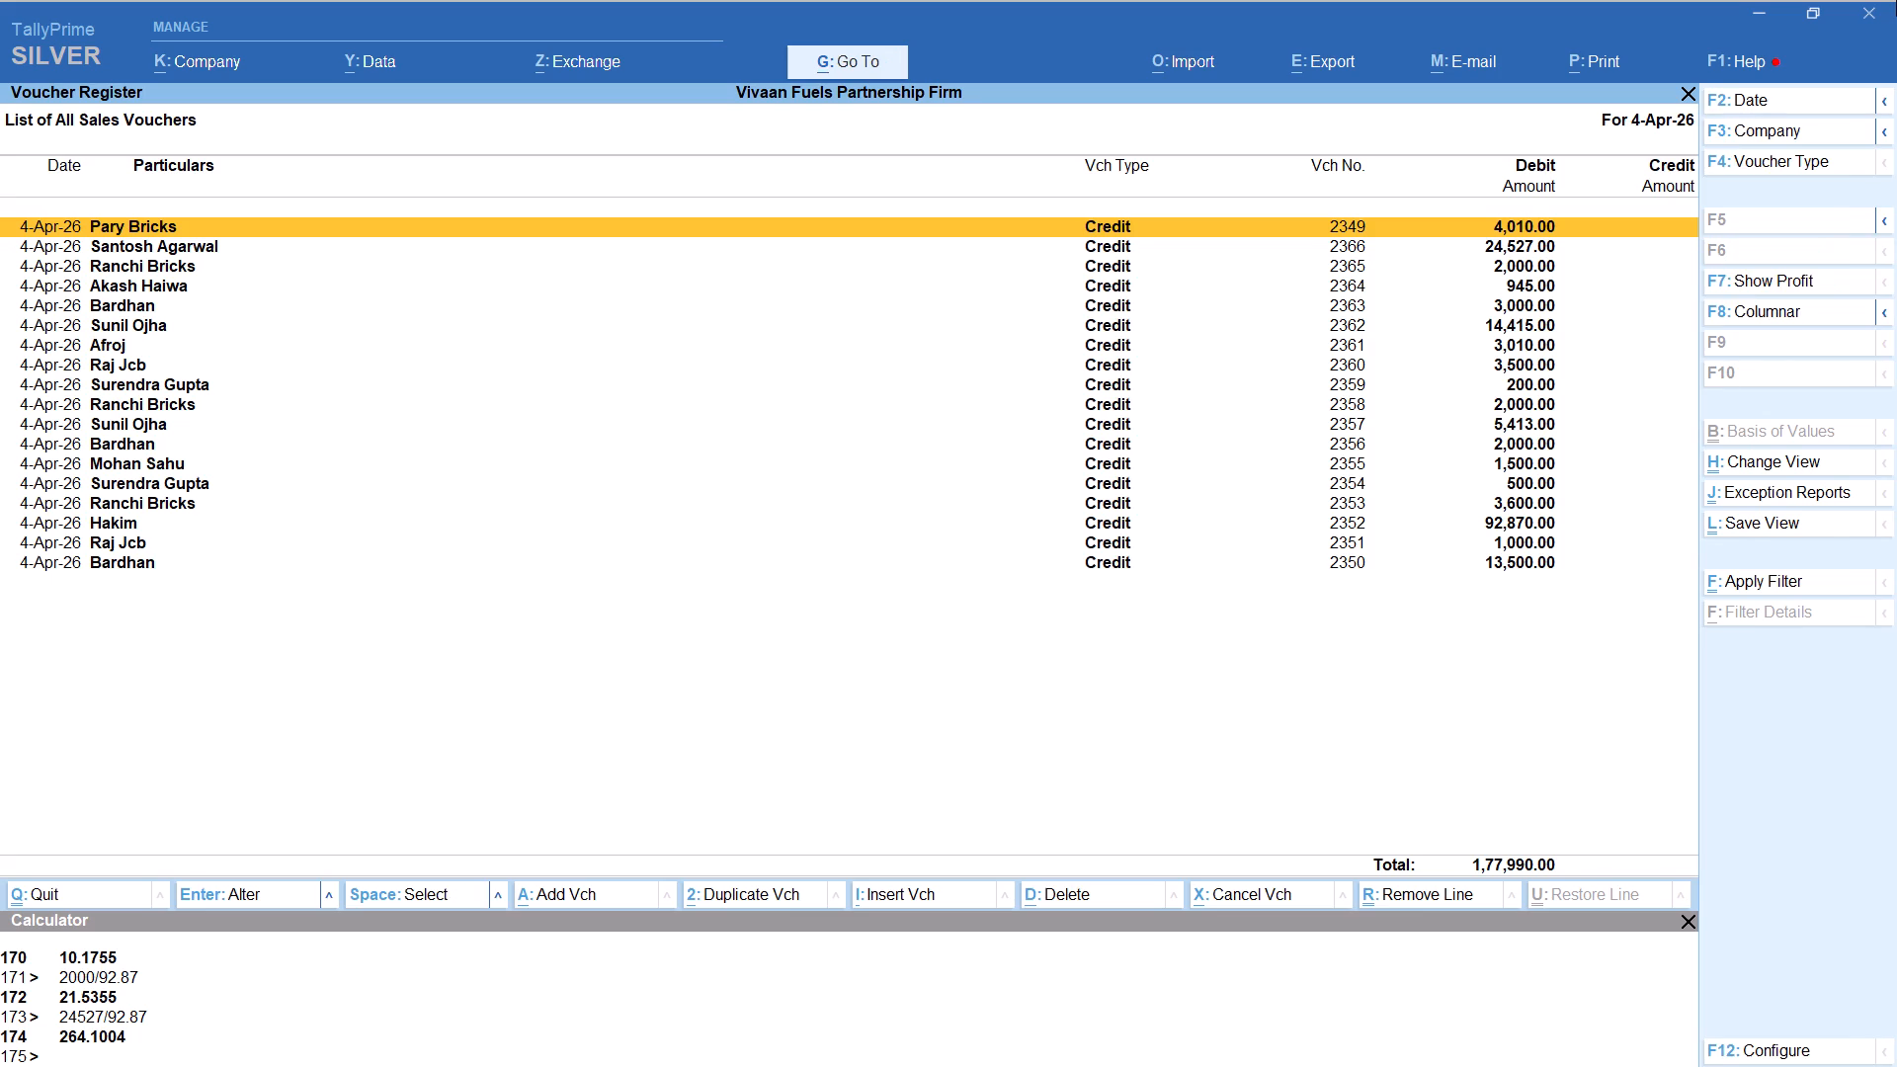
# Start a Credit voucher dated 4-Apr-26 for Puja Bricks, keeping the default party details and the SALE ledger.
pyautogui.hotkey('alt', 'a')
pyautogui.write('PUJA')
pyautogui.press('Return')
pyautogui.press('Return')
pyautogui.press('Return')
pyautogui.press('Return')
pyautogui.press('Return')
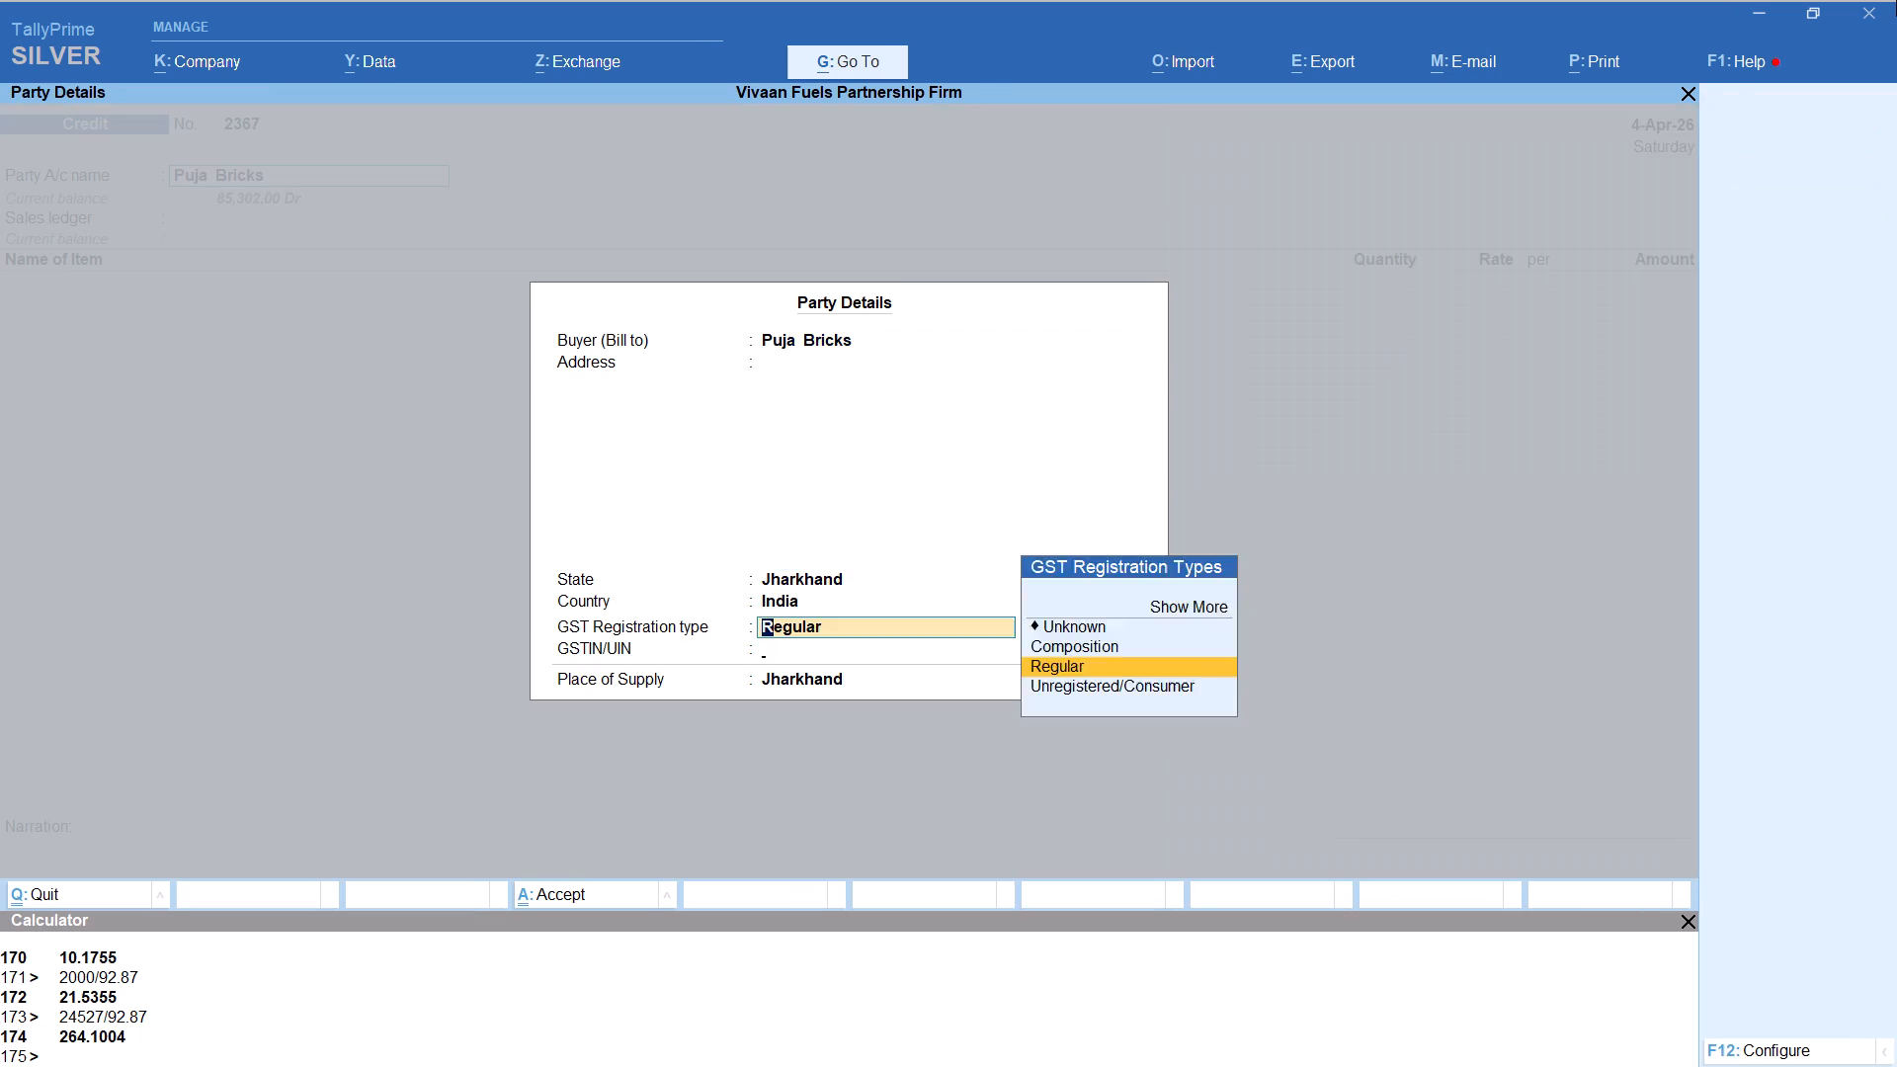
pyautogui.press('Return')
pyautogui.press('Return')
pyautogui.press('Return')
# Add HSD to the Puja Bricks voucher with tracking Not Applicable and quantity calculated as 7300/92.87, giving 78.60 litres at 92.87 per litre.
pyautogui.write('HSD')
pyautogui.press('Return')
pyautogui.press('Up')
pyautogui.press('Return')
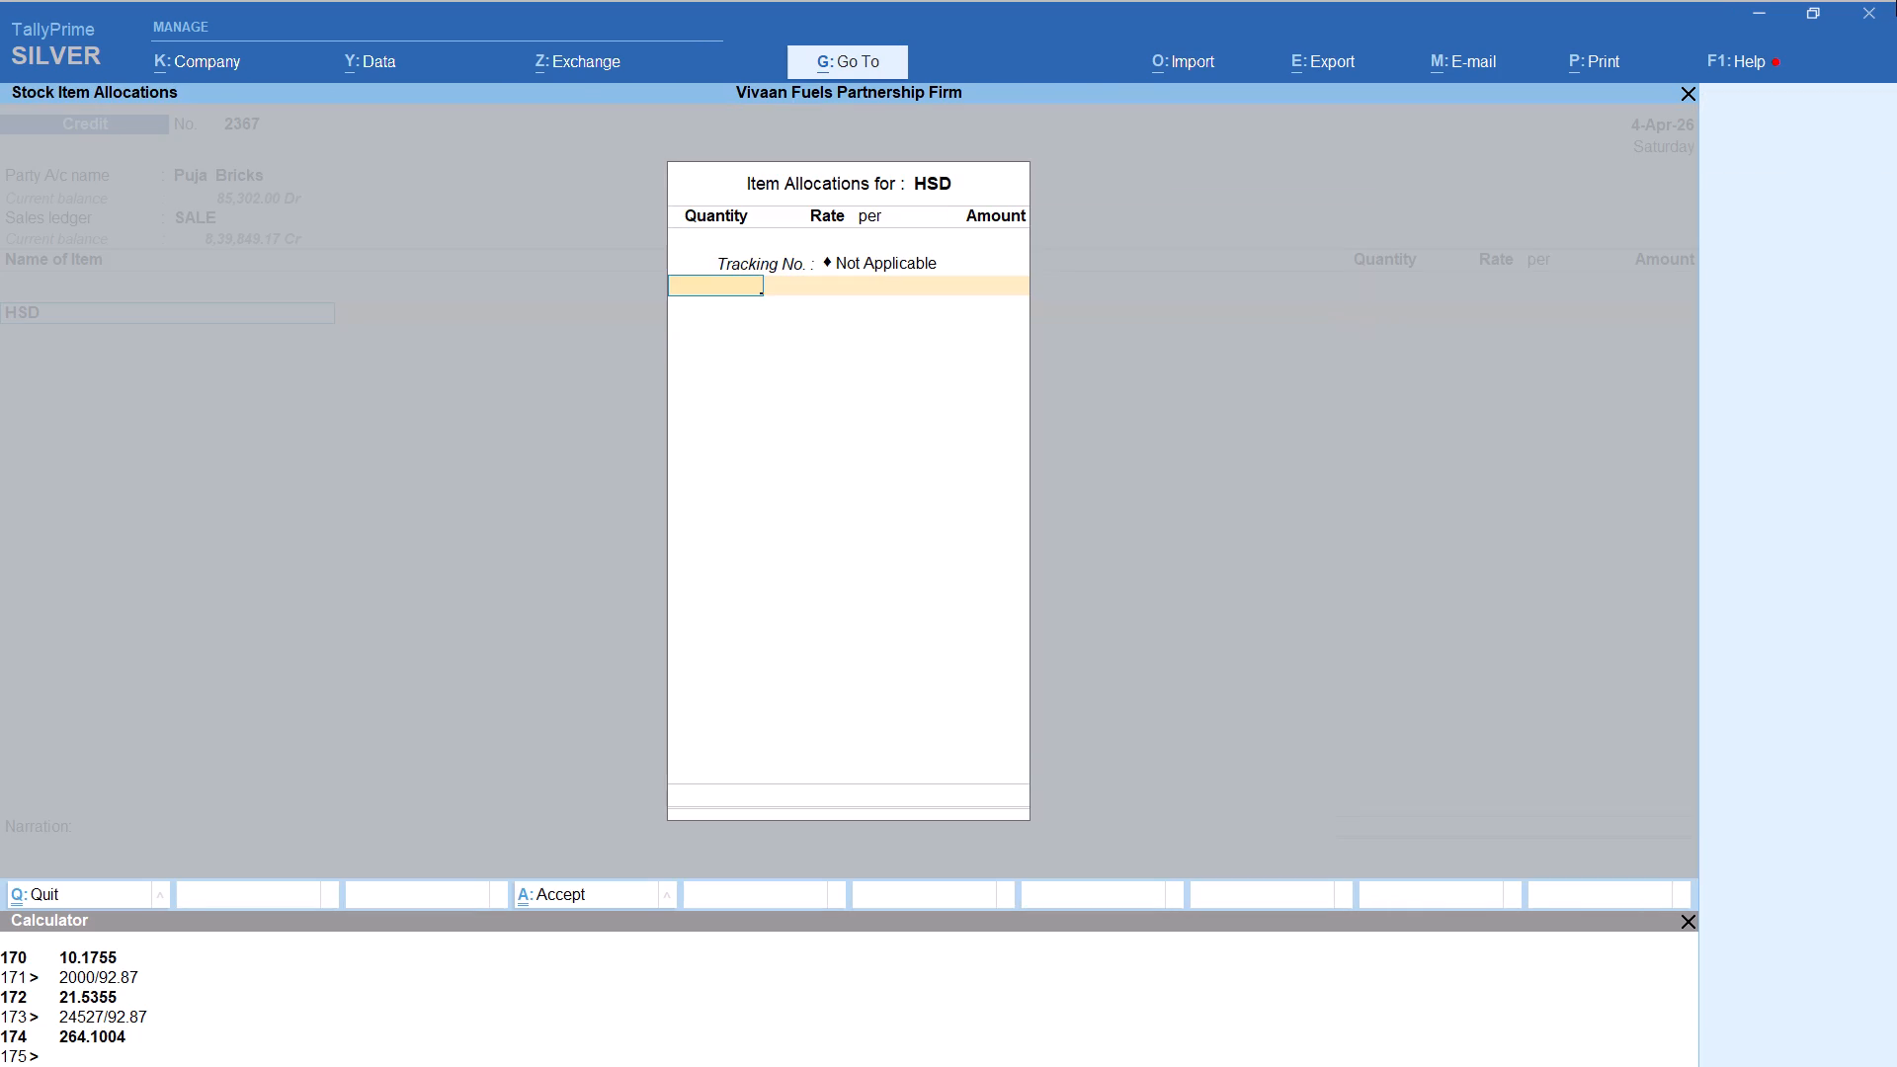
pyautogui.hotkey('alt', 'c')
pyautogui.write('7300')
pyautogui.write('/92.87')
pyautogui.press('Return')
pyautogui.press('Return')
pyautogui.press('Return')
pyautogui.press('Return')
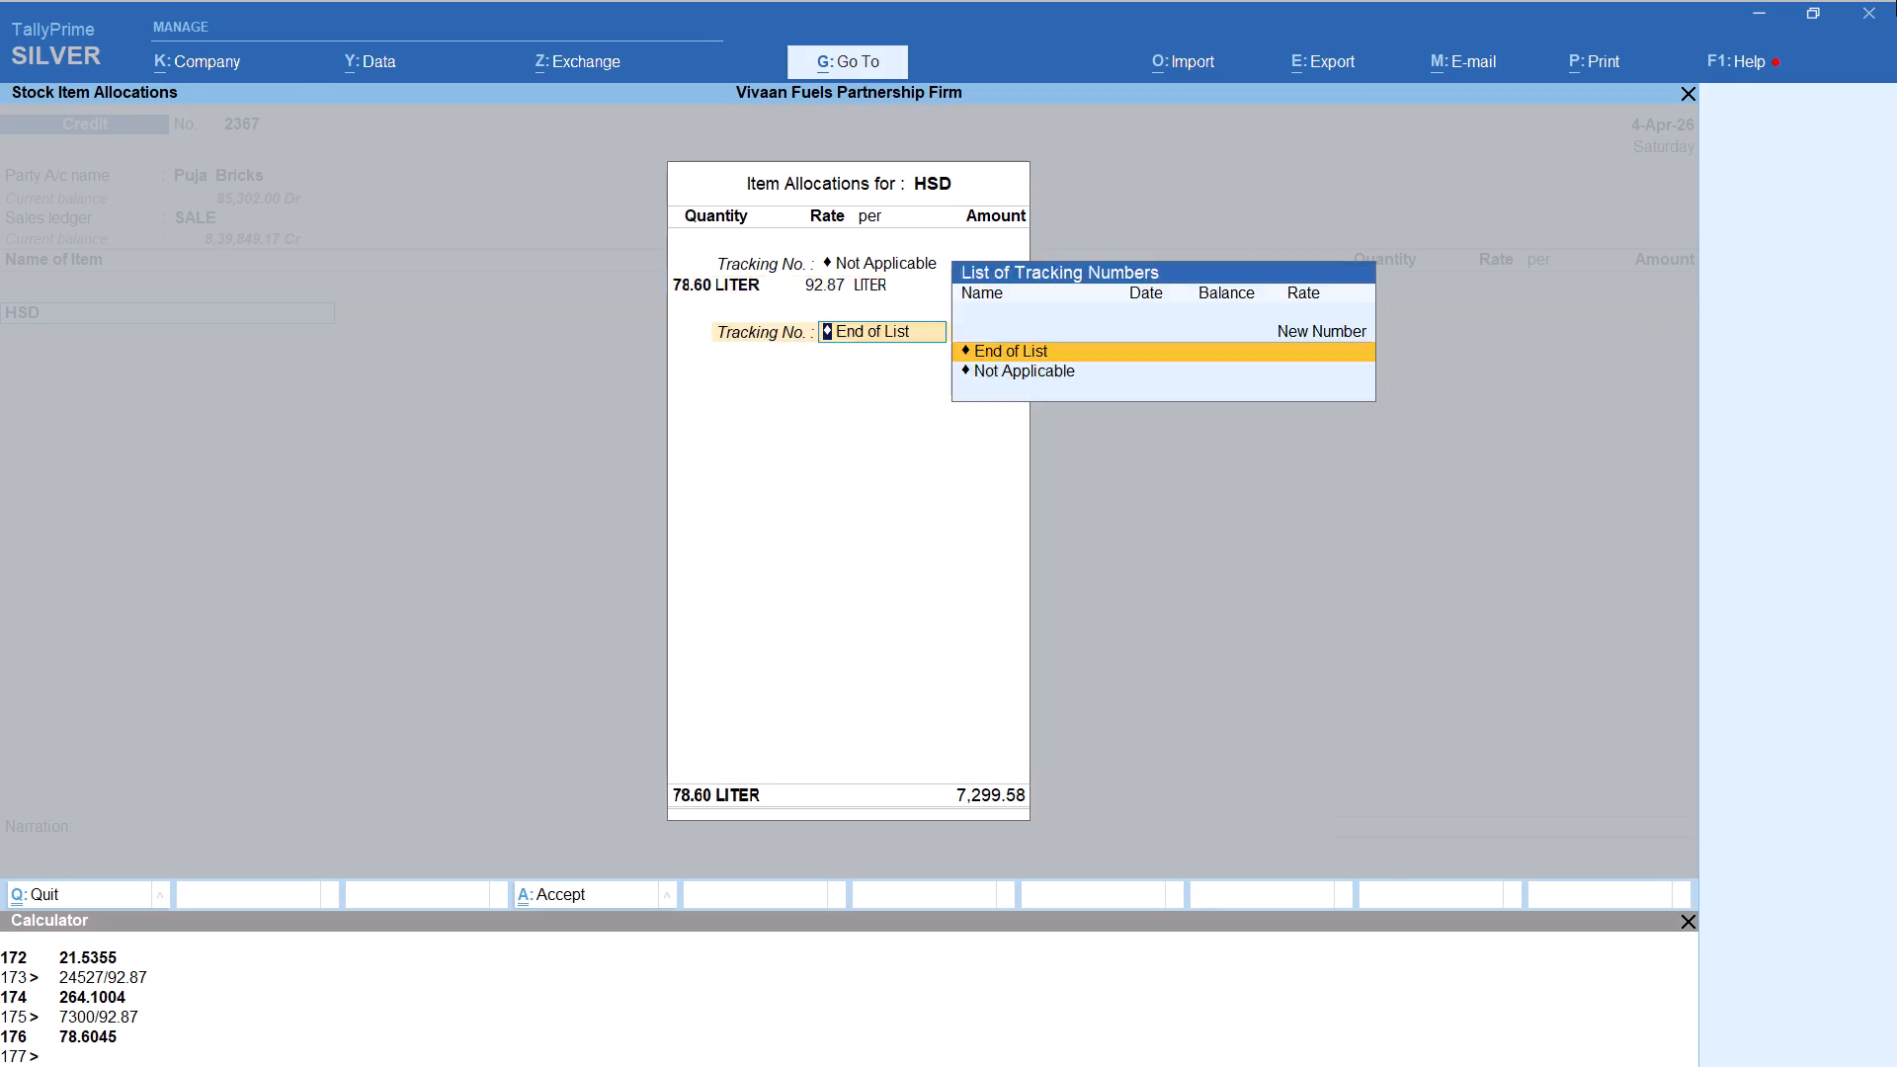
pyautogui.press('Return')
pyautogui.press('Return')
pyautogui.press('Return')
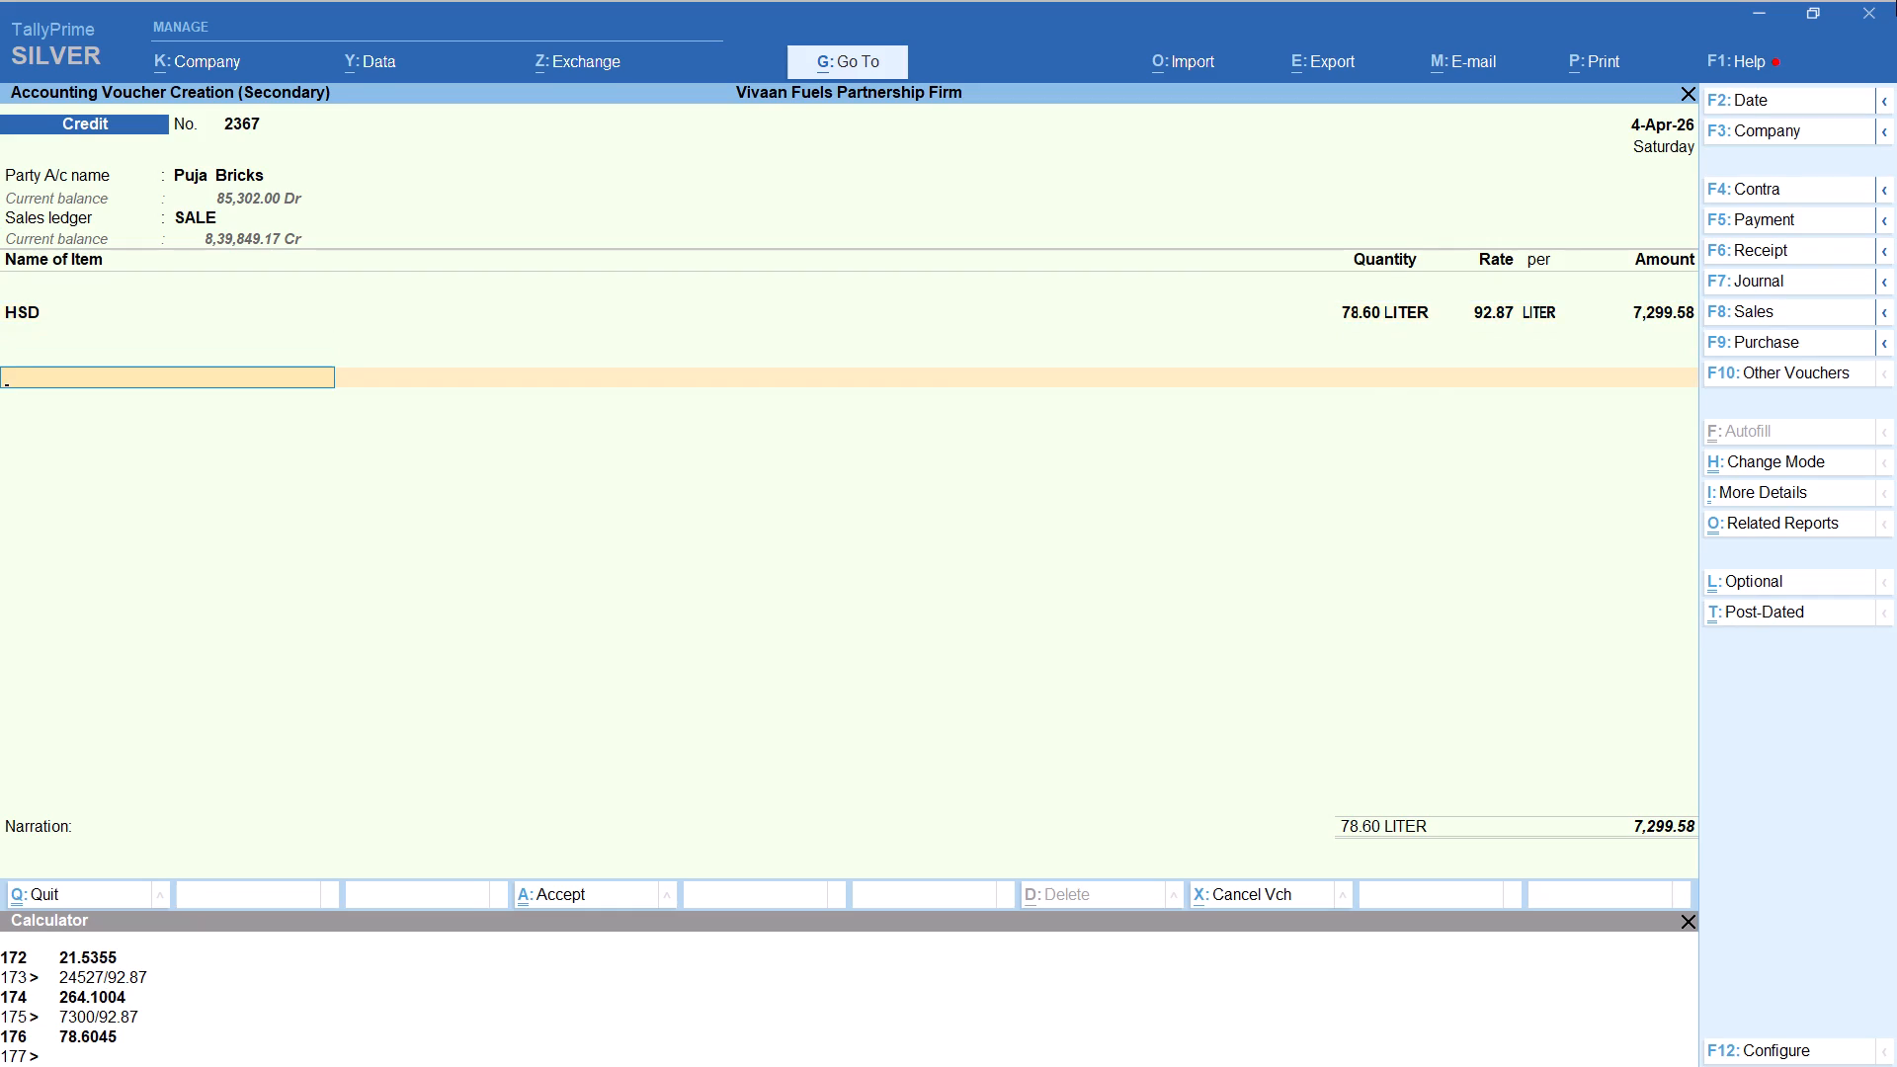
# Adjust the Puja Bricks voucher to 7,300.00 with the Round Off ledger and save it.
pyautogui.write('ROU')
pyautogui.press('Return')
pyautogui.hotkey('ctrl', 'a')
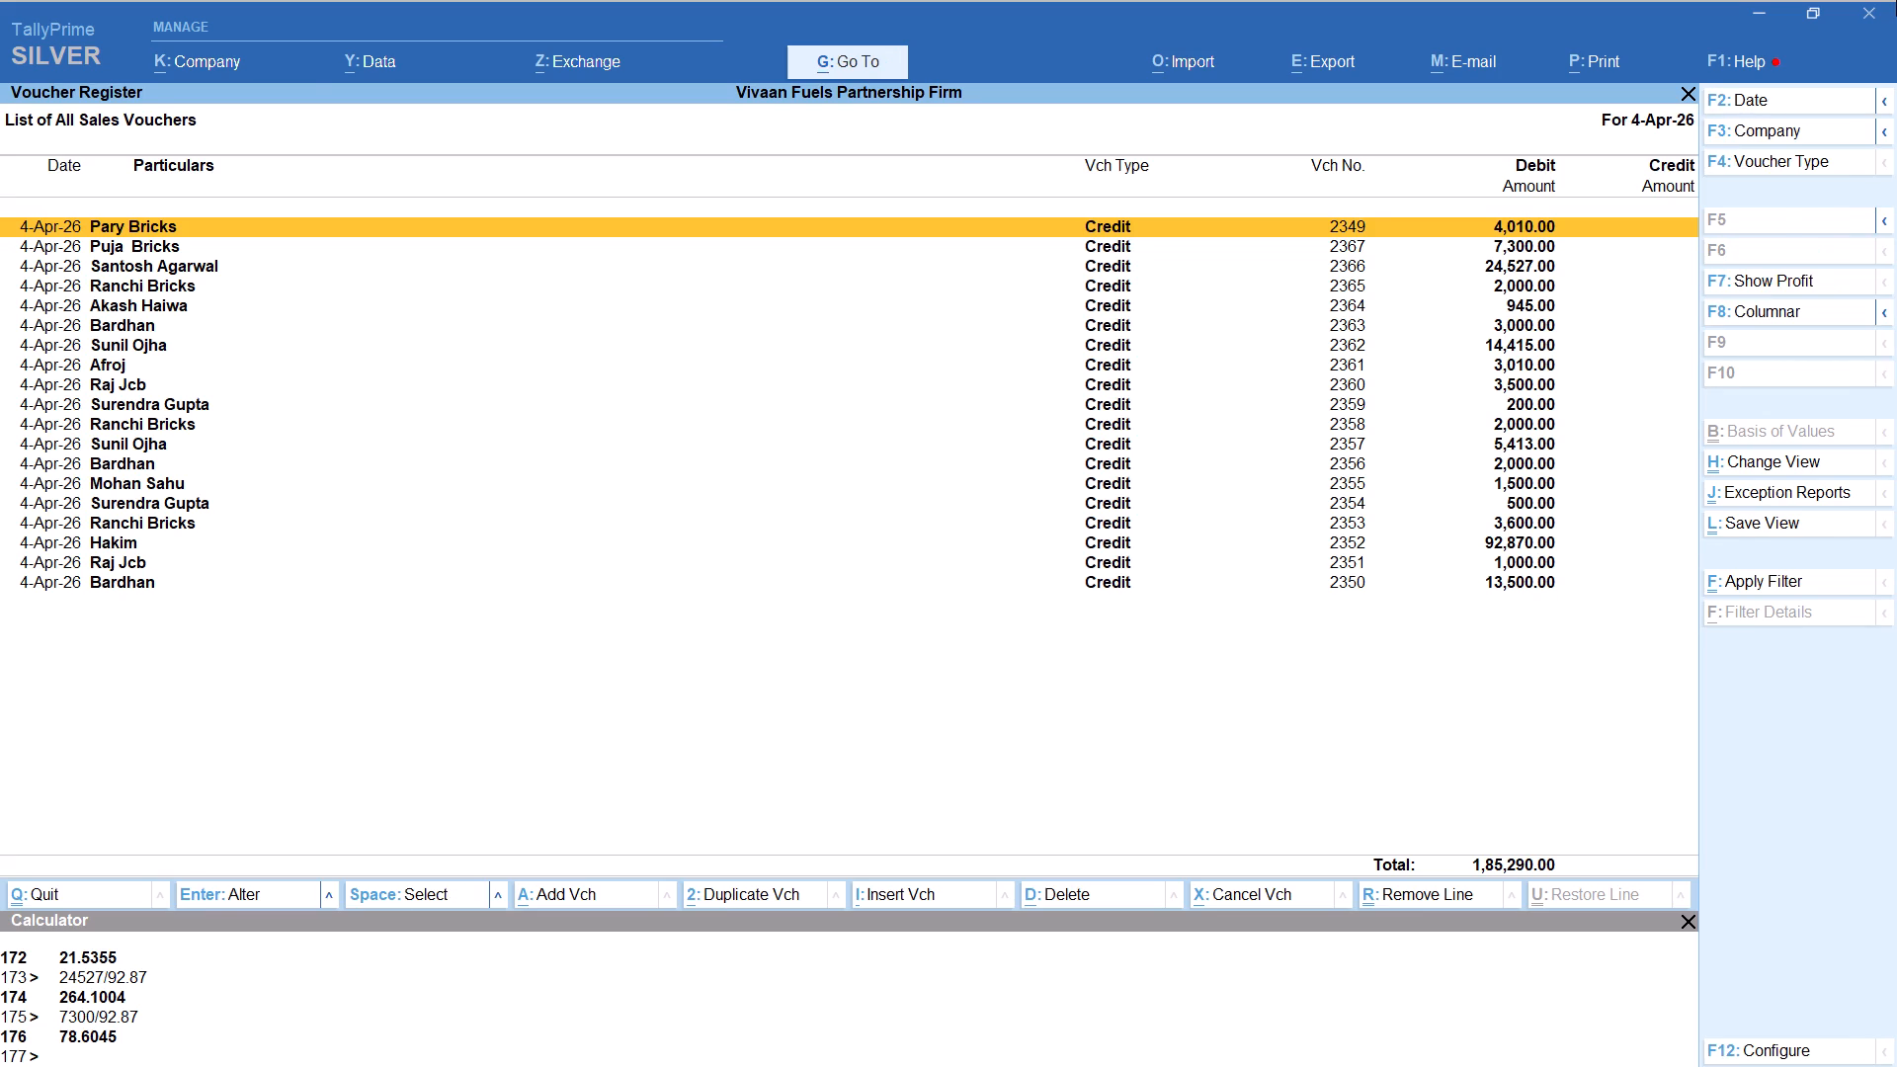
# Start a third Credit voucher dated 4-Apr-26 for the party Surendra, keeping the default party details and the SALE ledger.
pyautogui.hotkey('alt', 'a')
pyautogui.write('SURE')
pyautogui.press('Return')
pyautogui.press('Return')
pyautogui.press('Return')
pyautogui.press('Return')
pyautogui.press('Return')
pyautogui.press('Return')
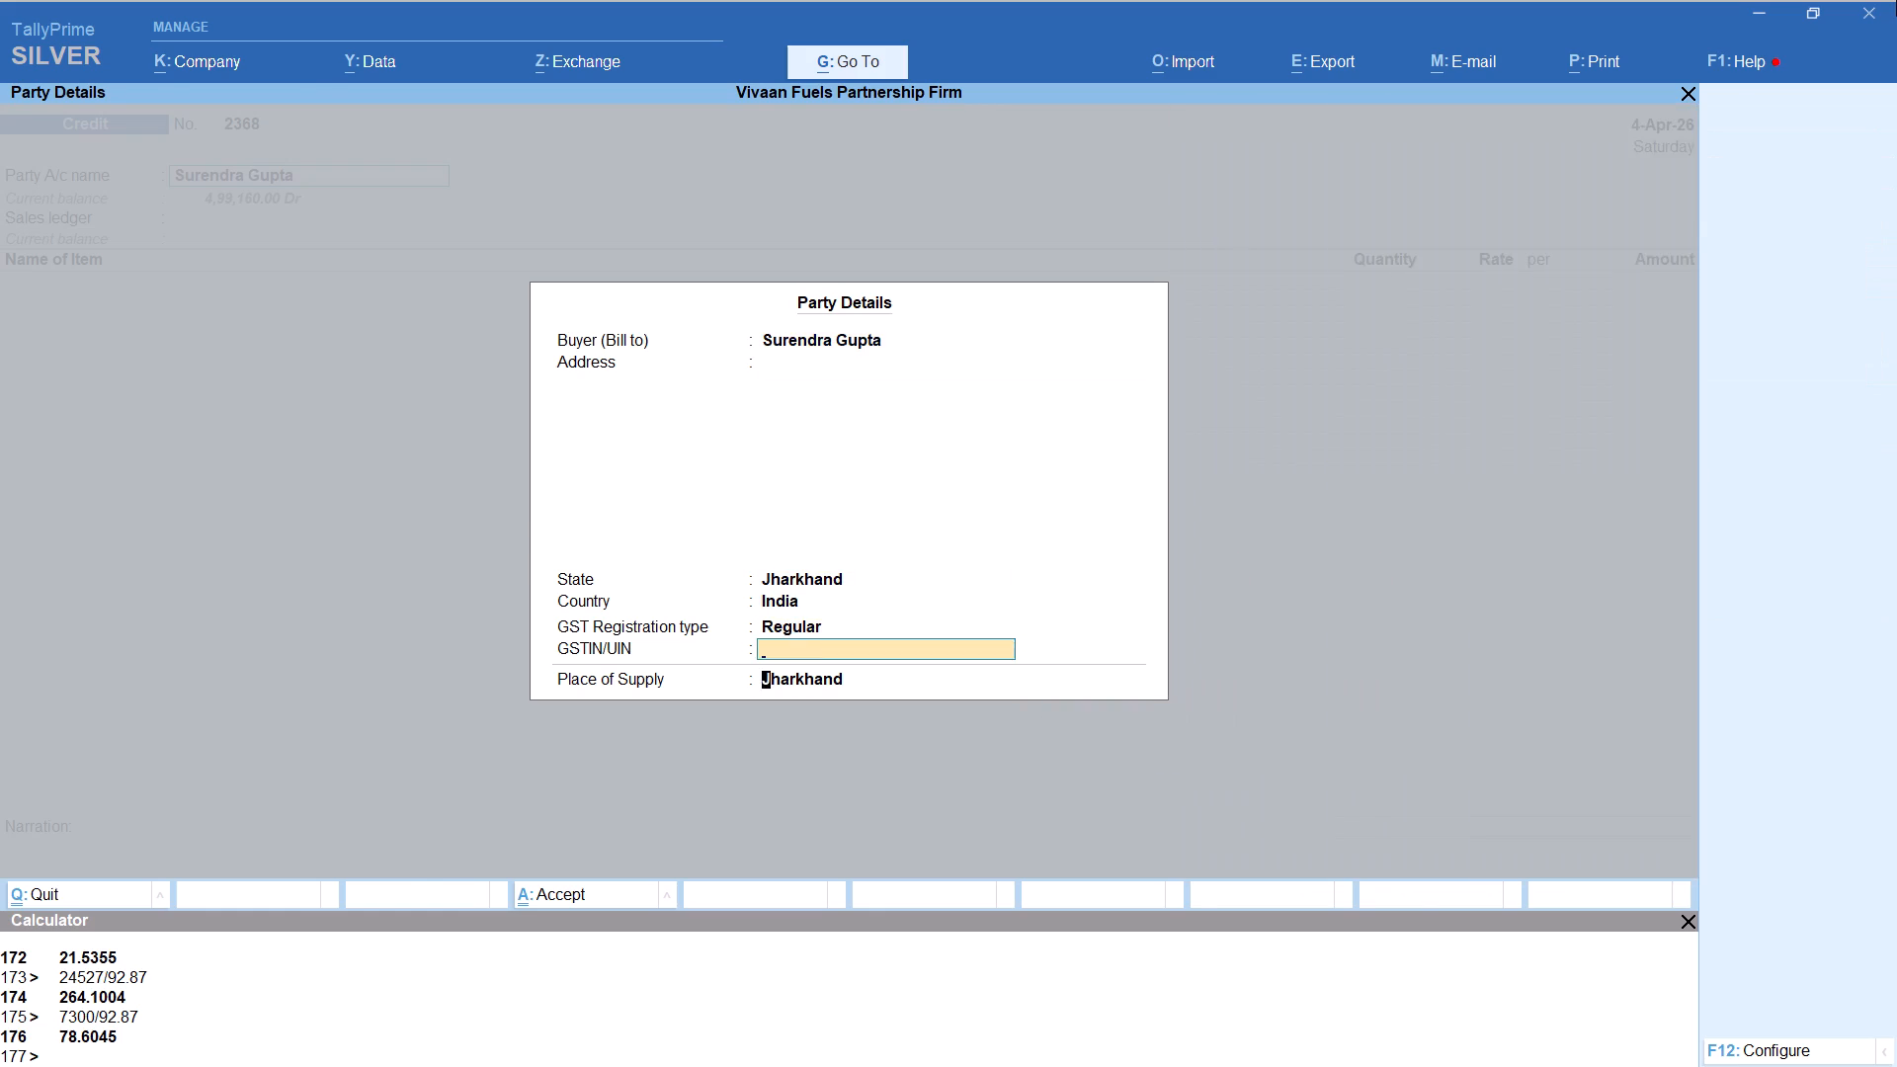
pyautogui.press('Return')
pyautogui.press('Return')
pyautogui.press('Return')
pyautogui.press('BackSpace')
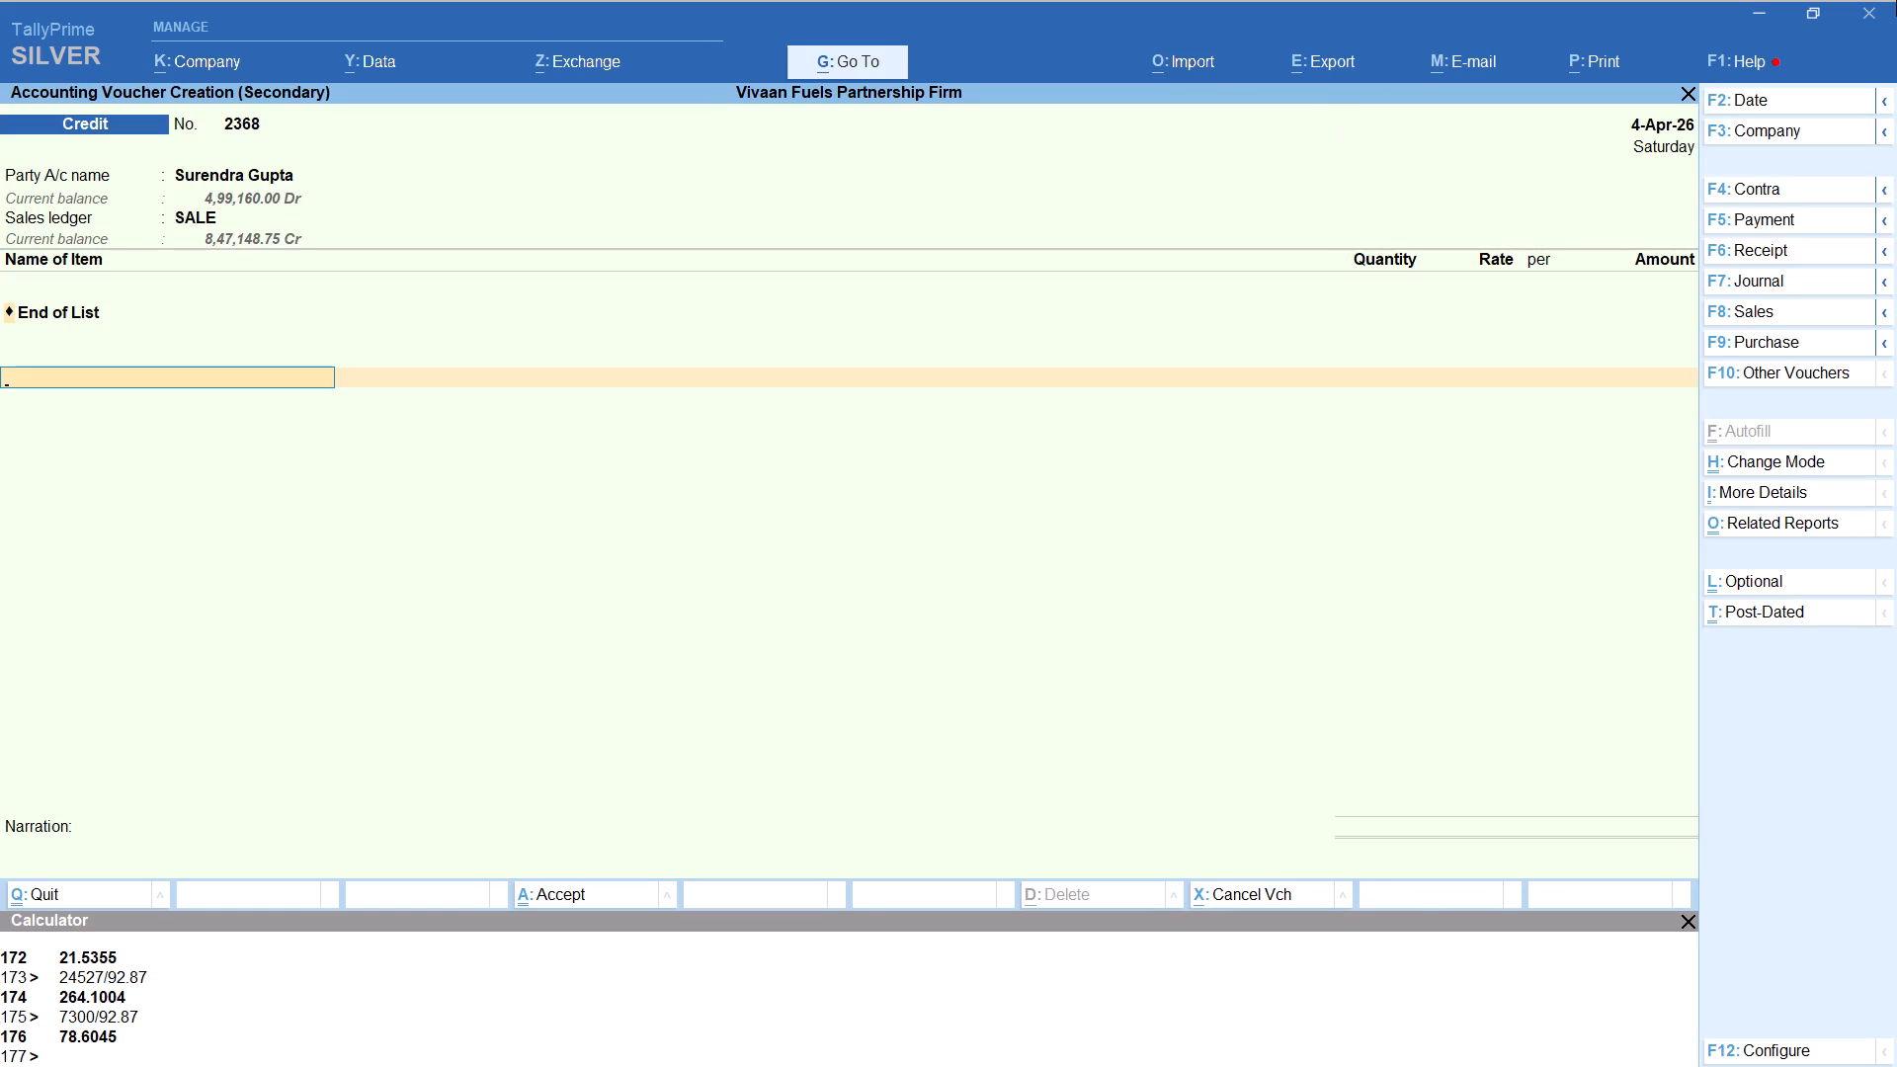
# Add the HSD item to Surendra's third voucher with tracking Not Applicable.
pyautogui.write('HS')
pyautogui.press('Return')
pyautogui.press('Up')
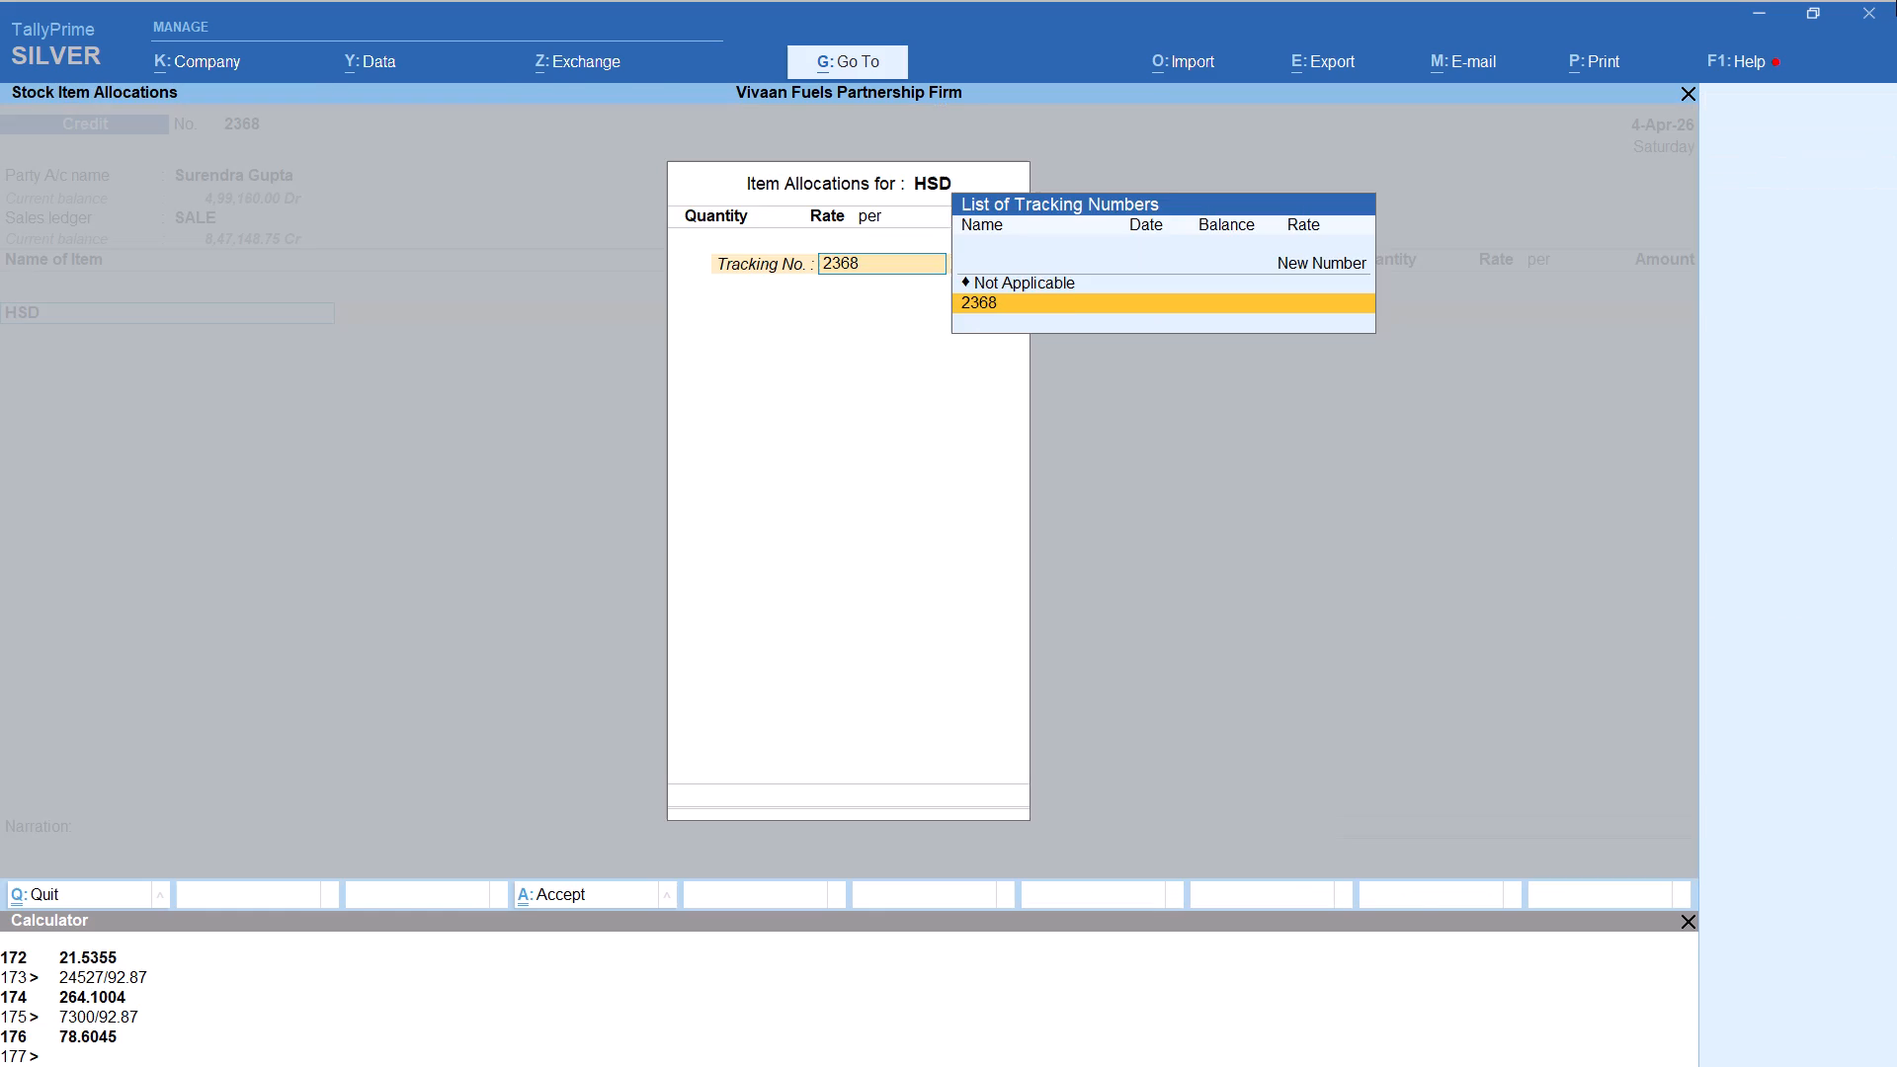
pyautogui.press('Return')
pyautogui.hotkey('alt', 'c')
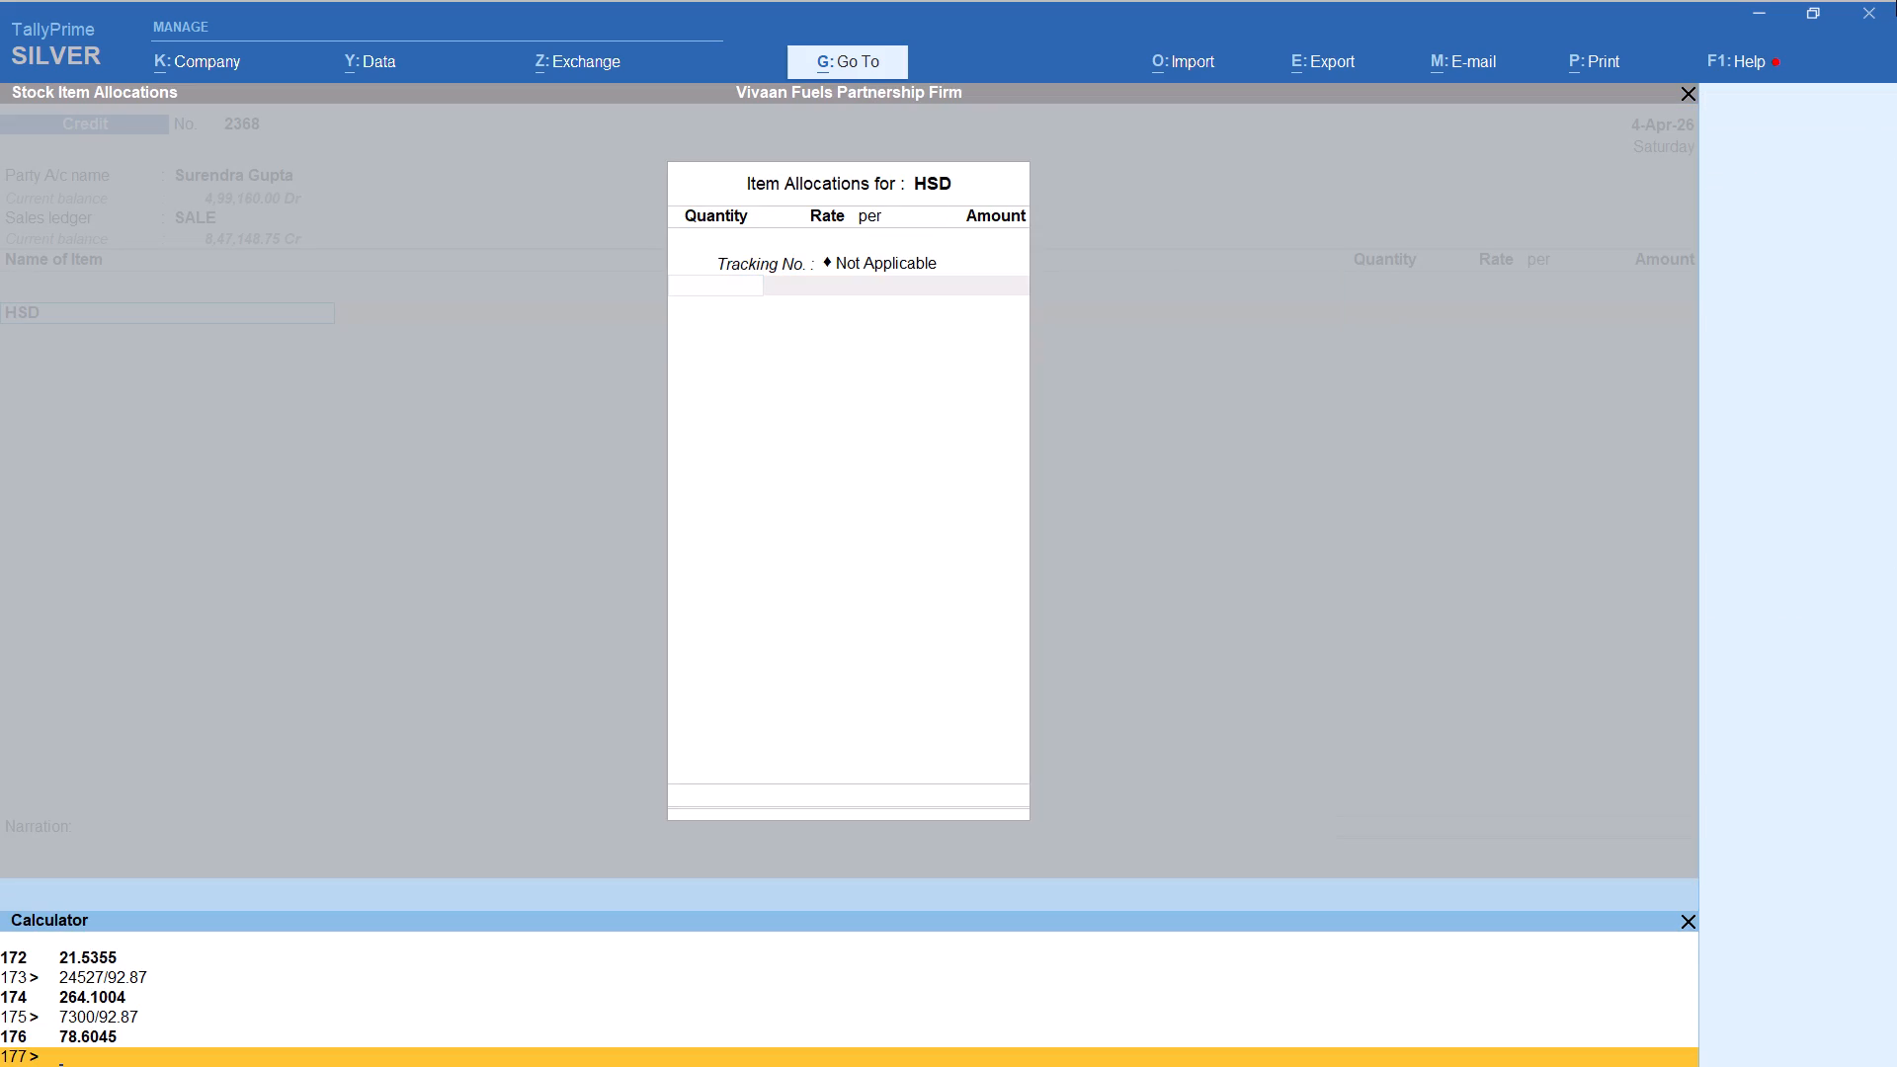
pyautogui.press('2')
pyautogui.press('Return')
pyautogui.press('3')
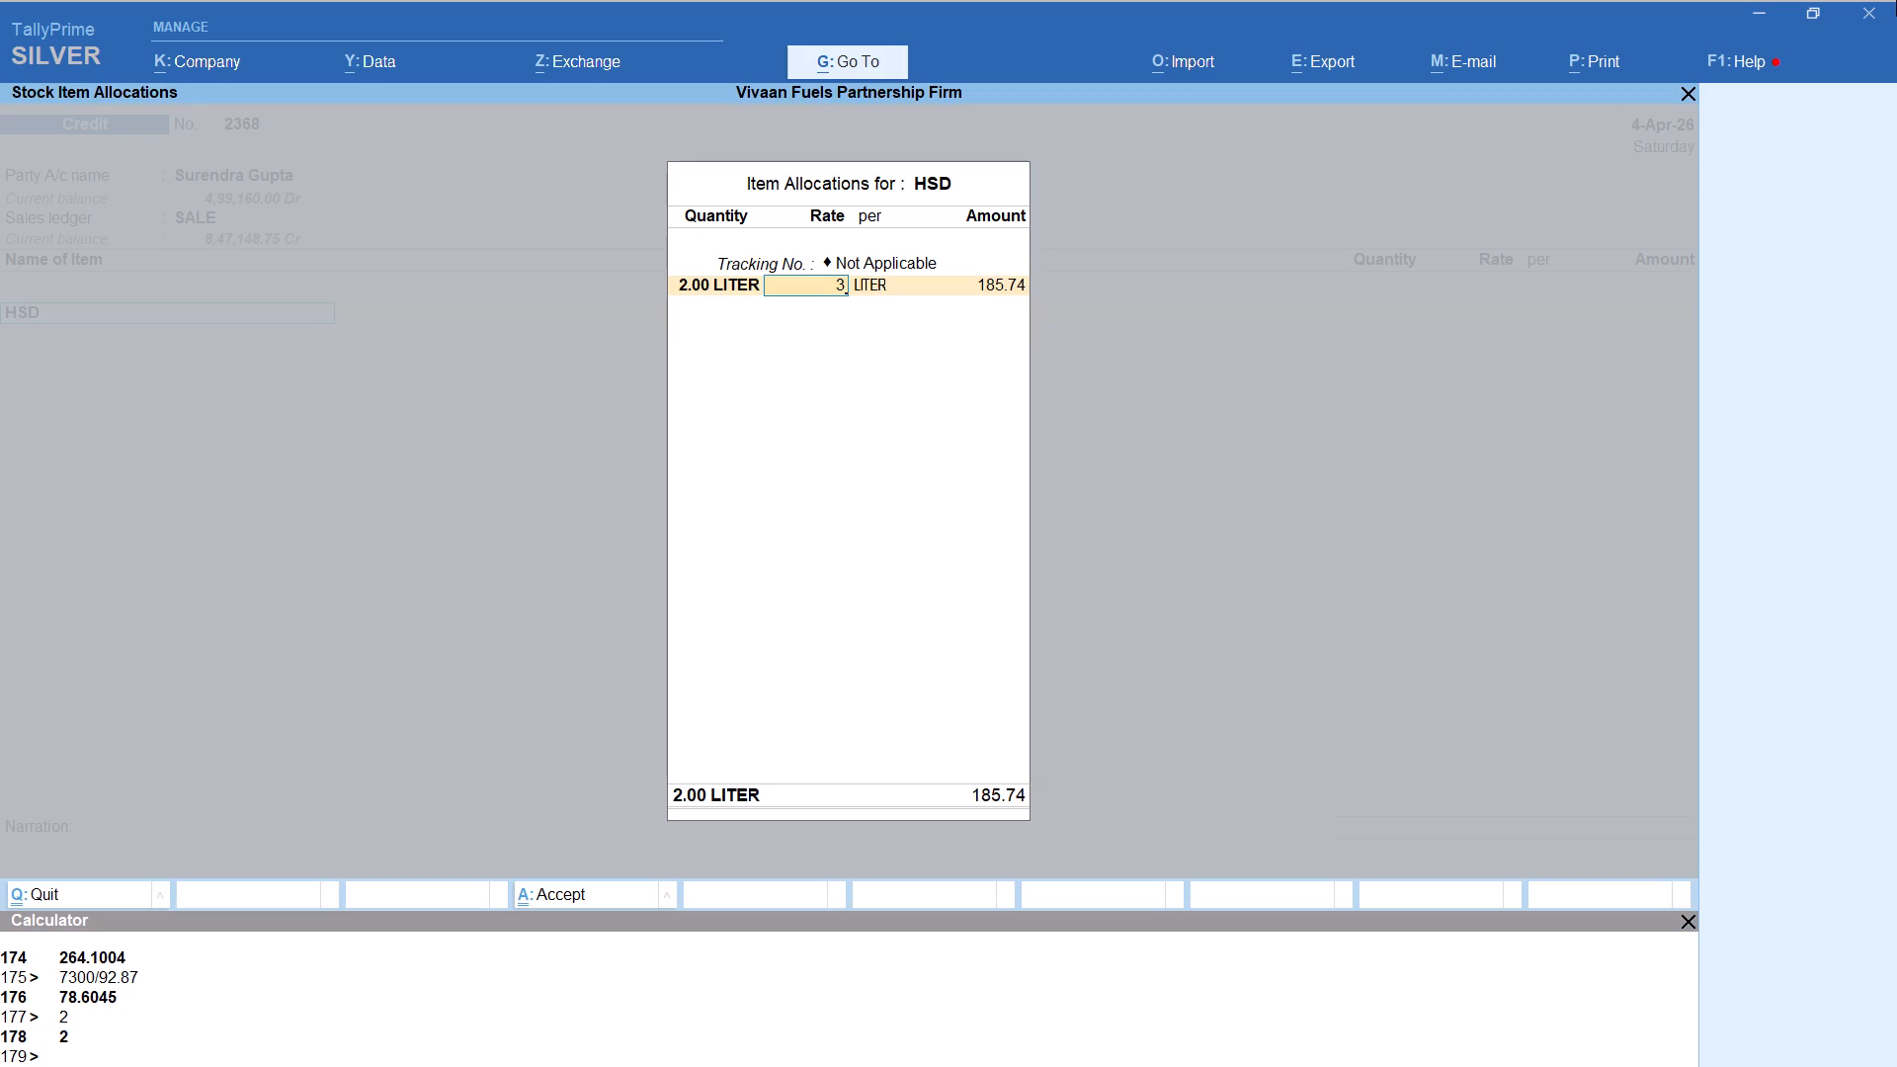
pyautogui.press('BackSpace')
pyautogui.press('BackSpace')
# Set the HSD quantity in Surendra's third voucher by calculating 23000/92.87, giving 247.66 litres at 92.87 per litre.
pyautogui.hotkey('alt', 'c')
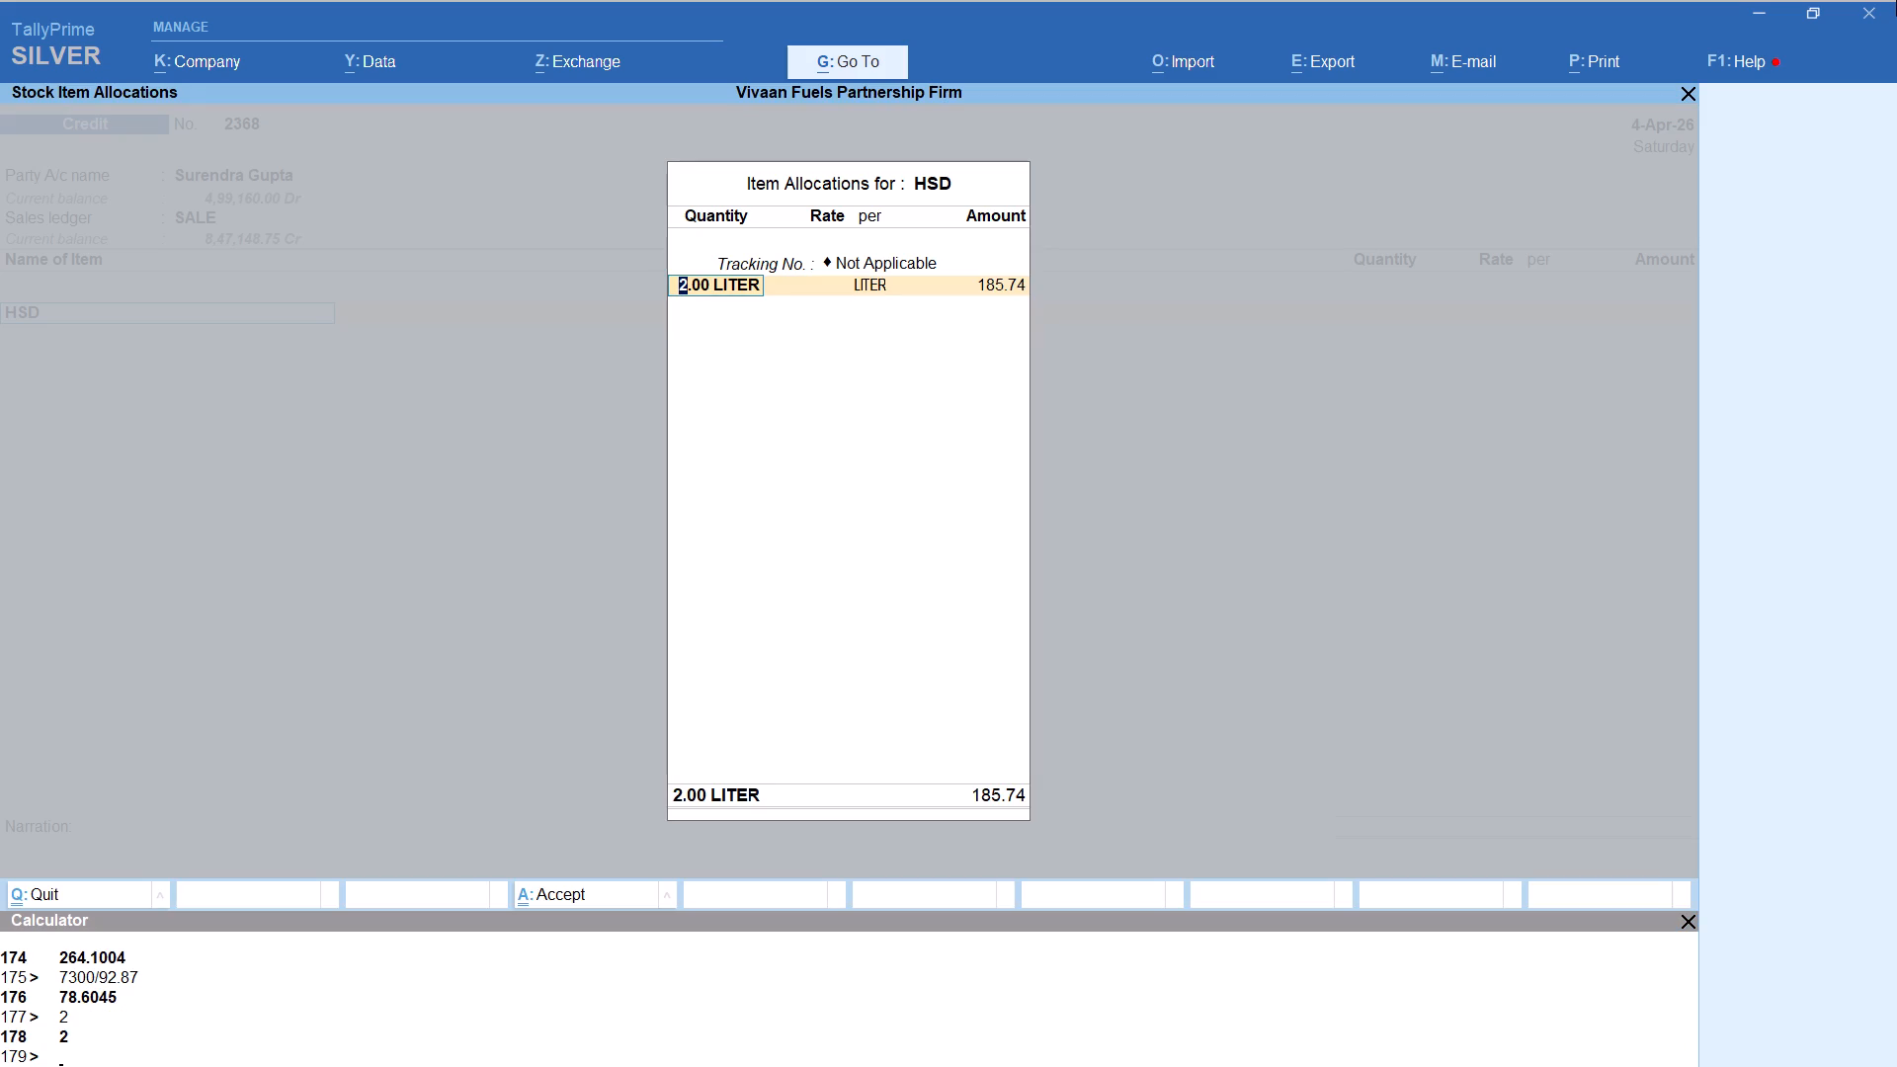
pyautogui.write('23000')
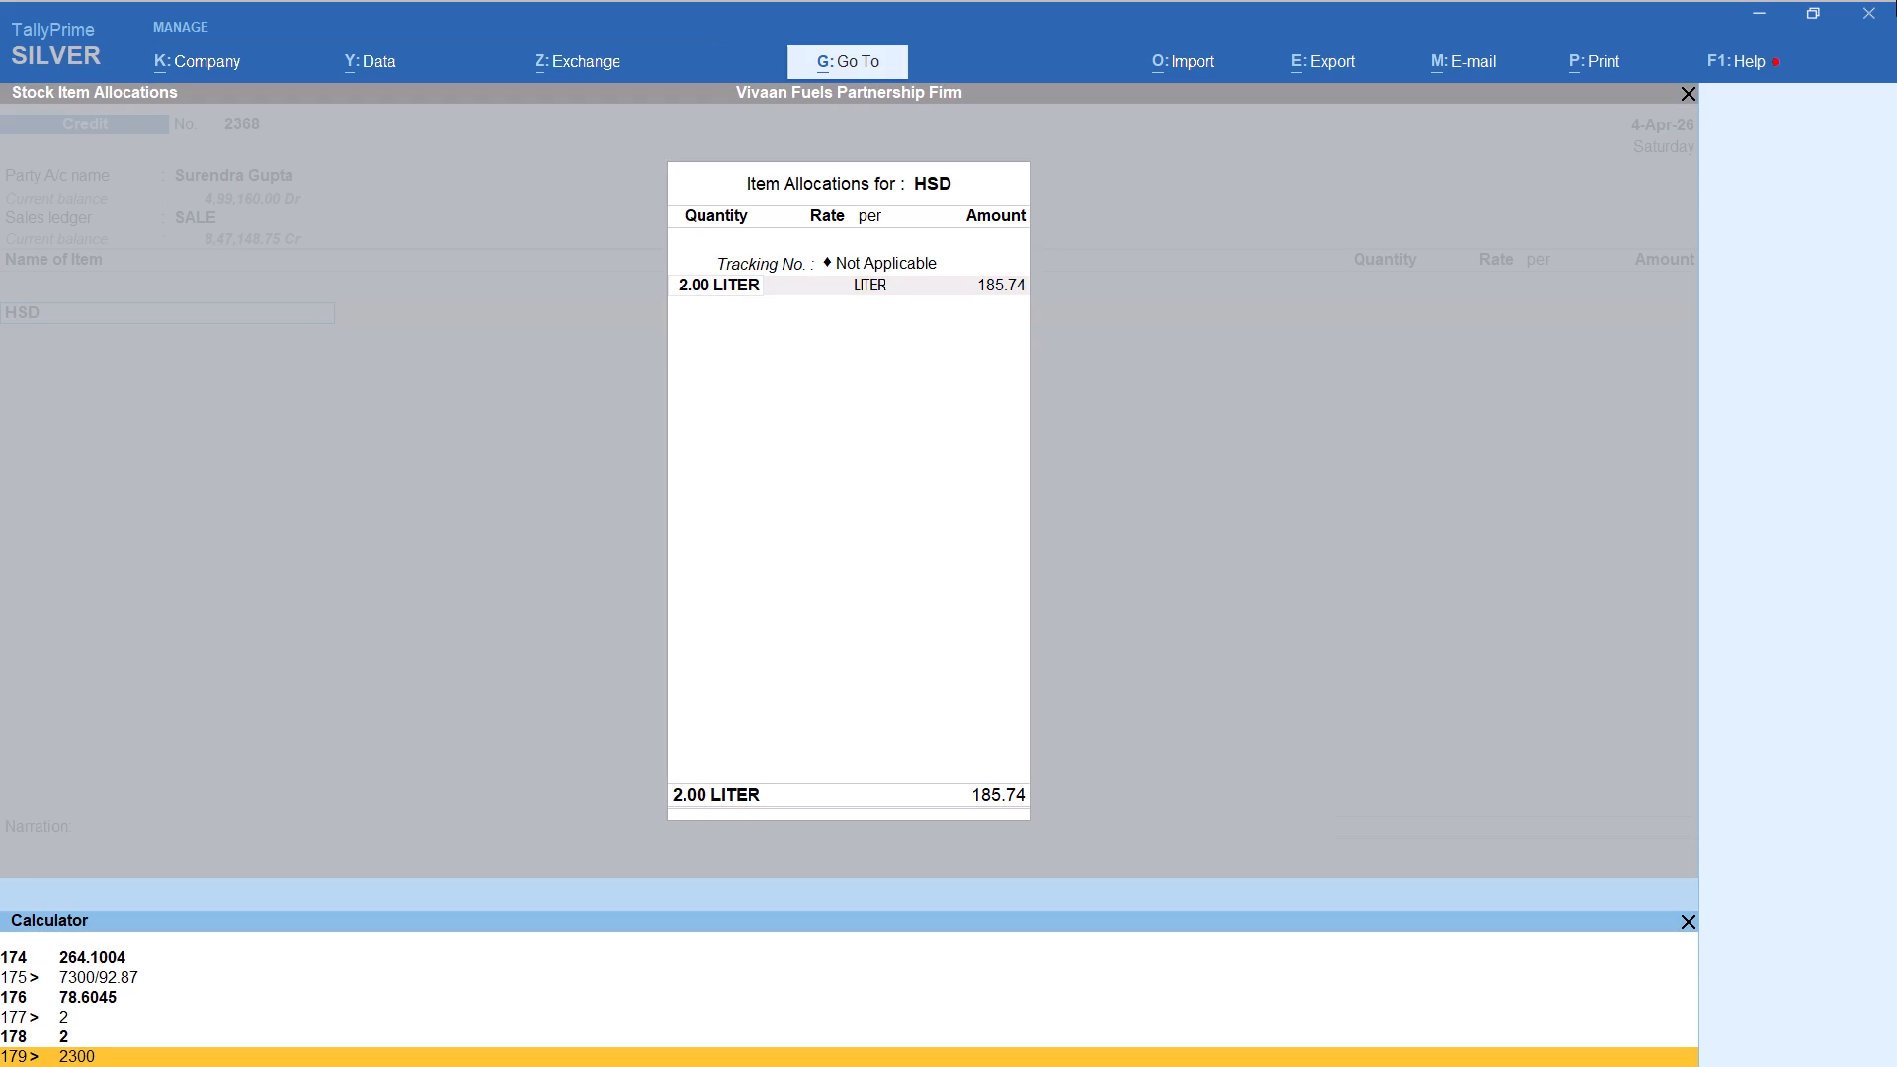
pyautogui.write('/92.87')
pyautogui.press('Return')
pyautogui.press('Return')
pyautogui.press('Return')
pyautogui.press('Return')
pyautogui.press('Return')
pyautogui.press('Return')
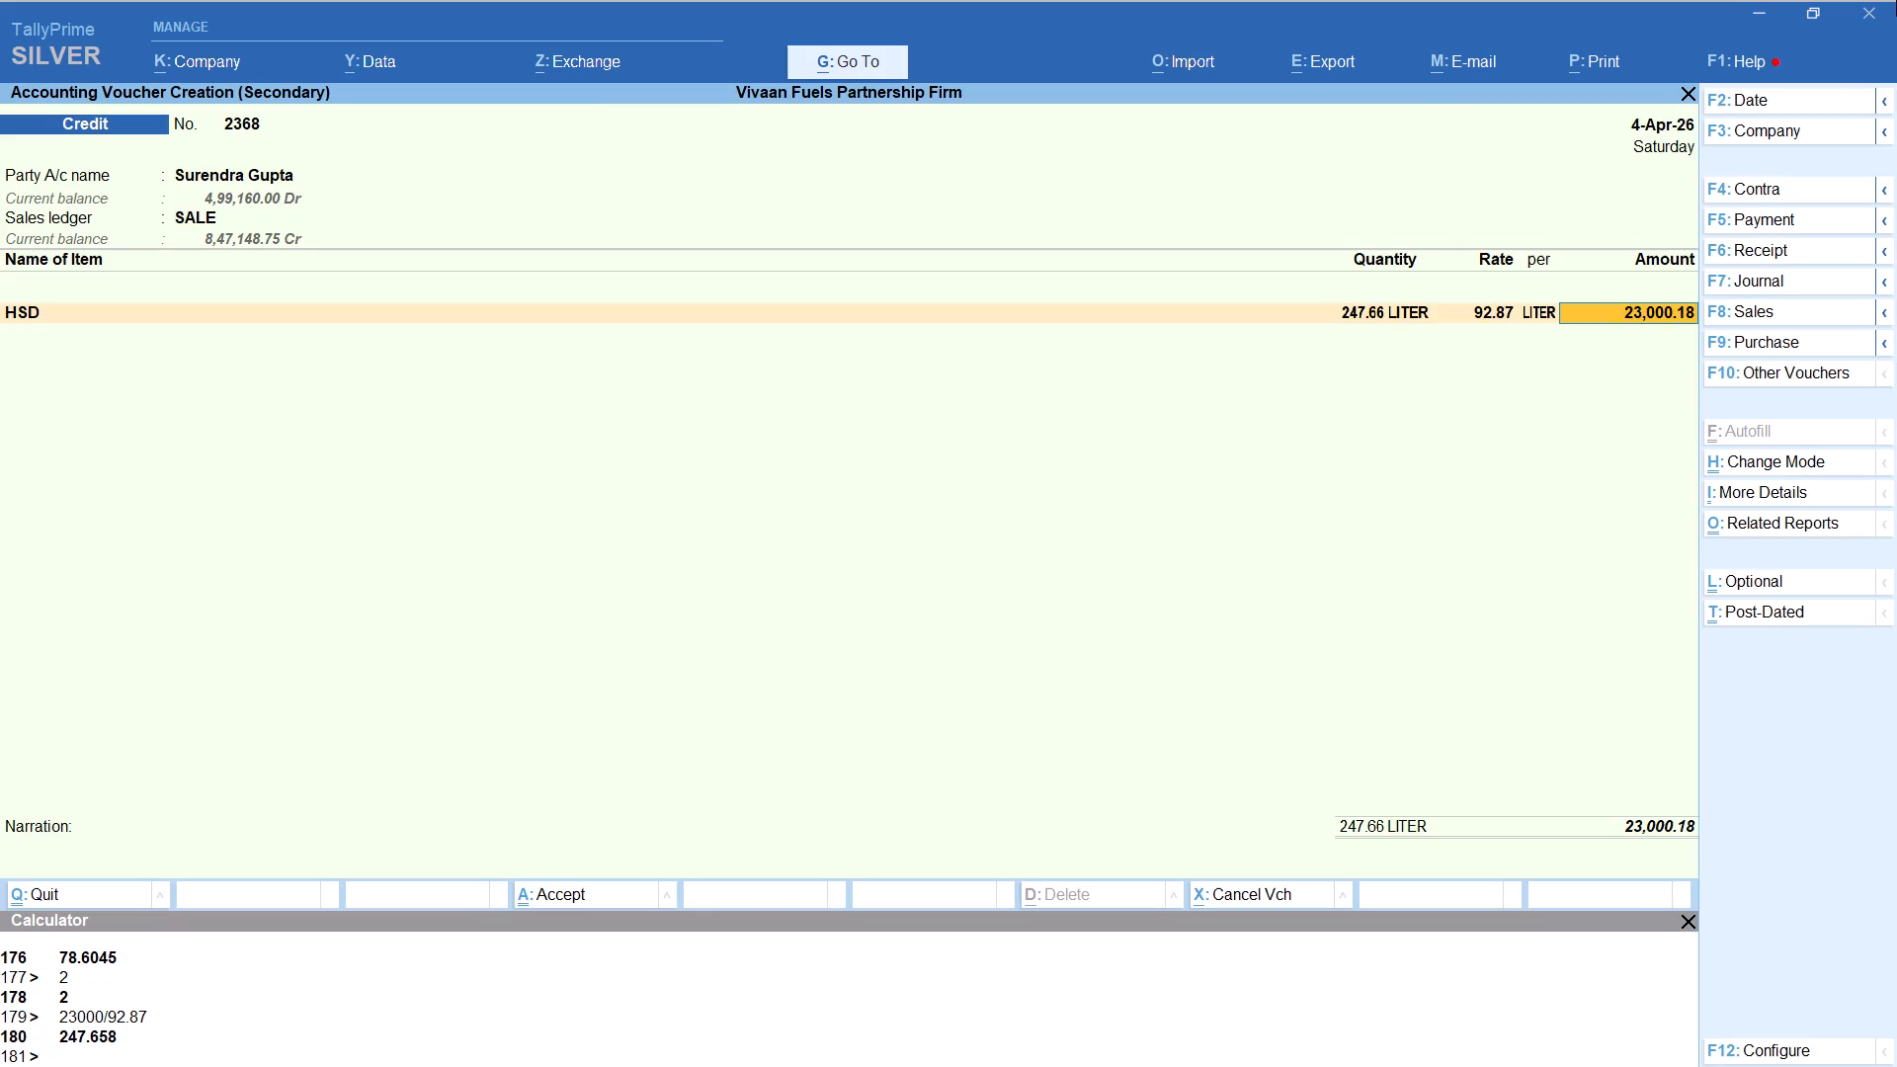
pyautogui.press('Return')
# Adjust Surendra's third voucher to 23,000.00 with the Round Off ledger and save it.
pyautogui.write('ROUI')
pyautogui.press('Return')
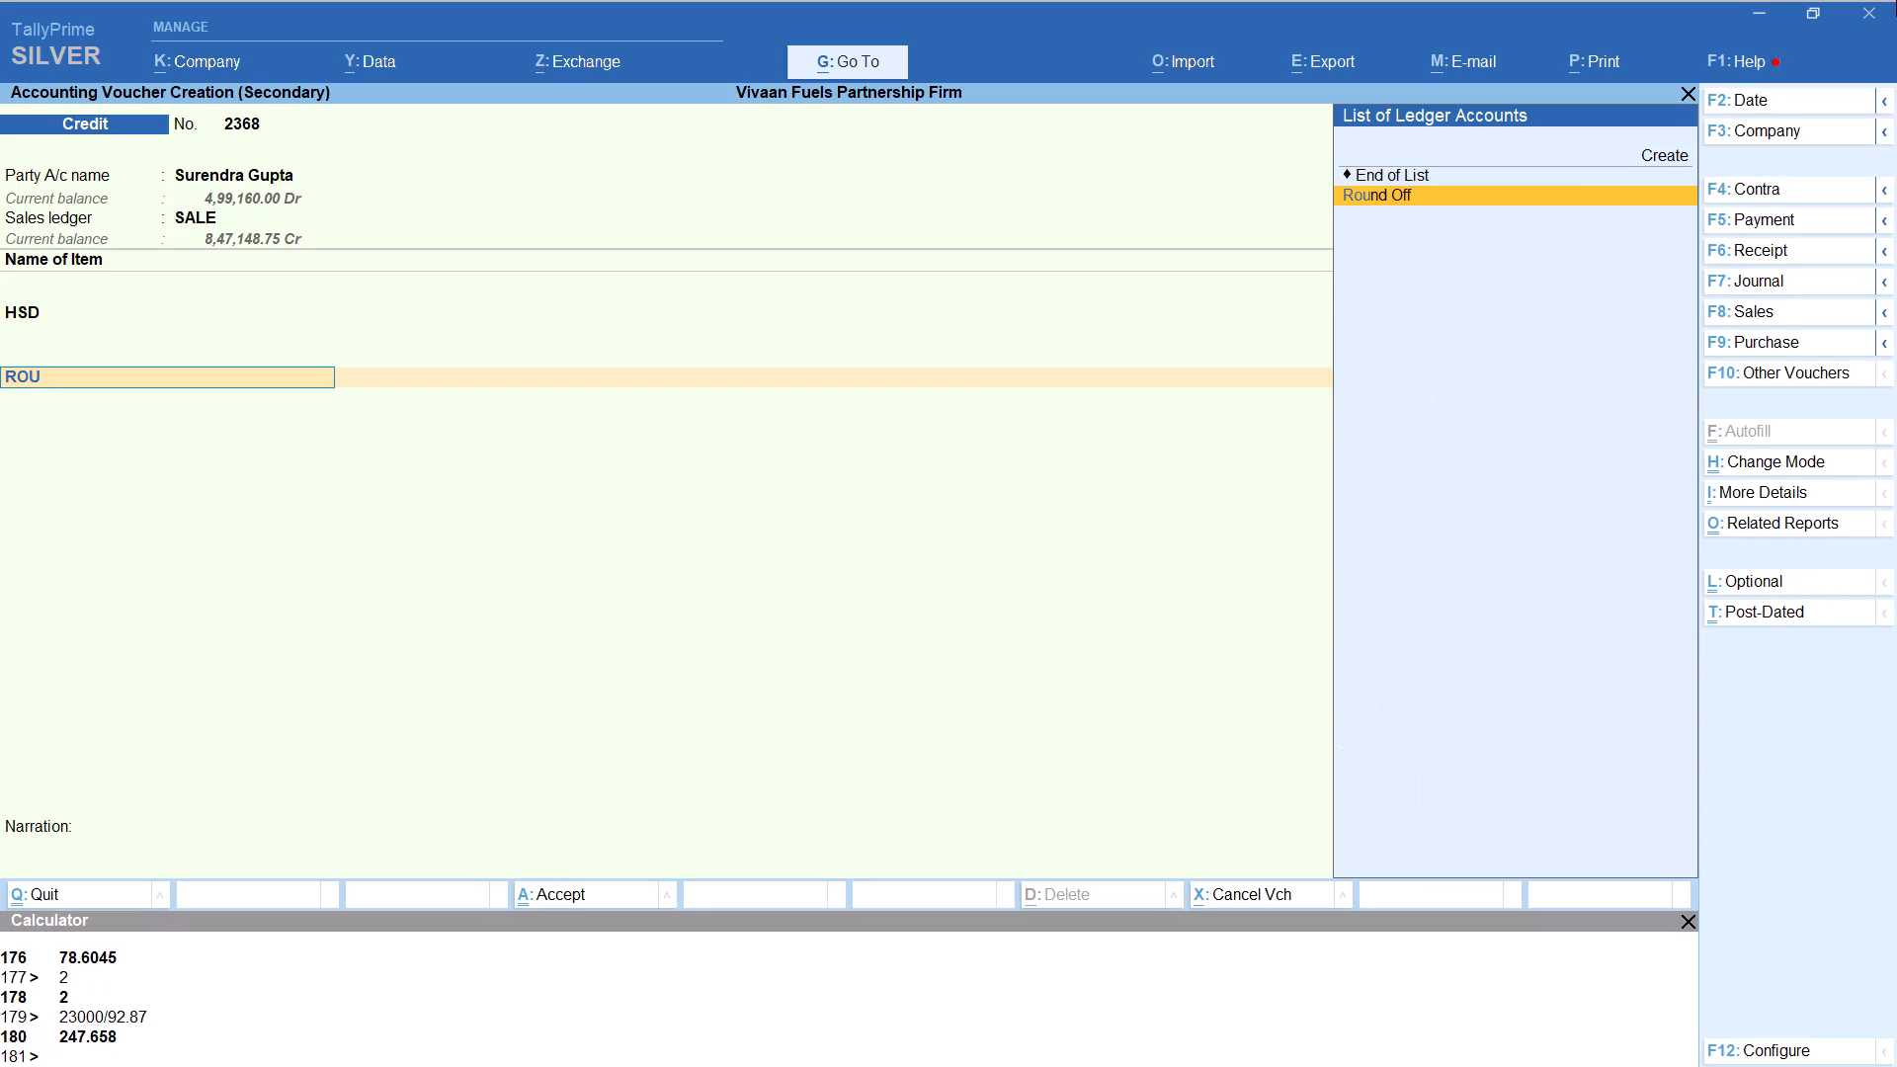
pyautogui.press('Return')
pyautogui.hotkey('ctrl', 'a')
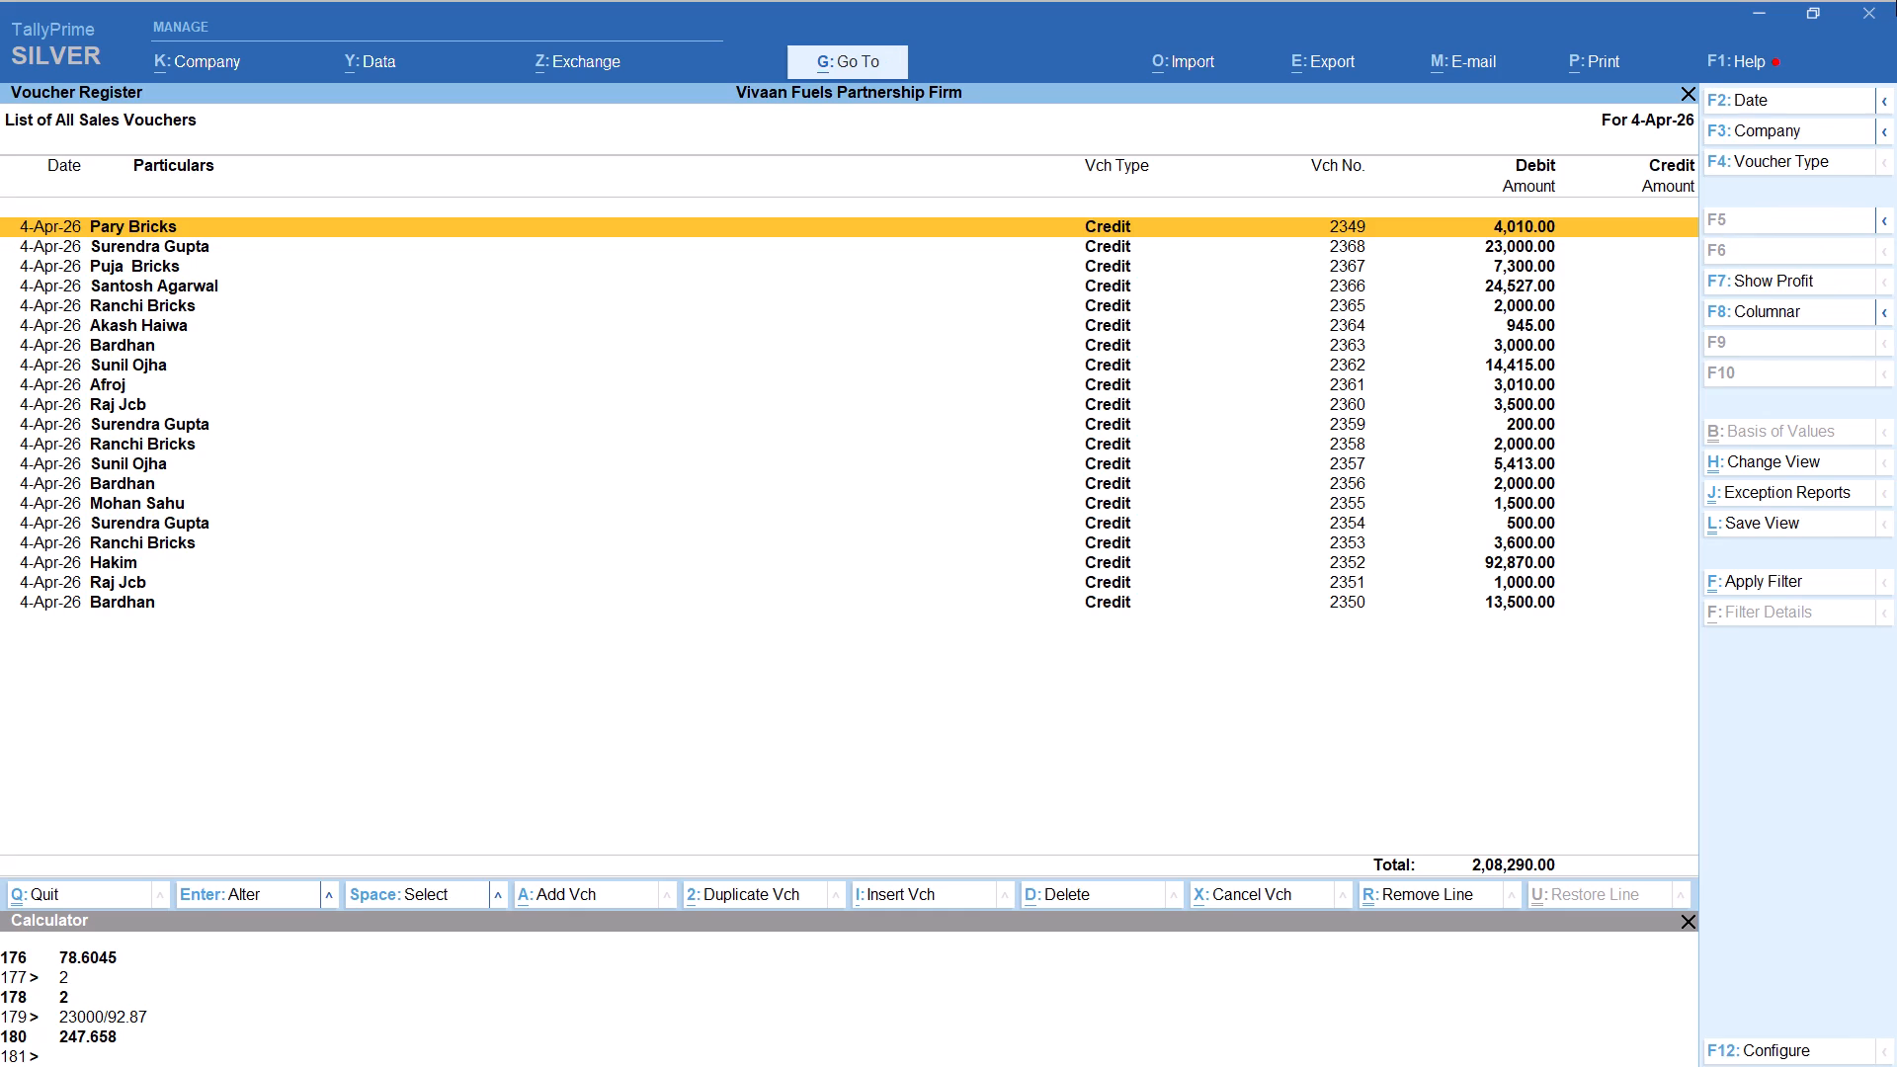
# Start a second Credit voucher dated 4-Apr-26 for the party Akash, keeping the default party details and the SALE ledger.
pyautogui.hotkey('alt', 'a')
pyautogui.press('a')
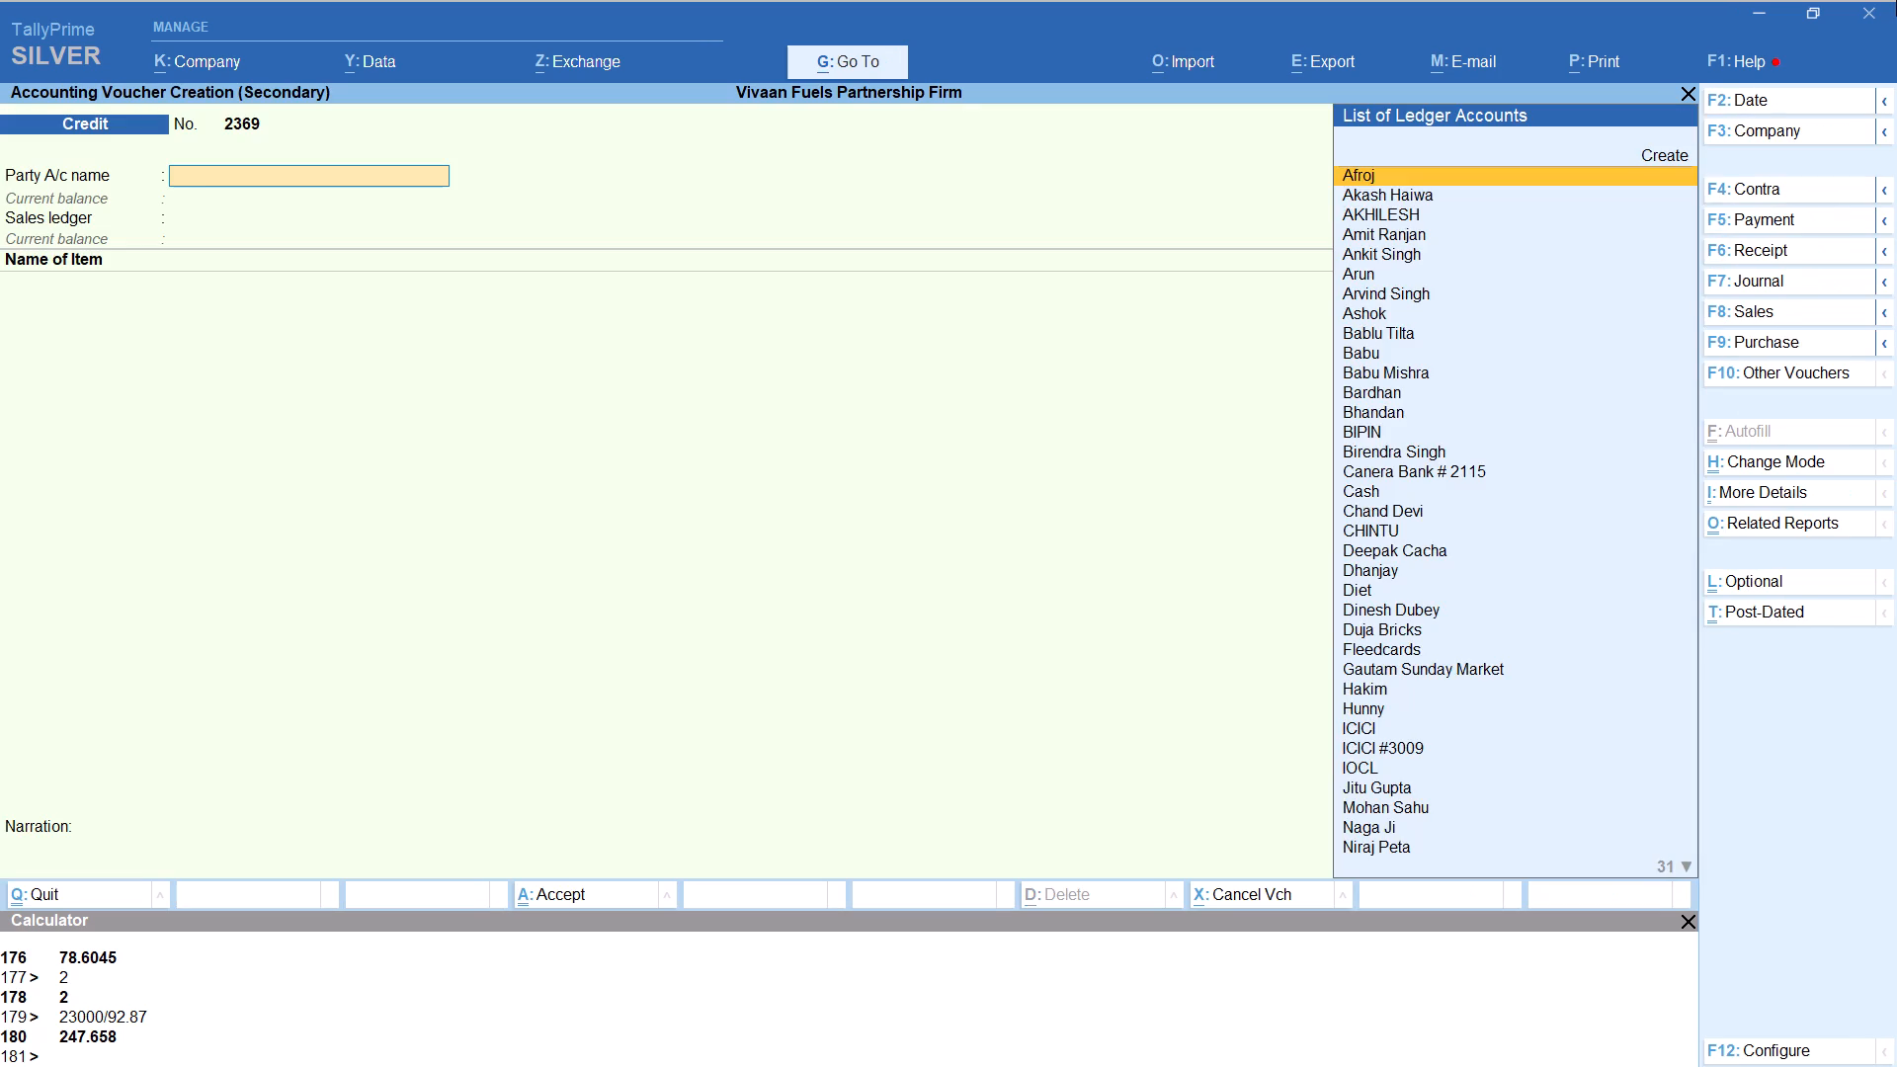
pyautogui.write('KA')
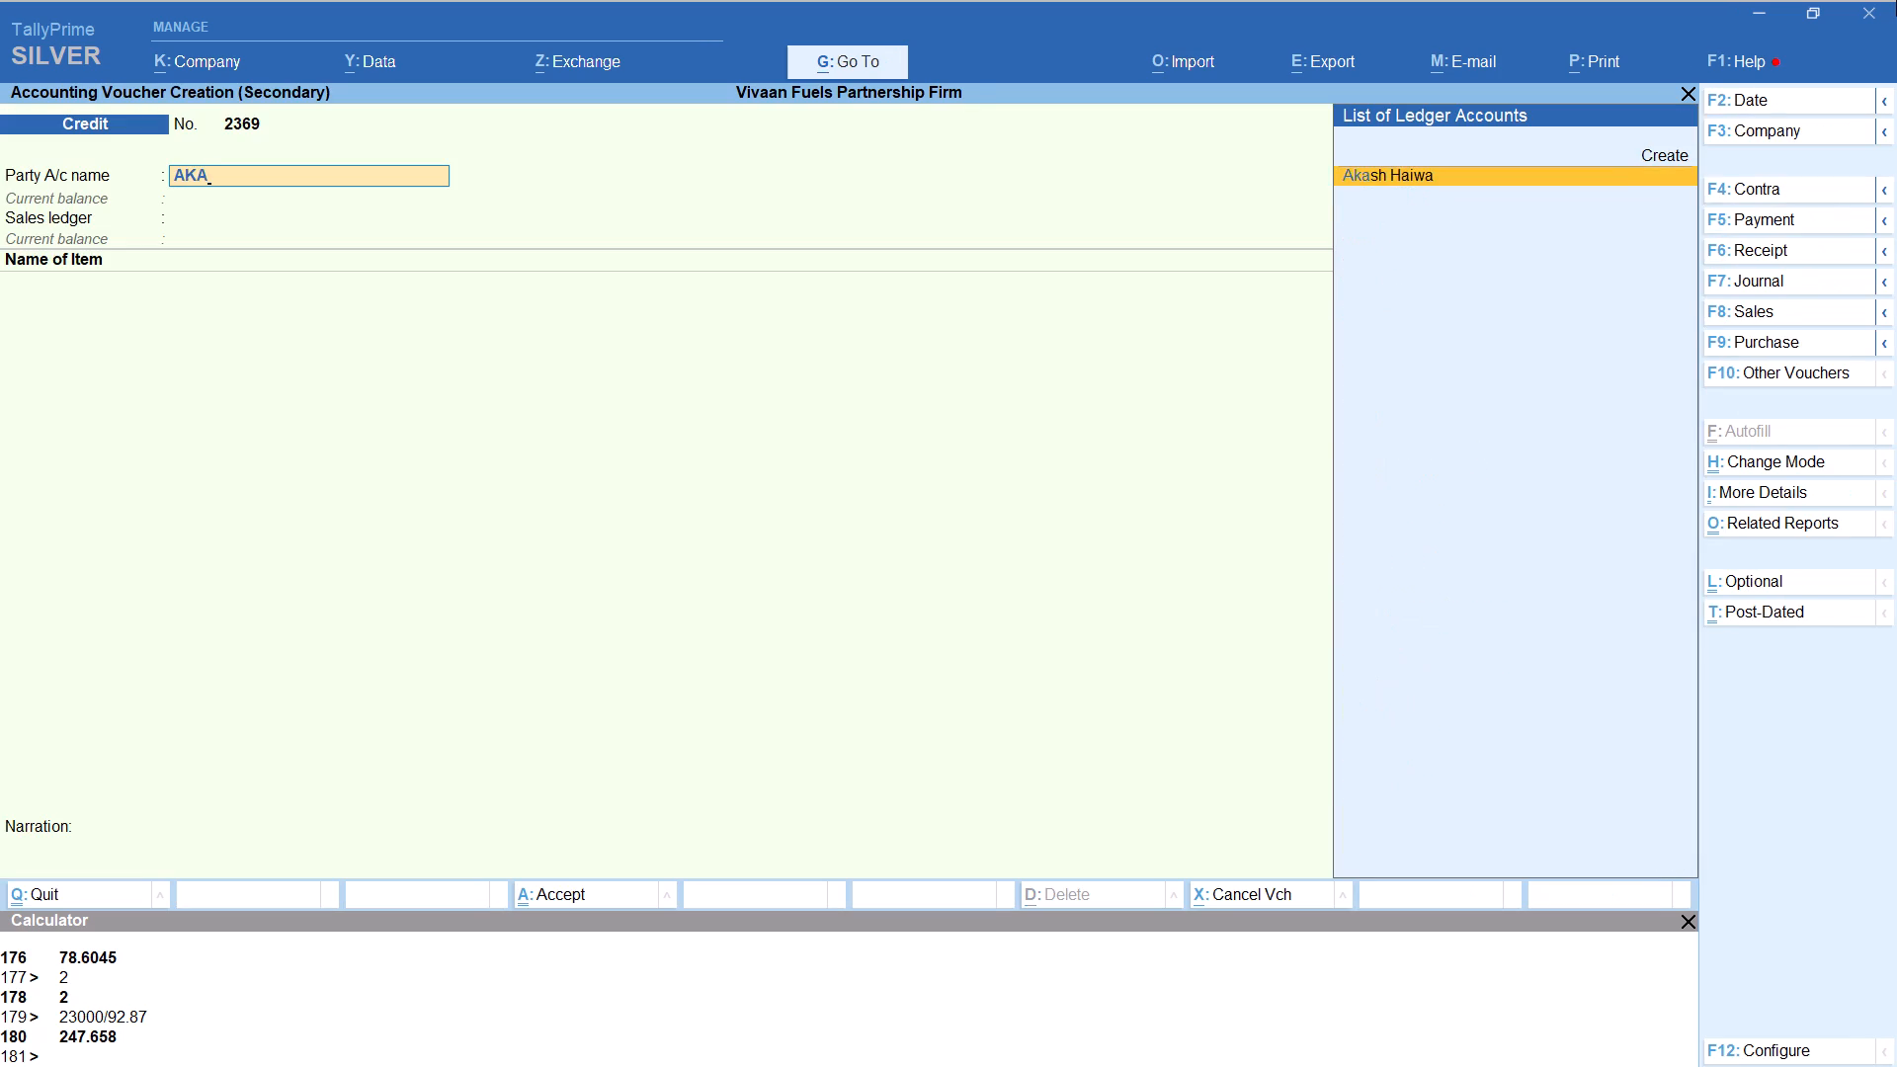
pyautogui.press('Return')
pyautogui.press('Return')
pyautogui.press('Return')
pyautogui.press('Return')
pyautogui.press('Return')
pyautogui.press('Return')
pyautogui.press('Return')
pyautogui.press('Return')
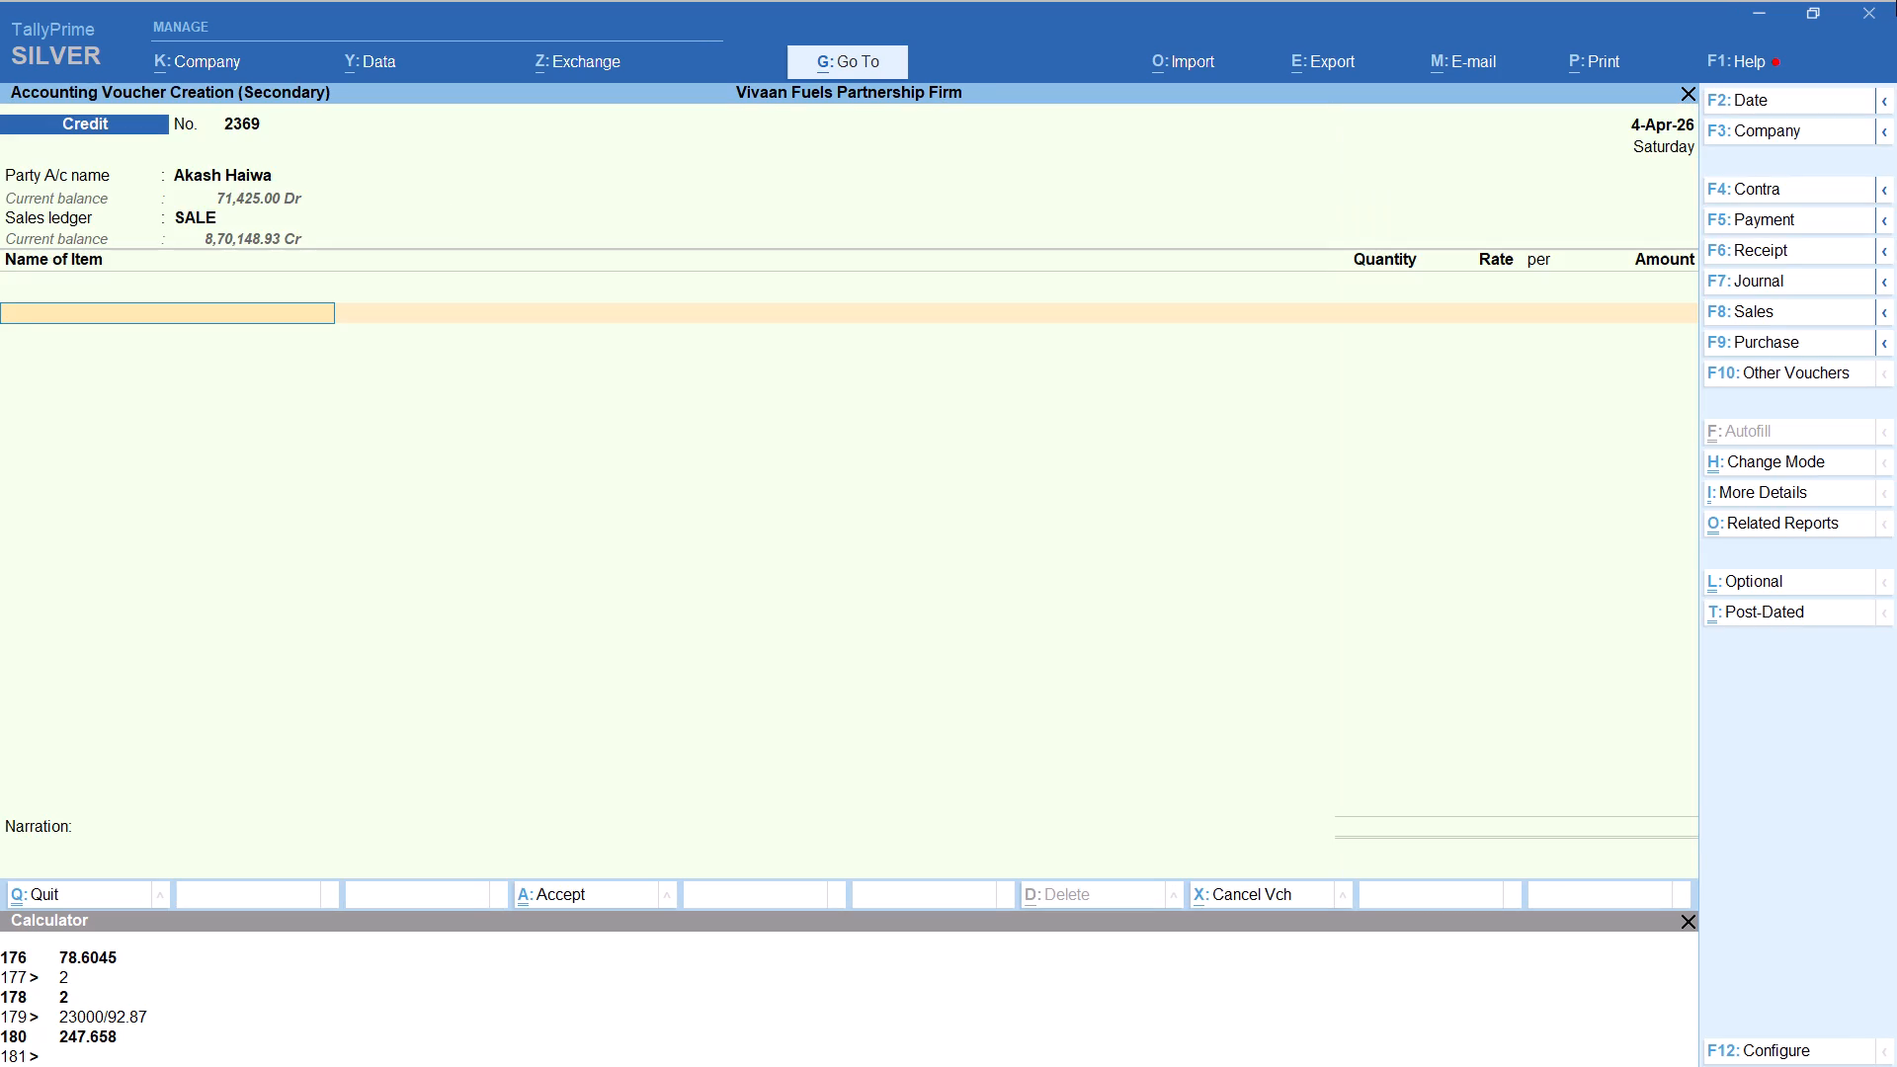
# Add HSD to Akash's second voucher with tracking Not Applicable and quantity calculated as 25420/92.87, giving 273.72 litres at 92.87 per litre.
pyautogui.write('HSD')
pyautogui.press('Return')
pyautogui.press('Up')
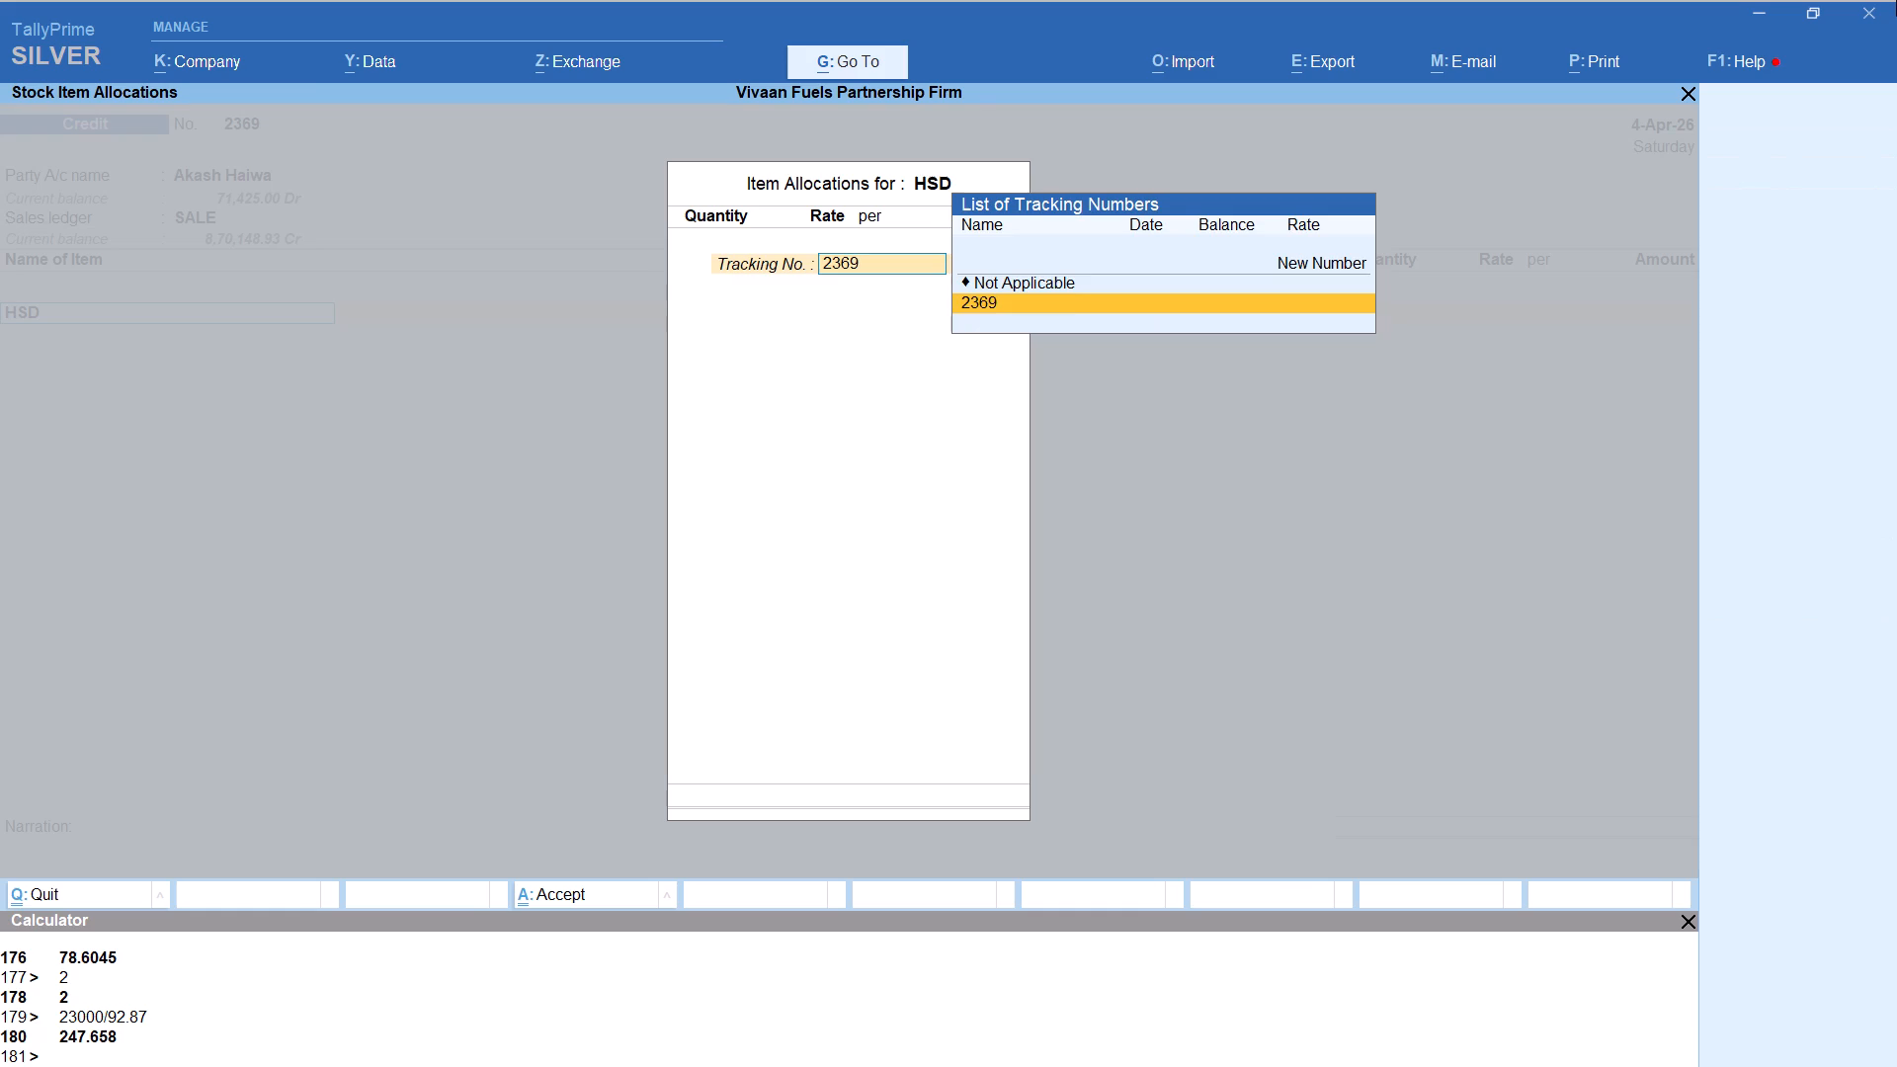
pyautogui.press('Return')
pyautogui.hotkey('alt', 'c')
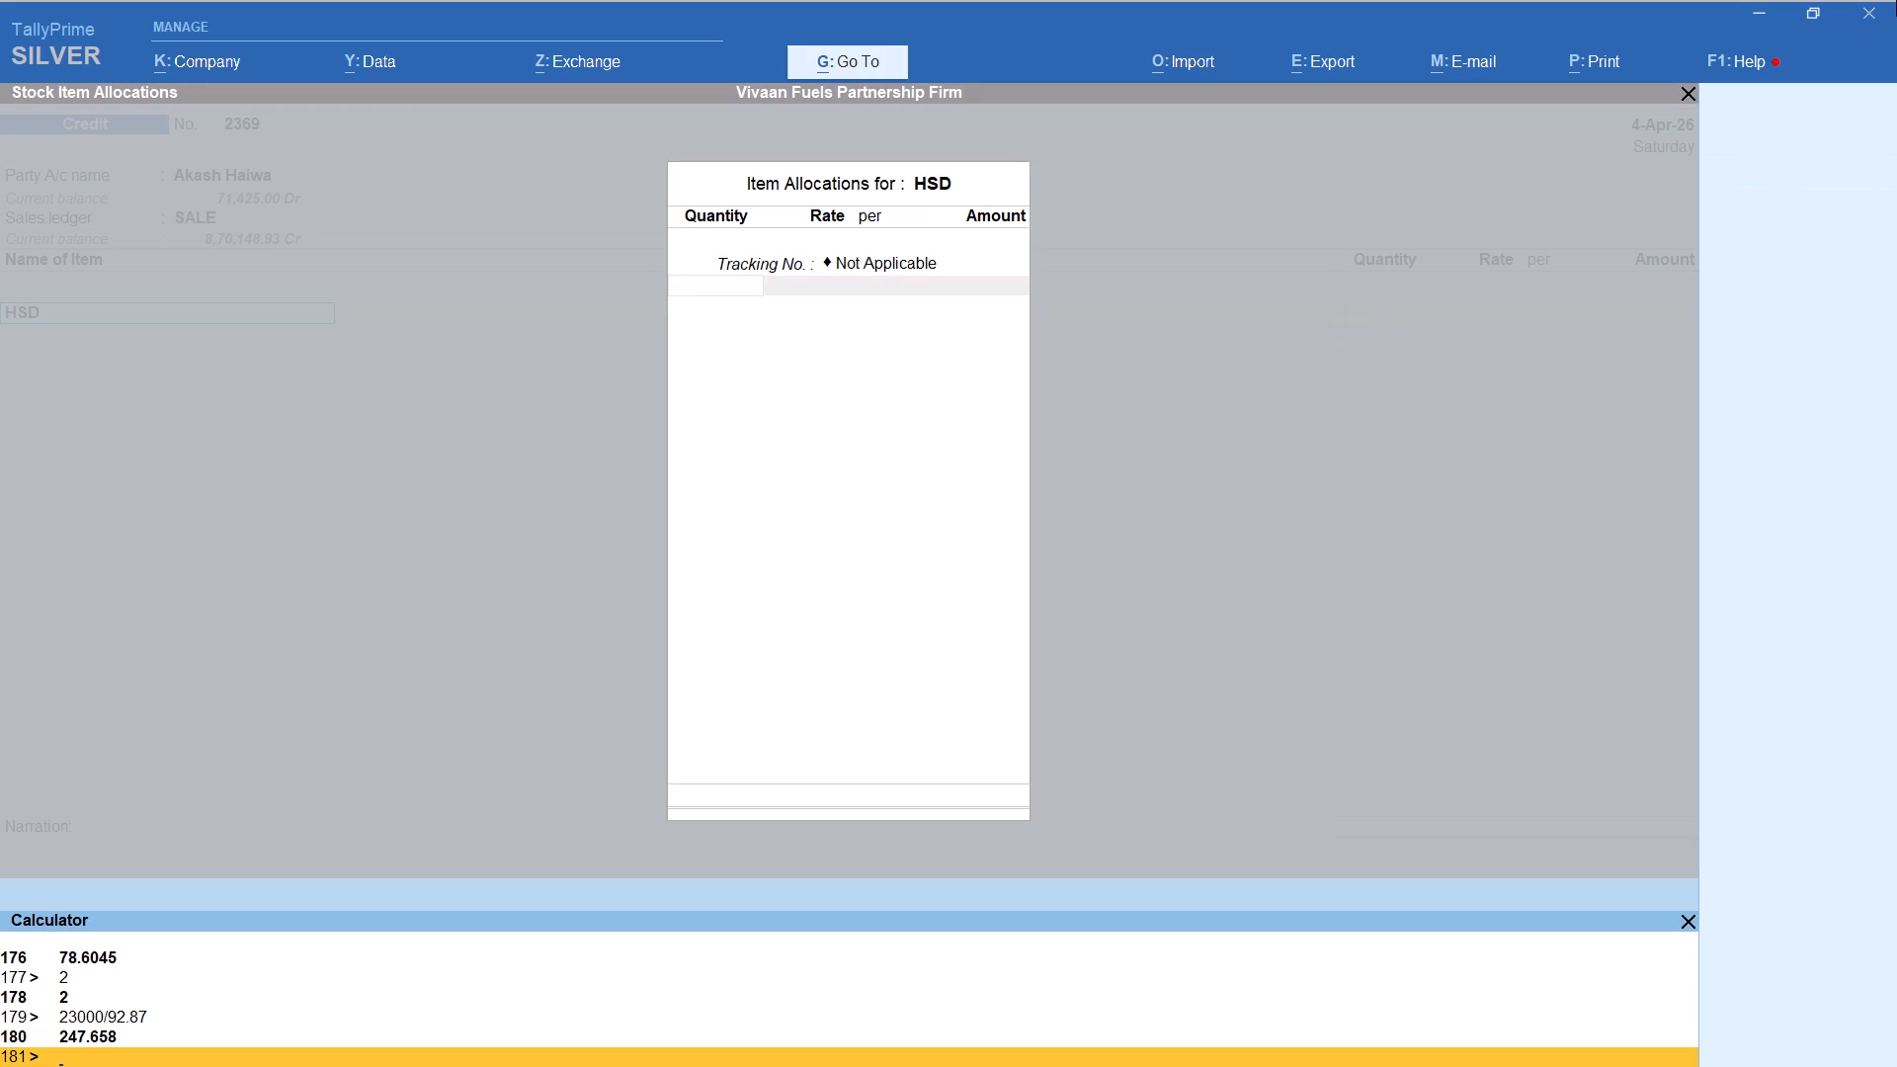
pyautogui.write('25420')
pyautogui.write('/92.87')
pyautogui.press('Return')
pyautogui.press('Return')
pyautogui.press('Return')
pyautogui.press('Return')
pyautogui.press('Return')
pyautogui.press('Return')
pyautogui.press('Return')
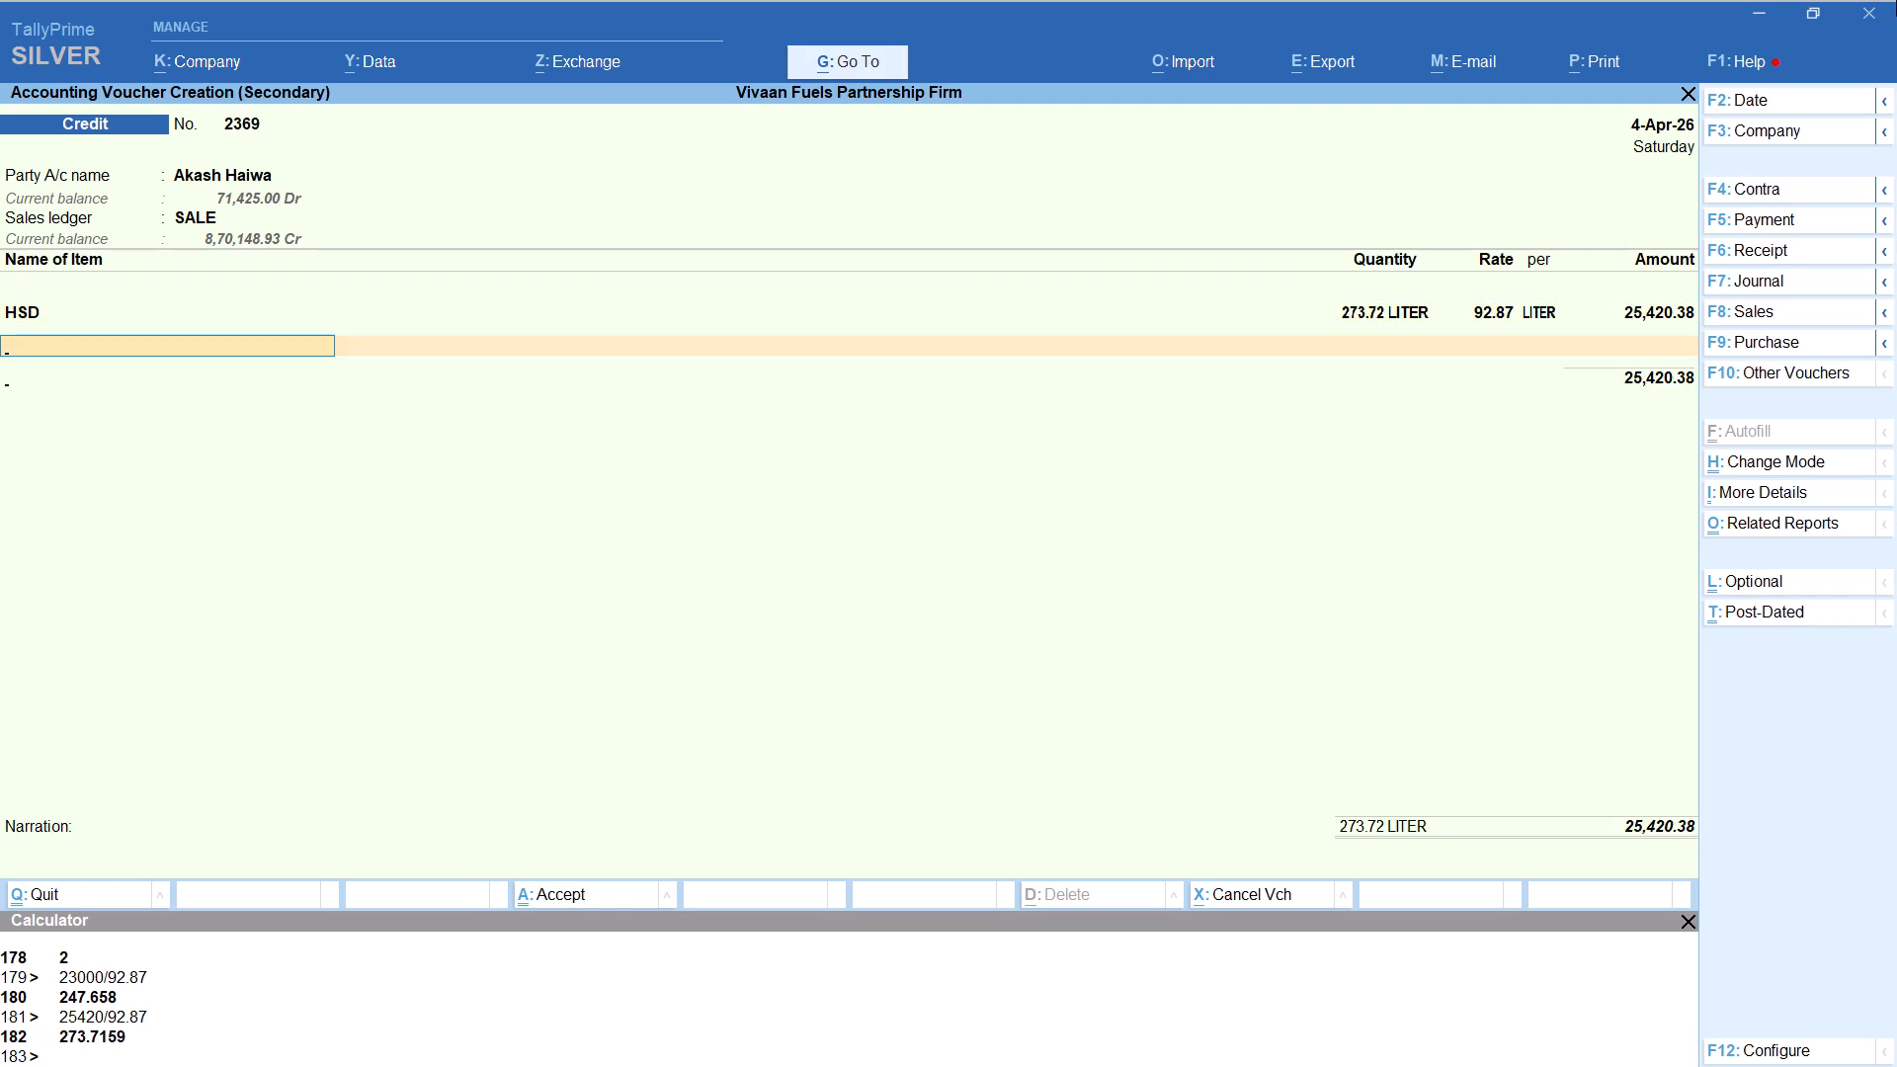
# Adjust Akash's second voucher to 25,420.00 with the Round Off ledger and save it.
pyautogui.write('ROU')
pyautogui.press('Return')
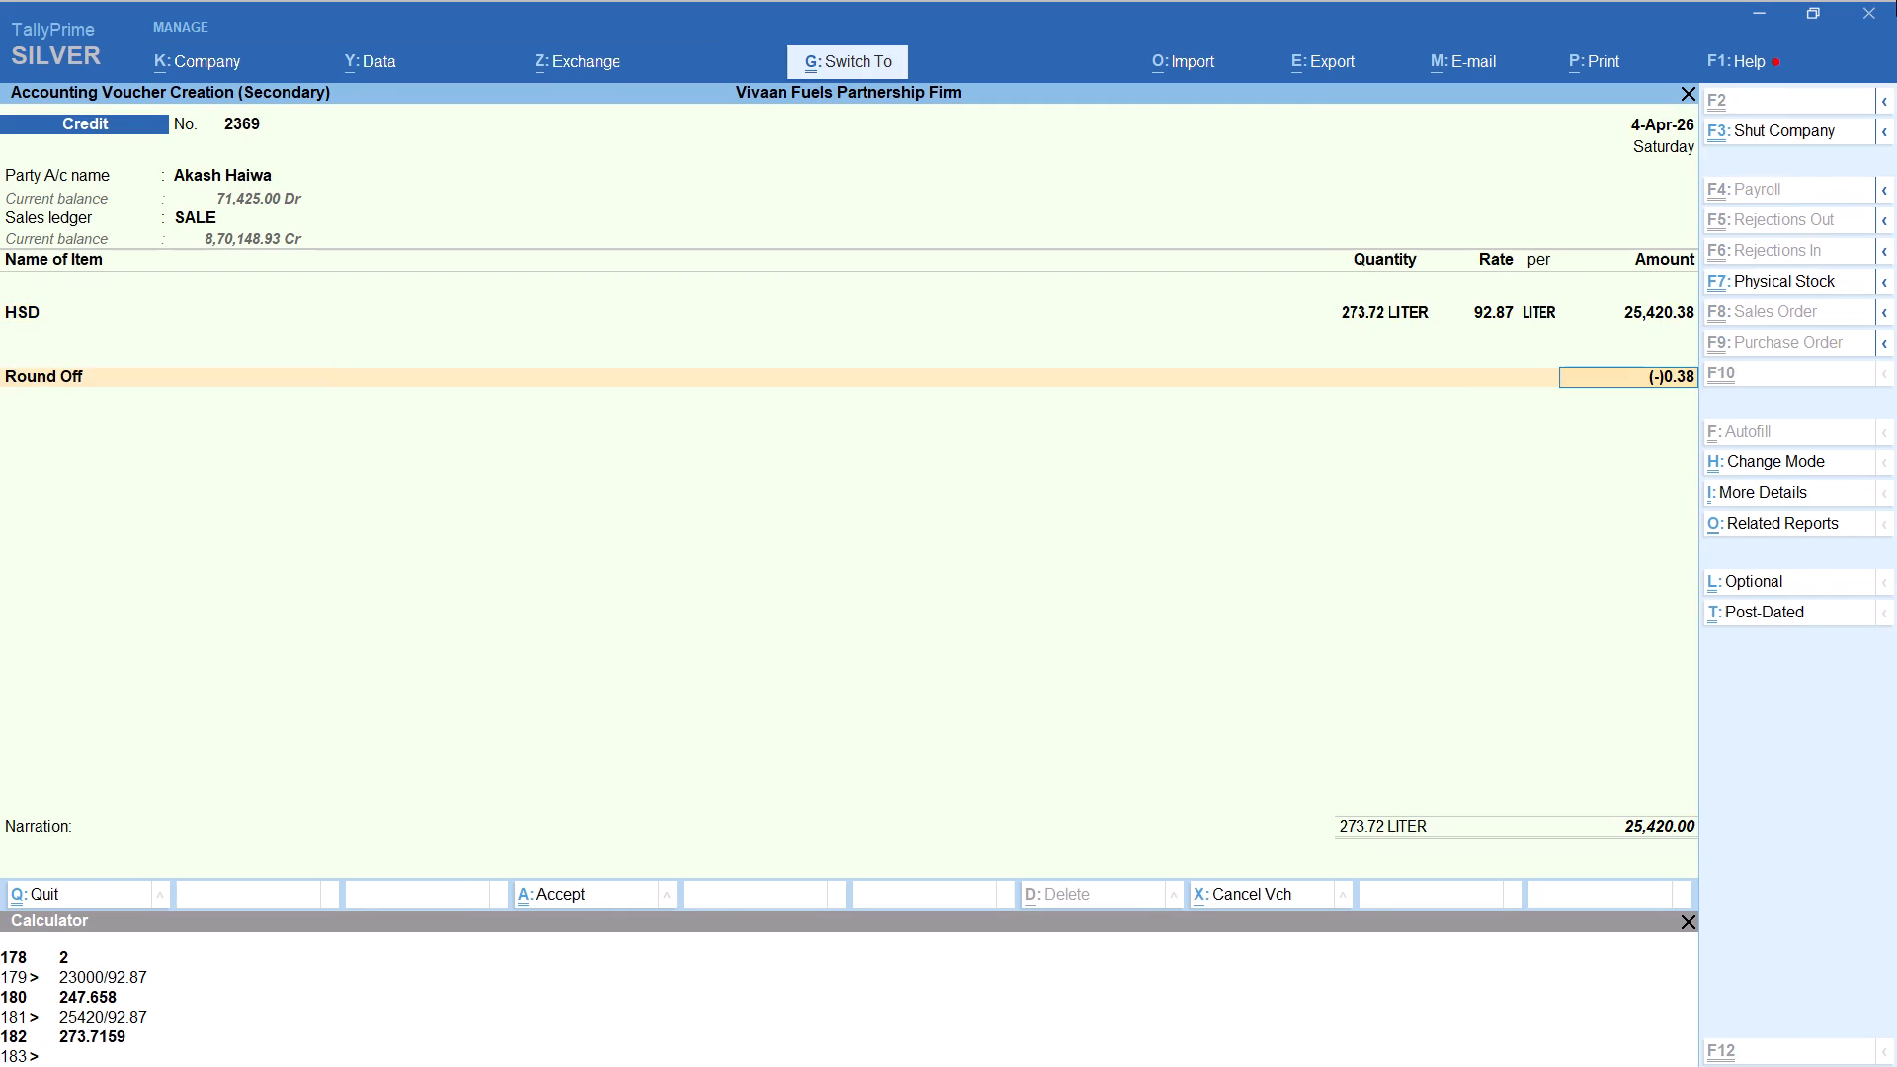
pyautogui.hotkey('ctrl', 'a')
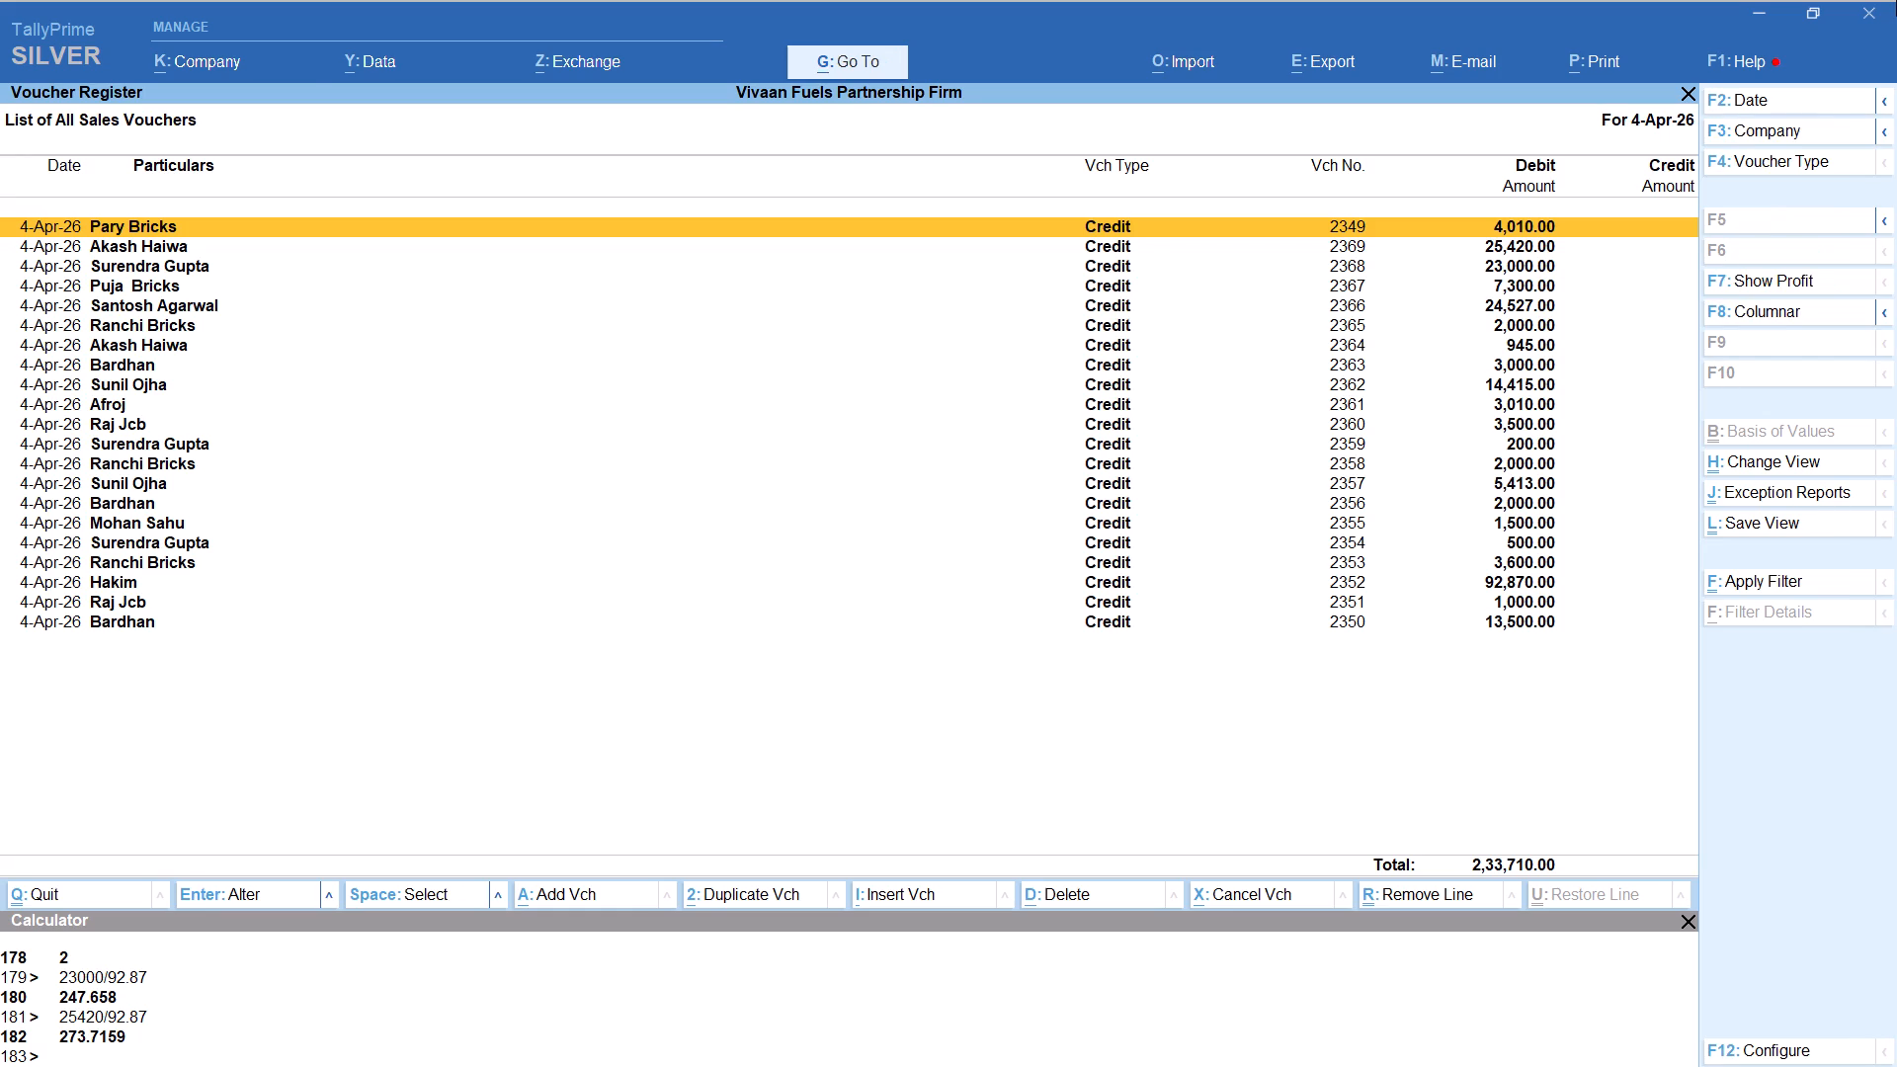
# Start a Credit voucher dated 4-Apr-26 for the party CHINTU, keeping the default party details and the SALE ledger.
pyautogui.hotkey('alt', 'a')
pyautogui.write('CHINTU')
pyautogui.press('Return')
pyautogui.press('Return')
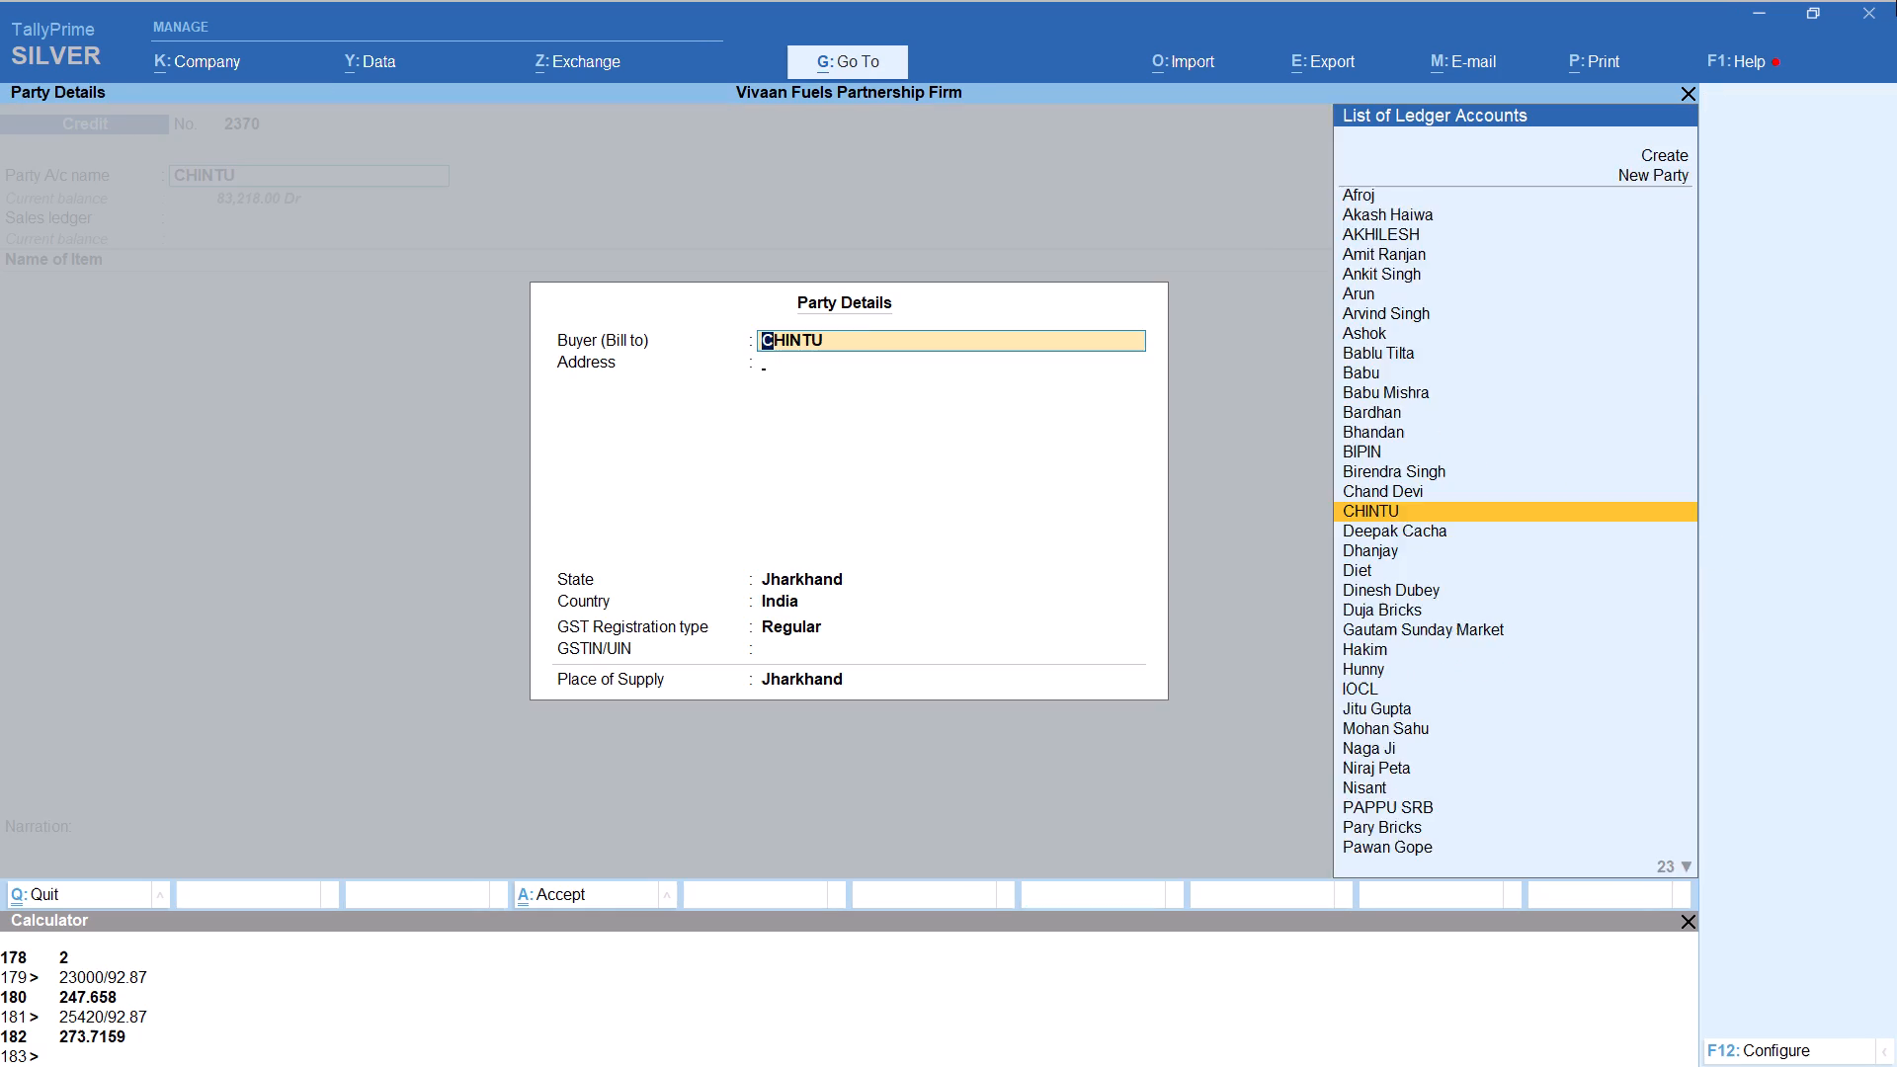
pyautogui.press('Return')
pyautogui.press('Return')
pyautogui.press('Return')
pyautogui.press('Return')
pyautogui.press('Return')
pyautogui.press('Return')
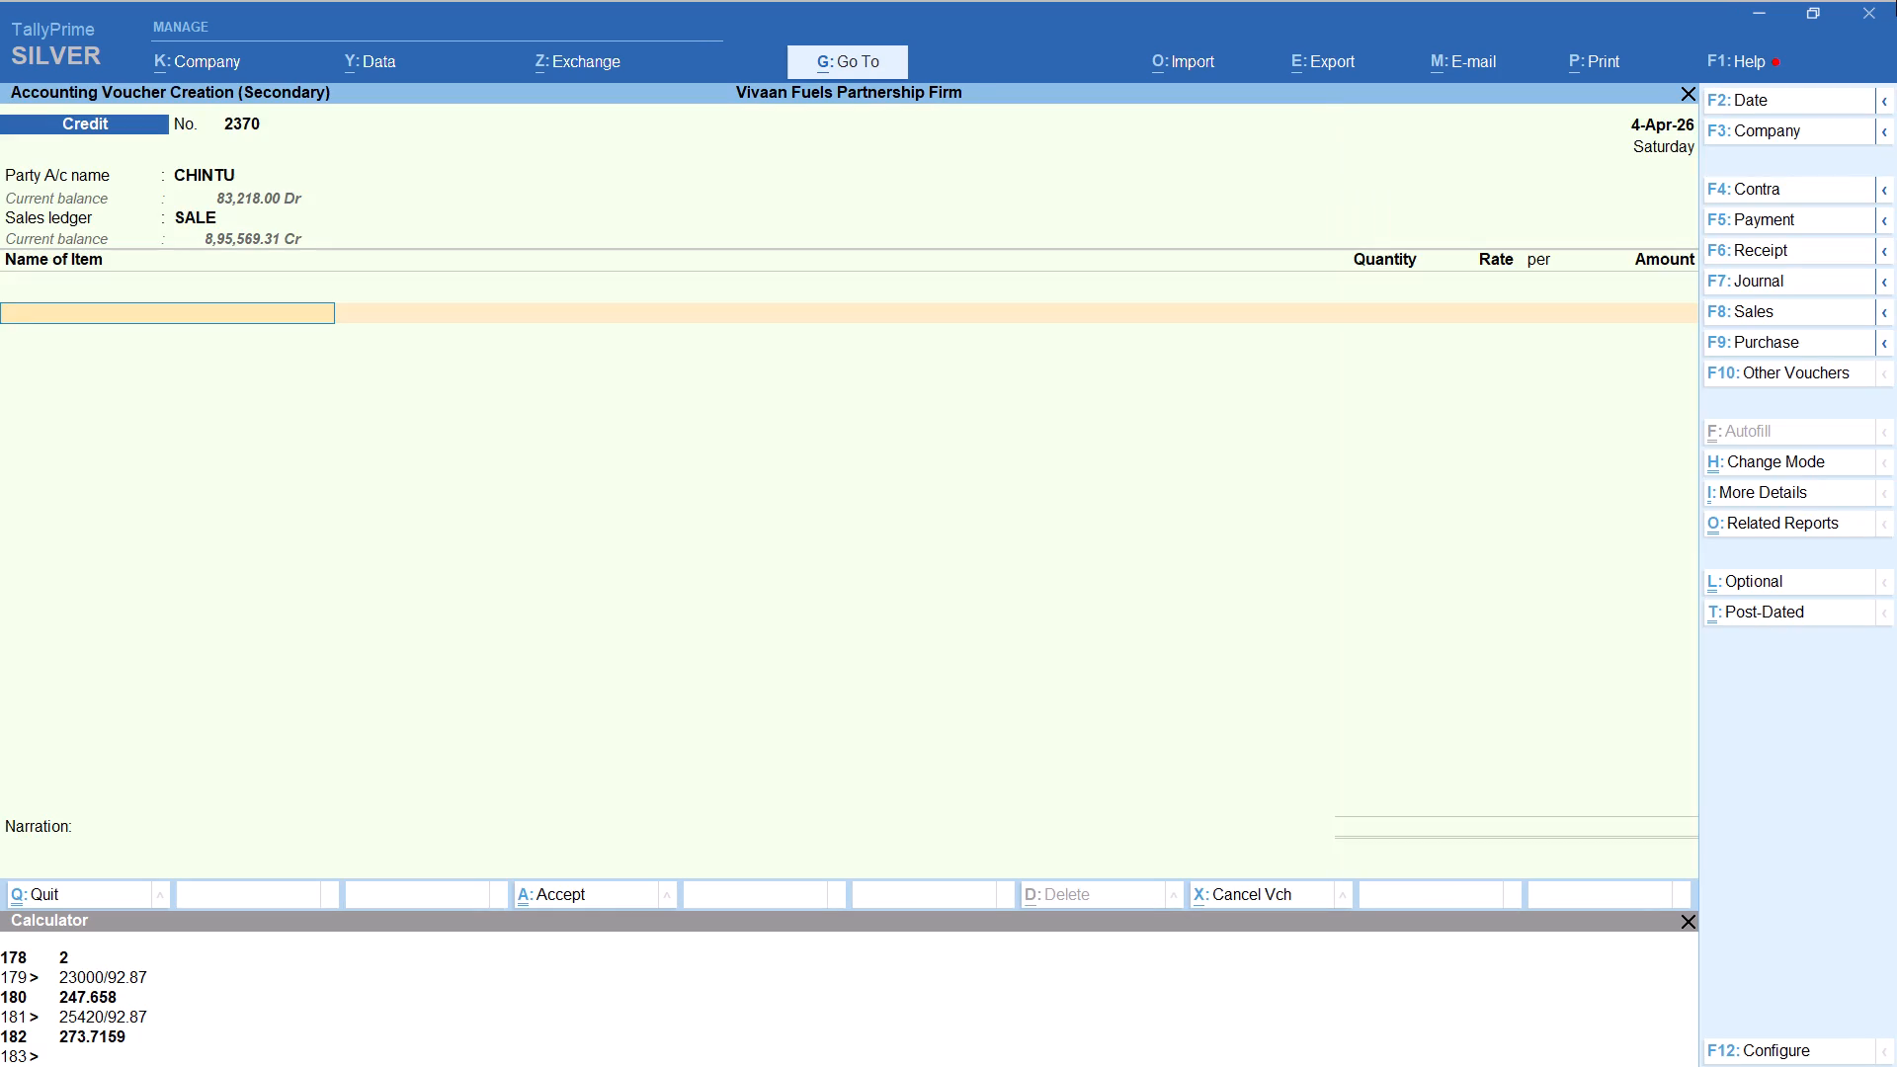
# Add HSD to CHINTU's voucher with tracking Not Applicable and quantity calculated as 5000/92.87, giving 53.84 litres at 92.87 per litre.
pyautogui.write('HS')
pyautogui.press('Return')
pyautogui.press('Up')
pyautogui.press('Return')
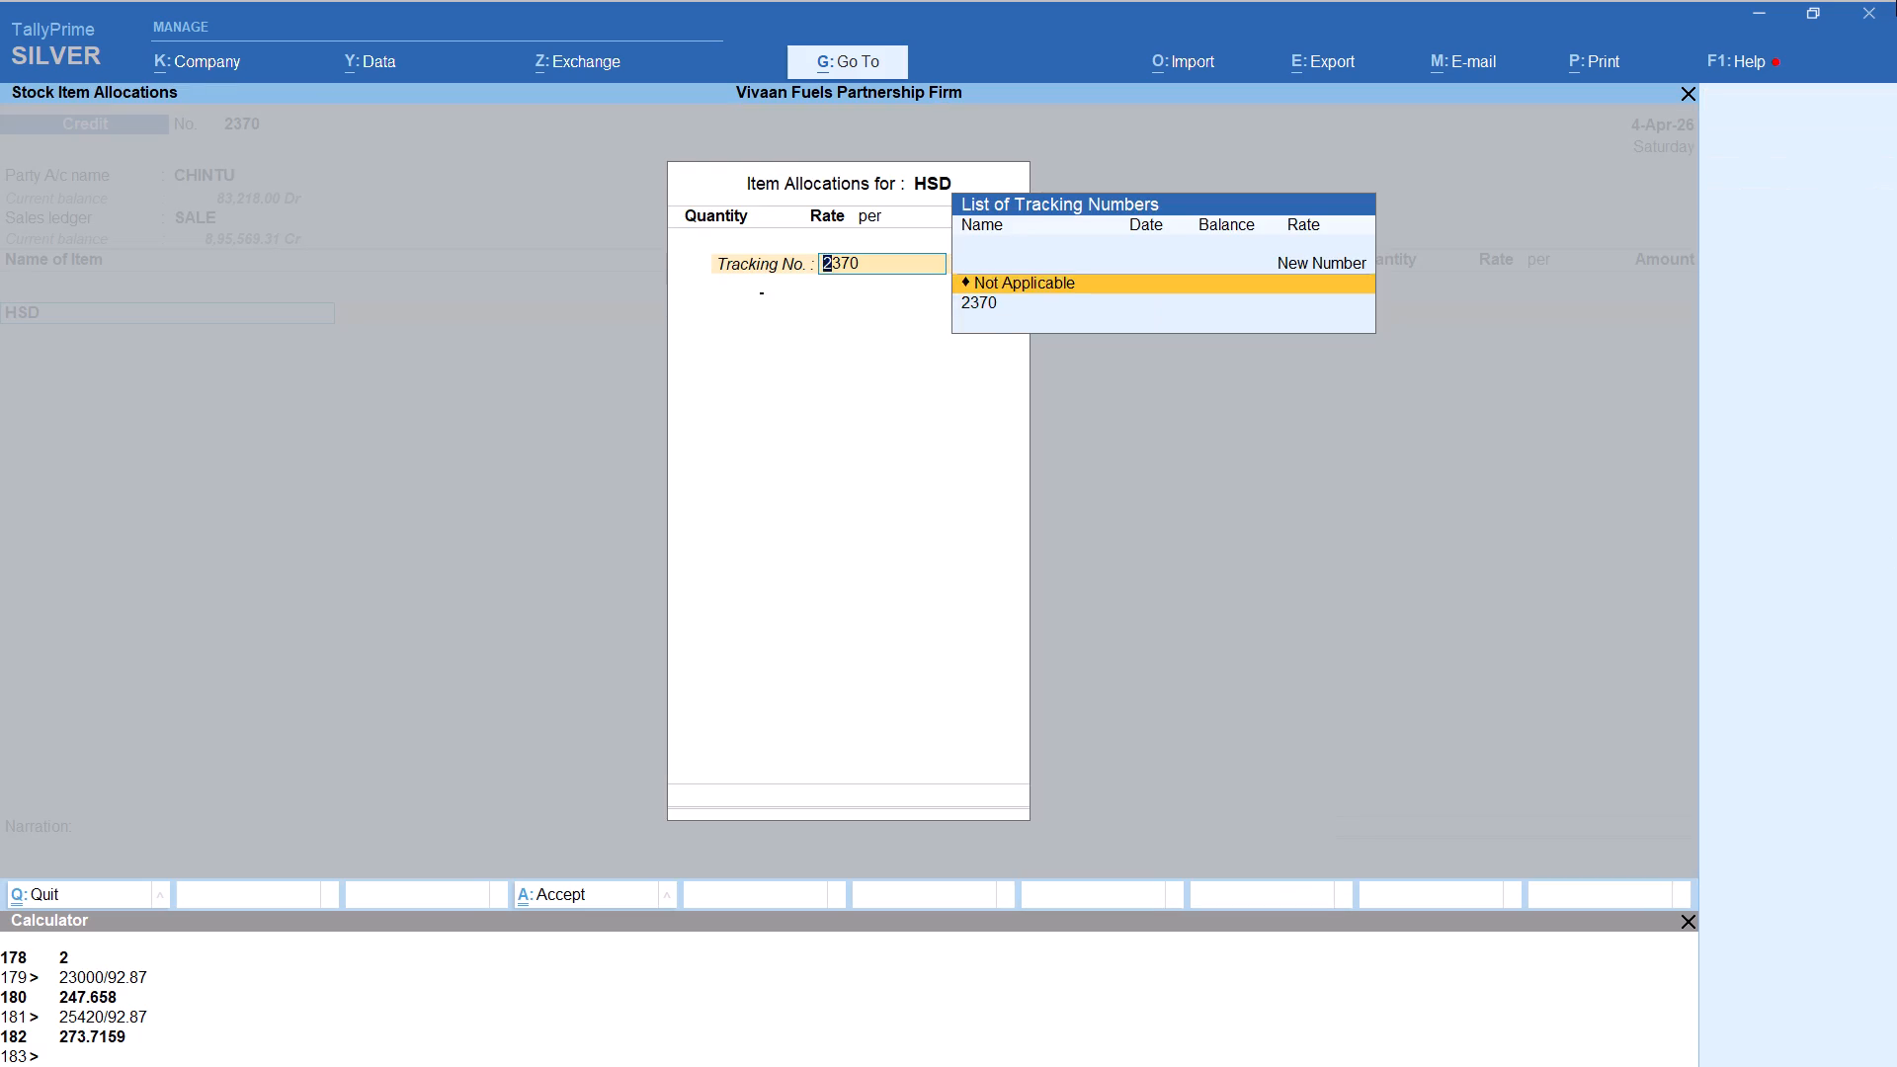
pyautogui.hotkey('alt', 'c')
pyautogui.write('5000')
pyautogui.write('/92.87')
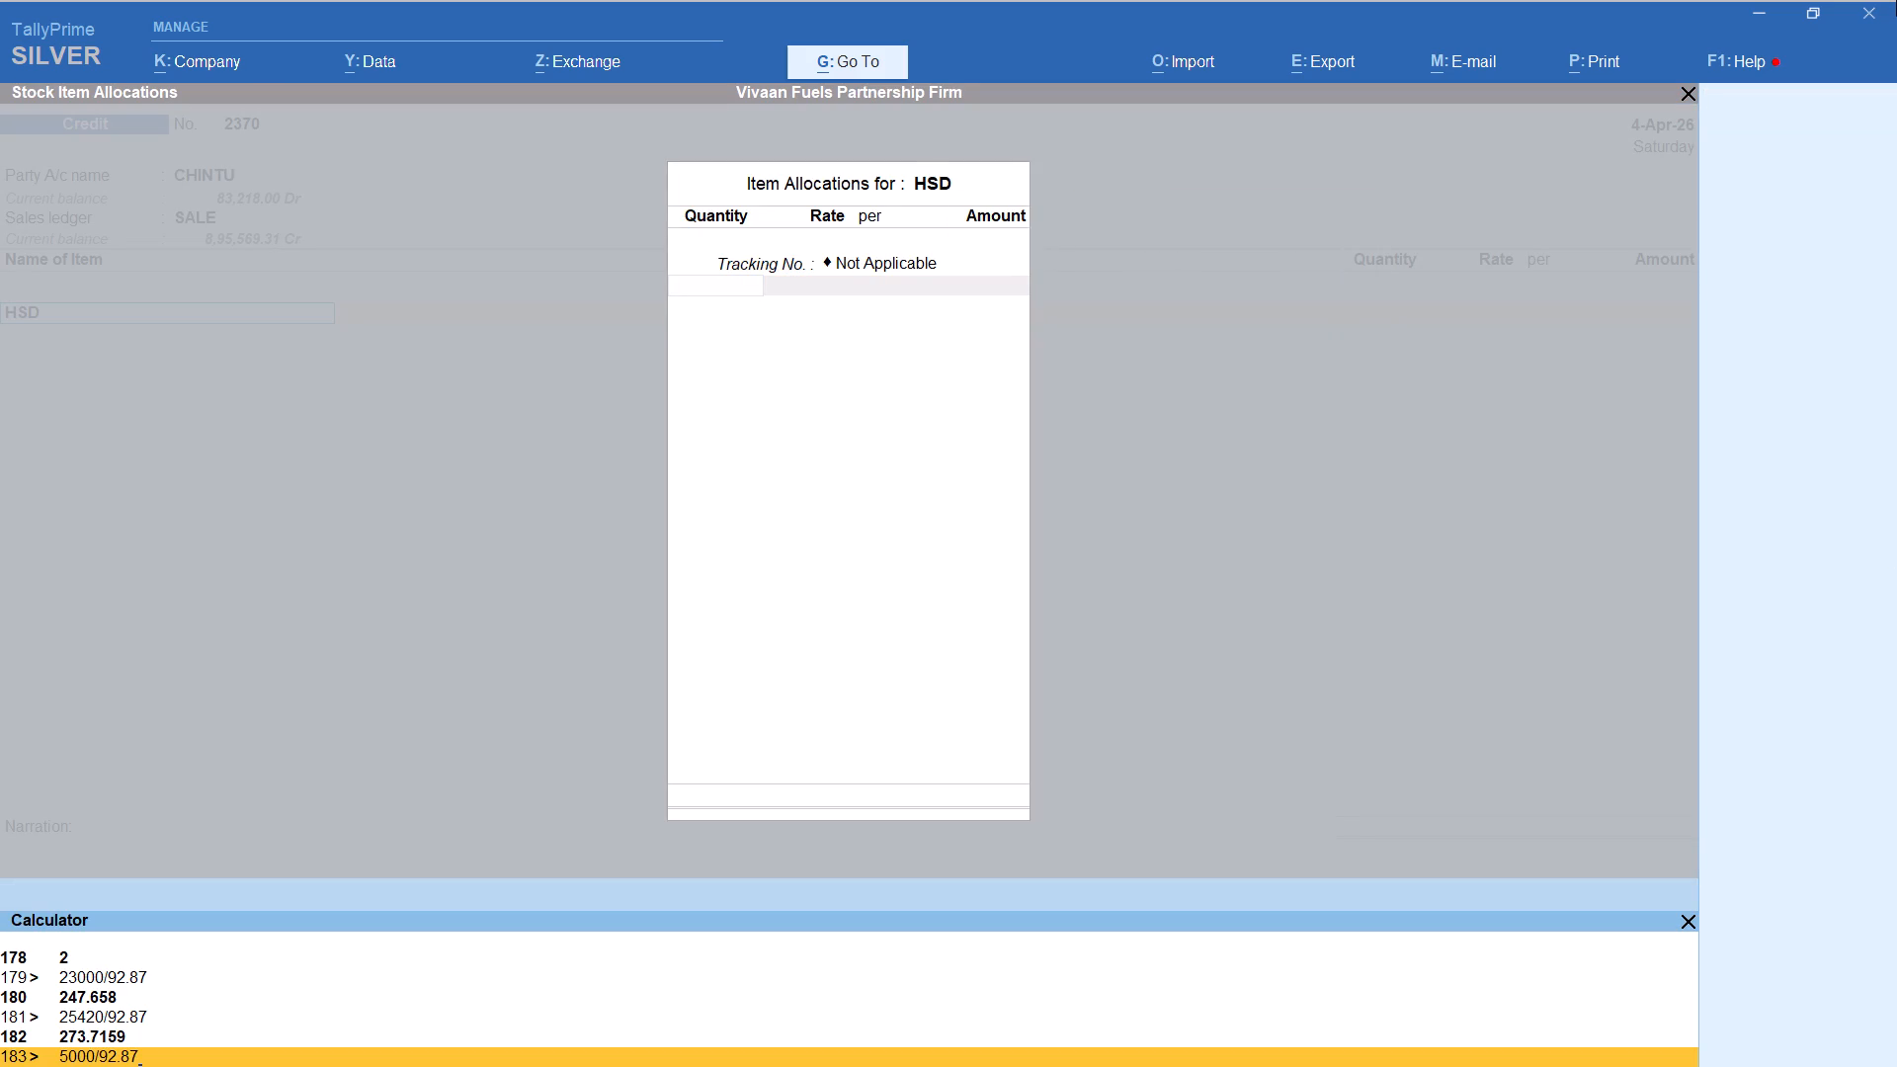
pyautogui.press('Return')
pyautogui.press('Return')
pyautogui.press('Return')
pyautogui.press('Return')
pyautogui.press('Return')
pyautogui.press('Return')
pyautogui.press('Return')
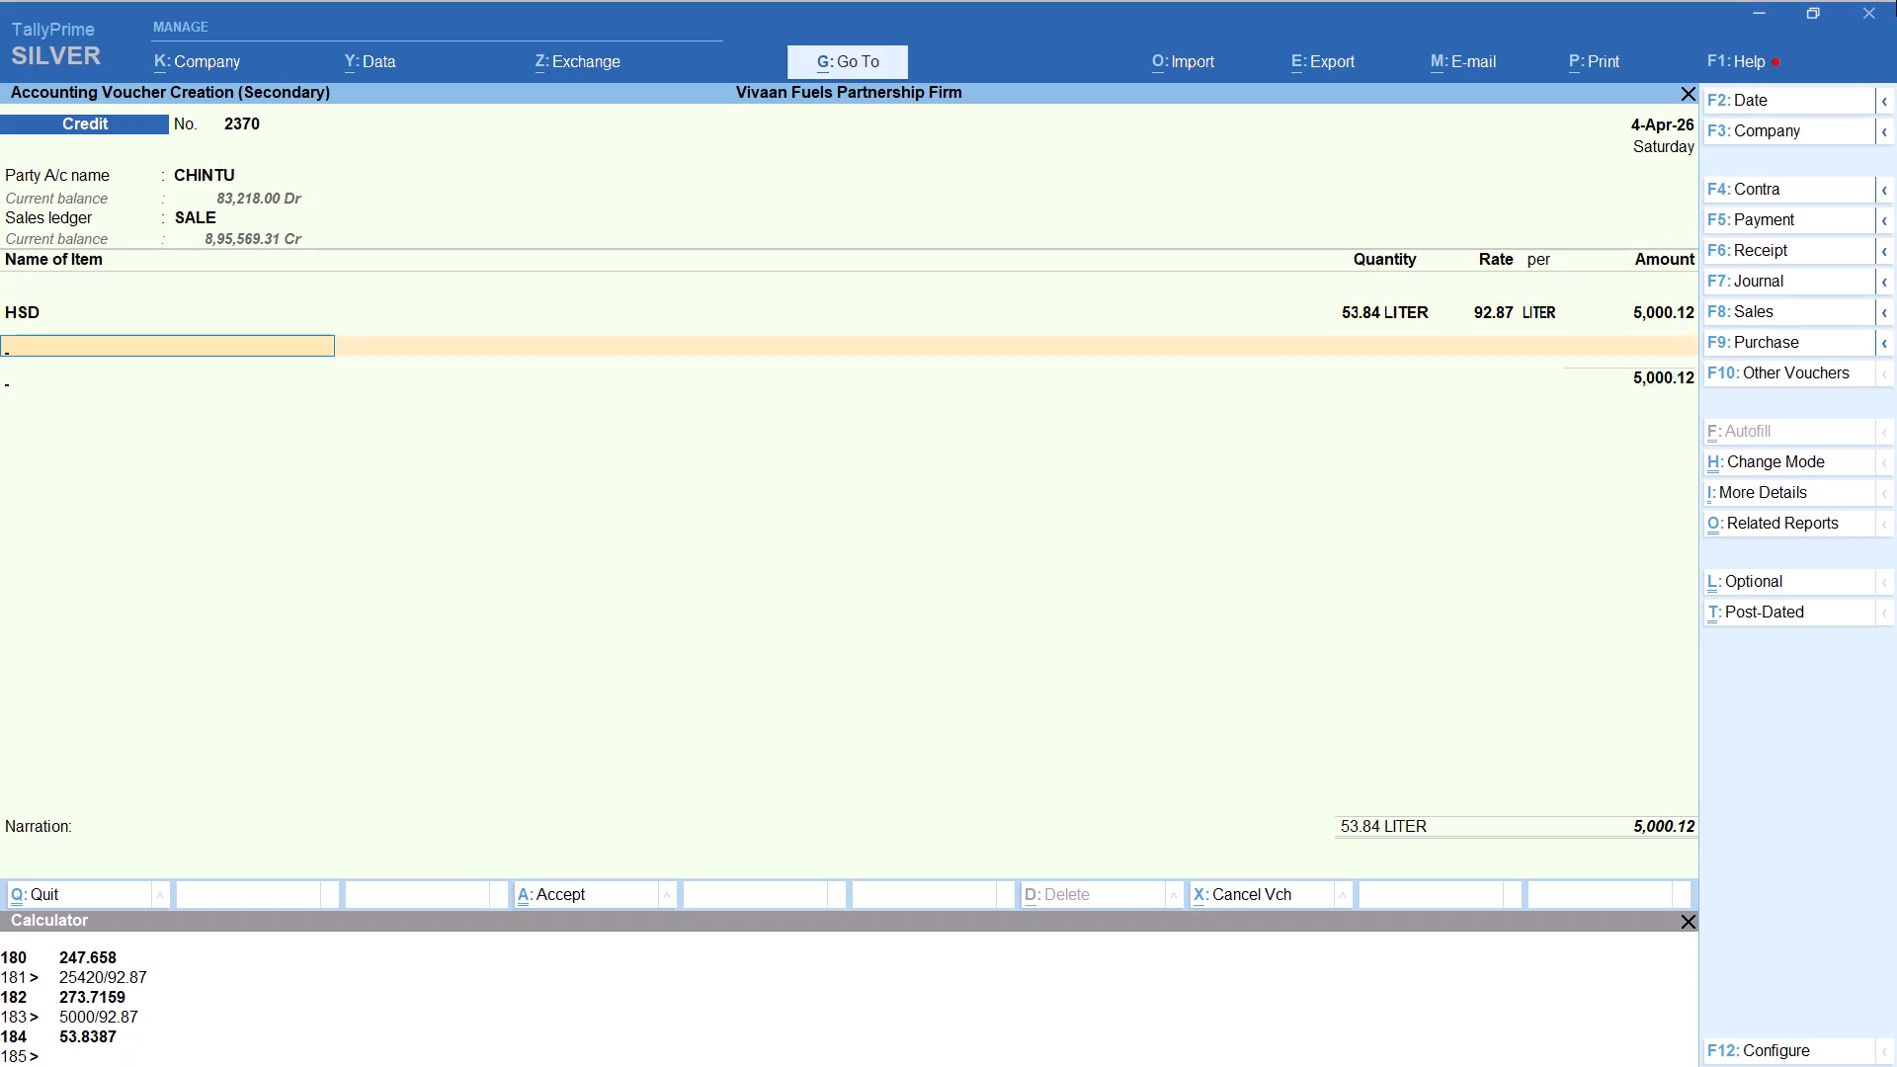
# Adjust CHINTU's voucher to 5,000.00 with the Round Off ledger and save it.
pyautogui.write('ROU')
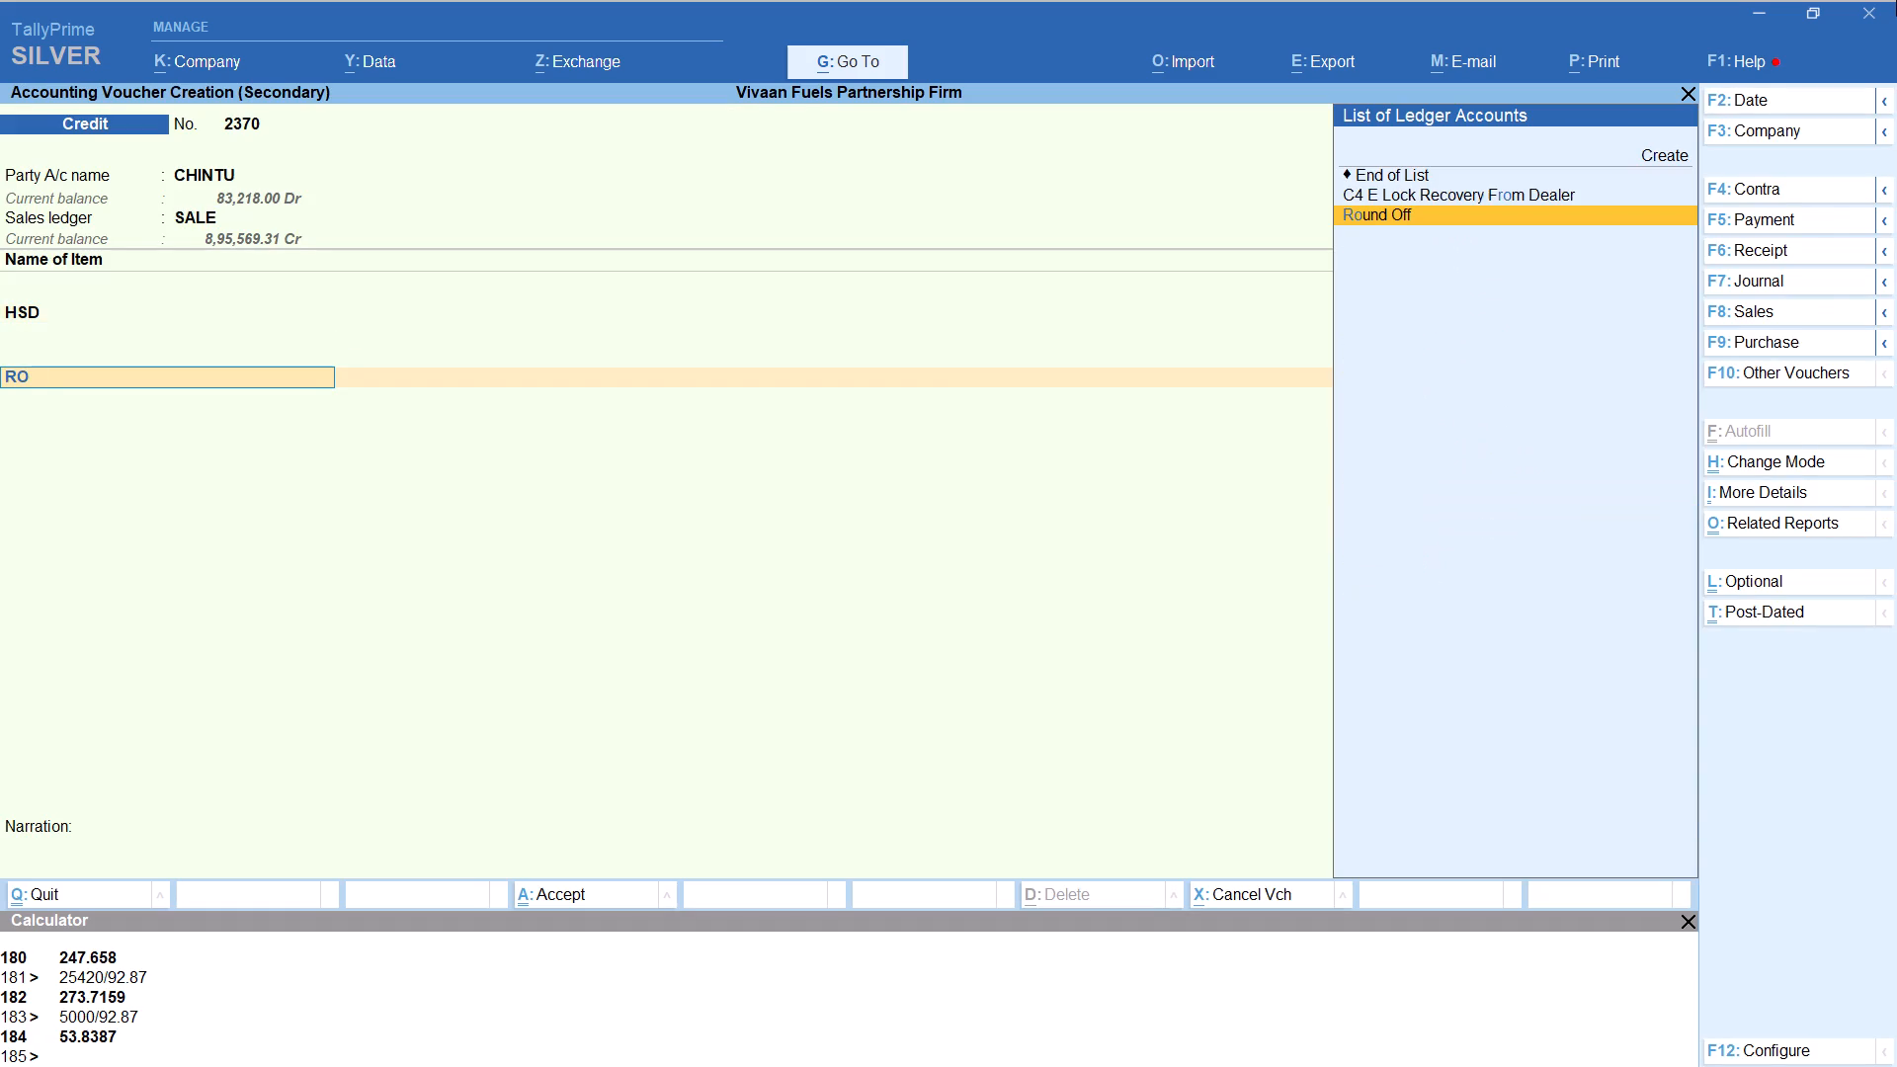
pyautogui.press('Return')
pyautogui.hotkey('ctrl', 'a')
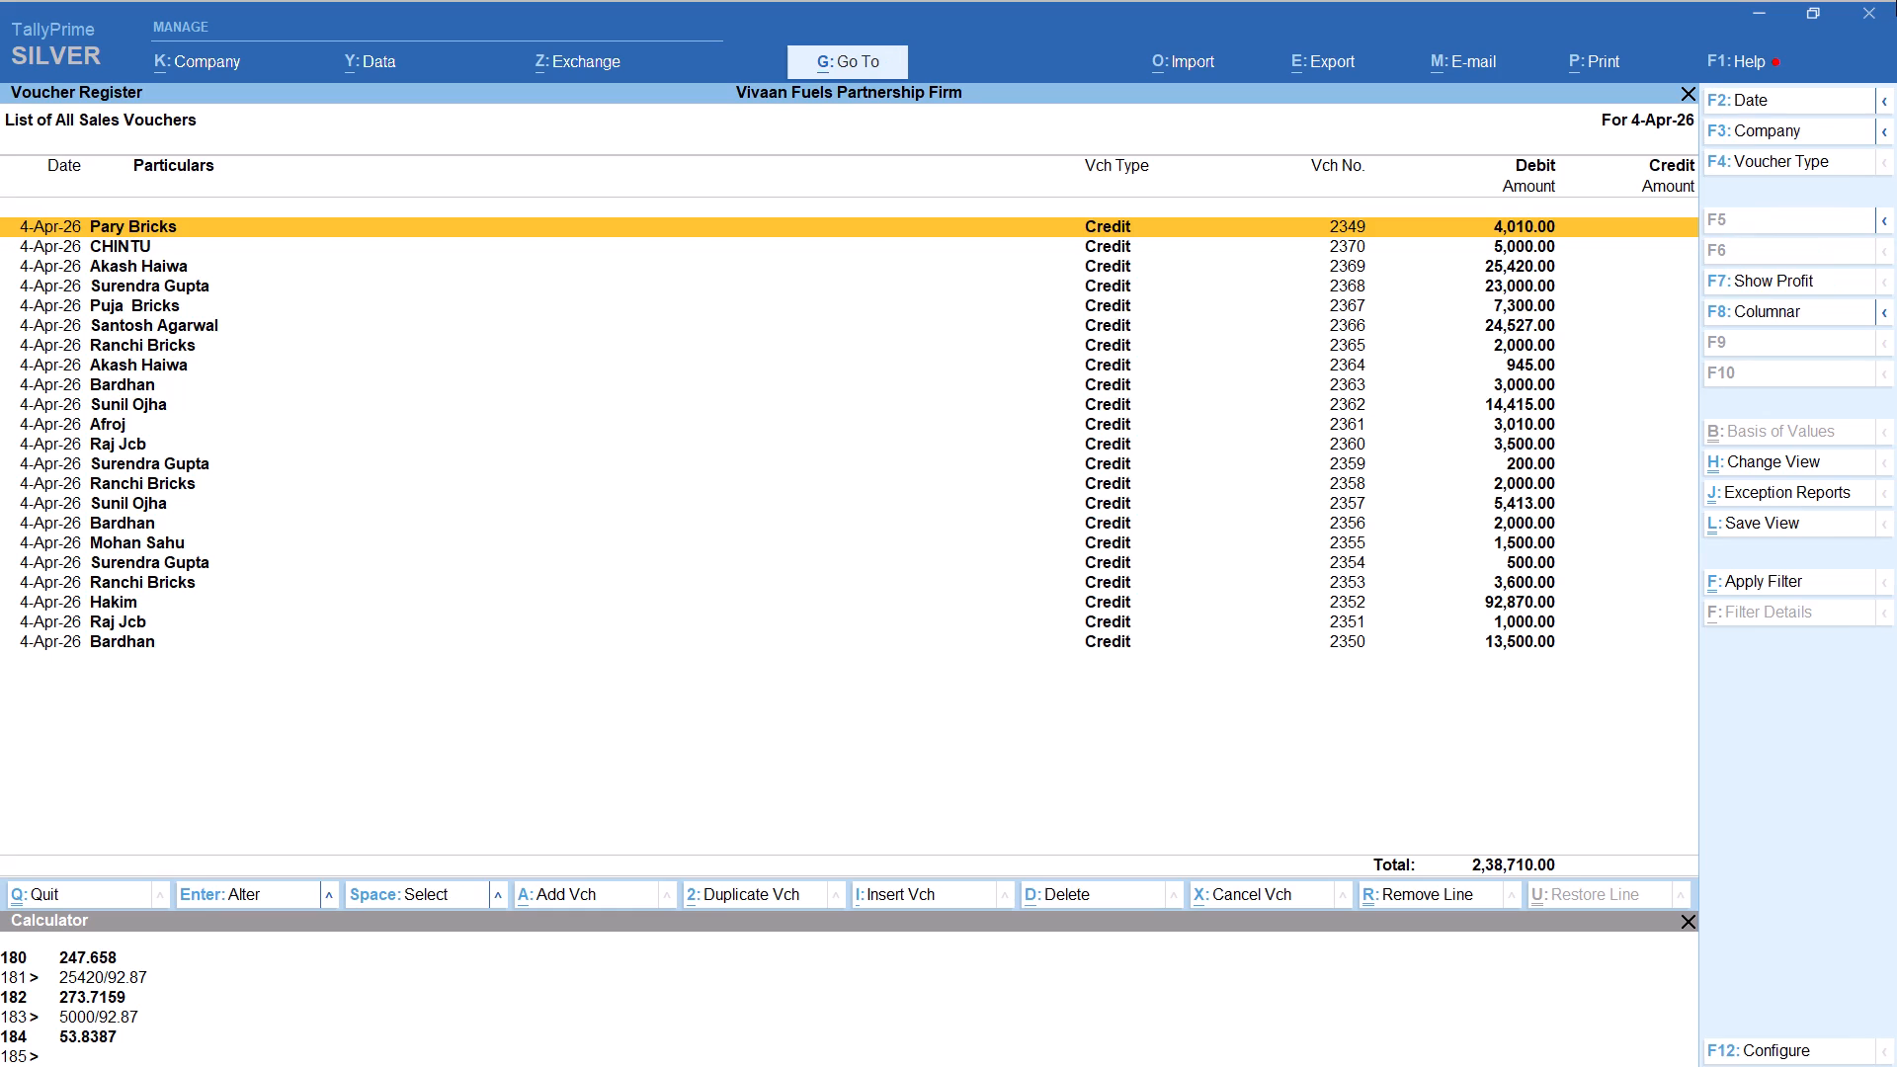
# Start a fourth Credit voucher dated 4-Apr-26 for the party Bardhan, keeping the default party details and the SALE ledger.
pyautogui.hotkey('alt', 'a')
pyautogui.write('BARD')
pyautogui.press('Return')
pyautogui.press('Return')
pyautogui.press('Return')
pyautogui.press('Return')
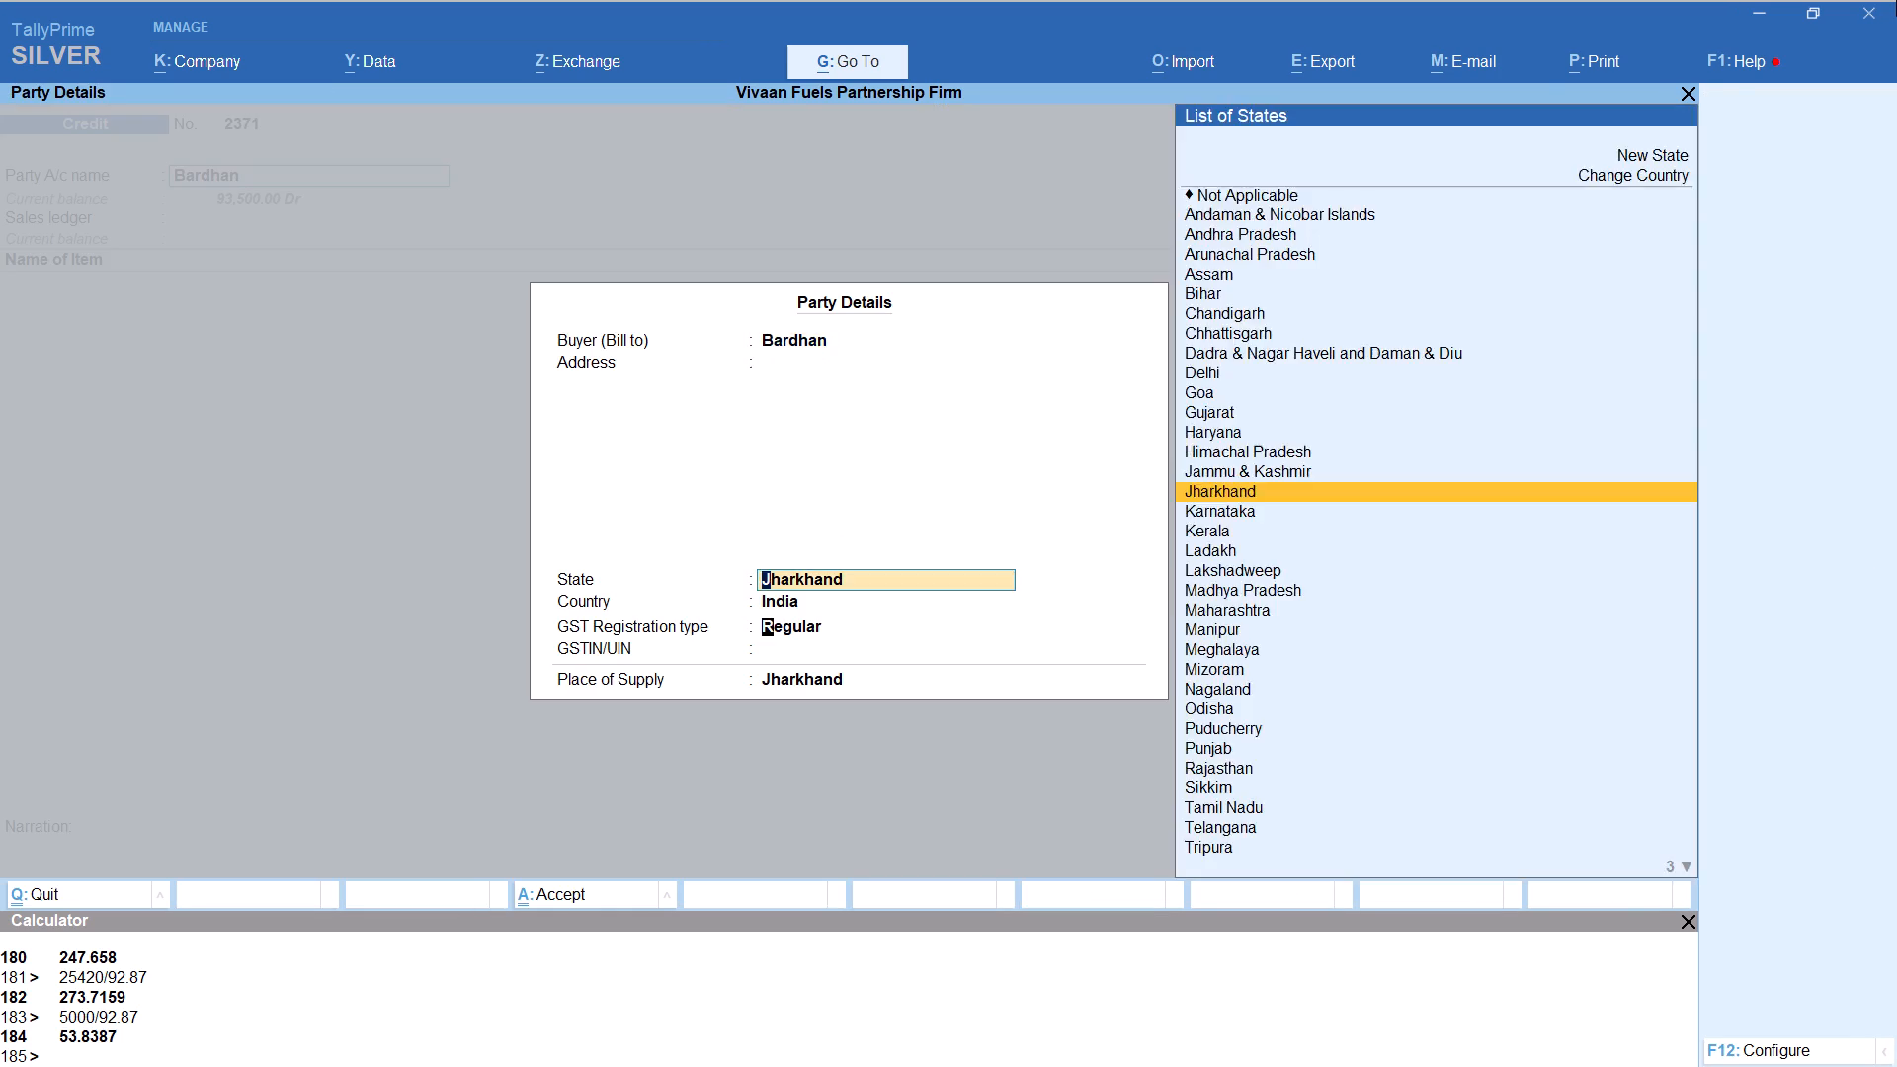
pyautogui.press('Return')
pyautogui.press('Return')
pyautogui.press('Return')
pyautogui.press('Return')
# Add HSD to Bardhan's fourth voucher with tracking Not Applicable and quantity calculated as 3000/92.87, giving 32.30 litres at 92.87 per litre.
pyautogui.write('HS')
pyautogui.press('Return')
pyautogui.press('Up')
pyautogui.press('Return')
pyautogui.hotkey('alt', 'c')
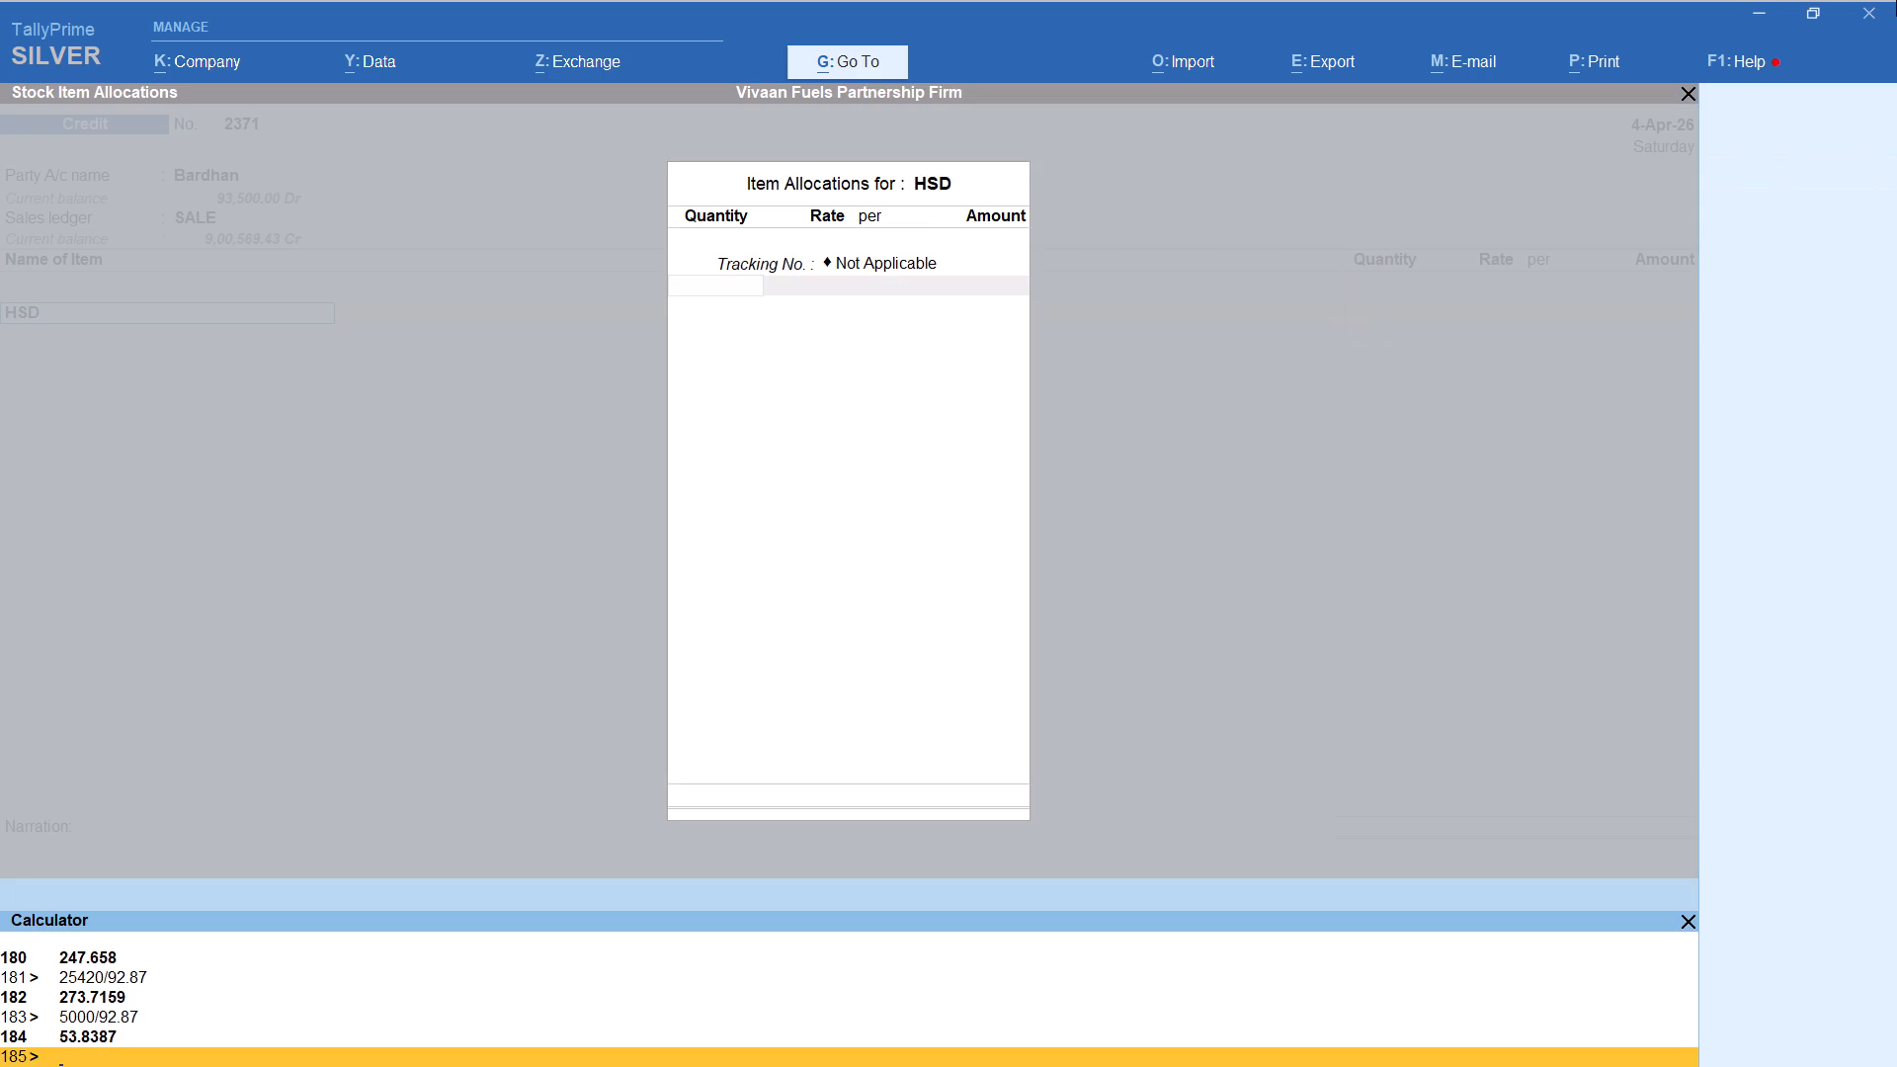
pyautogui.write('3000/92.87')
pyautogui.press('Return')
pyautogui.press('Return')
pyautogui.press('Return')
pyautogui.press('Return')
pyautogui.press('Return')
pyautogui.press('Return')
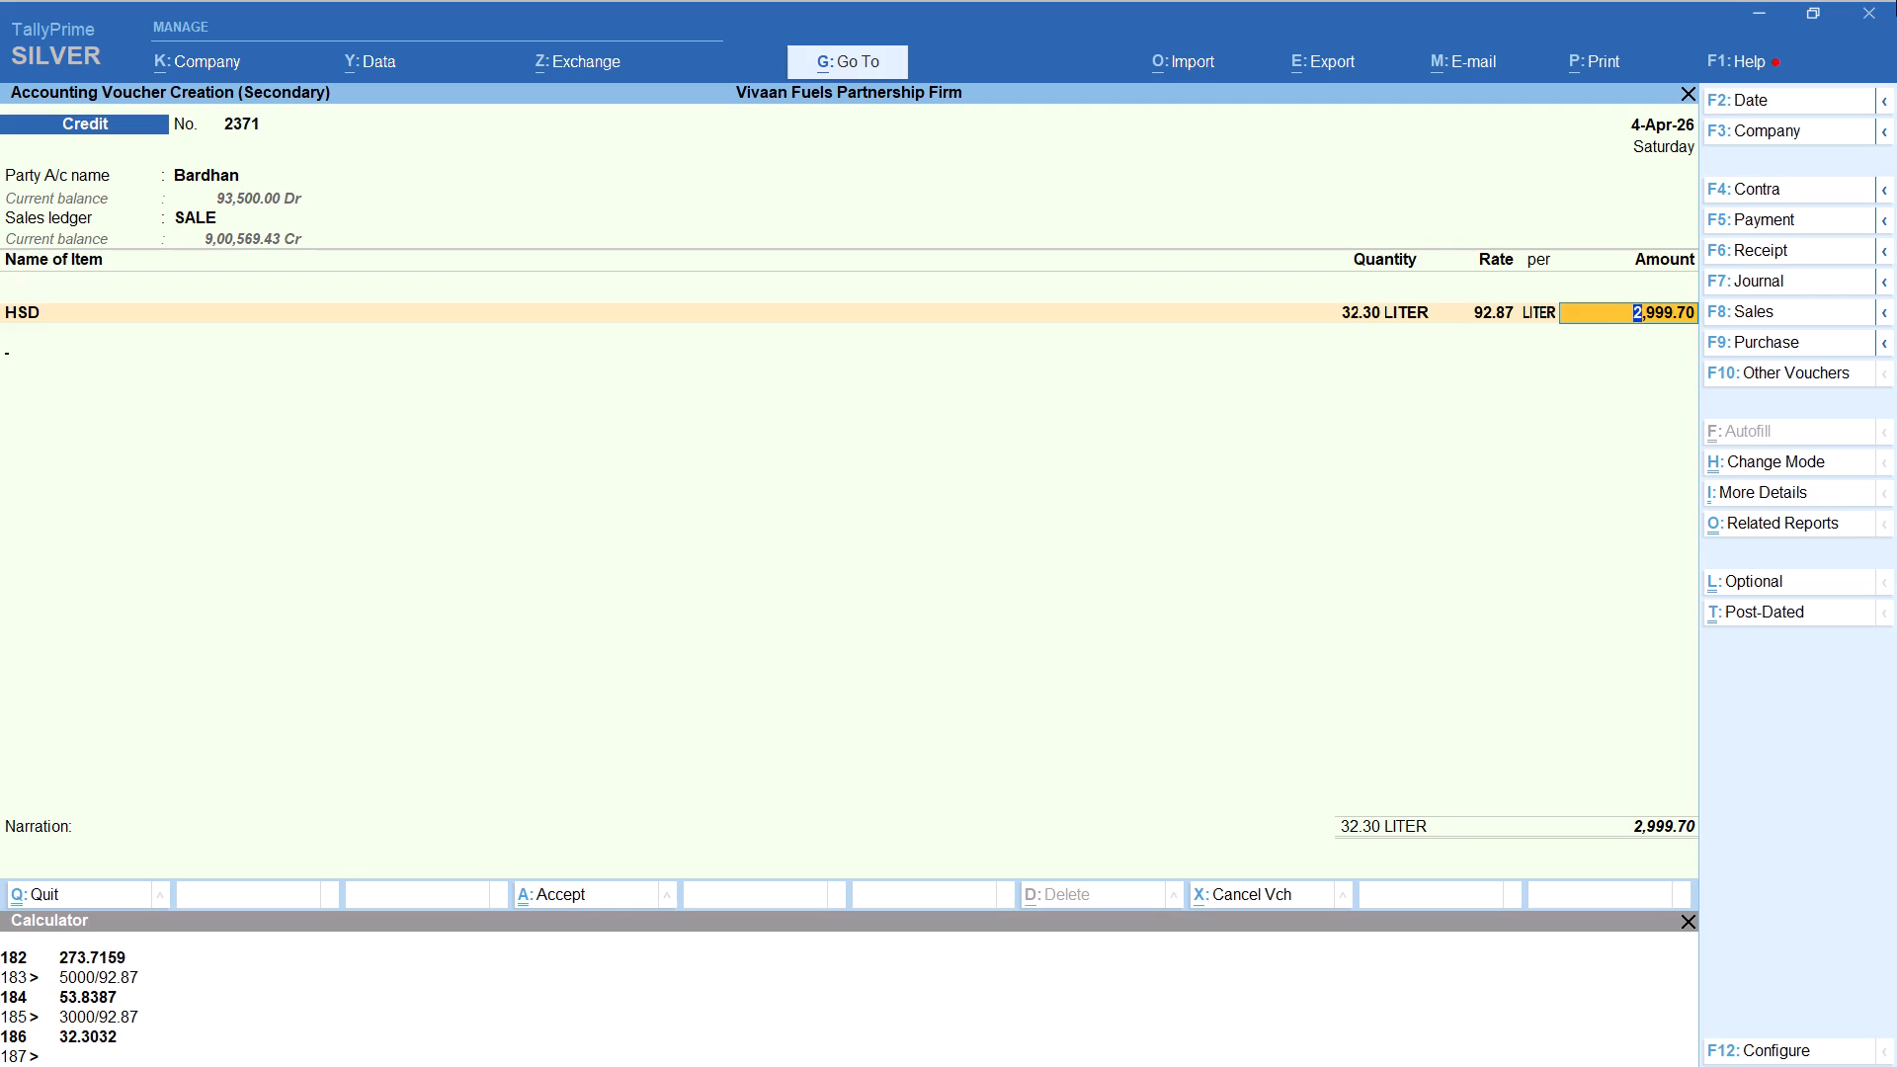
pyautogui.press('Return')
# Adjust Bardhan's fourth voucher to 3,000.00 with the Round Off ledger and save it.
pyautogui.write('ROU')
pyautogui.press('Return')
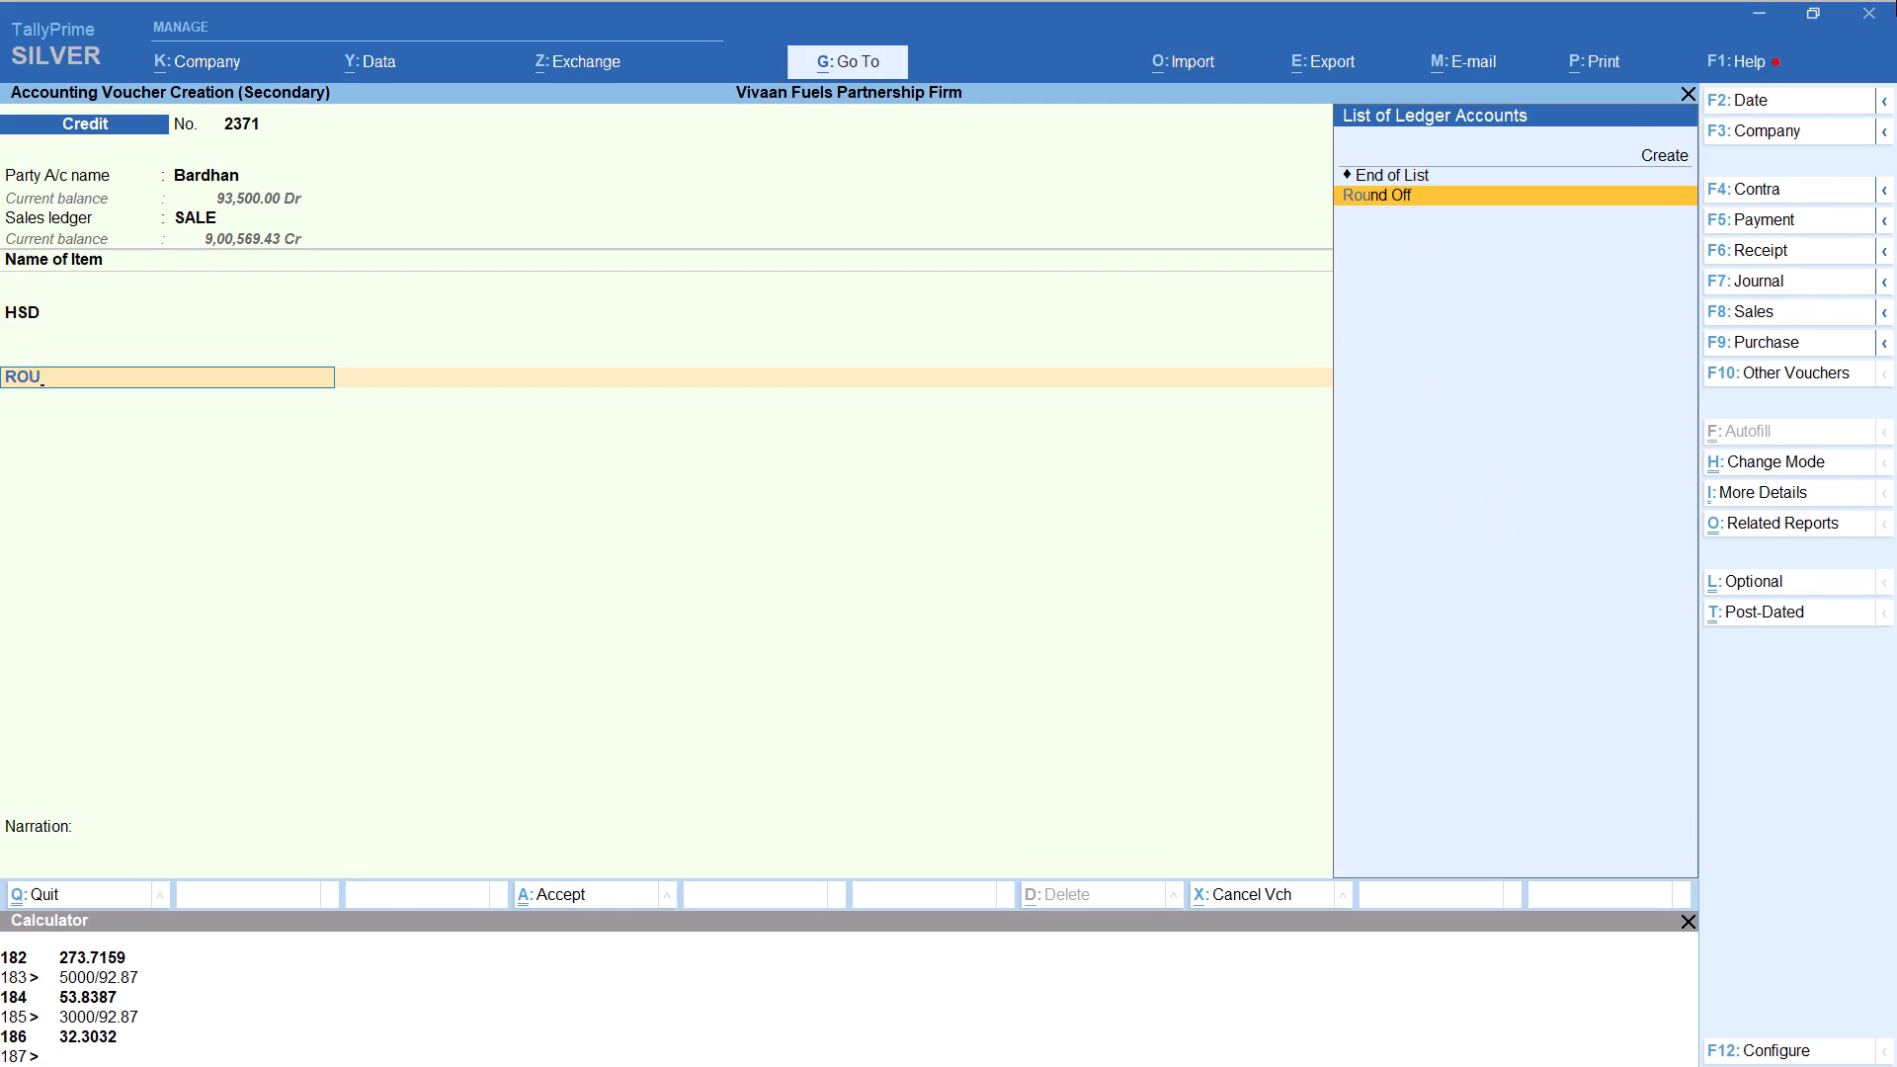
pyautogui.hotkey('ctrl', 'a')
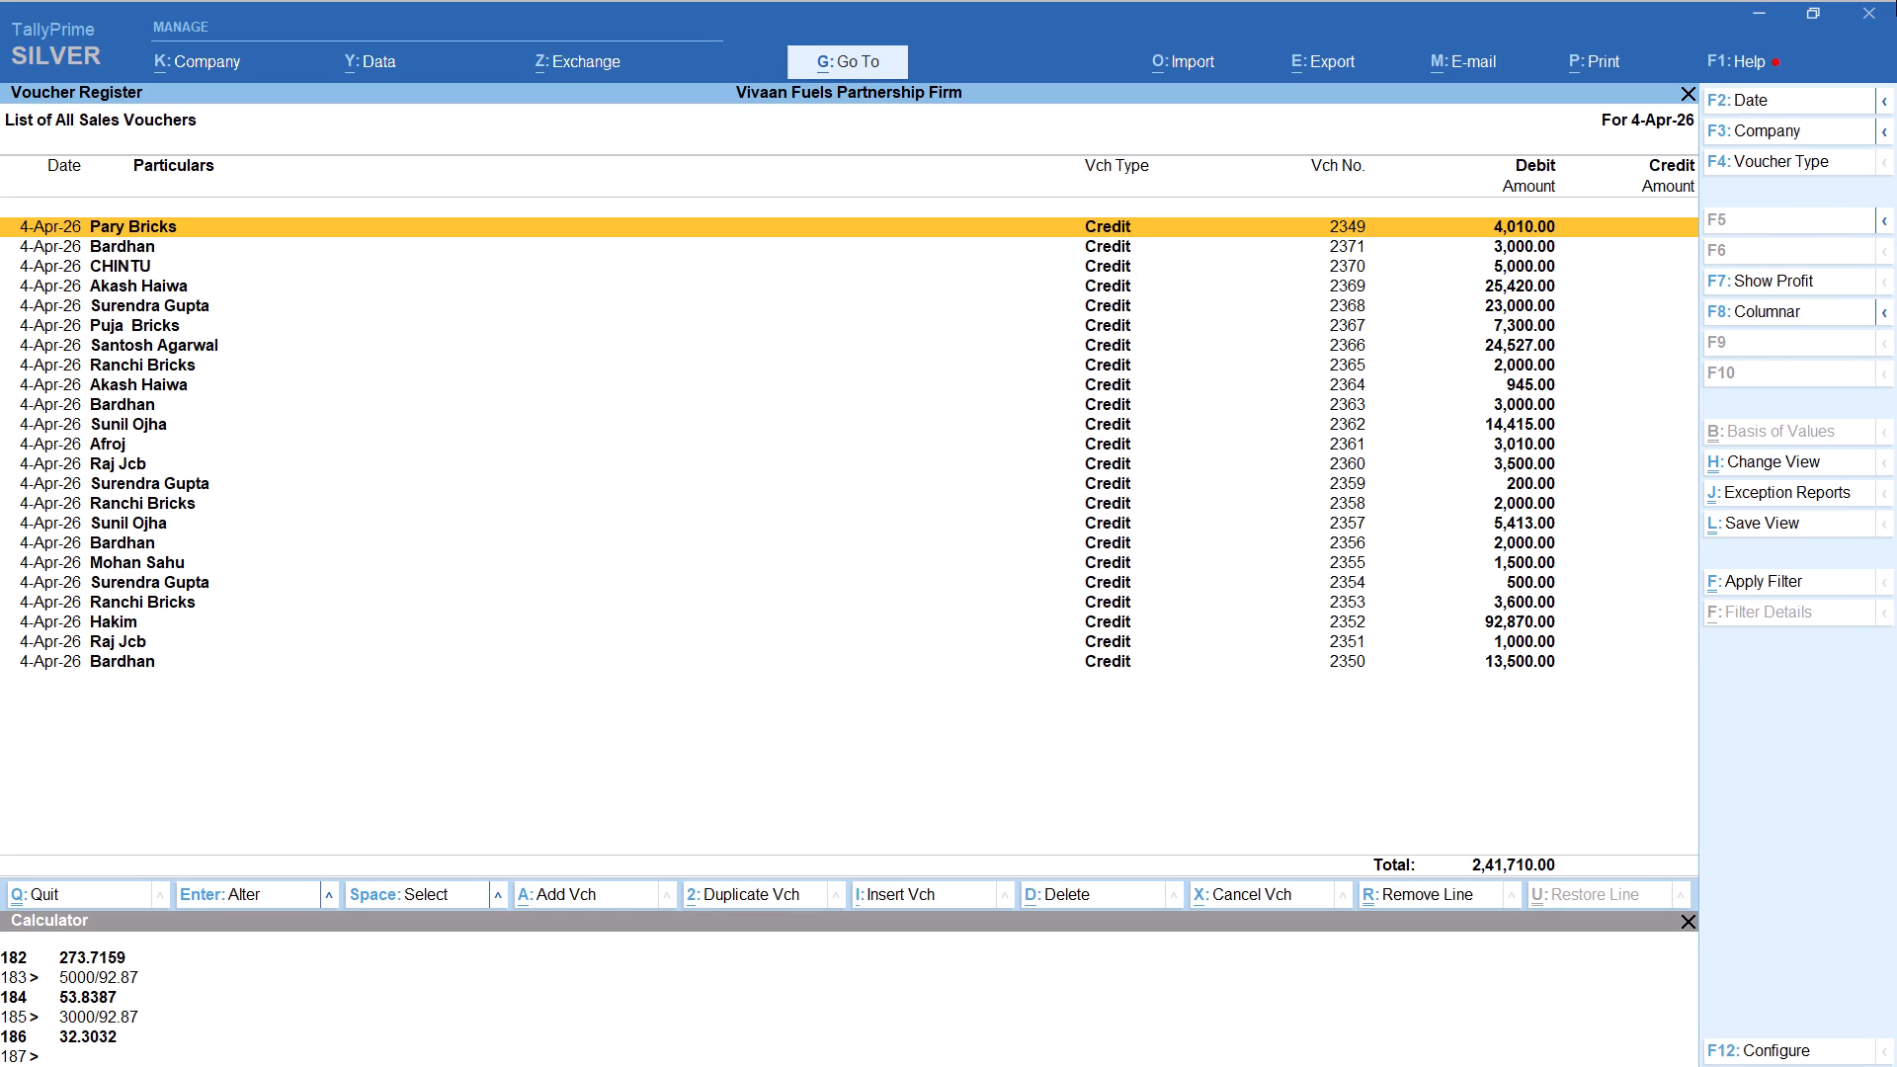
# Start a Credit voucher dated 4-Apr-26 for the Ravindra party without the Jcb suffix, keeping the default party details and the SALE ledger.
pyautogui.hotkey('alt', 'a')
pyautogui.write('RAVINDRA')
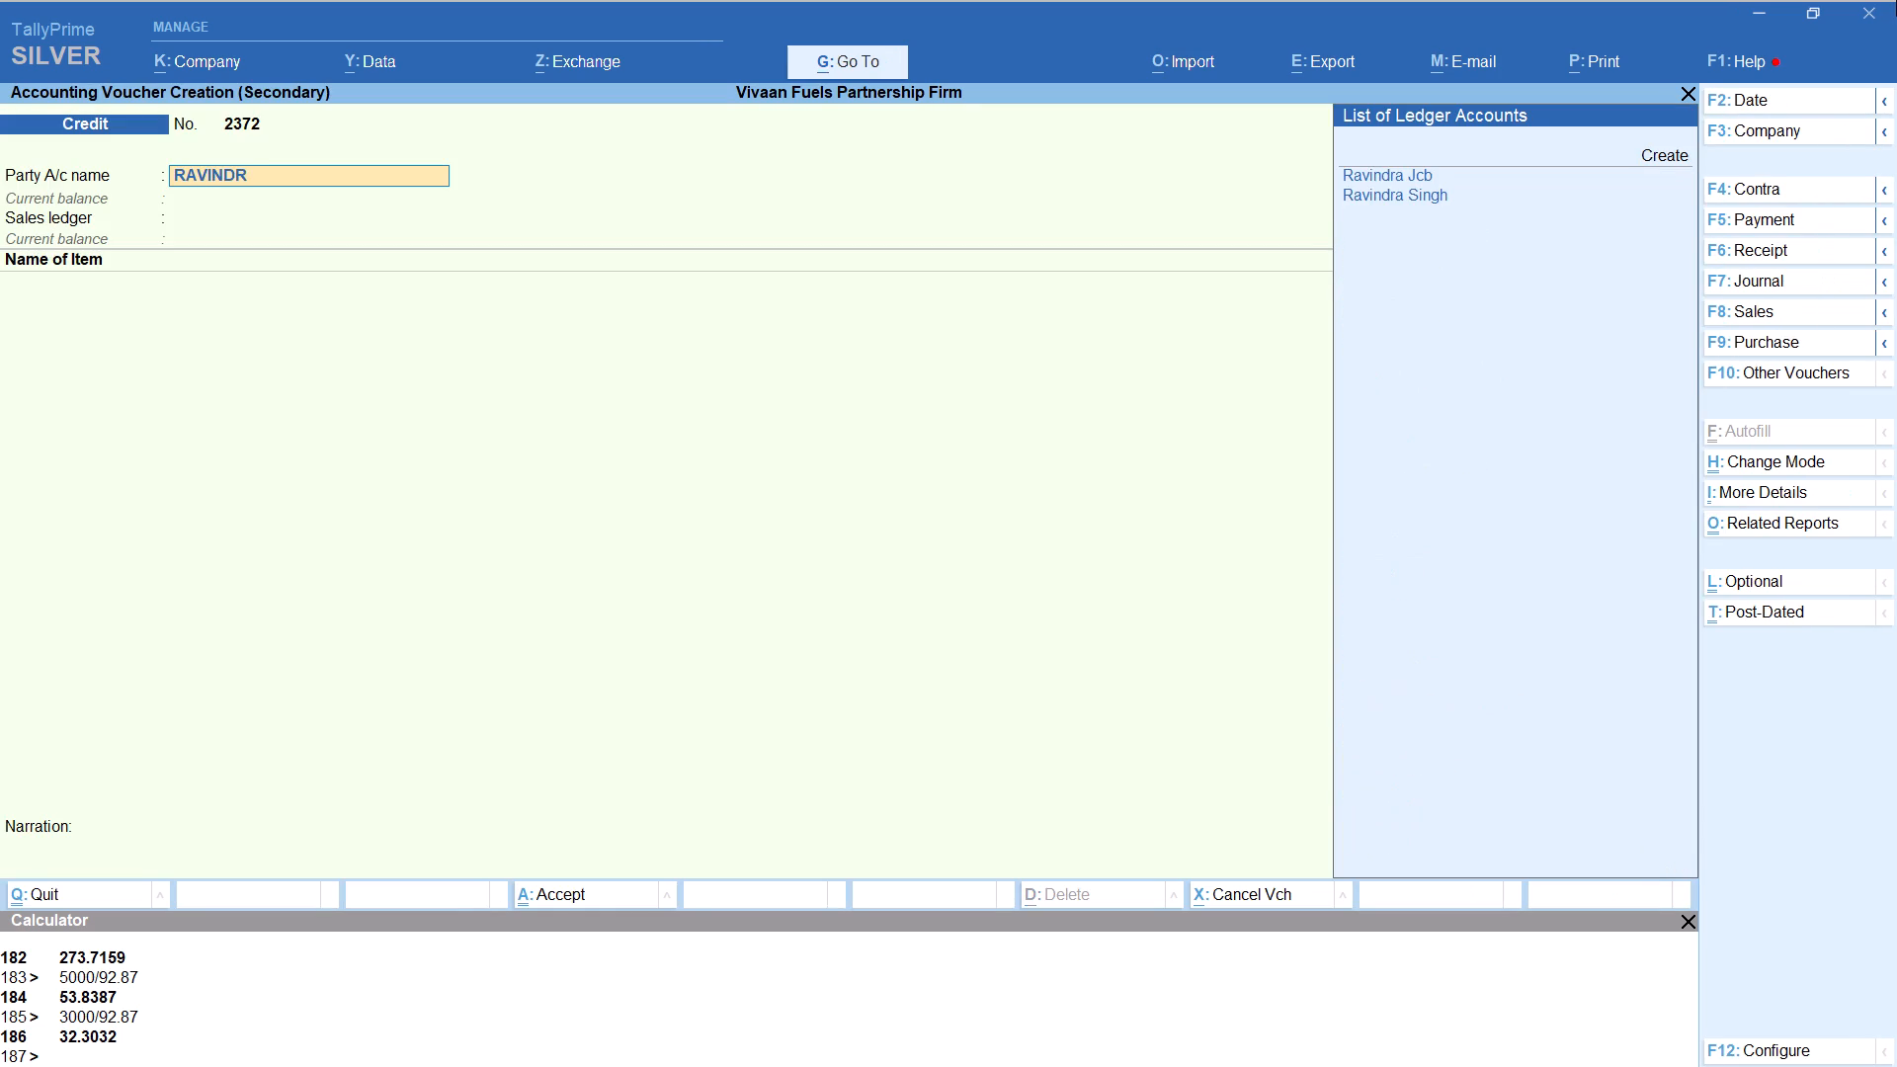
pyautogui.press('Down')
pyautogui.press('Down')
pyautogui.press('Return')
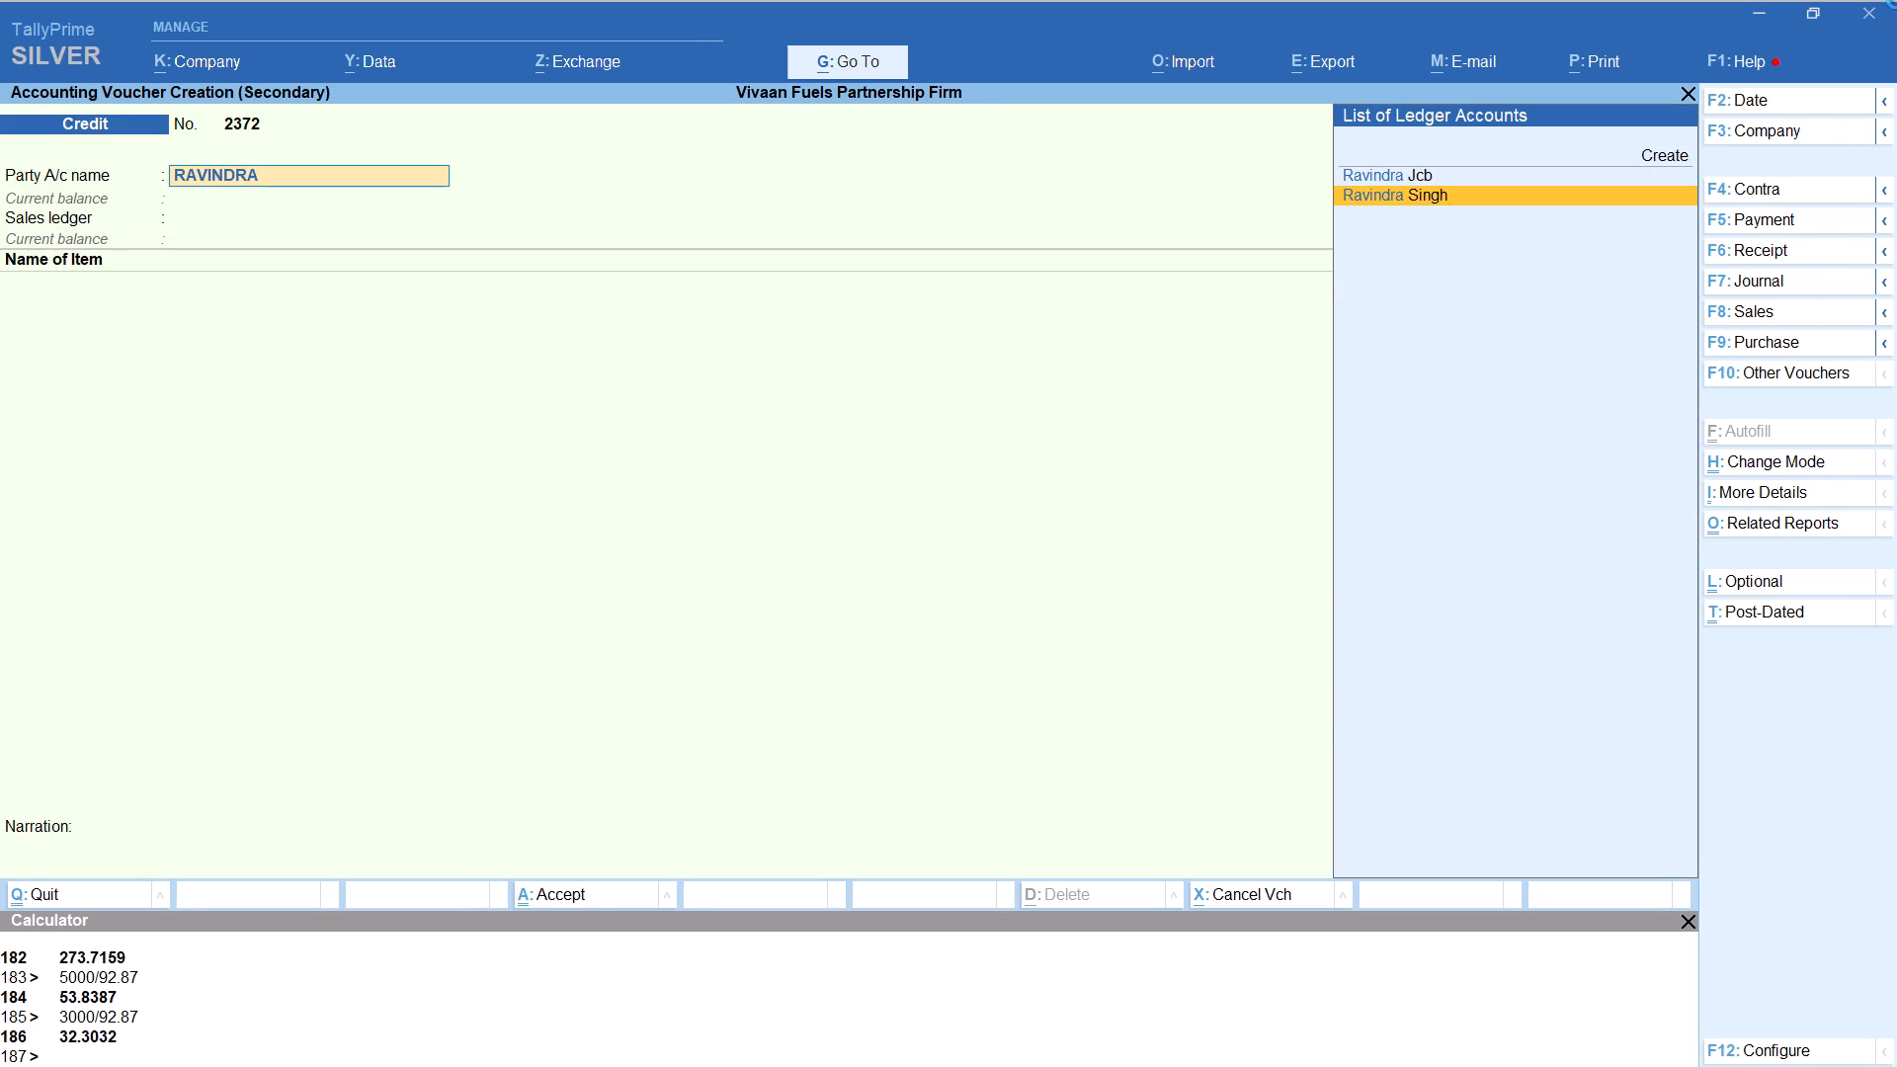
pyautogui.press('Return')
pyautogui.press('Return')
pyautogui.press('Return')
pyautogui.press('Return')
pyautogui.press('Return')
pyautogui.press('Return')
pyautogui.press('Return')
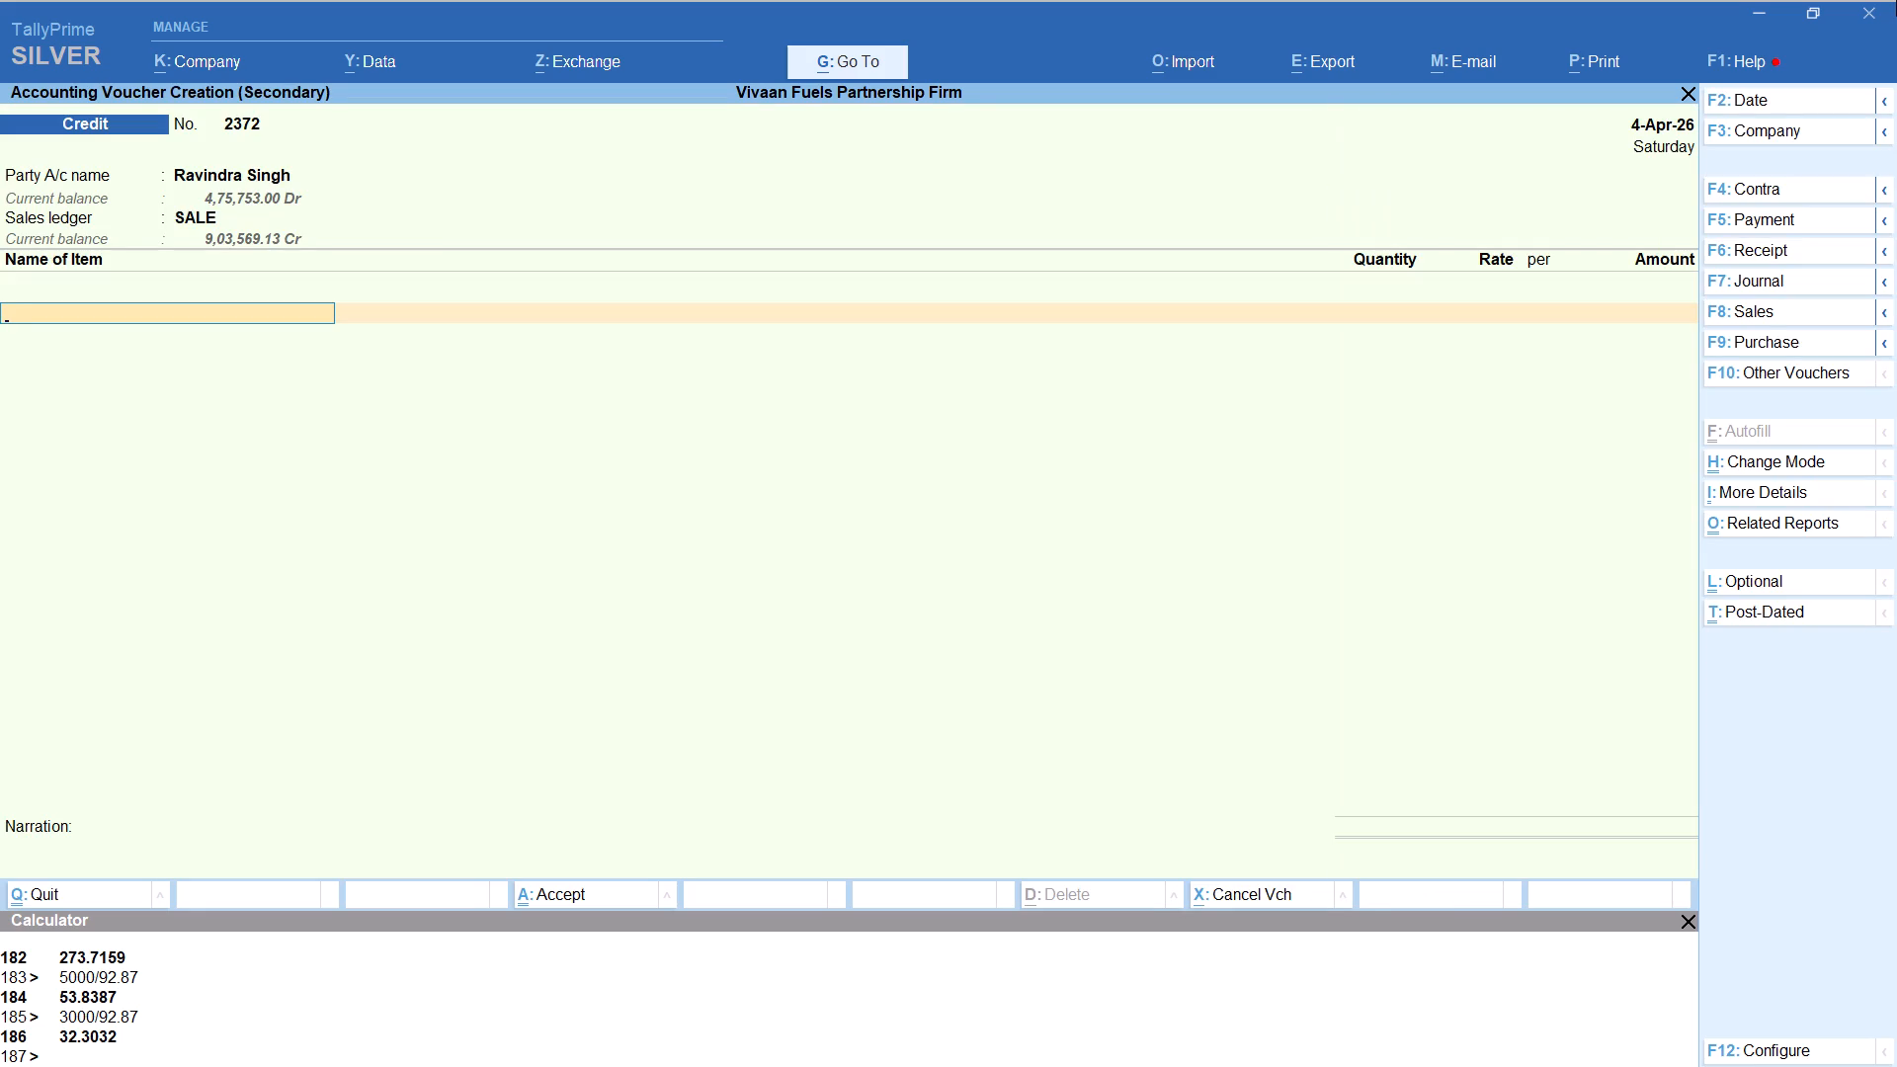
# Add HSD to Ravindra's voucher with tracking Not Applicable and quantity calculated as 4151/92.87, giving 44.70 litres at 92.87 per litre.
pyautogui.write('HS')
pyautogui.press('Return')
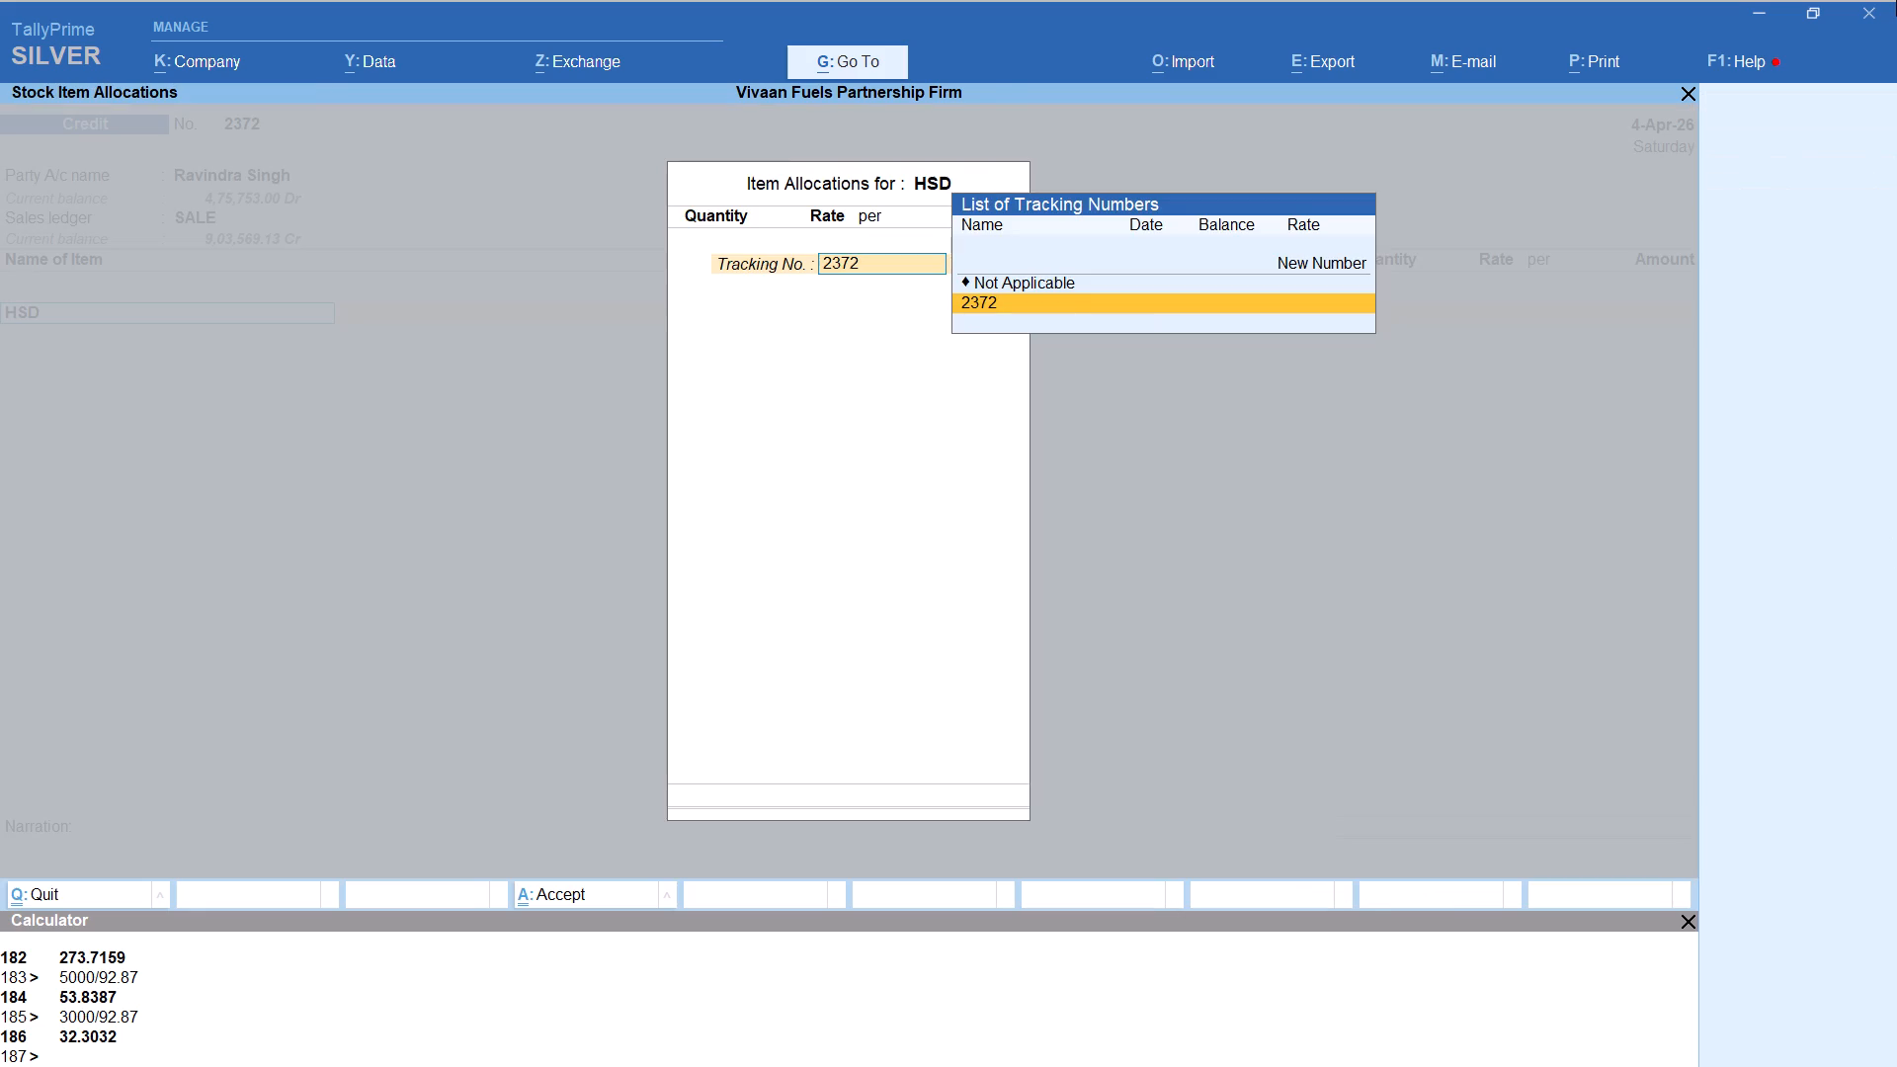
pyautogui.press('Up')
pyautogui.press('Return')
pyautogui.hotkey('alt', 'c')
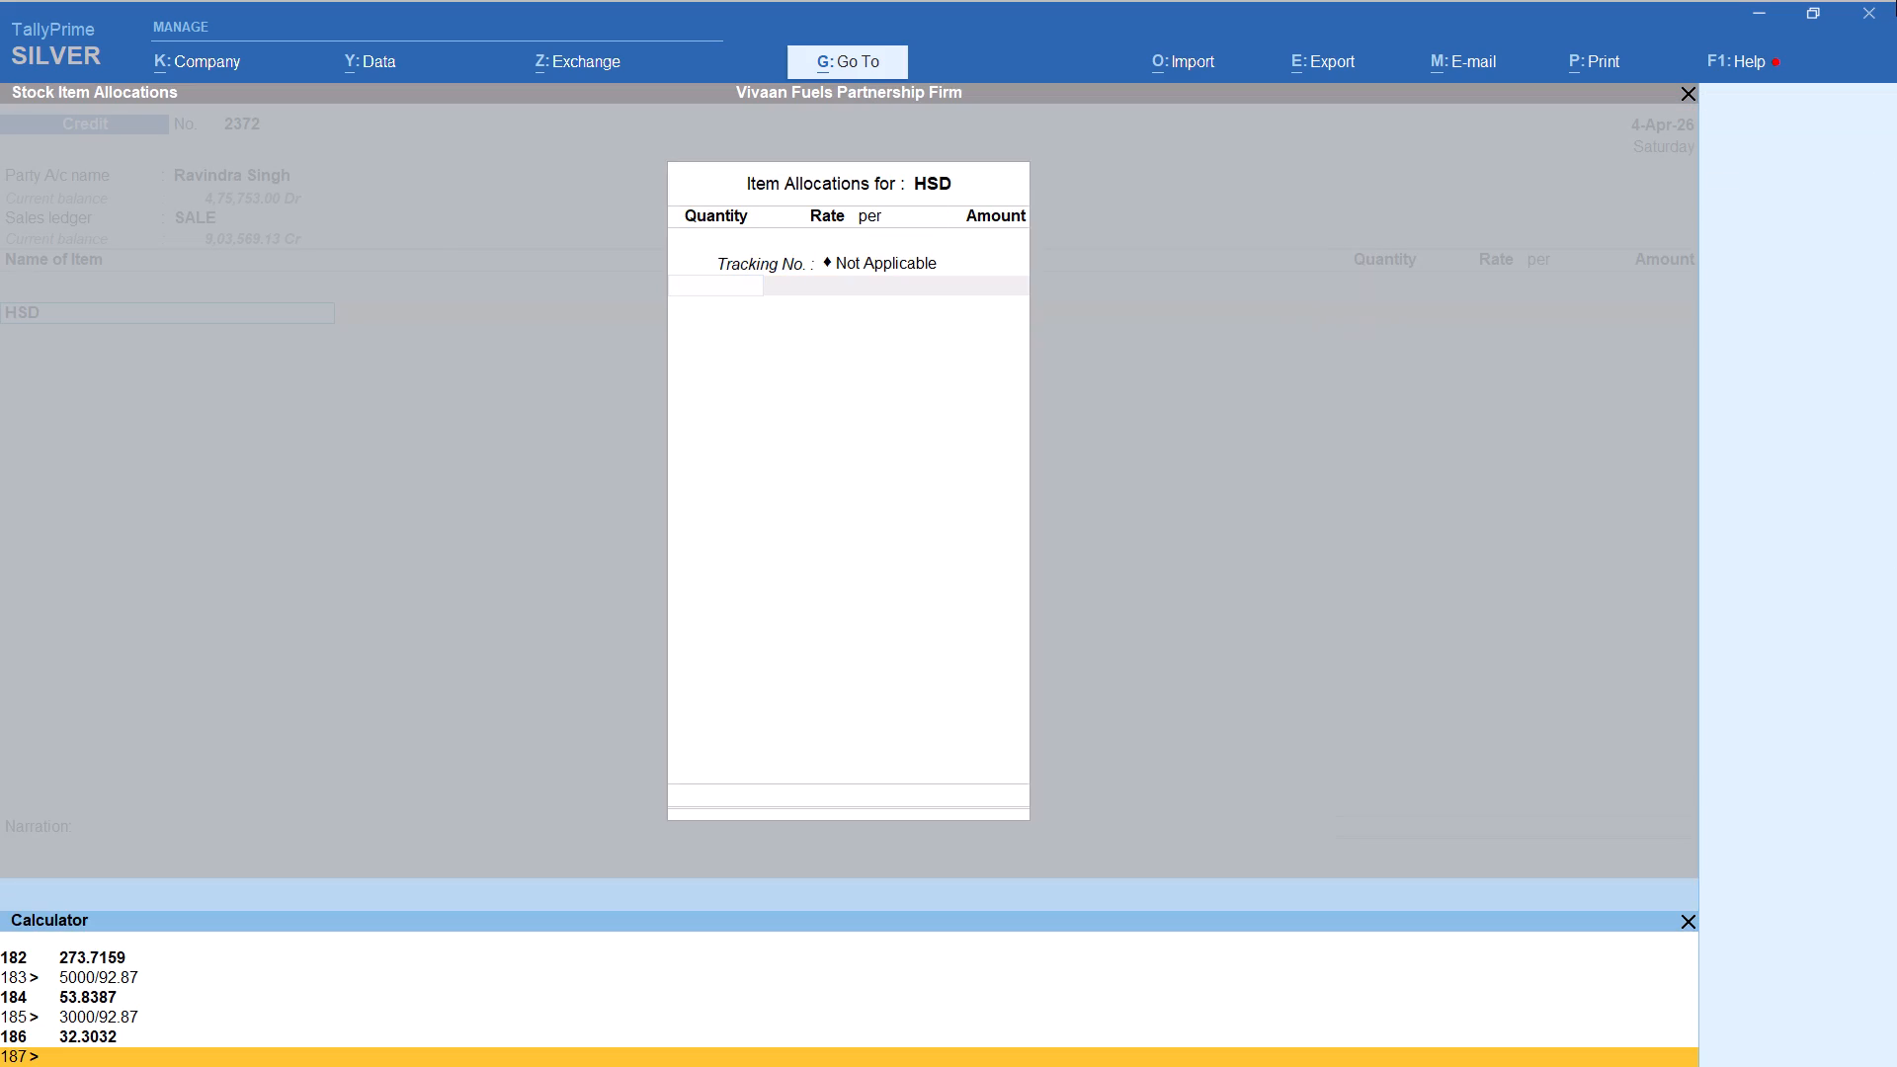
pyautogui.write('4151')
pyautogui.write('/92.87')
pyautogui.press('Return')
pyautogui.press('Return')
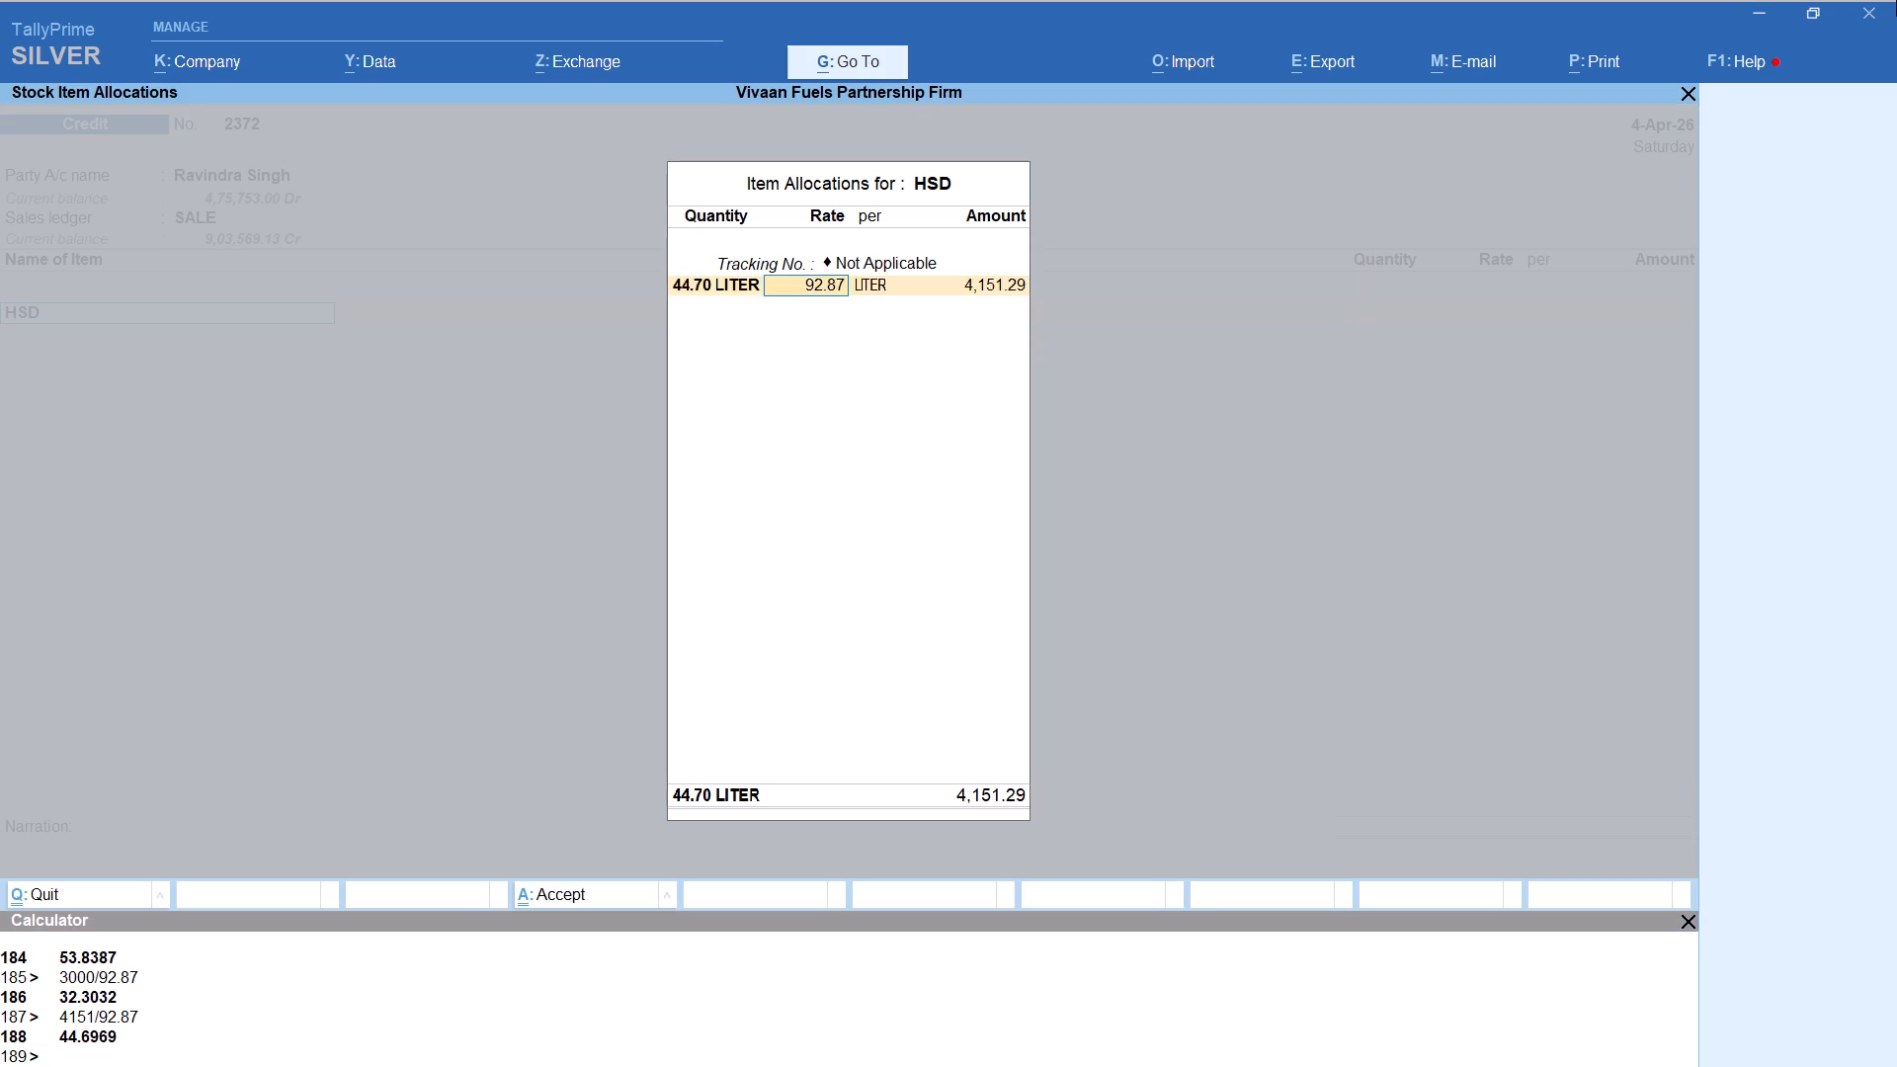
pyautogui.press('Return')
pyautogui.press('Return')
pyautogui.press('Return')
pyautogui.press('Return')
pyautogui.press('Return')
# Adjust Ravindra's voucher to 4,151.00 with the Round Off ledger and save it.
pyautogui.write('ROU')
pyautogui.press('Return')
pyautogui.hotkey('ctrl', 'a')
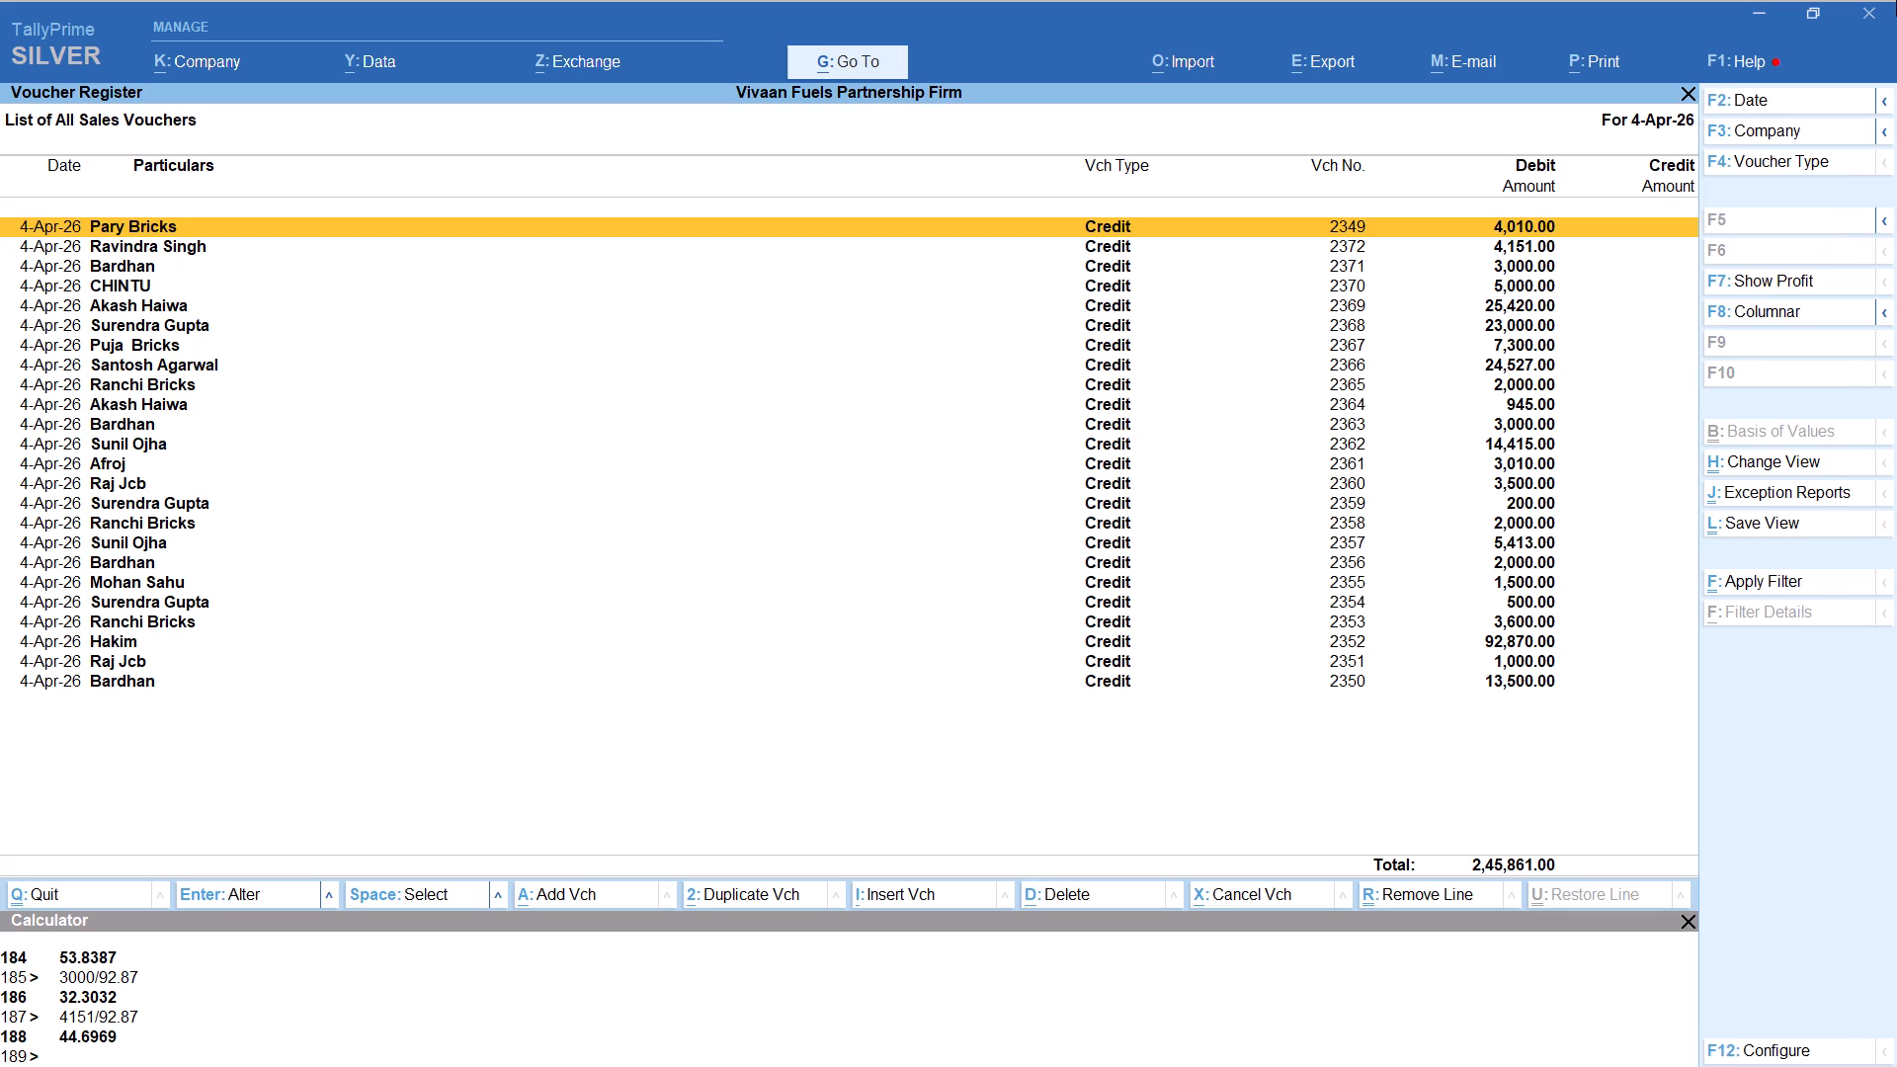
# Start a Credit voucher dated 4-Apr-26 for the party Birendra, keeping the default party details and the SALE ledger.
pyautogui.hotkey('alt', 'a')
pyautogui.press('b')
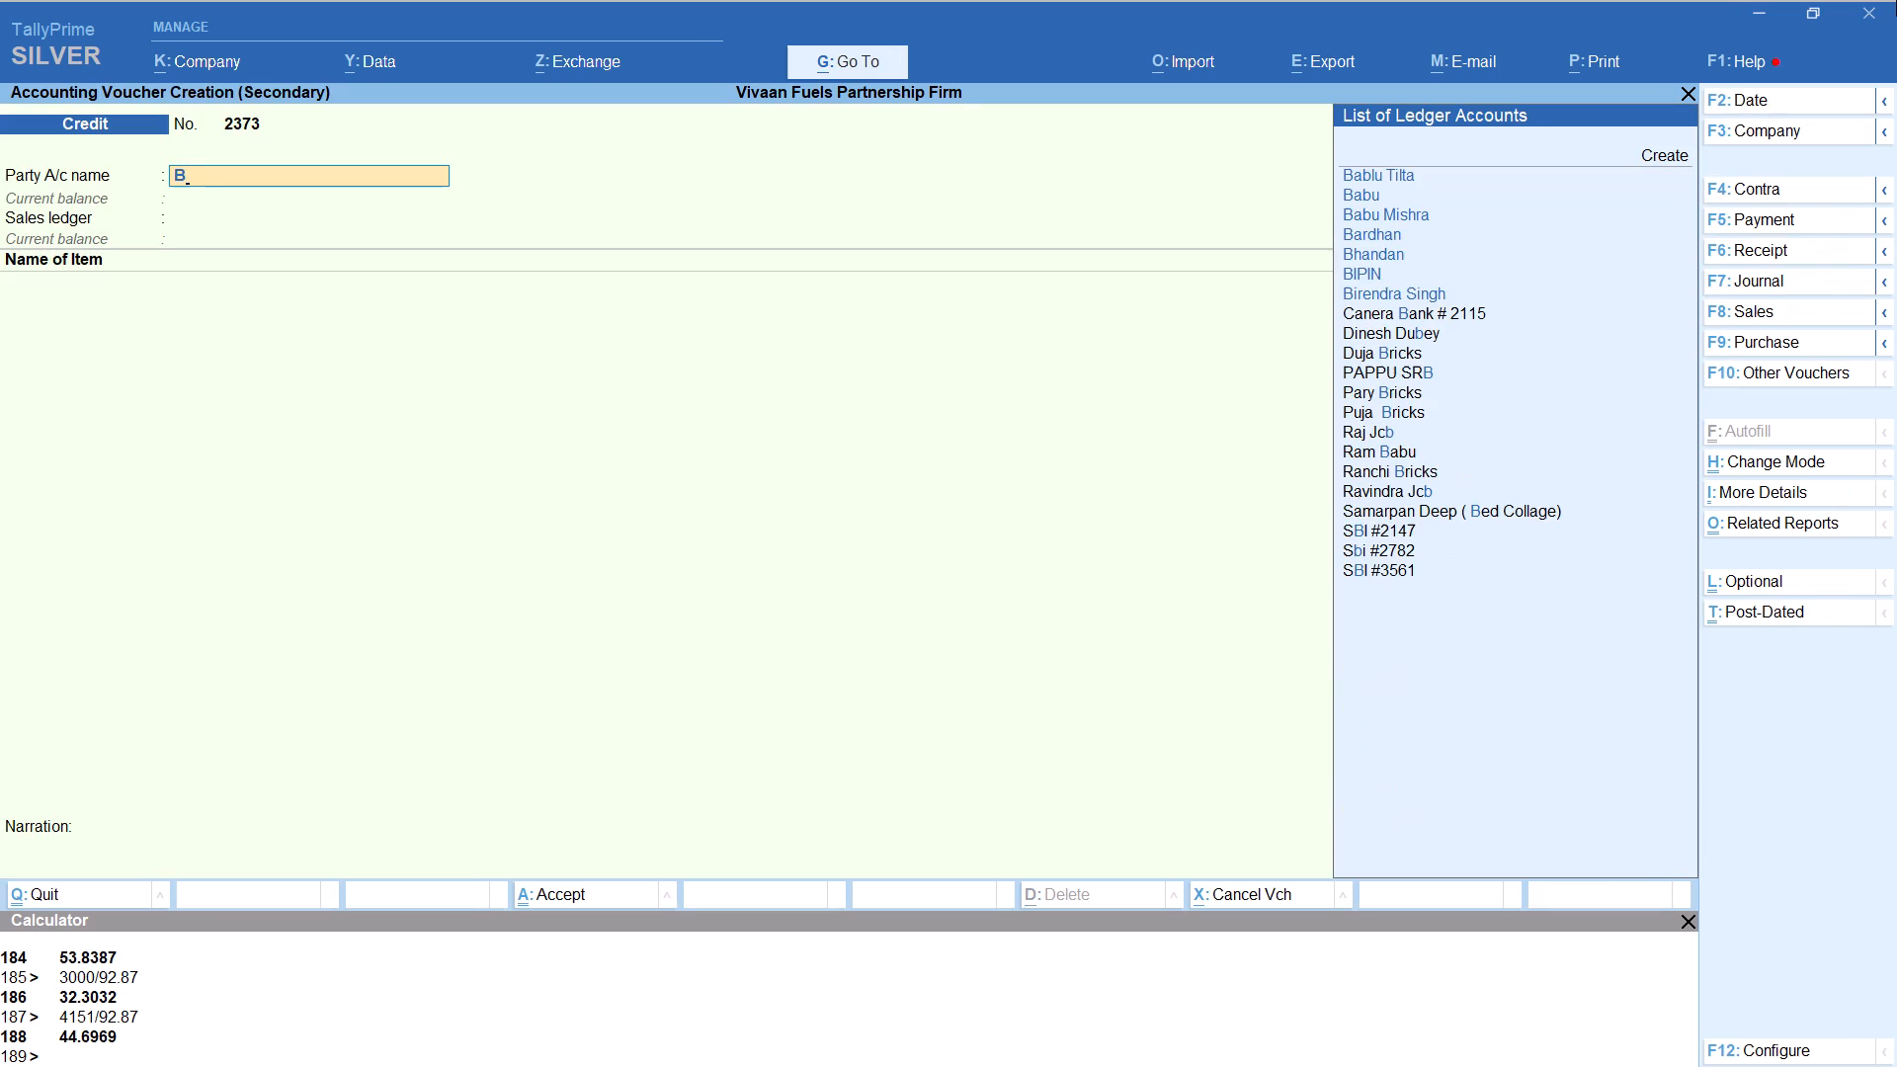
pyautogui.write('IRE')
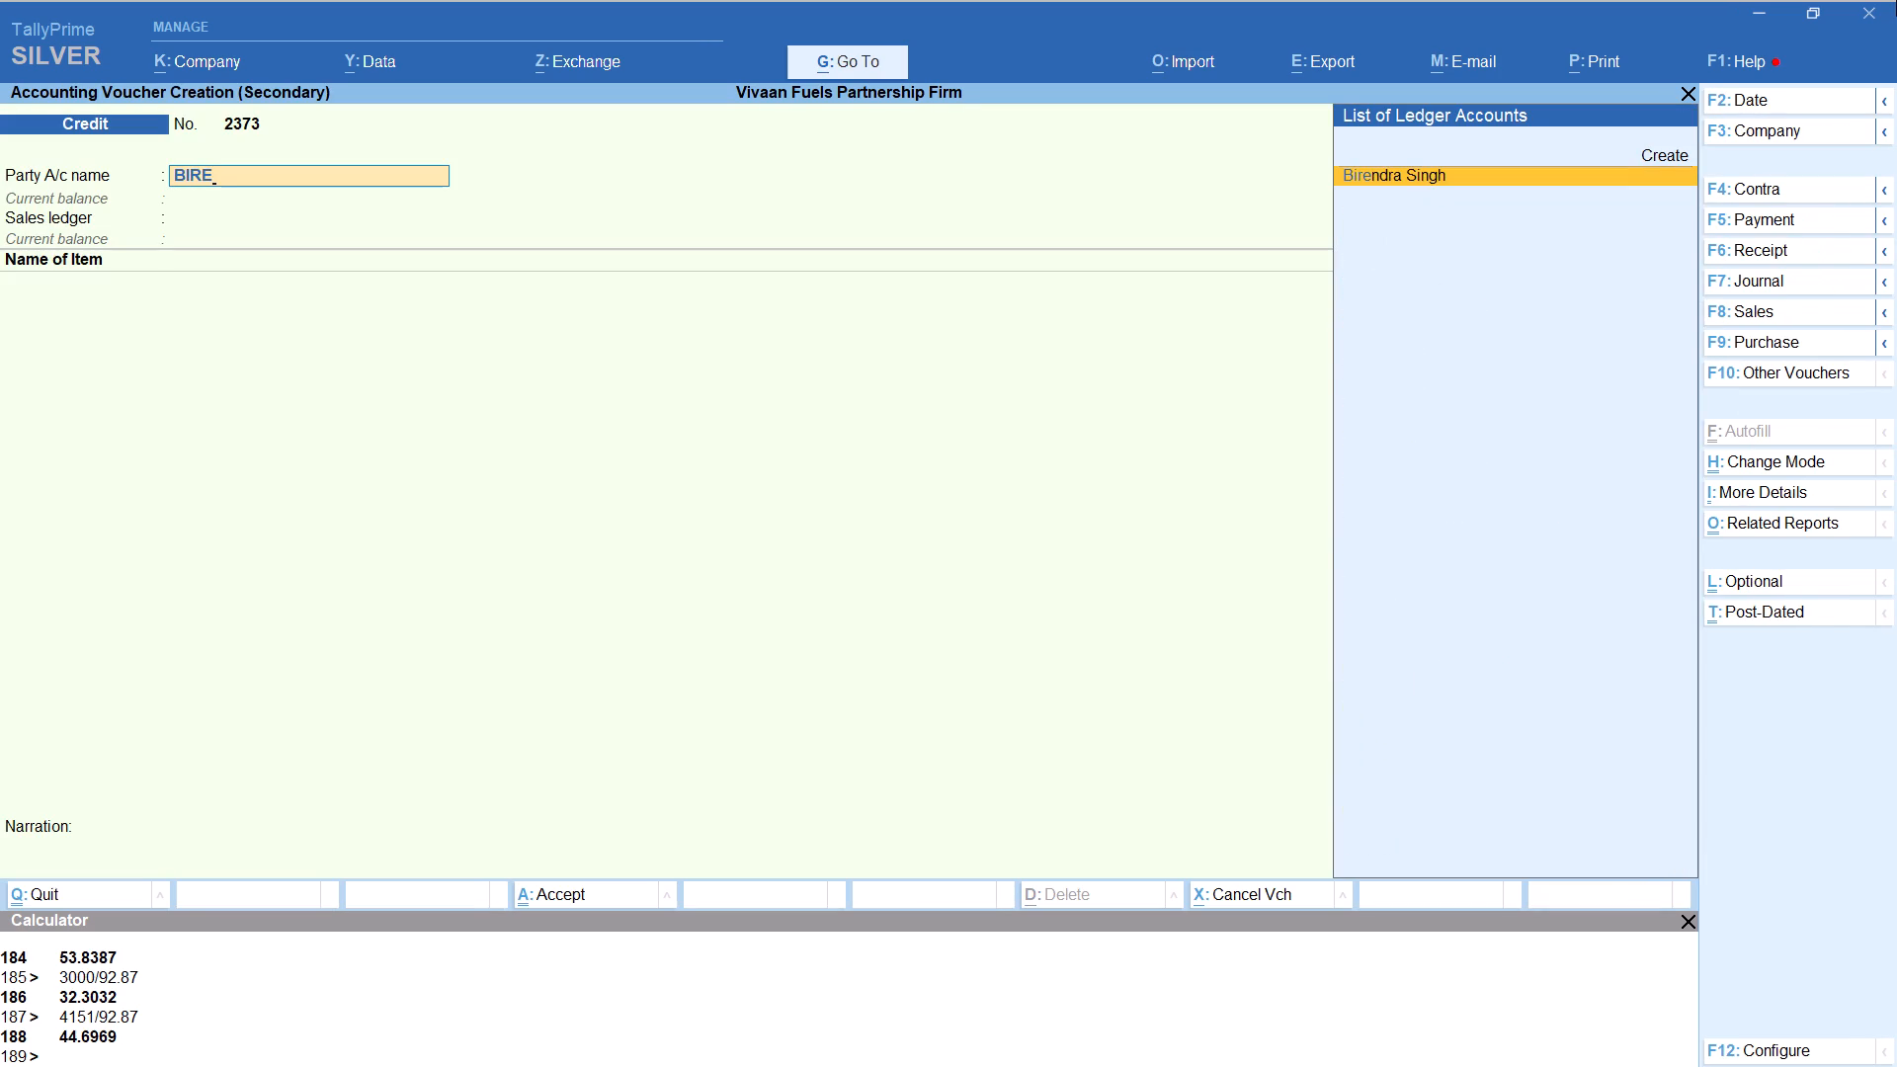
pyautogui.press('Return')
pyautogui.press('Return')
pyautogui.press('Return')
pyautogui.press('Return')
pyautogui.press('Return')
pyautogui.press('Return')
pyautogui.press('Return')
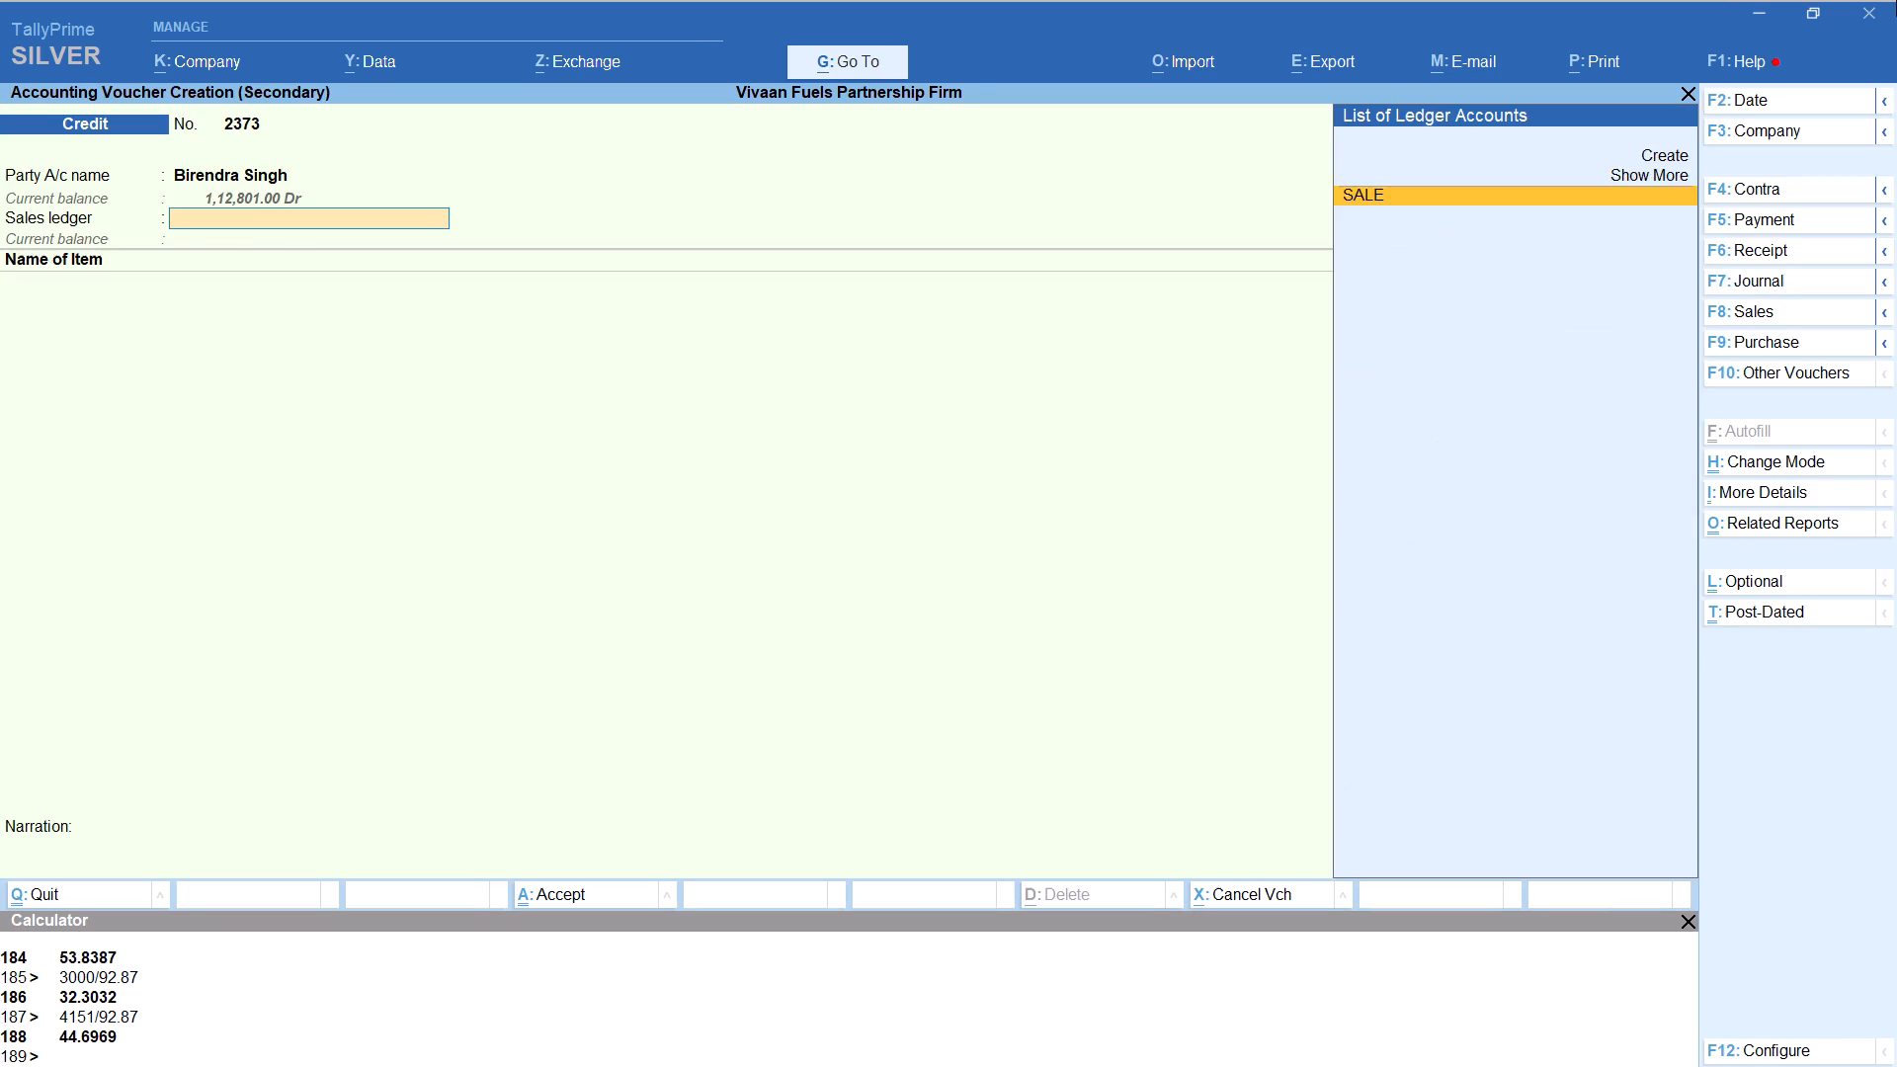
pyautogui.press('Return')
# Add HSD to Birendra's voucher with tracking Not Applicable and quantity calculated as 4210/92.87, giving 45.33 litres at 92.87 per litre.
pyautogui.write('HS')
pyautogui.press('Return')
pyautogui.press('Up')
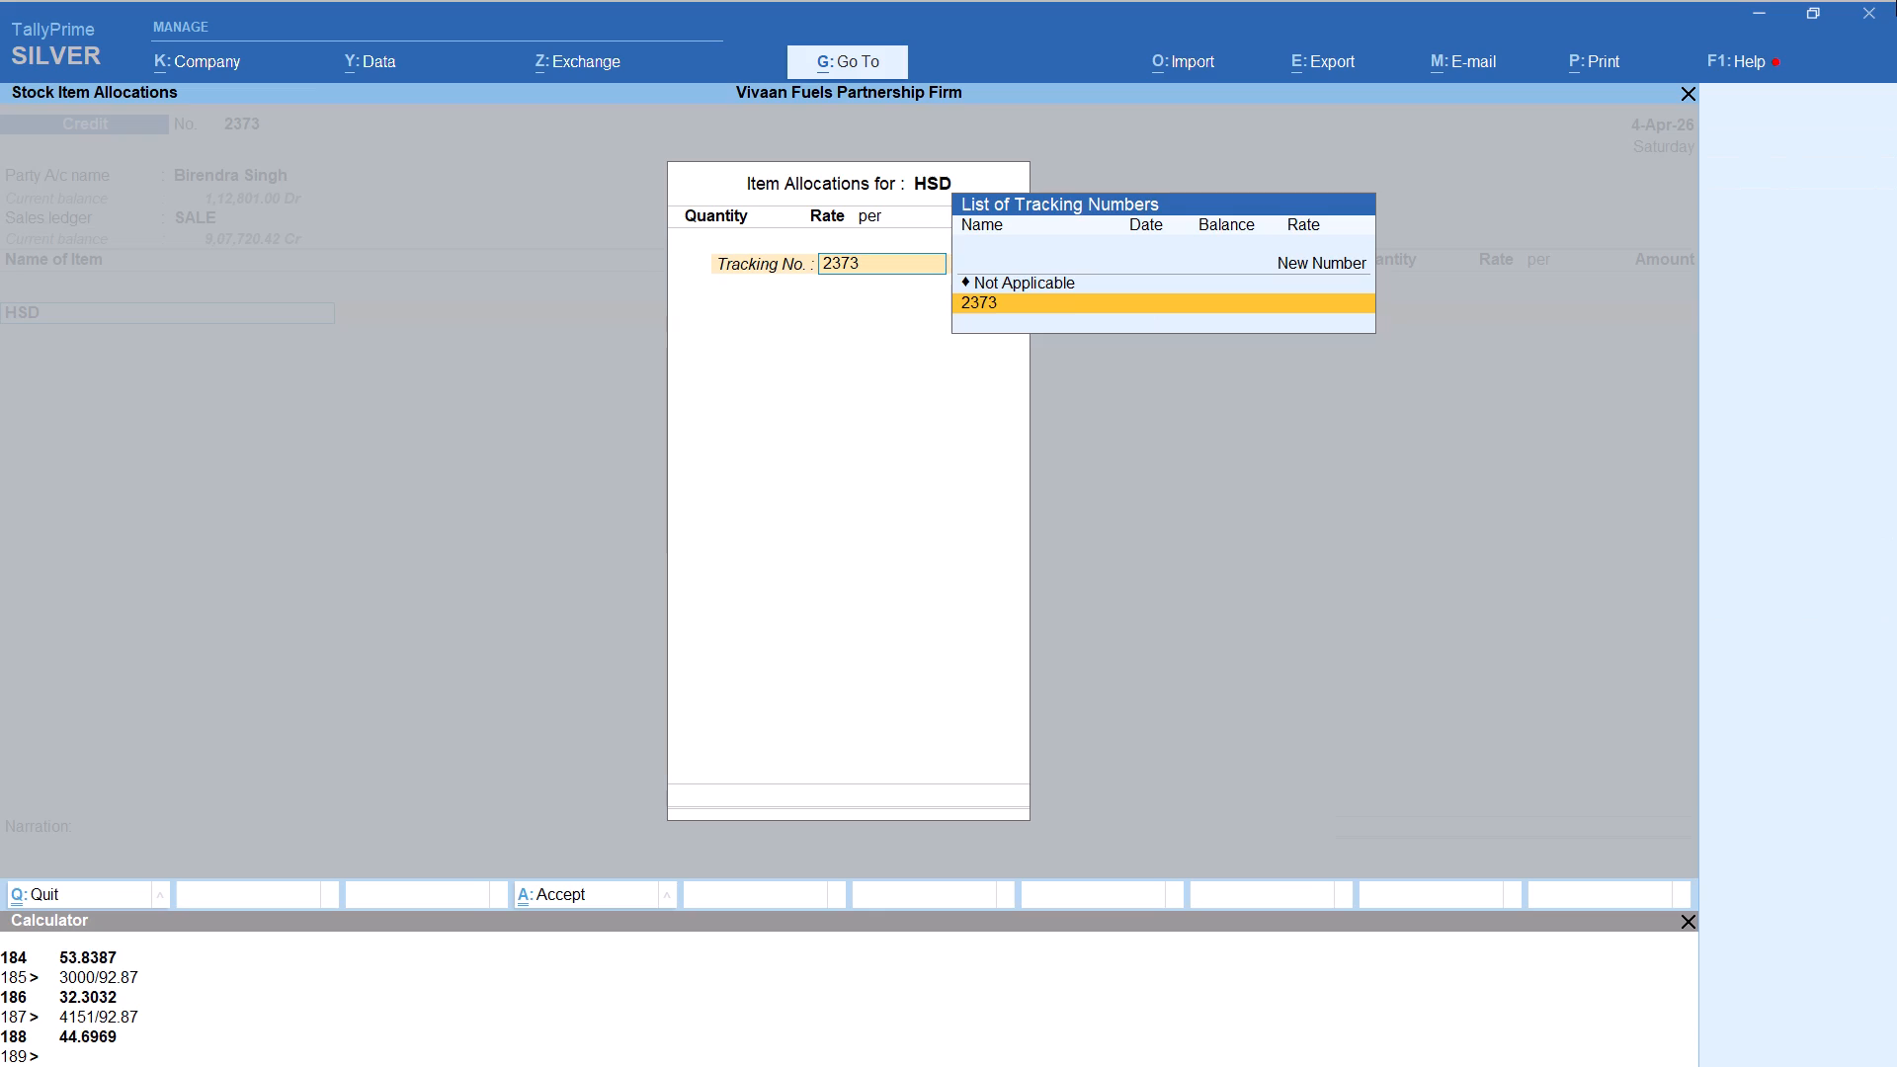
pyautogui.press('Return')
pyautogui.hotkey('alt', 'c')
pyautogui.write('4210')
pyautogui.write('/92.87')
pyautogui.press('Return')
pyautogui.press('Return')
pyautogui.press('Return')
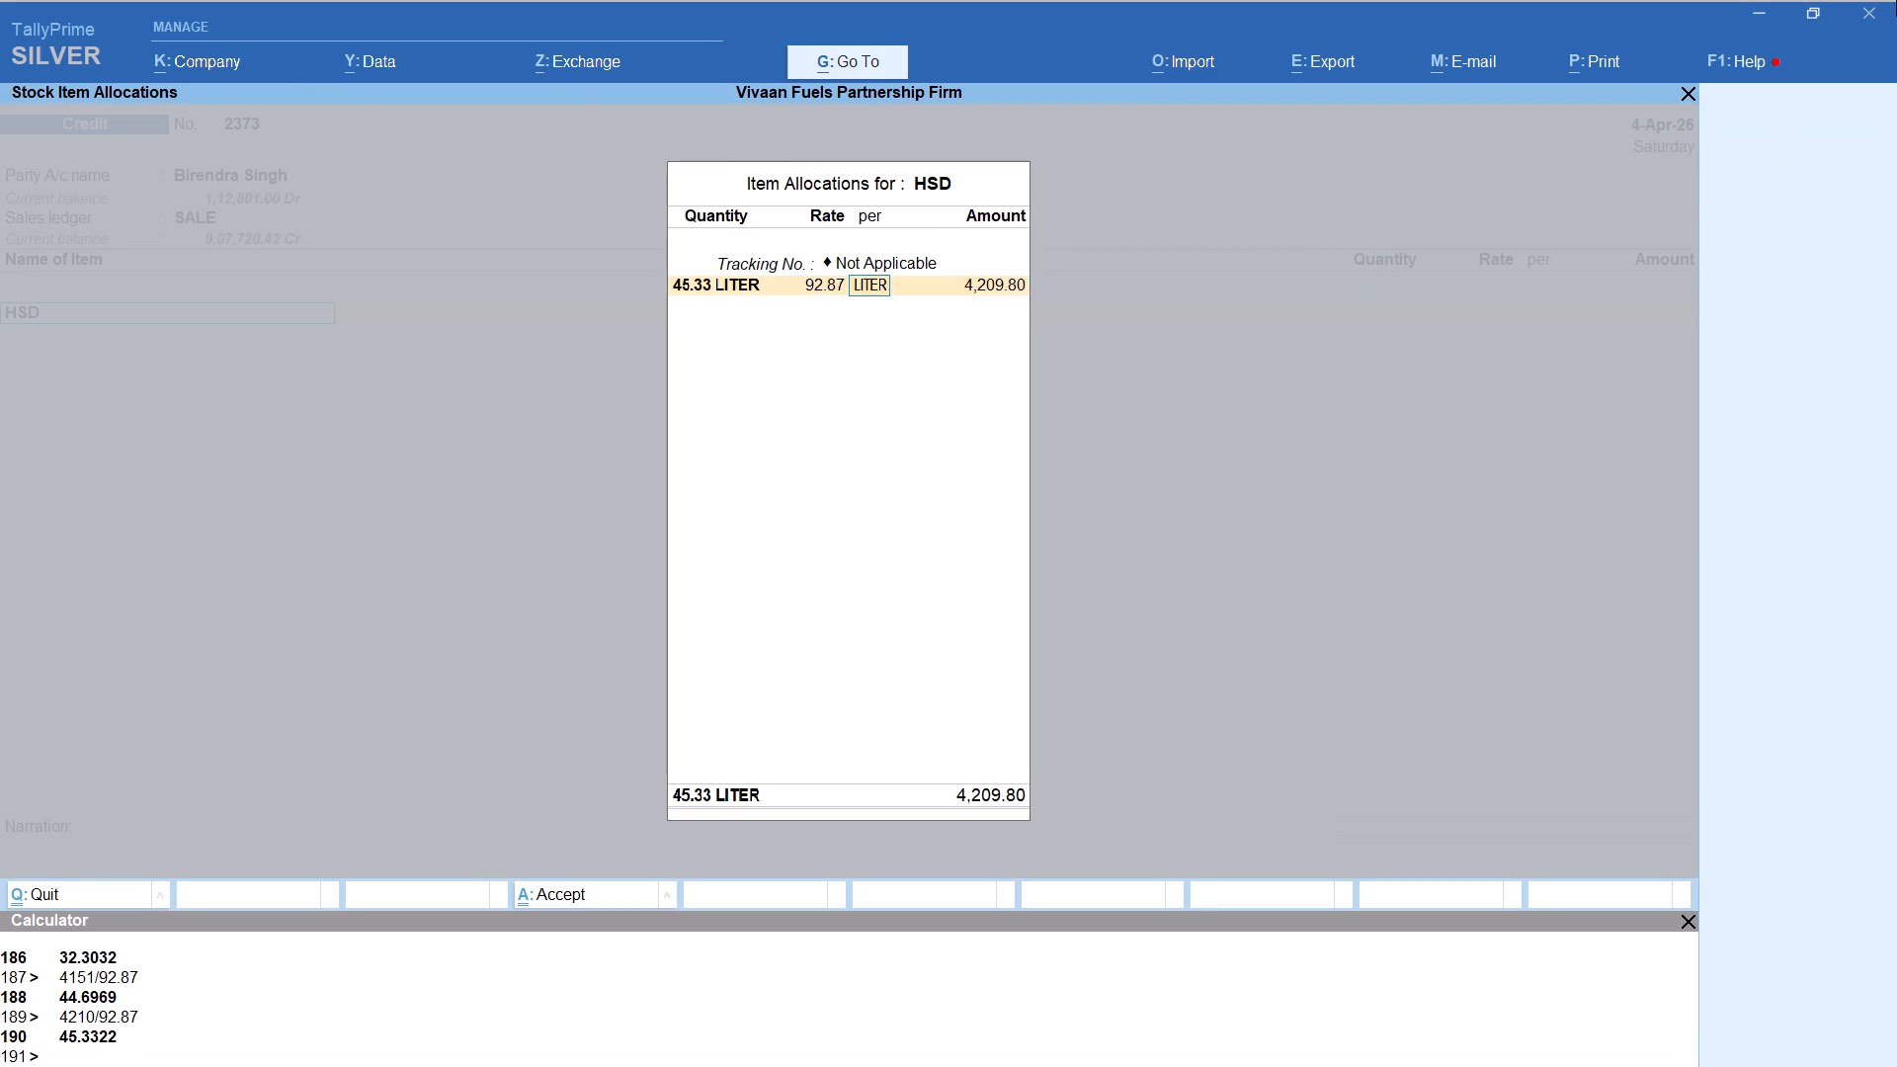
pyautogui.press('Return')
pyautogui.press('Return')
pyautogui.press('Return')
pyautogui.press('Return')
# Adjust Birendra's voucher to 4,210.00 with the Round Off ledger and save it.
pyautogui.write('ROU')
pyautogui.press('Return')
pyautogui.hotkey('ctrl', 'a')
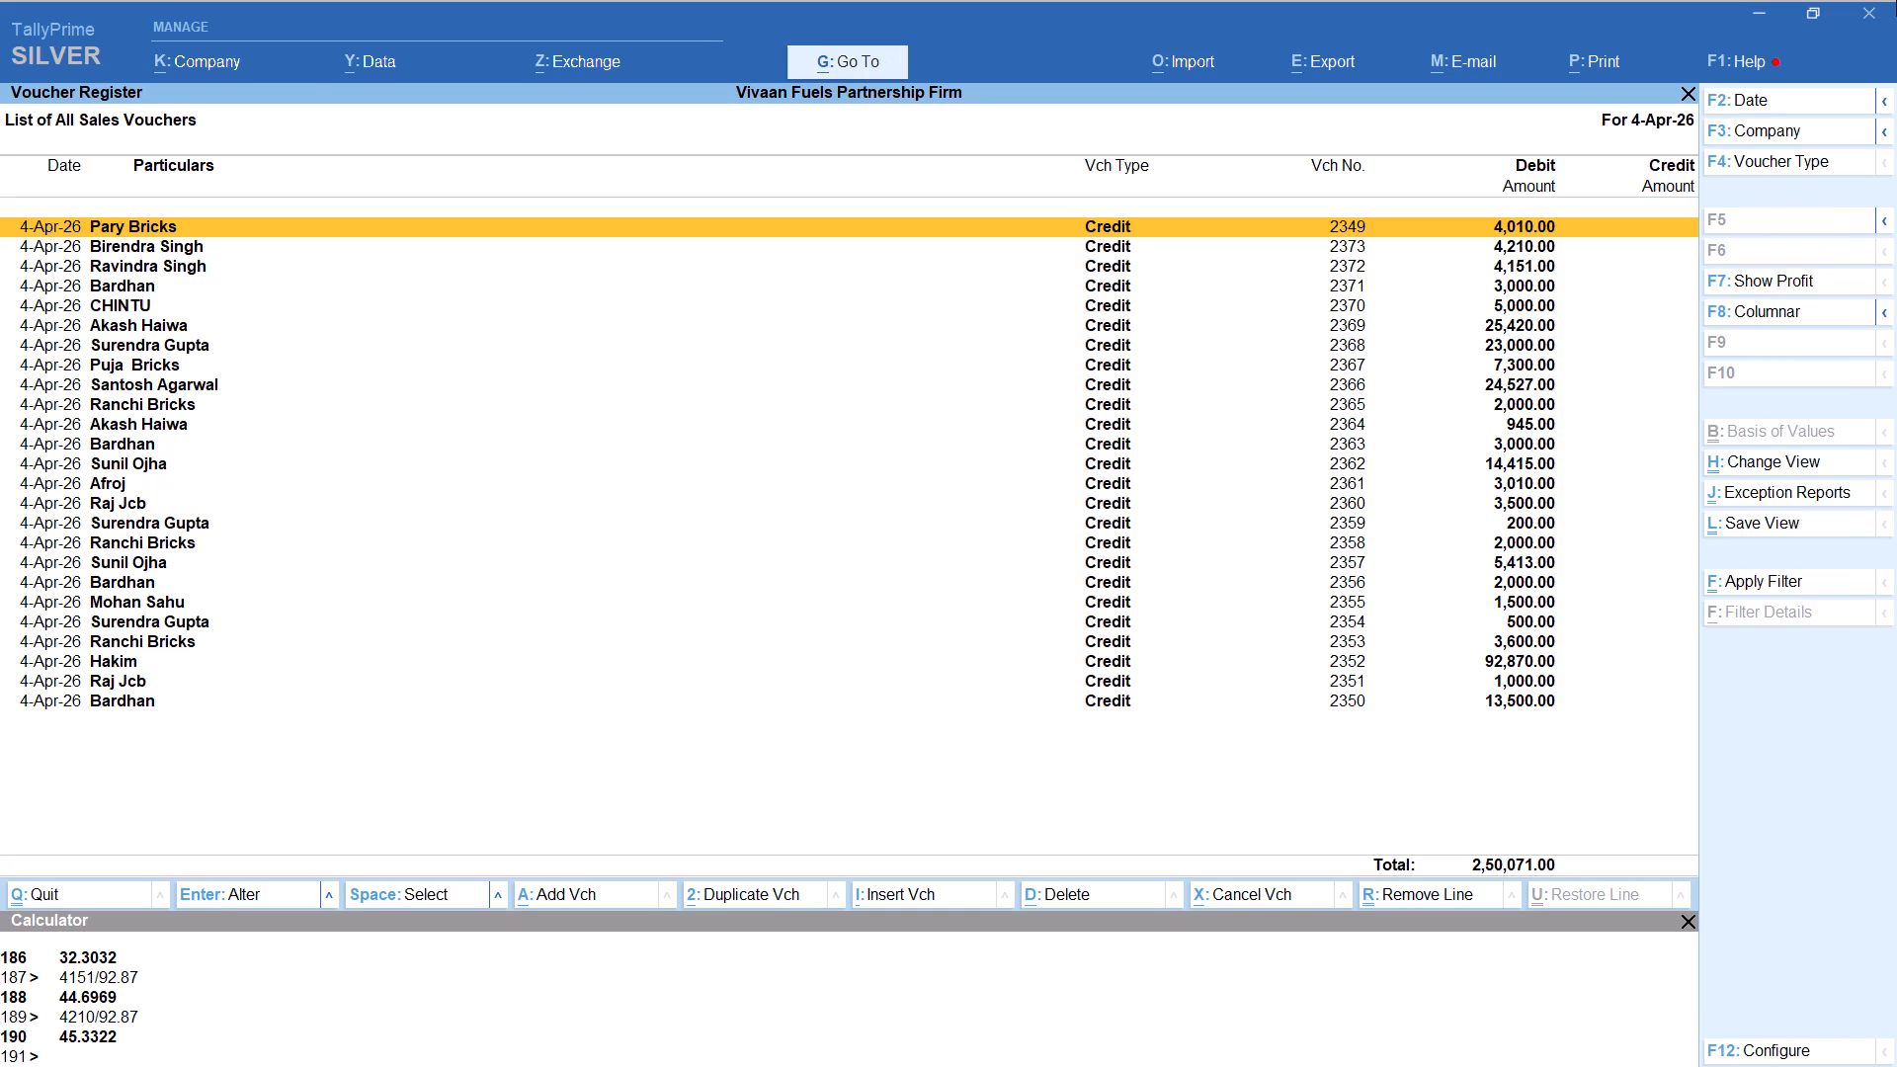
# Start a second Credit voucher dated 4-Apr-26 for the party Birendra, keeping the default party details and the SALE ledger.
pyautogui.hotkey('alt', 'a')
pyautogui.write('BIRE')
pyautogui.press('Return')
pyautogui.press('Return')
pyautogui.press('Return')
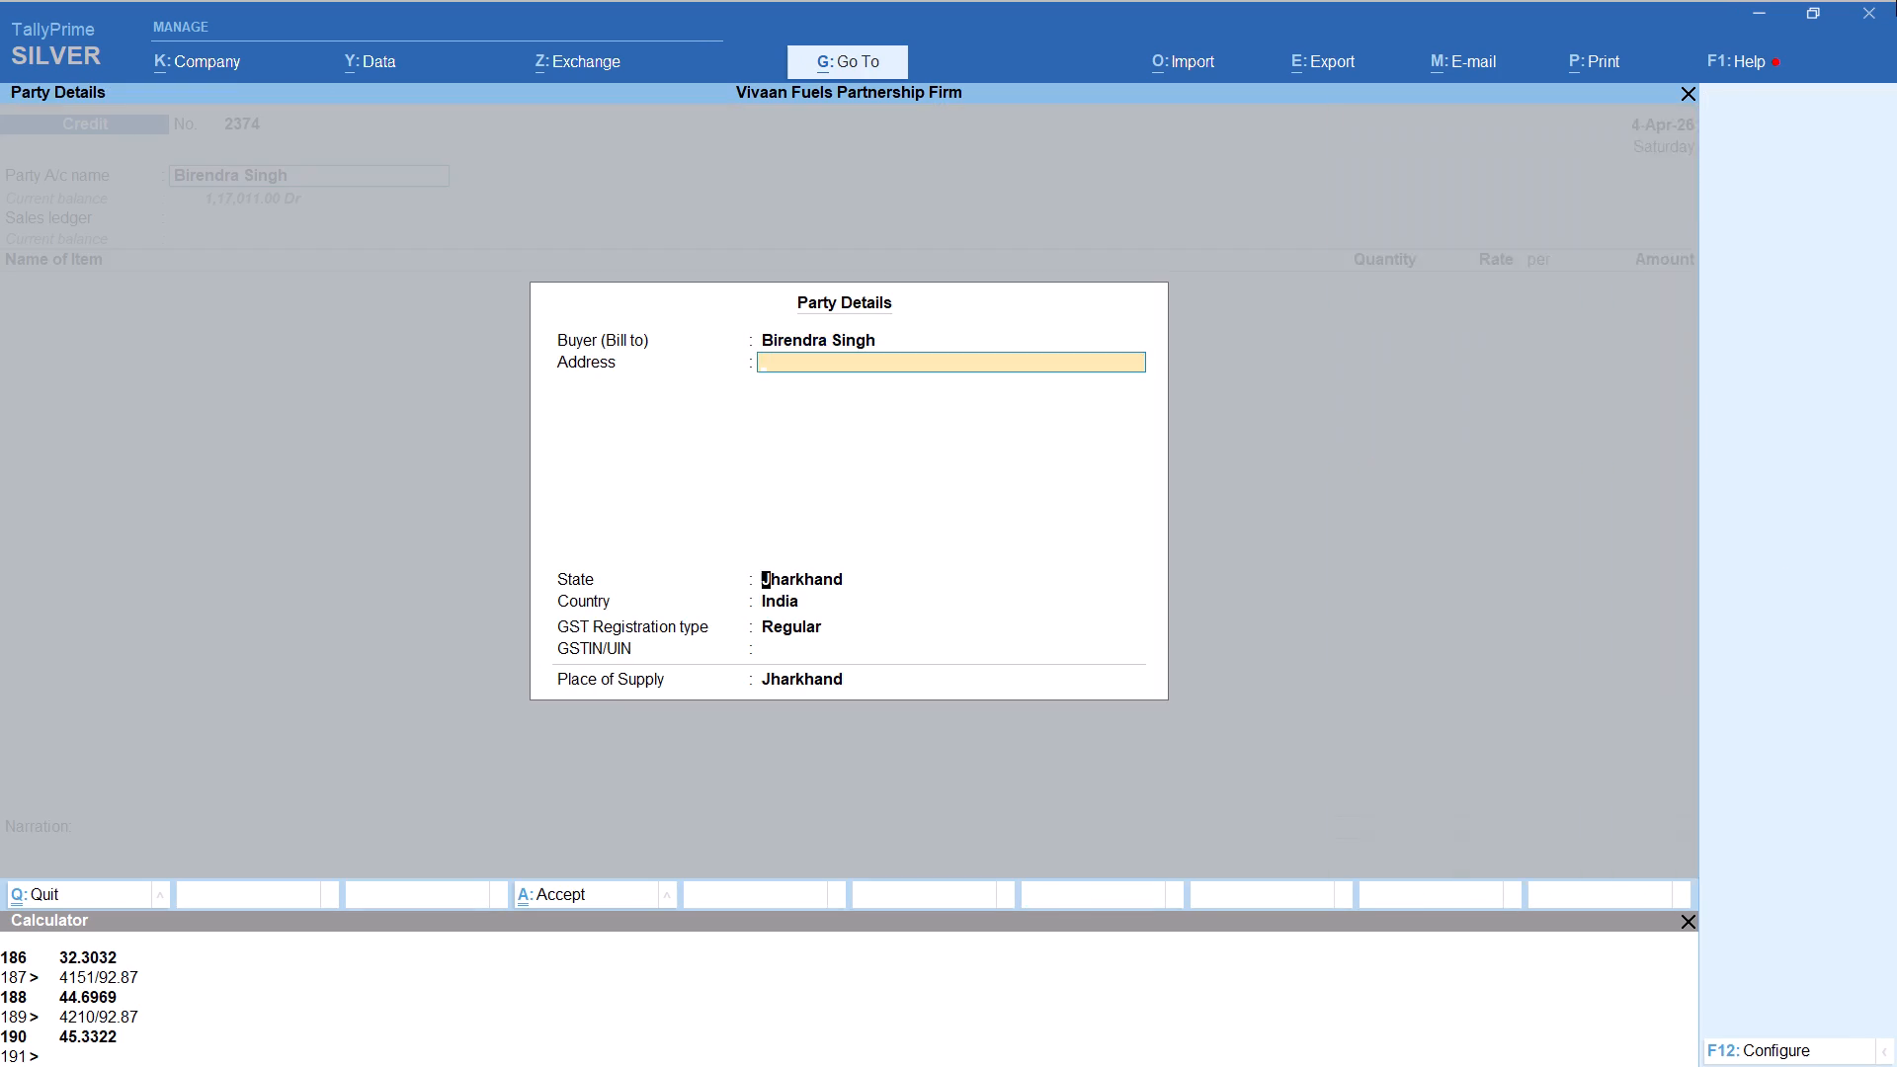
pyautogui.press('Return')
pyautogui.press('Return')
pyautogui.press('Return')
pyautogui.press('Return')
pyautogui.press('Return')
# Add HSD to Birendra's second voucher with tracking Not Applicable and calculate its quantity as 2786/92.87.
pyautogui.write('HS')
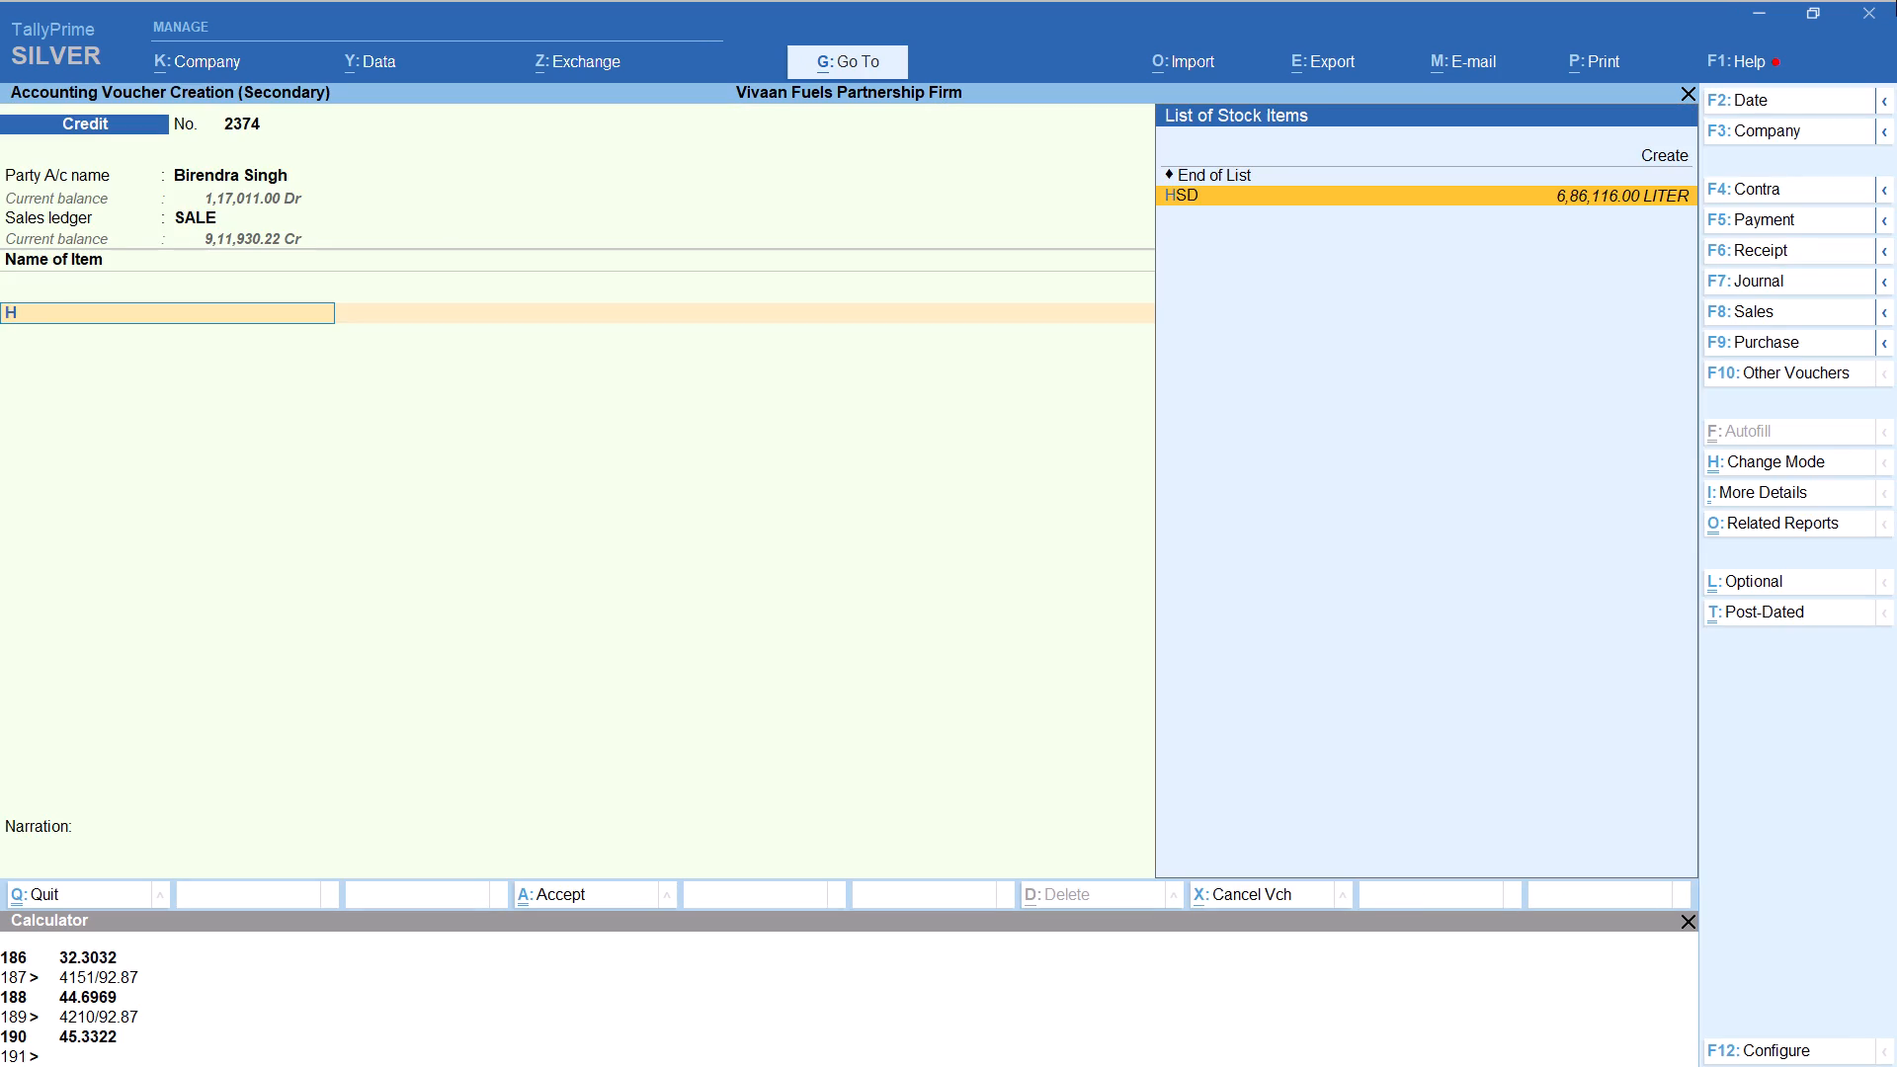
pyautogui.press('Return')
pyautogui.press('Up')
pyautogui.press('Return')
pyautogui.hotkey('alt', 'c')
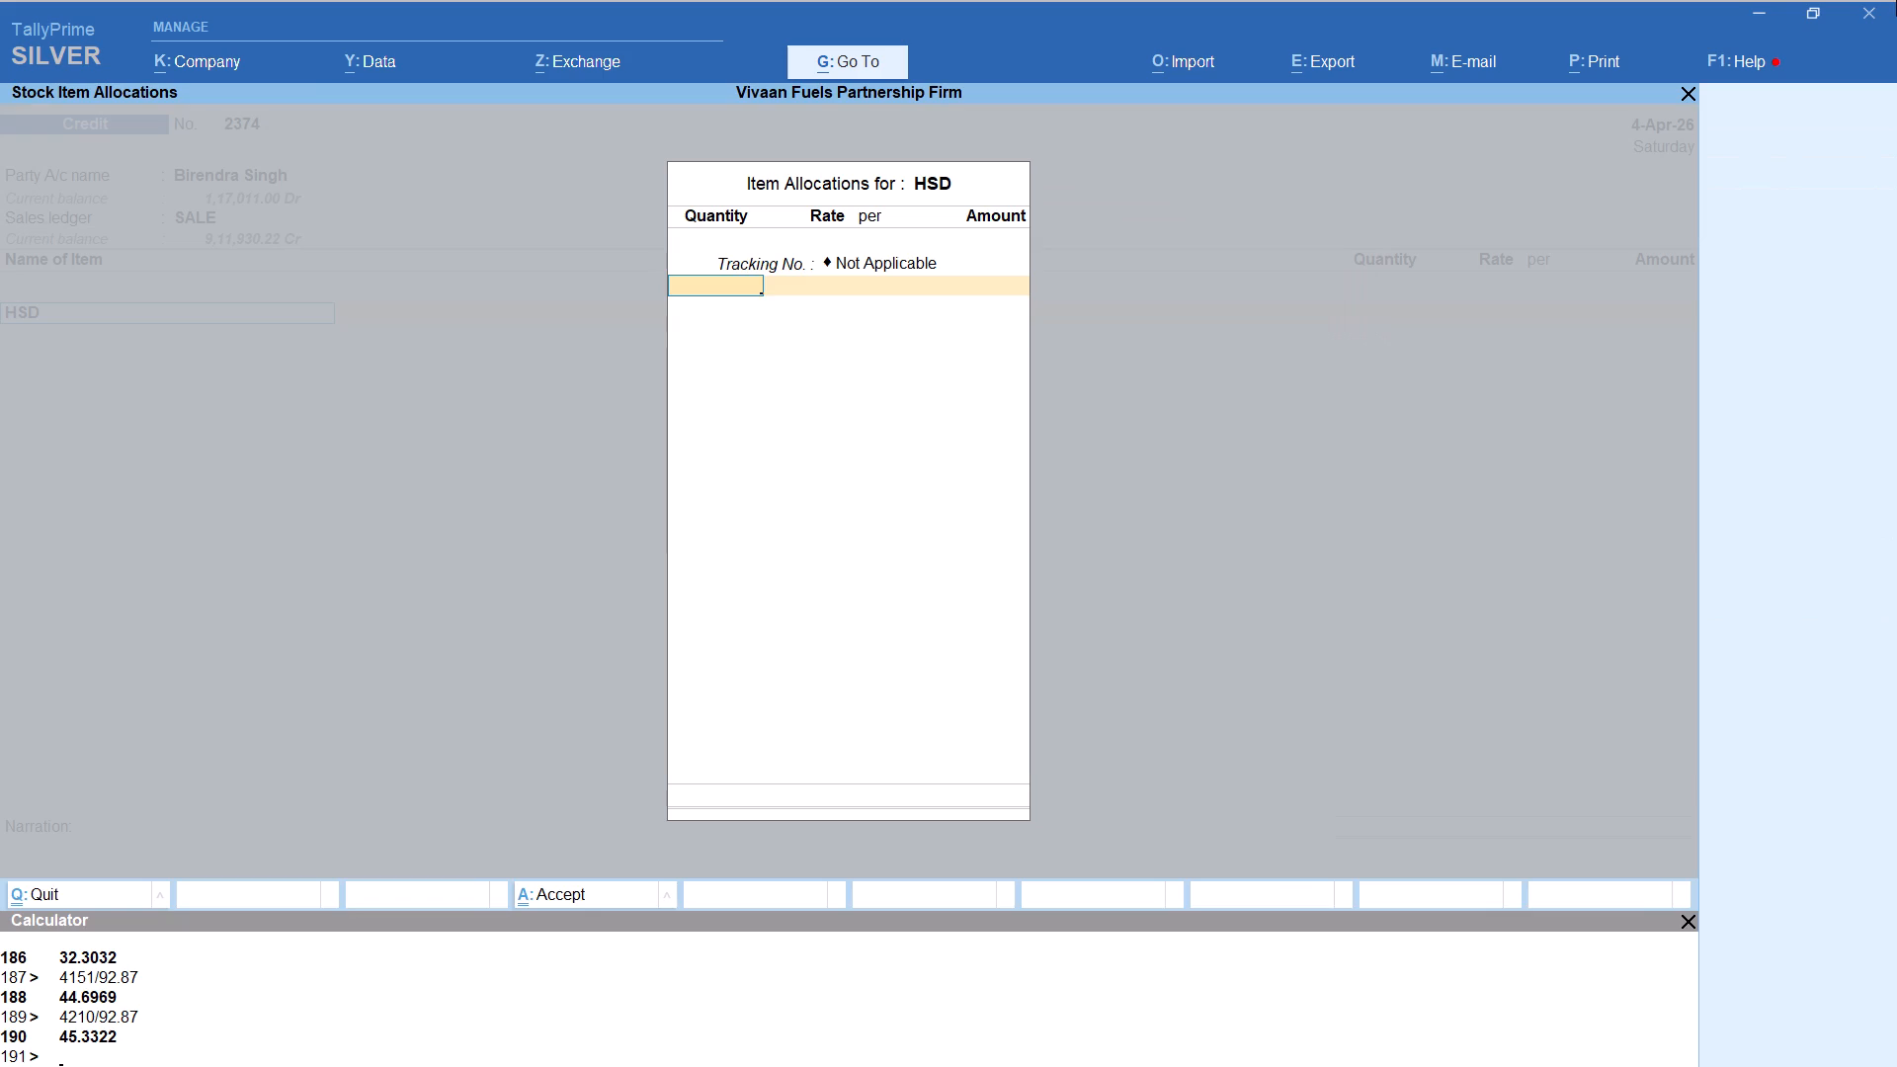
pyautogui.write('2788/')
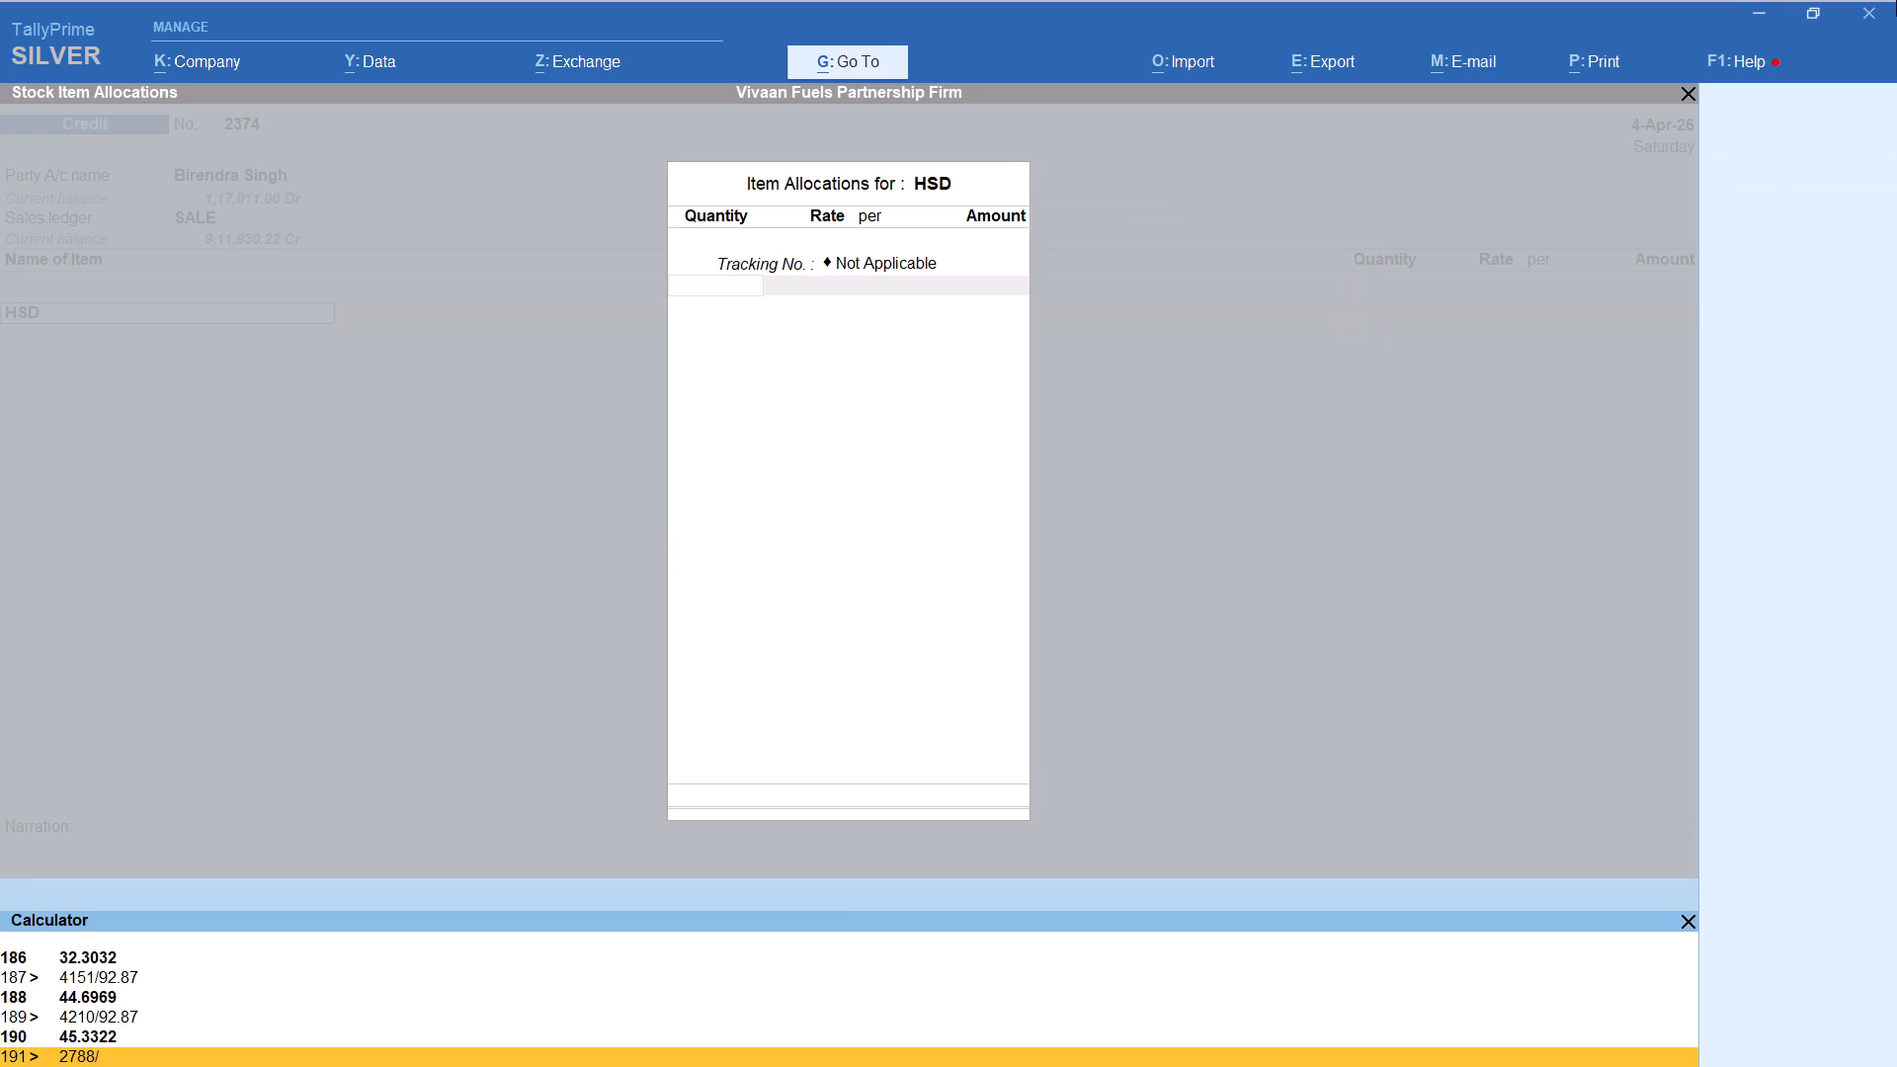
pyautogui.press('BackSpace')
pyautogui.press('BackSpace')
pyautogui.write('6/92.87')
pyautogui.press('Return')
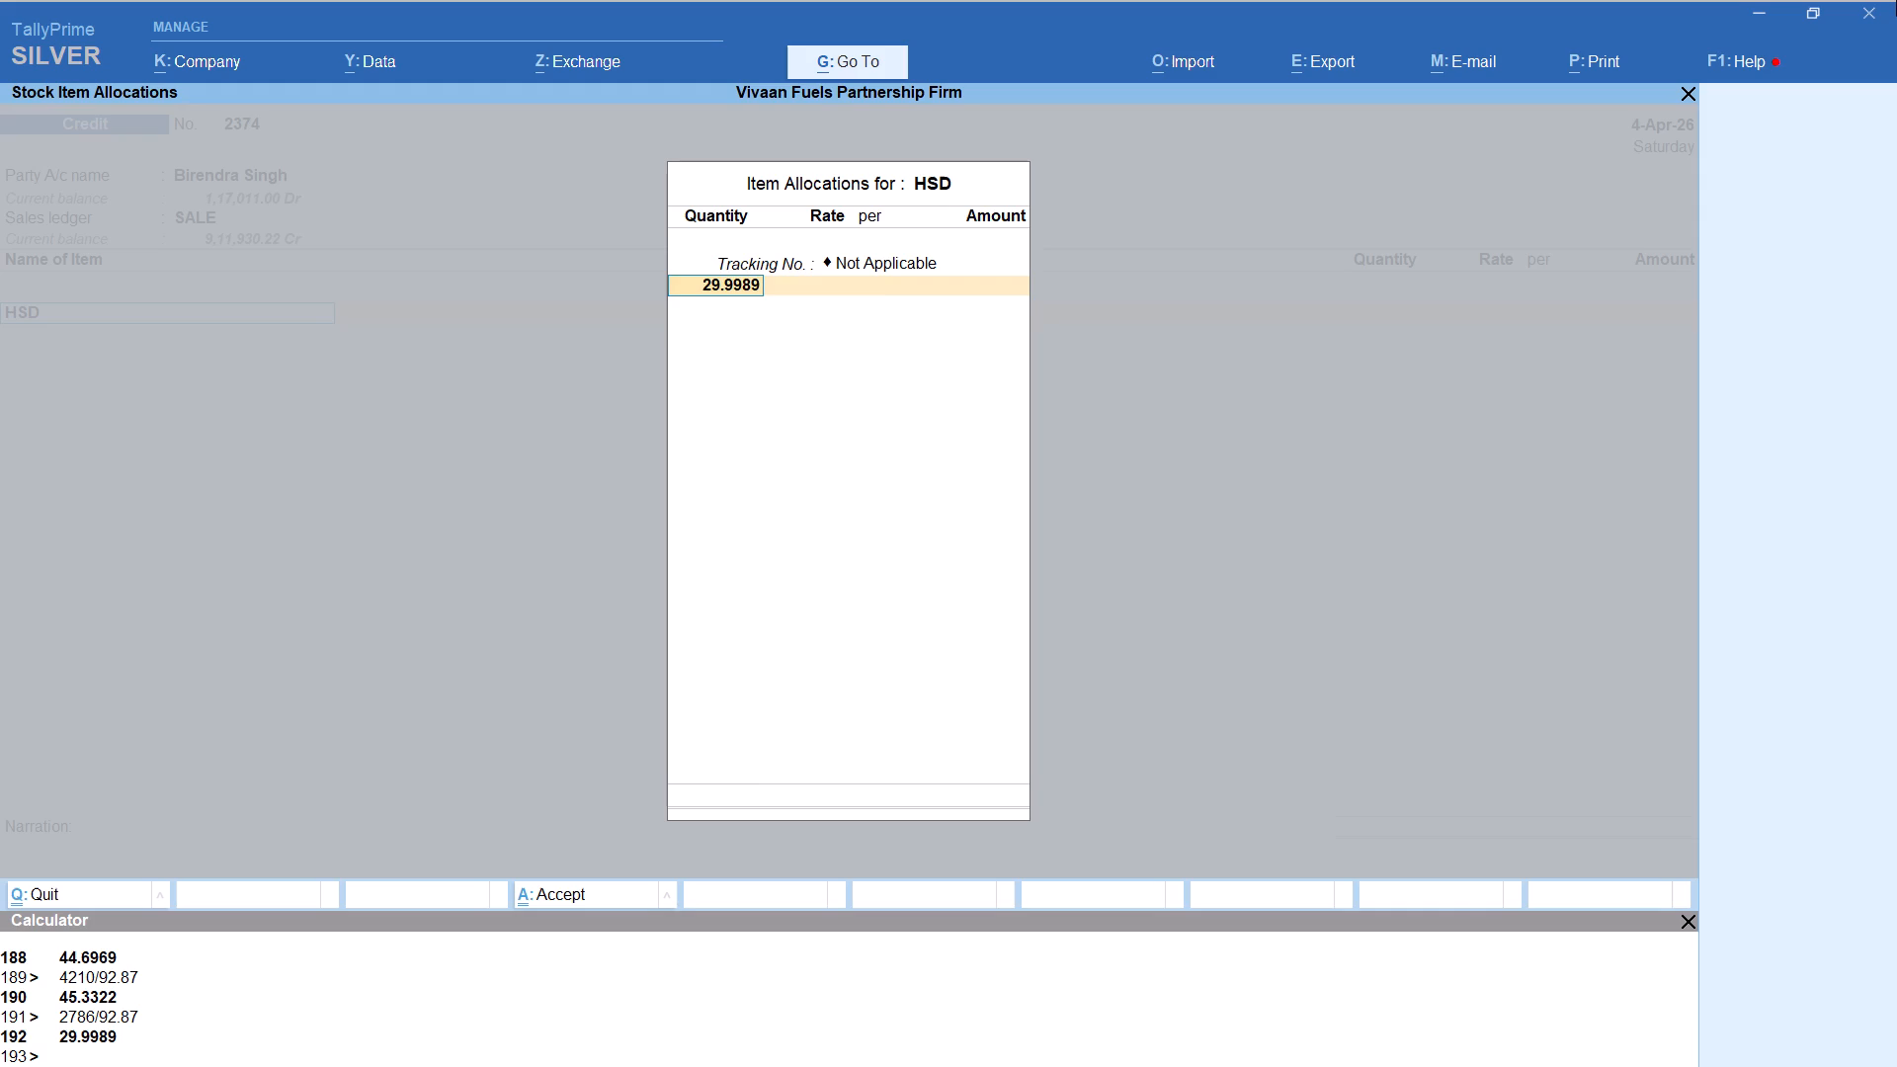
# Recalculate the HSD quantity in Birendra's second voucher as 2786/92.87 and accept the line at 30.00 litres and 92.87 per litre.
pyautogui.press('BackSpace')
pyautogui.press('BackSpace')
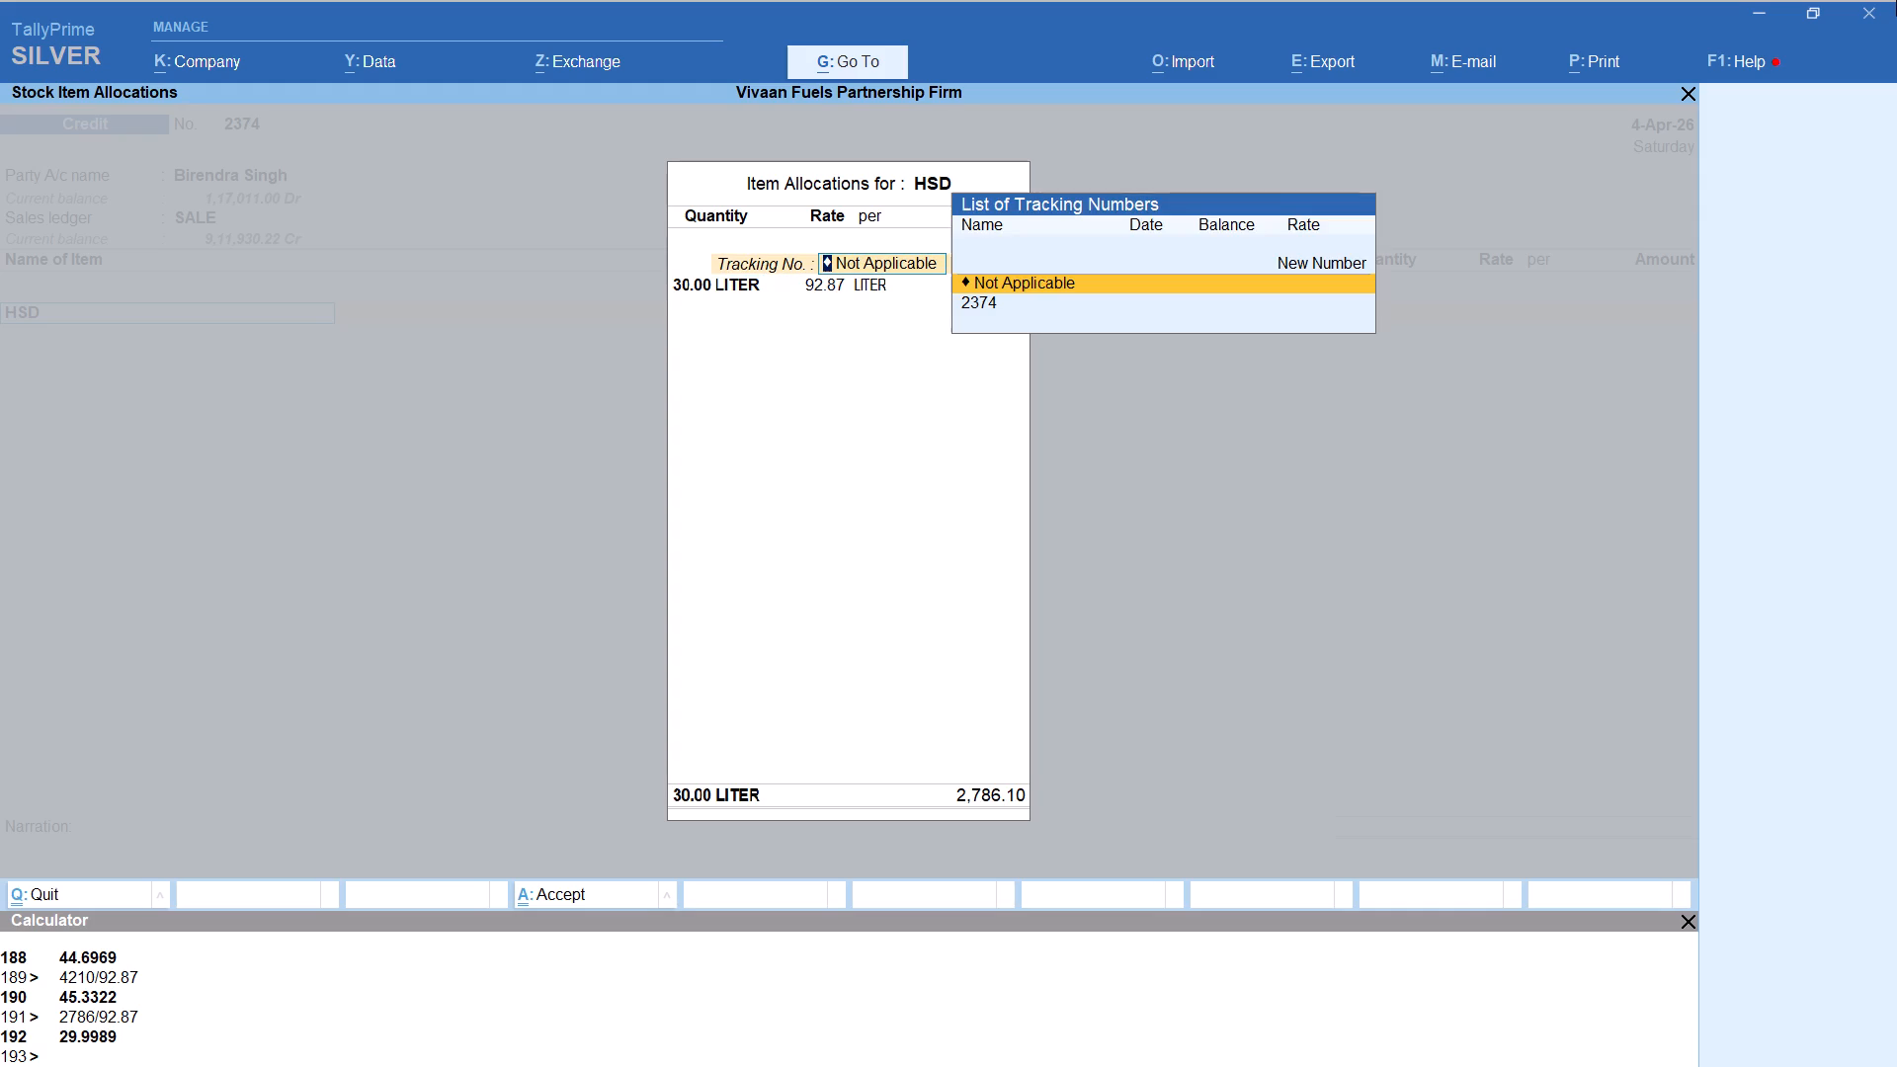
pyautogui.press('Return')
pyautogui.hotkey('alt', 'c')
pyautogui.write('2786')
pyautogui.write('/92.87')
pyautogui.press('Return')
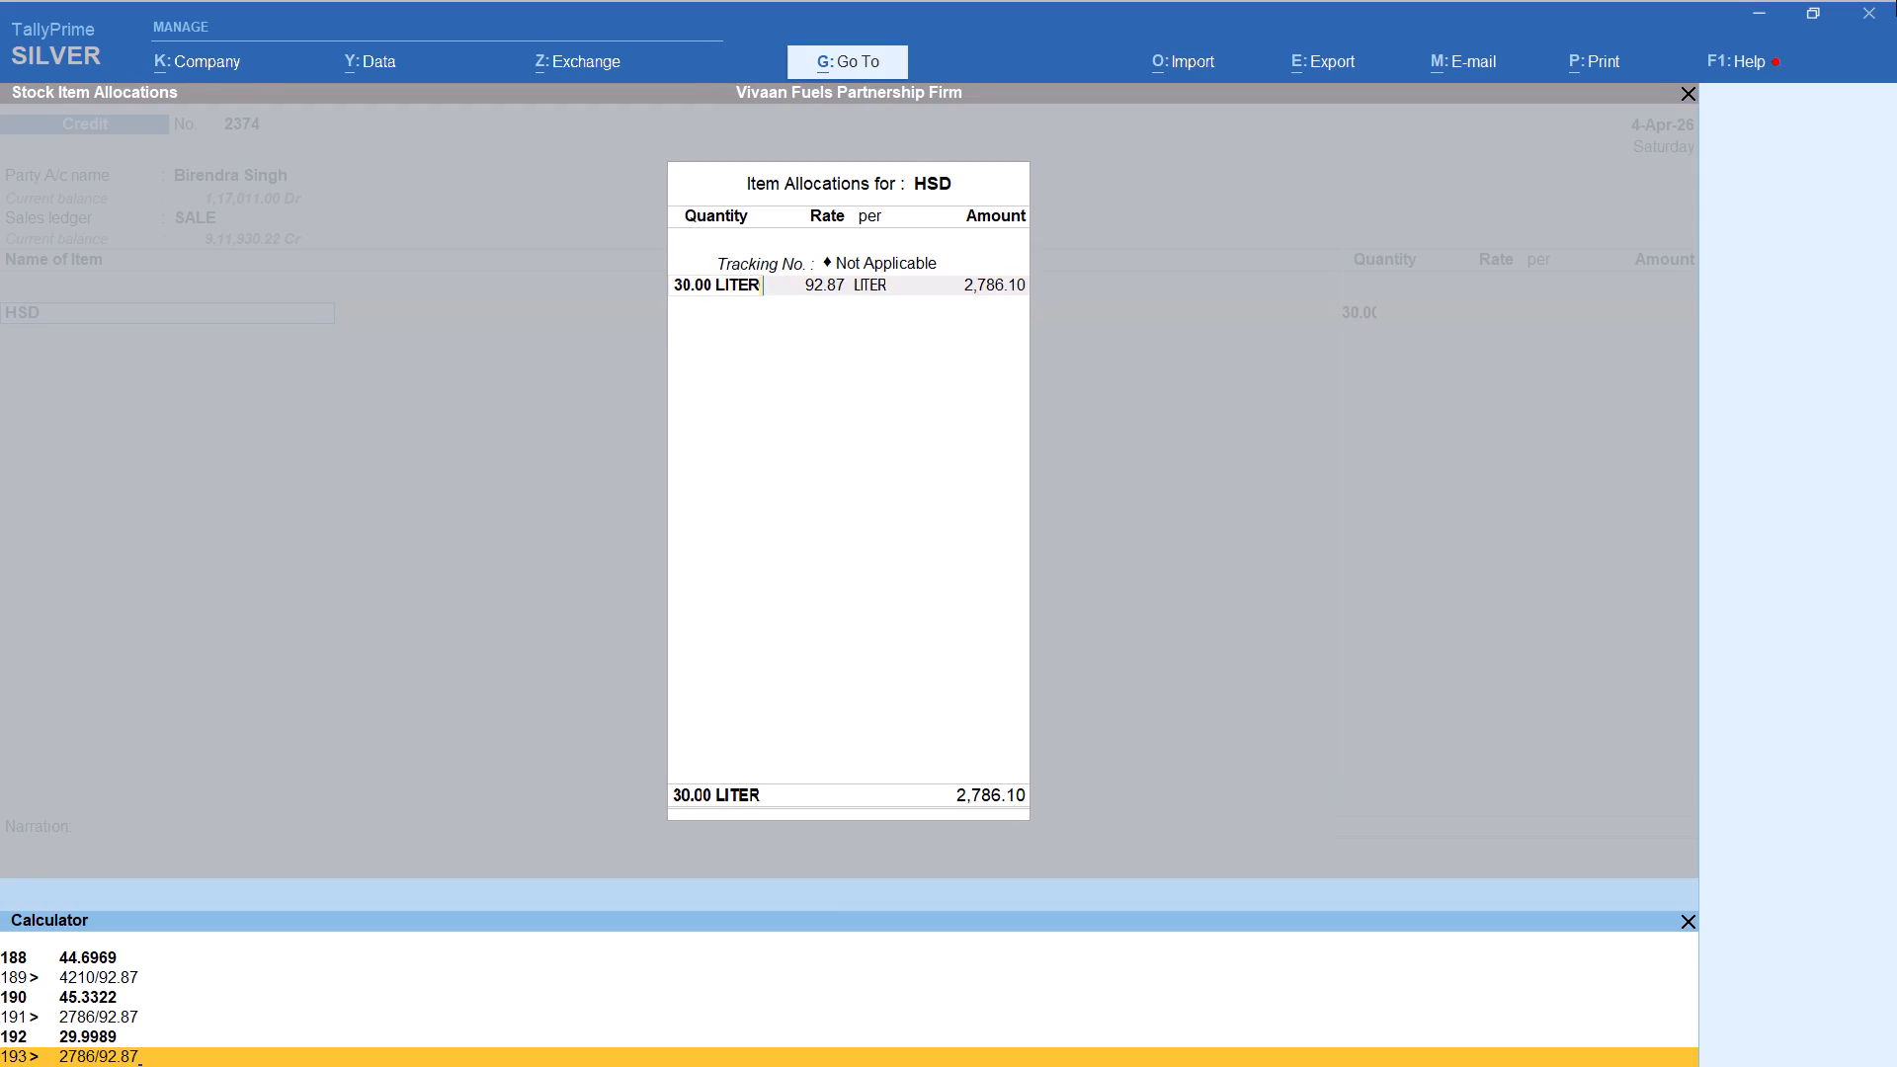
pyautogui.press('Return')
pyautogui.press('Return')
pyautogui.press('Return')
pyautogui.press('Return')
pyautogui.press('Return')
pyautogui.press('Return')
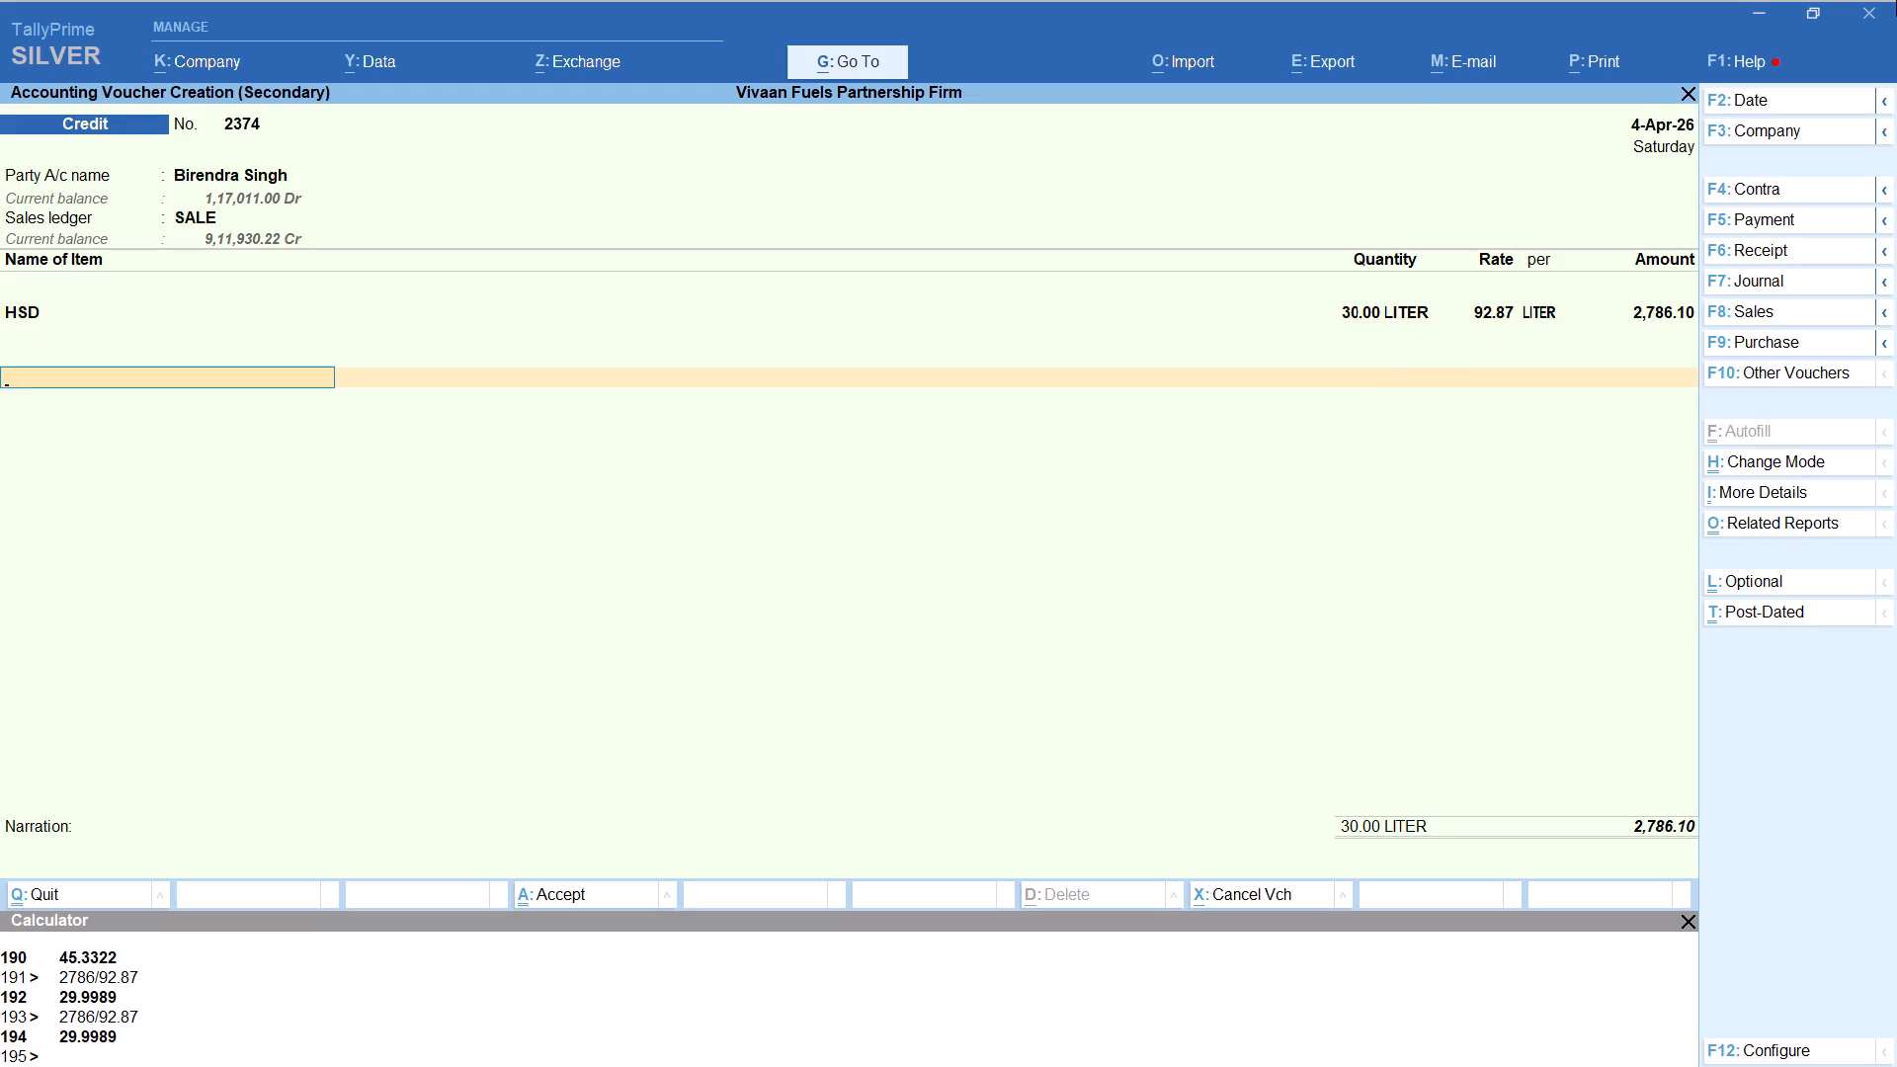
# Adjust Birendra's second voucher to 2,786.00 with the Round Off ledger and save it.
pyautogui.write('ROU')
pyautogui.press('Return')
pyautogui.hotkey('ctrl', 'a')
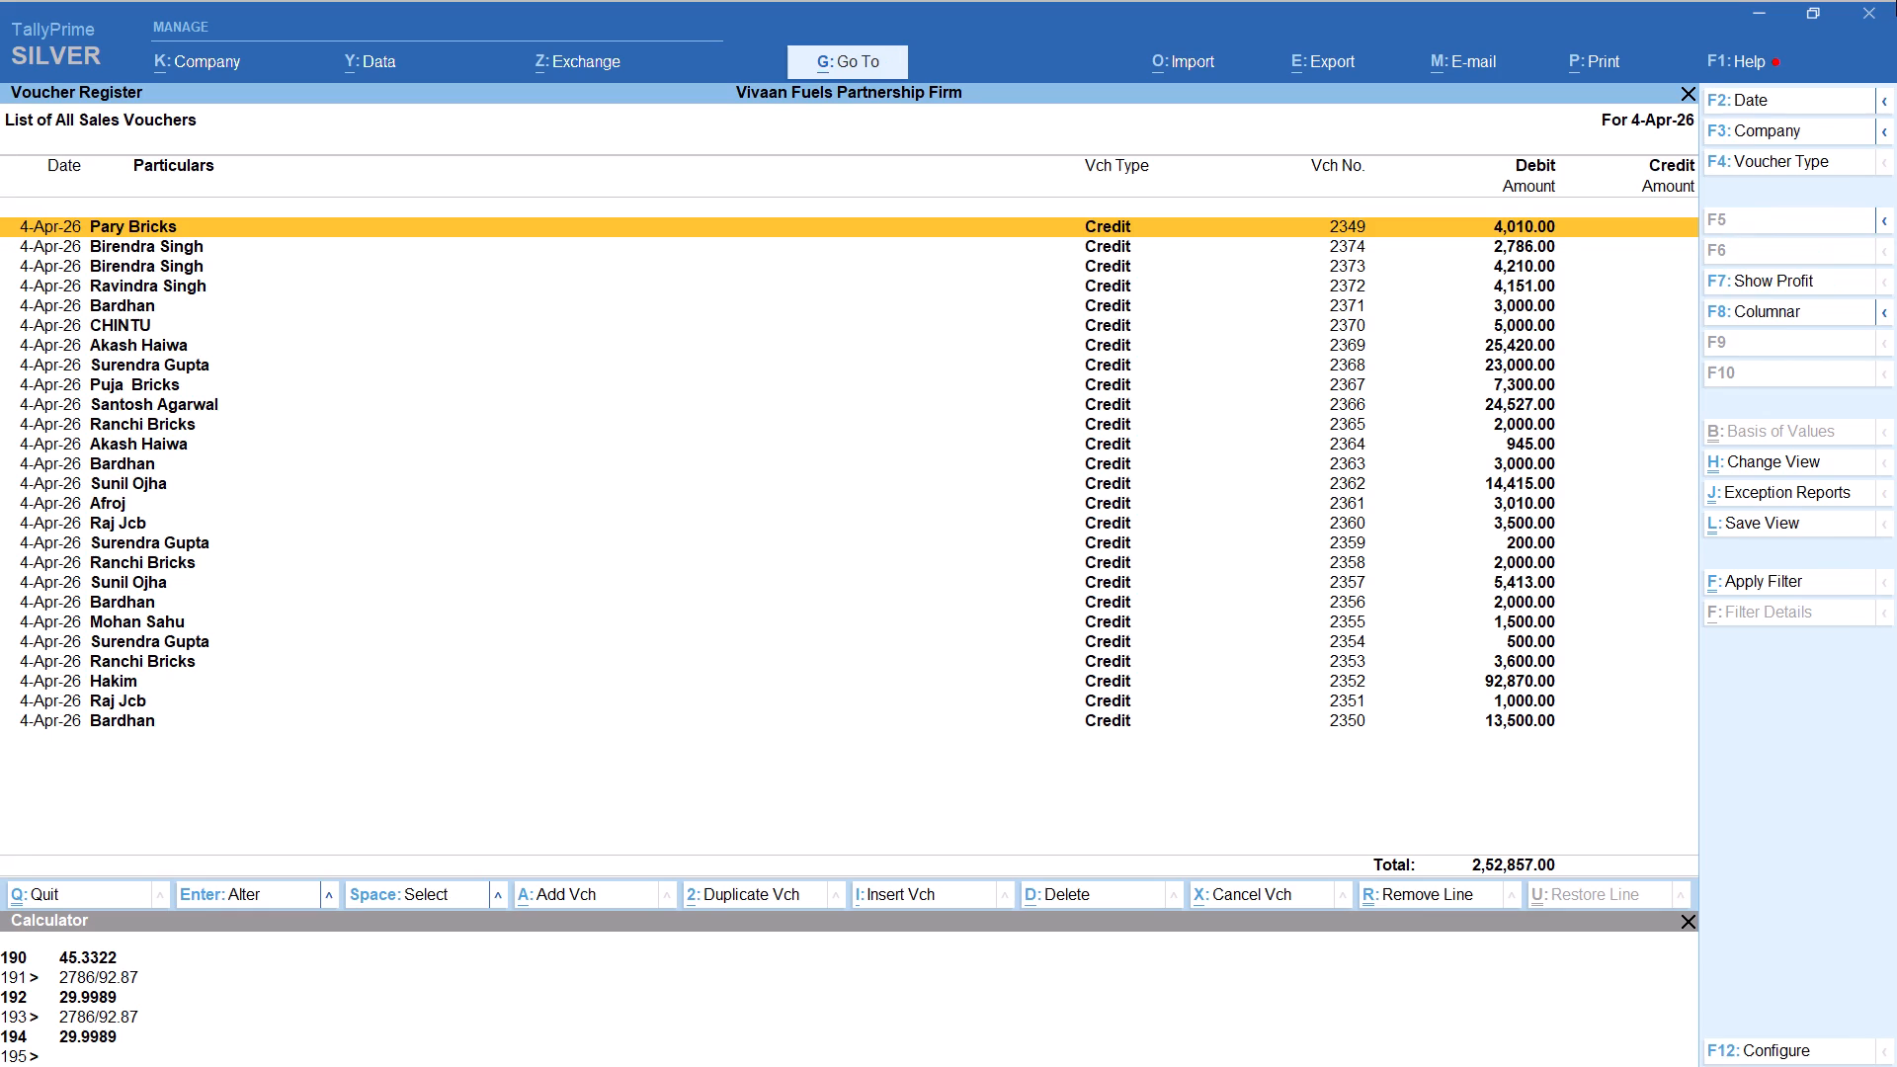
# Start a Credit voucher dated 4-Apr-26 for the party Pary Bricks, keeping the default party details and the SALE ledger.
pyautogui.hotkey('alt', 'a')
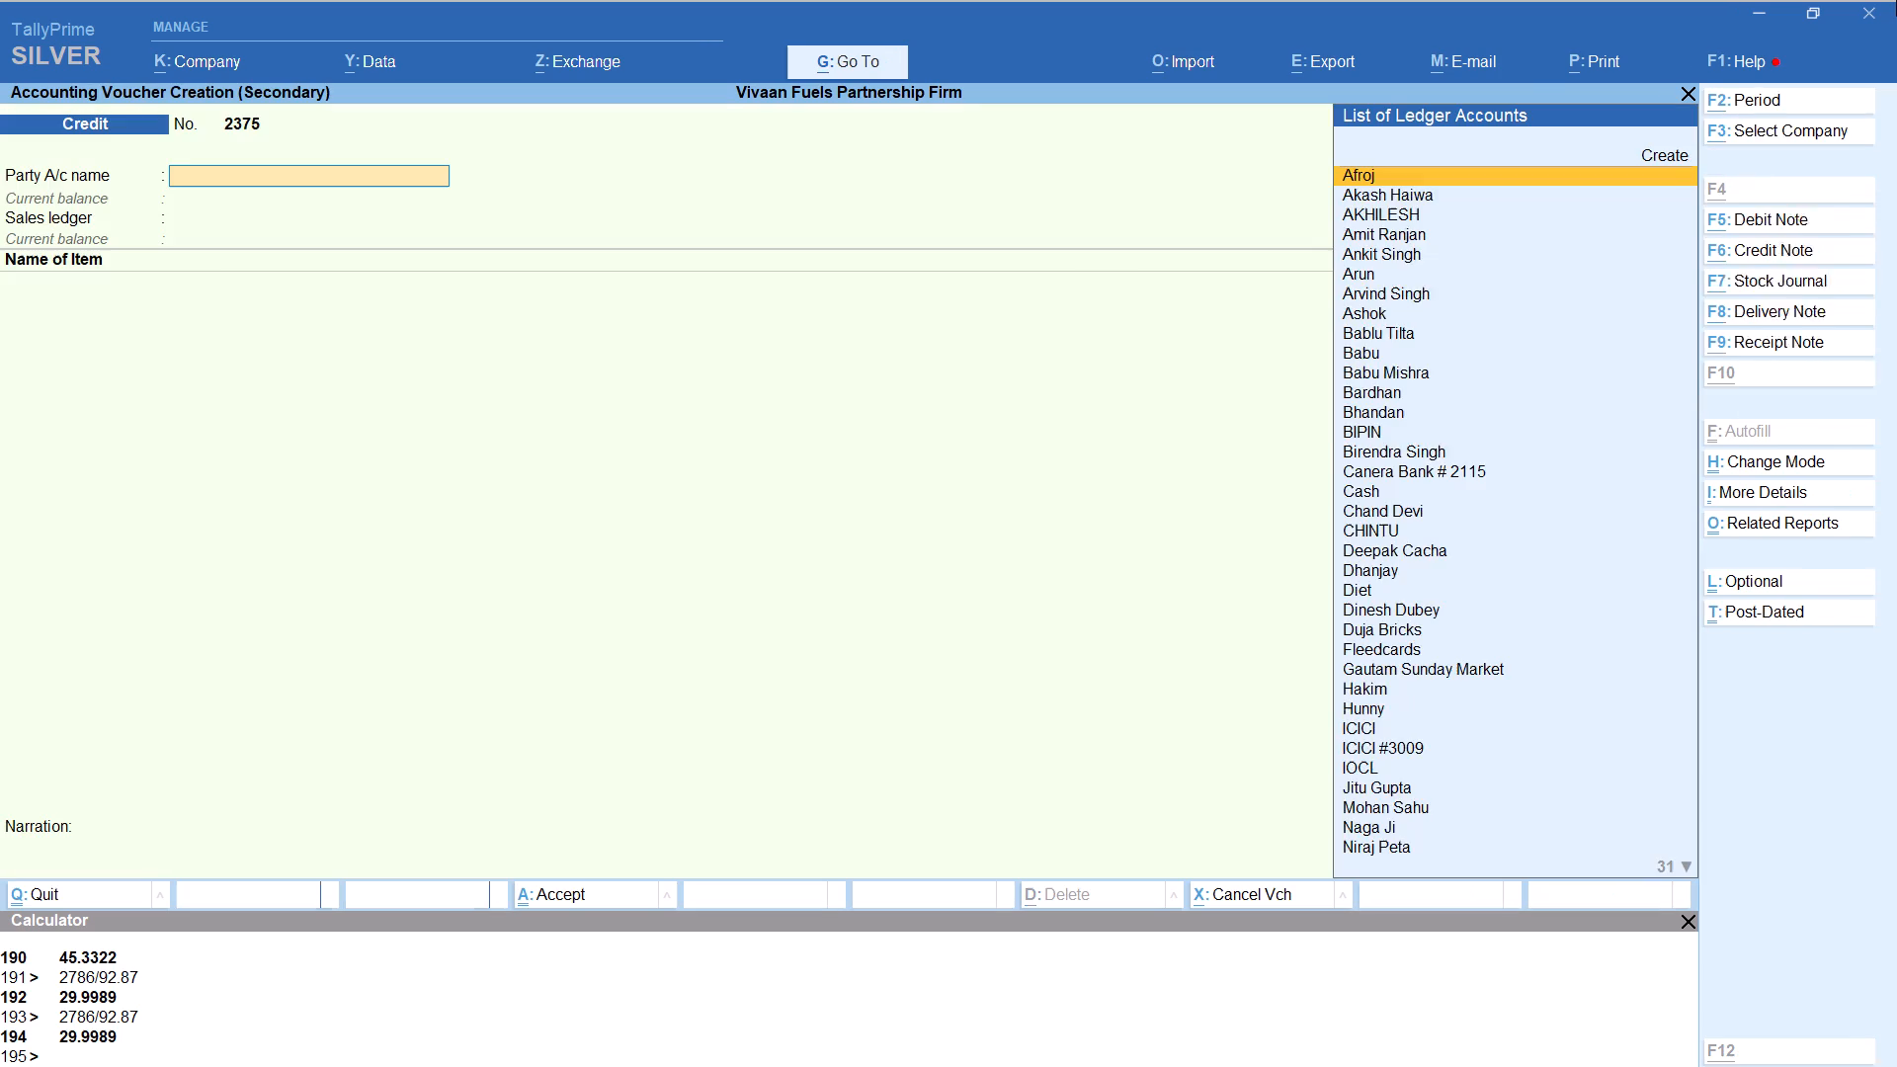
pyautogui.write('PARY')
pyautogui.press('Return')
pyautogui.press('Return')
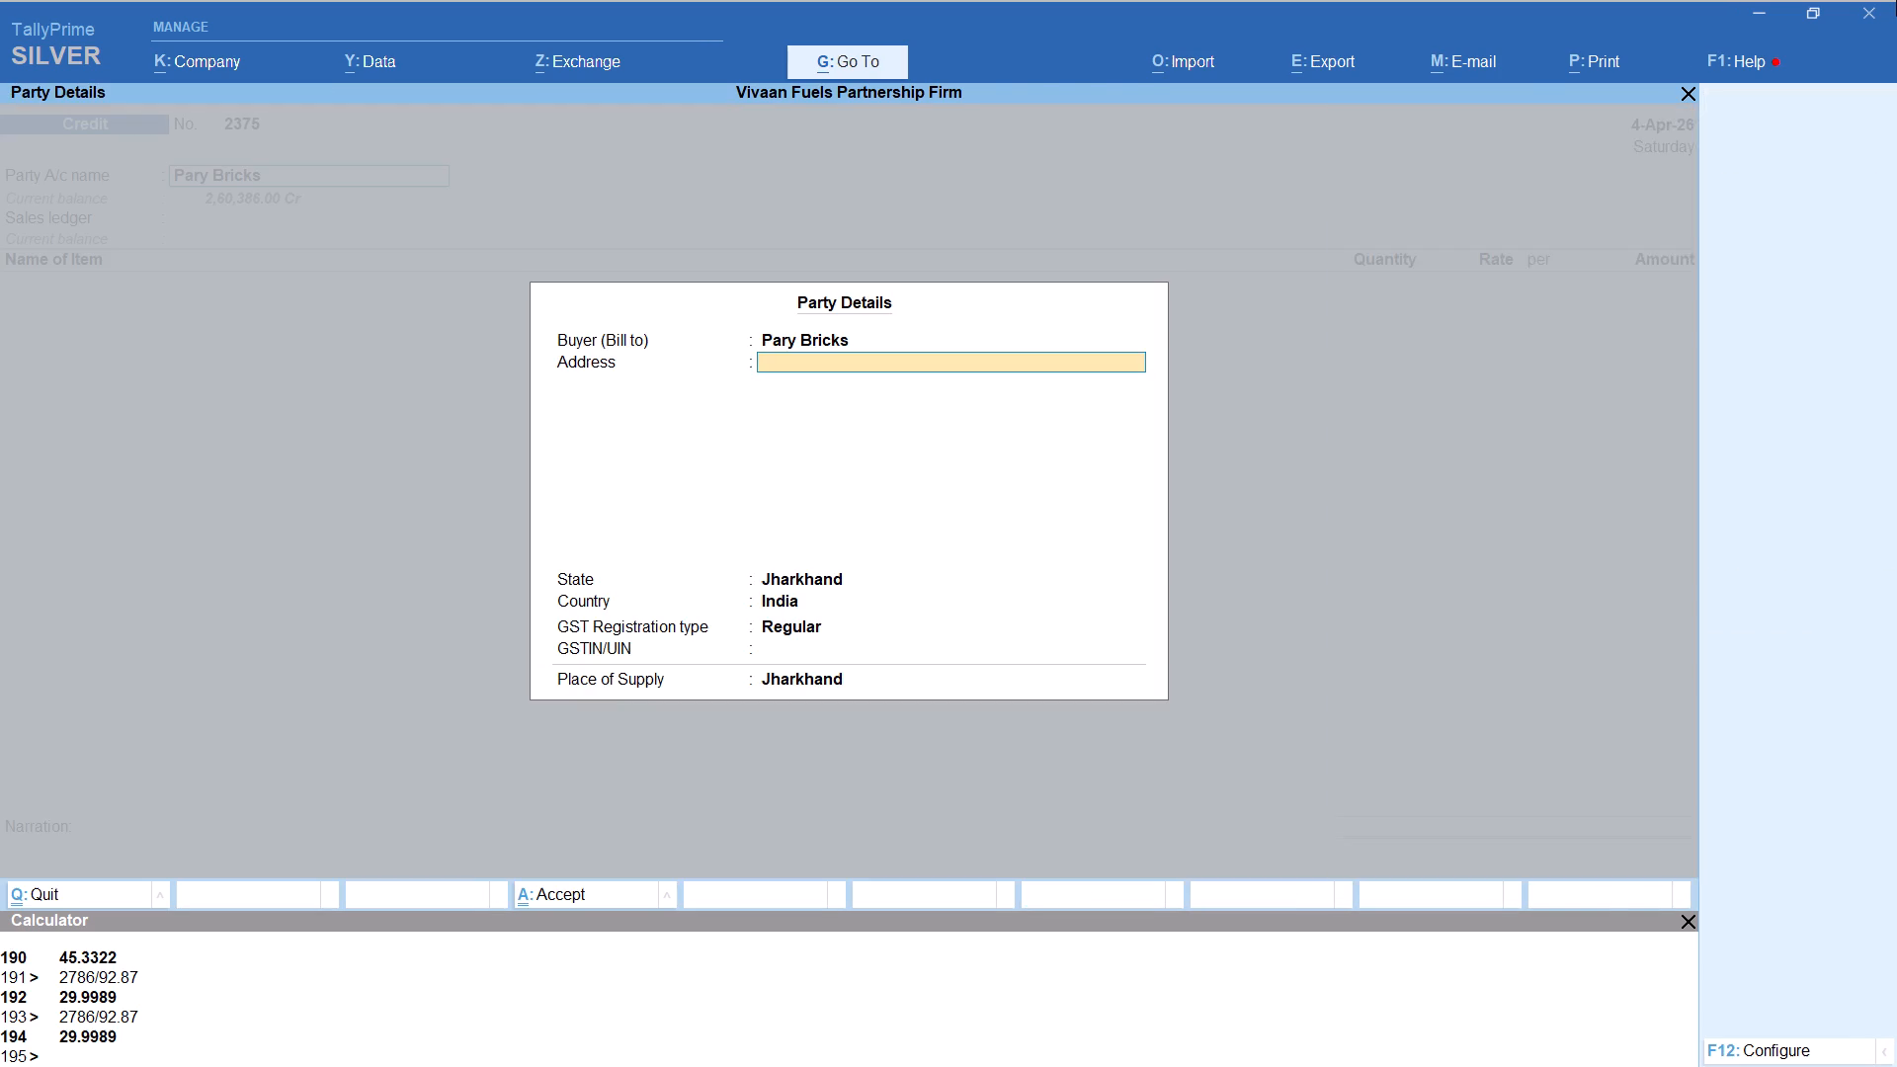
pyautogui.press('Return')
pyautogui.press('Return')
pyautogui.press('Return')
pyautogui.press('Return')
pyautogui.press('Return')
pyautogui.press('Return')
# Add HSD to the Pary Bricks voucher with tracking Not Applicable, calculating the quantity as 3010/92.87 for 32.41 litres at 92.87 per litre.
pyautogui.write('HS')
pyautogui.press('Return')
pyautogui.press('Up')
pyautogui.press('Return')
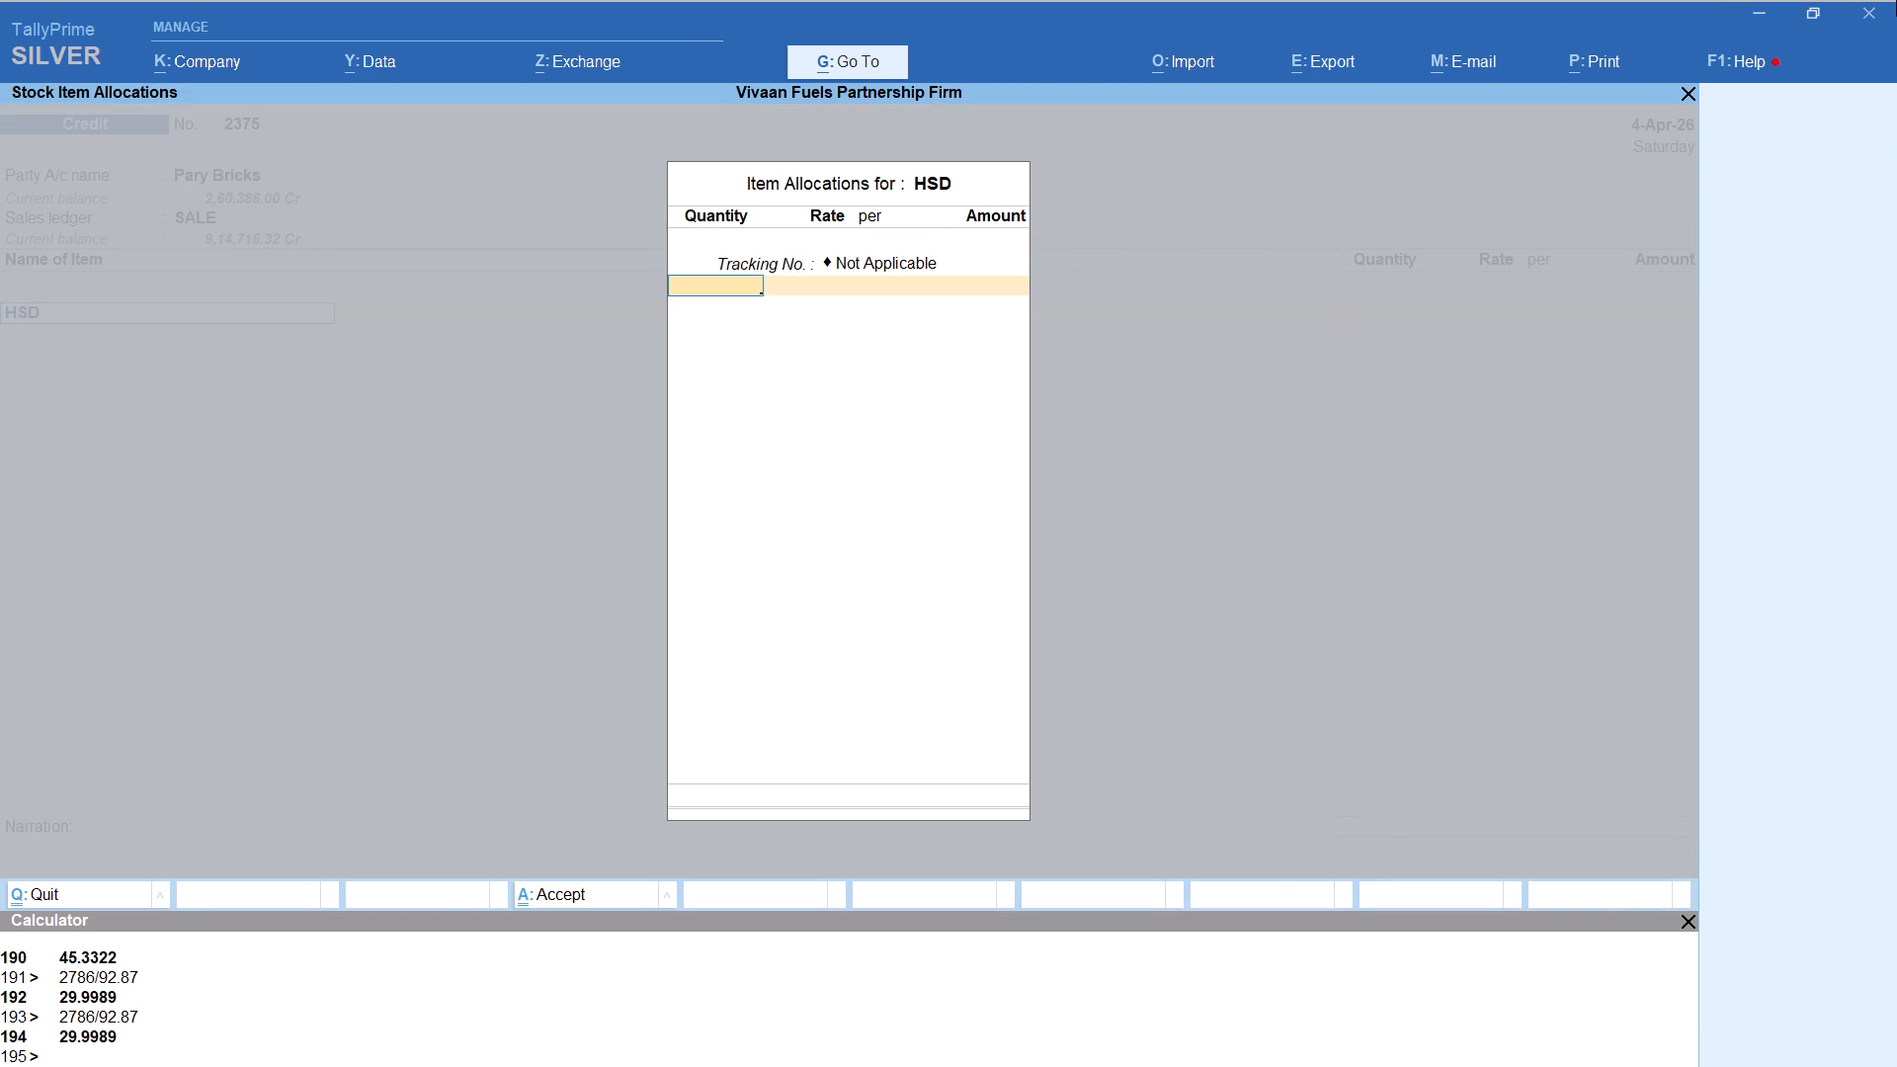
pyautogui.hotkey('alt', 'c')
pyautogui.write('3010/92.87')
pyautogui.press('Return')
pyautogui.press('Return')
pyautogui.press('Return')
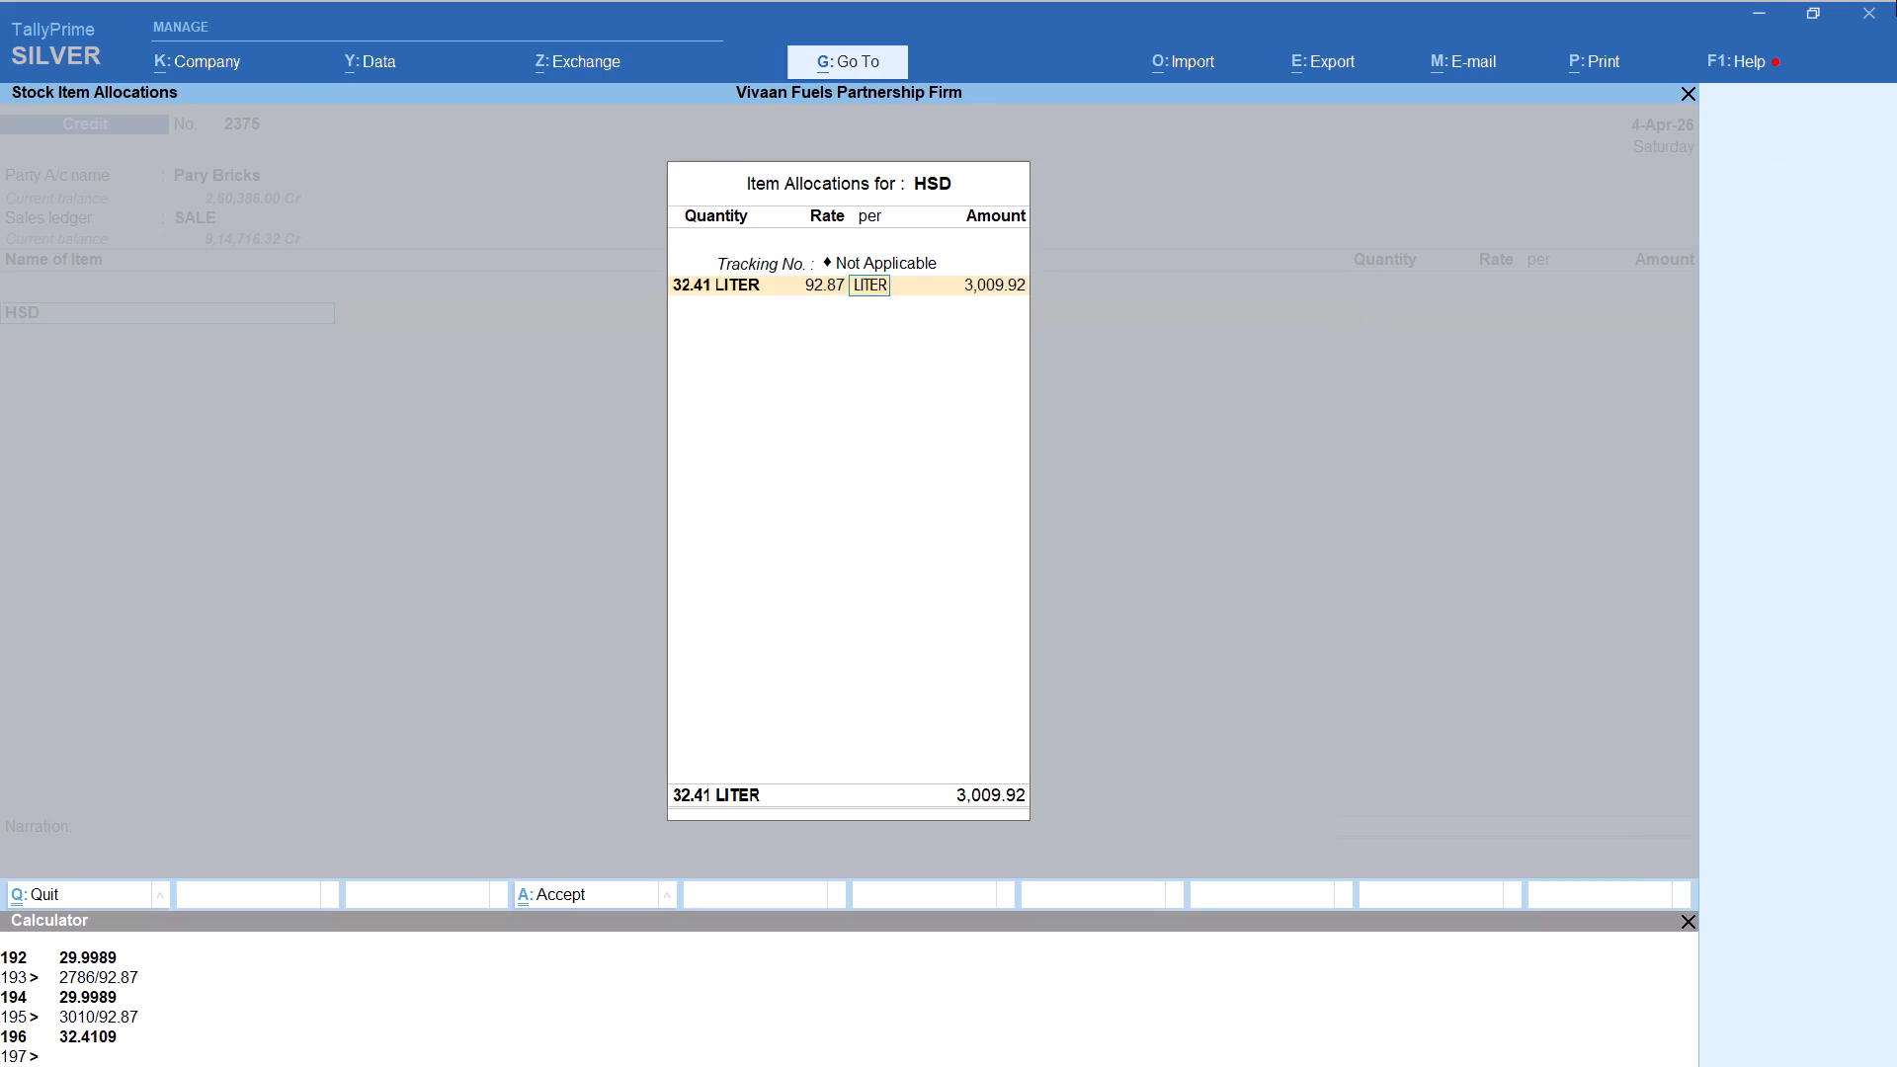
pyautogui.press('Return')
pyautogui.press('Return')
pyautogui.press('Return')
pyautogui.press('Return')
# Adjust the Pary Bricks voucher to 3,010.00 with the Round Off ledger and save it.
pyautogui.write('ROU')
pyautogui.press('Return')
pyautogui.hotkey('ctrl', 'a')
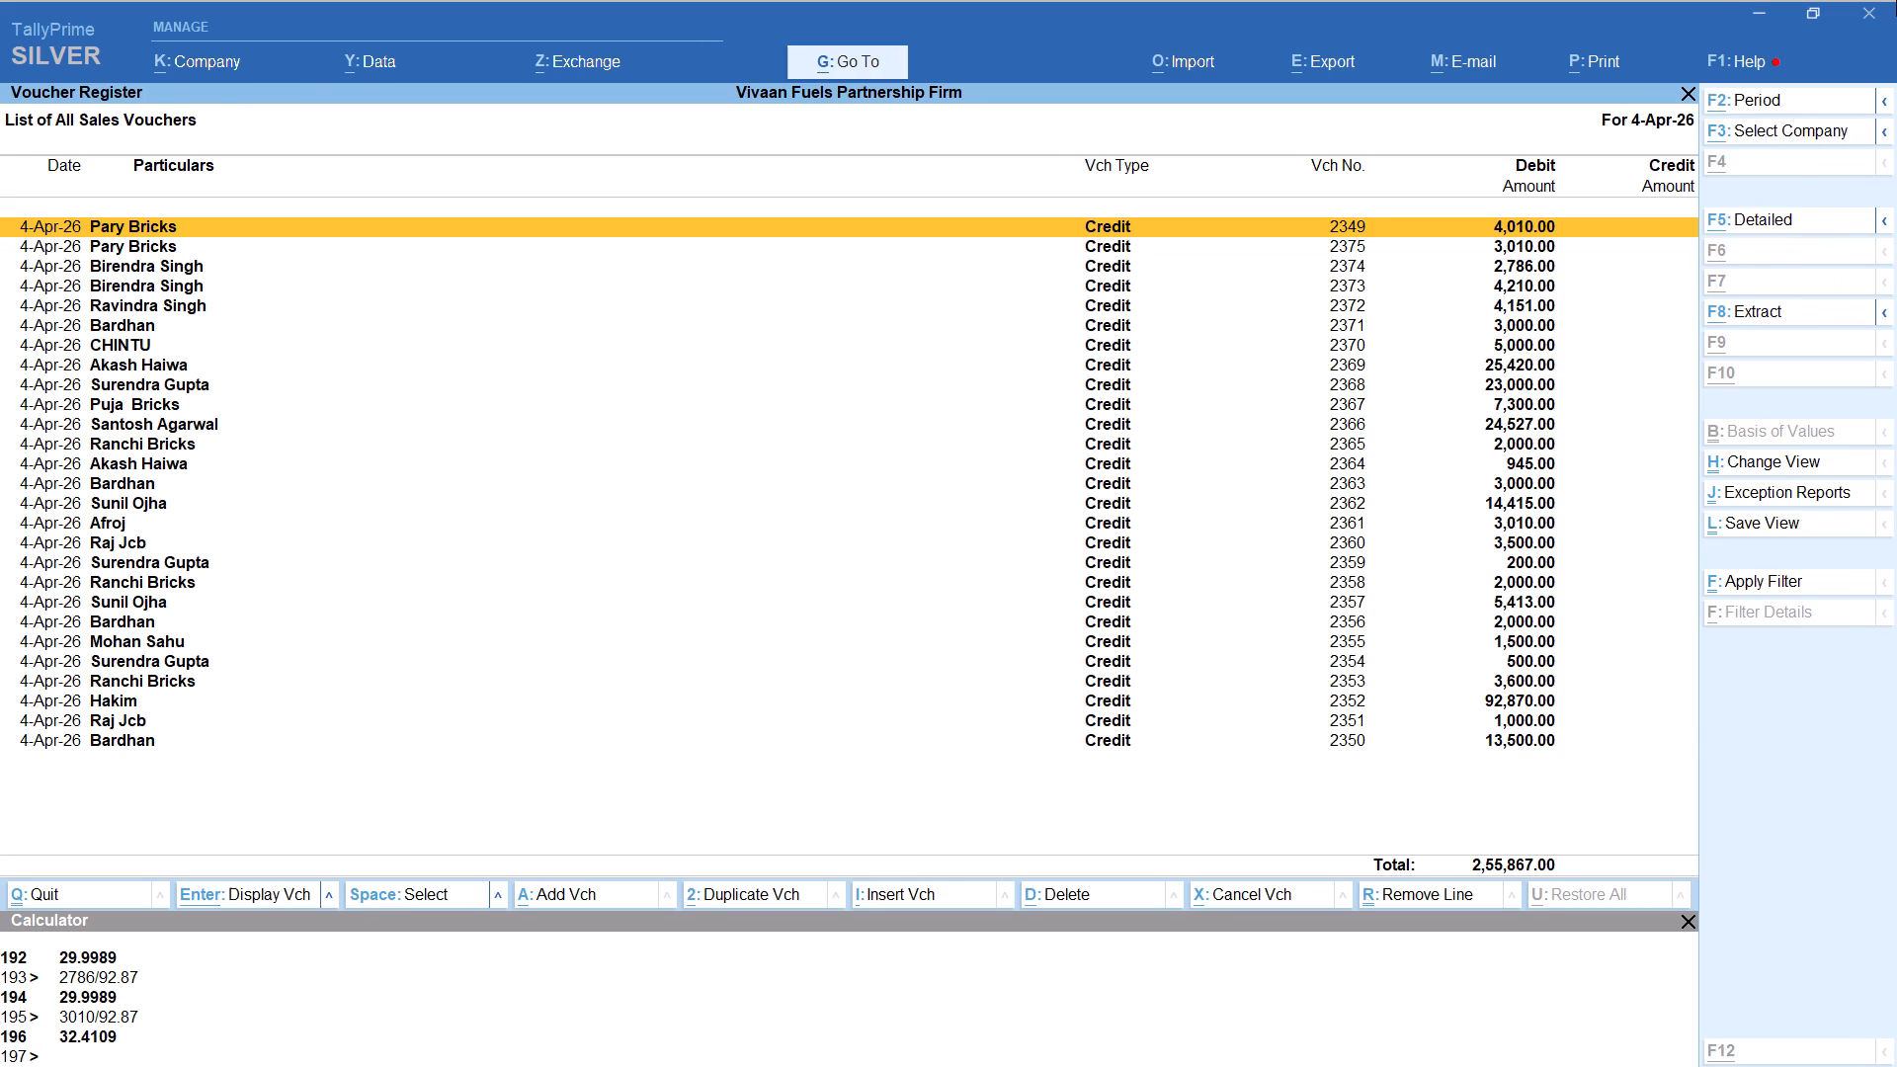
# Start a Credit voucher dated 4-Apr-26 for the party Dhanjay, keeping the default party details and the SALE ledger.
pyautogui.hotkey('alt', 'a')
pyautogui.write('DHANJ')
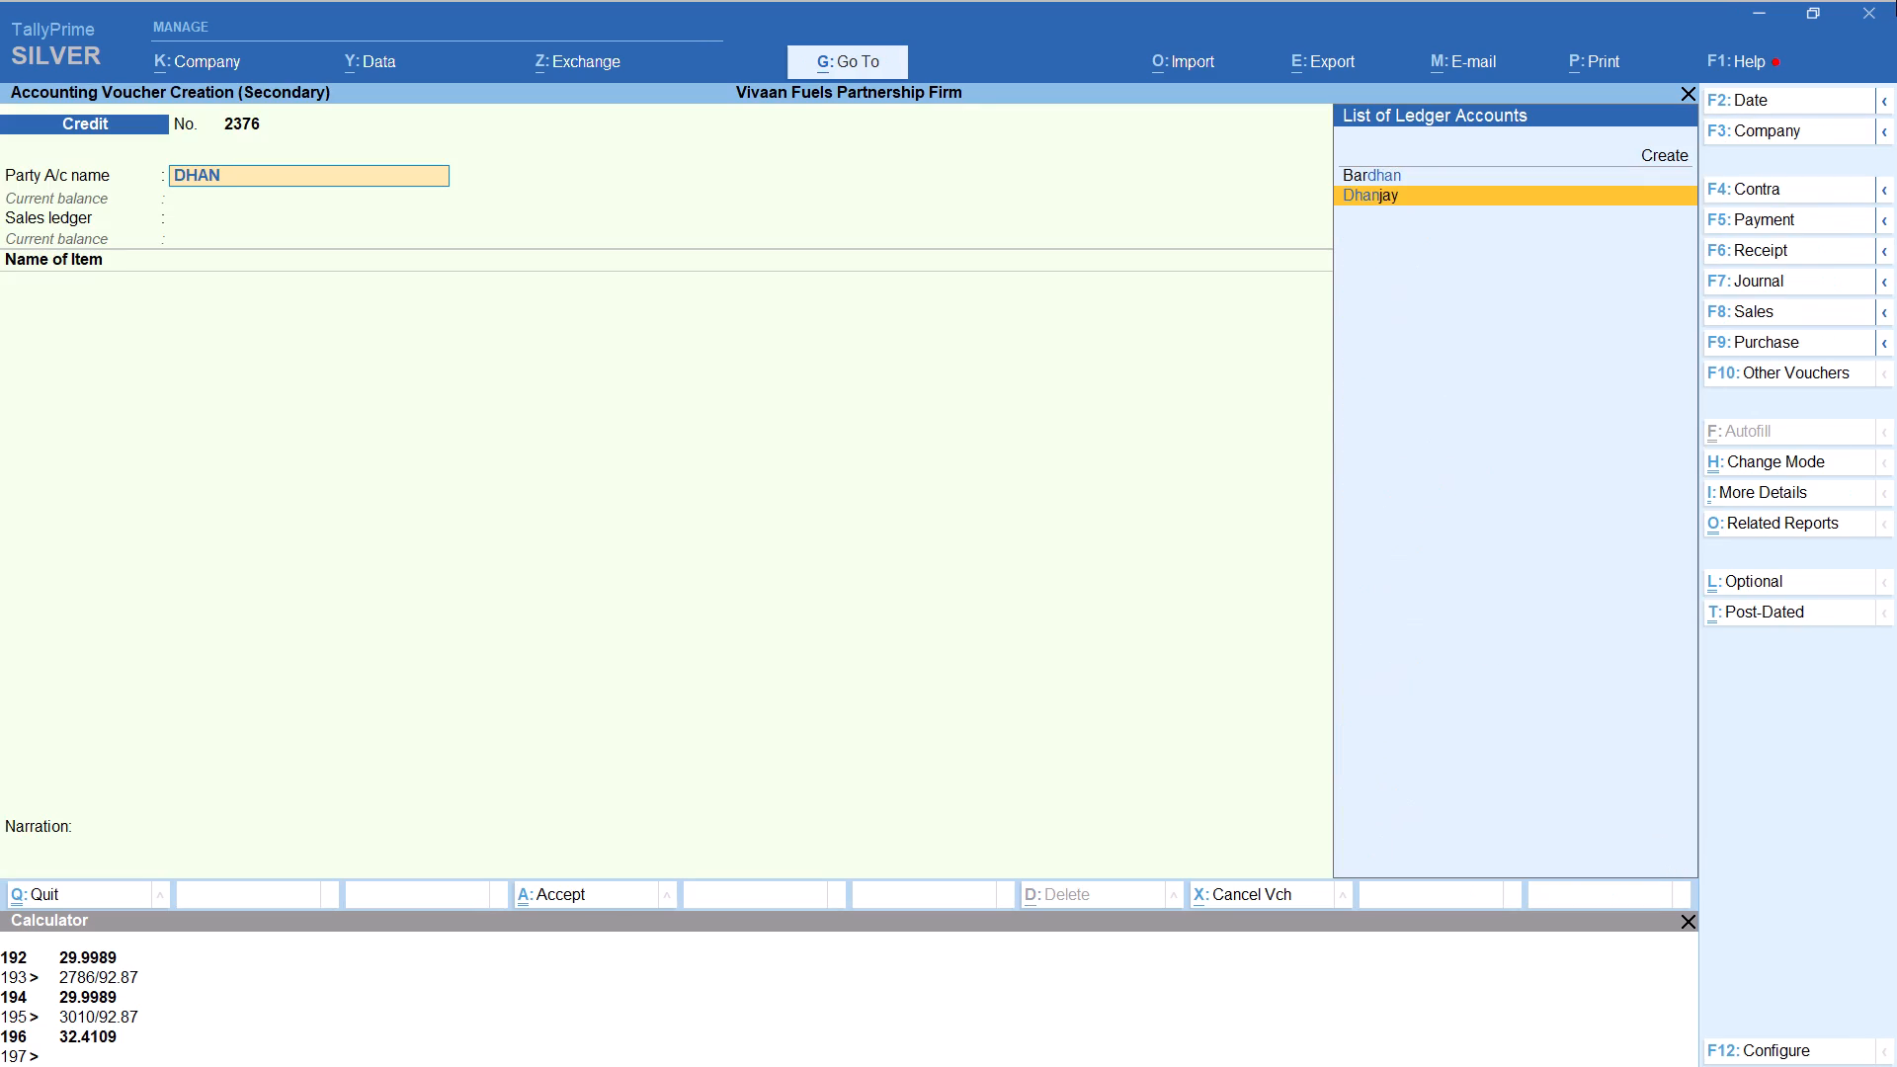
pyautogui.press('Return')
pyautogui.press('Return')
pyautogui.press('Return')
pyautogui.press('Return')
pyautogui.press('Return')
pyautogui.press('Return')
pyautogui.press('Return')
pyautogui.press('Return')
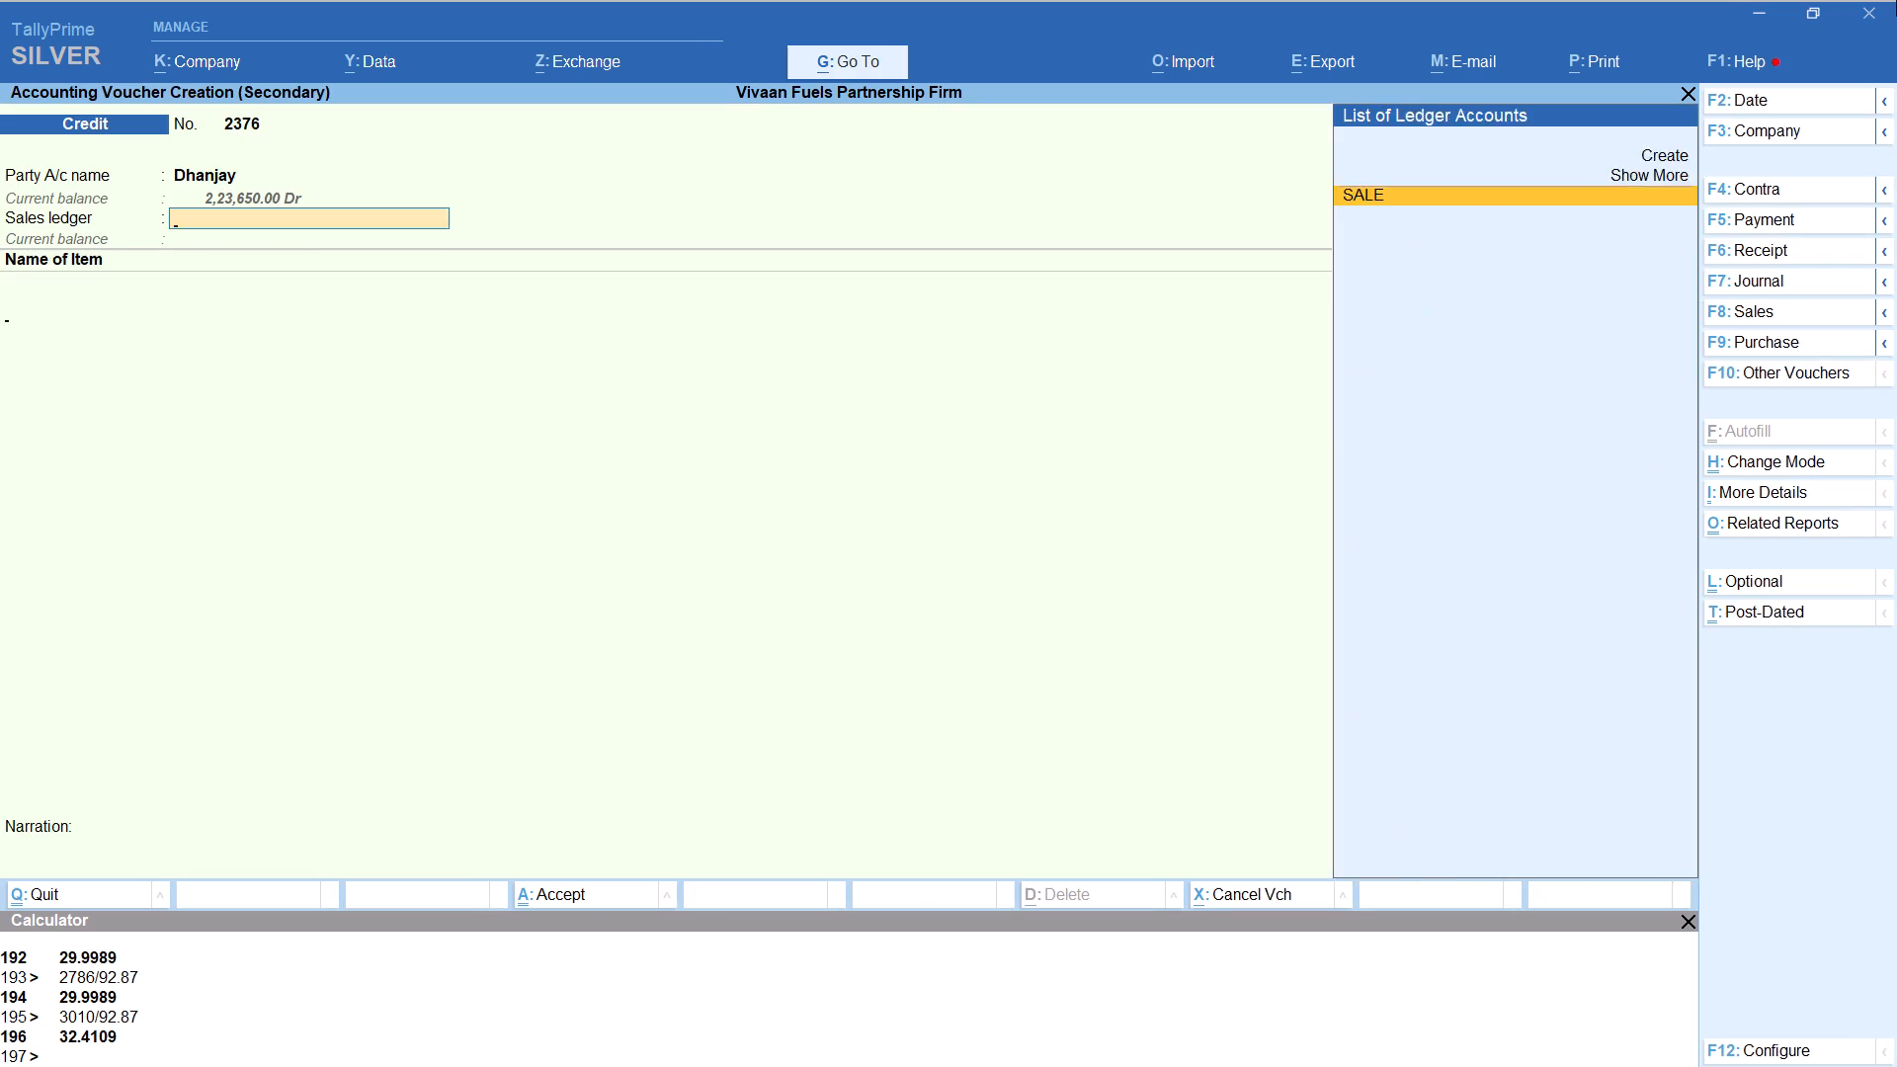
# Add the stock item HSD to Dhanjay's voucher with its tracking number set to Not Applicable.
pyautogui.write('HAD')
pyautogui.press('Return')
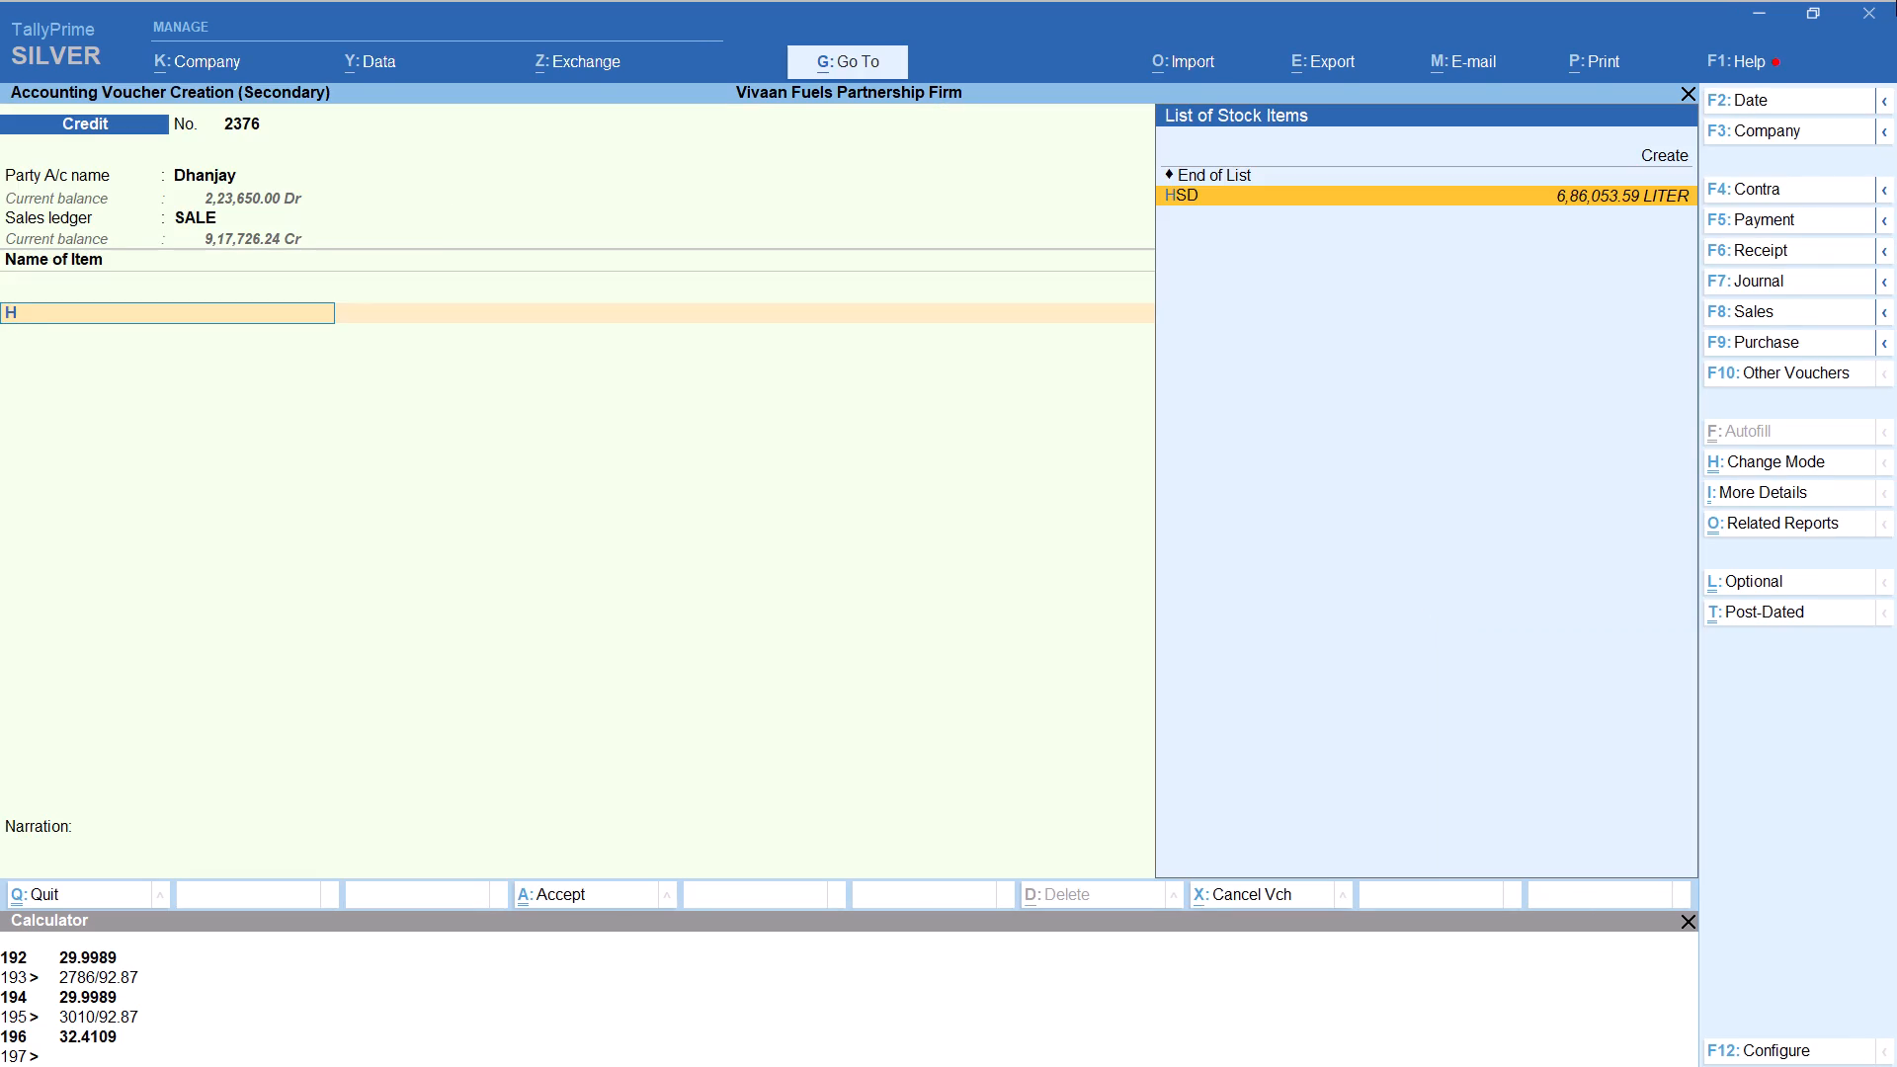
pyautogui.press('Up')
pyautogui.press('Down')
pyautogui.press('Return')
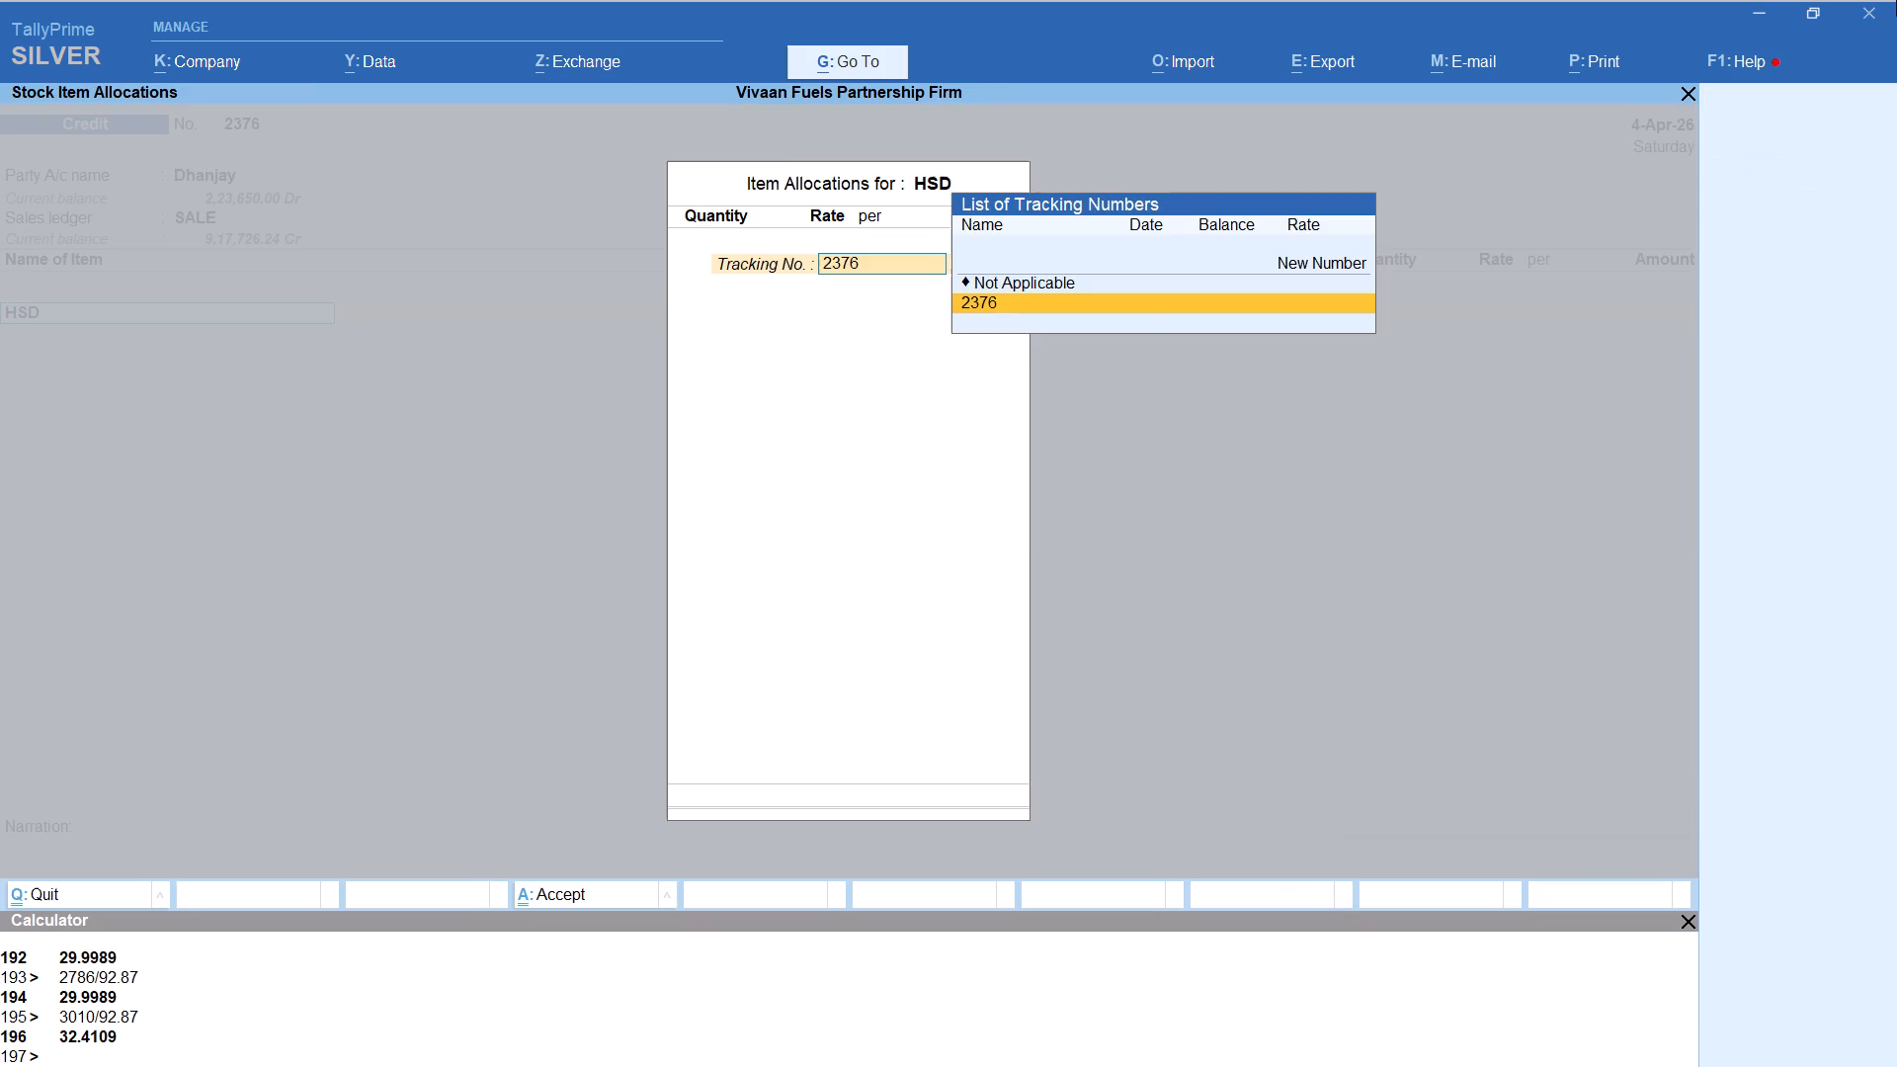
pyautogui.press('Up')
pyautogui.press('Return')
# Calculate the HSD quantity in Dhanjay's voucher as 3000/92.87 and accept the line at 32.30 litres and 92.87 per litre.
pyautogui.write('3000')
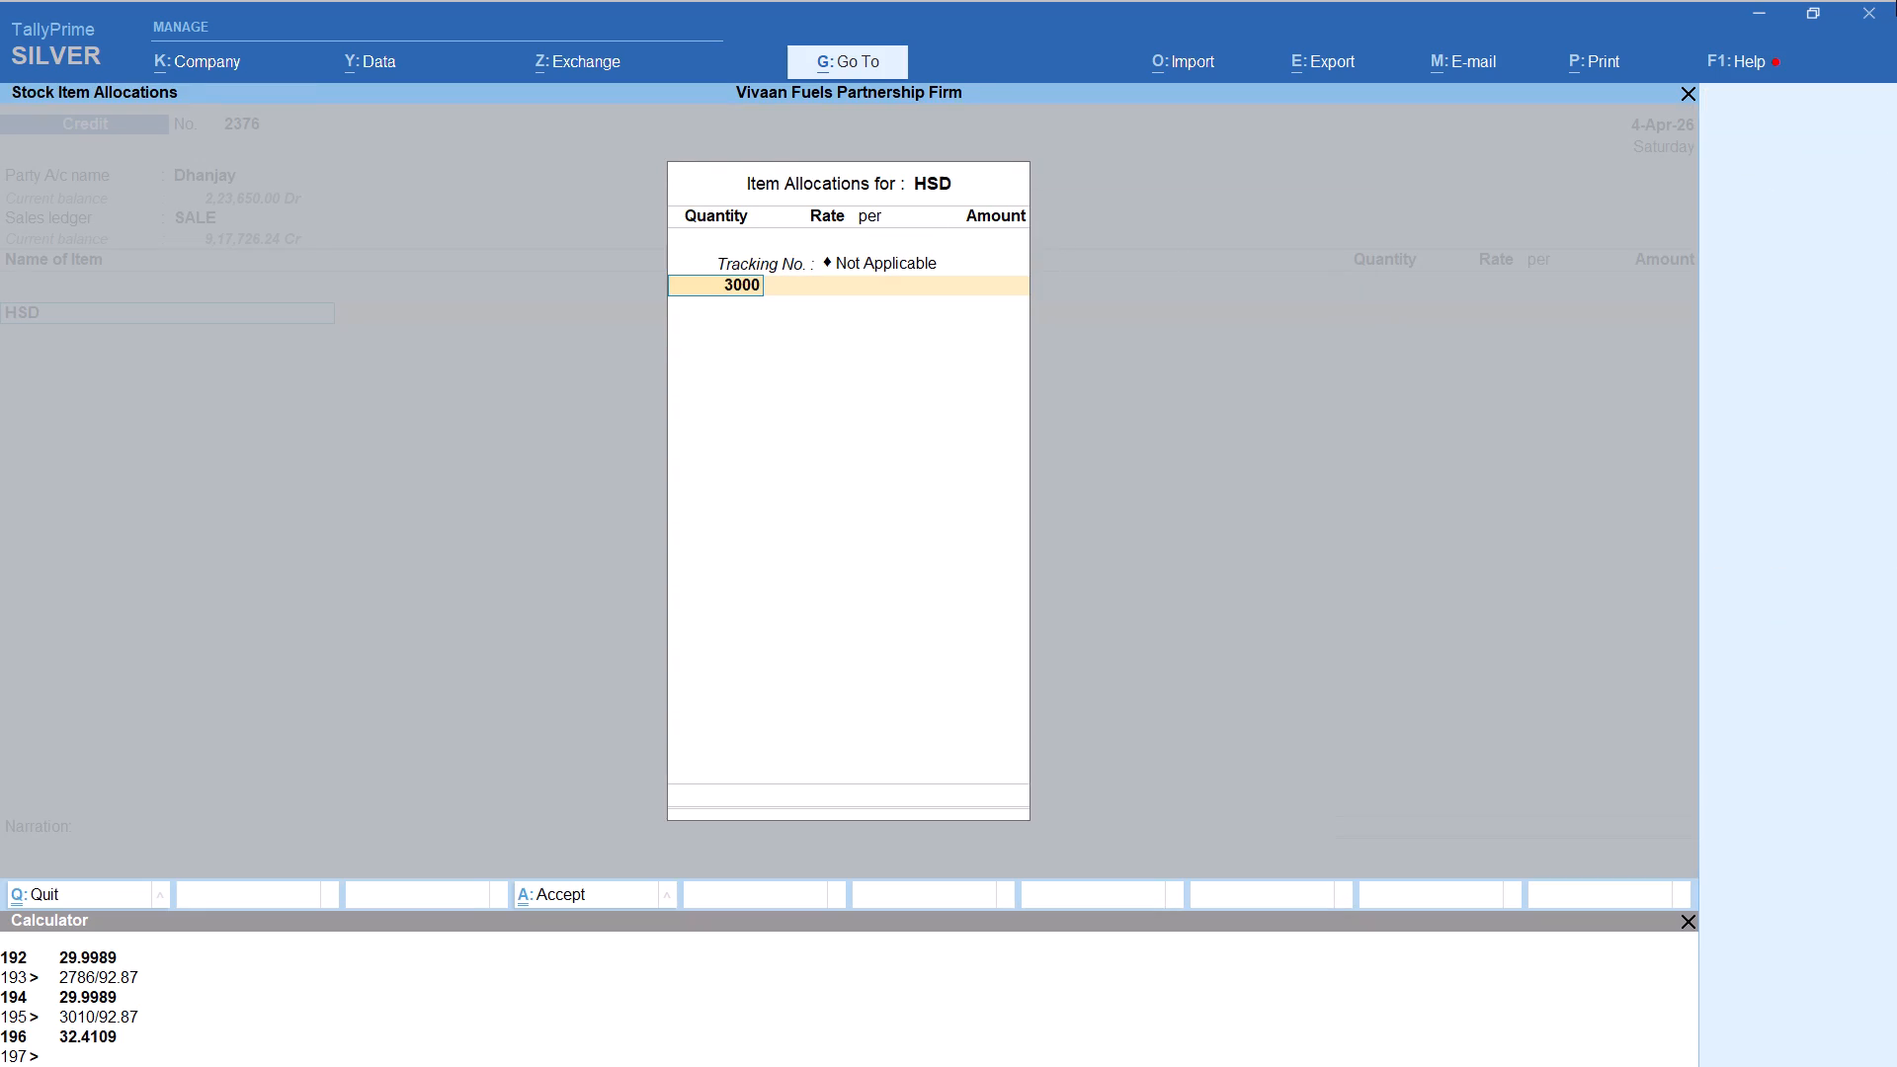
pyautogui.hotkey('alt', 'c')
pyautogui.write('3000')
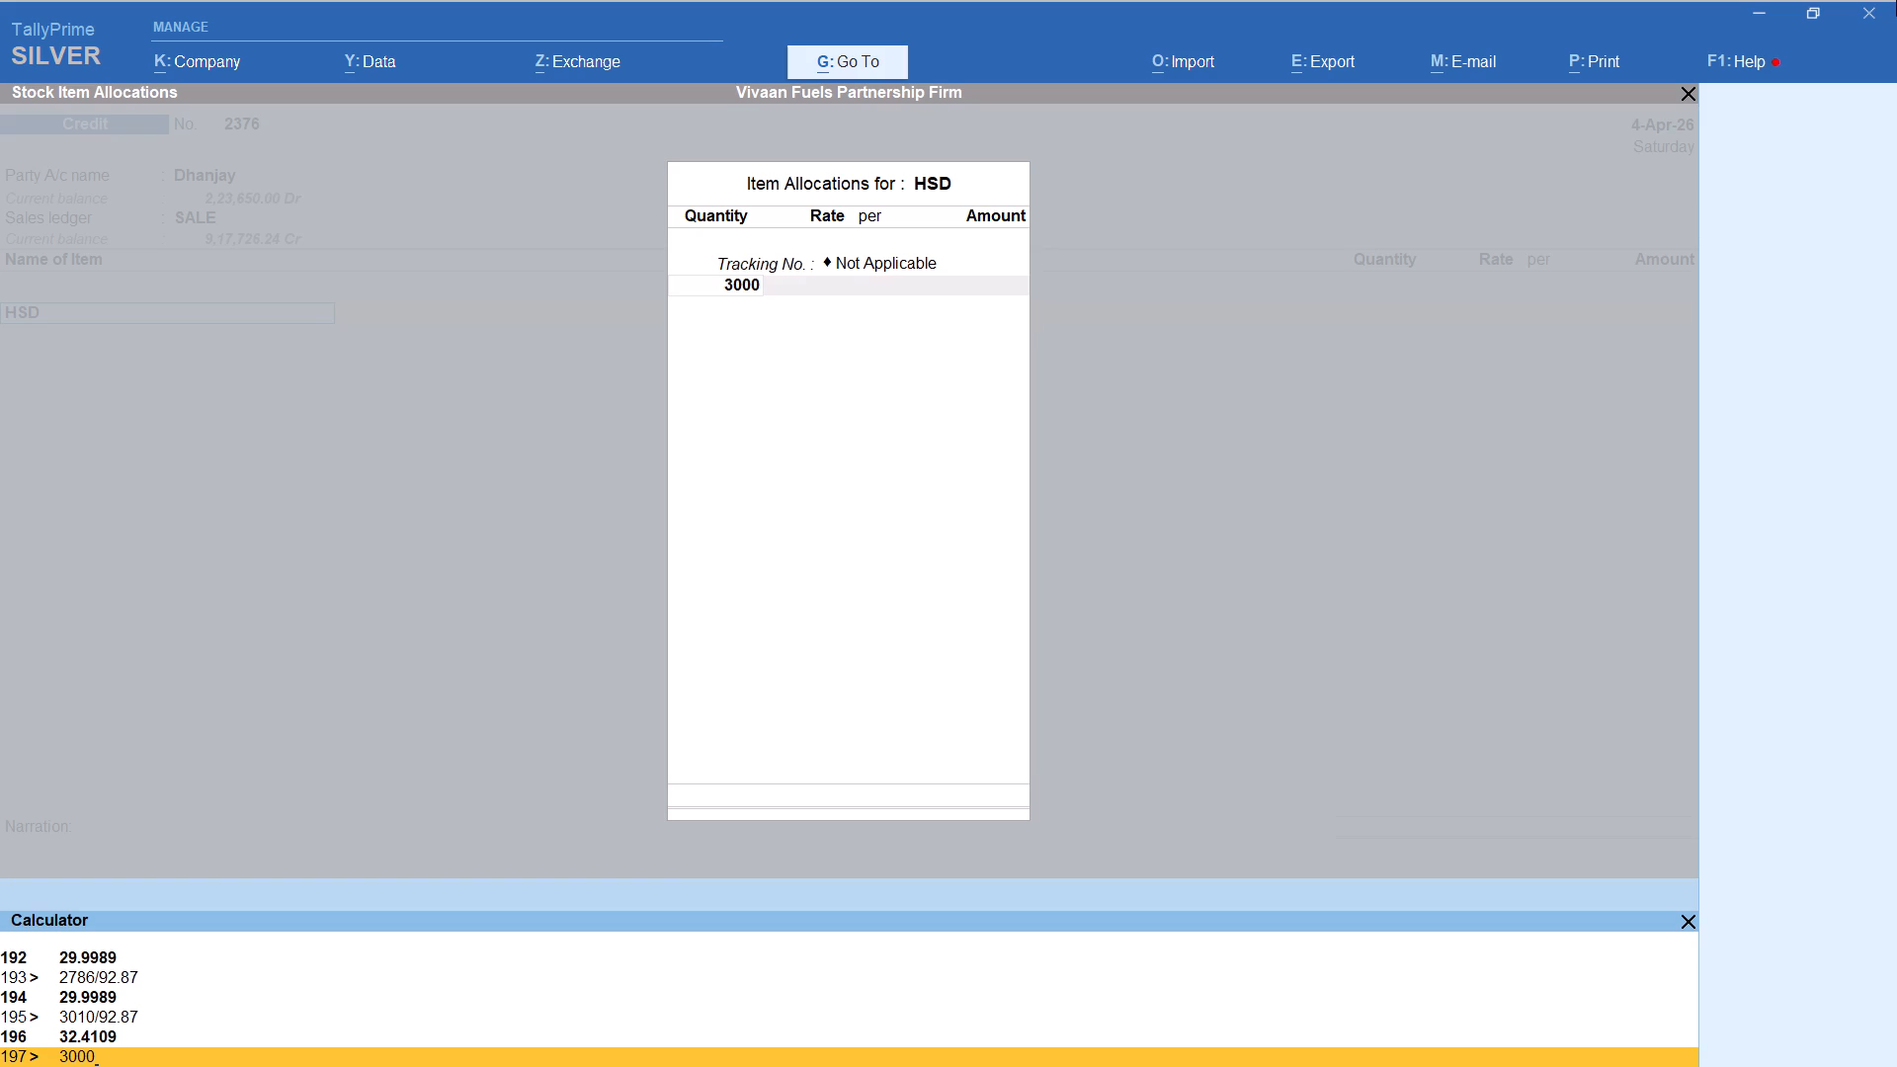
pyautogui.write('/92.87')
pyautogui.press('Return')
pyautogui.press('Return')
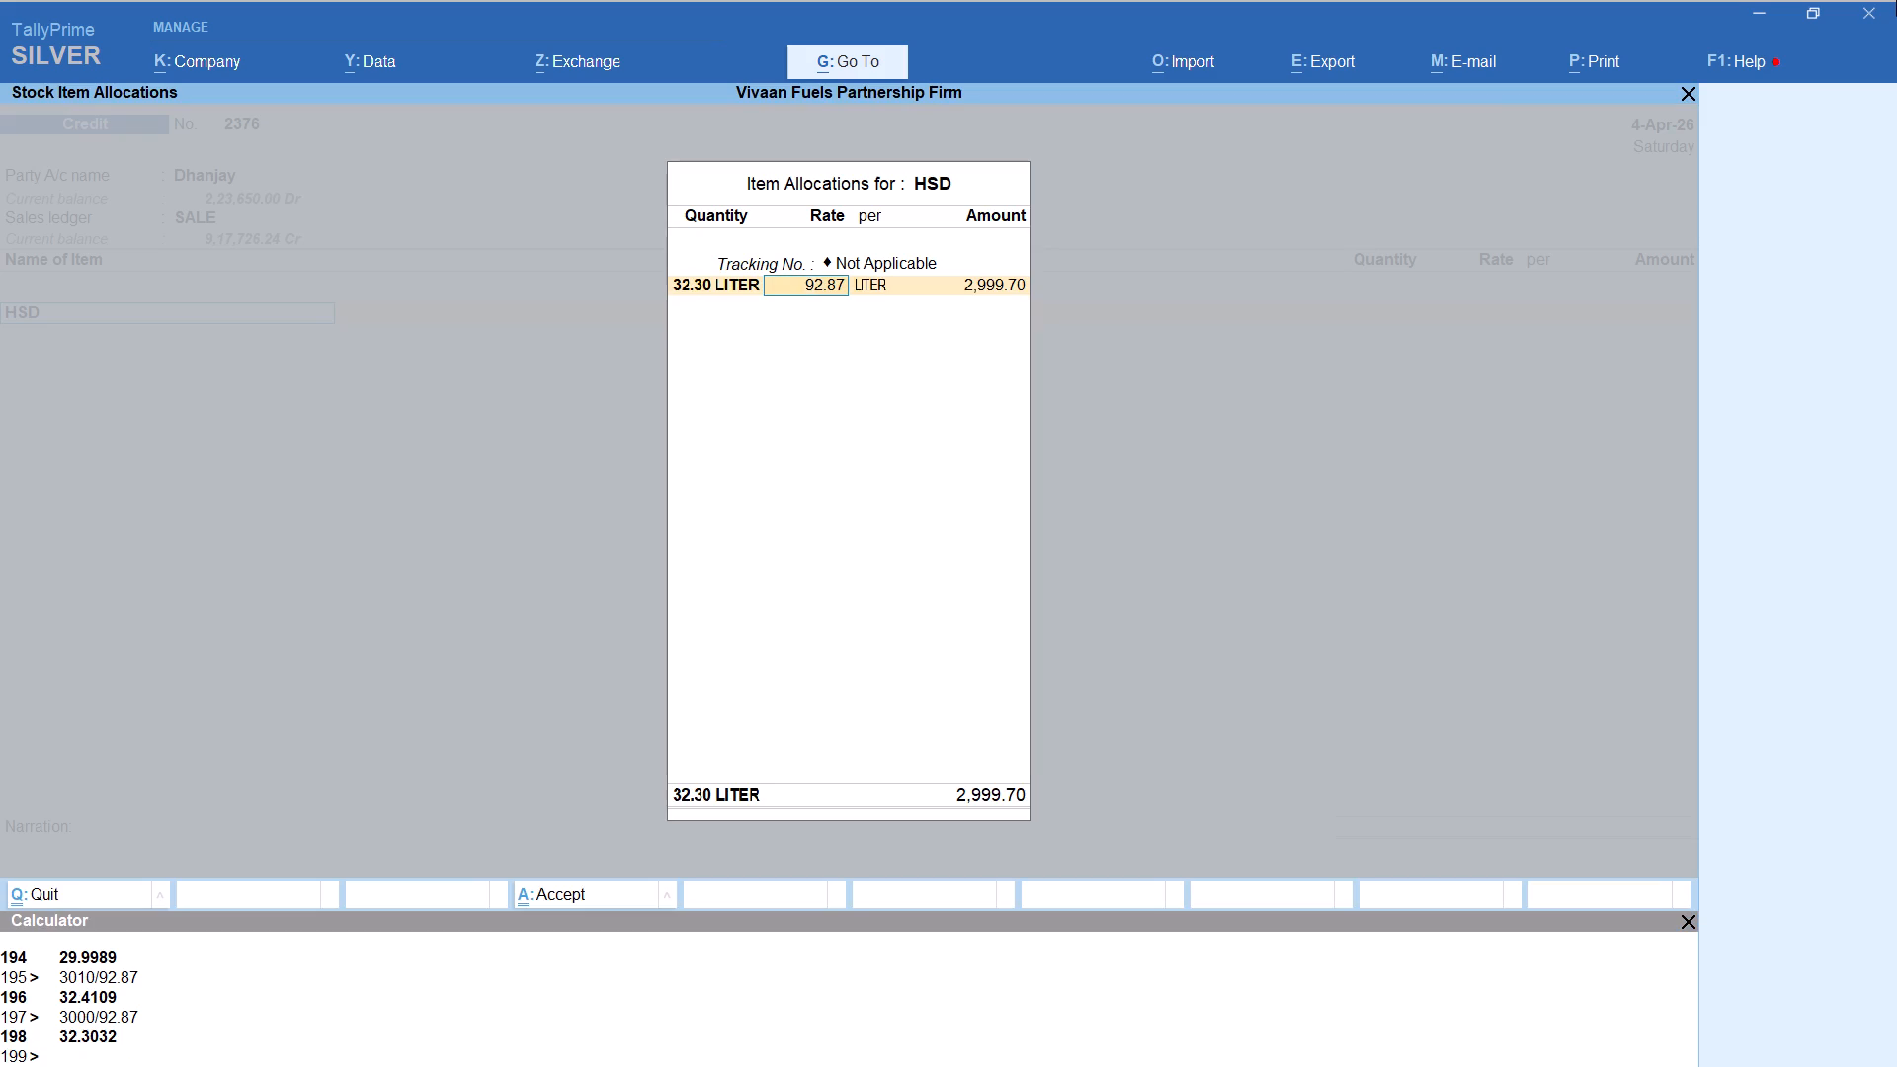
pyautogui.press('Return')
pyautogui.press('Return')
pyautogui.press('Return')
pyautogui.press('Return')
pyautogui.press('Return')
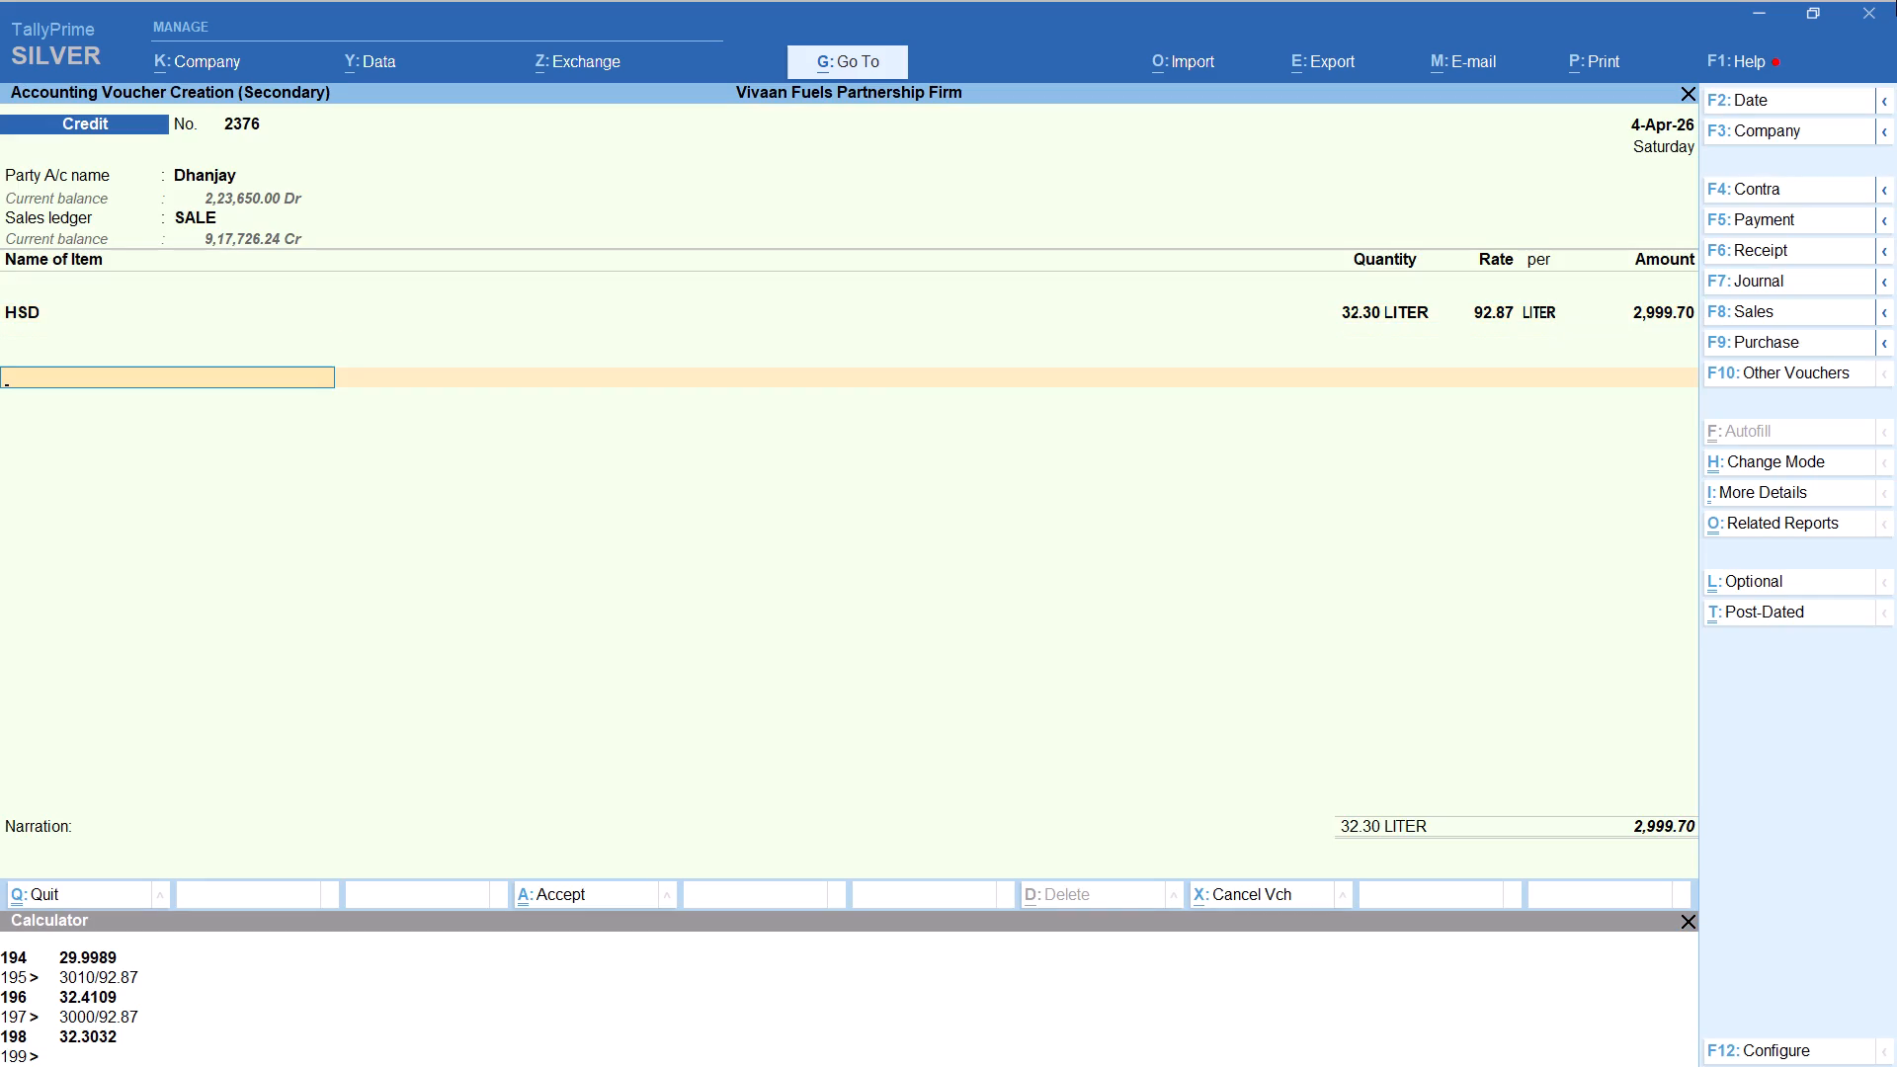
# Adjust Dhanjay's voucher to 3,000.00 with the Round Off ledger and save it.
pyautogui.press('r')
pyautogui.write('OU')
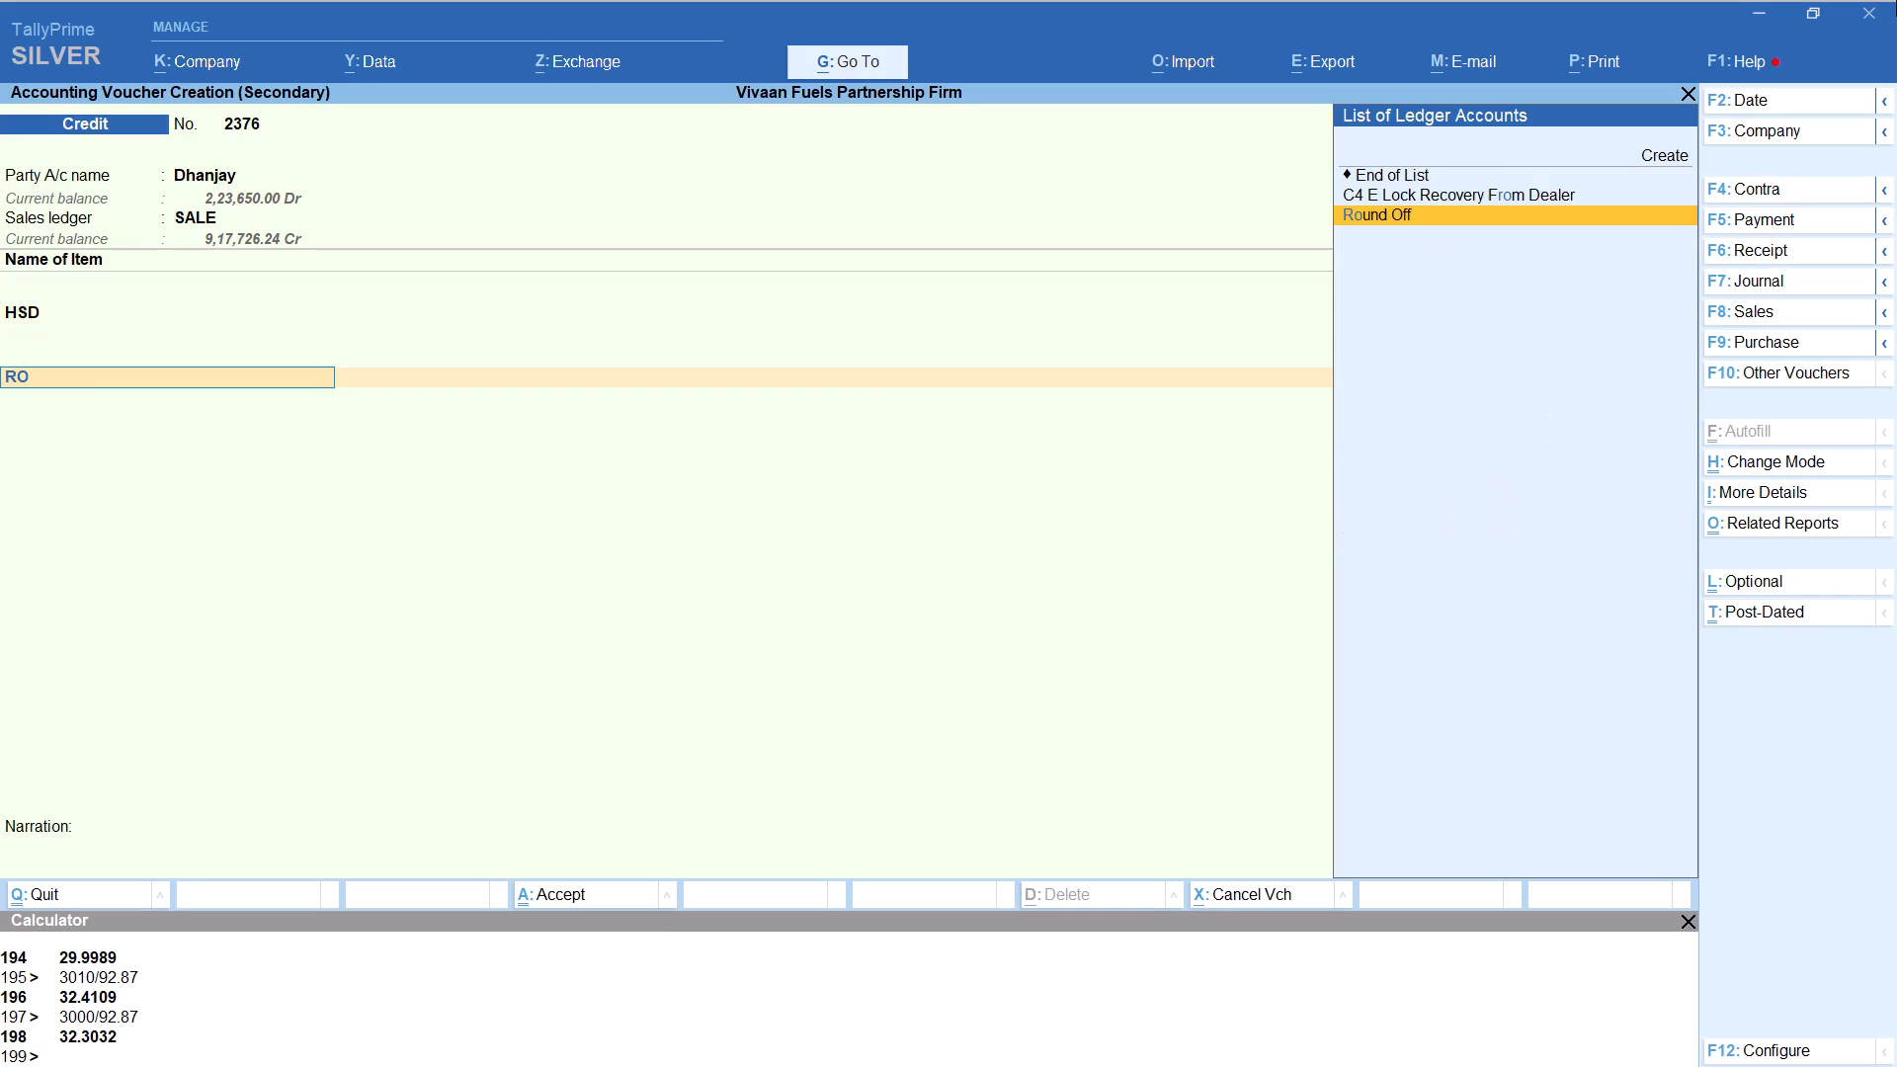
pyautogui.press('Return')
pyautogui.hotkey('ctrl', 'a')
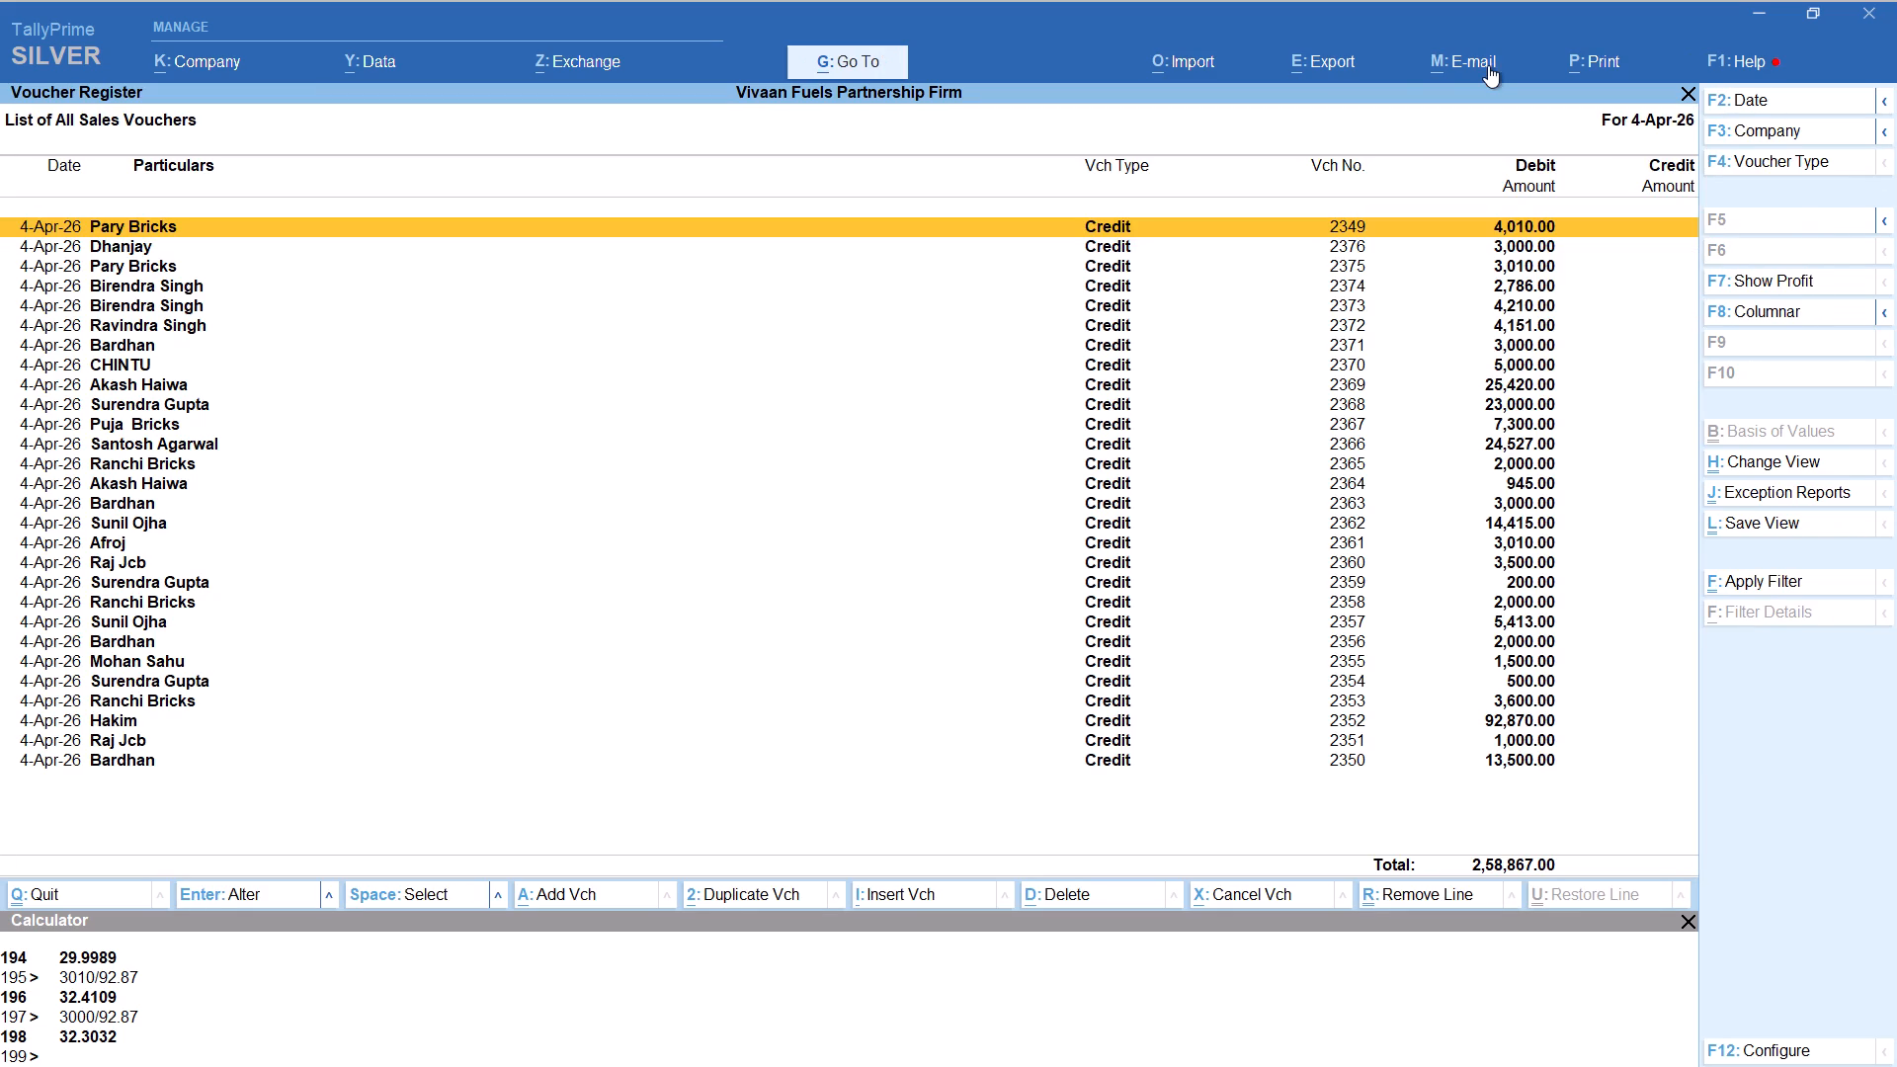
# Compare the 4-Apr-26 sales voucher total in TallyPrime with the breakdown of the 4-Apr CREDIT cell in the Excel balance sheet.
pyautogui.hotkey('alt', 'Tab')
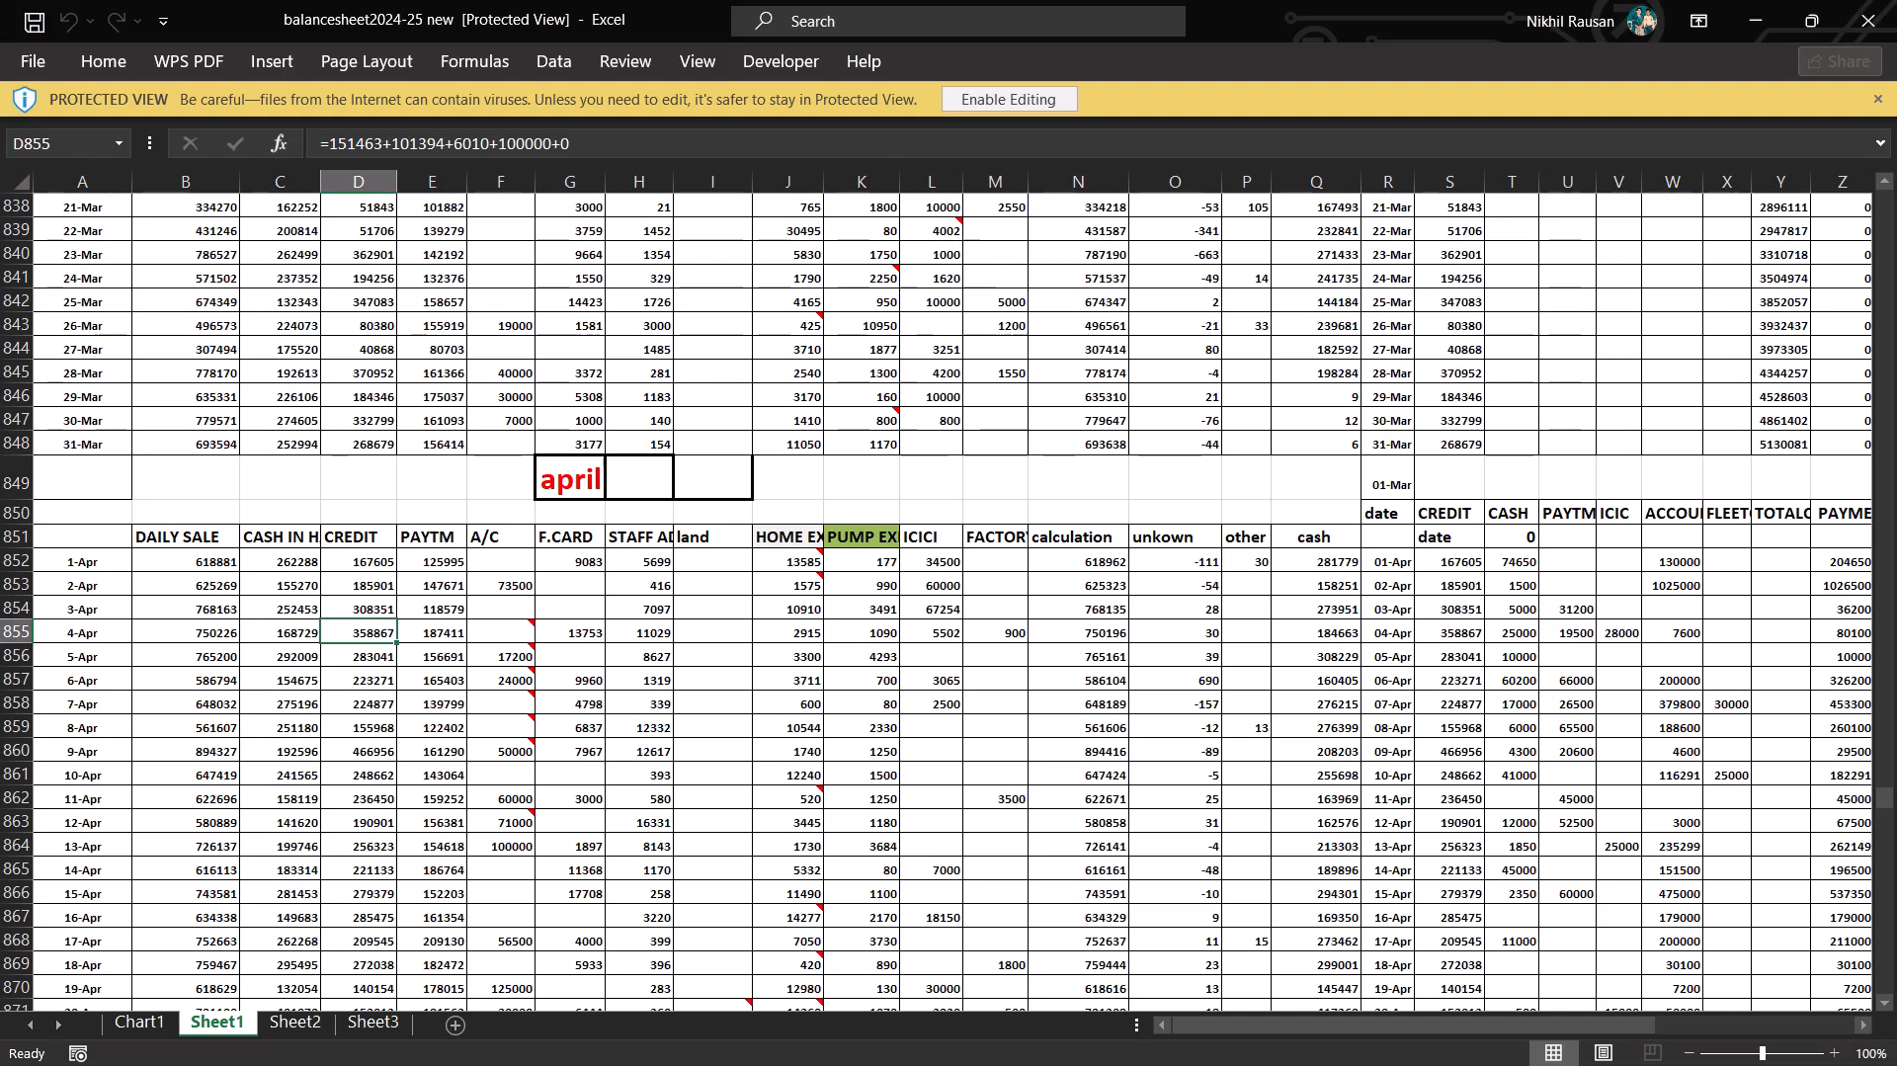
pyautogui.click(377, 658)
pyautogui.hotkey('alt', 'Tab')
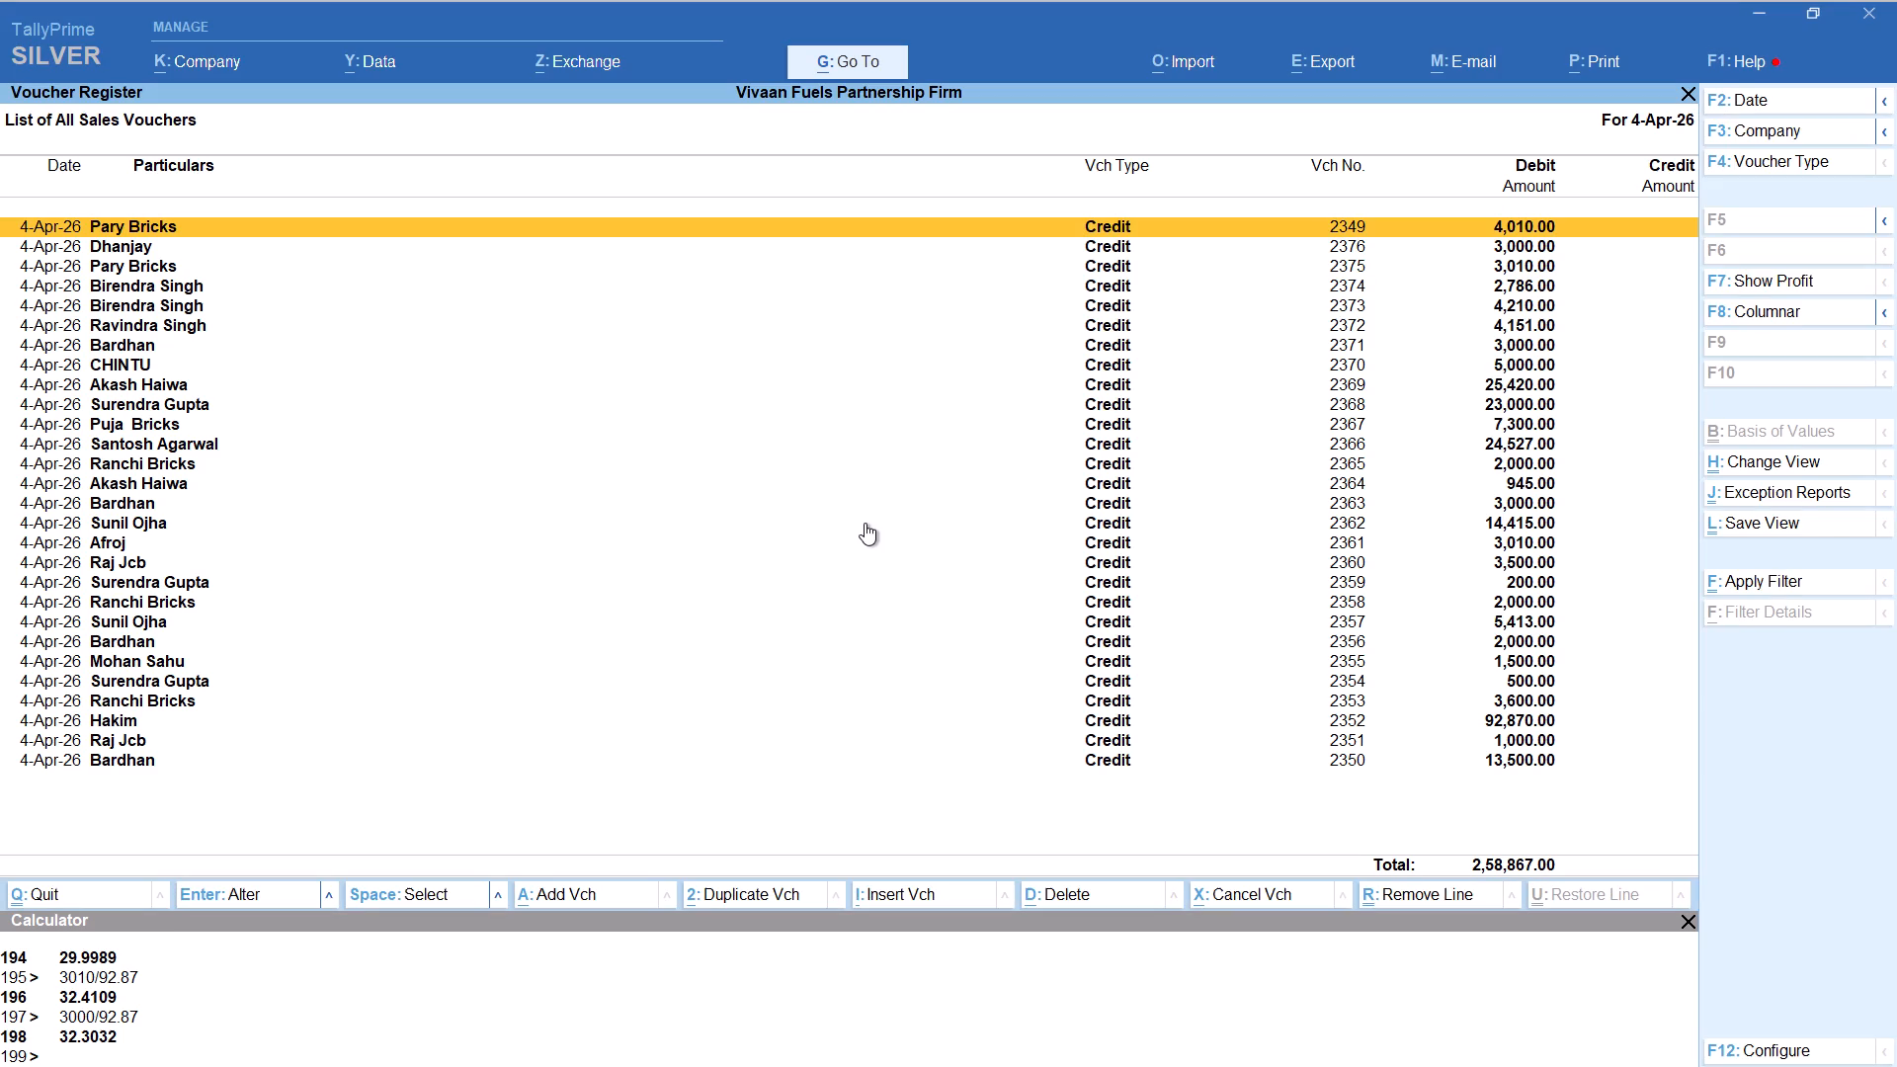
pyautogui.hotkey('alt', 'Tab')
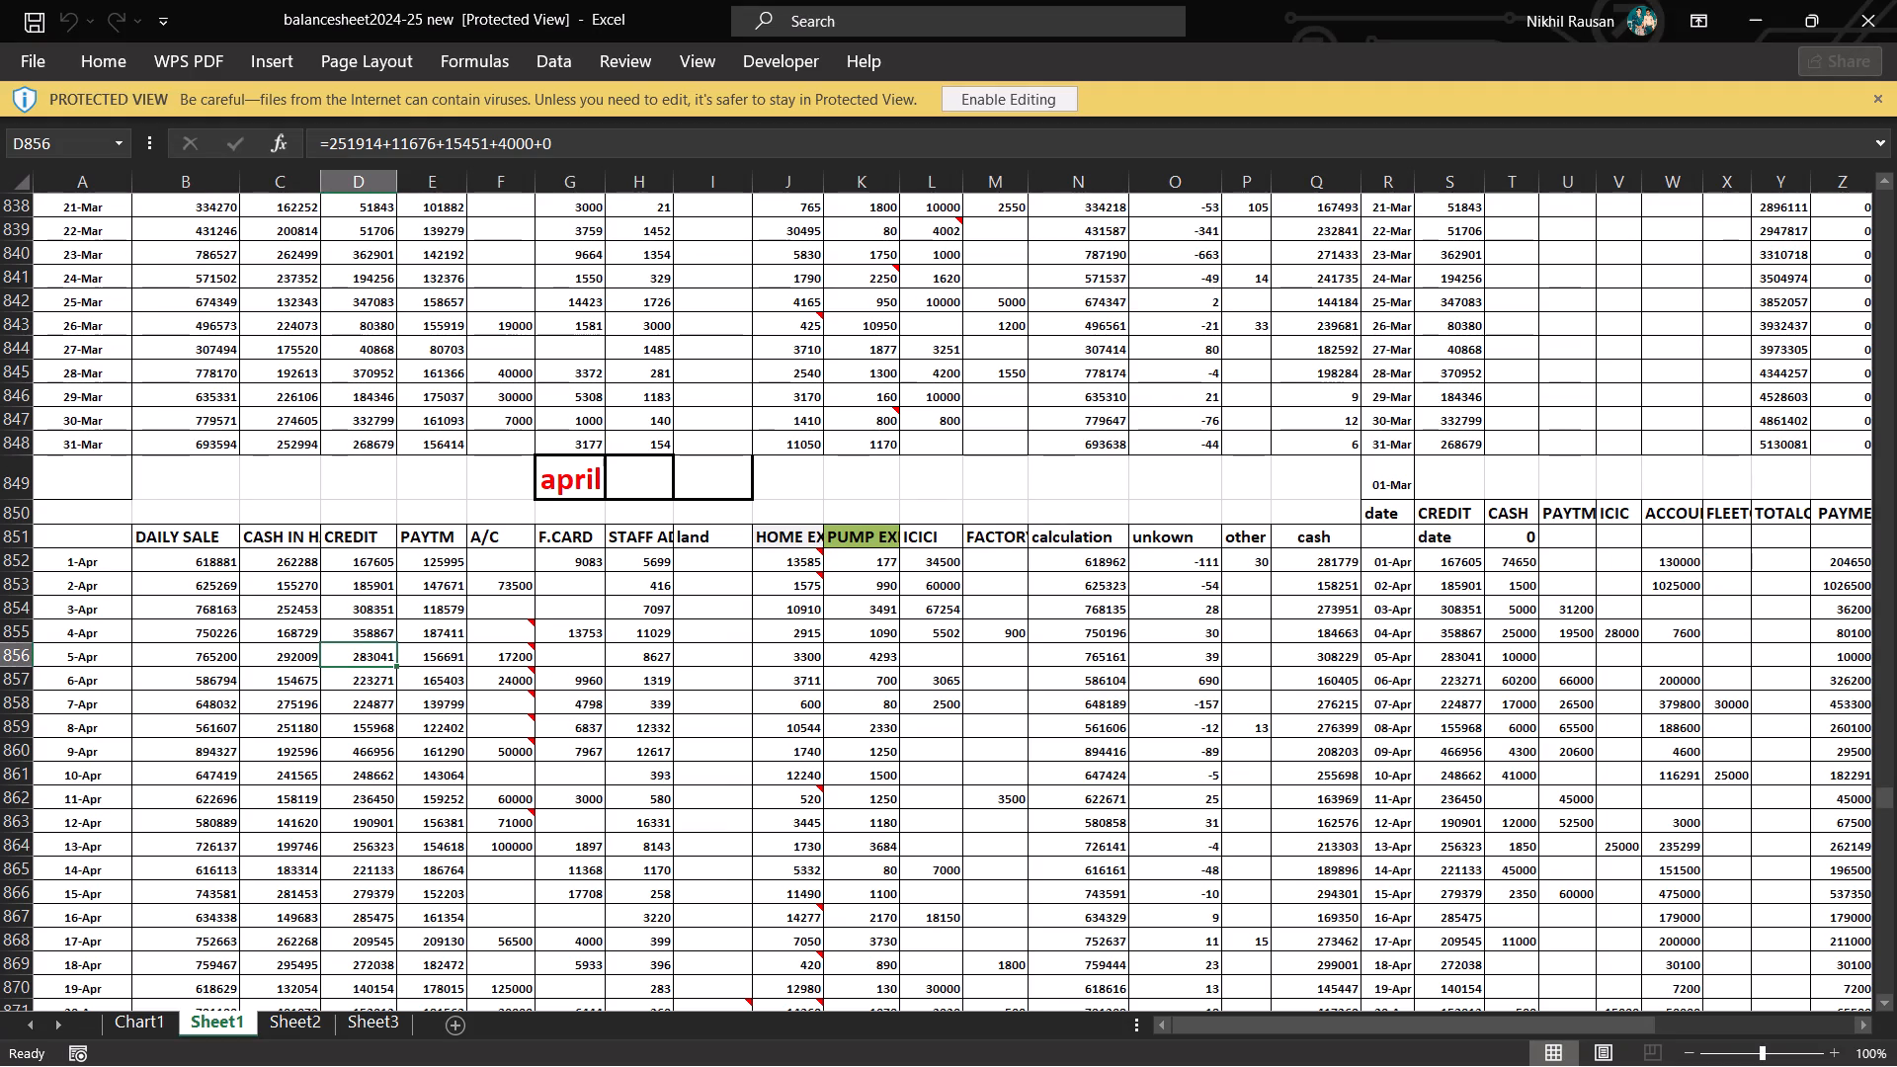
pyautogui.hotkey('alt', 'Tab')
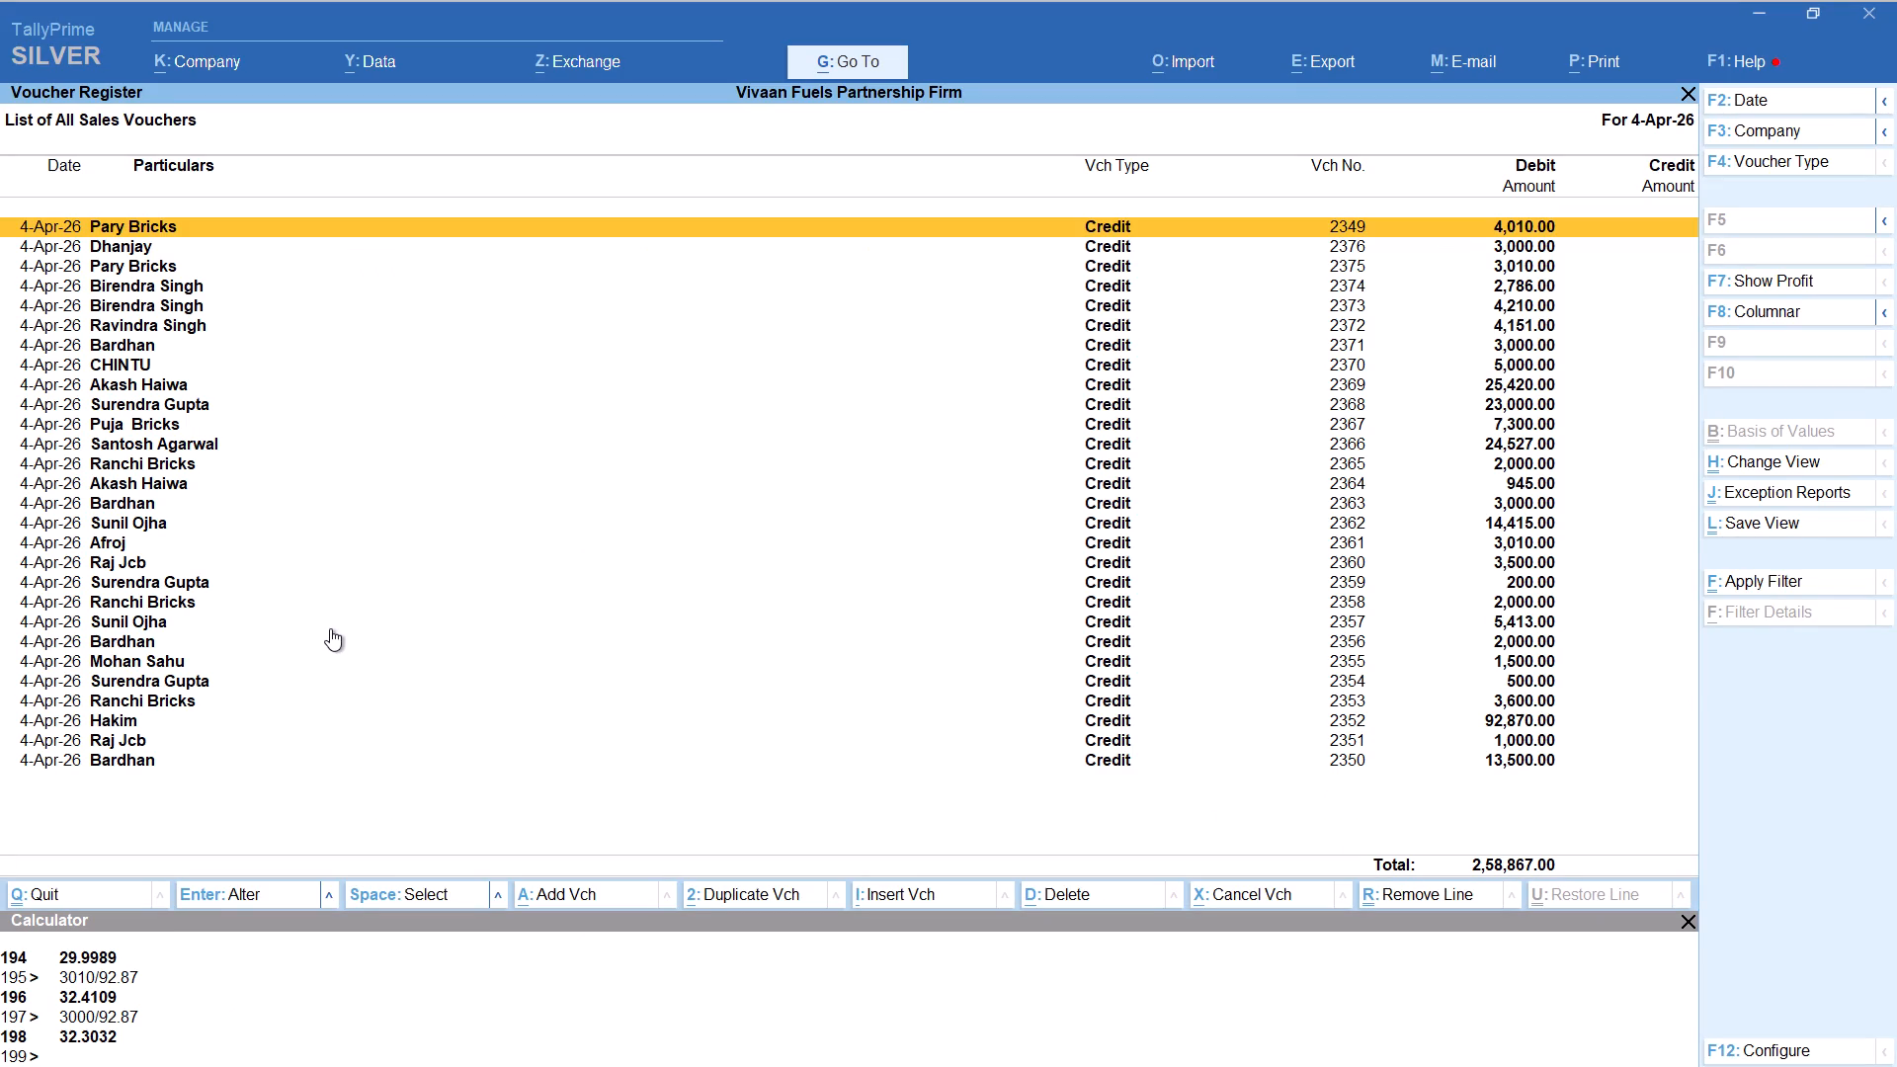
pyautogui.hotkey('alt', 'Tab')
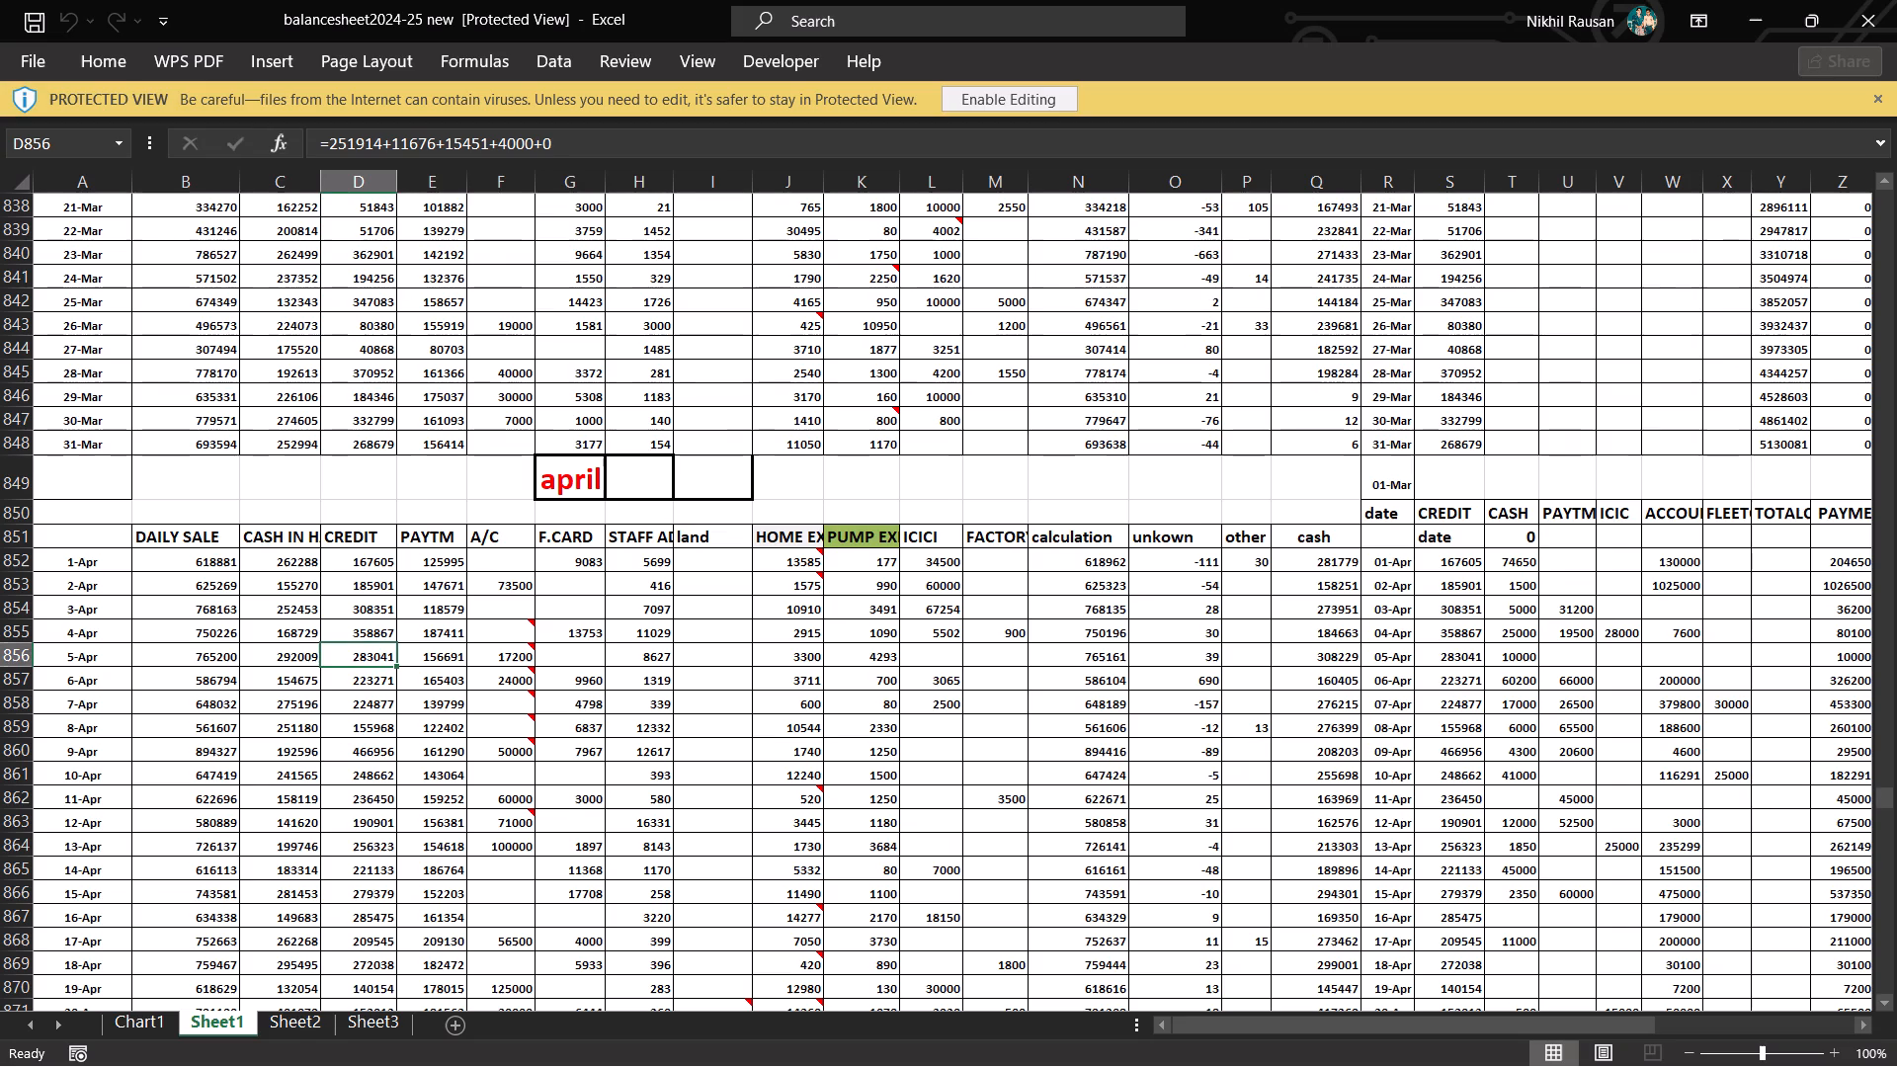
pyautogui.click(371, 627)
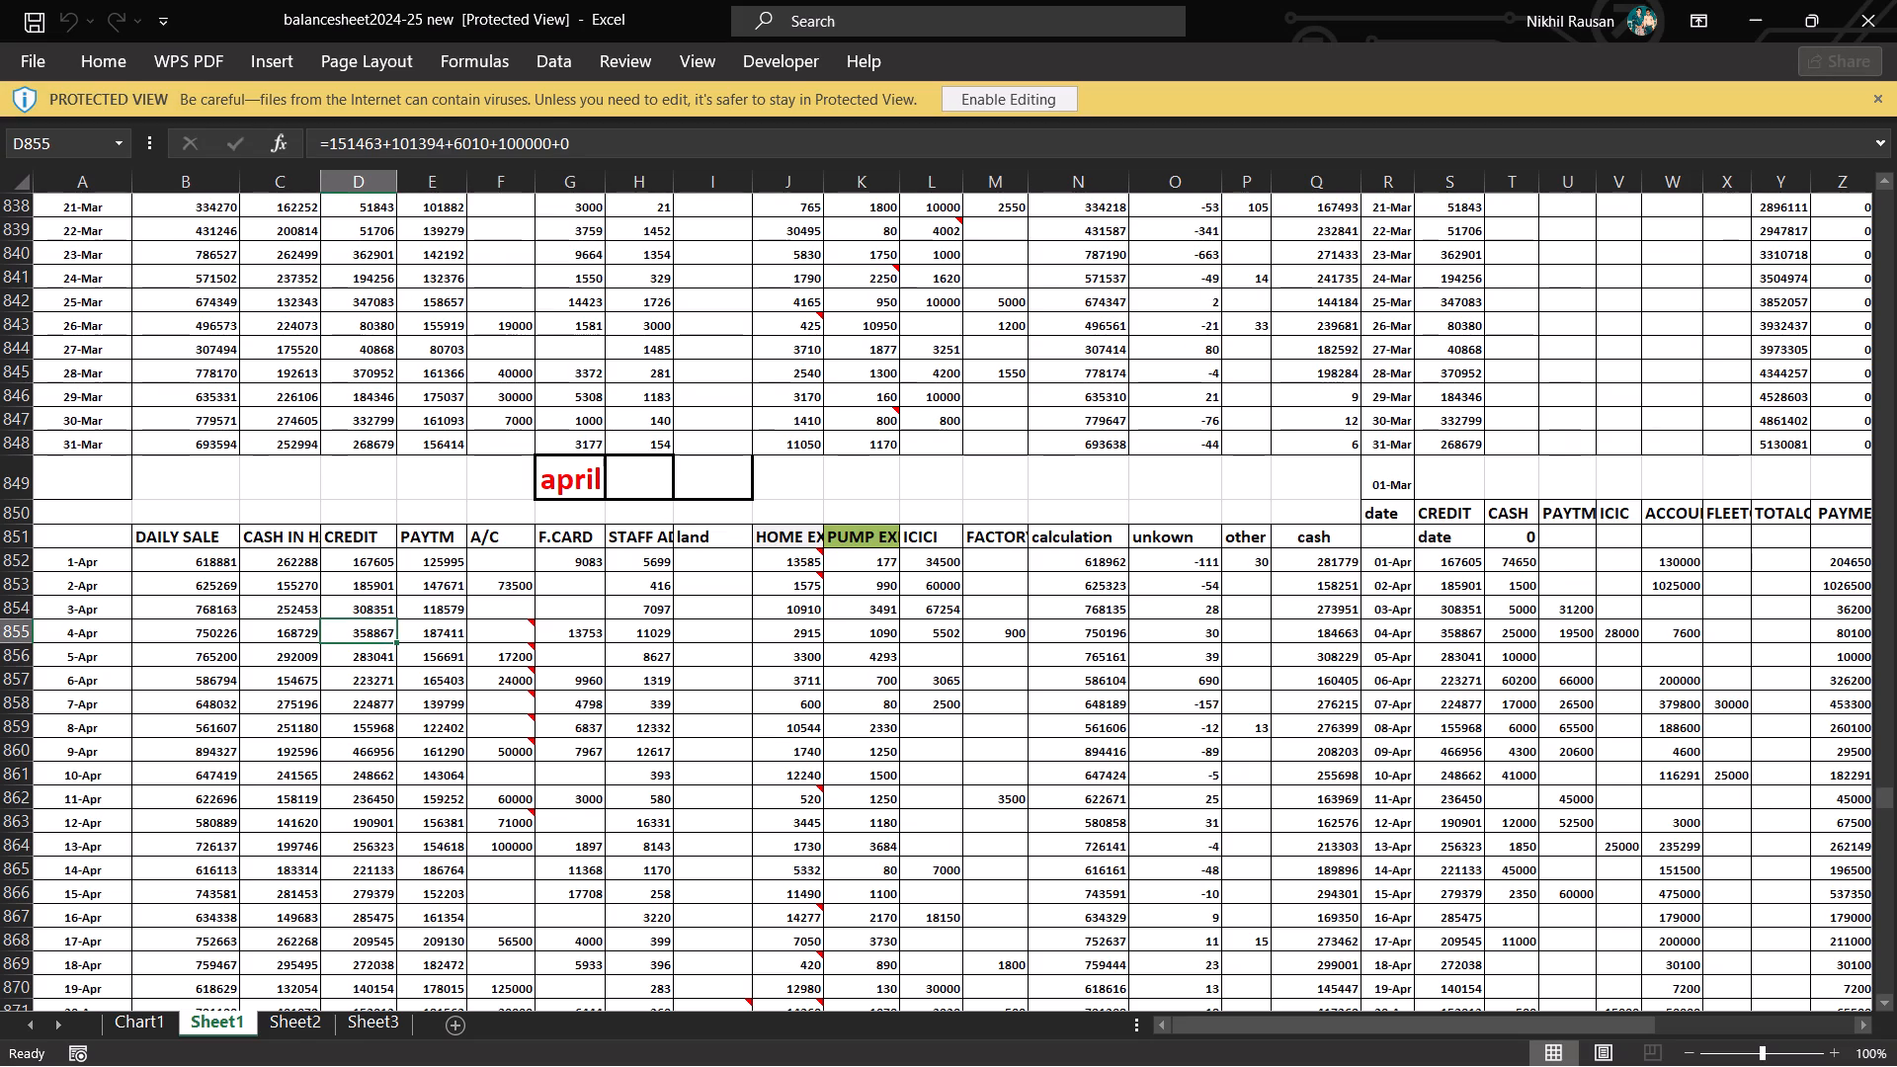